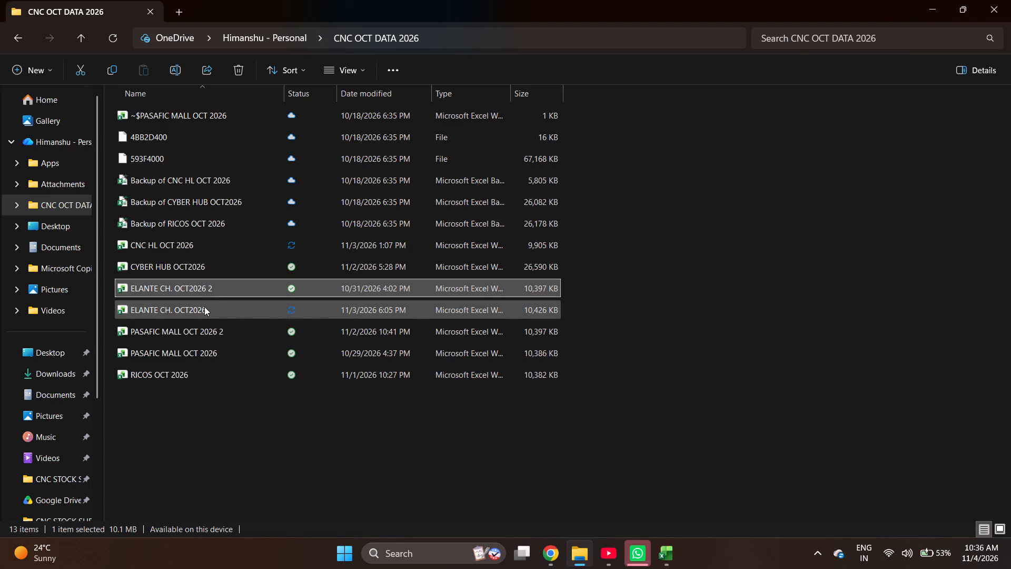
Open the ELANTE CH. OCT2026 2 workbook and bring up its PURCHASE DRY STORE sheet.
{"action": "double_click", "coordinate": [216, 286]}
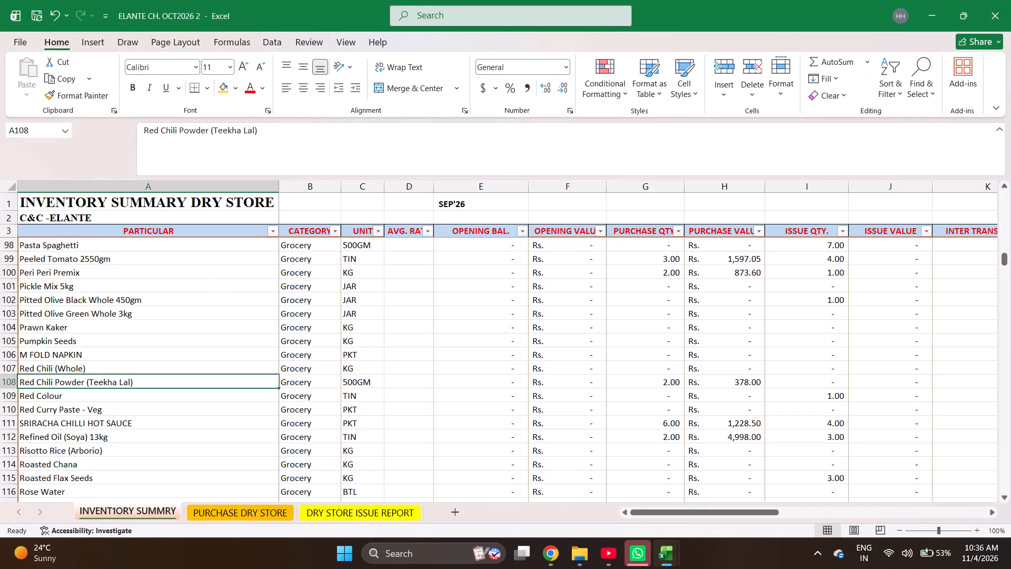
{"action": "left_click", "coordinate": [222, 513]}
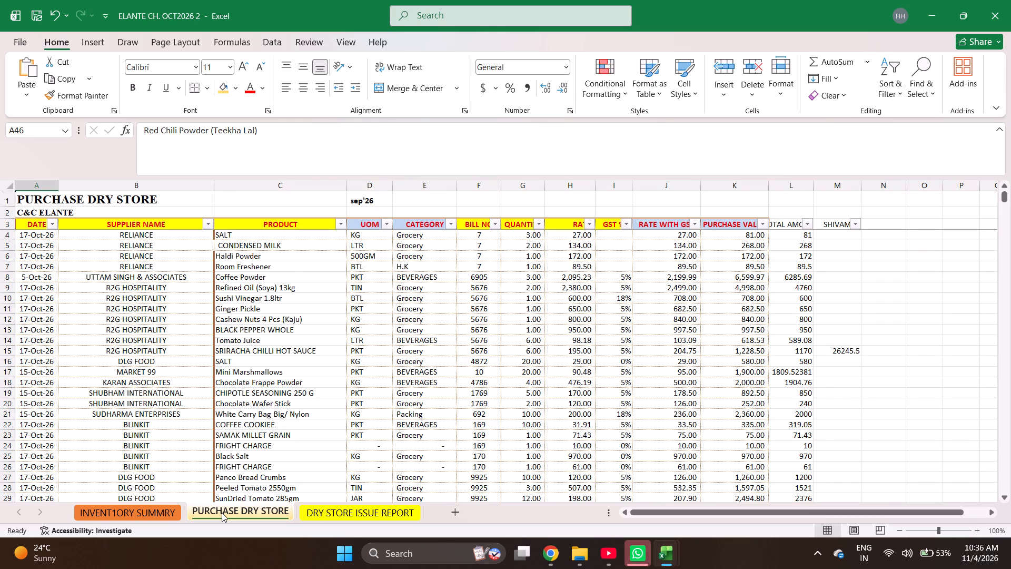
{"action": "scroll", "coordinate": [176, 431], "scroll_direction": "down", "scroll_amount": 2}
{"action": "scroll", "coordinate": [176, 431], "scroll_direction": "up", "scroll_amount": 4}
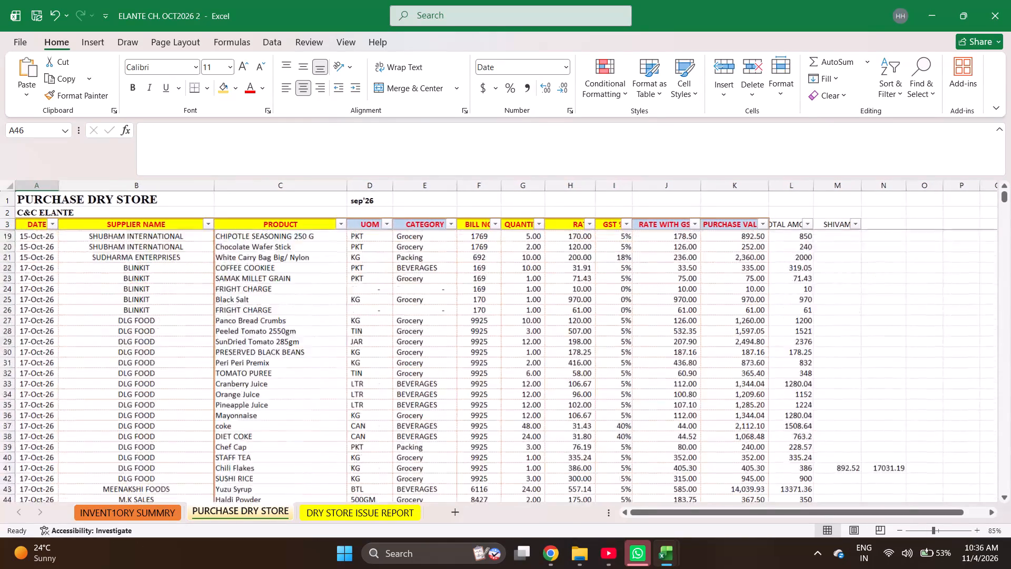
{"action": "scroll", "coordinate": [176, 431], "scroll_direction": "up", "scroll_amount": 1}
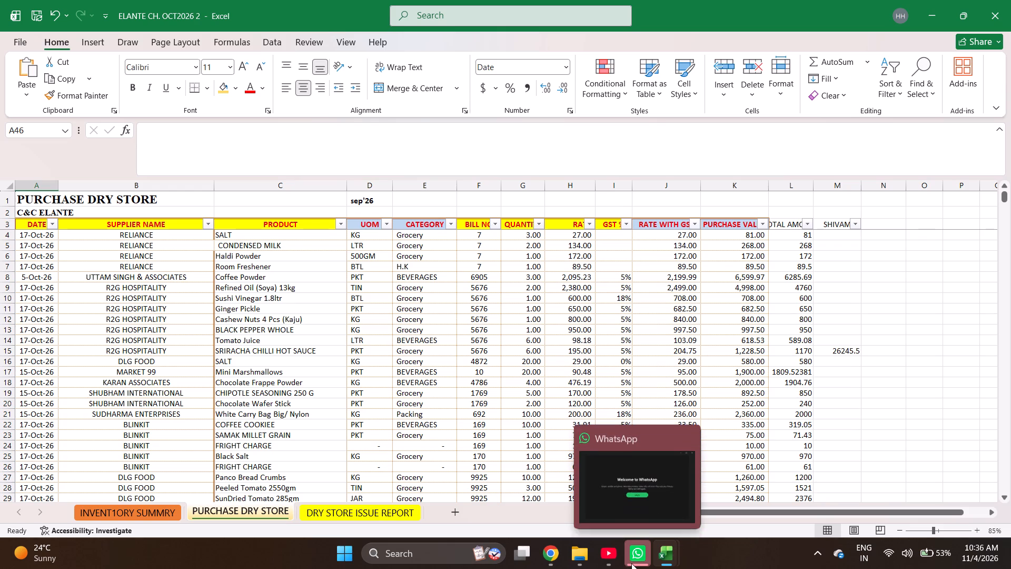
Open the ELANTE CH. OCT2026 workbook from the CNC OCT DATA 2026 folder and go to the start of its purchase list.
{"action": "left_click", "coordinate": [587, 518]}
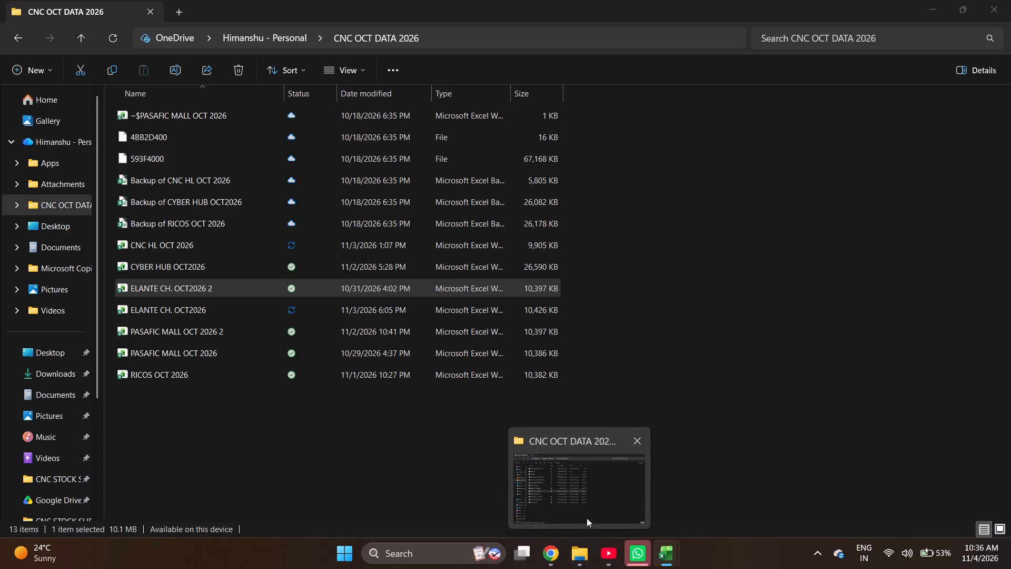
{"action": "double_click", "coordinate": [282, 306]}
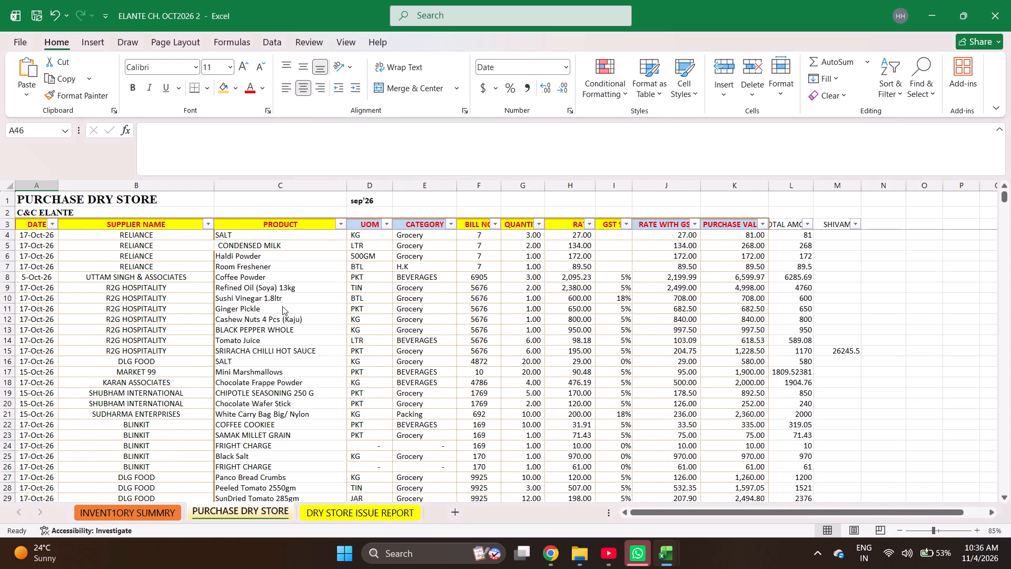
{"action": "scroll", "coordinate": [254, 360], "scroll_direction": "up", "scroll_amount": 2}
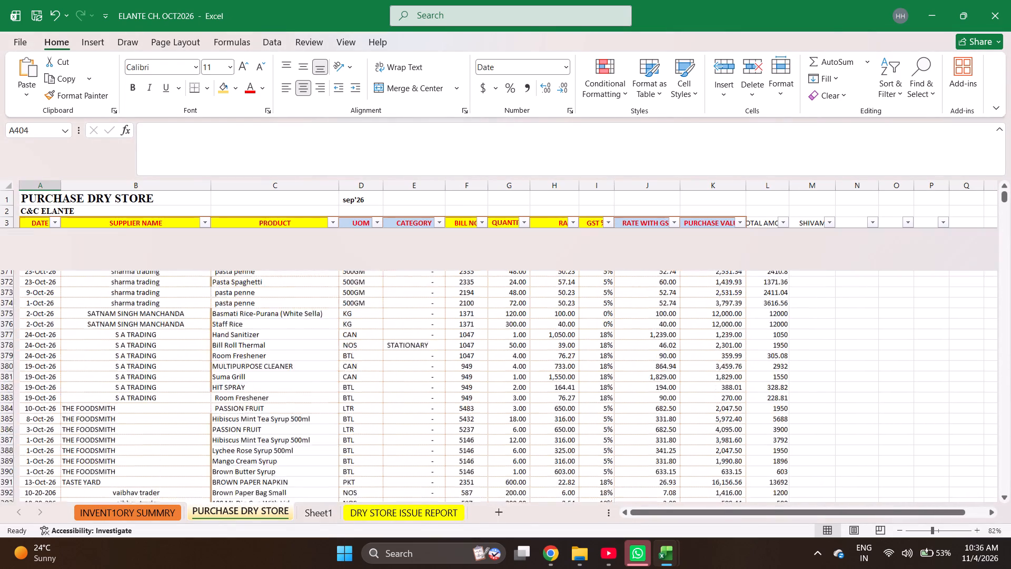
{"action": "scroll", "coordinate": [254, 360], "scroll_direction": "up", "scroll_amount": 14}
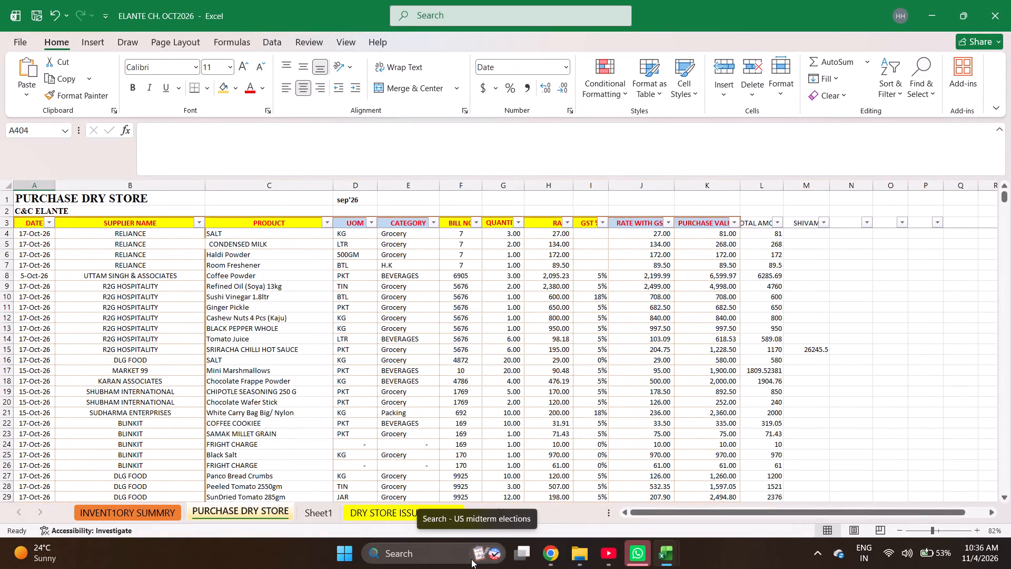
Compare the first purchase entries on the PURCHASE DRY STORE sheets of ELANTE CH. OCT2026 2 and ELANTE CH. OCT2026.
{"action": "key", "text": "alt+Tab"}
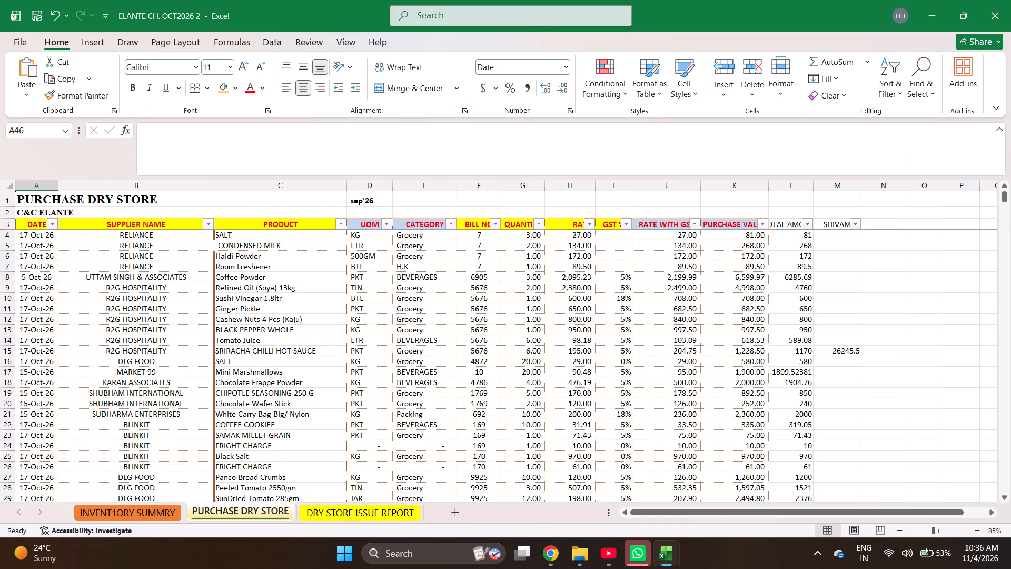
{"action": "scroll", "coordinate": [277, 340], "scroll_direction": "up", "scroll_amount": 4}
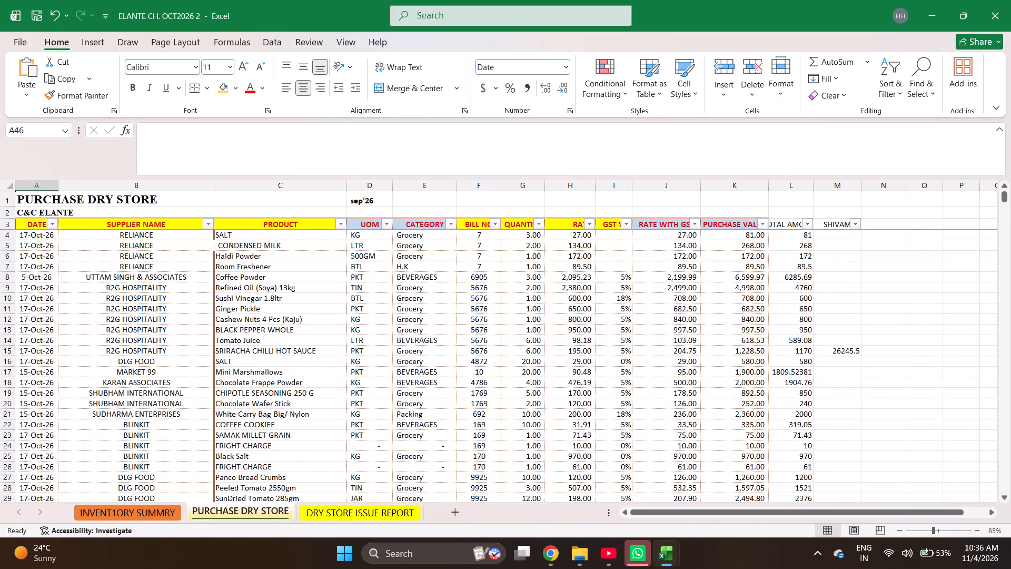
{"action": "scroll", "coordinate": [306, 303], "scroll_direction": "down", "scroll_amount": 2}
{"action": "scroll", "coordinate": [306, 303], "scroll_direction": "up", "scroll_amount": 4}
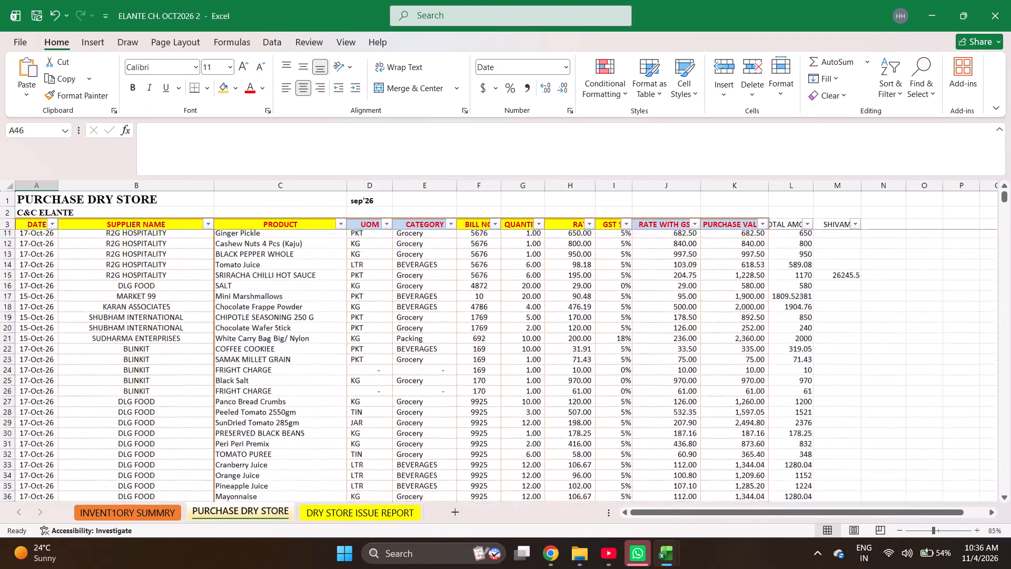
{"action": "scroll", "coordinate": [306, 303], "scroll_direction": "up", "scroll_amount": 2}
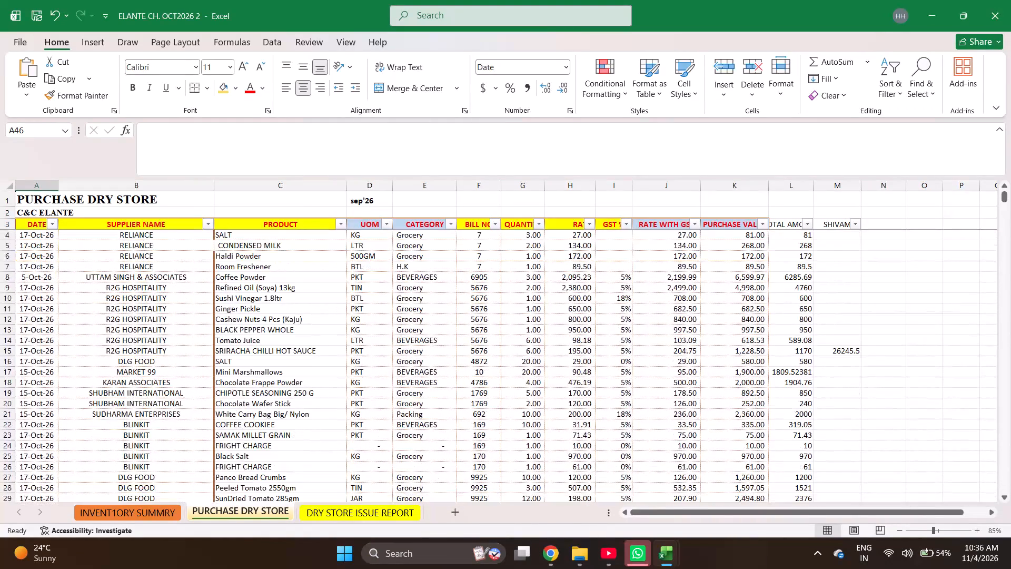
{"action": "key", "text": "alt+Tab"}
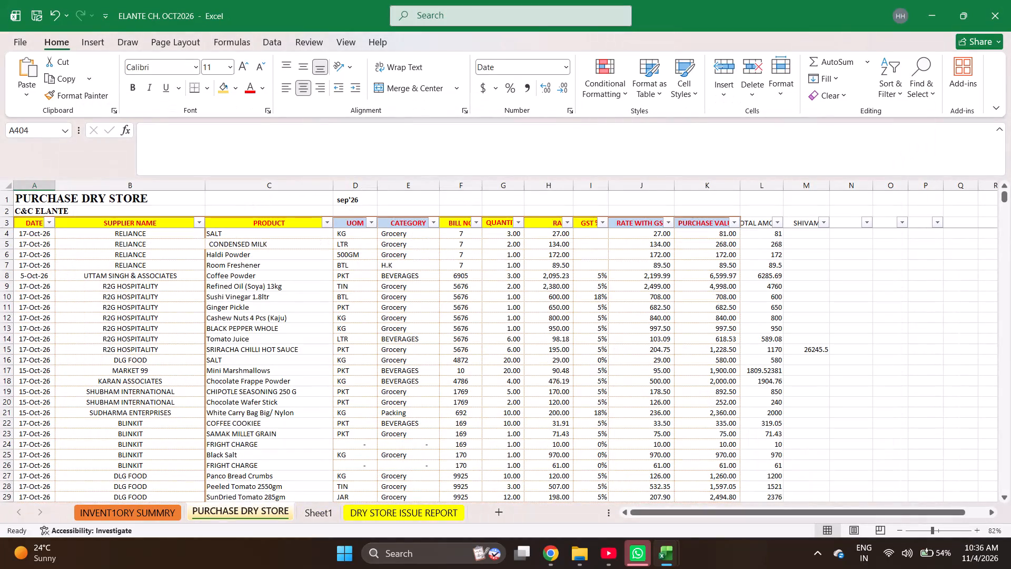
{"action": "key", "text": "alt+Tab"}
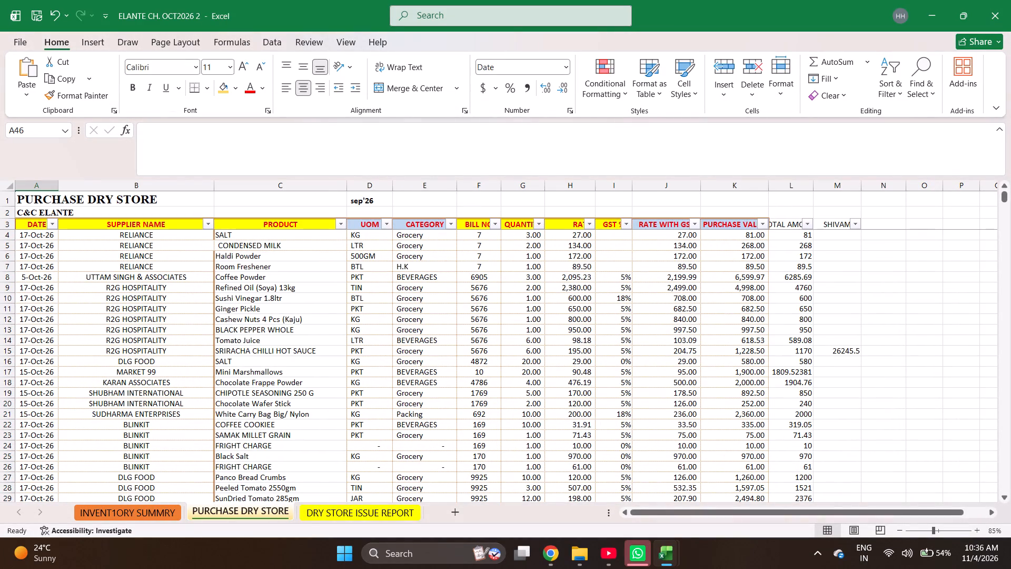
{"action": "key", "text": "alt+Tab"}
{"action": "key", "text": "alt+Tab"}
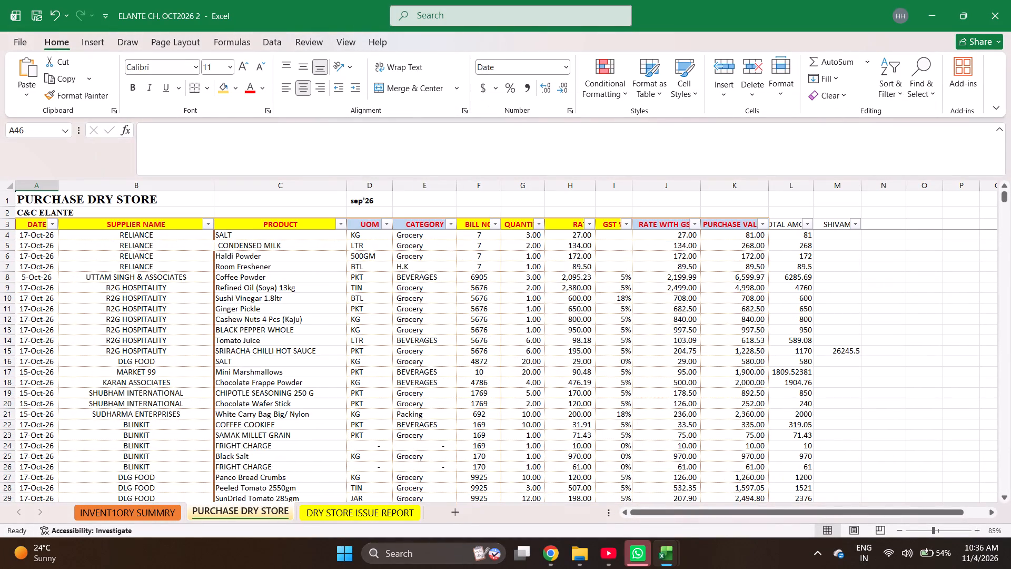
Compare the two workbooks' purchase entries further down, through the DLG FOOD rows to the end of the ELANTE CH. OCT2026 2 list.
{"action": "scroll", "coordinate": [369, 345], "scroll_direction": "down", "scroll_amount": 2}
{"action": "key", "text": "alt+Tab"}
{"action": "scroll", "coordinate": [369, 345], "scroll_direction": "down", "scroll_amount": 1}
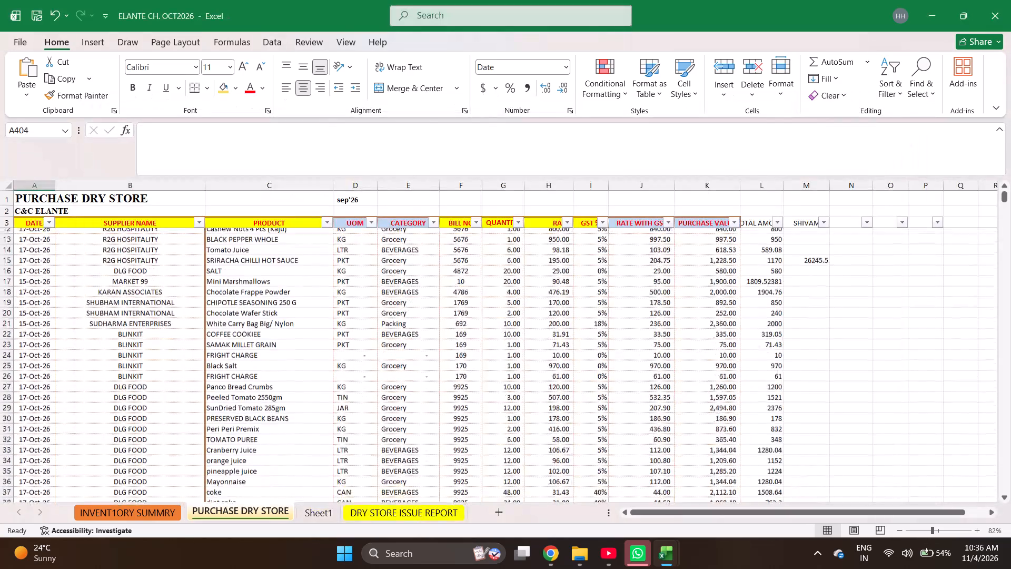
{"action": "scroll", "coordinate": [369, 345], "scroll_direction": "down", "scroll_amount": 3}
{"action": "key", "text": "alt+Tab"}
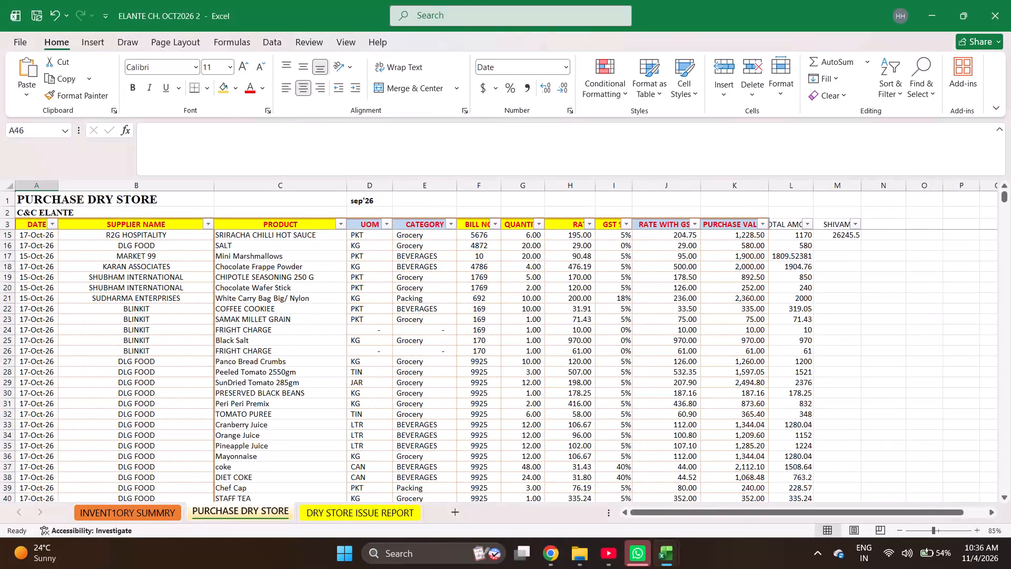
{"action": "scroll", "coordinate": [369, 345], "scroll_direction": "down", "scroll_amount": 3}
{"action": "key", "text": "alt+Tab"}
{"action": "scroll", "coordinate": [369, 345], "scroll_direction": "down", "scroll_amount": 1}
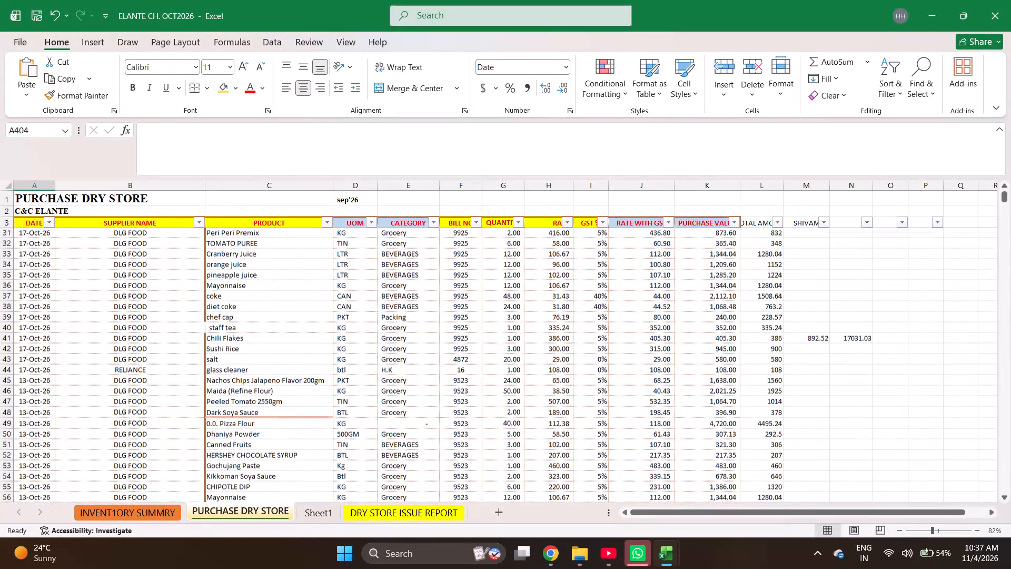
{"action": "scroll", "coordinate": [369, 345], "scroll_direction": "down", "scroll_amount": 2}
{"action": "scroll", "coordinate": [369, 345], "scroll_direction": "up", "scroll_amount": 3}
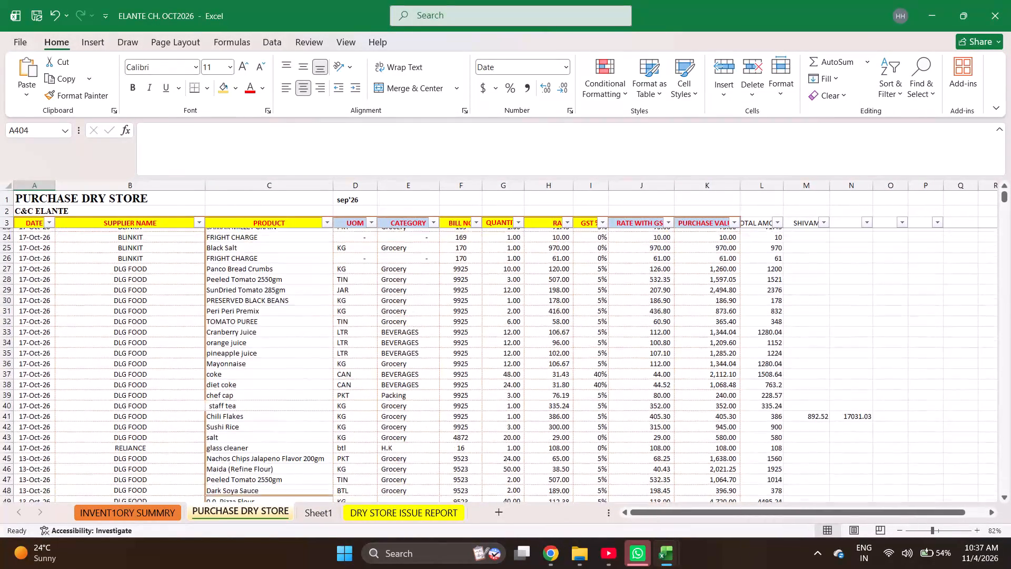
{"action": "scroll", "coordinate": [369, 345], "scroll_direction": "down", "scroll_amount": 1}
{"action": "key", "text": "alt+Tab"}
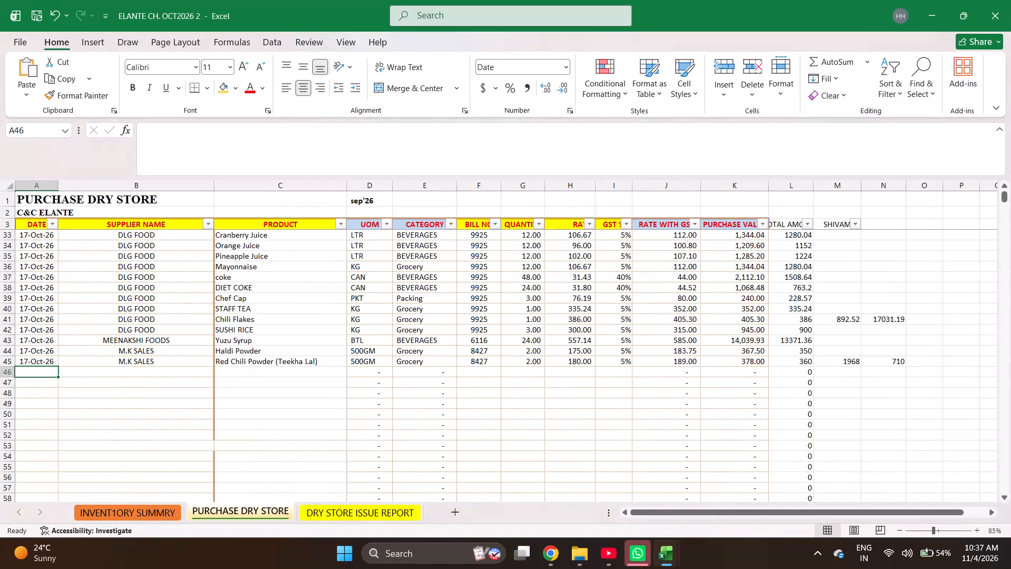
{"action": "scroll", "coordinate": [369, 345], "scroll_direction": "up", "scroll_amount": 1}
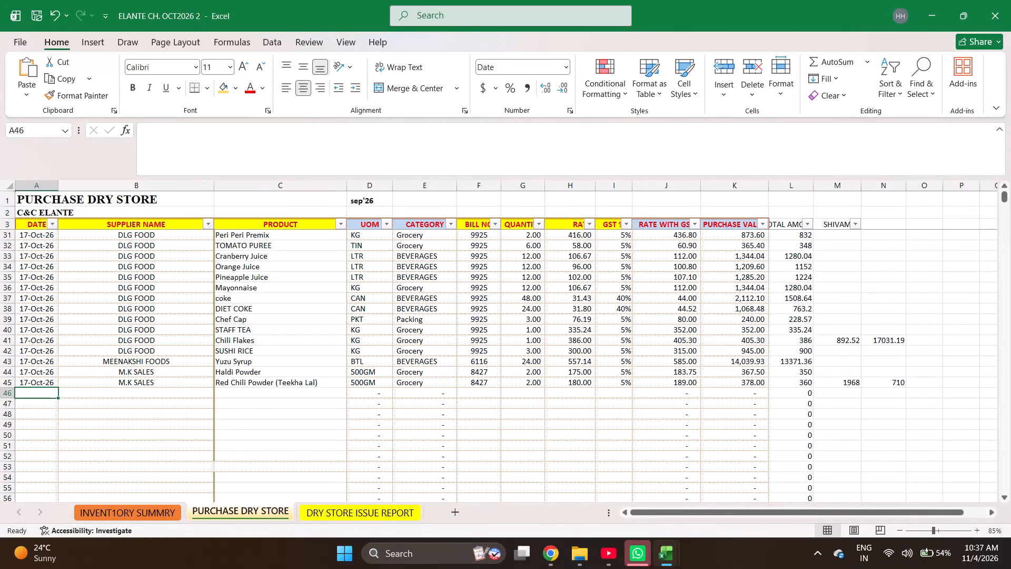
Switch to the ELANTE CH. OCT2026 workbook and go to the first empty date cell below its last purchase entry.
{"action": "key", "text": "alt+Tab"}
{"action": "scroll", "coordinate": [369, 345], "scroll_direction": "down", "scroll_amount": 2}
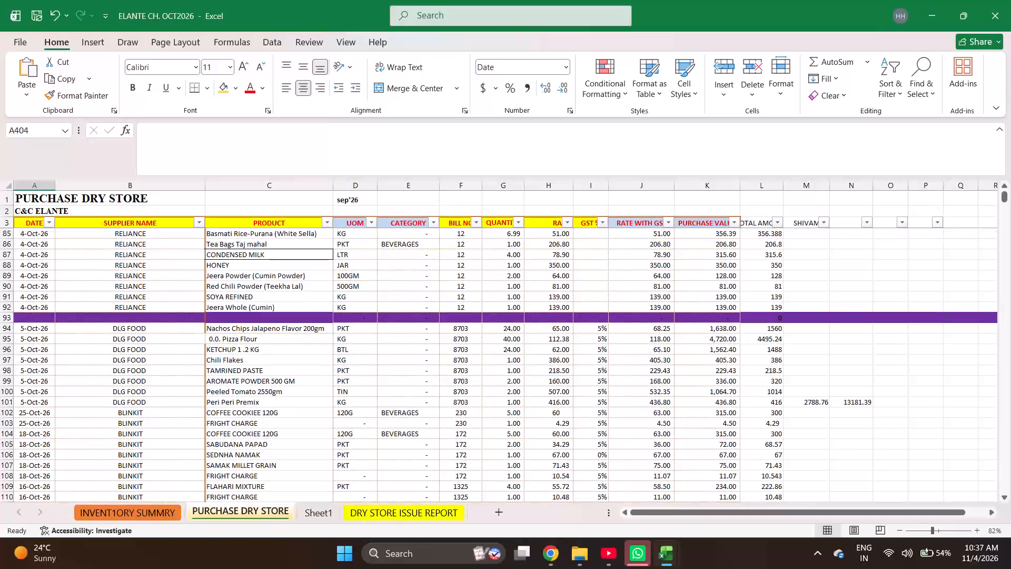
{"action": "left_click", "coordinate": [143, 395]}
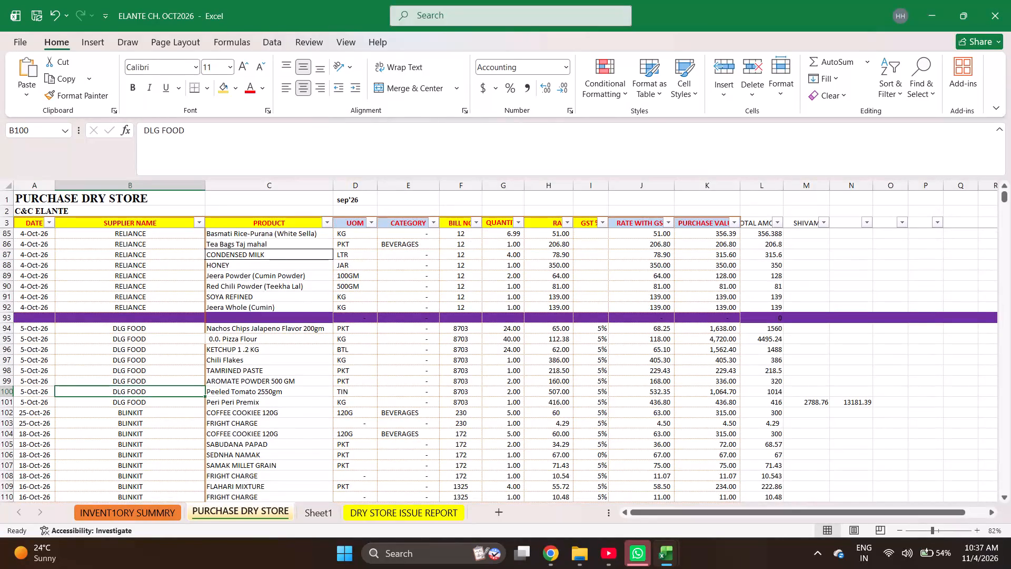
{"action": "key", "text": "ctrl+Down"}
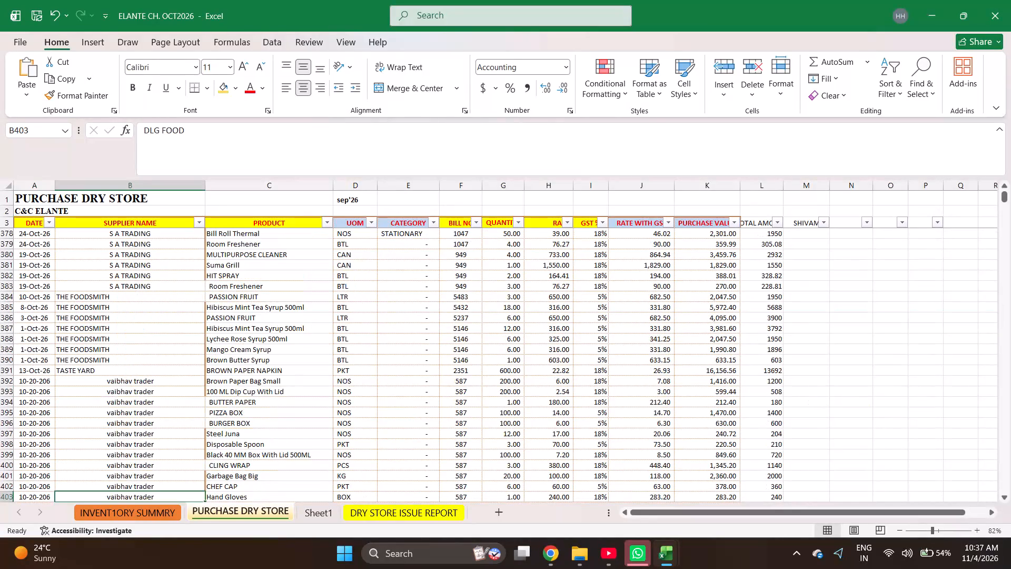
{"action": "key", "text": "Down"}
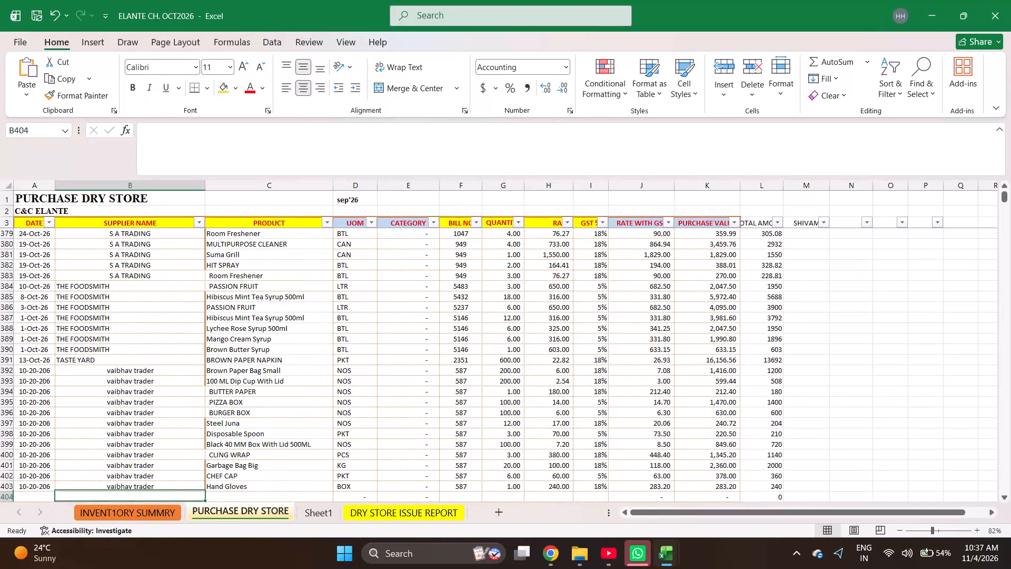
{"action": "key", "text": "Up"}
{"action": "key", "text": "Left"}
{"action": "key", "text": "Down"}
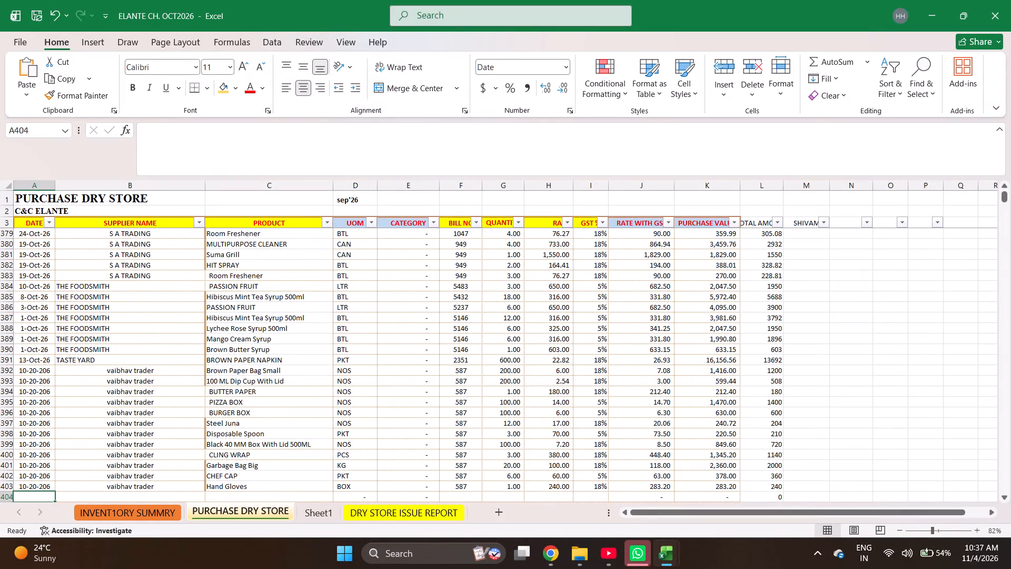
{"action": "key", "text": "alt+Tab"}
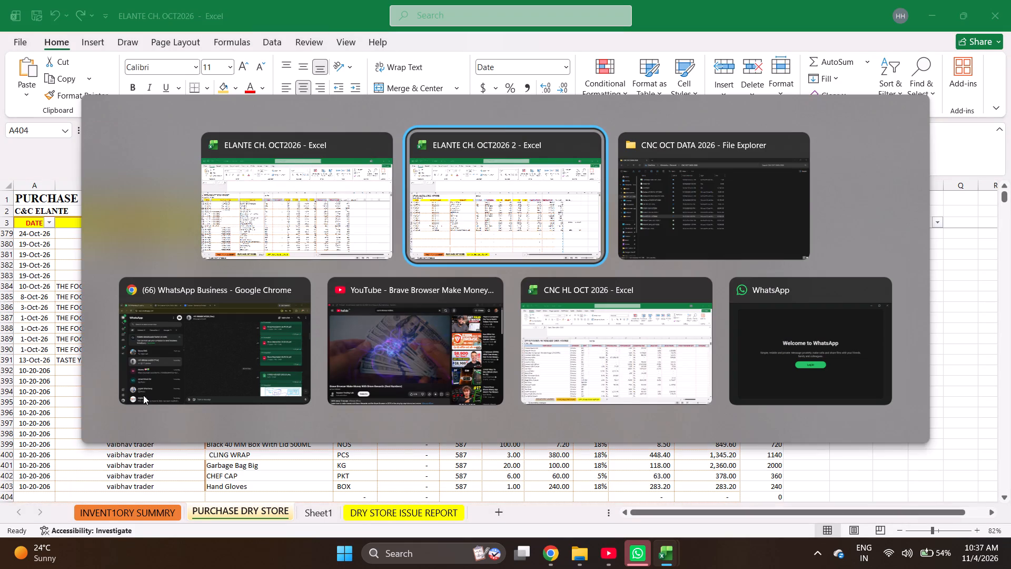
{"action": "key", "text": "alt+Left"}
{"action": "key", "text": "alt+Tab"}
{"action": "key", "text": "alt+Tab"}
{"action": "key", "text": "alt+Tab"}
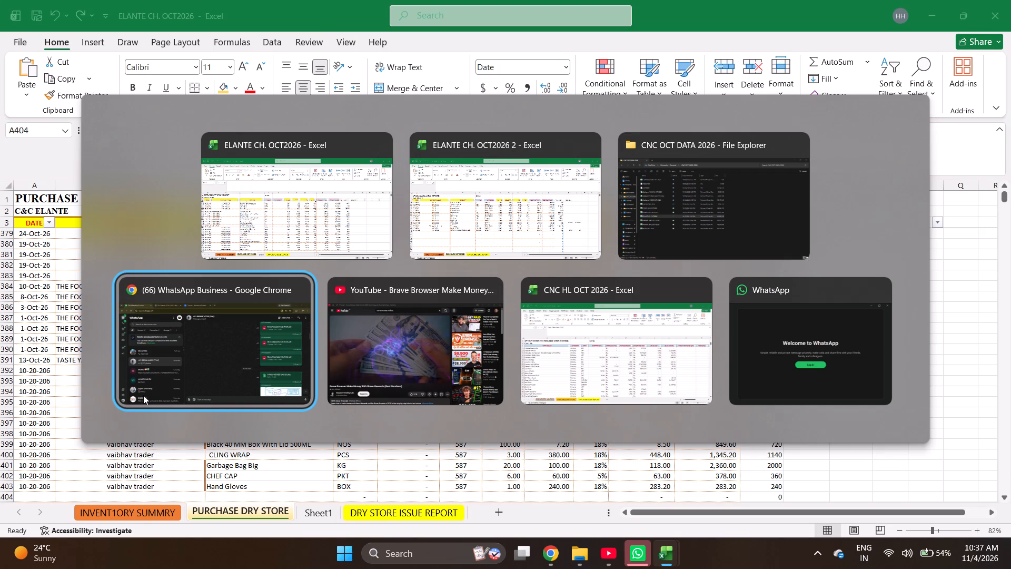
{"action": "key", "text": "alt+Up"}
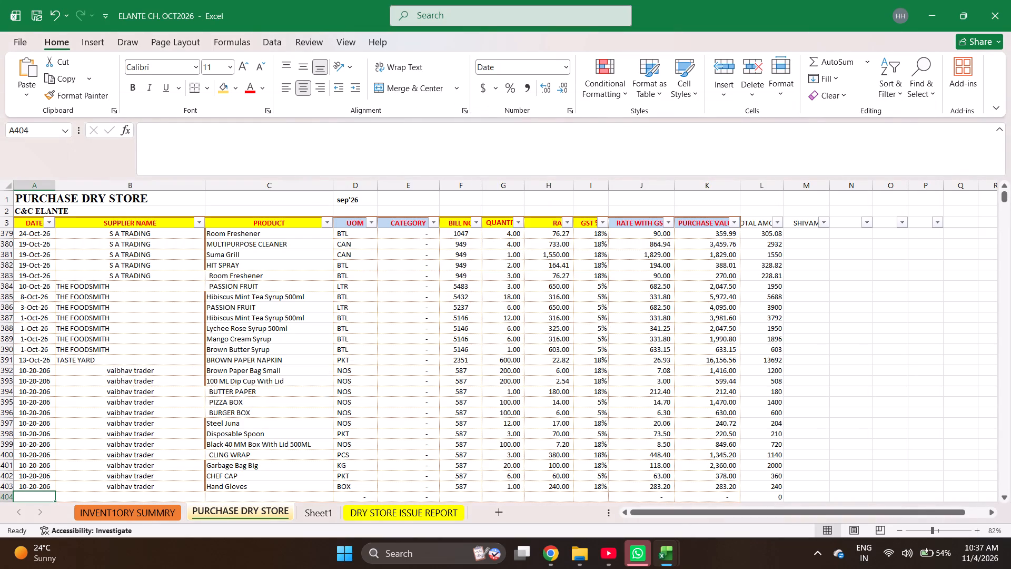
Examine the R2G HOSPITALITY entries further up the purchase list in ELANTE CH. OCT2026.
{"action": "scroll", "coordinate": [143, 395], "scroll_direction": "up", "scroll_amount": 4}
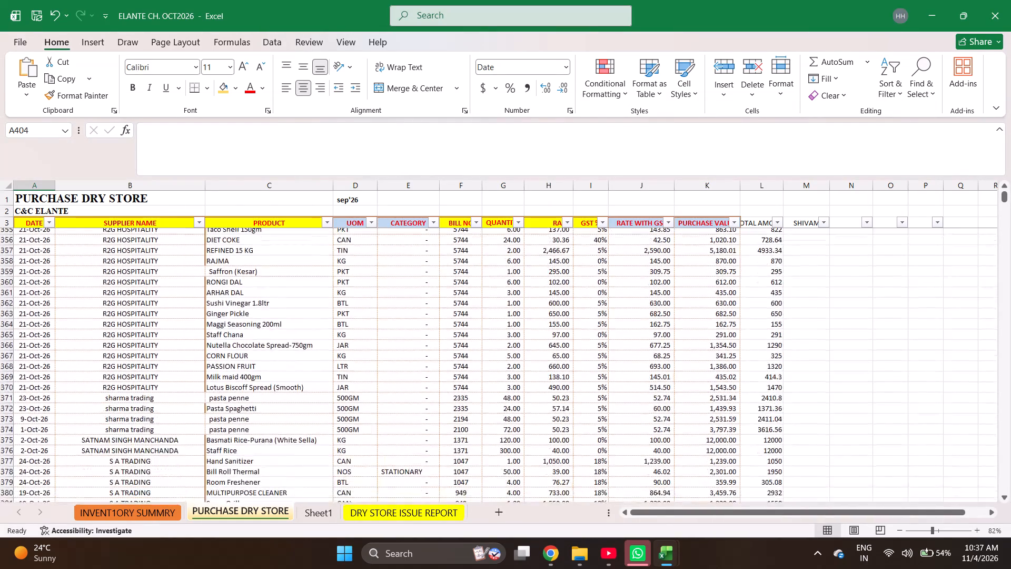
{"action": "left_click", "coordinate": [143, 392]}
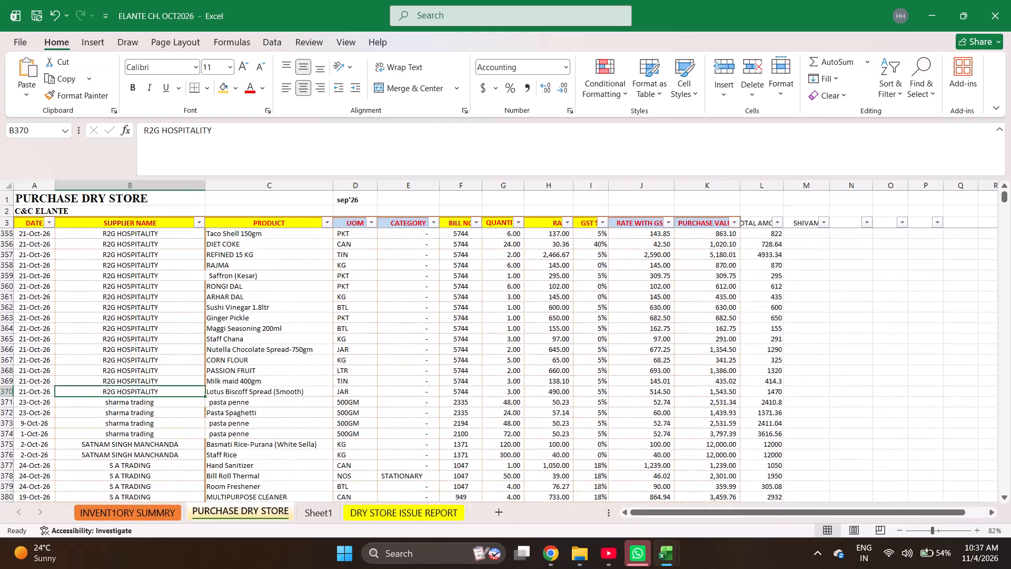
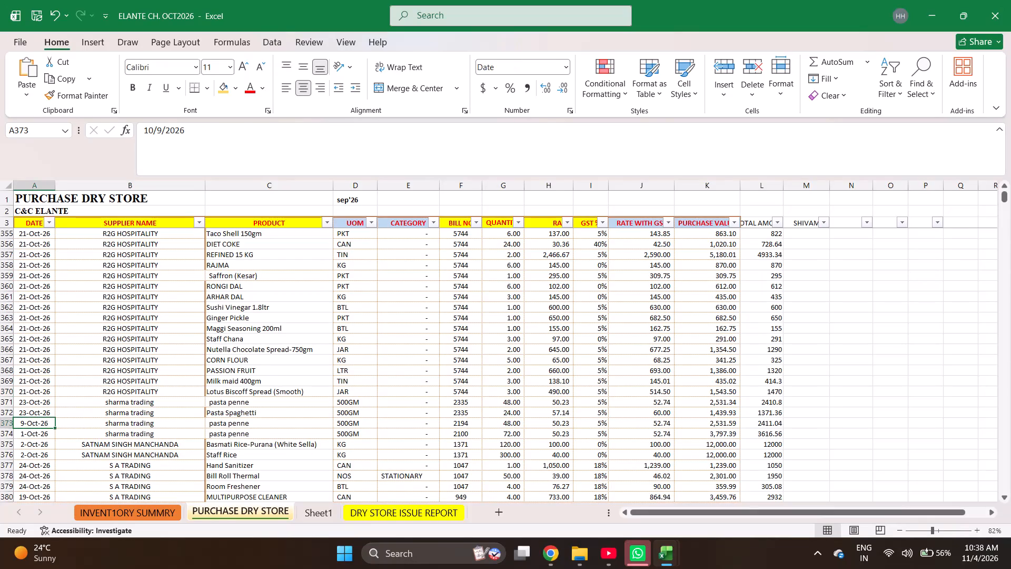
Start a new purchase entry in row 404 with date 10-16-2026 and supplier R2G HOSPITALITY.
{"action": "key", "text": "ctrl+Down"}
{"action": "key", "text": "Down"}
{"action": "type", "text": "10-16-2026"}
{"action": "key", "text": "Right"}
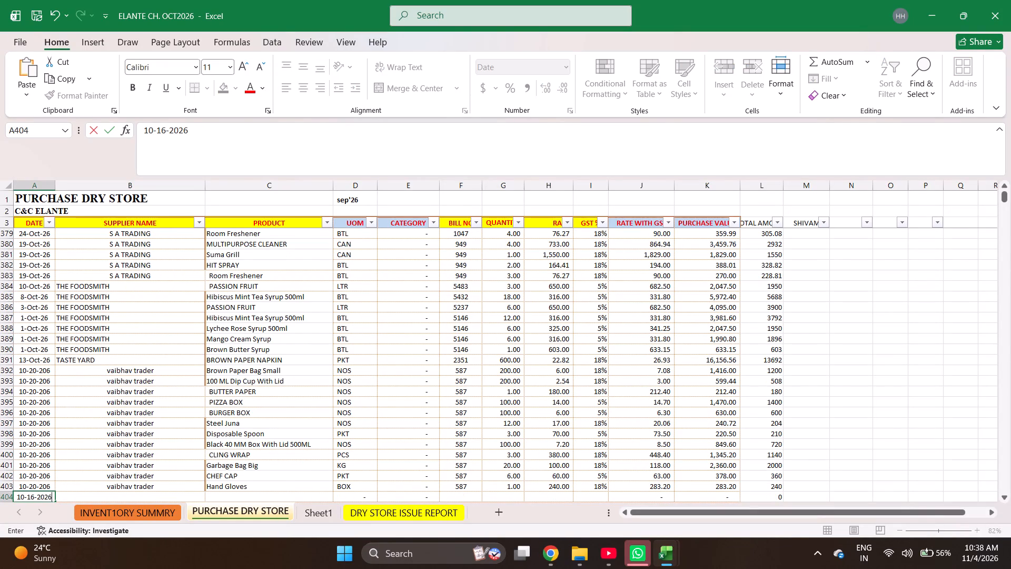
{"action": "key", "text": "Right"}
{"action": "key", "text": "Left"}
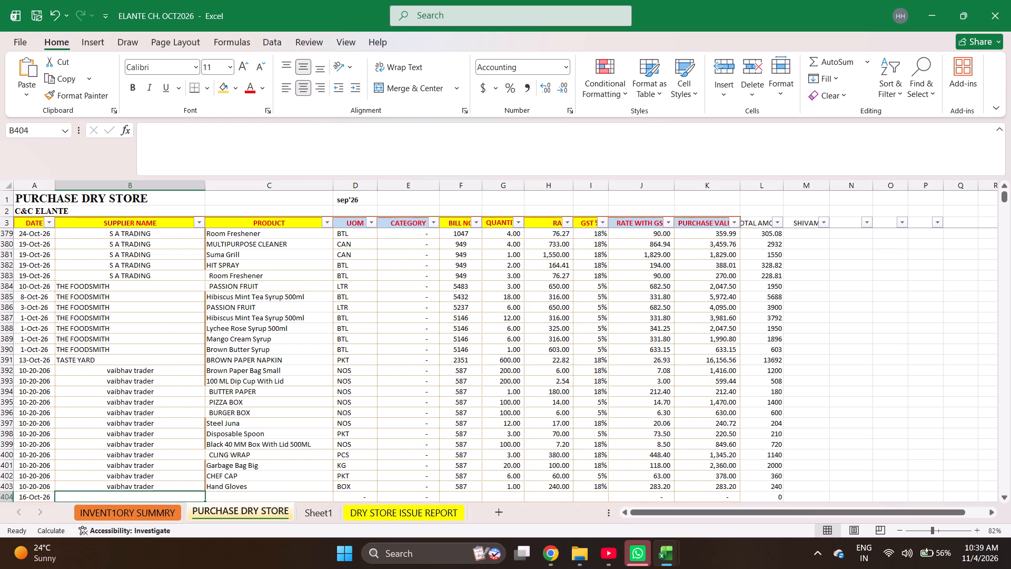
{"action": "type", "text": "r2g"}
{"action": "key", "text": "Return"}
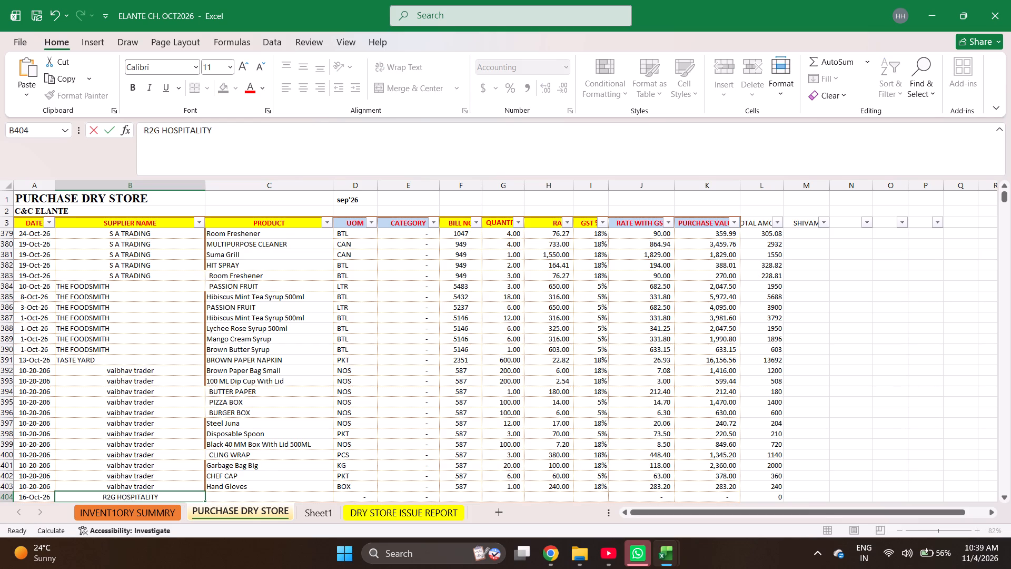
Enter DIET COKE as the product in row 404 and COKE in row 405.
{"action": "key", "text": "Right"}
{"action": "key", "text": "Up"}
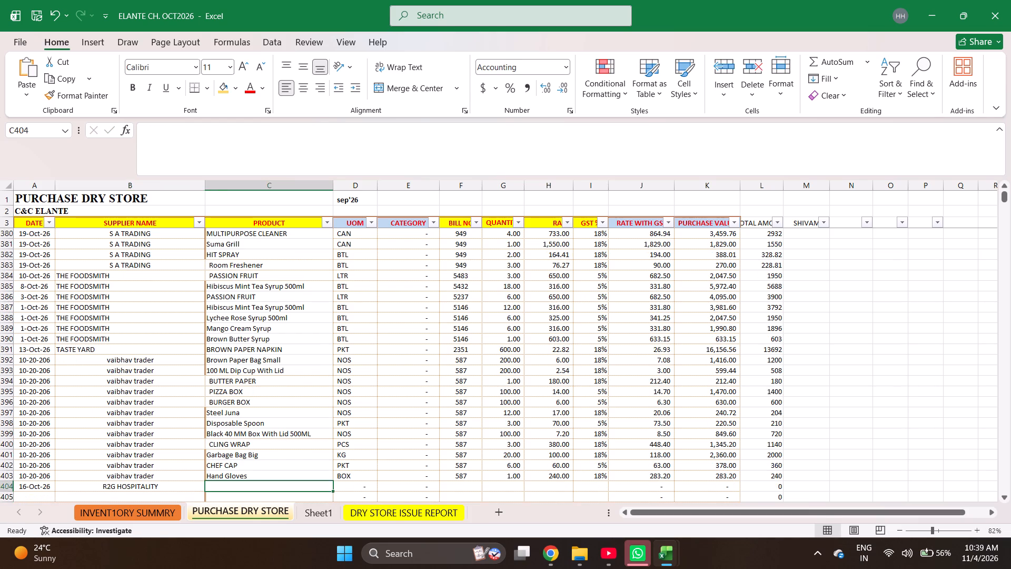
{"action": "key", "text": "d"}
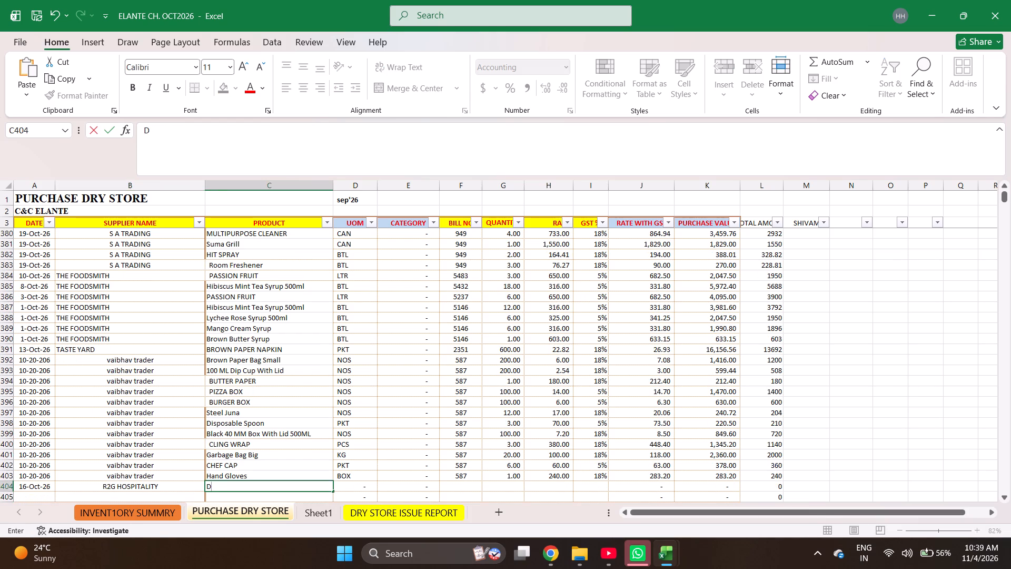
{"action": "type", "text": "ie"}
{"action": "key", "text": "Return"}
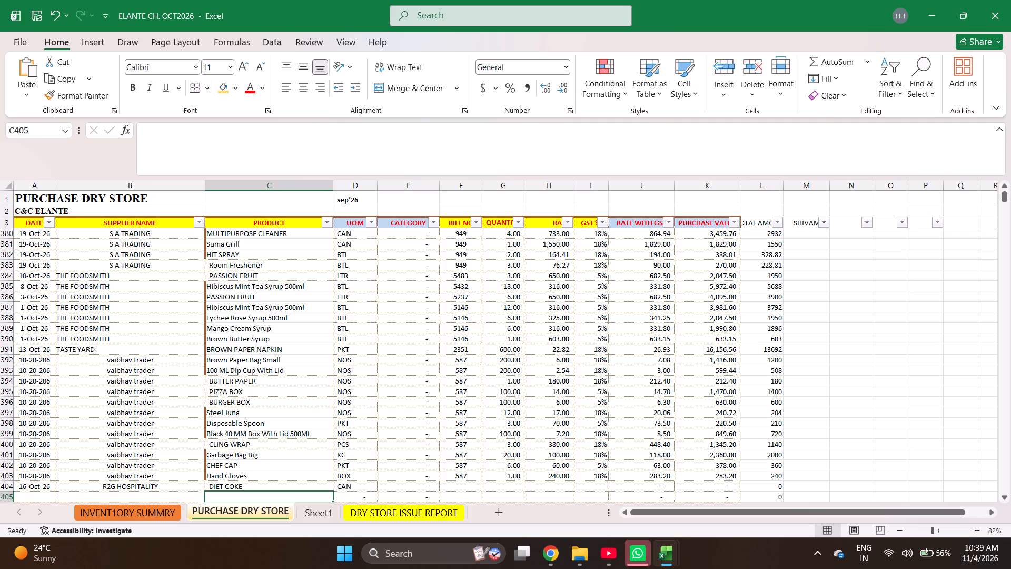
{"action": "type", "text": "coke"}
{"action": "key", "text": "Return"}
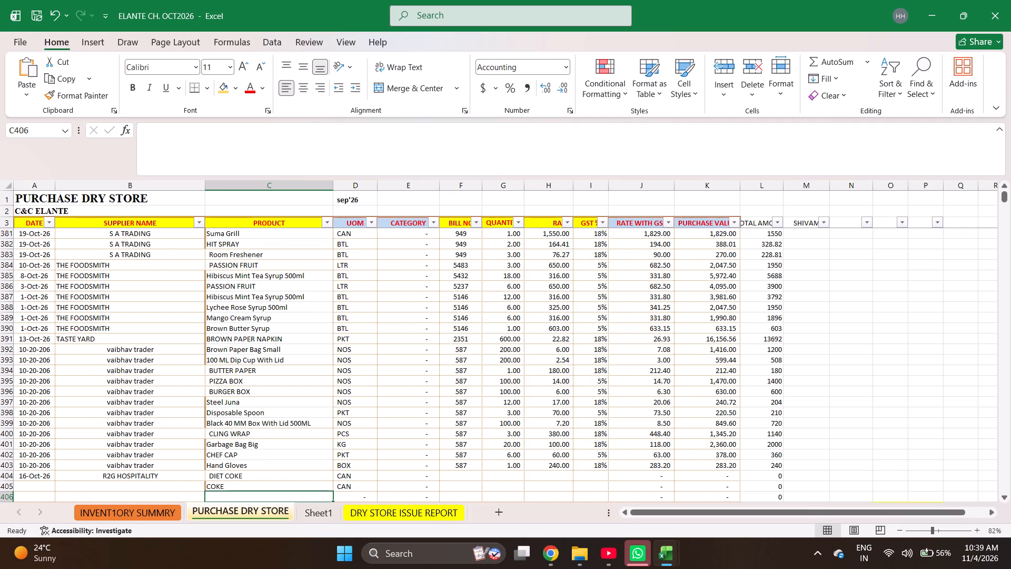
Find Chocolate Wafer Stick in the inventory summary and copy it into product cell C406 of the purchase sheet.
{"action": "key", "text": "ctrl+Page_Up"}
{"action": "key", "text": "ctrl+f"}
{"action": "type", "text": "waf"}
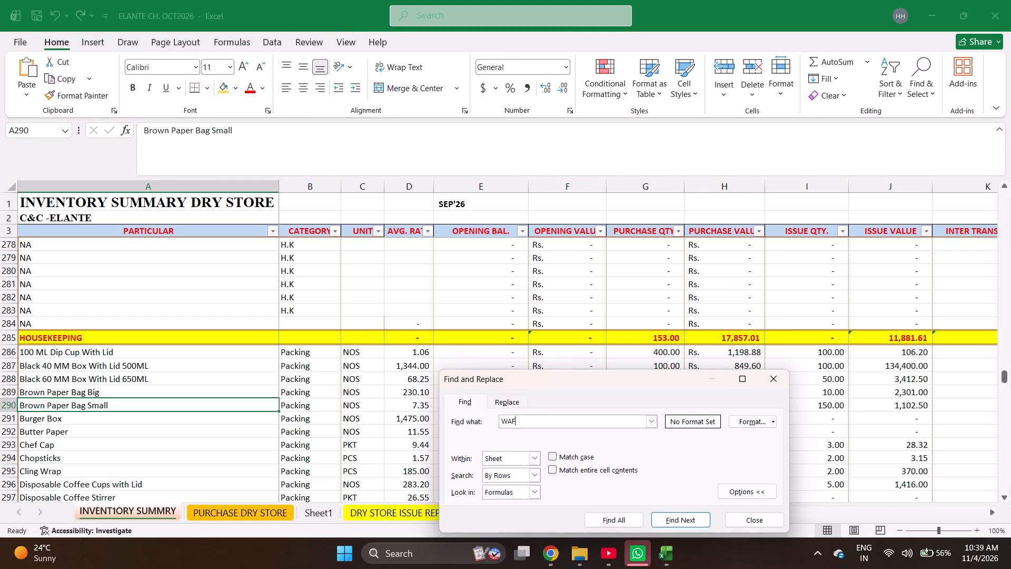
{"action": "key", "text": "Return"}
{"action": "key", "text": "Return"}
{"action": "key", "text": "Escape"}
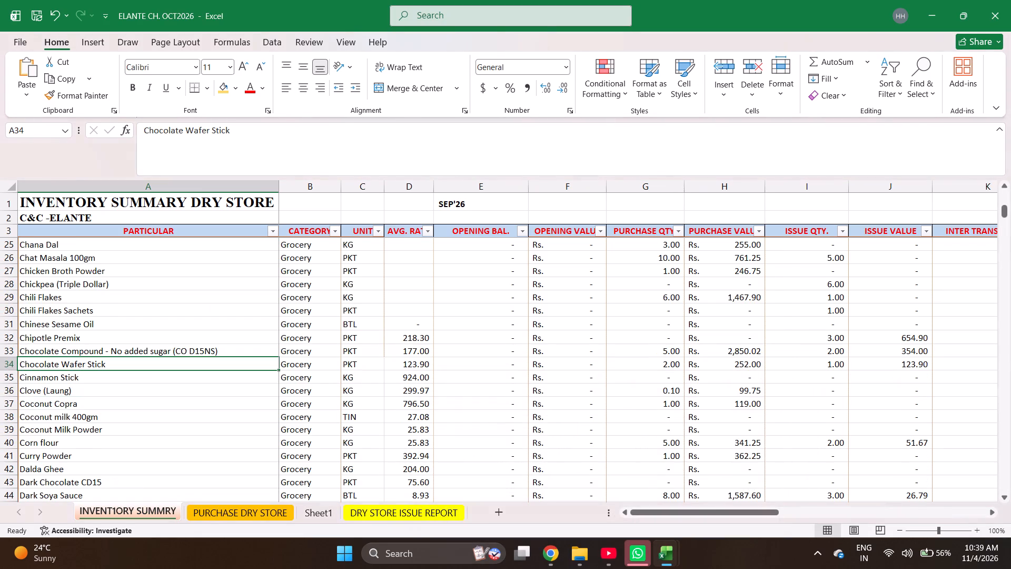
{"action": "key", "text": "ctrl+c"}
{"action": "key", "text": "ctrl+Page_Down"}
{"action": "key", "text": "Return"}
{"action": "key", "text": "Return"}
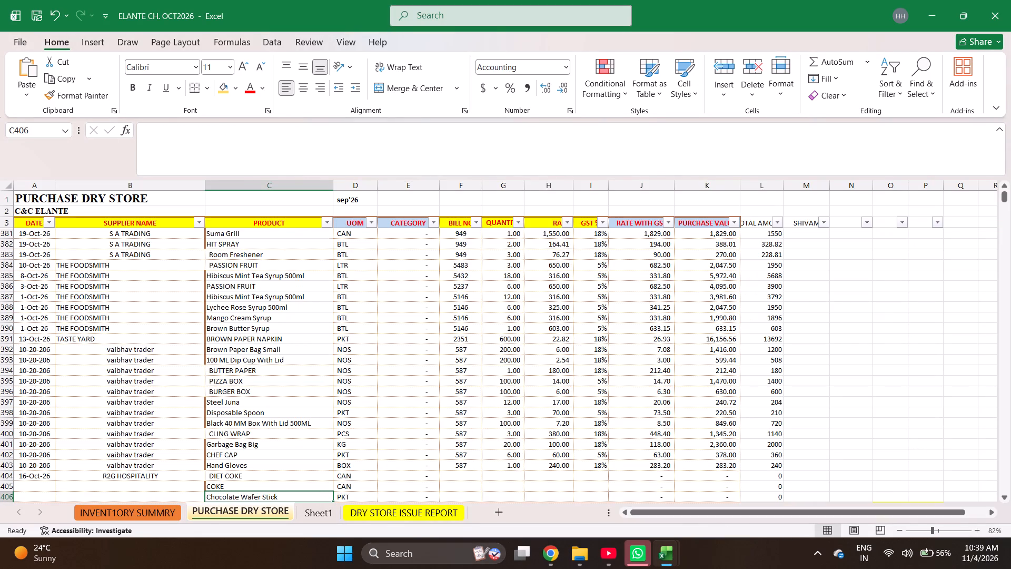
Find Tabasco Sauce (Red)/capsico in the inventory summary and copy it into product cell C407 of the purchase sheet.
{"action": "key", "text": "ctrl+Page_Up"}
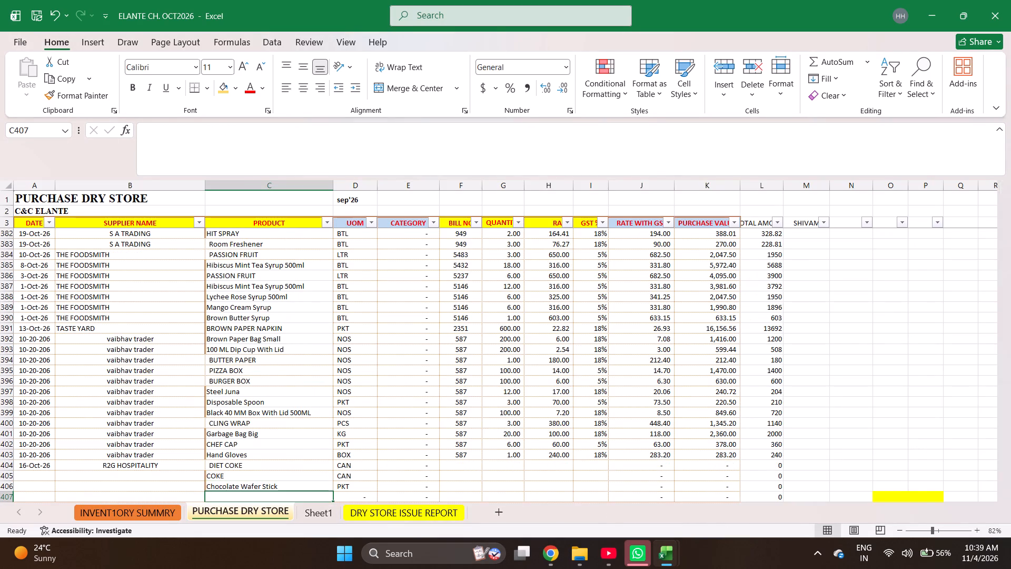
{"action": "key", "text": "ctrl+f"}
{"action": "type", "text": "taba"}
{"action": "key", "text": "Return"}
{"action": "key", "text": "Escape"}
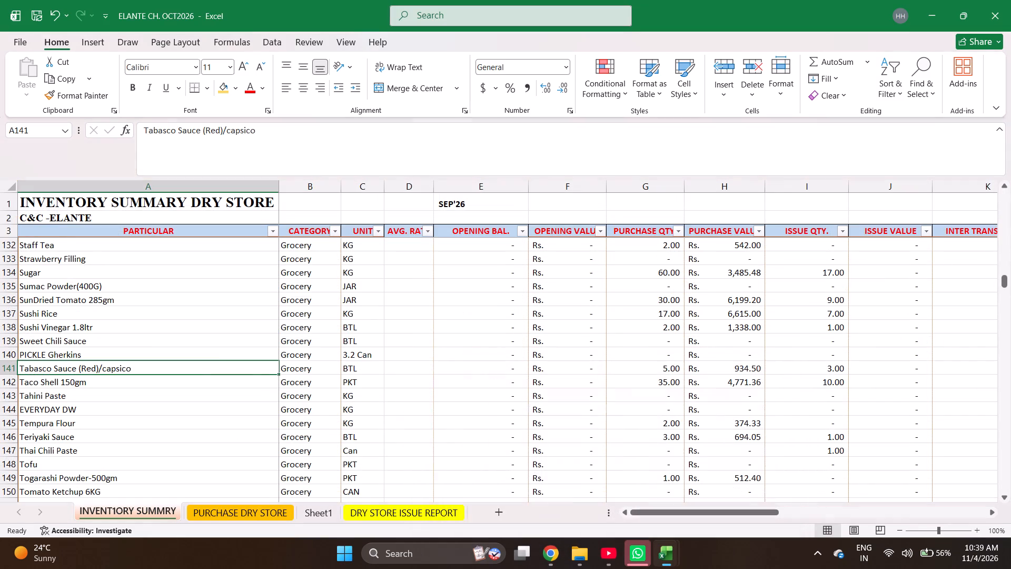
{"action": "key", "text": "ctrl+c"}
{"action": "key", "text": "ctrl+Page_Down"}
{"action": "key", "text": "Return"}
{"action": "key", "text": "Return"}
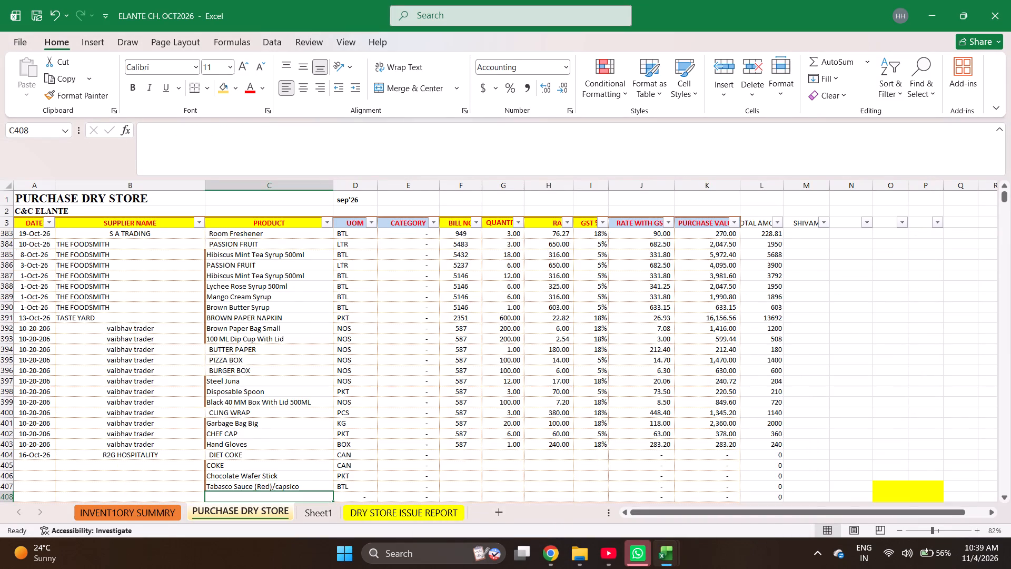
Enter PERI PERI PREMIX, TOMATO PUREE, Walnut Kennels, ENGLISH MUSTARD and CORN FLOUR as the products in rows 408 to 412.
{"action": "type", "text": "peri peri premix"}
{"action": "key", "text": "Return"}
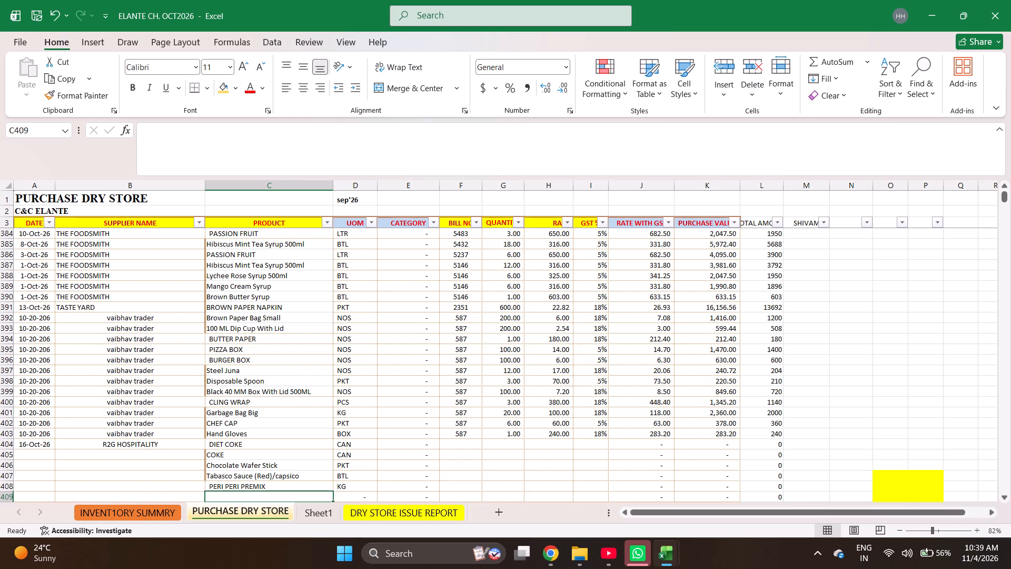
{"action": "type", "text": "to"}
{"action": "type", "text": "mato puree"}
{"action": "key", "text": "Return"}
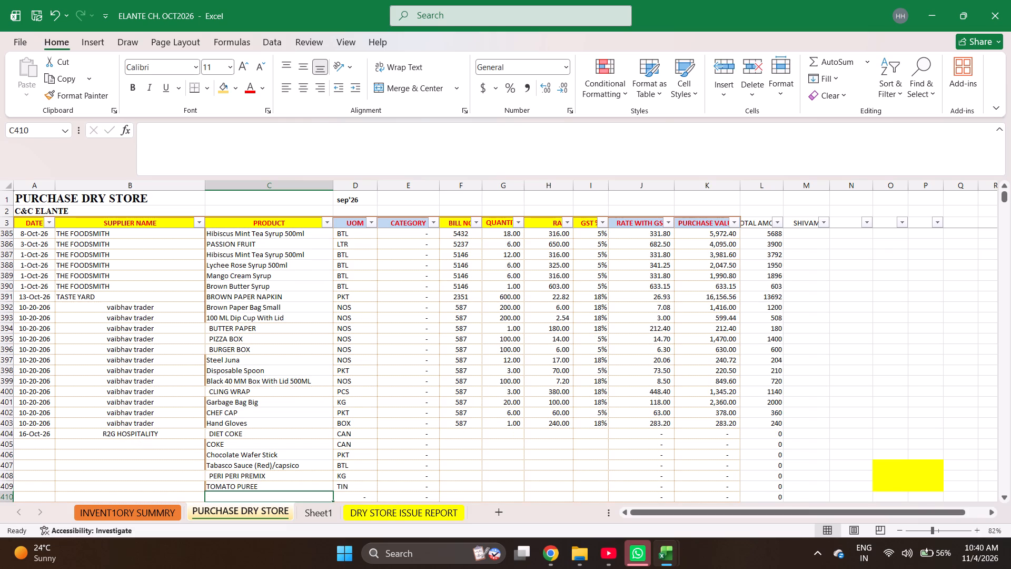
{"action": "type", "text": "walnut"}
{"action": "key", "text": "space"}
{"action": "key", "text": "Return"}
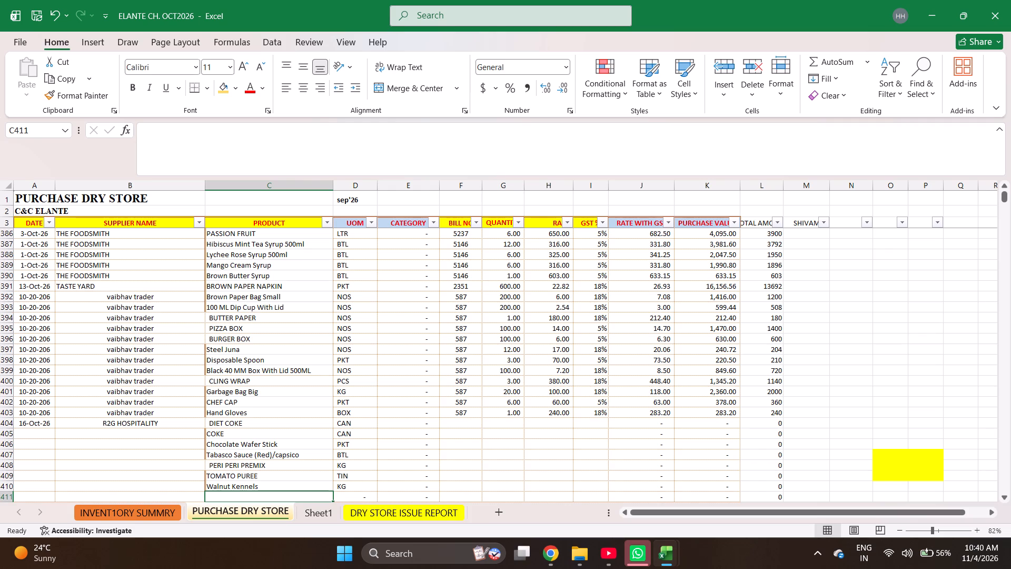
{"action": "type", "text": "english mus"}
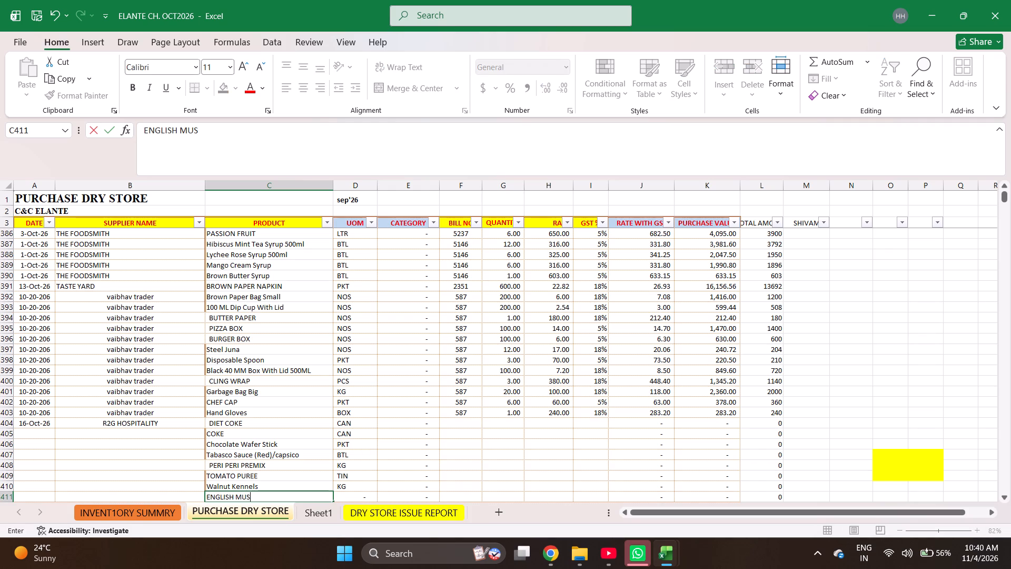
{"action": "type", "text": "tard"}
{"action": "key", "text": "Return"}
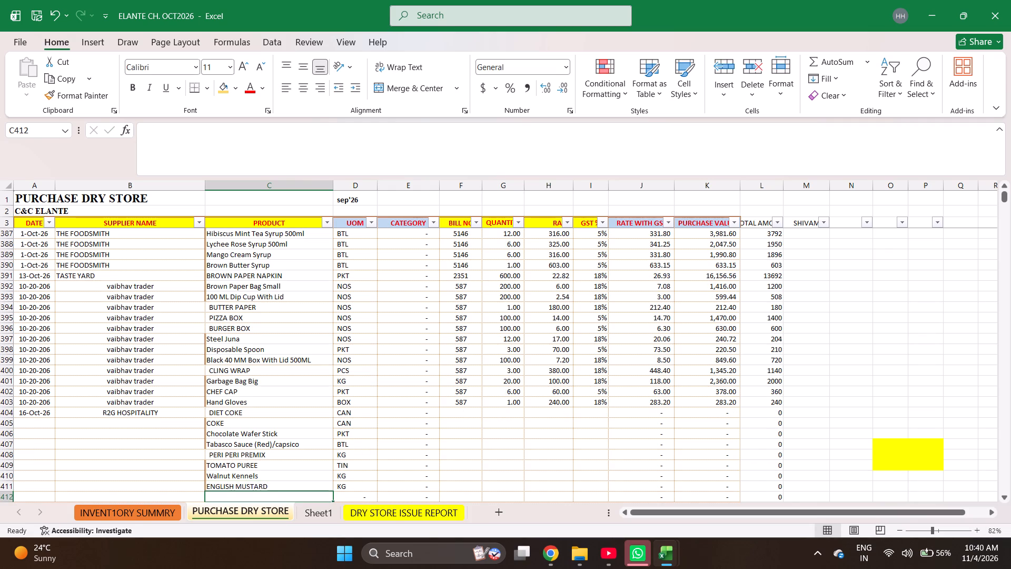
{"action": "type", "text": "corn"}
{"action": "key", "text": "space"}
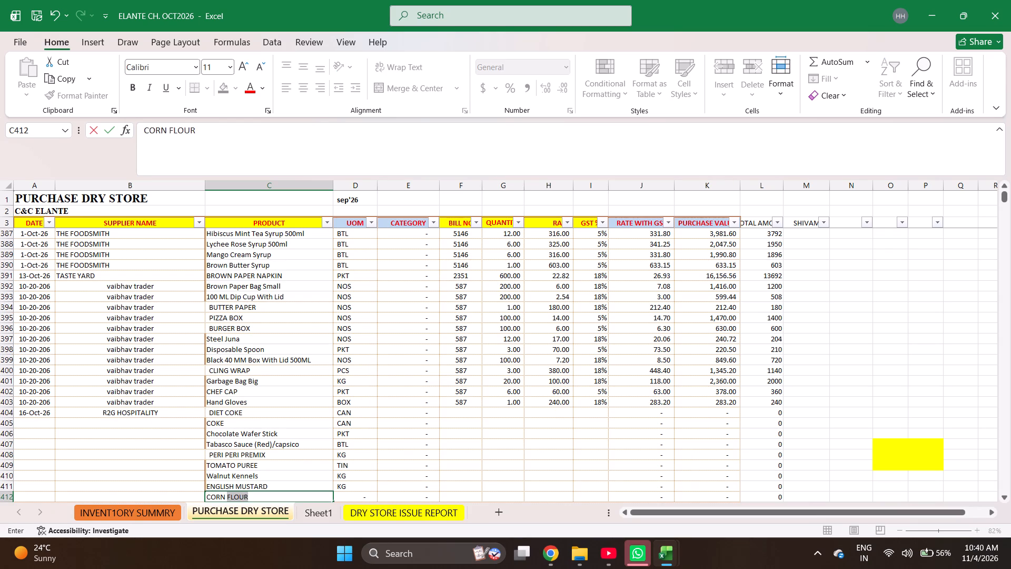
{"action": "key", "text": "Return"}
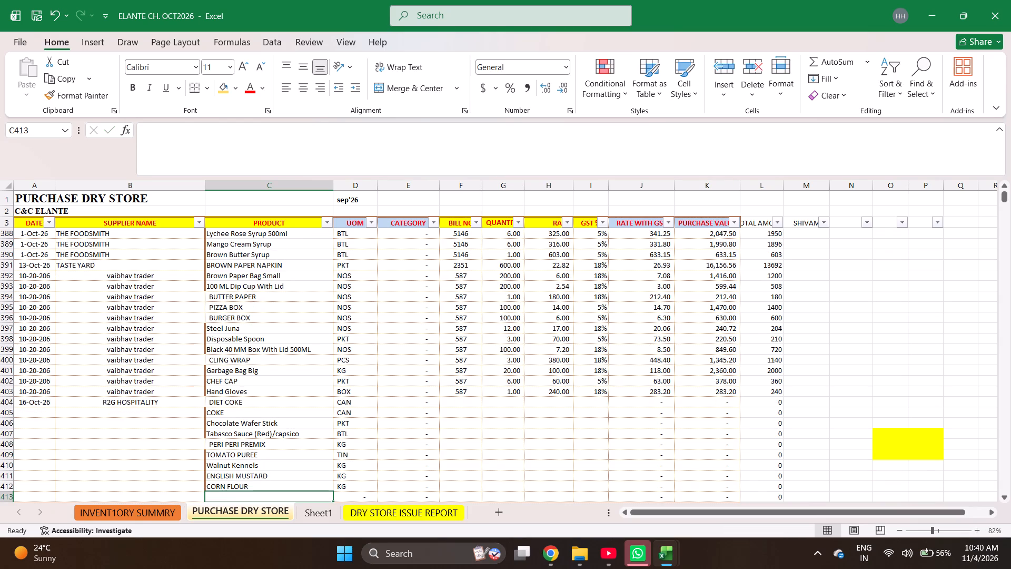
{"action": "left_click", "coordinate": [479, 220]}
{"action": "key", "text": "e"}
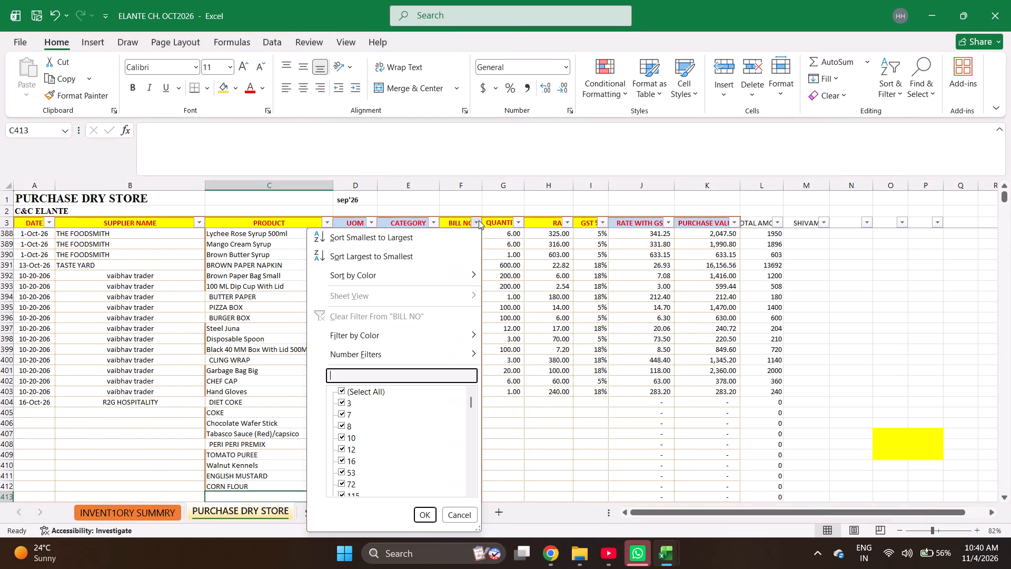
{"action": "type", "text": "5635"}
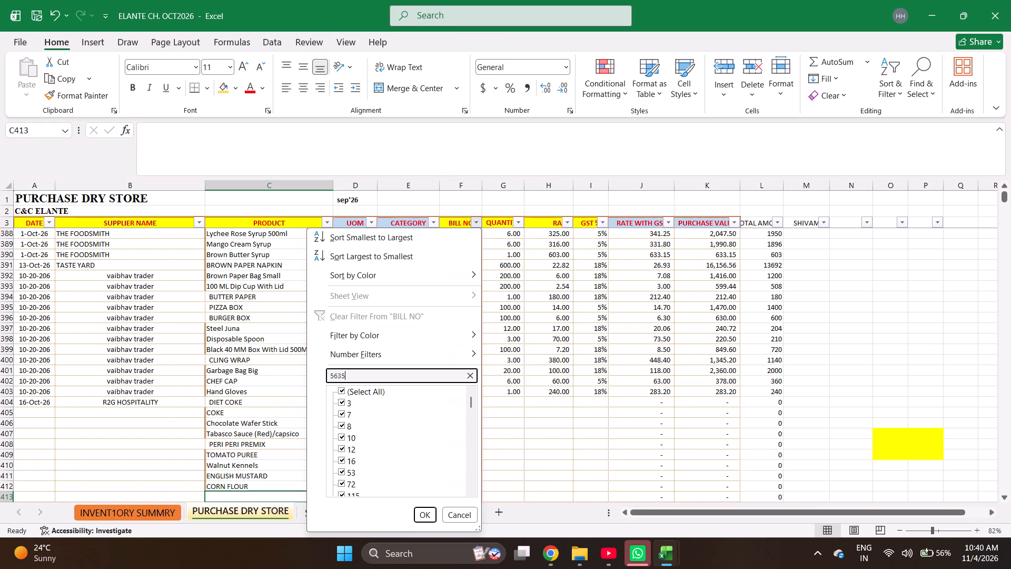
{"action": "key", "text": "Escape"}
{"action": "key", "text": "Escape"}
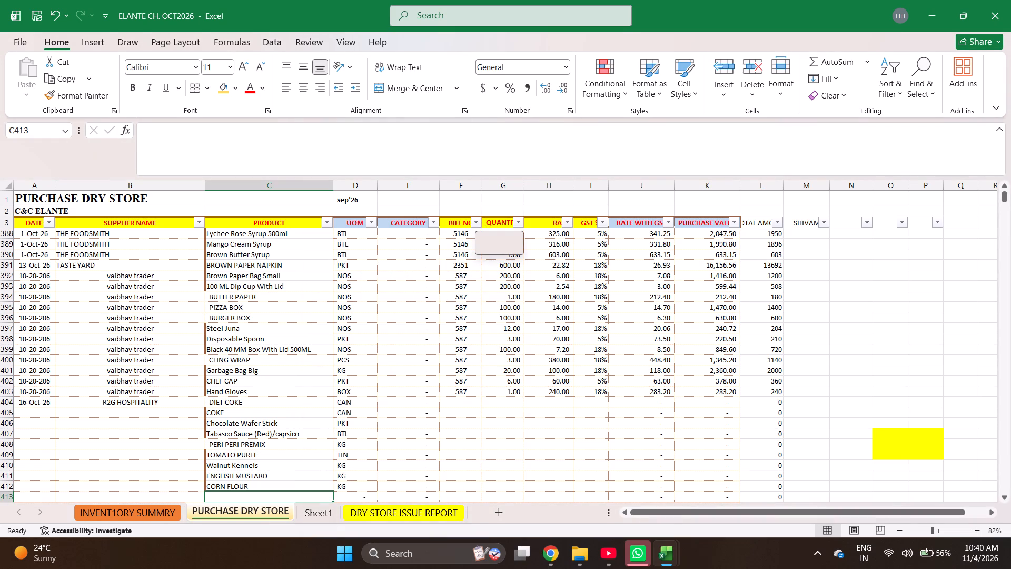
Fill product cell C413 with TAMRINED PASTE, copied from its entry in the inventory summary.
{"action": "type", "text": "tamr"}
{"action": "key", "text": "Return"}
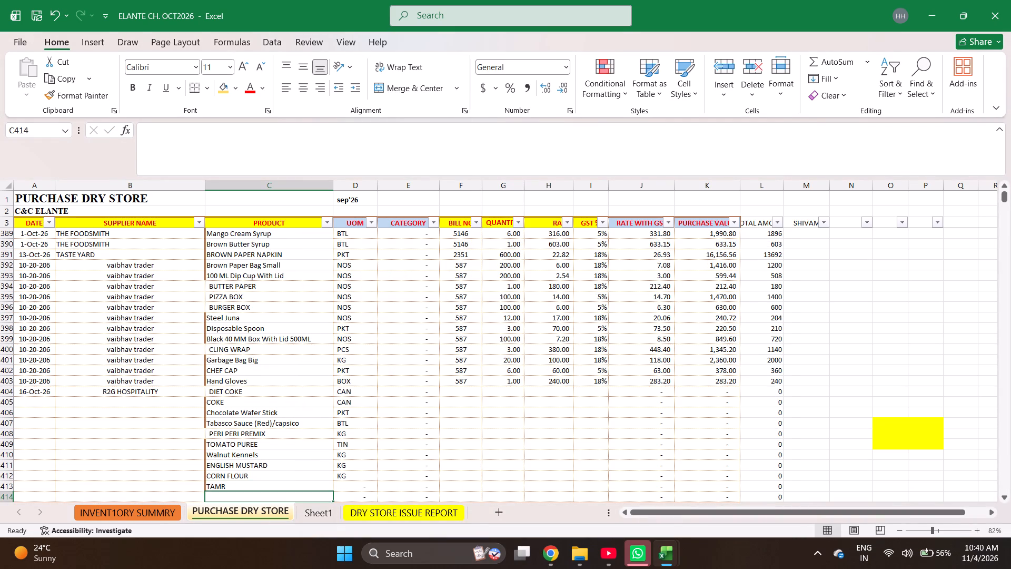
{"action": "key", "text": "ctrl+Page_Up"}
{"action": "key", "text": "ctrl+f"}
{"action": "type", "text": "tam"}
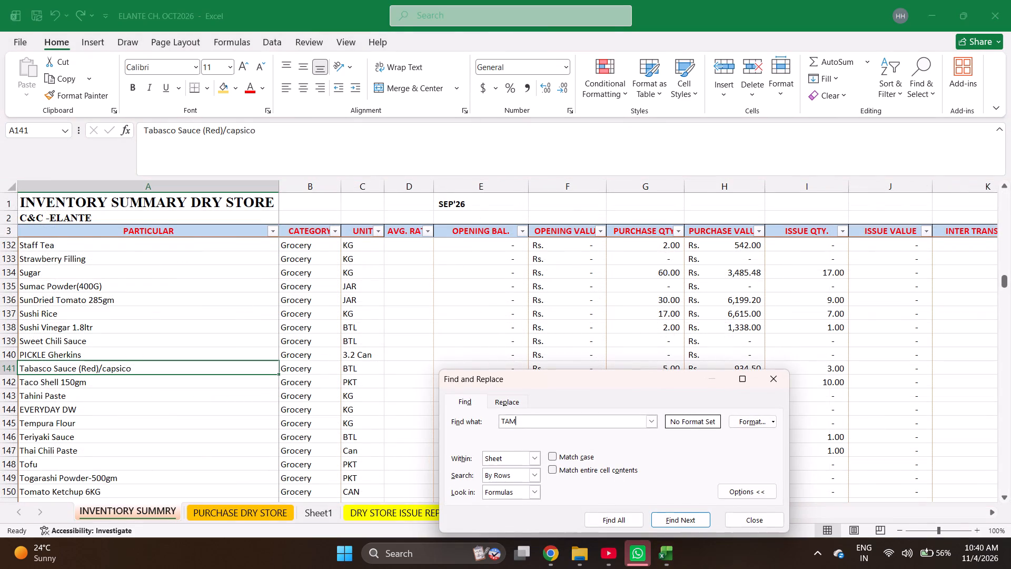
{"action": "key", "text": "Return"}
{"action": "key", "text": "Escape"}
{"action": "key", "text": "ctrl+c"}
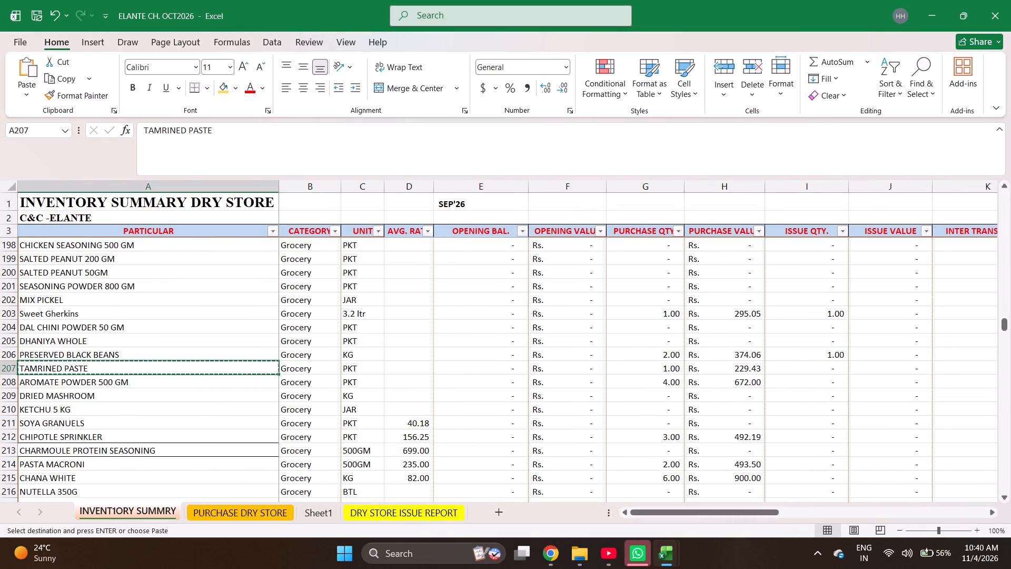
{"action": "key", "text": "ctrl+Page_Down"}
{"action": "key", "text": "Up"}
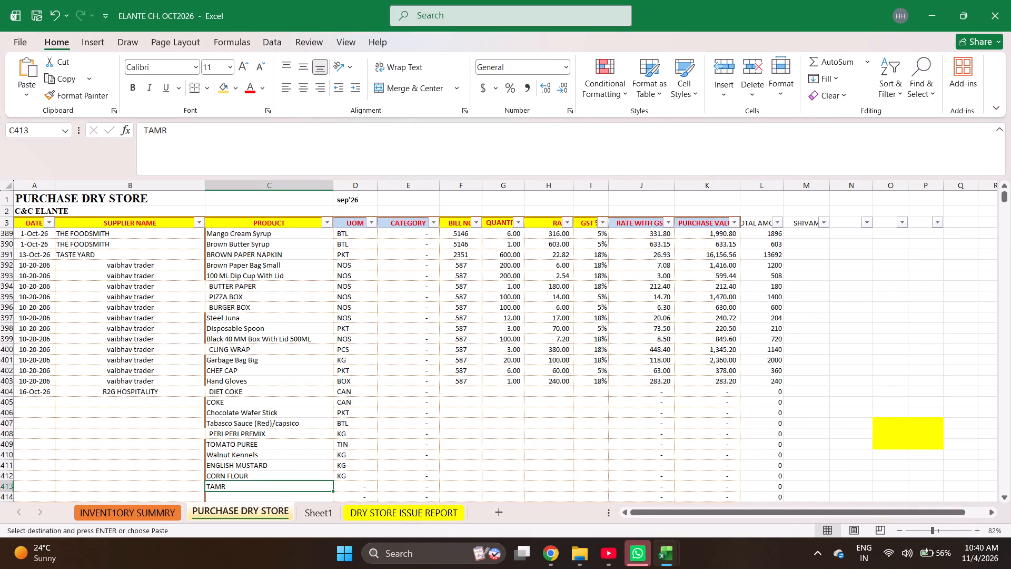
{"action": "key", "text": "Return"}
{"action": "key", "text": "Return"}
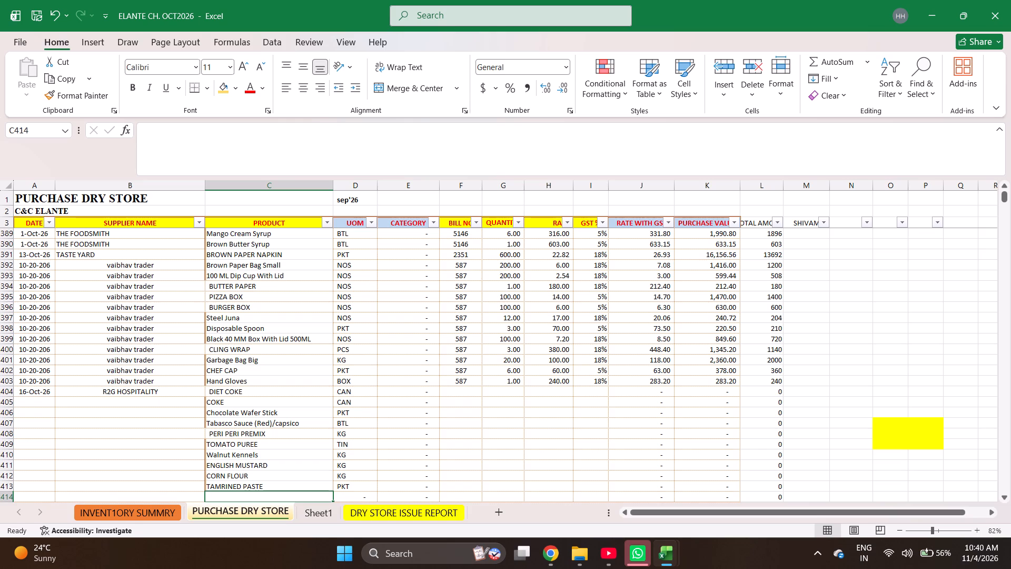
Enter Jeera Whole (Cumin) as the product in row 414.
{"action": "type", "text": "jeera whole"}
{"action": "key", "text": "space"}
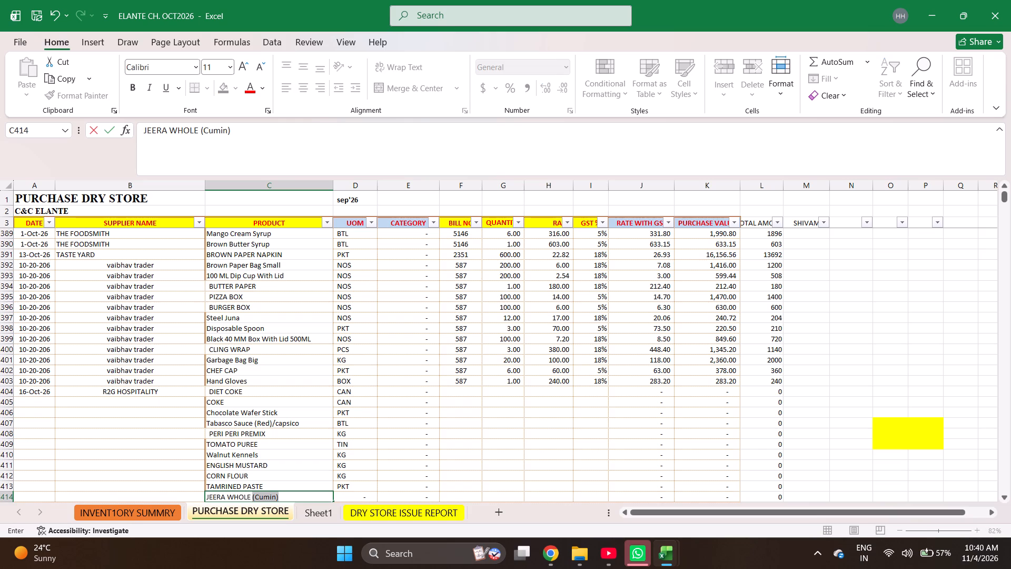
{"action": "key", "text": "Return"}
{"action": "key", "text": "backslash"}
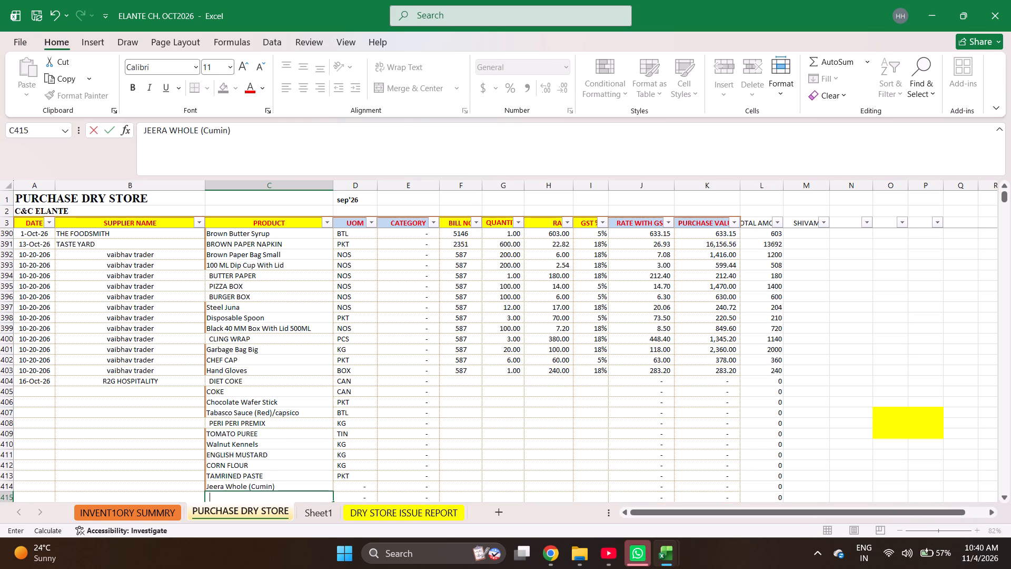
{"action": "key", "text": "BackSpace"}
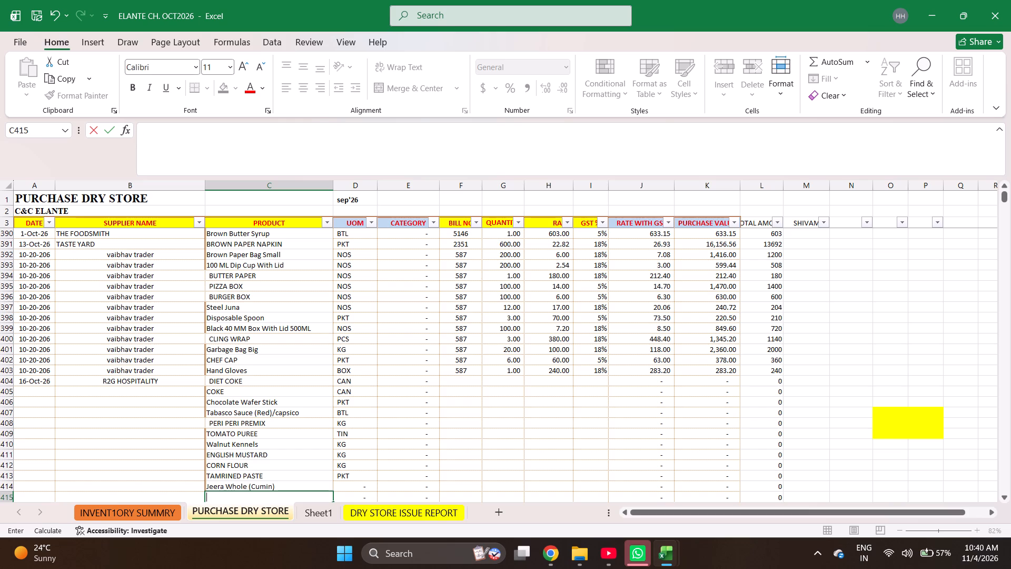
Find Tomato Paste in the inventory summary and copy it into product cell C415 of the purchase sheet.
{"action": "key", "text": "ctrl+Page_Up"}
{"action": "key", "text": "ctrl+f"}
{"action": "type", "text": "tomato p"}
{"action": "key", "text": "Return"}
{"action": "key", "text": "Escape"}
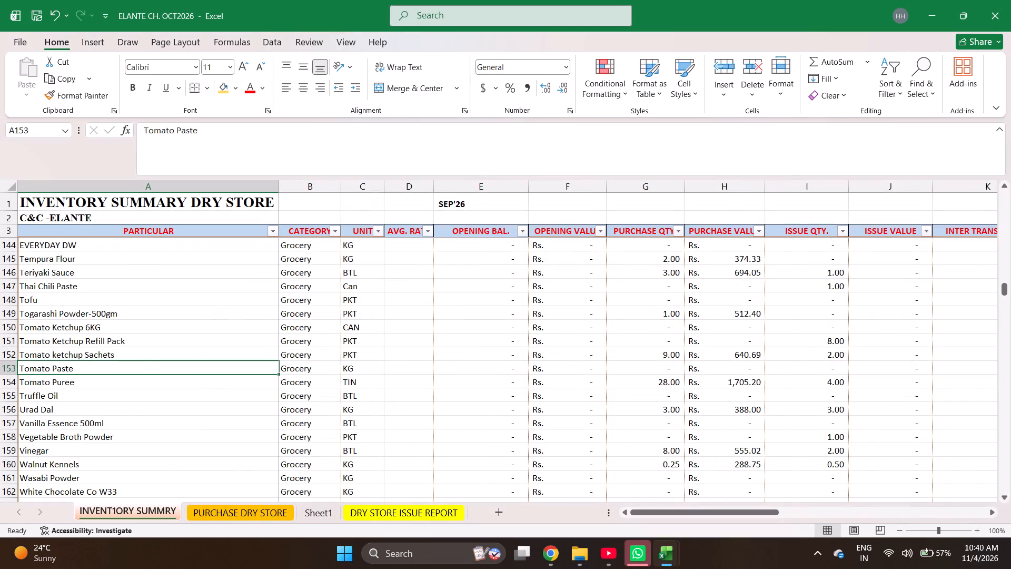
{"action": "key", "text": "ctrl+c"}
{"action": "key", "text": "ctrl+Page_Down"}
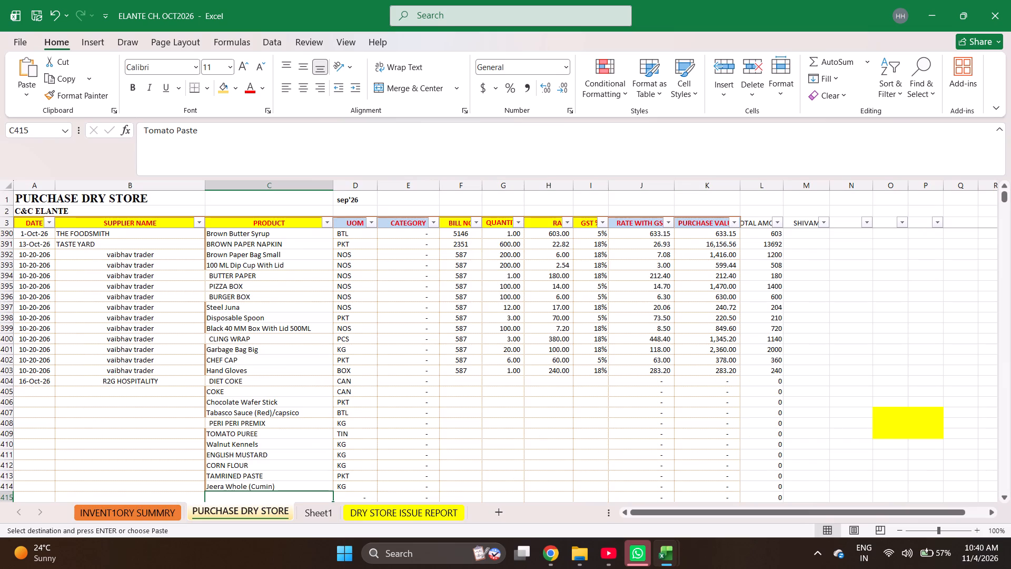
{"action": "key", "text": "Return"}
{"action": "key", "text": "Return"}
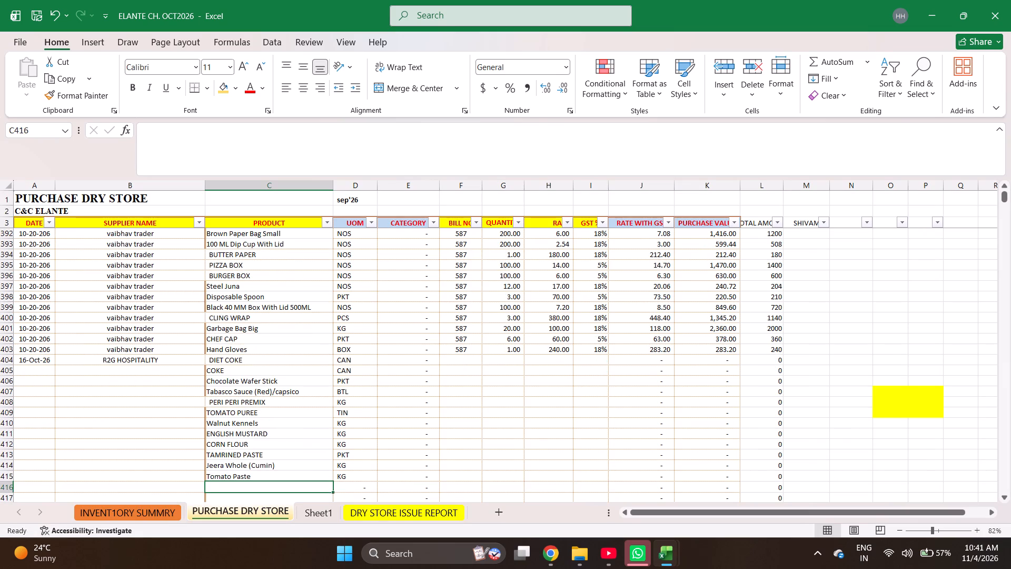
Enter SALT as the product in row 416.
{"action": "type", "text": "salt"}
{"action": "key", "text": "Return"}
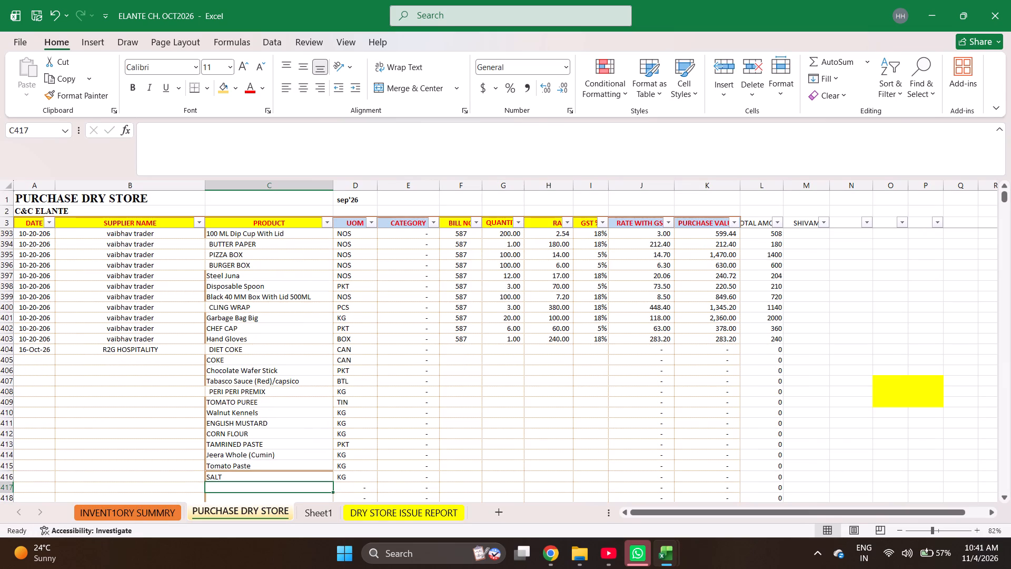
Enter bill number 5635 for the R2G HOSPITALITY DIET COKE entry in row 404.
{"action": "key", "text": "Left"}
{"action": "key", "text": "ctrl+Up"}
{"action": "key", "text": "Right"}
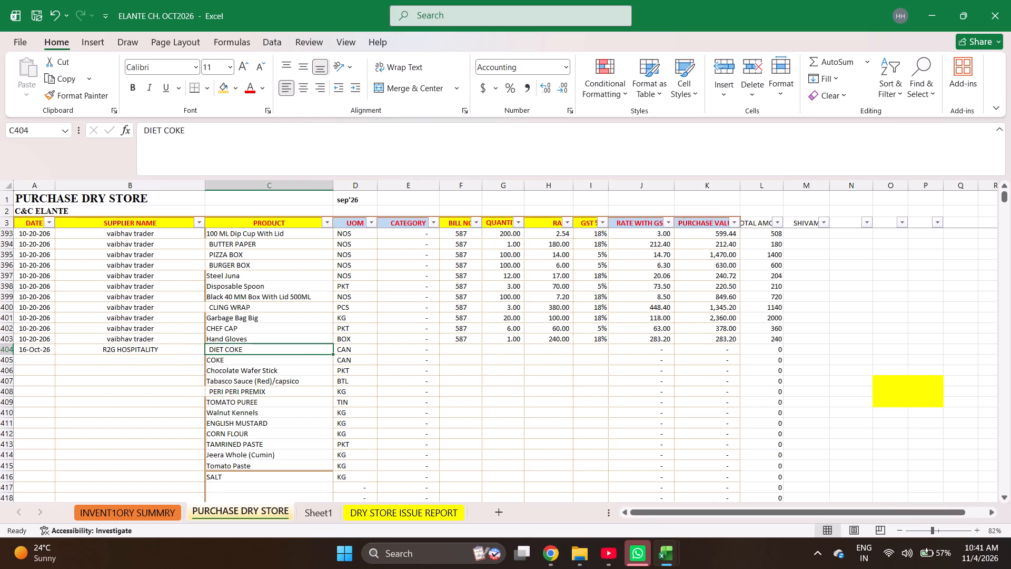
{"action": "key", "text": "ctrl+shift+Down"}
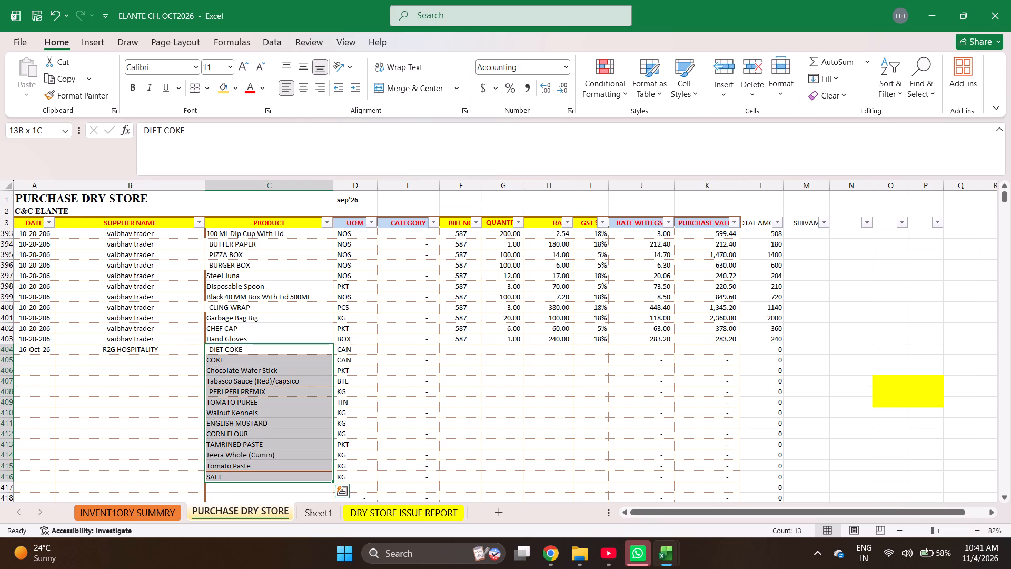
{"action": "key", "text": "Right"}
{"action": "key", "text": "Right"}
{"action": "key", "text": "Right"}
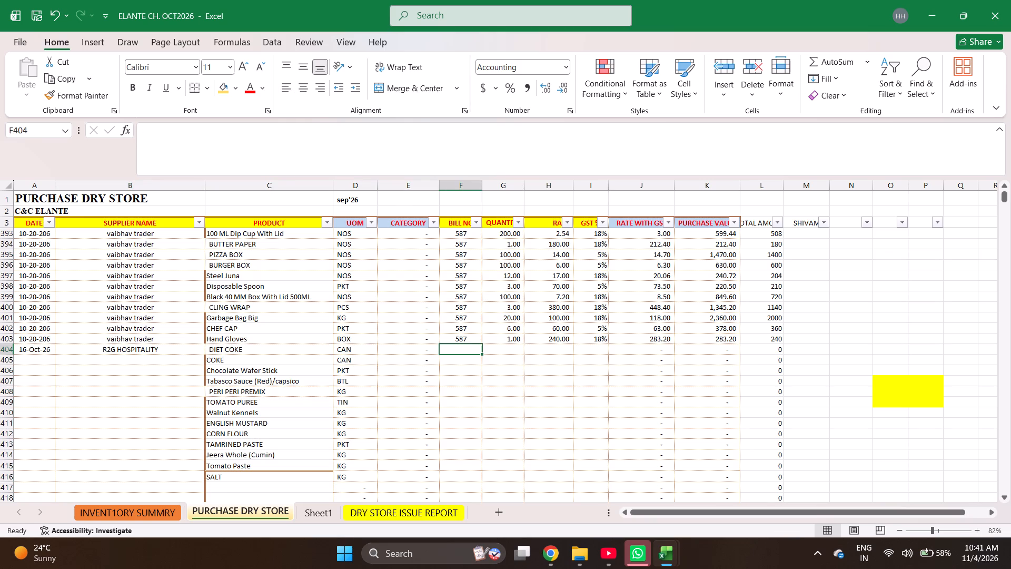
{"action": "key", "text": "5"}
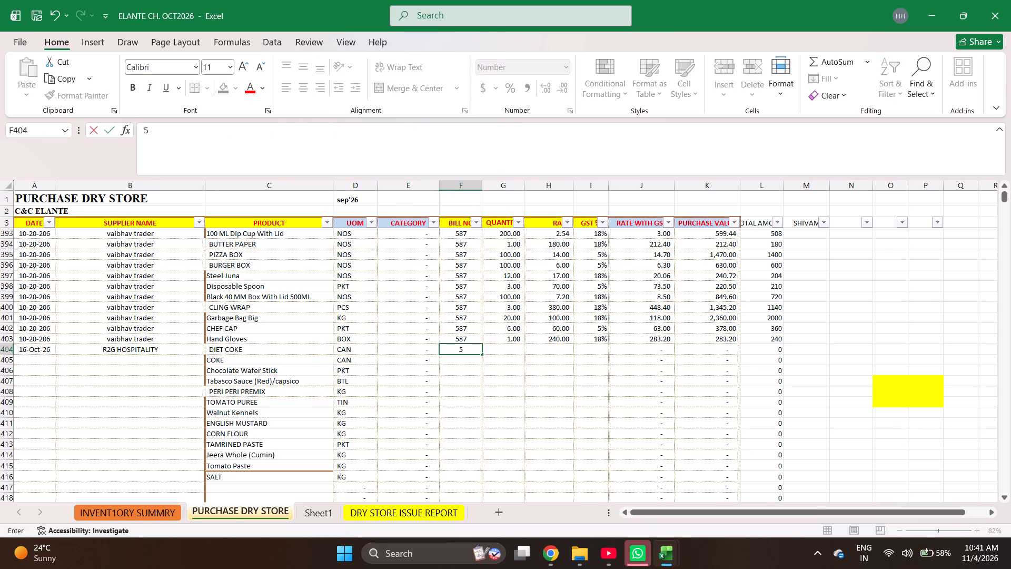
{"action": "type", "text": "635"}
{"action": "key", "text": "Right"}
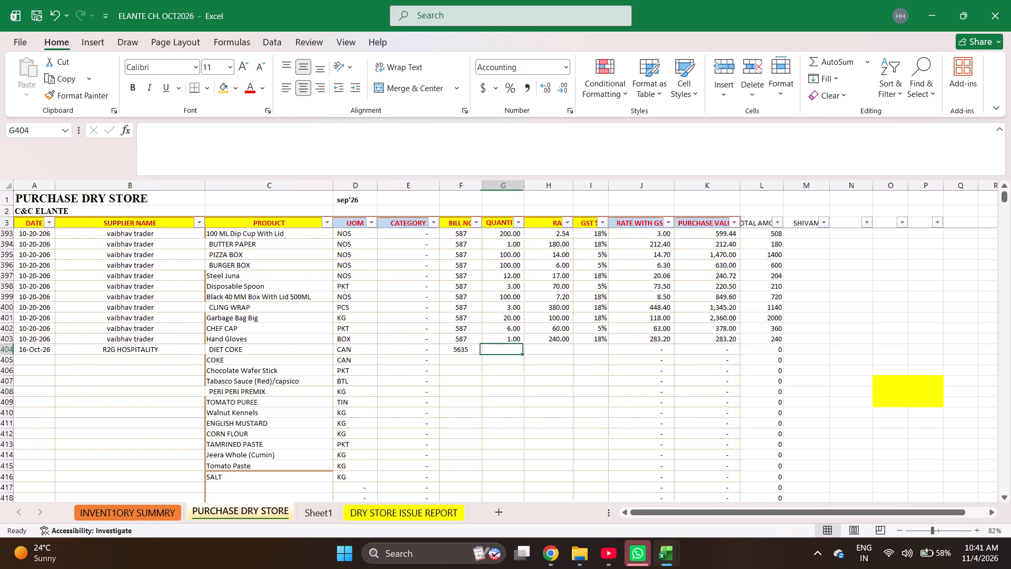
Enter quantities 24, 24, 1, 2, 1, 2 and 0.5 for DIET COKE through Walnut Kennels in rows 404 to 410.
{"action": "type", "text": "24"}
{"action": "key", "text": "Return"}
{"action": "type", "text": "24"}
{"action": "key", "text": "Return"}
{"action": "key", "text": "1"}
{"action": "key", "text": "Return"}
{"action": "key", "text": "2"}
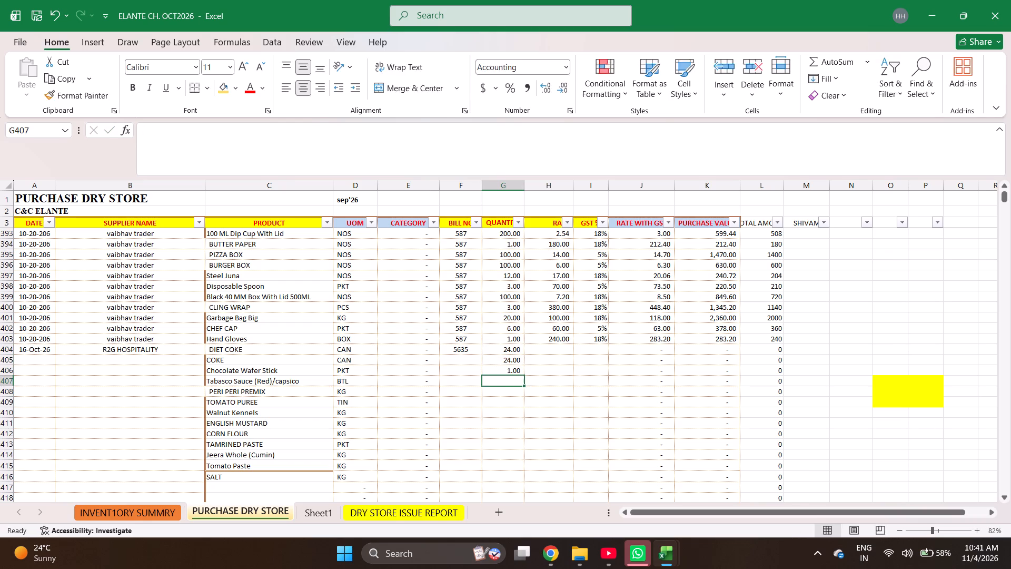
{"action": "key", "text": "Return"}
{"action": "key", "text": "1"}
{"action": "key", "text": "Return"}
{"action": "key", "text": "2"}
{"action": "key", "text": "Return"}
{"action": "type", "text": "0.5"}
{"action": "key", "text": "Return"}
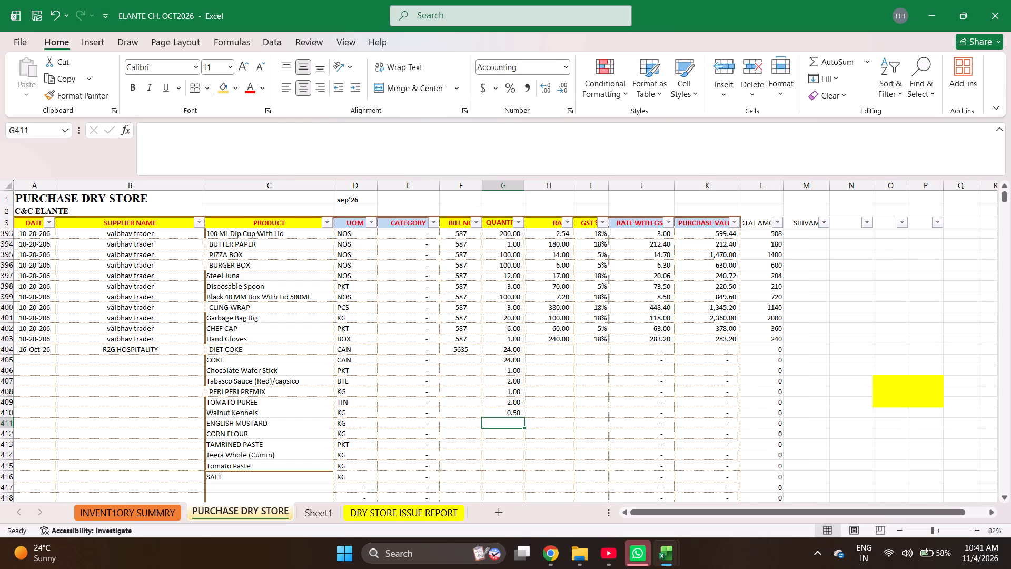
Enter quantities 1, 5 and 1 for ENGLISH MUSTARD, CORN FLOUR and TAMRINED PASTE in rows 411 to 413.
{"action": "key", "text": "1"}
{"action": "key", "text": "Return"}
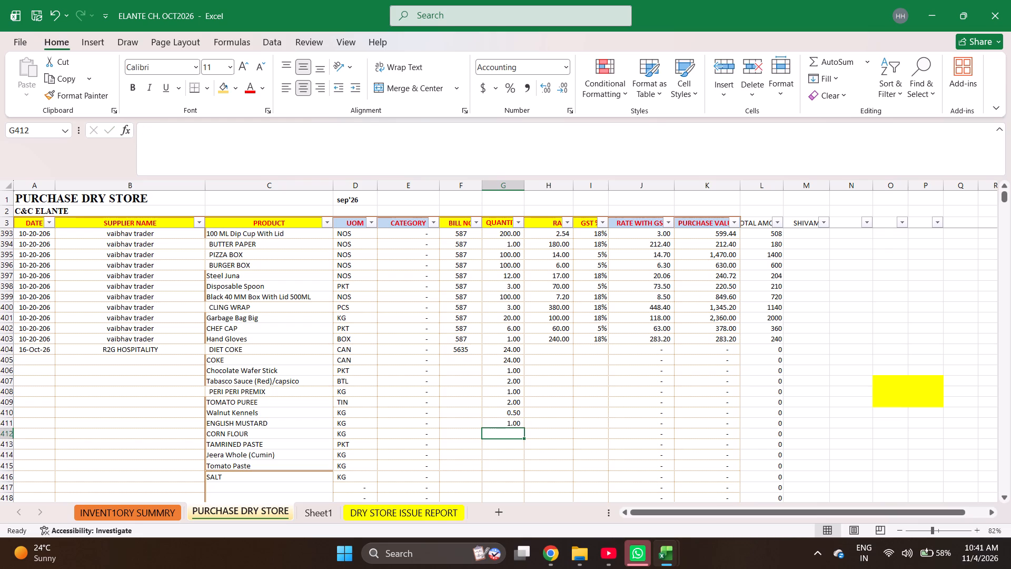
{"action": "key", "text": "5"}
{"action": "key", "text": "Return"}
{"action": "type", "text": "0.25"}
{"action": "key", "text": "Return"}
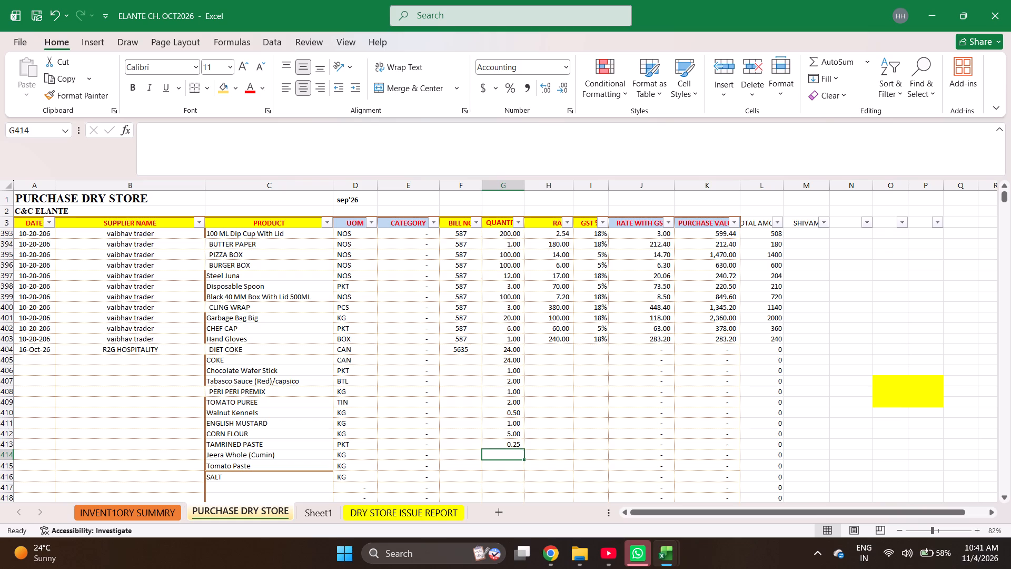
{"action": "key", "text": "Up"}
{"action": "key", "text": "1"}
{"action": "key", "text": "Return"}
Enter quantities 1, 1 and 2 for Jeera Whole (Cumin), Tomato Paste and SALT in rows 414 to 416.
{"action": "key", "text": "1"}
{"action": "key", "text": "Return"}
{"action": "key", "text": "1"}
{"action": "key", "text": "Return"}
{"action": "key", "text": "1"}
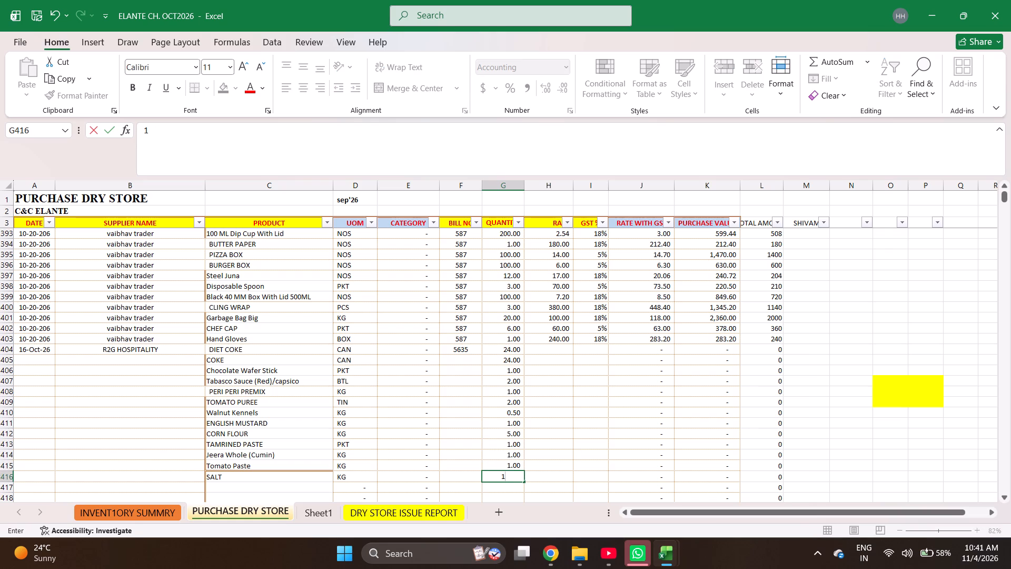
{"action": "key", "text": "Up"}
{"action": "key", "text": "Down"}
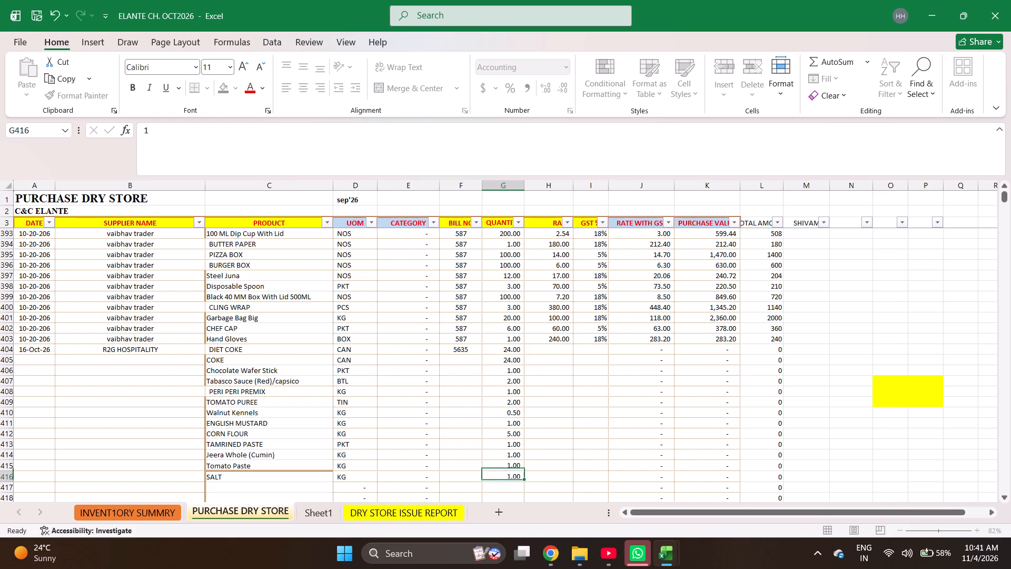
{"action": "key", "text": "2"}
{"action": "key", "text": "Return"}
{"action": "key", "text": "Left"}
{"action": "key", "text": "Right"}
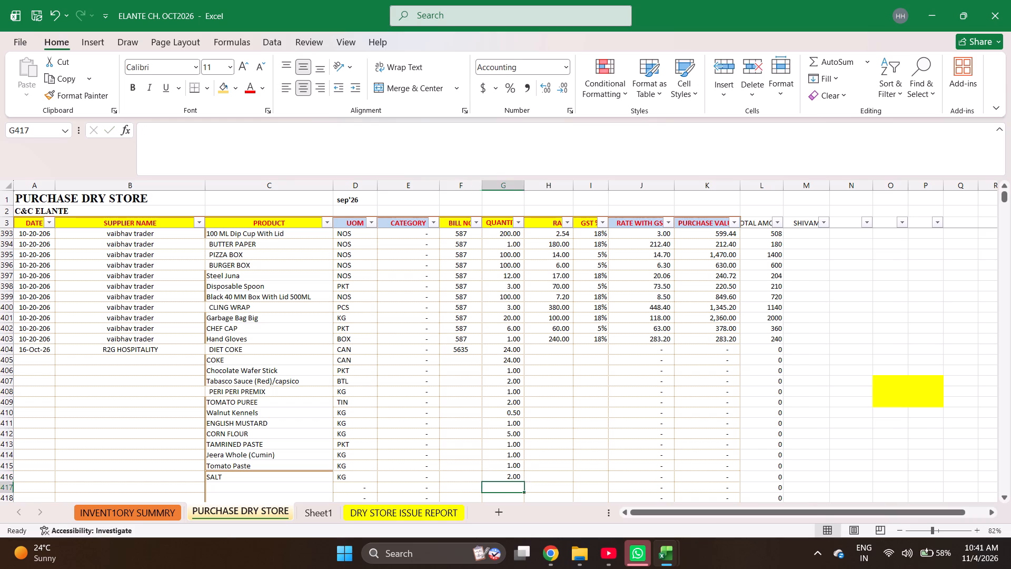
Enter rates 30.36, 30.36, 105, 185, 425 and 62.50 for DIET COKE through TOMATO PUREE in rows 404 to 409.
{"action": "key", "text": "Right"}
{"action": "key", "text": "ctrl+Up"}
{"action": "key", "text": "Down"}
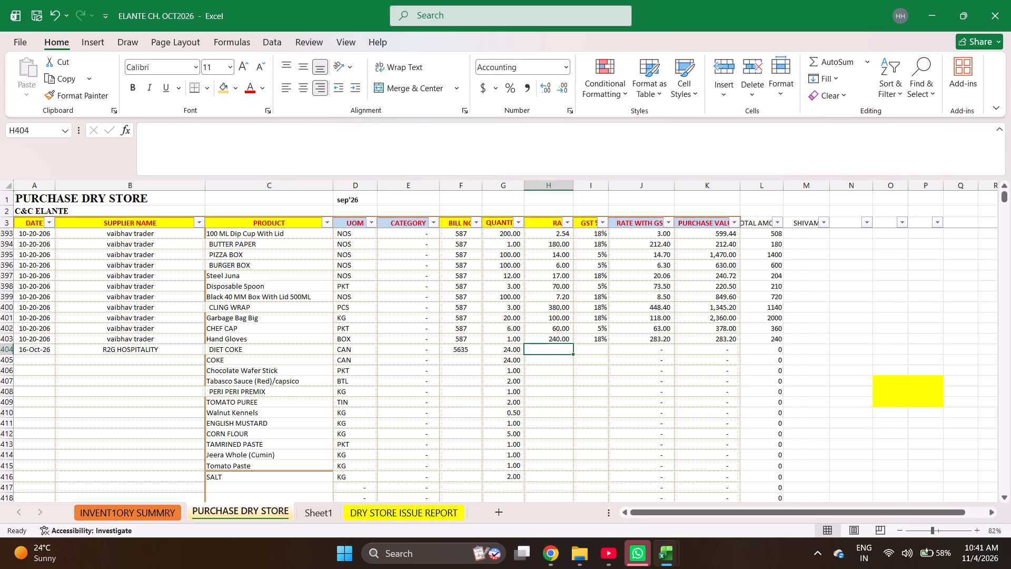
{"action": "type", "text": "30.36"}
{"action": "key", "text": "Return"}
{"action": "type", "text": "30.36"}
{"action": "key", "text": "Return"}
{"action": "type", "text": "105"}
{"action": "key", "text": "Return"}
{"action": "type", "text": "185"}
{"action": "key", "text": "Return"}
{"action": "type", "text": "425"}
{"action": "key", "text": "Return"}
{"action": "type", "text": "62.50"}
{"action": "key", "text": "Return"}
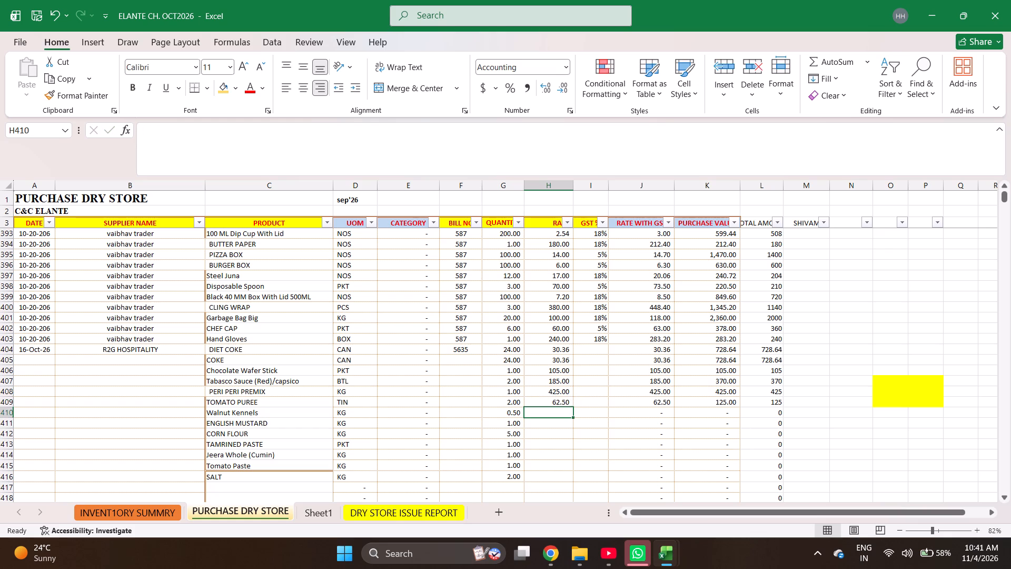
Enter rates 1100, 165 and 65 for Walnut Kennels, ENGLISH MUSTARD and CORN FLOUR in rows 410 to 412.
{"action": "type", "text": "110"}
{"action": "key", "text": "0"}
{"action": "key", "text": "Return"}
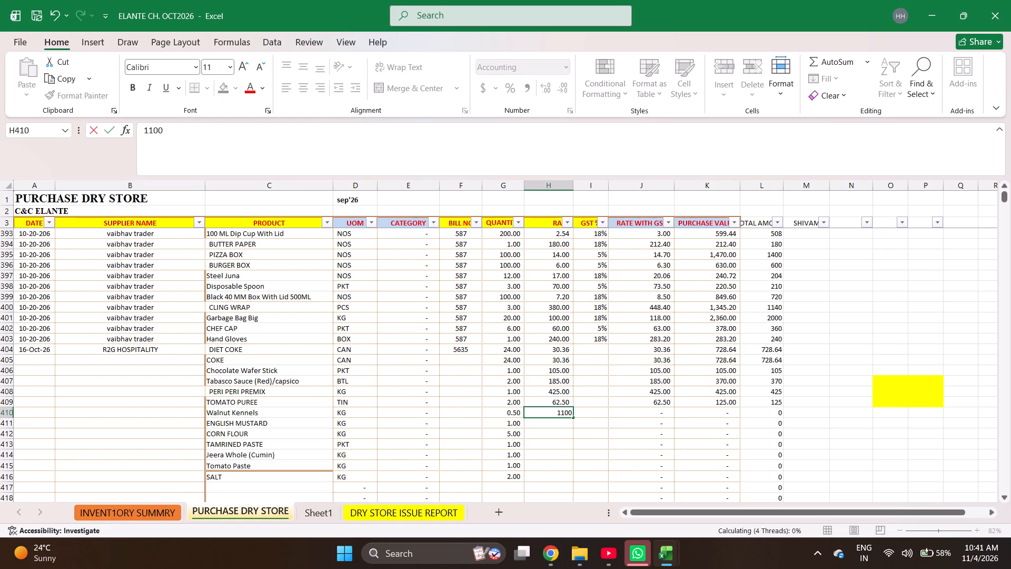
{"action": "type", "text": "165"}
{"action": "key", "text": "Return"}
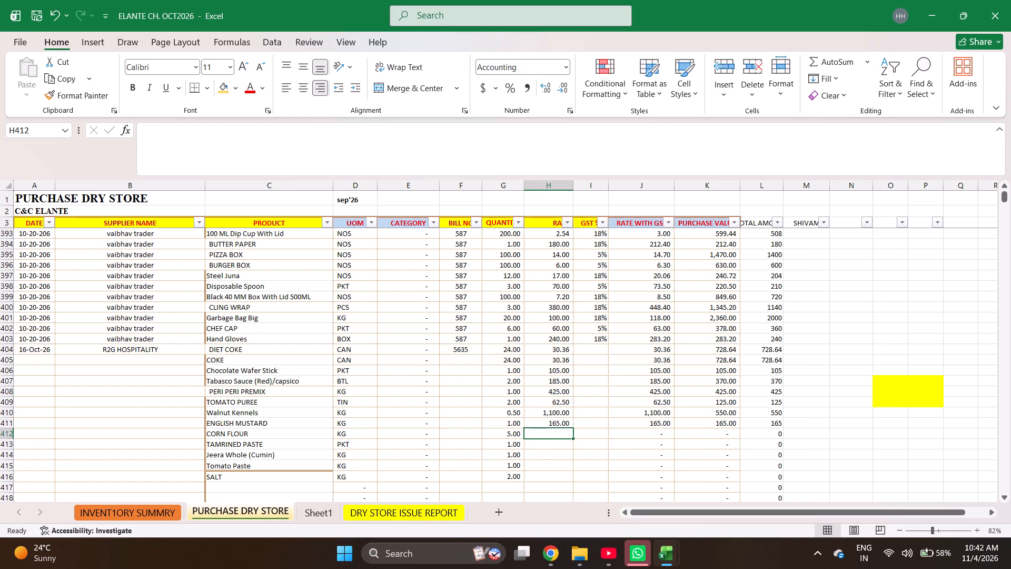
{"action": "type", "text": "65"}
{"action": "key", "text": "Return"}
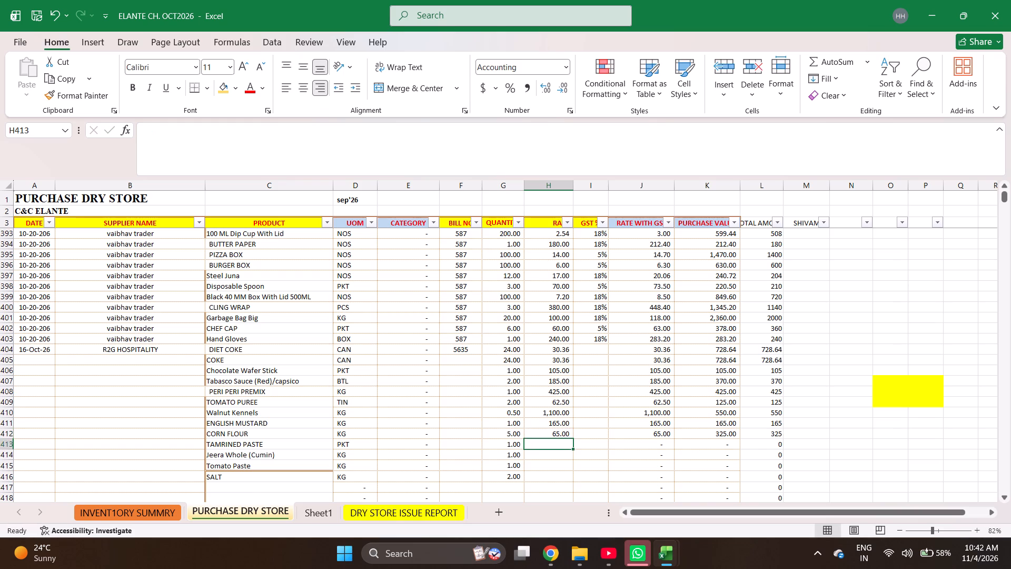
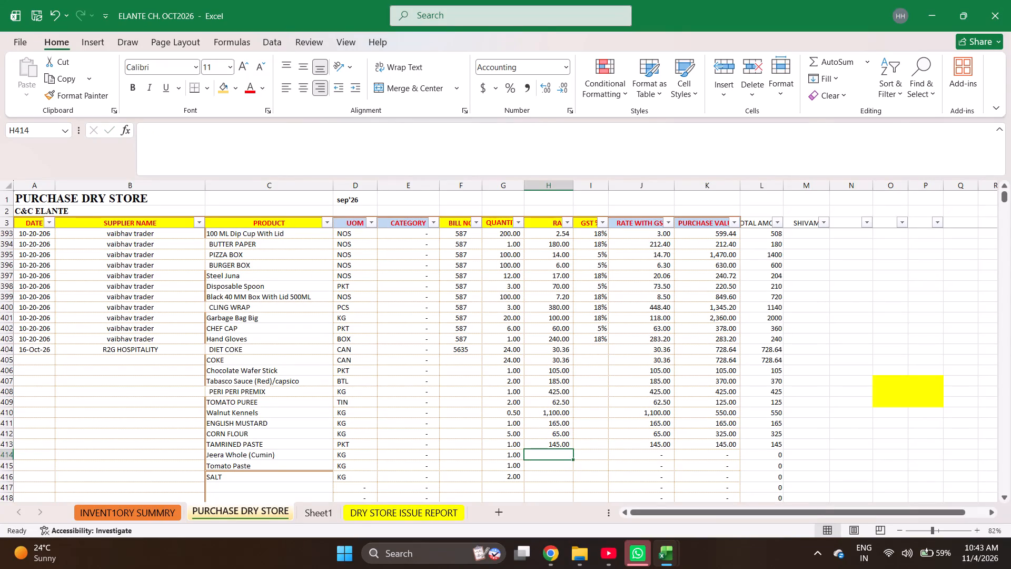
Enter rates 285, 135 and 28.90 for Jeera Whole (Cumin), Tomato Paste and SALT in rows 414 to 416.
{"action": "type", "text": "285"}
{"action": "key", "text": "Return"}
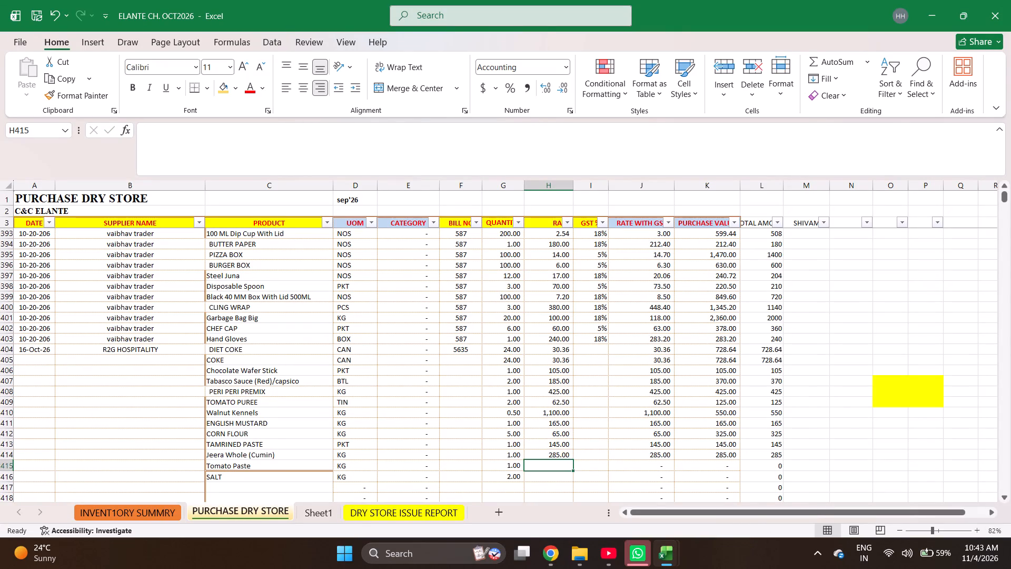
{"action": "type", "text": "135"}
{"action": "key", "text": "Return"}
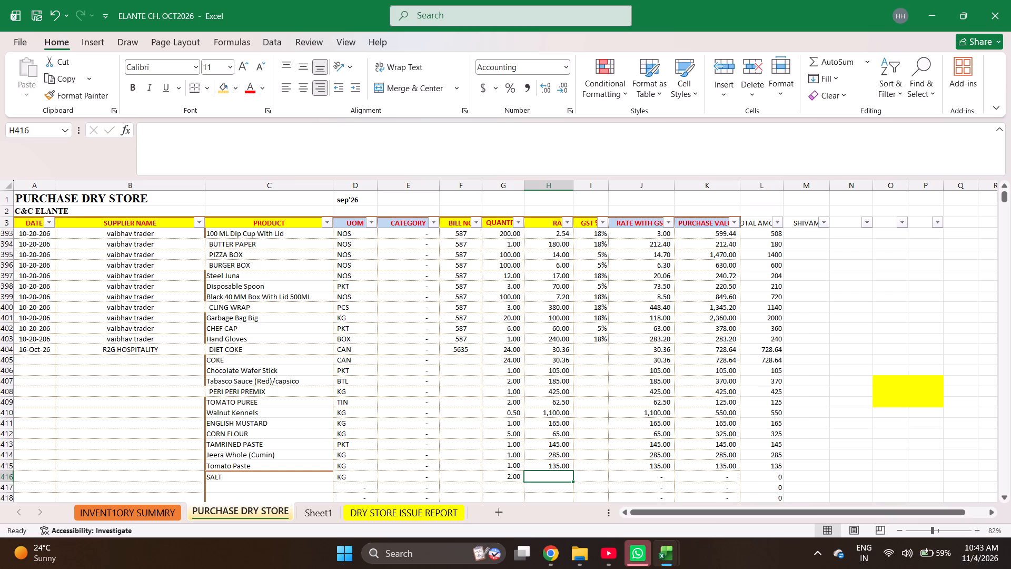
{"action": "key", "text": "1"}
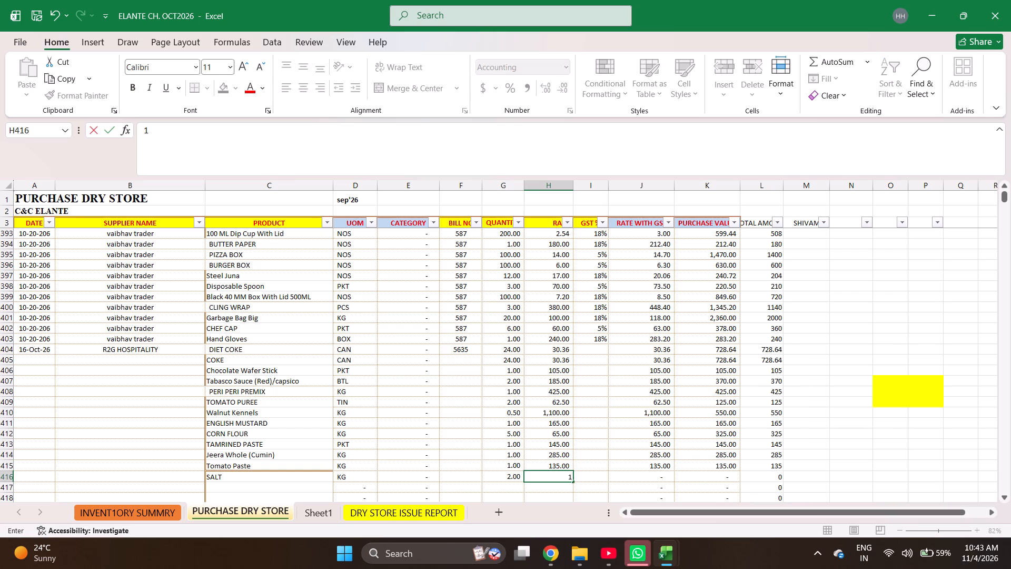
{"action": "key", "text": "BackSpace"}
{"action": "key", "text": "BackSpace"}
{"action": "type", "text": "28.90"}
{"action": "key", "text": "Right"}
Set GST to 0% for SALT in row 416 and 40% for DIET COKE and COKE in rows 404 and 405.
{"action": "key", "text": "0"}
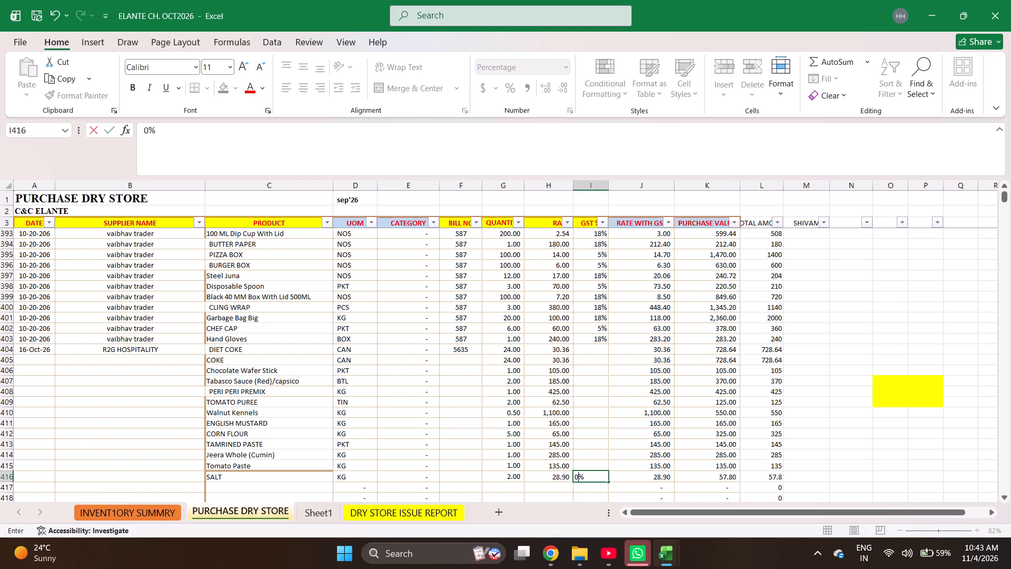
{"action": "key", "text": "Up"}
{"action": "key", "text": "Up"}
{"action": "key", "text": "Up"}
{"action": "key", "text": "Up"}
{"action": "key", "text": "Up"}
{"action": "key", "text": "Up"}
{"action": "key", "text": "Up"}
{"action": "key", "text": "Up"}
{"action": "key", "text": "Up"}
{"action": "key", "text": "Up"}
{"action": "key", "text": "Up"}
{"action": "key", "text": "Up"}
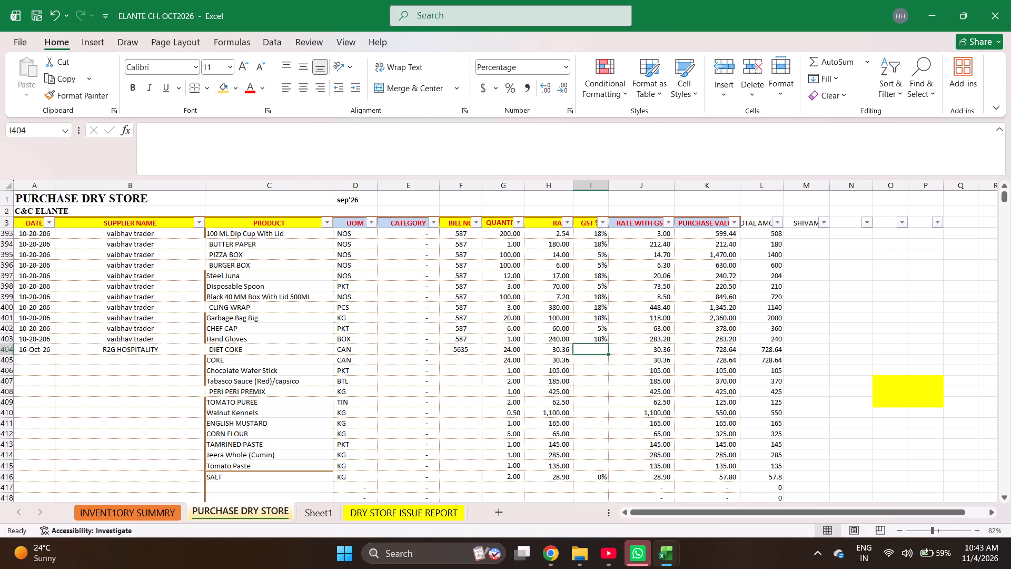
{"action": "type", "text": "40"}
{"action": "key", "text": "Return"}
{"action": "type", "text": "40"}
{"action": "key", "text": "Return"}
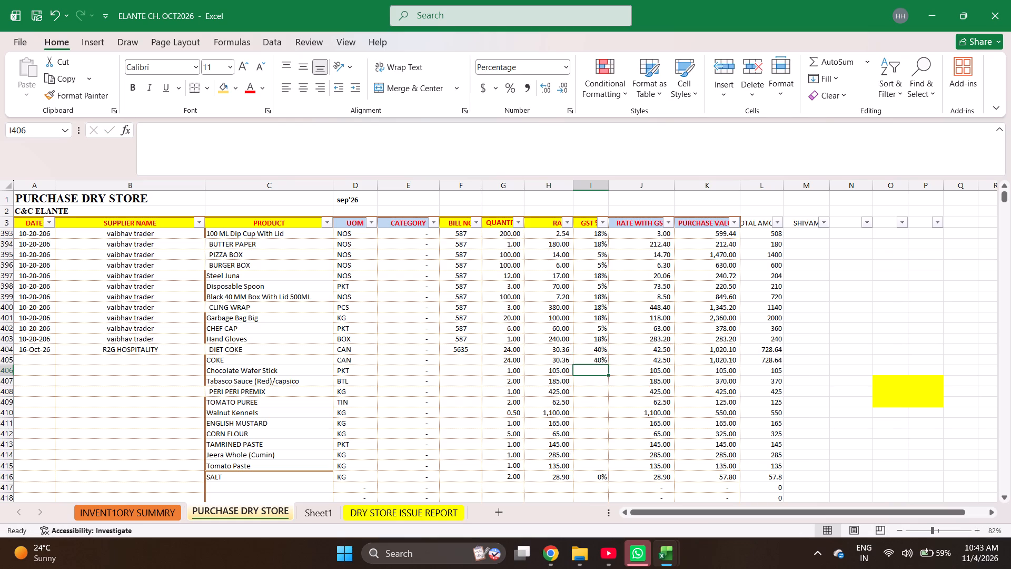
Enter 5% GST for Chocolate Wafer Stick through Walnut Kennels in rows 406 to 410.
{"action": "key", "text": "5"}
{"action": "key", "text": "Return"}
{"action": "key", "text": "5"}
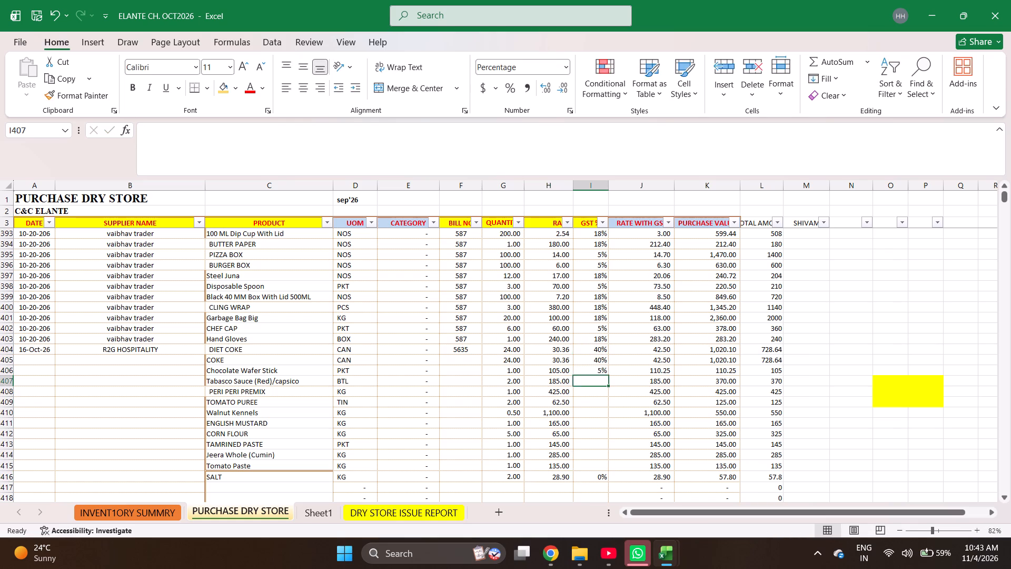
{"action": "key", "text": "Return"}
{"action": "key", "text": "5"}
{"action": "key", "text": "Return"}
{"action": "key", "text": "5"}
{"action": "key", "text": "Return"}
{"action": "key", "text": "5"}
{"action": "key", "text": "Return"}
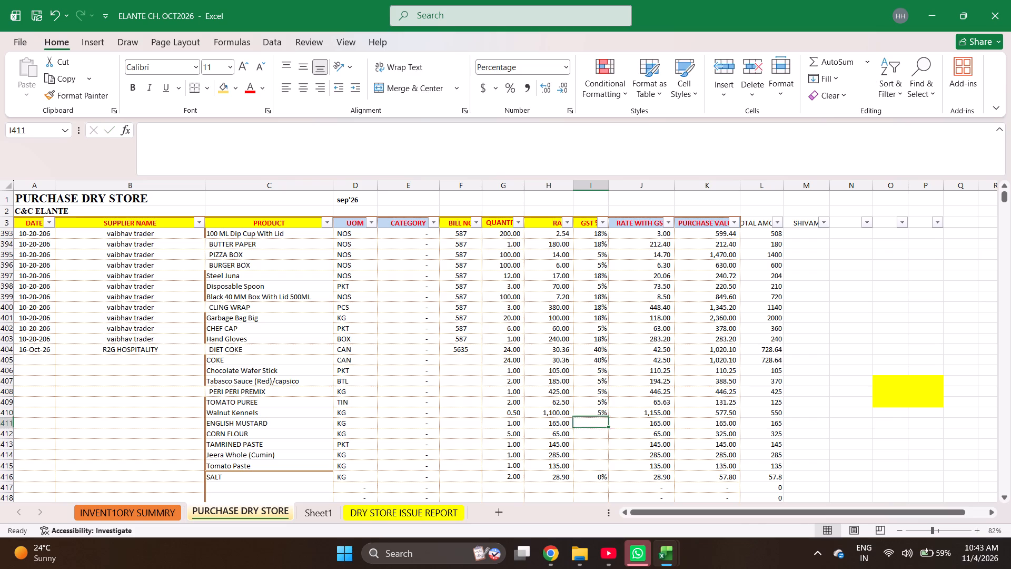
Enter 5% GST for ENGLISH MUSTARD through Tomato Paste in rows 411 to 415.
{"action": "key", "text": "5"}
{"action": "key", "text": "Return"}
{"action": "key", "text": "5"}
{"action": "key", "text": "Return"}
{"action": "key", "text": "5"}
{"action": "key", "text": "Return"}
{"action": "key", "text": "5"}
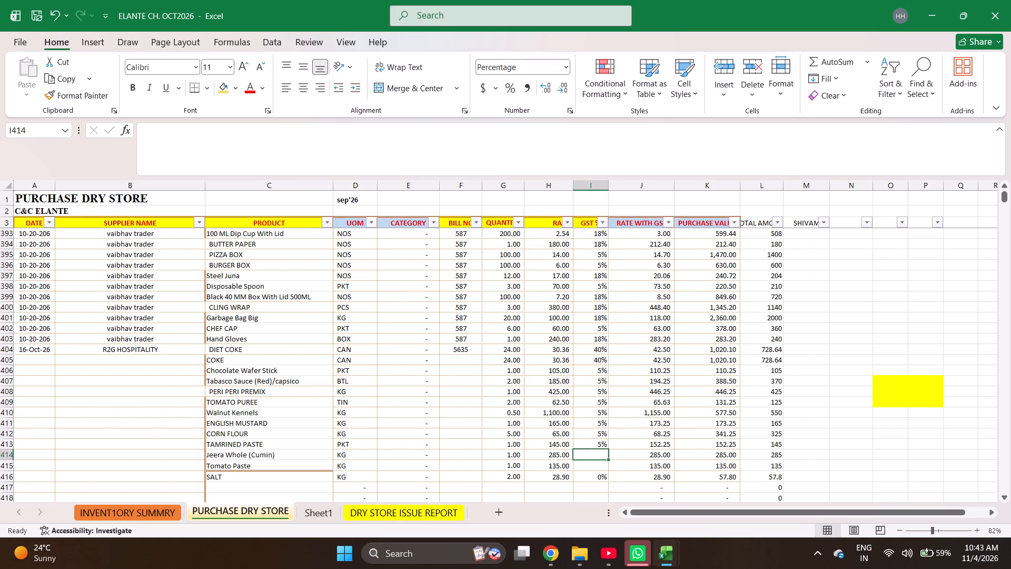
{"action": "key", "text": "Return"}
{"action": "key", "text": "5"}
{"action": "key", "text": "Return"}
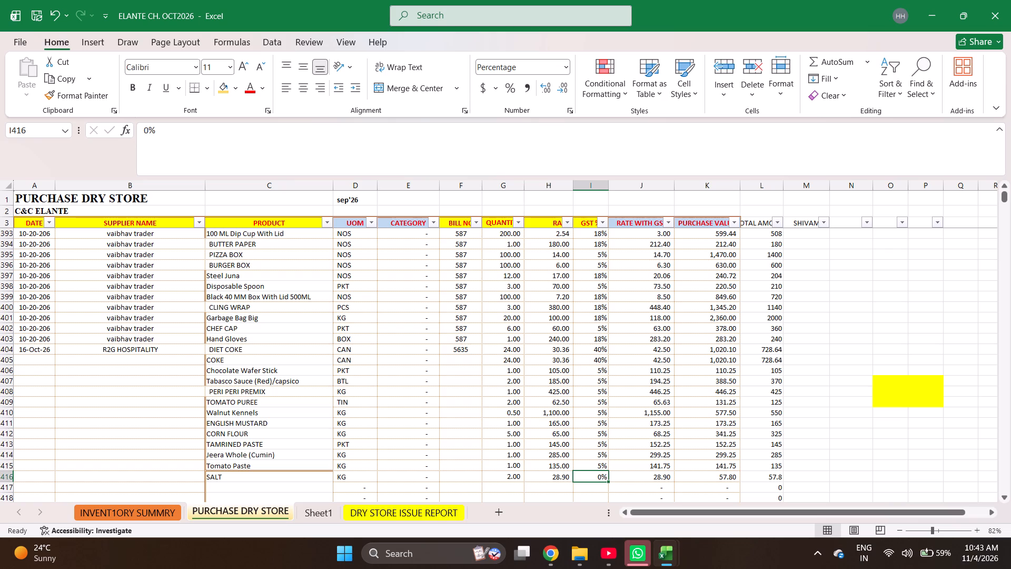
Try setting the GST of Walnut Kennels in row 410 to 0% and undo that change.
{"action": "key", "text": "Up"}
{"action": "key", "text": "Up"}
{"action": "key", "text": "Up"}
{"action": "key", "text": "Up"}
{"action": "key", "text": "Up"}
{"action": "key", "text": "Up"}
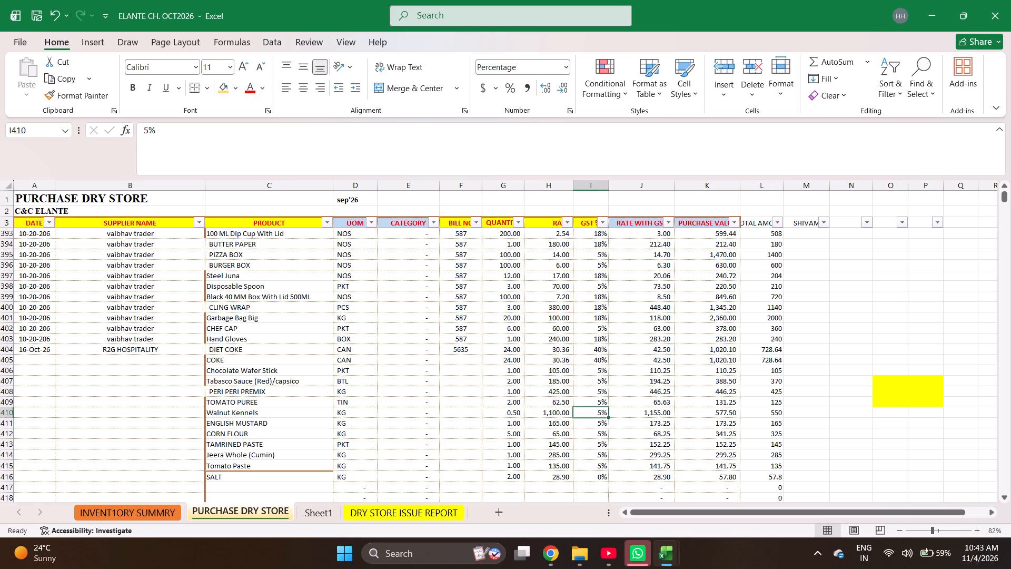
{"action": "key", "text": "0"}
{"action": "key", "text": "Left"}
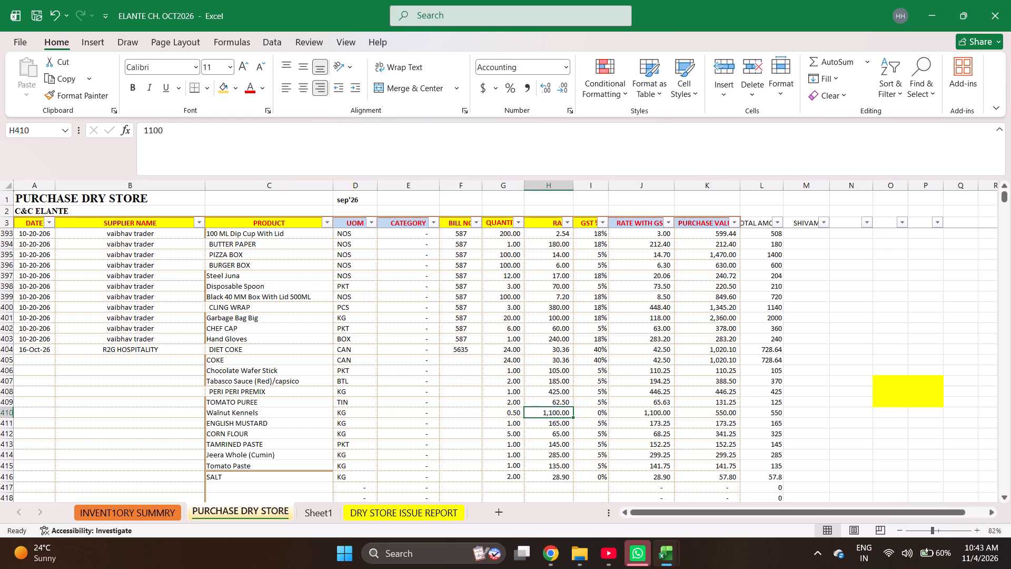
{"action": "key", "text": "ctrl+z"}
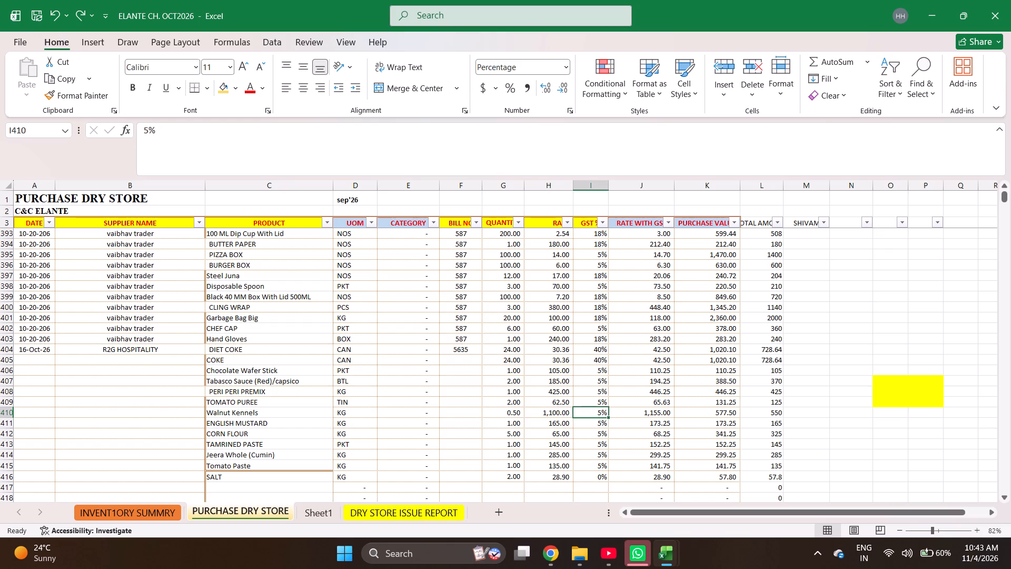
Change TAMRINED PASTE in row 413 to 0% GST and a rate of 36.25.
{"action": "key", "text": "Down"}
{"action": "key", "text": "Down"}
{"action": "key", "text": "Down"}
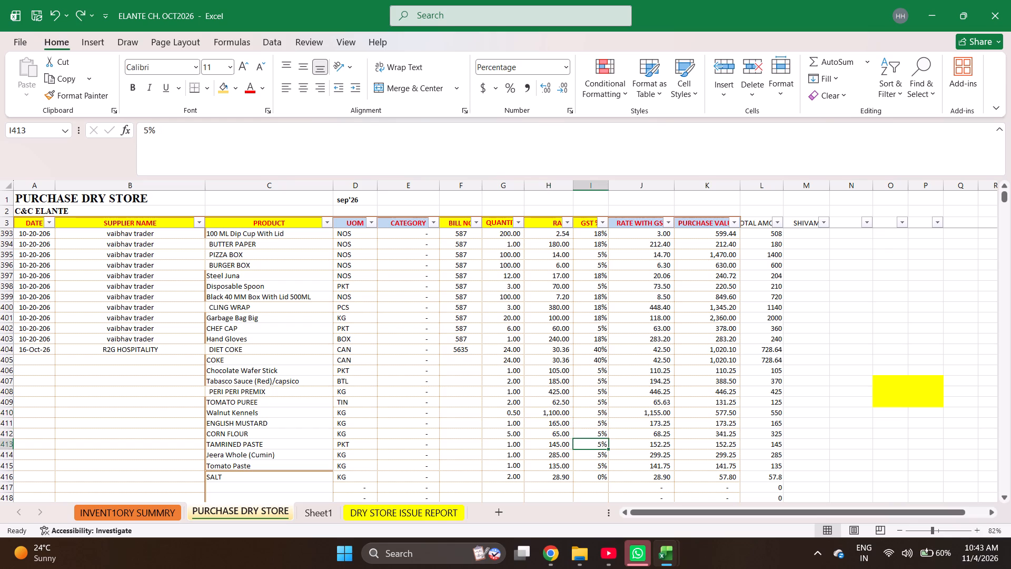
{"action": "key", "text": "0"}
{"action": "key", "text": "Left"}
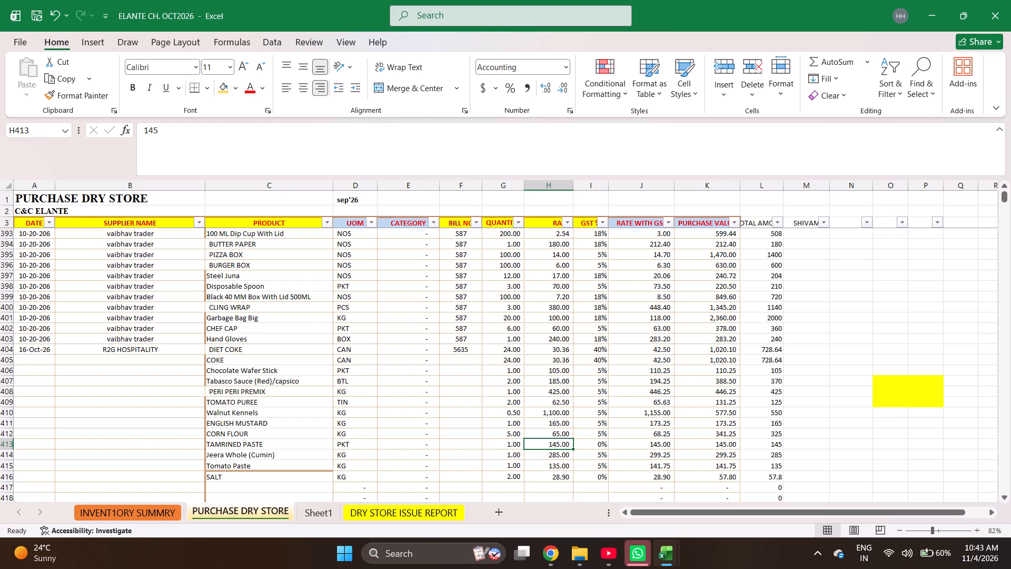
{"action": "type", "text": "36.25"}
{"action": "key", "text": "Right"}
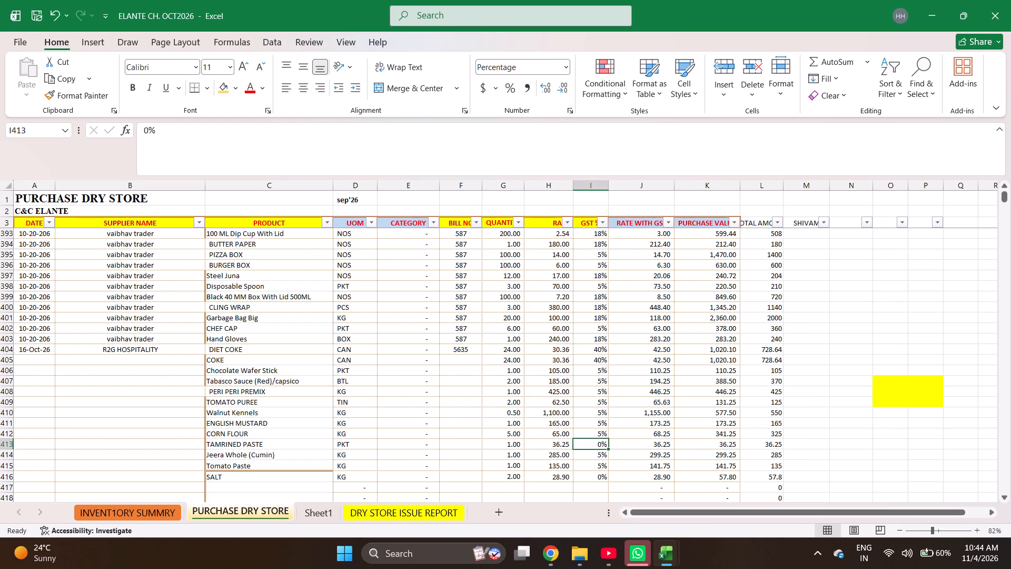
Check the sum of the total amounts for the R2G HOSPITALITY purchases in rows 404 to 416.
{"action": "key", "text": "Right"}
{"action": "key", "text": "Right"}
{"action": "key", "text": "Right"}
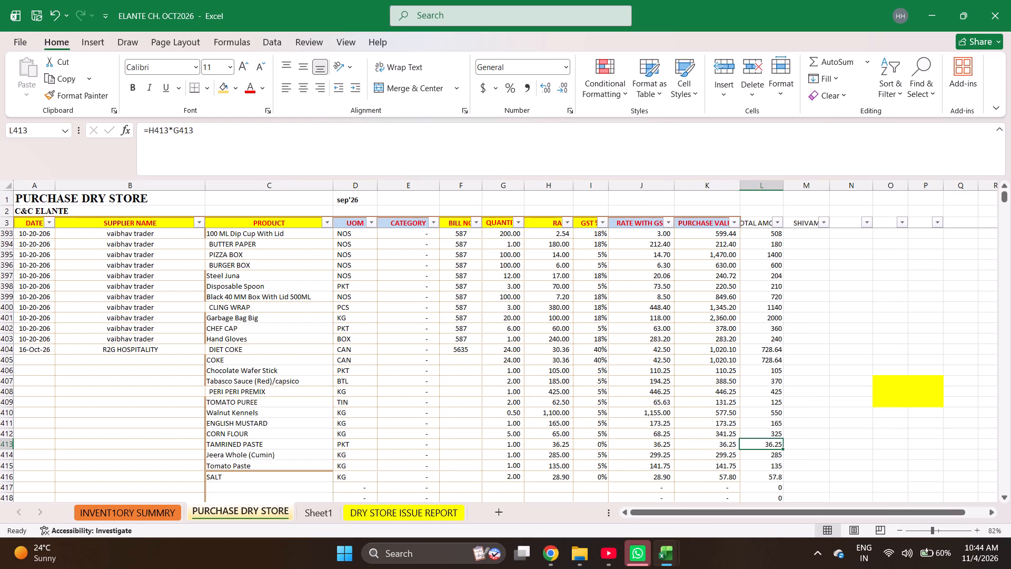
{"action": "key", "text": "Up"}
{"action": "key", "text": "Up"}
{"action": "key", "text": "Up"}
{"action": "key", "text": "Up"}
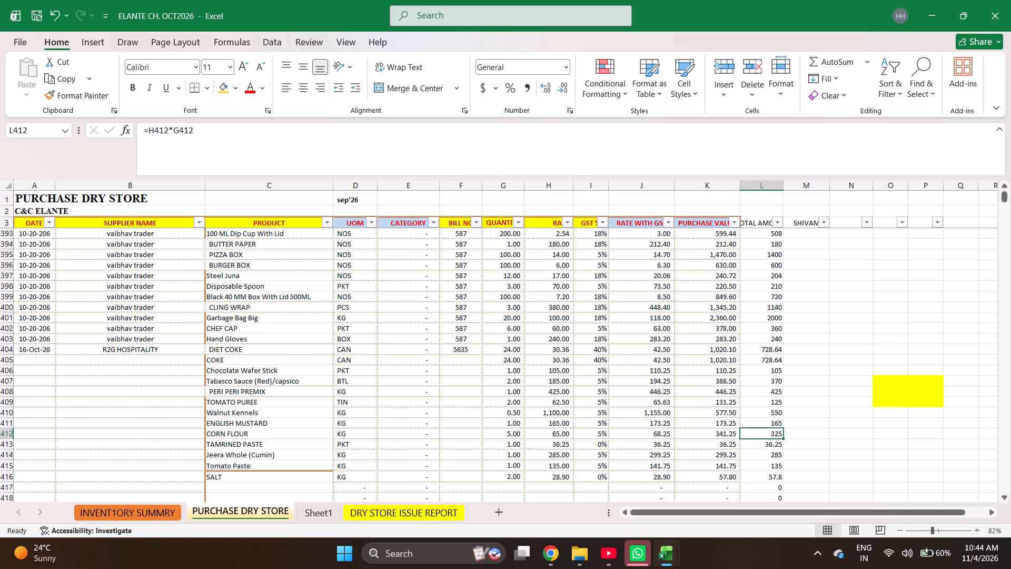
{"action": "key", "text": "Up"}
{"action": "key", "text": "Up"}
{"action": "key", "text": "Up"}
{"action": "key", "text": "Up"}
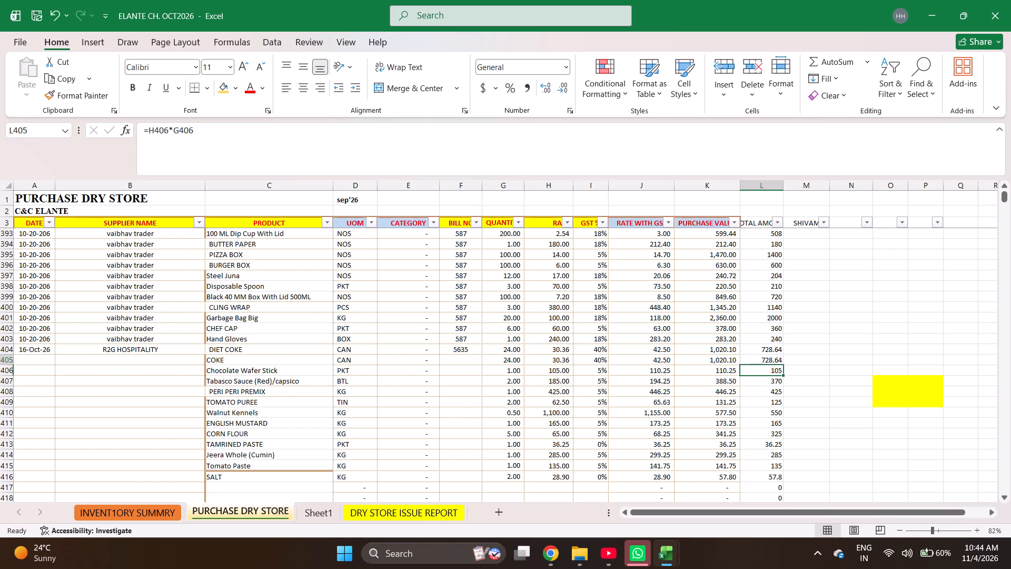
{"action": "key", "text": "Up"}
{"action": "key", "text": "shift+Down"}
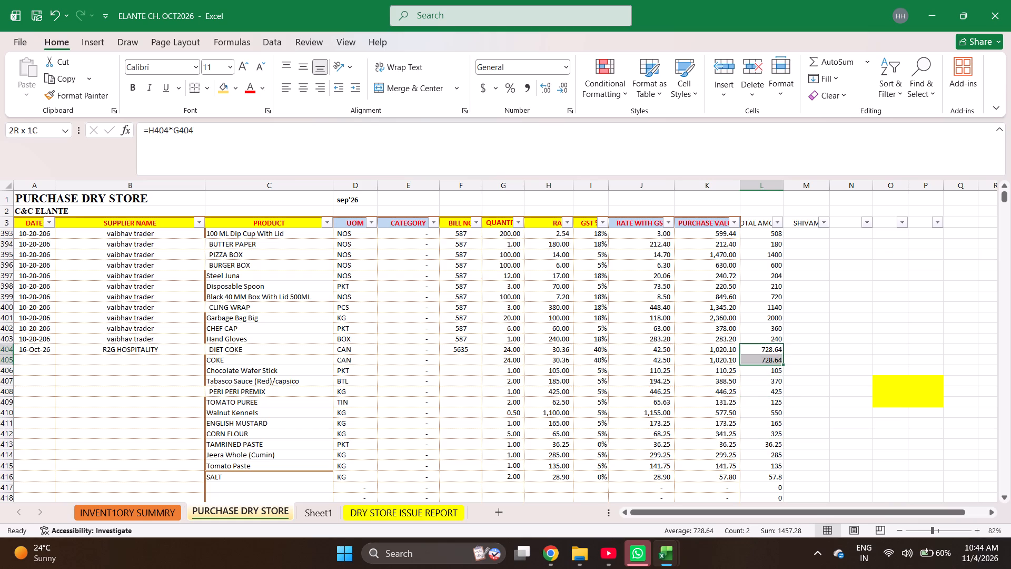
{"action": "key", "text": "shift+Down"}
{"action": "key", "text": "shift+Down"}
{"action": "key", "text": "shift+Down"}
{"action": "key", "text": "shift+Down"}
{"action": "key", "text": "shift+Down"}
{"action": "key", "text": "shift+Down"}
{"action": "key", "text": "shift+Down"}
{"action": "key", "text": "shift+Down"}
{"action": "key", "text": "shift+Down"}
{"action": "key", "text": "shift+Down"}
{"action": "key", "text": "shift+Down"}
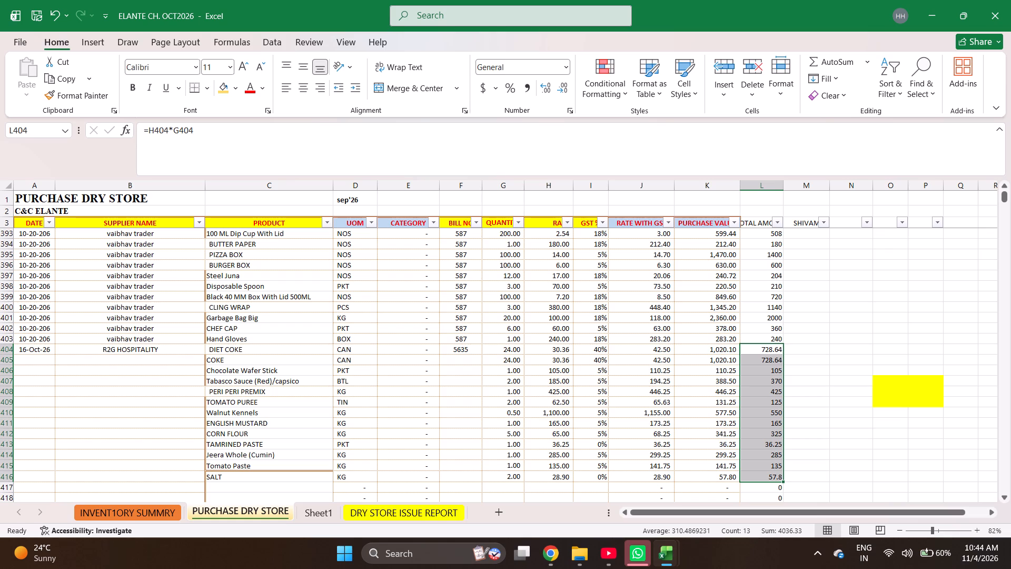
Fill the date 16-Oct-26 and supplier R2G HOSPITALITY from row 404 down to row 416.
{"action": "key", "text": "ctrl+Left"}
{"action": "key", "text": "ctrl+Left"}
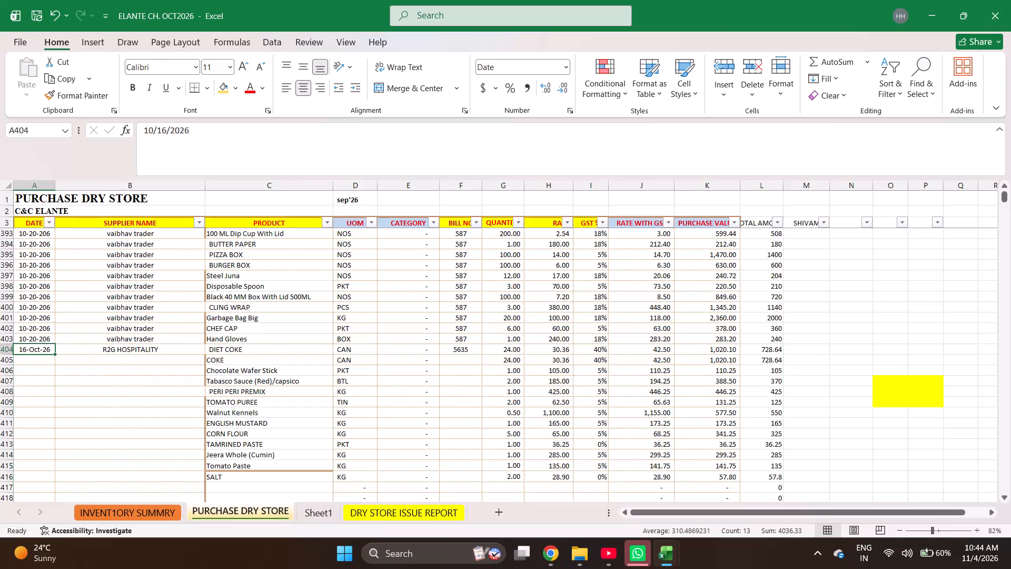
{"action": "key", "text": "shift+Right"}
{"action": "key", "text": "shift+Down"}
{"action": "key", "text": "shift+Down"}
{"action": "key", "text": "shift+Down"}
{"action": "key", "text": "shift+Down"}
{"action": "key", "text": "shift+Down"}
{"action": "key", "text": "shift+Down"}
{"action": "key", "text": "shift+Down"}
{"action": "key", "text": "shift+Down"}
{"action": "key", "text": "shift+Down"}
{"action": "key", "text": "shift+Down"}
{"action": "key", "text": "shift+Down"}
{"action": "key", "text": "shift+Down"}
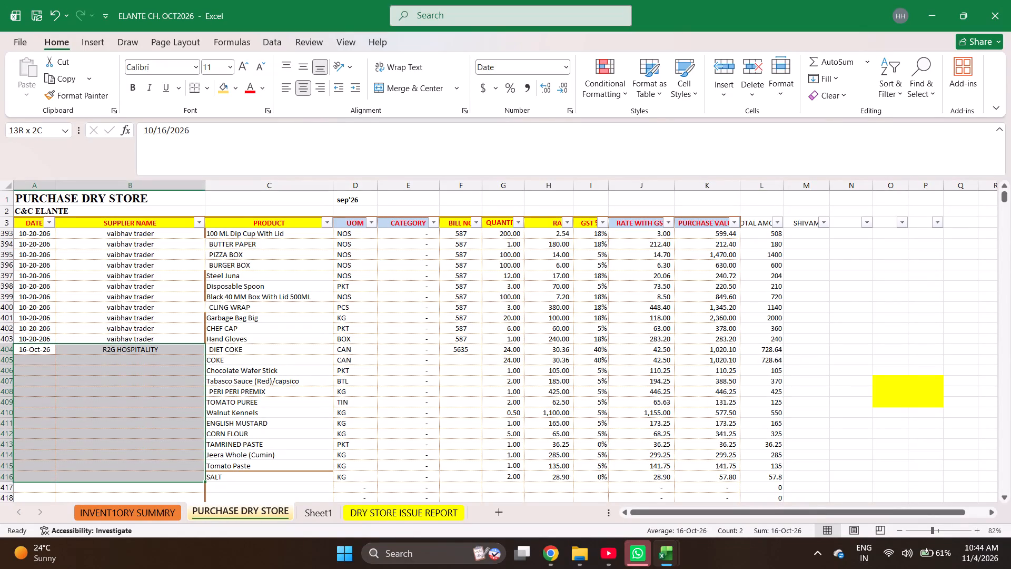
{"action": "key", "text": "ctrl+d"}
Fill bill number 5635 from row 404 down to row 416, and move to the empty date cell in row 417.
{"action": "key", "text": "Down"}
{"action": "key", "text": "ctrl+Right"}
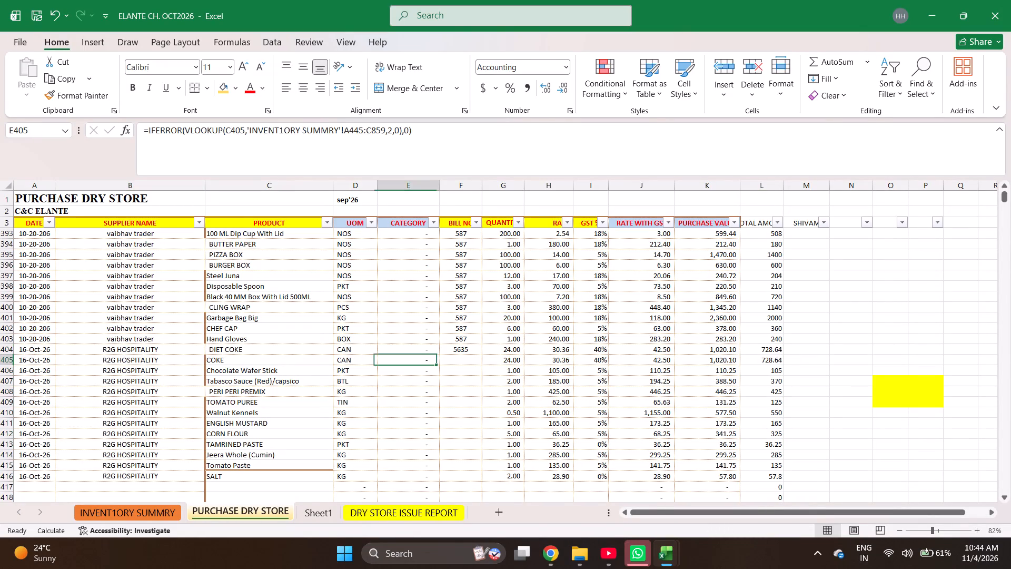
{"action": "key", "text": "Right"}
{"action": "key", "text": "Up"}
{"action": "key", "text": "shift+Down"}
{"action": "key", "text": "shift+Down"}
{"action": "key", "text": "shift+Down"}
{"action": "key", "text": "shift+Down"}
{"action": "key", "text": "shift+Down"}
{"action": "key", "text": "shift+Down"}
{"action": "key", "text": "shift+Down"}
{"action": "key", "text": "shift+Down"}
{"action": "key", "text": "shift+Down"}
{"action": "key", "text": "shift+Down"}
{"action": "key", "text": "shift+Down"}
{"action": "key", "text": "shift+Down"}
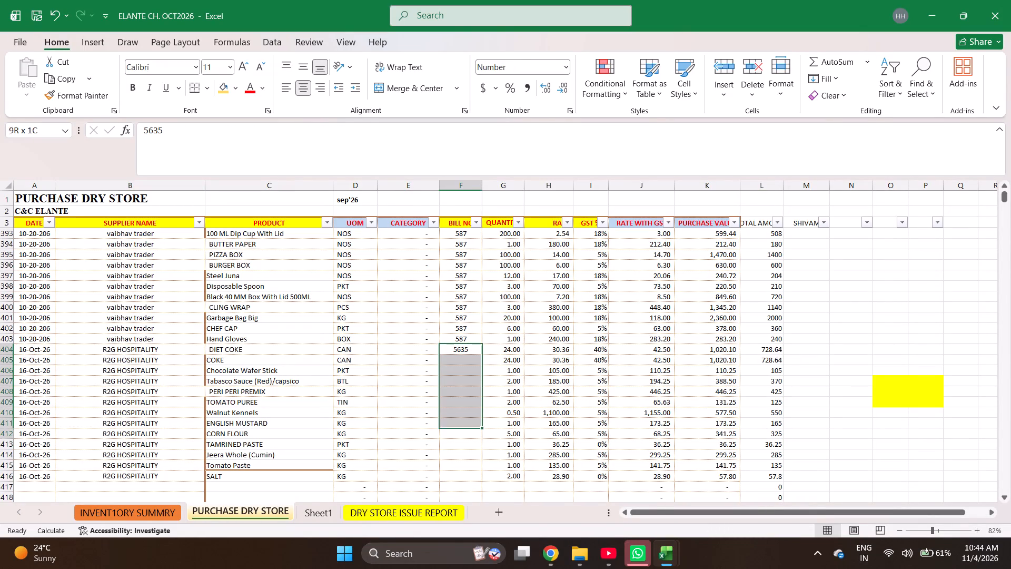
{"action": "key", "text": "shift+Down"}
{"action": "key", "text": "shift+Up"}
{"action": "key", "text": "ctrl+d"}
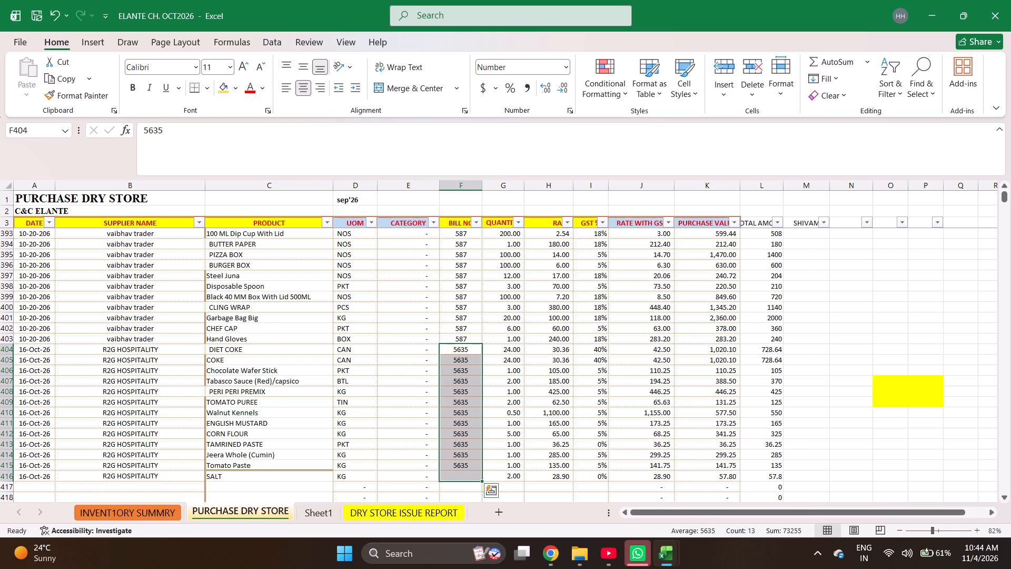
{"action": "key", "text": "Down"}
{"action": "key", "text": "ctrl+Left"}
{"action": "key", "text": "ctrl+Down"}
{"action": "key", "text": "Down"}
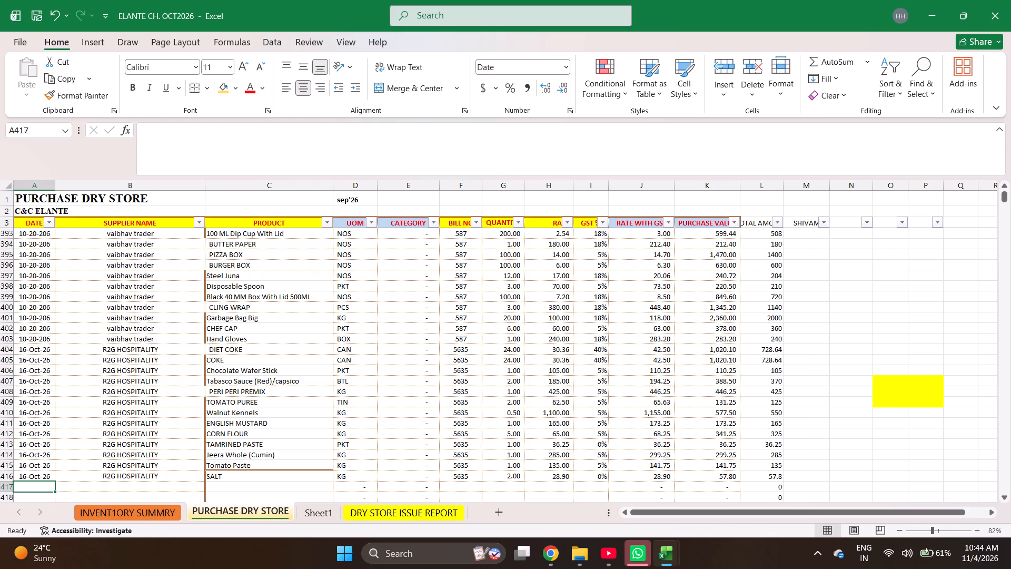
Search the BILL NO filter for 5617 and close it without filtering.
{"action": "left_click", "coordinate": [477, 220]}
{"action": "key", "text": "e"}
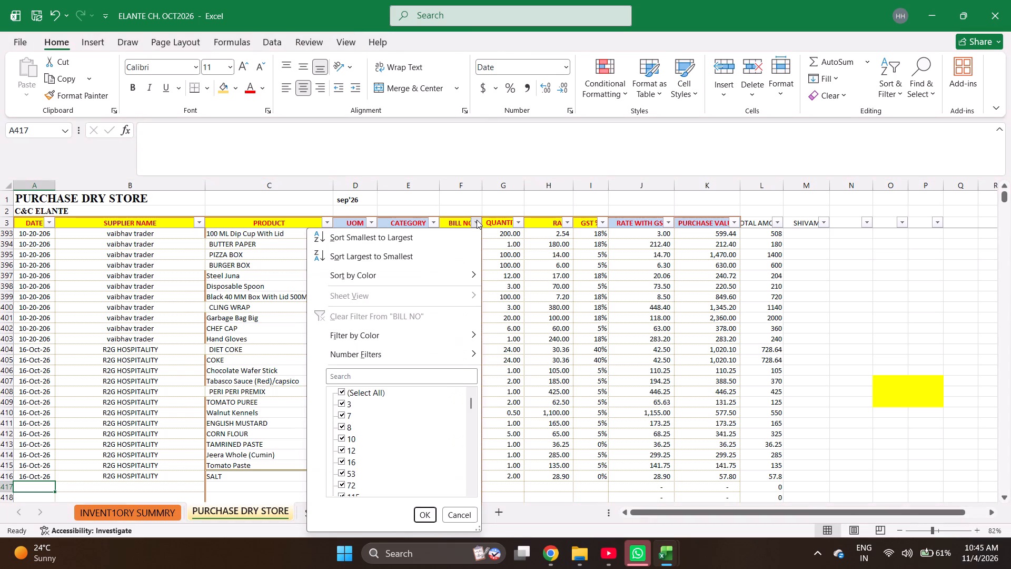
{"action": "key", "text": "e"}
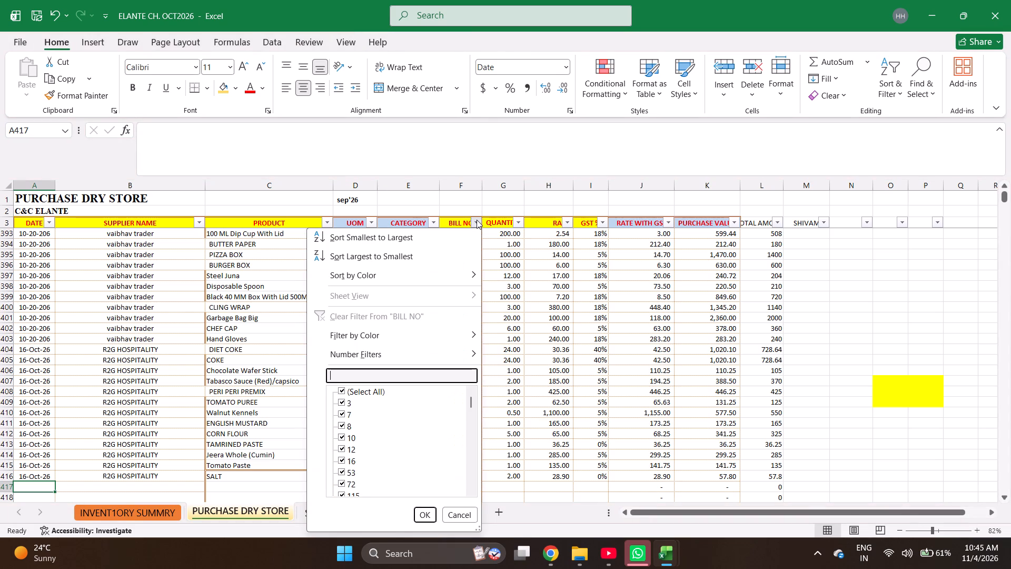
{"action": "type", "text": "5617"}
{"action": "key", "text": "Escape"}
{"action": "key", "text": "Escape"}
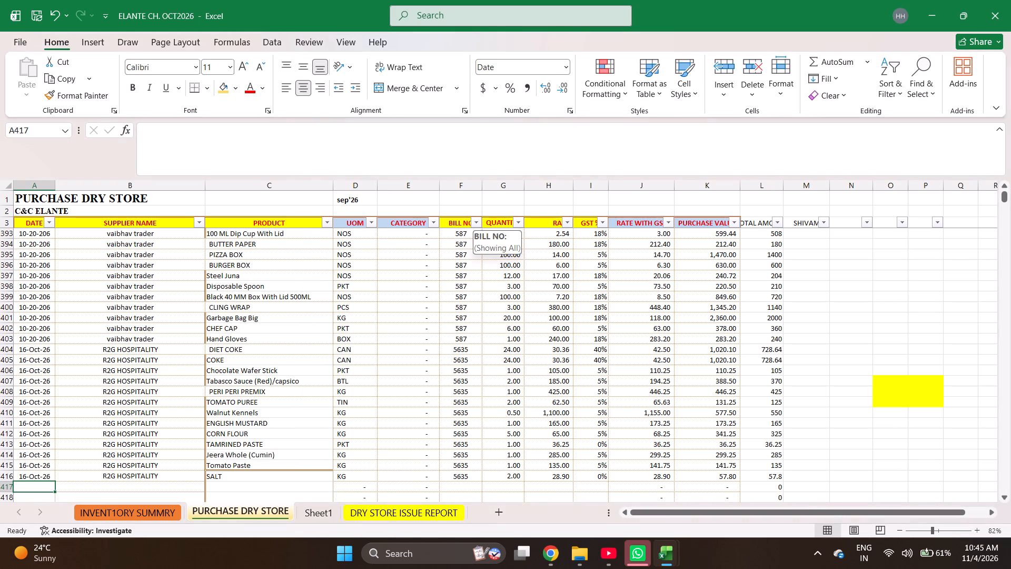
Enter the date 10-15-2026 and copy down supplier R2G HOSPITALITY in row 417.
{"action": "type", "text": "10-15-2026"}
{"action": "key", "text": "Right"}
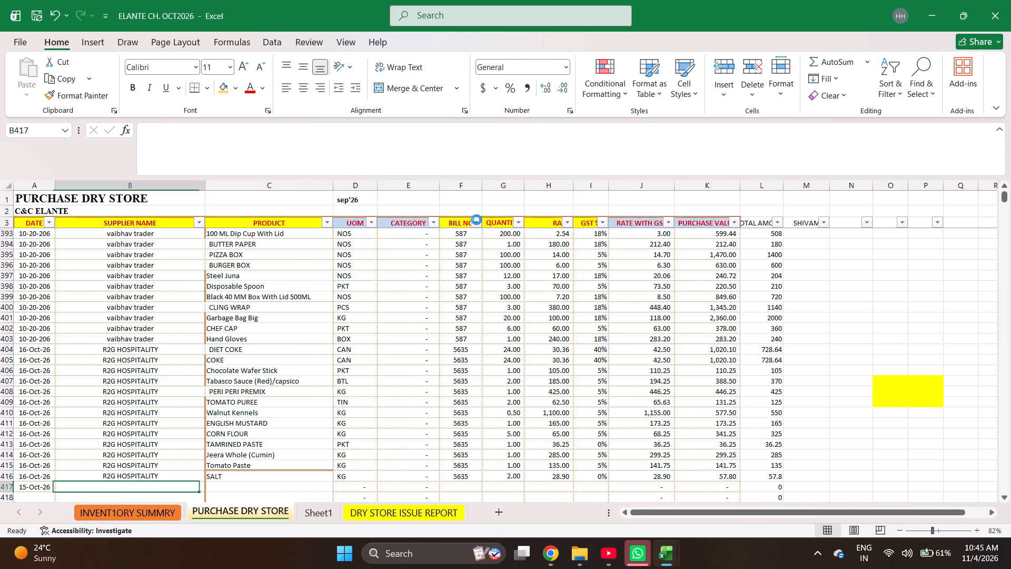
{"action": "key", "text": "ctrl+d"}
{"action": "key", "text": "Right"}
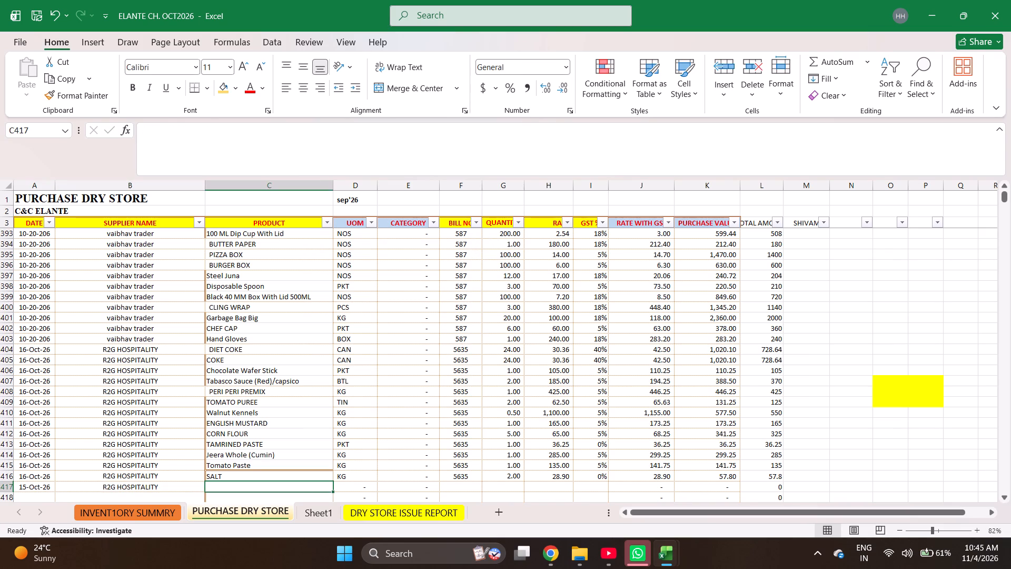
Find Tempura Flour by searching "temp" in the inventory summary sheet and copy it into the row 417 product cell of PURCHASE DRY STORE.
{"action": "type", "text": "temp"}
{"action": "type", "text": "ur"}
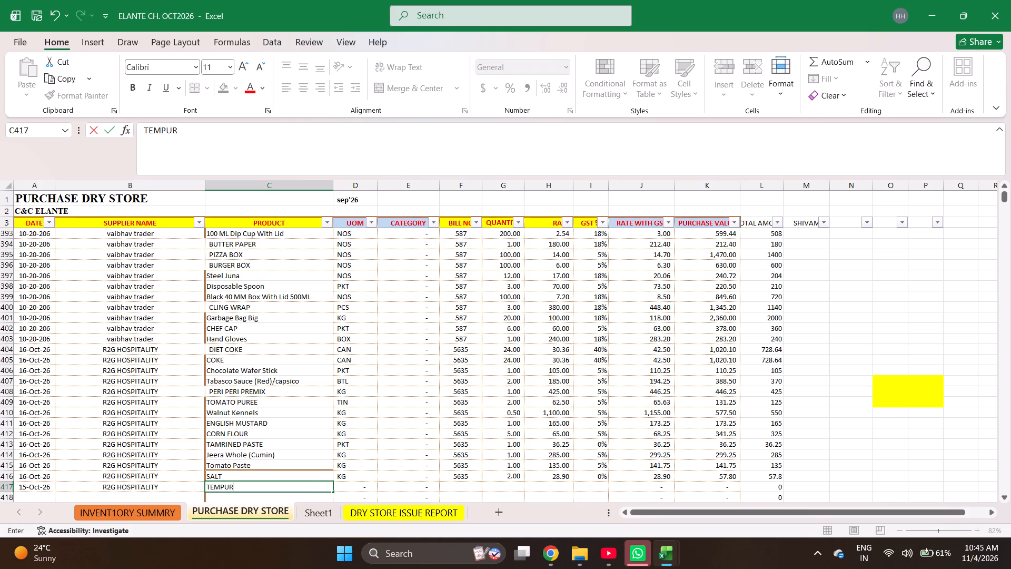
{"action": "key", "text": "ctrl+Page_Up"}
{"action": "key", "text": "ctrl+f"}
{"action": "type", "text": "temp"}
{"action": "key", "text": "Return"}
{"action": "key", "text": "Escape"}
{"action": "key", "text": "ctrl+c"}
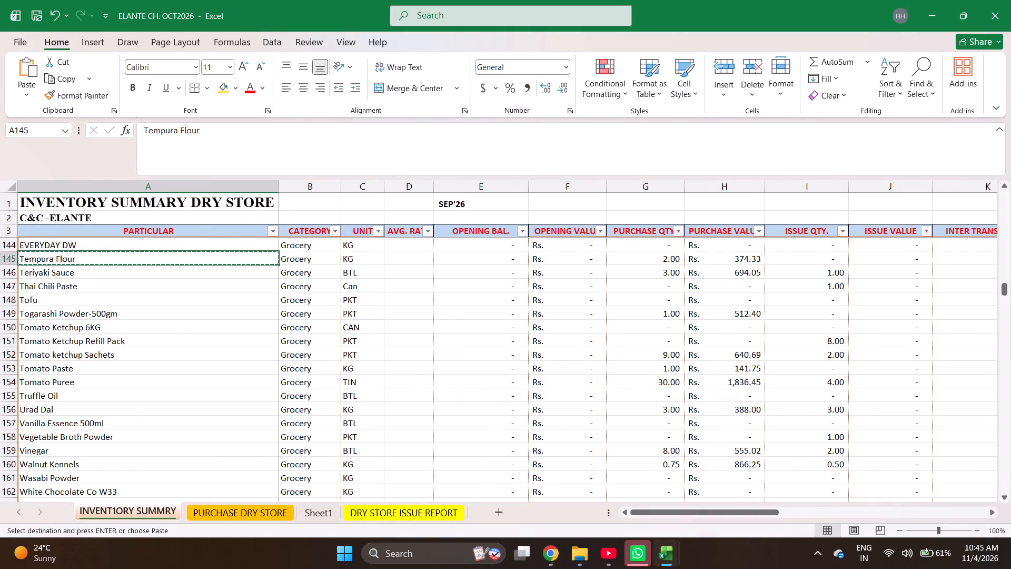
{"action": "key", "text": "ctrl+Page_Down"}
{"action": "key", "text": "Return"}
{"action": "key", "text": "Return"}
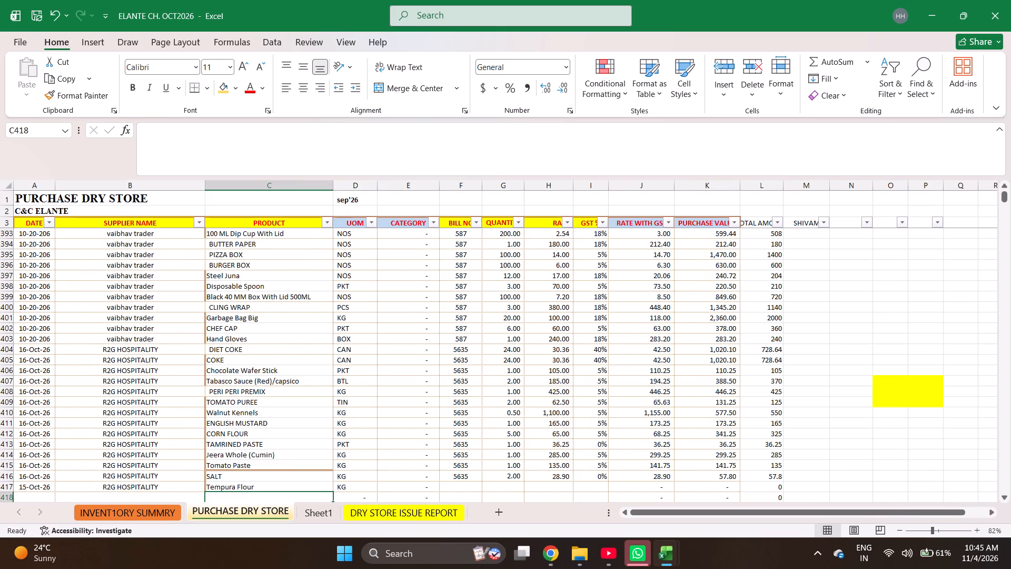
Find Teriyaki Sauce by searching "teri" in the inventory summary sheet and copy it into the row 418 product cell.
{"action": "key", "text": "ctrl+Page_Up"}
{"action": "key", "text": "ctrl+f"}
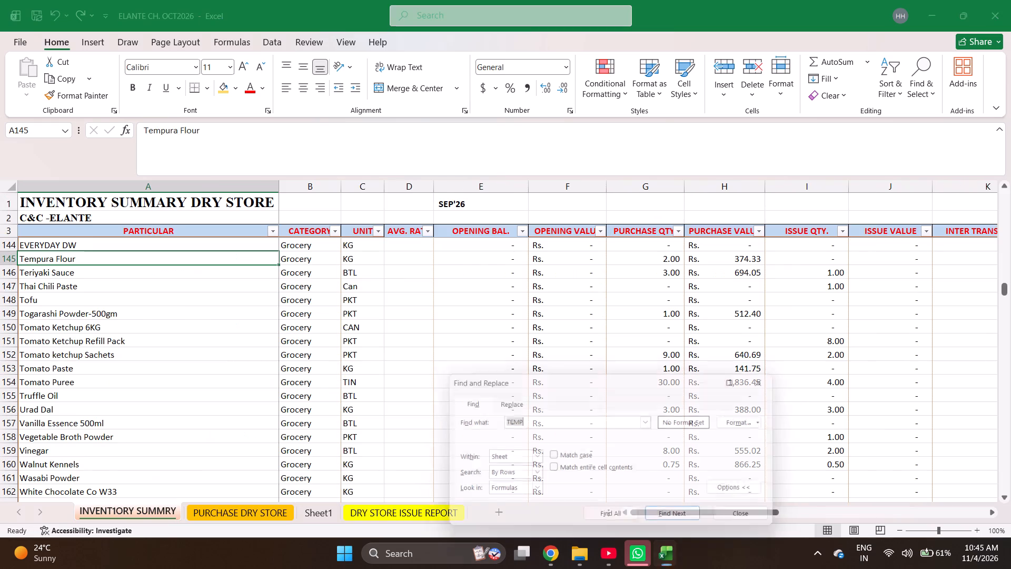
{"action": "type", "text": "teri"}
{"action": "key", "text": "Return"}
{"action": "key", "text": "Escape"}
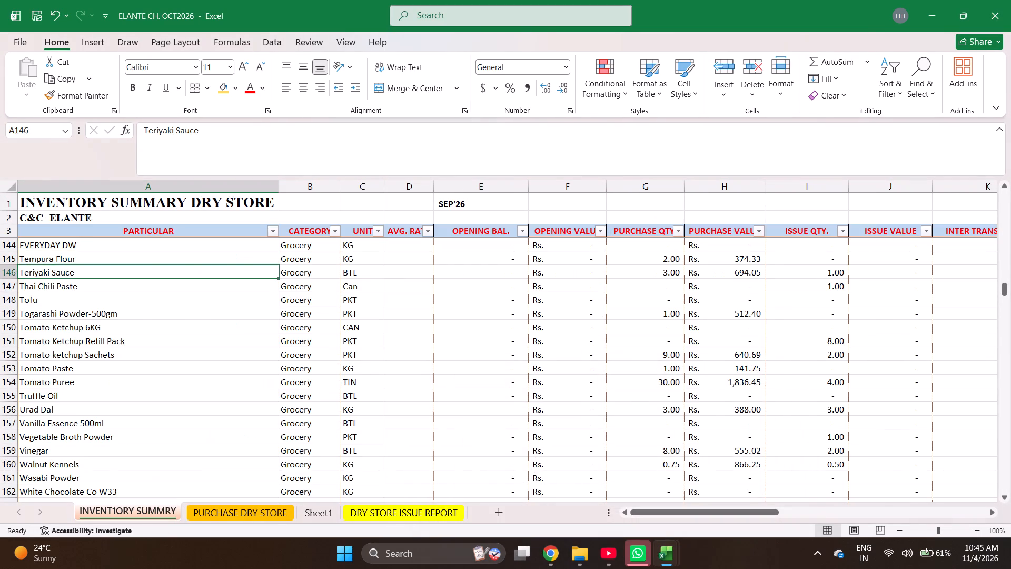
{"action": "key", "text": "ctrl+c"}
{"action": "key", "text": "ctrl+Page_Down"}
{"action": "key", "text": "Return"}
{"action": "key", "text": "Return"}
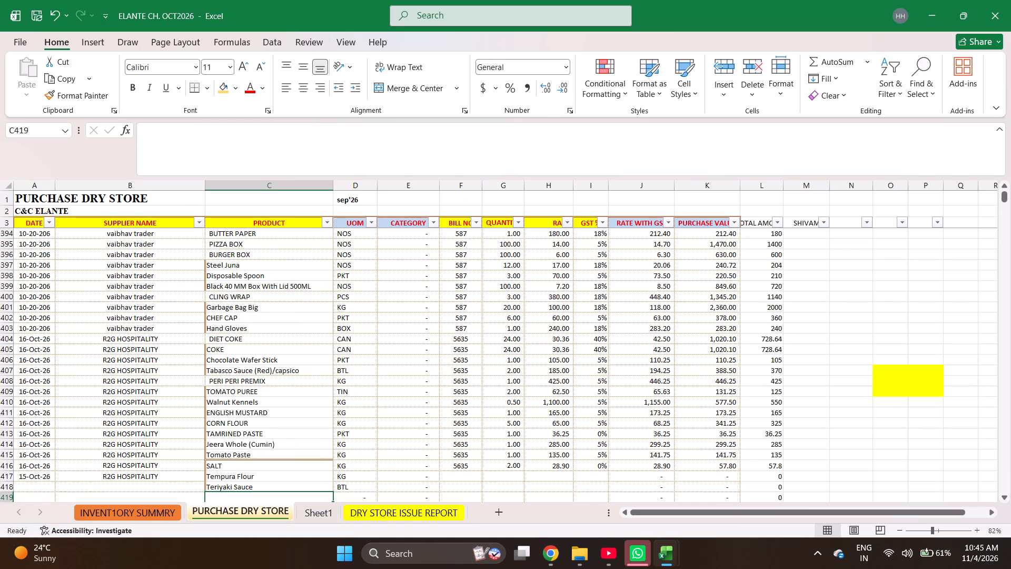
Find Vanilla Essence 500ml by searching "van" in the inventory summary sheet and copy it into the row 419 product cell.
{"action": "key", "text": "ctrl+Page_Up"}
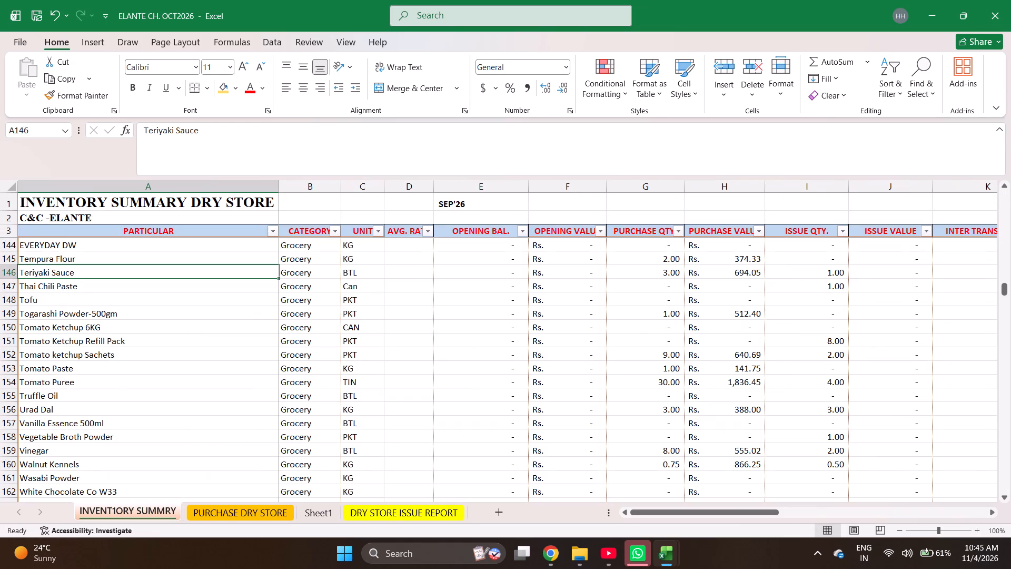
{"action": "key", "text": "ctrl+Page_Down"}
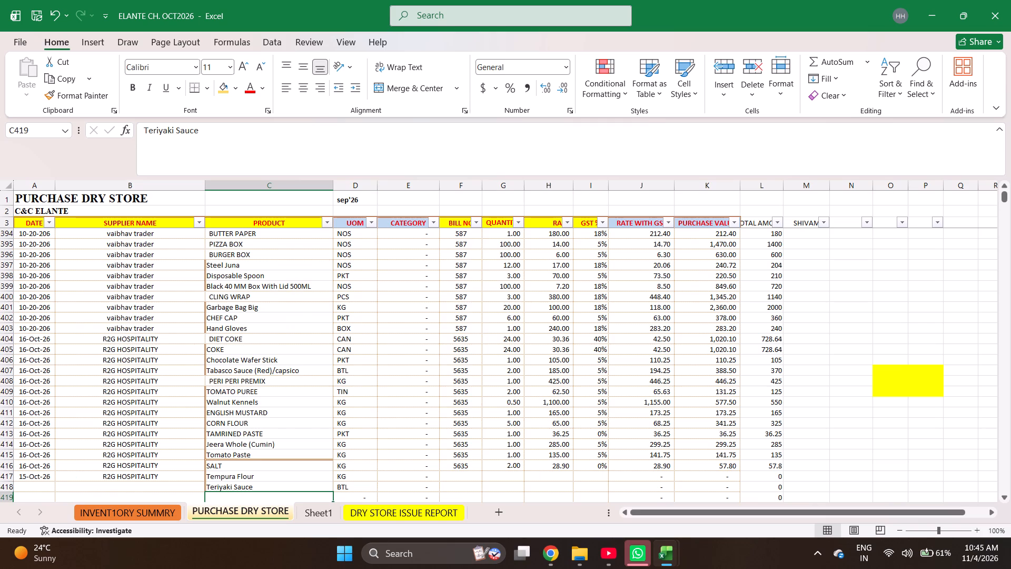
{"action": "key", "text": "ctrl+Page_Up"}
{"action": "key", "text": "ctrl+f"}
{"action": "type", "text": "vanila"}
{"action": "key", "text": "Return"}
{"action": "key", "text": "Return"}
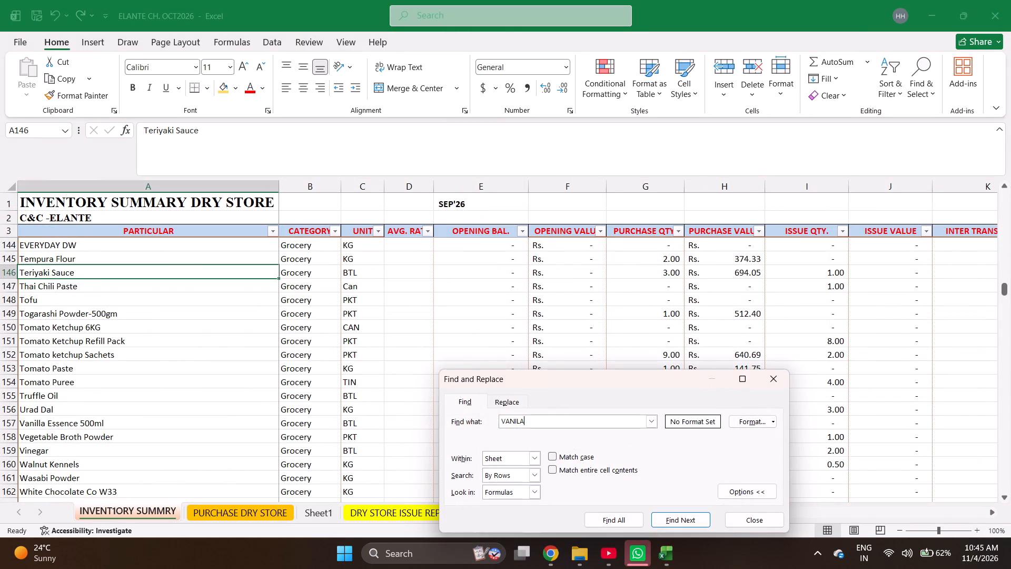
{"action": "key", "text": "BackSpace"}
{"action": "key", "text": "BackSpace"}
{"action": "key", "text": "BackSpace"}
{"action": "key", "text": "Return"}
{"action": "key", "text": "Escape"}
{"action": "key", "text": "ctrl+c"}
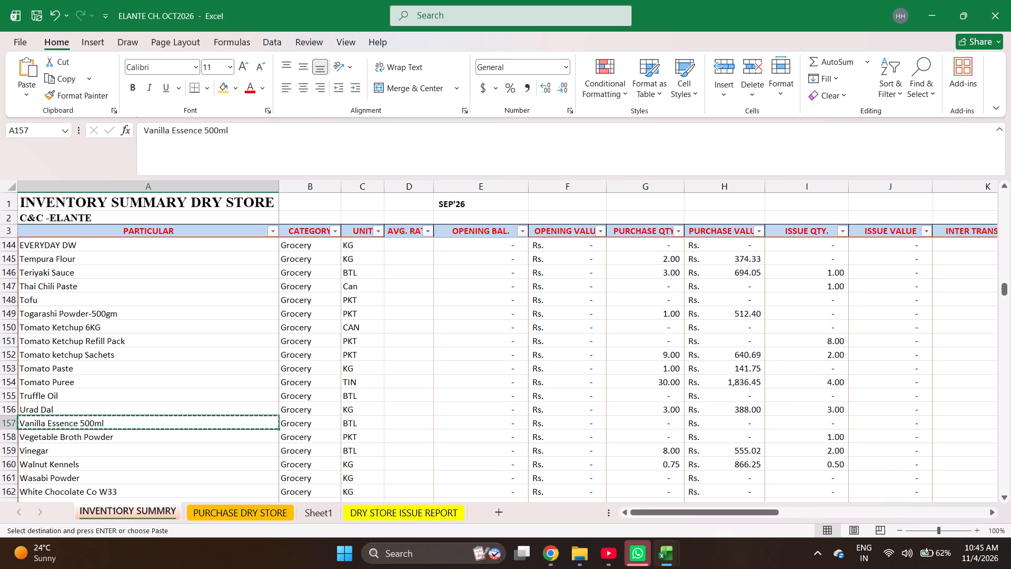
{"action": "key", "text": "ctrl+Page_Down"}
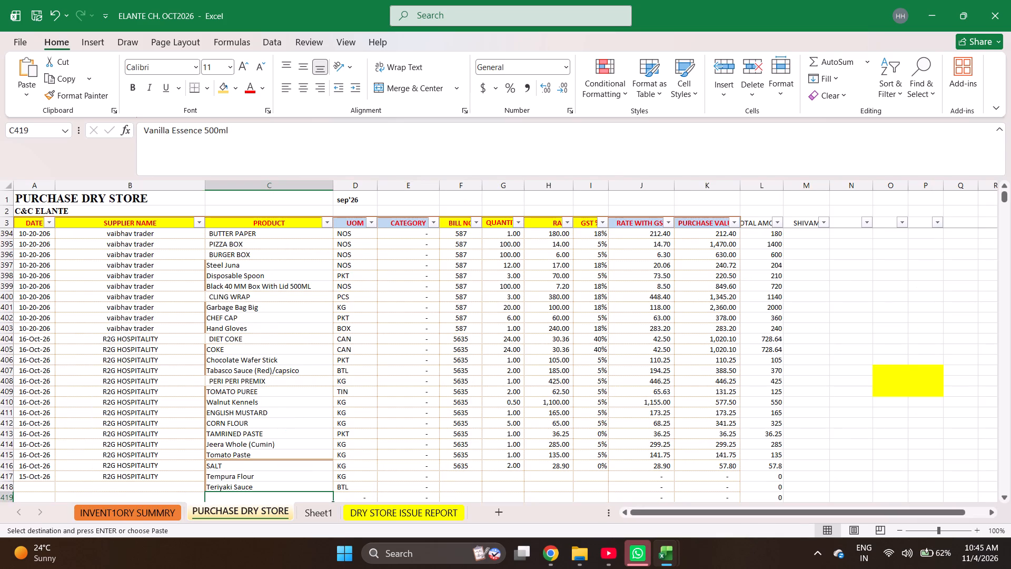
{"action": "key", "text": "Return"}
{"action": "key", "text": "Return"}
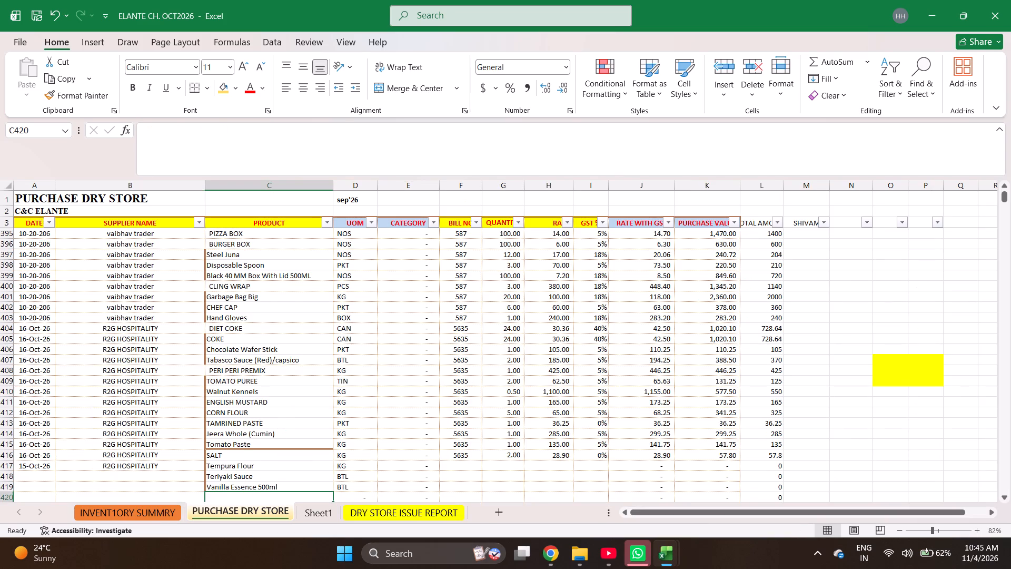
Find Roasted Chana by searching "chana" in the inventory summary sheet and copy it into the row 420 product cell.
{"action": "type", "text": "chna"}
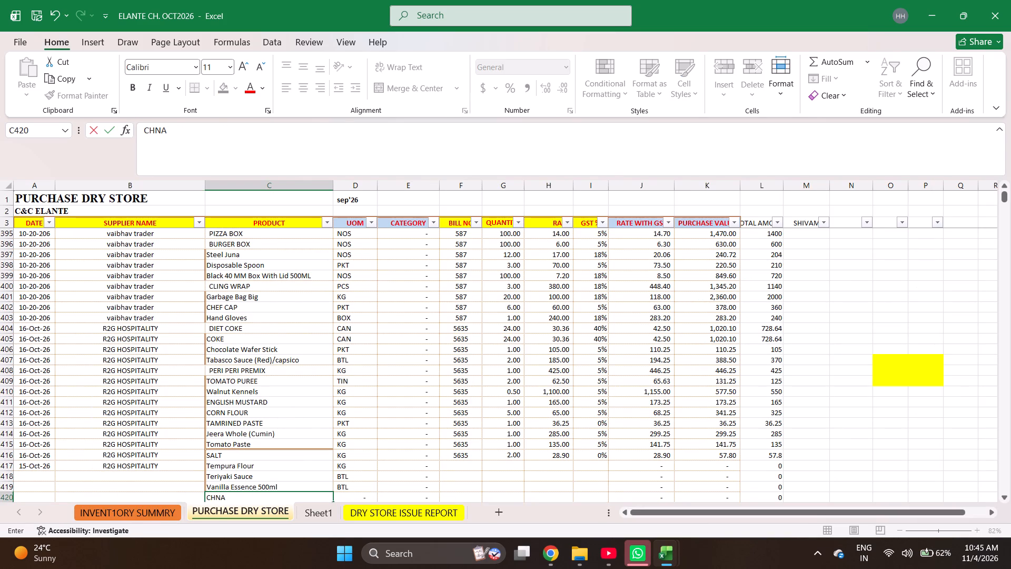
{"action": "key", "text": "ctrl+Page_Up"}
{"action": "key", "text": "ctrl+f"}
{"action": "type", "text": "chana"}
{"action": "key", "text": "Return"}
{"action": "key", "text": "Return"}
{"action": "key", "text": "Return"}
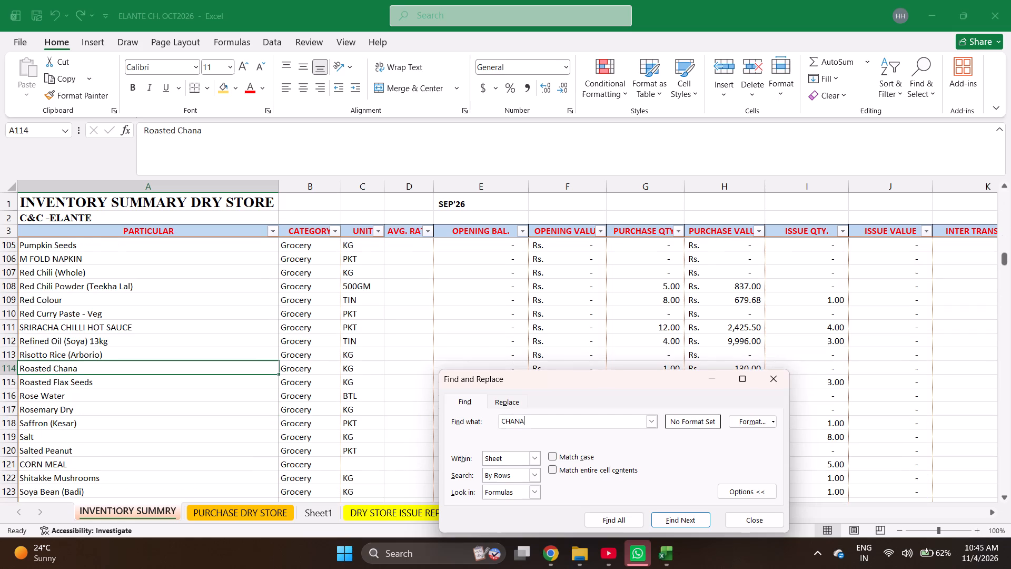
{"action": "key", "text": "Escape"}
{"action": "key", "text": "ctrl+c"}
{"action": "key", "text": "ctrl+Page_Down"}
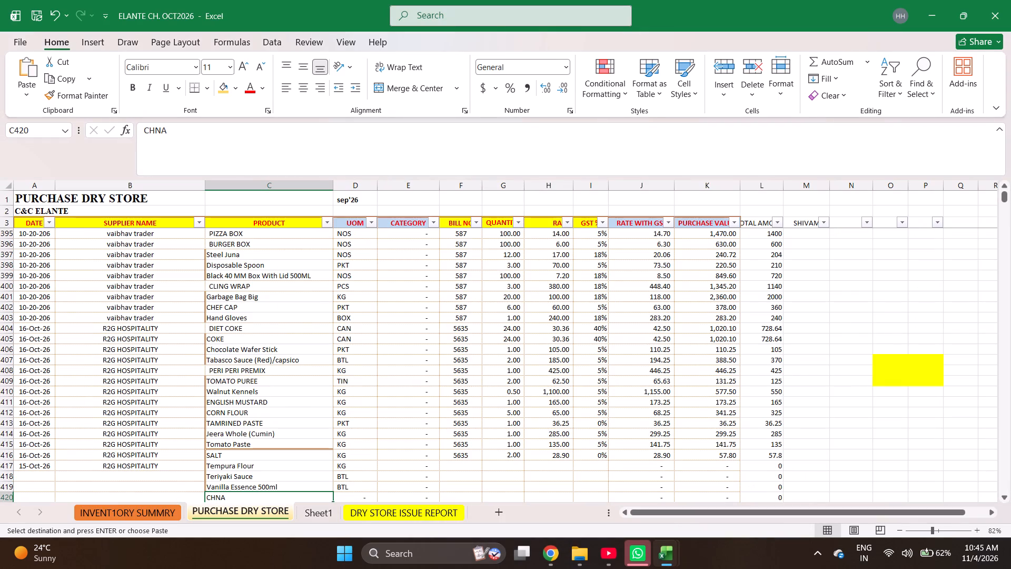
{"action": "key", "text": "Return"}
{"action": "key", "text": "Return"}
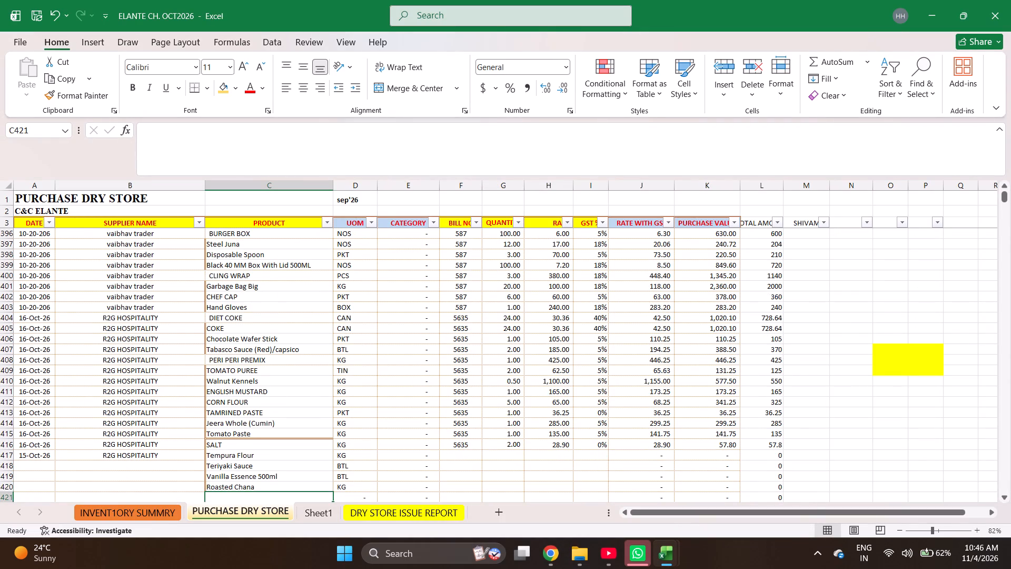
Find Guava Juice by searching "juice" in the inventory summary sheet and copy it into the row 421 product cell.
{"action": "key", "text": "ctrl+Page_Up"}
{"action": "key", "text": "ctrl+f"}
{"action": "type", "text": "juice"}
{"action": "key", "text": "Return"}
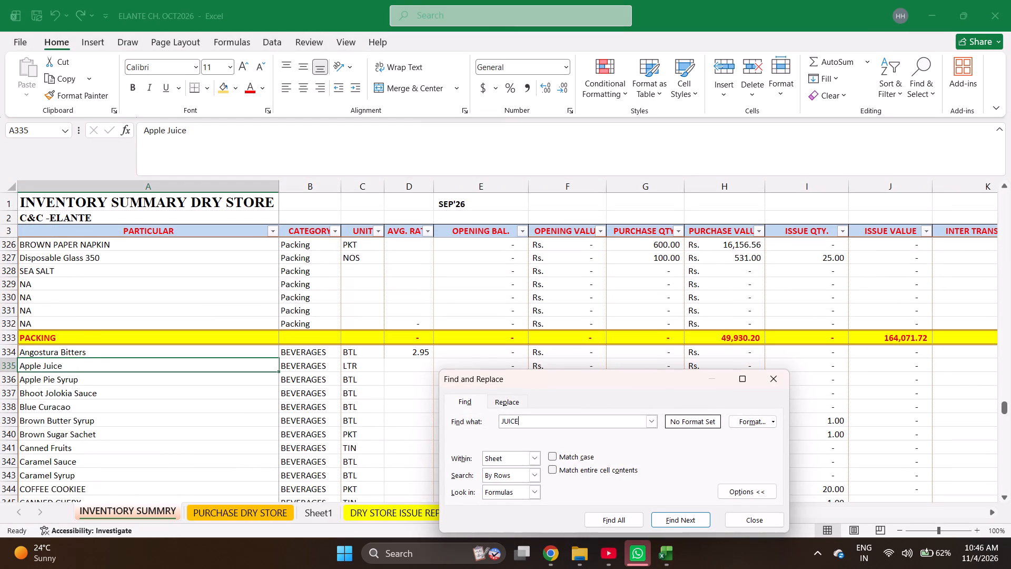
{"action": "key", "text": "Return"}
{"action": "key", "text": "Return"}
{"action": "key", "text": "Escape"}
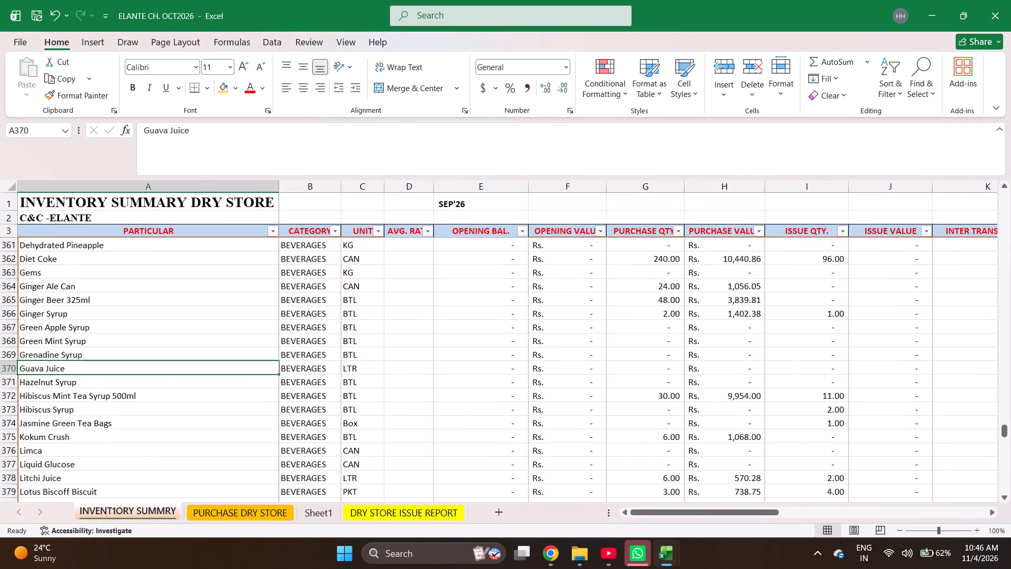
{"action": "key", "text": "ctrl+c"}
{"action": "key", "text": "ctrl+Page_Down"}
{"action": "key", "text": "Return"}
{"action": "key", "text": "Return"}
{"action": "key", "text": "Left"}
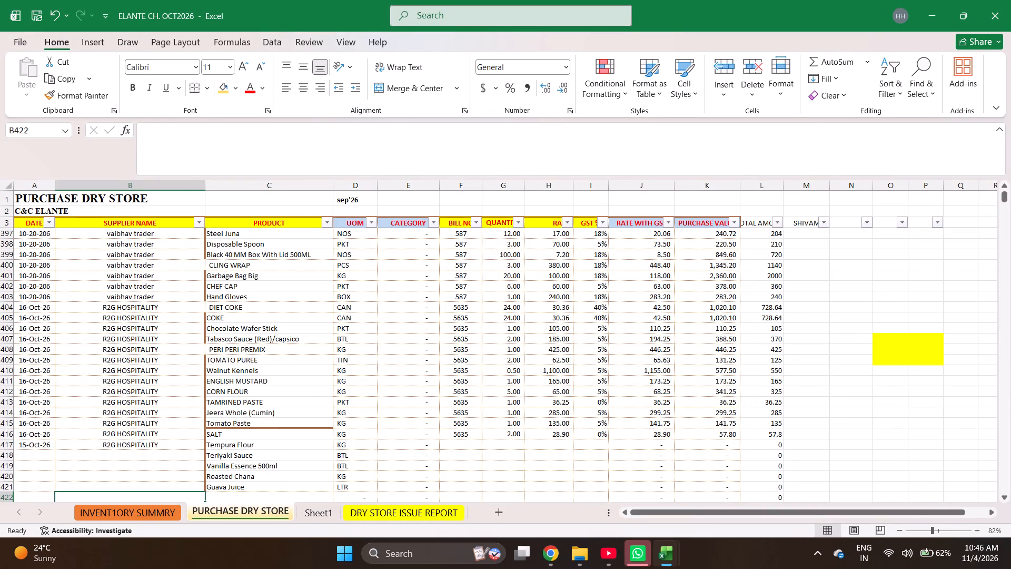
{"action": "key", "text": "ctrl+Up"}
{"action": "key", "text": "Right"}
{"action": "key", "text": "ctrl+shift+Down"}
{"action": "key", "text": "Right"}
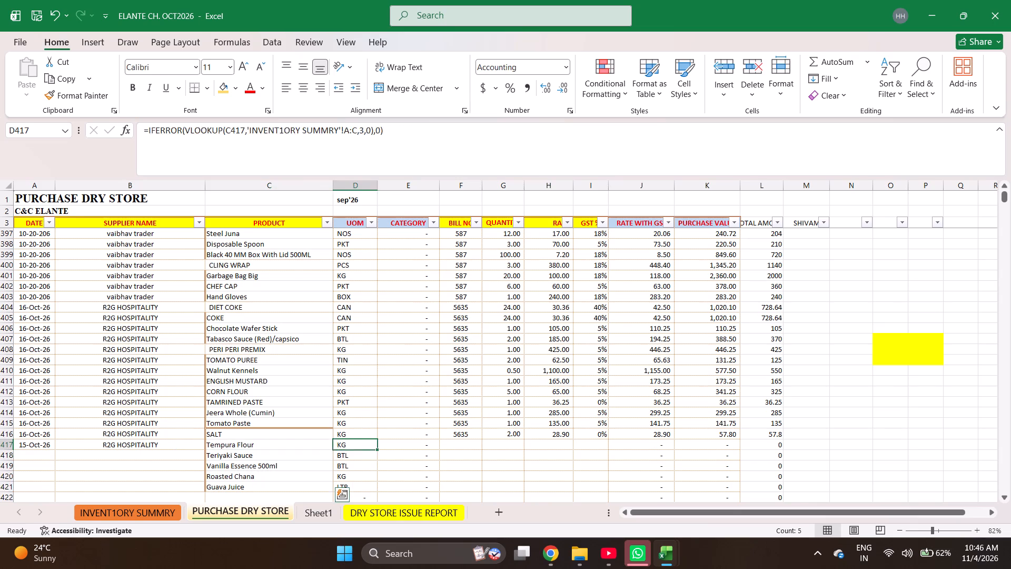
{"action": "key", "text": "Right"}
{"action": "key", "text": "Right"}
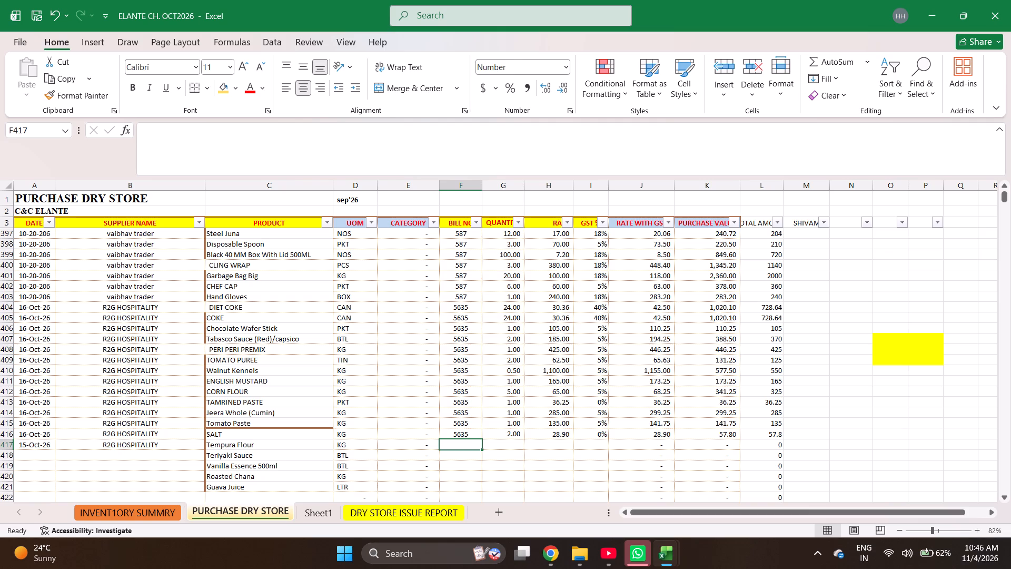
Fill Guava Juice down from row 421 into the row 422 product cell.
{"action": "key", "text": "Left"}
{"action": "key", "text": "Left"}
{"action": "key", "text": "Left"}
{"action": "key", "text": "ctrl+Down"}
{"action": "key", "text": "Down"}
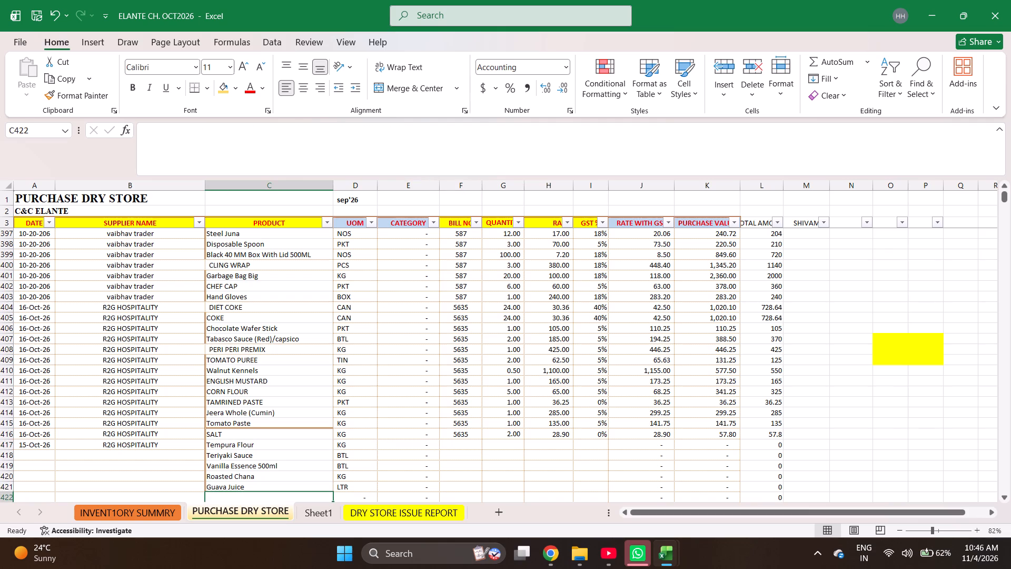
{"action": "key", "text": "ctrl+d"}
Search the inventory summary sheet for "chana", copy the CHANA WHITE product name, and return to PURCHASE DRY STORE.
{"action": "key", "text": "ctrl+Page_Up"}
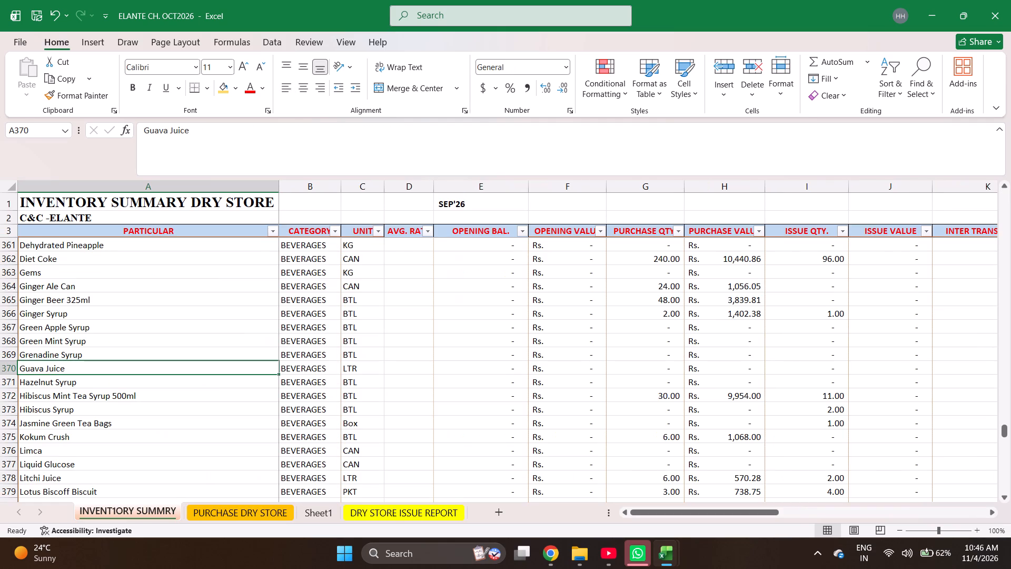
{"action": "key", "text": "ctrl+f"}
{"action": "key", "text": "Down"}
{"action": "key", "text": "Down"}
{"action": "key", "text": "Return"}
{"action": "key", "text": "Return"}
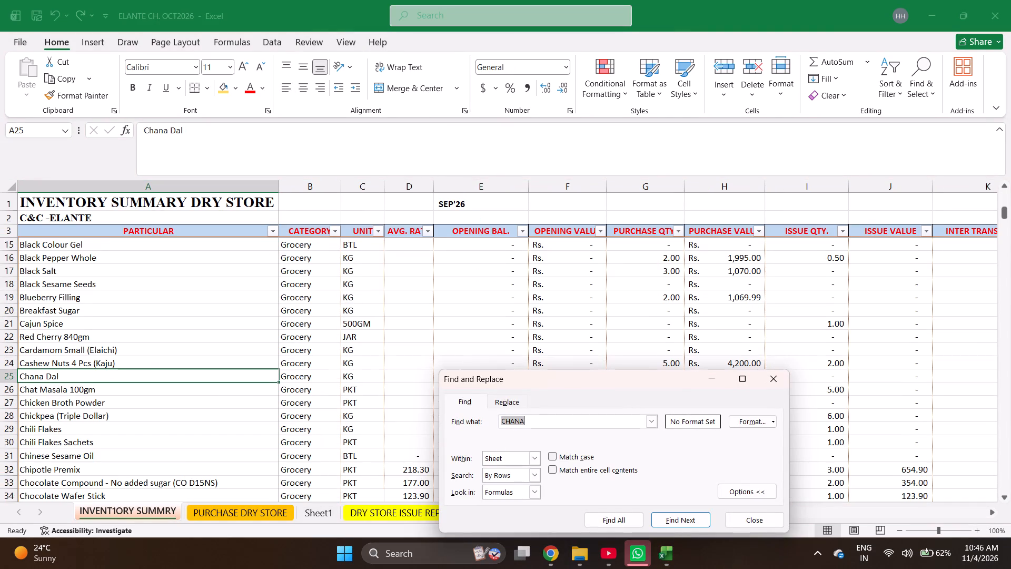
{"action": "key", "text": "Return"}
{"action": "key", "text": "Return"}
{"action": "key", "text": "Return"}
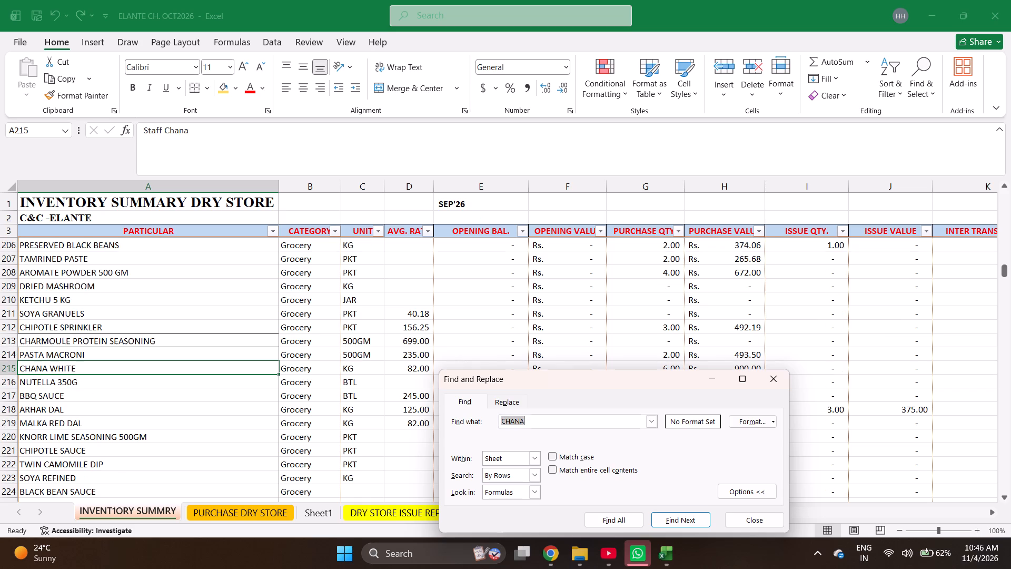
{"action": "key", "text": "Escape"}
{"action": "key", "text": "ctrl+c"}
{"action": "key", "text": "ctrl+Page_Down"}
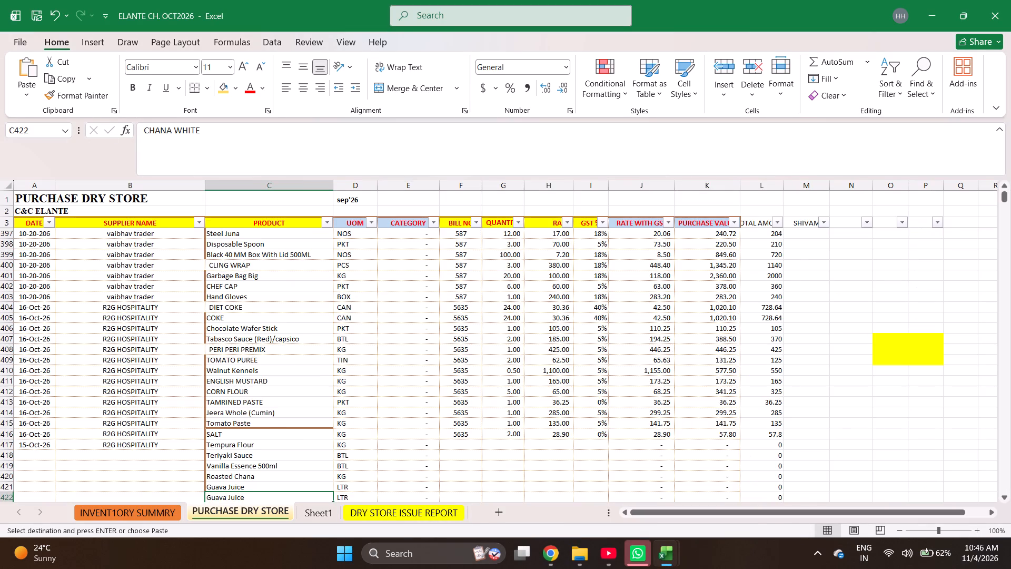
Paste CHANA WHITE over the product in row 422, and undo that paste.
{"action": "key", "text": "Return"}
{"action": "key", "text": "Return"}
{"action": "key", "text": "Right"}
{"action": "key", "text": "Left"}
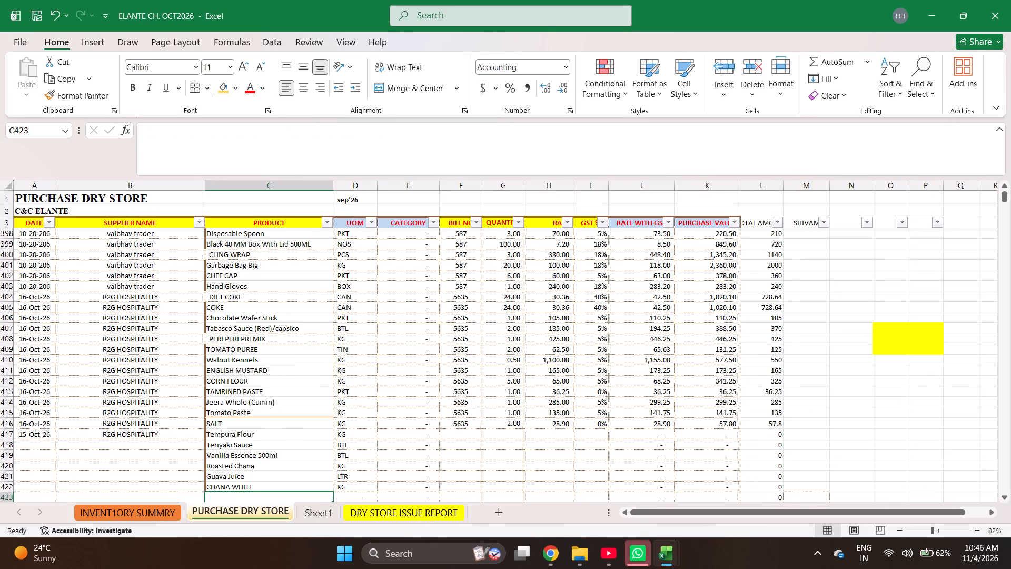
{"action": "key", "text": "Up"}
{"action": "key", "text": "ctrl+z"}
Paste CHANA WHITE over the product in row 421.
{"action": "key", "text": "Up"}
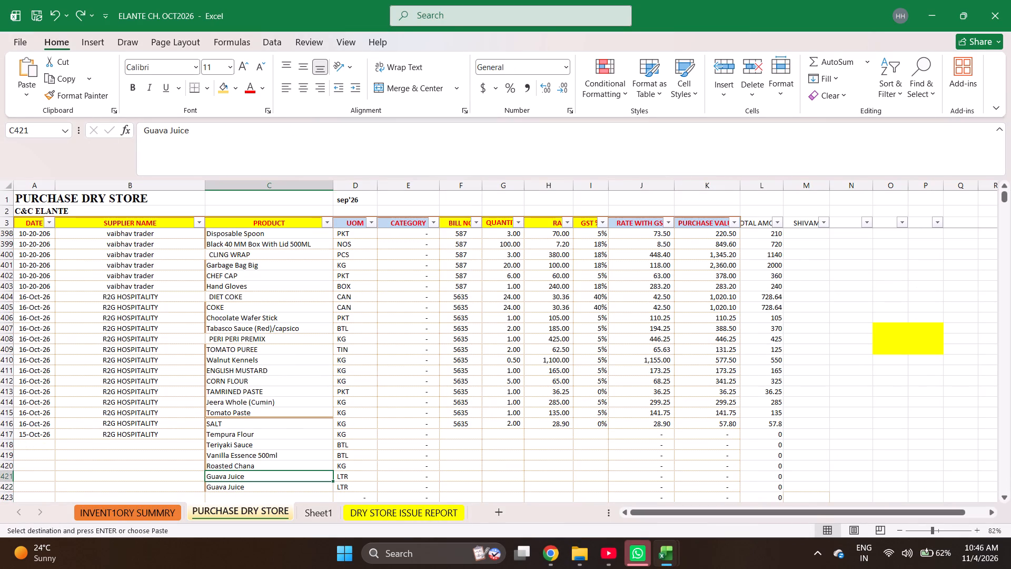
{"action": "key", "text": "Return"}
{"action": "key", "text": "Return"}
Enter bill number 5617 for Tempura Flour in row 417, and move to its quantity cell.
{"action": "key", "text": "Right"}
{"action": "key", "text": "Right"}
{"action": "key", "text": "Right"}
{"action": "key", "text": "ctrl+Up"}
{"action": "key", "text": "Down"}
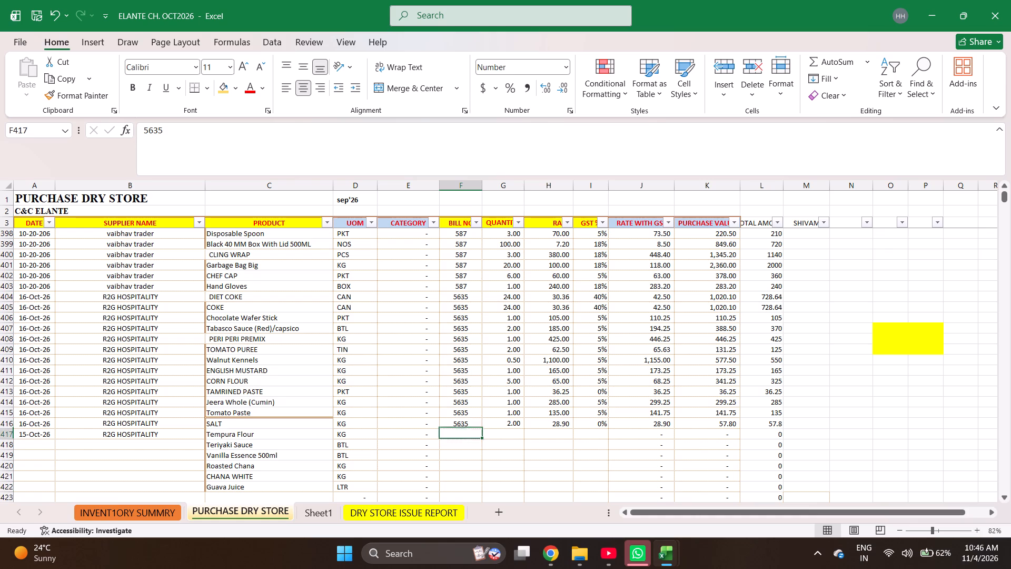
{"action": "type", "text": "5617"}
{"action": "key", "text": "Right"}
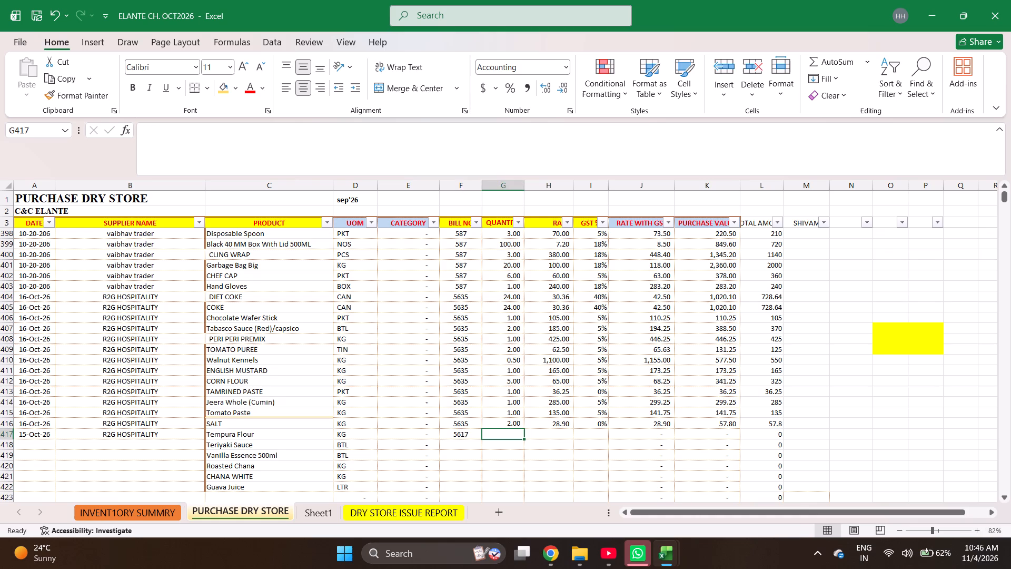
Enter the quantities 5, 3, 1, 1, 1, 1 and 6 in rows 417 to 423.
{"action": "key", "text": "5"}
{"action": "key", "text": "Return"}
{"action": "key", "text": "3"}
{"action": "key", "text": "Return"}
{"action": "key", "text": "1"}
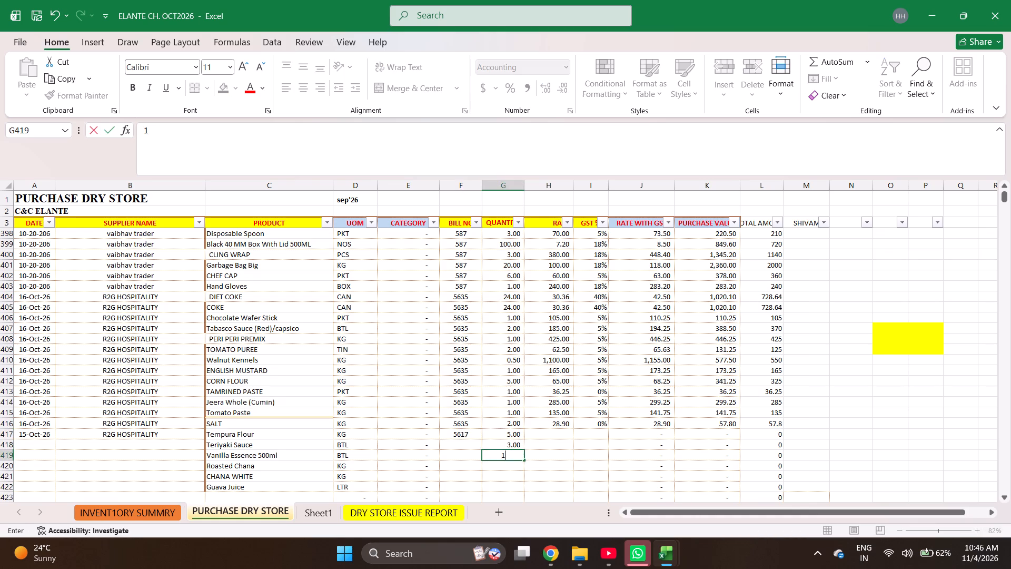
{"action": "key", "text": "Return"}
{"action": "key", "text": "1"}
{"action": "key", "text": "Return"}
{"action": "key", "text": "1"}
{"action": "key", "text": "Return"}
{"action": "key", "text": "1"}
{"action": "key", "text": "Return"}
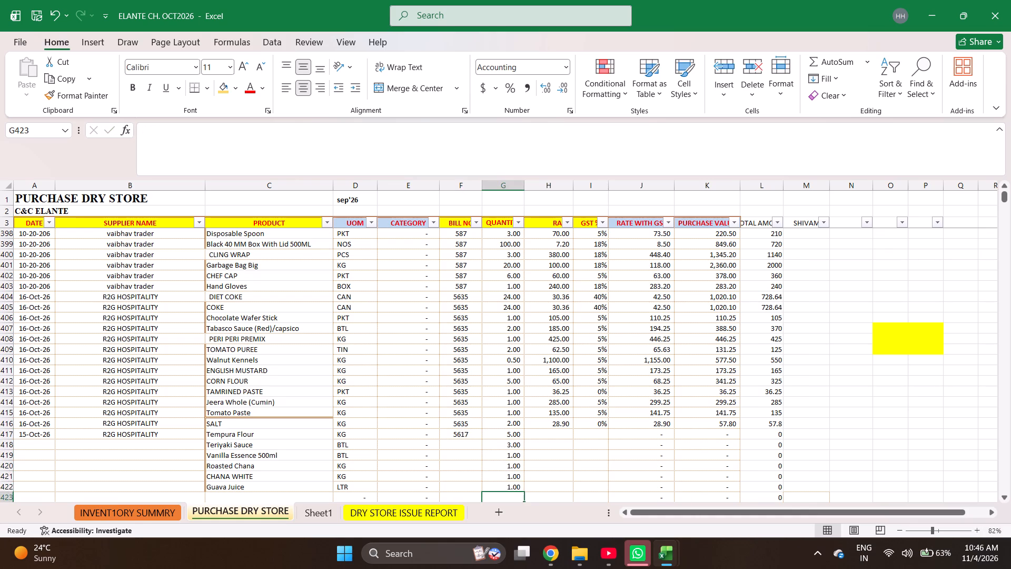
{"action": "key", "text": "6"}
{"action": "key", "text": "Return"}
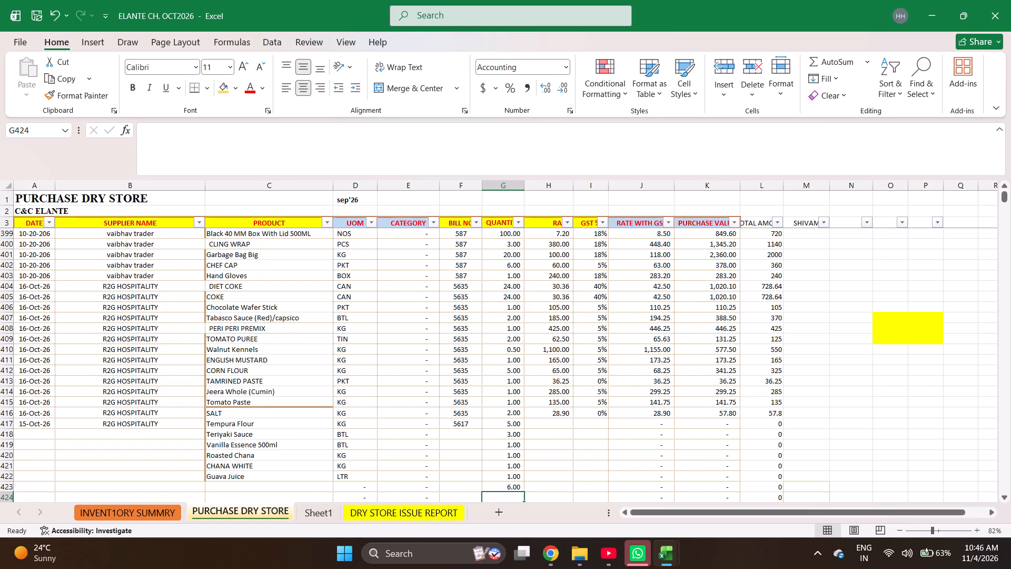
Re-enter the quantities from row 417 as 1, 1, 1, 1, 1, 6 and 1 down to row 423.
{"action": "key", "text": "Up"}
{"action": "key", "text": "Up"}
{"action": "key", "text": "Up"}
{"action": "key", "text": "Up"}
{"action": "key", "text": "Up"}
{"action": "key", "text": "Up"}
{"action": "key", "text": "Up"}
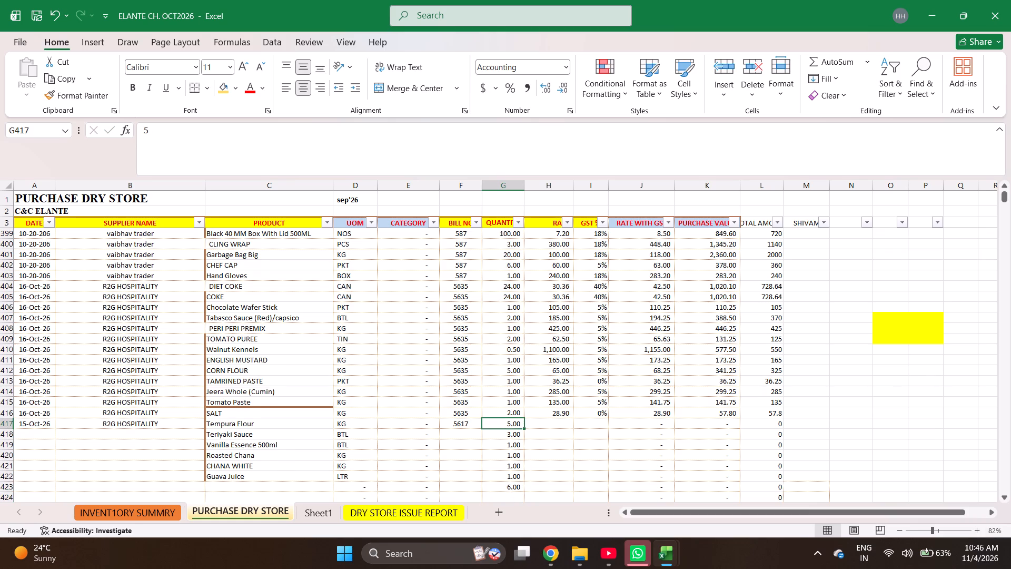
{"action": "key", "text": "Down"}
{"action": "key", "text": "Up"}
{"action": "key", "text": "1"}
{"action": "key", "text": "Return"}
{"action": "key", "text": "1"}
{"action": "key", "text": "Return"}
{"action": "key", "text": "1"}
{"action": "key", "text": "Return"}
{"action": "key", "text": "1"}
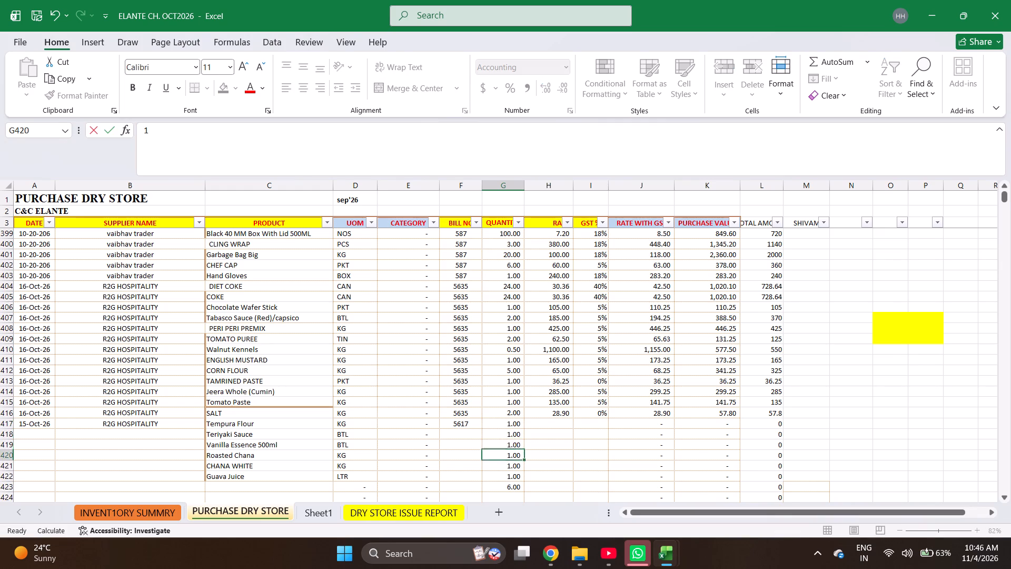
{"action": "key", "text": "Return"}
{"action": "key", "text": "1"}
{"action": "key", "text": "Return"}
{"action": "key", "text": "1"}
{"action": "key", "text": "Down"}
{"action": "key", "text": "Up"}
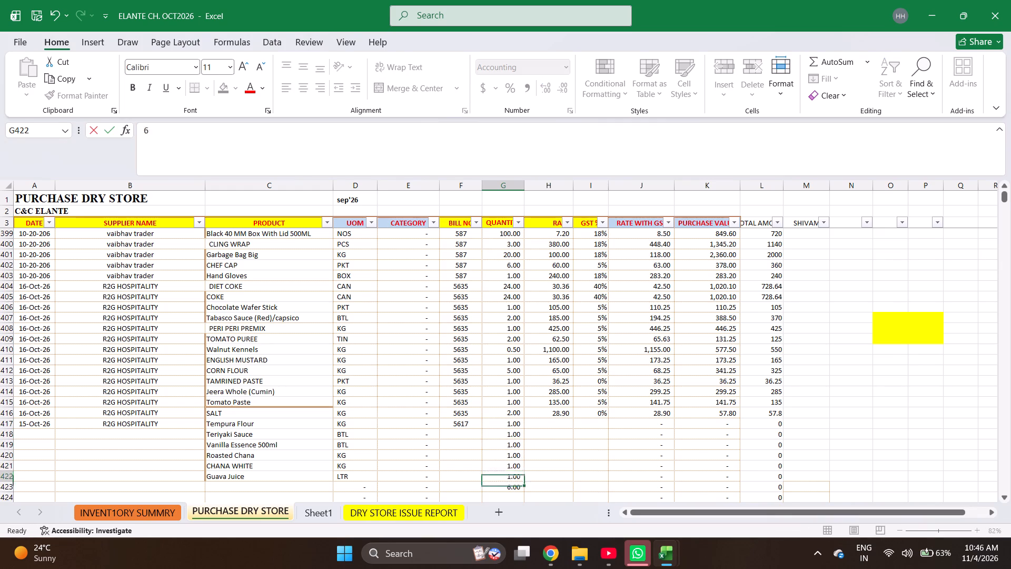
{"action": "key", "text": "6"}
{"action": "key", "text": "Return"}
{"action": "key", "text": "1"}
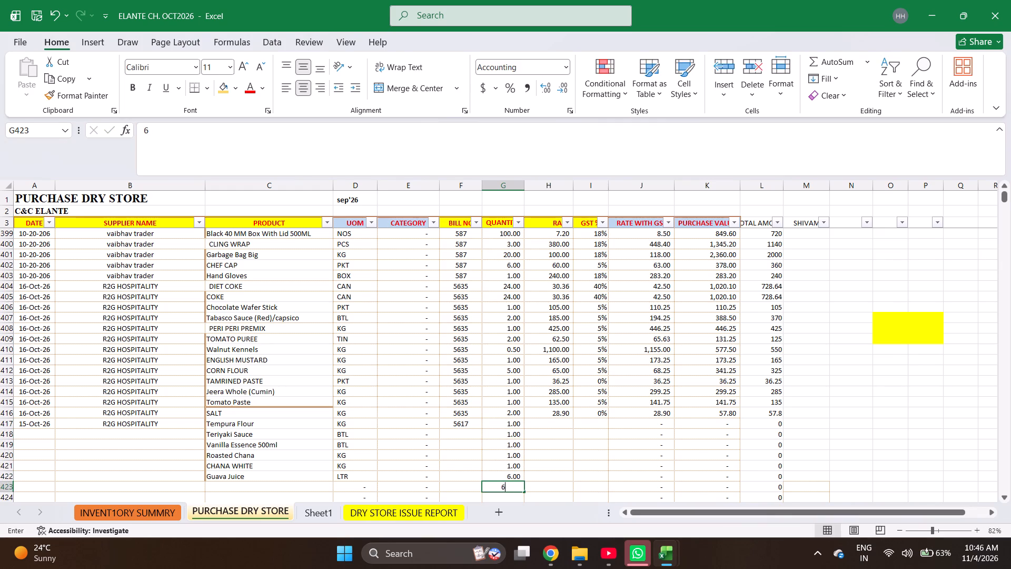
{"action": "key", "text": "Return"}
Enter the quantities 1, 1, 1, 1, 6 and 1 in rows 417 to 422, and clear the quantity in row 423.
{"action": "key", "text": "Right"}
{"action": "key", "text": "Up"}
{"action": "key", "text": "Up"}
{"action": "key", "text": "Up"}
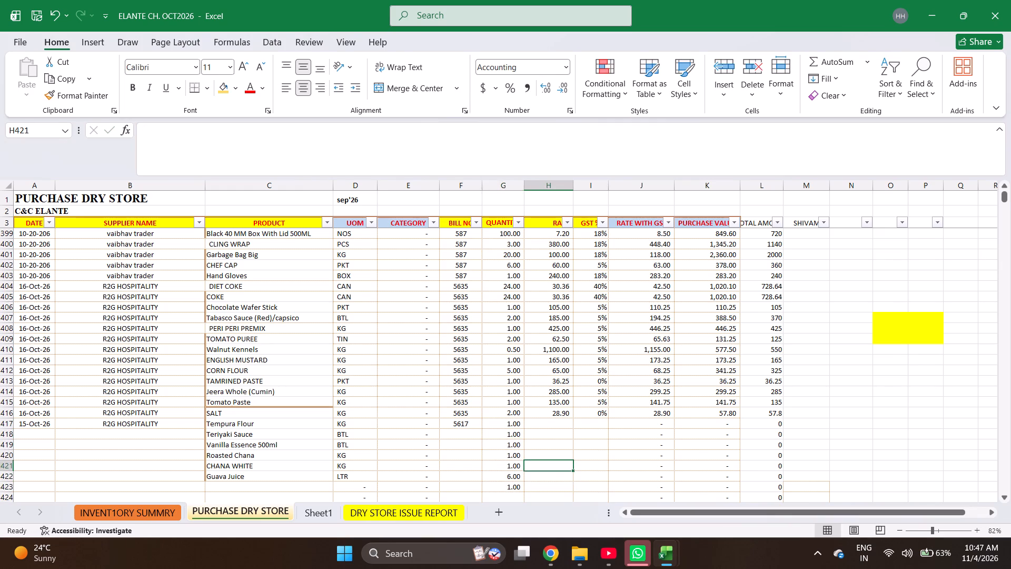
{"action": "key", "text": "Left"}
{"action": "key", "text": "Up"}
{"action": "key", "text": "Up"}
{"action": "key", "text": "Up"}
{"action": "key", "text": "Up"}
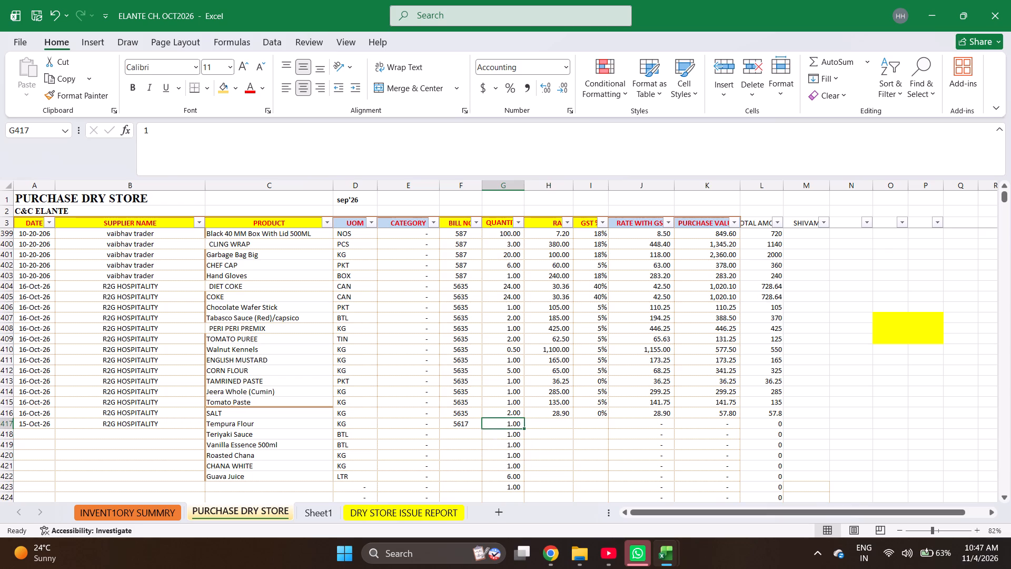
{"action": "key", "text": "1"}
{"action": "key", "text": "Return"}
{"action": "key", "text": "1"}
{"action": "key", "text": "Return"}
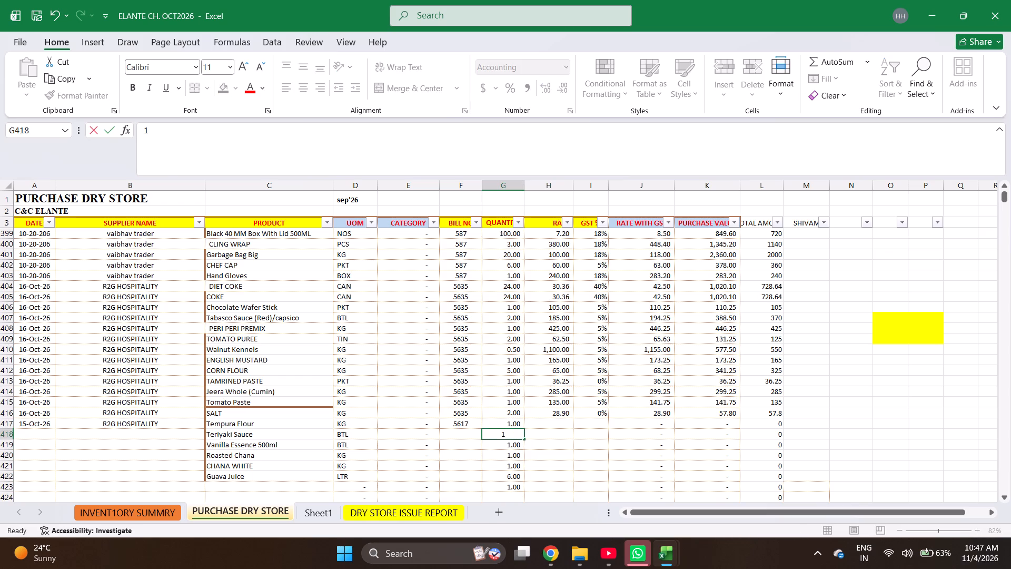
{"action": "key", "text": "1"}
{"action": "key", "text": "Return"}
{"action": "key", "text": "1"}
{"action": "key", "text": "Return"}
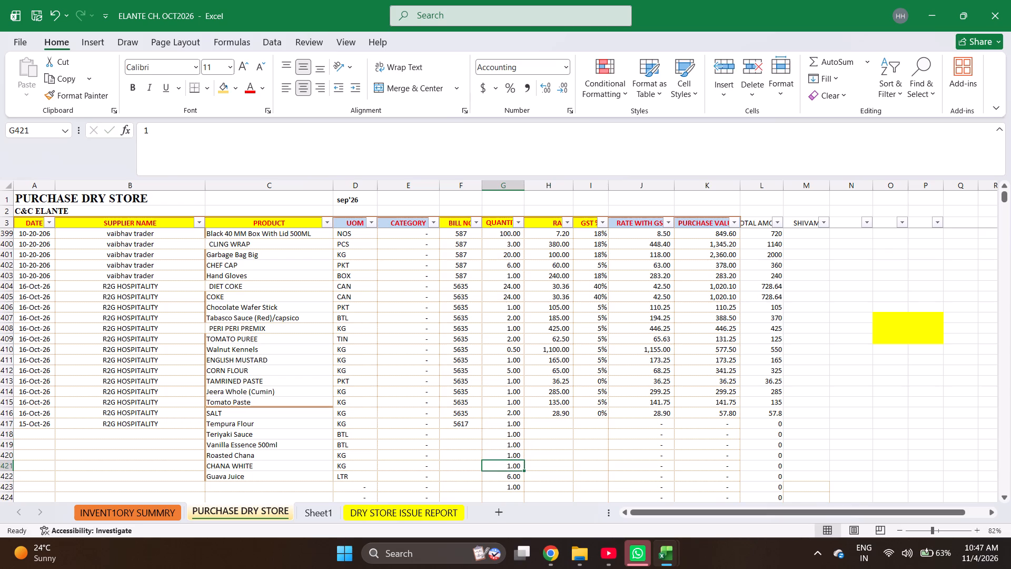
{"action": "key", "text": "6"}
{"action": "key", "text": "Return"}
{"action": "key", "text": "1"}
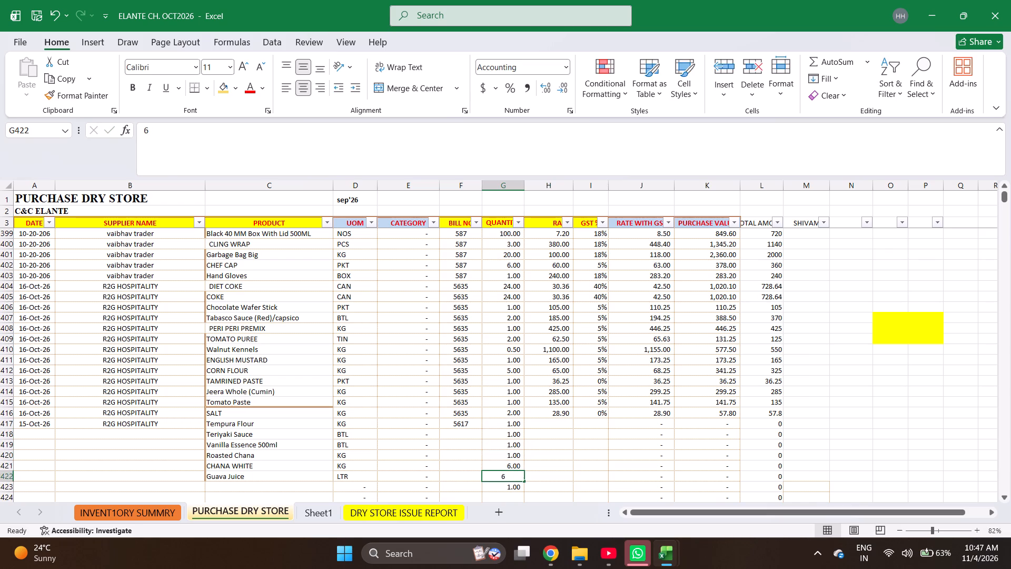
{"action": "key", "text": "Return"}
{"action": "key", "text": "Delete"}
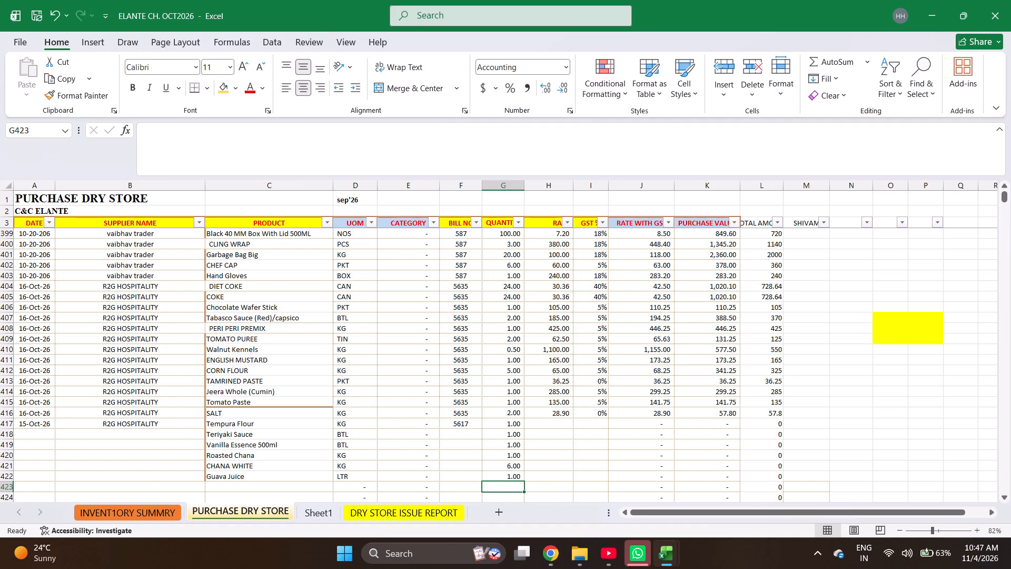
Enter the rates 185, 225, 320, 130 and 85.71 in rows 417 to 421.
{"action": "key", "text": "Right"}
{"action": "key", "text": "ctrl+Up"}
{"action": "key", "text": "Down"}
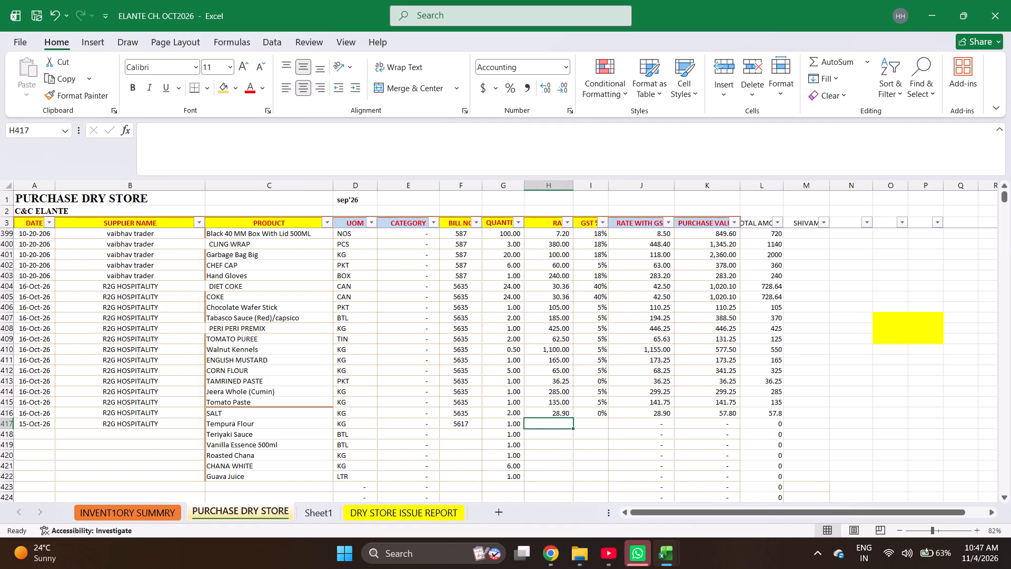
{"action": "type", "text": "185"}
{"action": "key", "text": "Return"}
{"action": "type", "text": "225"}
{"action": "key", "text": "Return"}
{"action": "type", "text": "320"}
{"action": "key", "text": "Return"}
{"action": "type", "text": "130"}
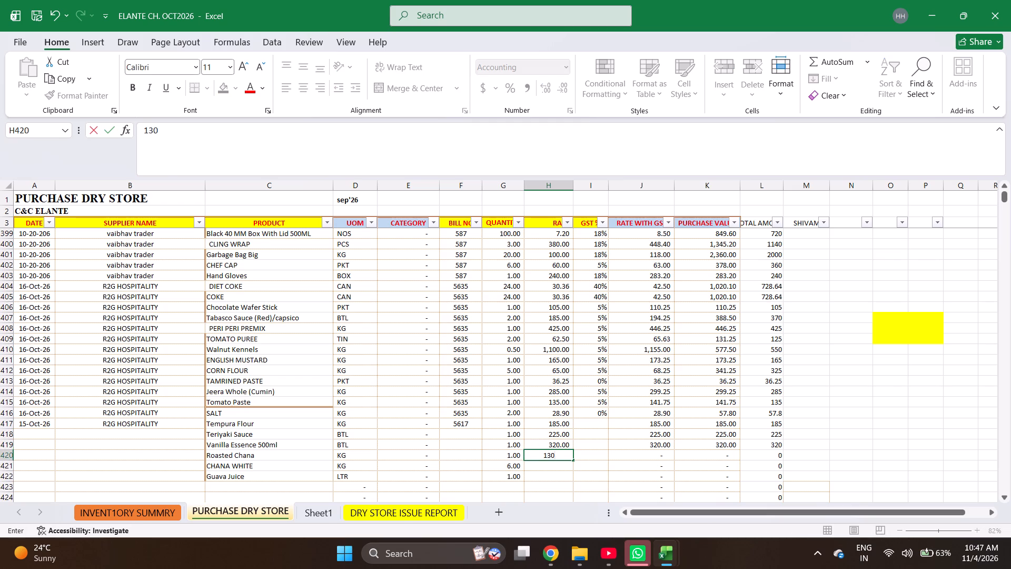
{"action": "key", "text": "Return"}
{"action": "type", "text": "85.71"}
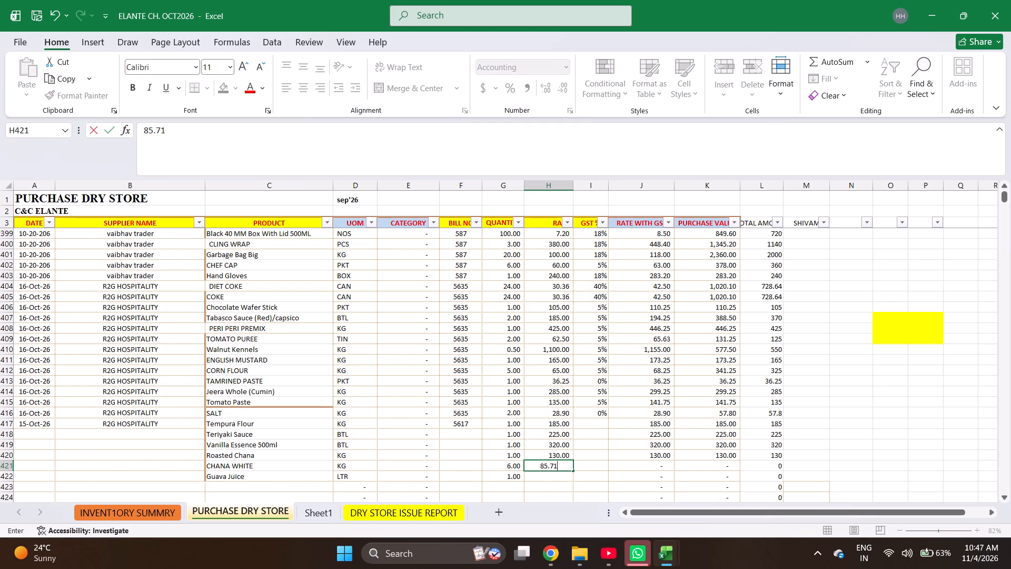
{"action": "key", "text": "Return"}
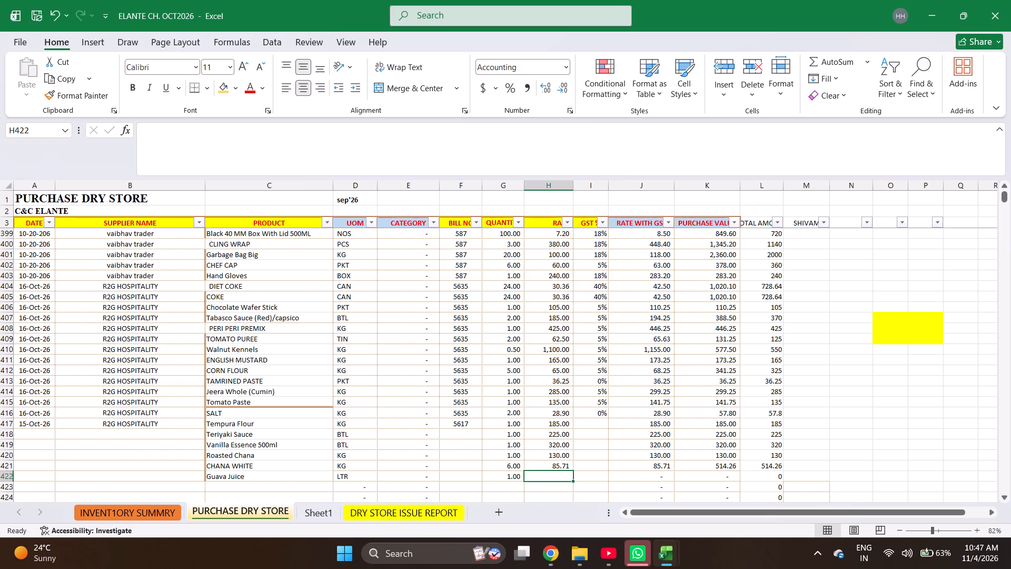
Set the CHANA WHITE rate in row 421 to 135, and enter 85.71 as the Guava Juice rate in row 422.
{"action": "key", "text": "Up"}
{"action": "key", "text": "Up"}
{"action": "key", "text": "Up"}
{"action": "key", "text": "Up"}
{"action": "key", "text": "Up"}
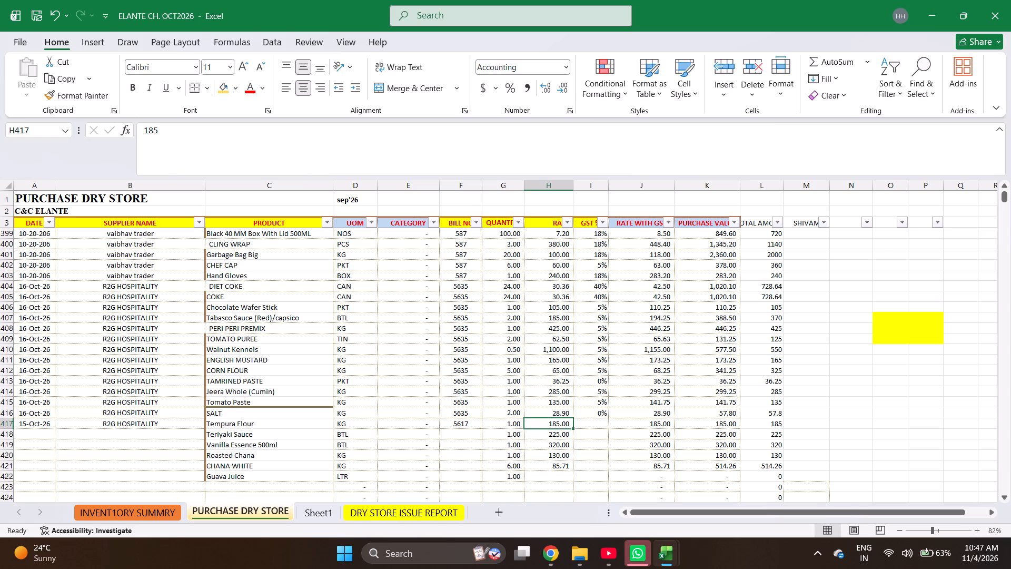
{"action": "key", "text": "Down"}
{"action": "key", "text": "Down"}
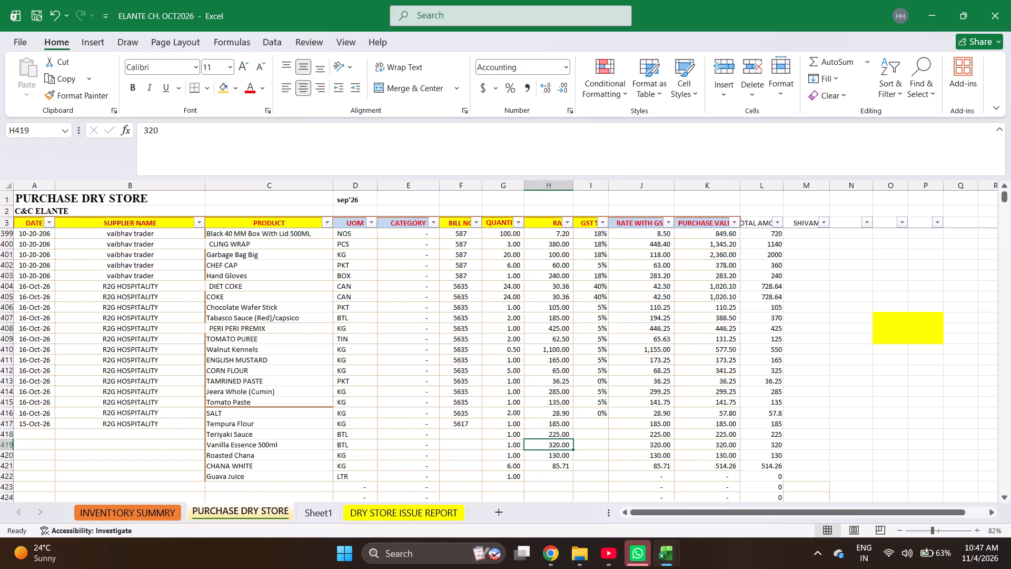
{"action": "key", "text": "Down"}
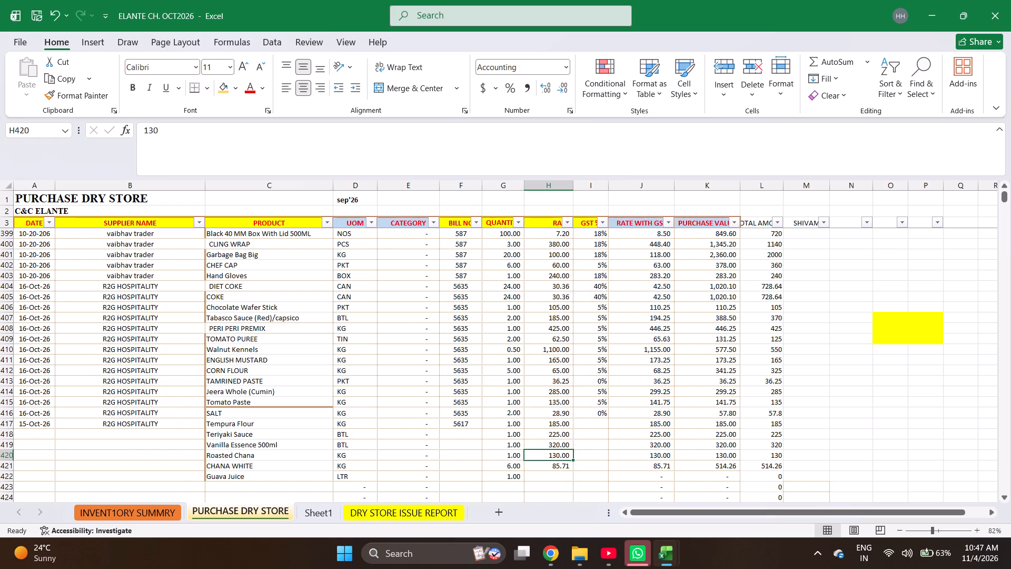
{"action": "key", "text": "Down"}
{"action": "type", "text": "135"}
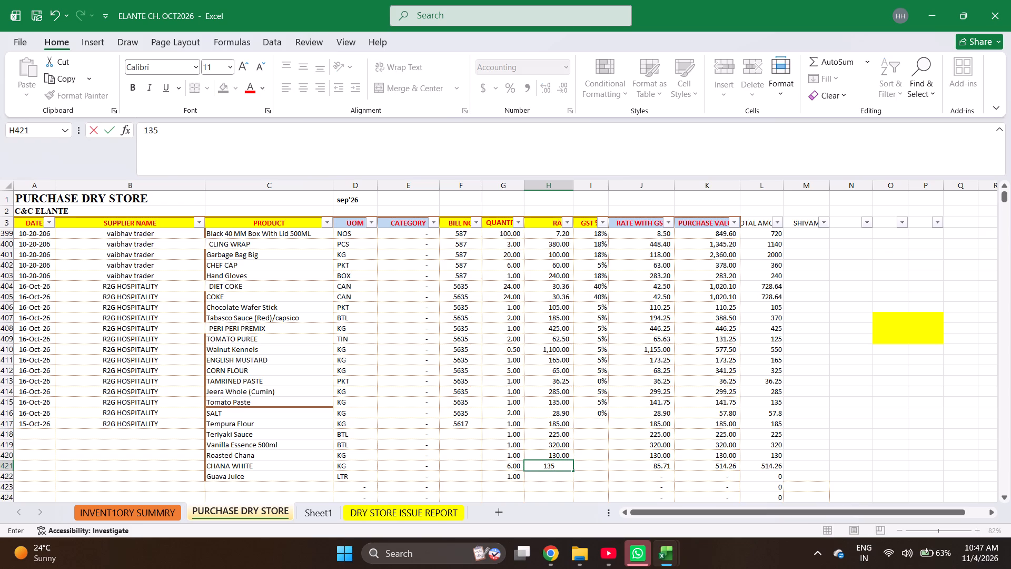
{"action": "key", "text": "Return"}
{"action": "type", "text": "85.71"}
{"action": "key", "text": "Right"}
Enter the GST rates 5%, 5%, 18%, 0%, 0% and 5% in rows 417 to 422.
{"action": "key", "text": "ctrl+Up"}
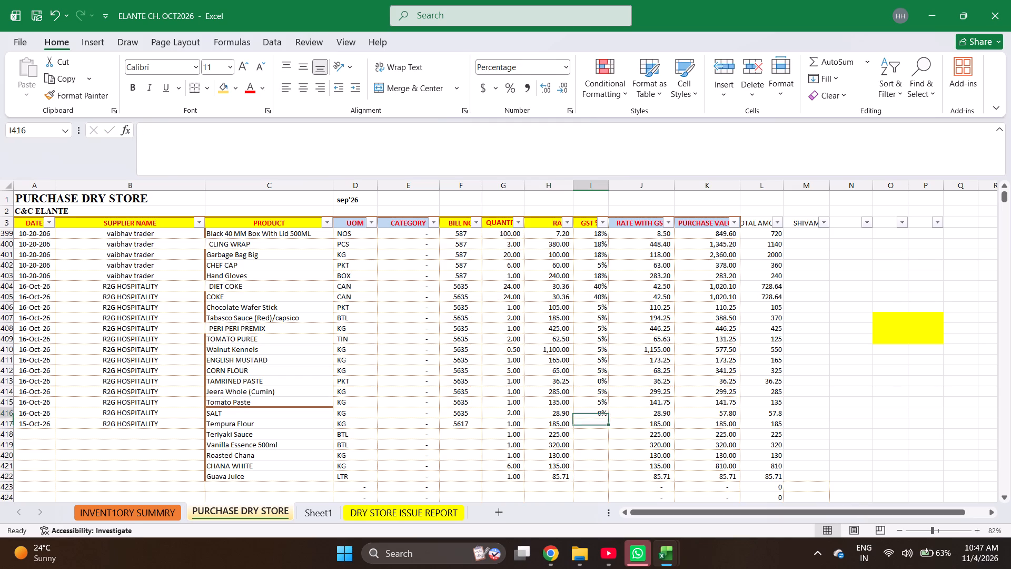
{"action": "key", "text": "Down"}
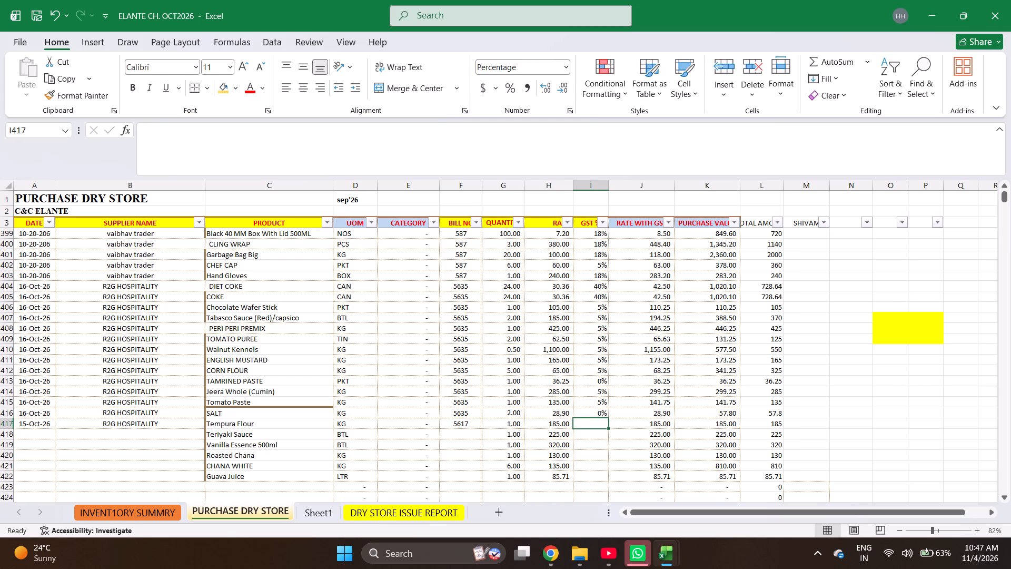
{"action": "key", "text": "5"}
{"action": "key", "text": "Return"}
{"action": "key", "text": "5"}
{"action": "key", "text": "Return"}
{"action": "type", "text": "18"}
{"action": "key", "text": "Return"}
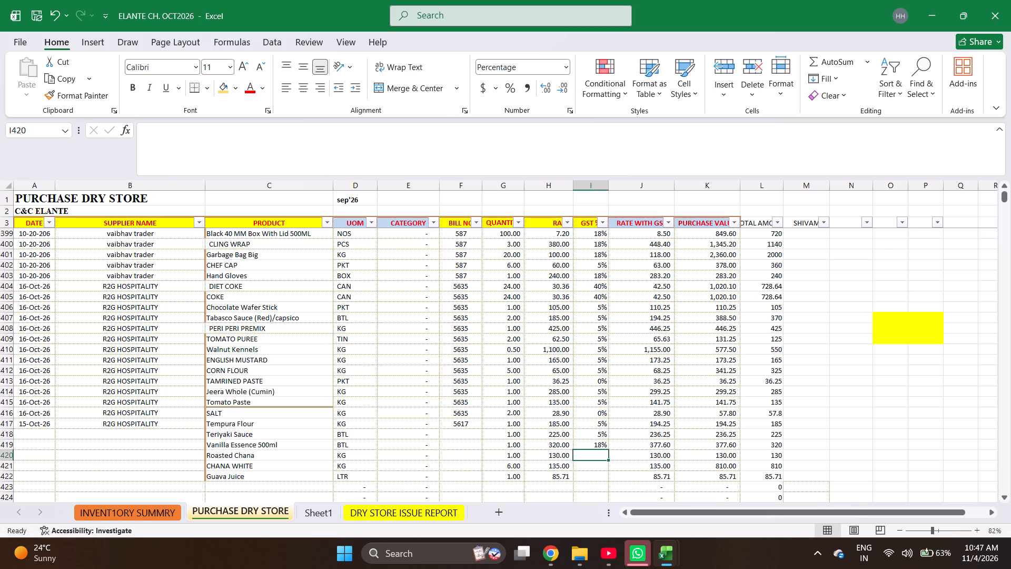
{"action": "key", "text": "0"}
{"action": "key", "text": "Return"}
{"action": "key", "text": "0"}
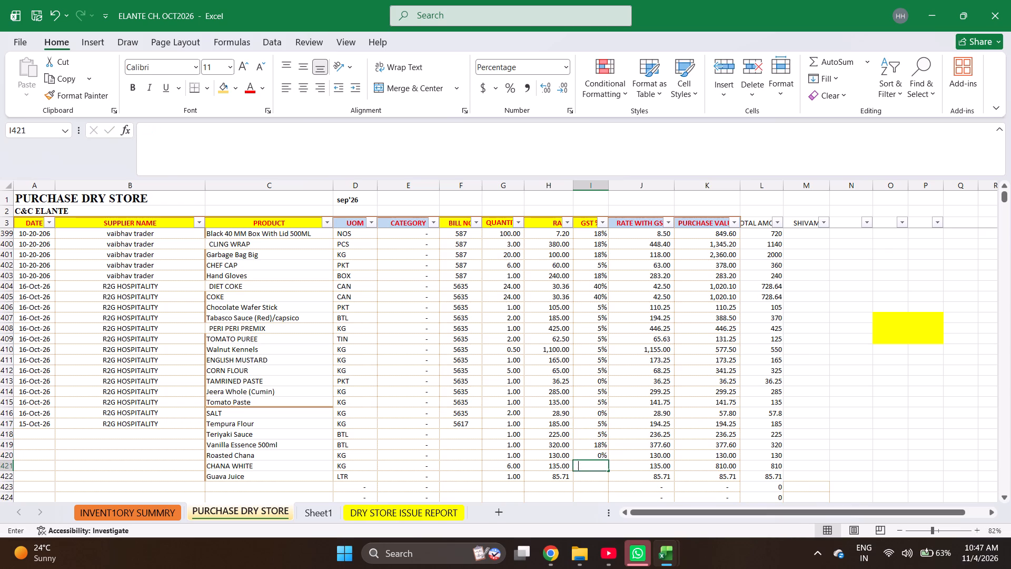
{"action": "key", "text": "Return"}
{"action": "key", "text": "5"}
{"action": "key", "text": "Return"}
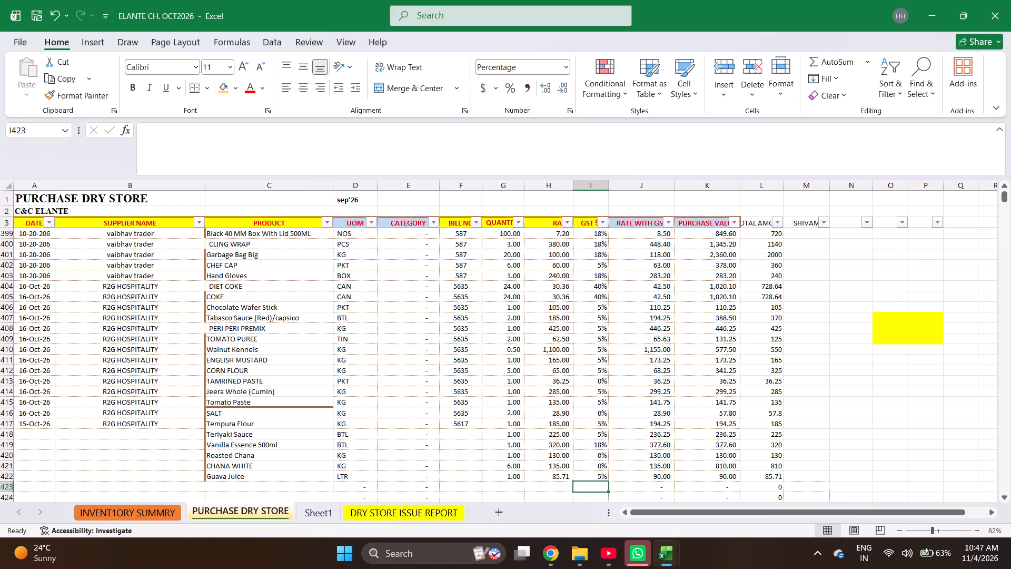
Fill bill number 5617 down from row 417 through row 422.
{"action": "key", "text": "Left"}
{"action": "key", "text": "Left"}
{"action": "key", "text": "Left"}
{"action": "key", "text": "ctrl+Up"}
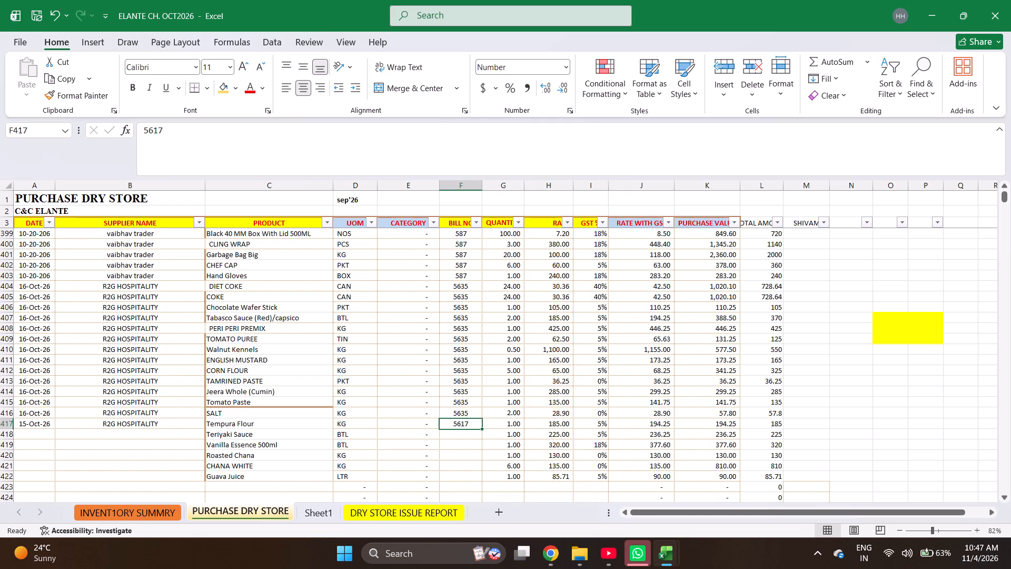
{"action": "key", "text": "shift+Down"}
{"action": "key", "text": "shift+Down"}
{"action": "key", "text": "shift+Down"}
{"action": "key", "text": "shift+Down"}
{"action": "key", "text": "shift+Down"}
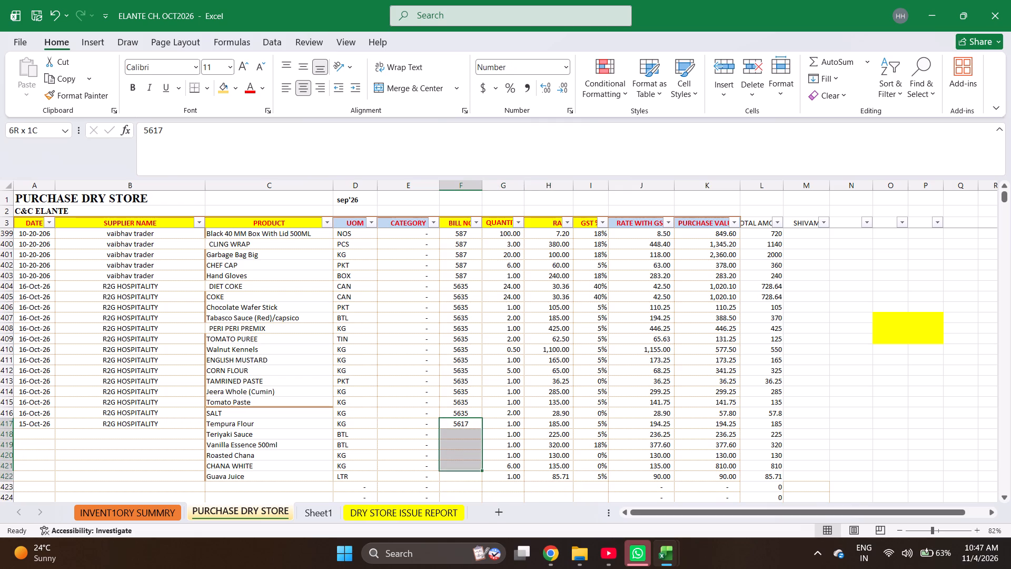
{"action": "key", "text": "ctrl+d"}
Fill the date 15-Oct-26 and supplier R2G HOSPITALITY down from row 417 through row 422.
{"action": "key", "text": "ctrl+Left"}
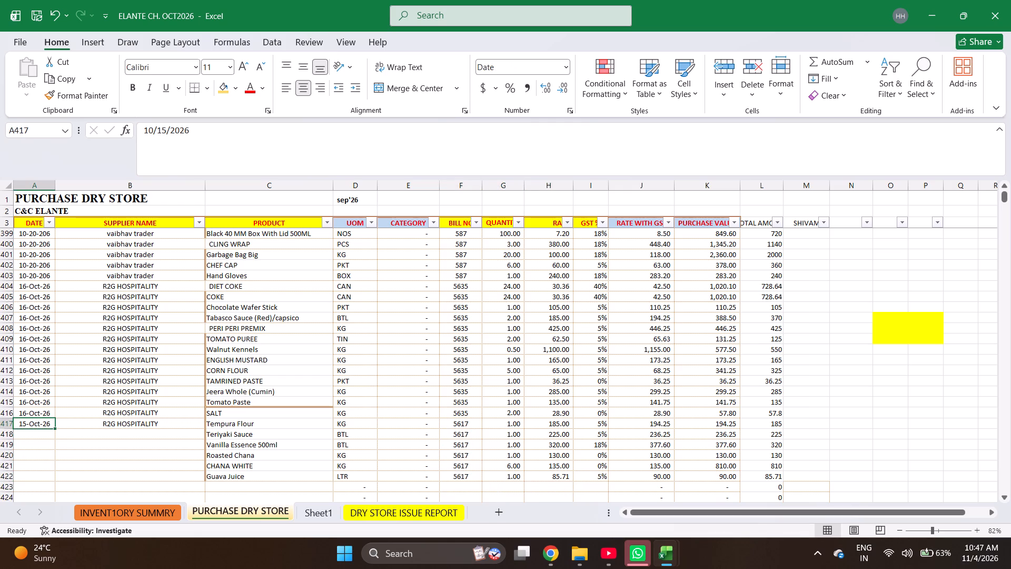
{"action": "key", "text": "shift+Right"}
{"action": "key", "text": "shift+Down"}
{"action": "key", "text": "shift+Down"}
{"action": "key", "text": "shift+Down"}
{"action": "key", "text": "shift+Down"}
{"action": "key", "text": "shift+Down"}
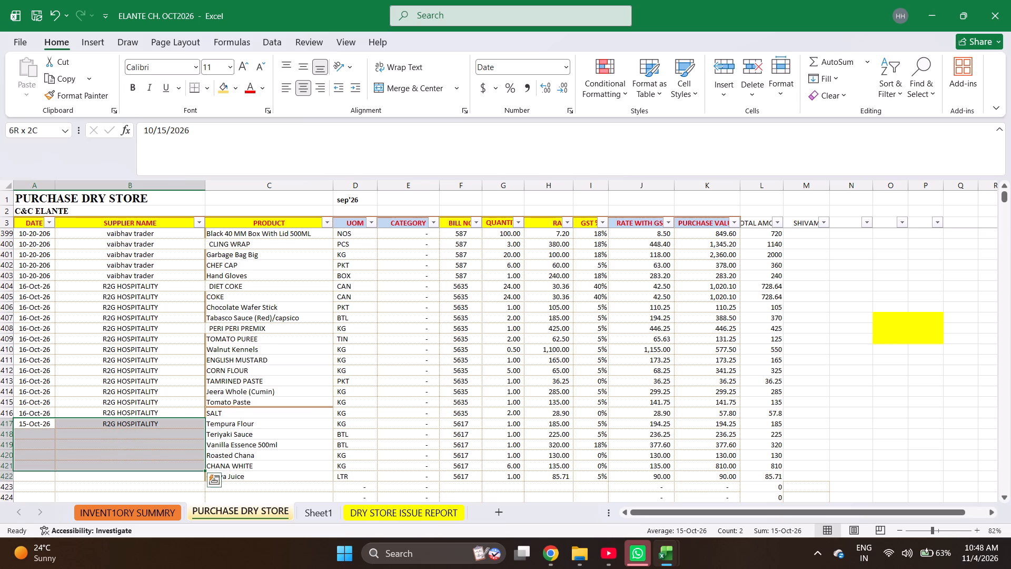
{"action": "key", "text": "ctrl+d"}
Check the sums of the purchase values and total amounts for the bill 5617 rows.
{"action": "key", "text": "ctrl+Right"}
{"action": "key", "text": "Left"}
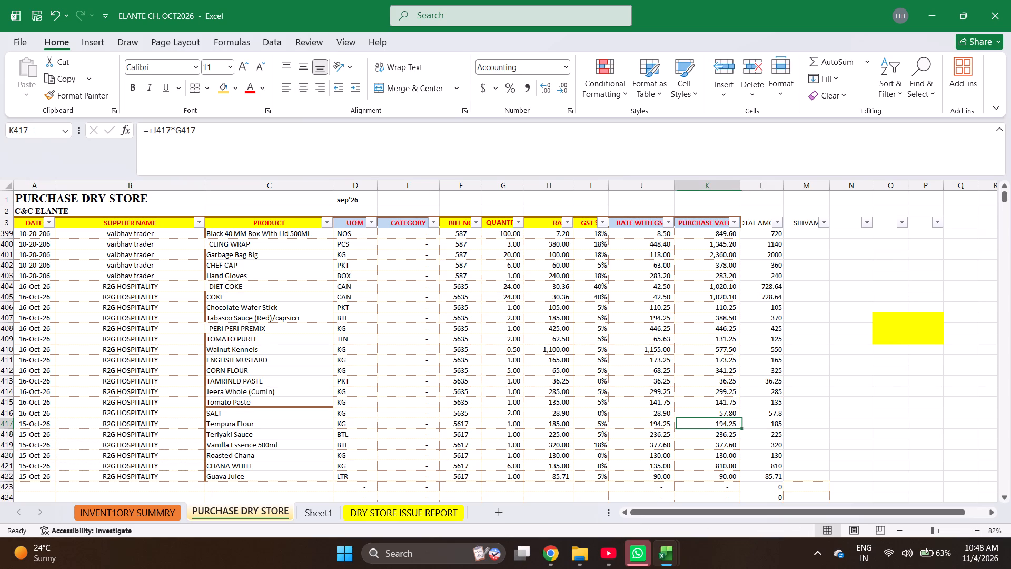
{"action": "key", "text": "shift+Down"}
{"action": "key", "text": "shift+Down"}
{"action": "key", "text": "shift+Down"}
{"action": "key", "text": "shift+Down"}
{"action": "key", "text": "Right"}
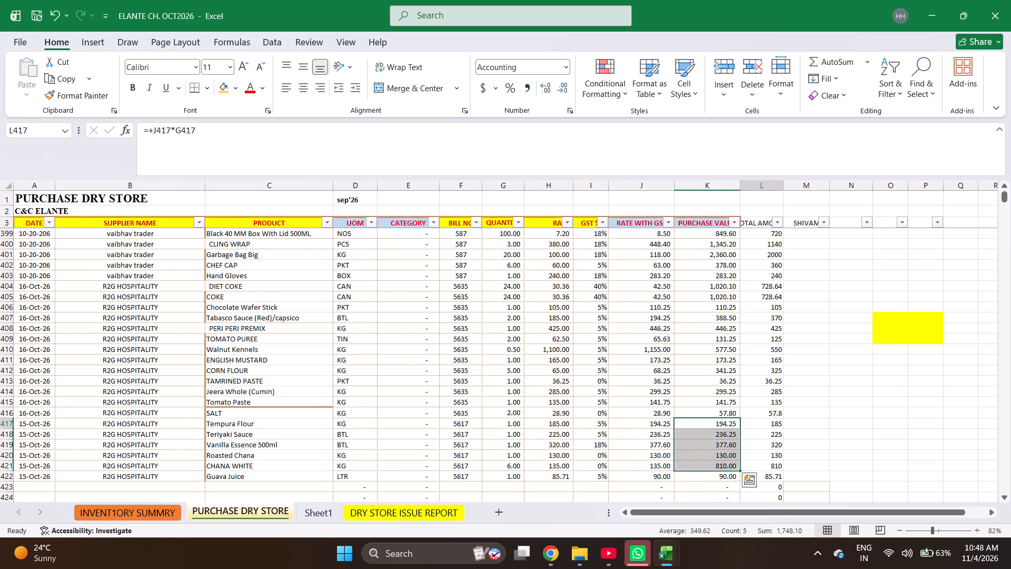
{"action": "key", "text": "shift+Down"}
{"action": "key", "text": "shift+Down"}
{"action": "key", "text": "shift+Down"}
{"action": "key", "text": "shift+Down"}
{"action": "key", "text": "shift+Down"}
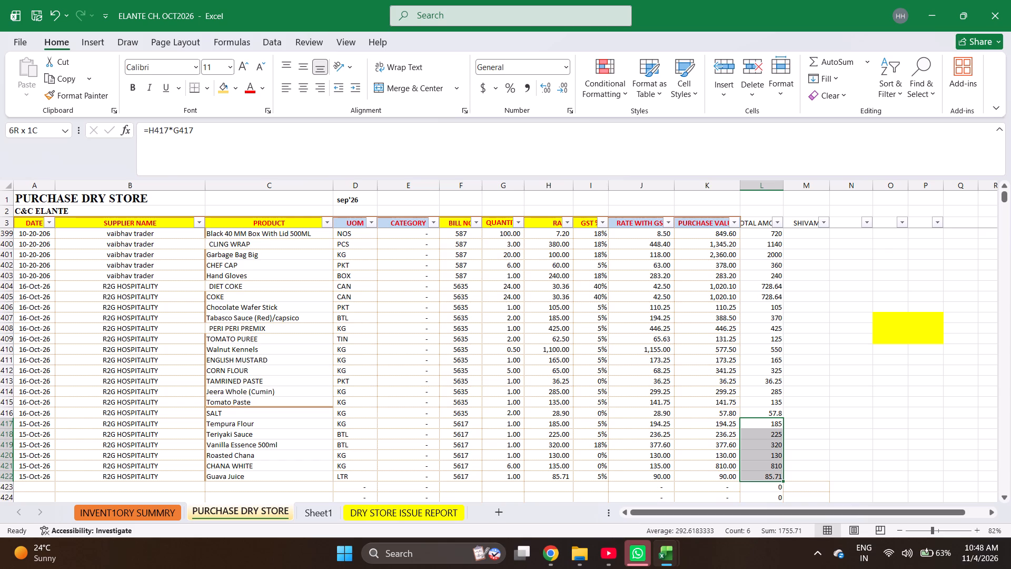
Enter the date 10-14-2026 in row 423, copy supplier R2G HOSPITALITY from the row above, and move to the product cell.
{"action": "key", "text": "ctrl+Left"}
{"action": "key", "text": "ctrl+Down"}
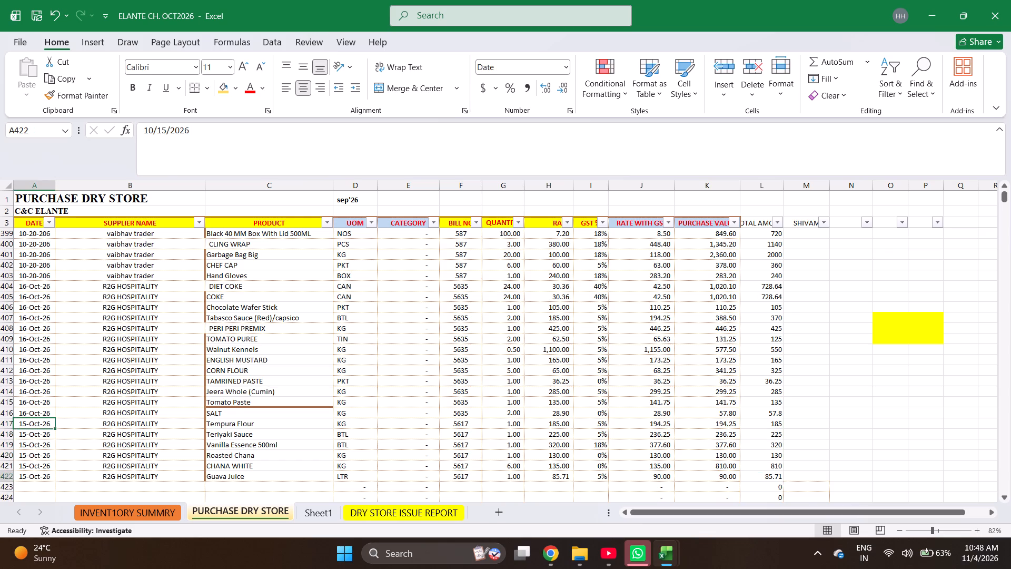
{"action": "key", "text": "Down"}
{"action": "type", "text": "10-14-22"}
{"action": "key", "text": "BackSpace"}
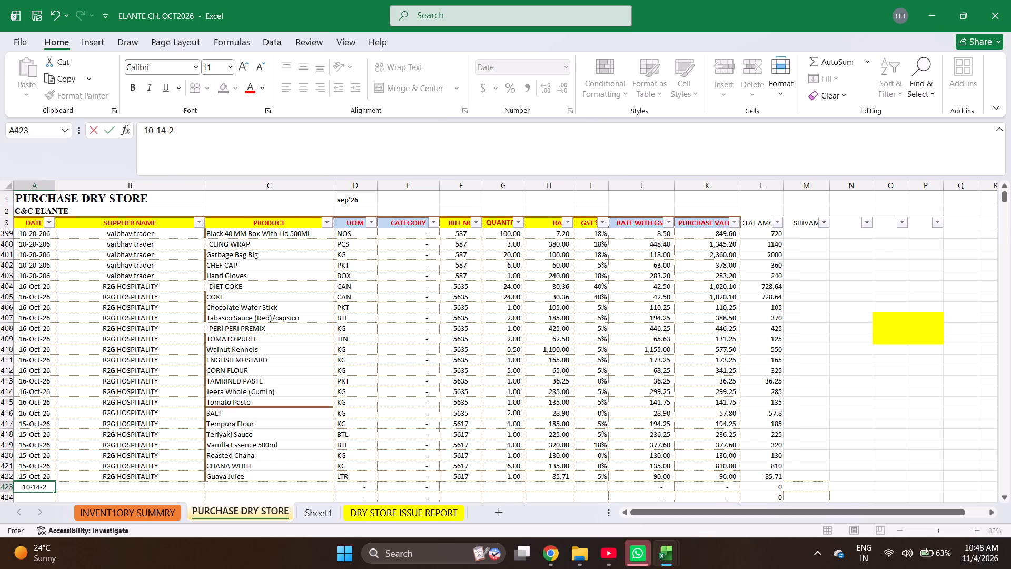
{"action": "type", "text": "026"}
{"action": "key", "text": "Right"}
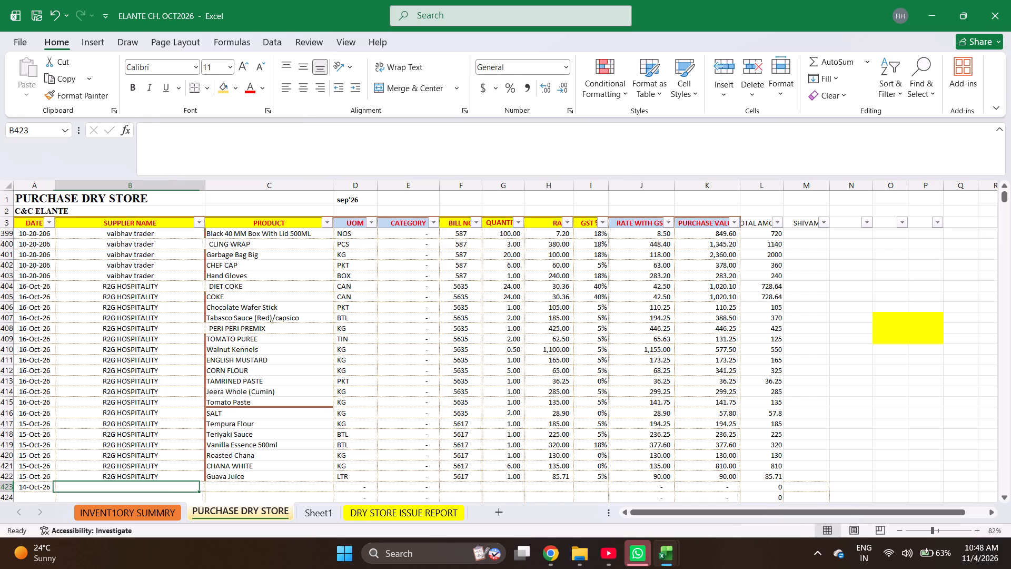
{"action": "key", "text": "ctrl+d"}
{"action": "key", "text": "Right"}
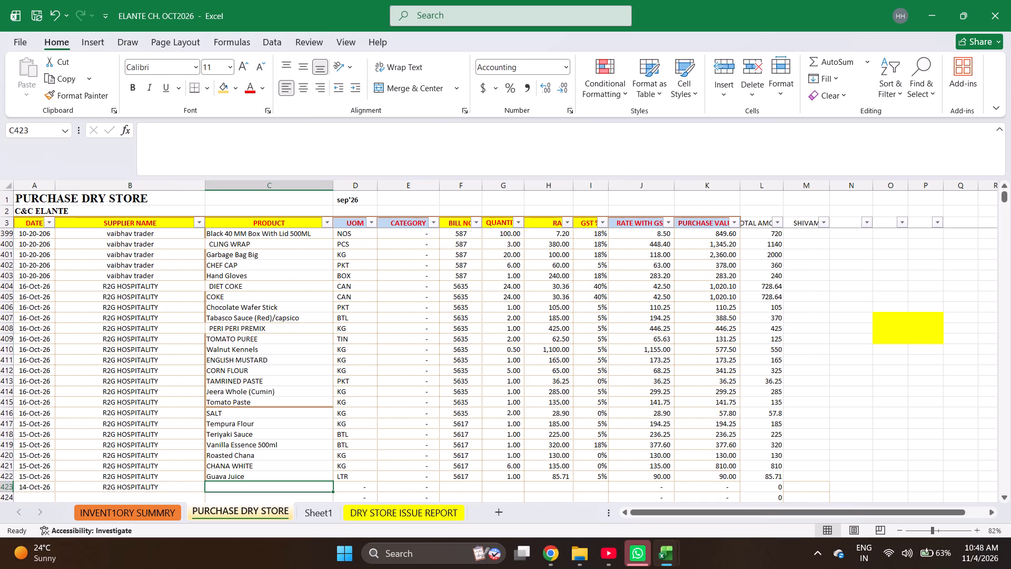
Enter the products DIET COKE, COKE and Deggi Mirch Powder in rows 423 to 425.
{"action": "key", "text": "d"}
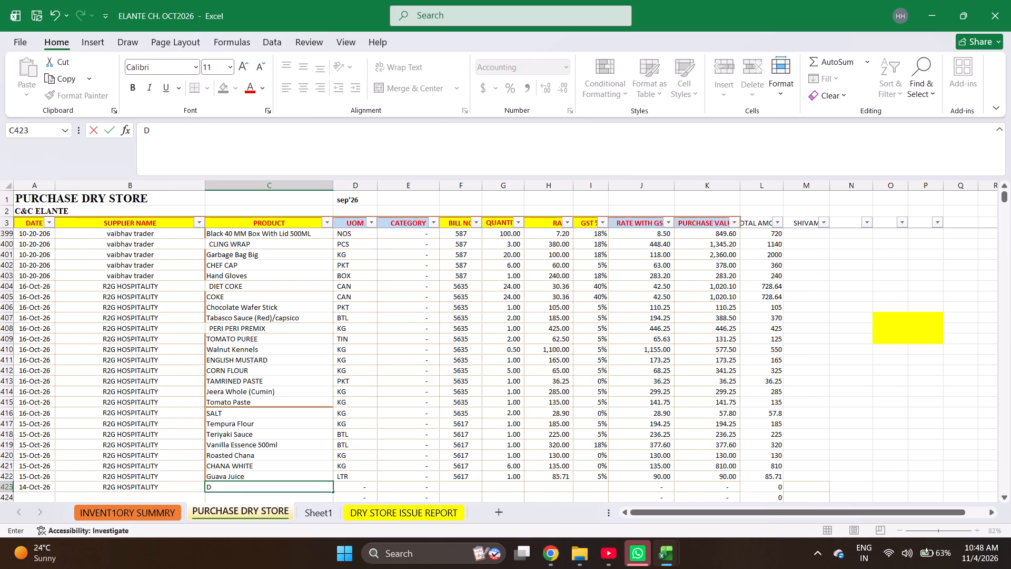
{"action": "type", "text": "ie"}
{"action": "key", "text": "Return"}
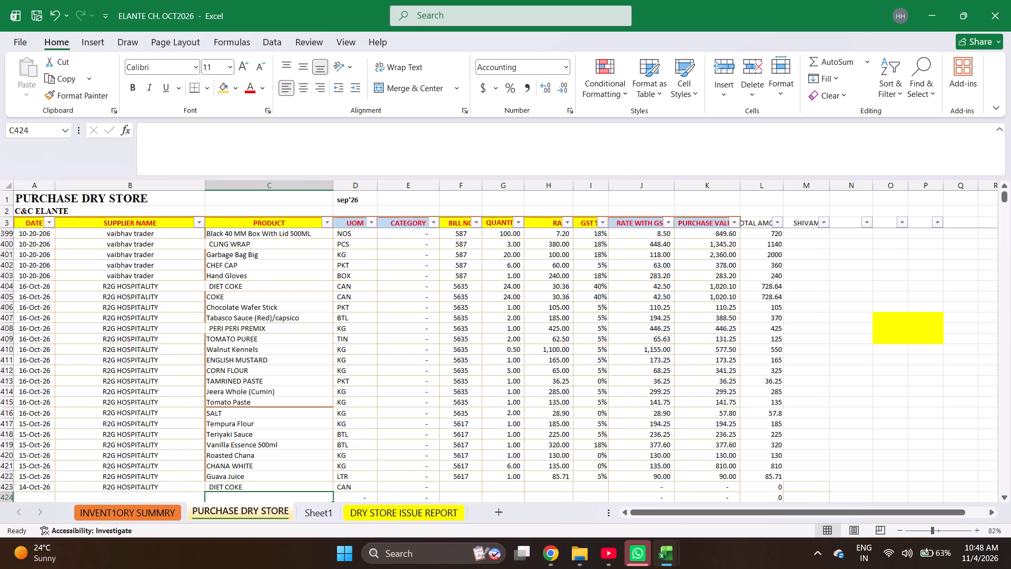
{"action": "type", "text": "coke"}
{"action": "key", "text": "Return"}
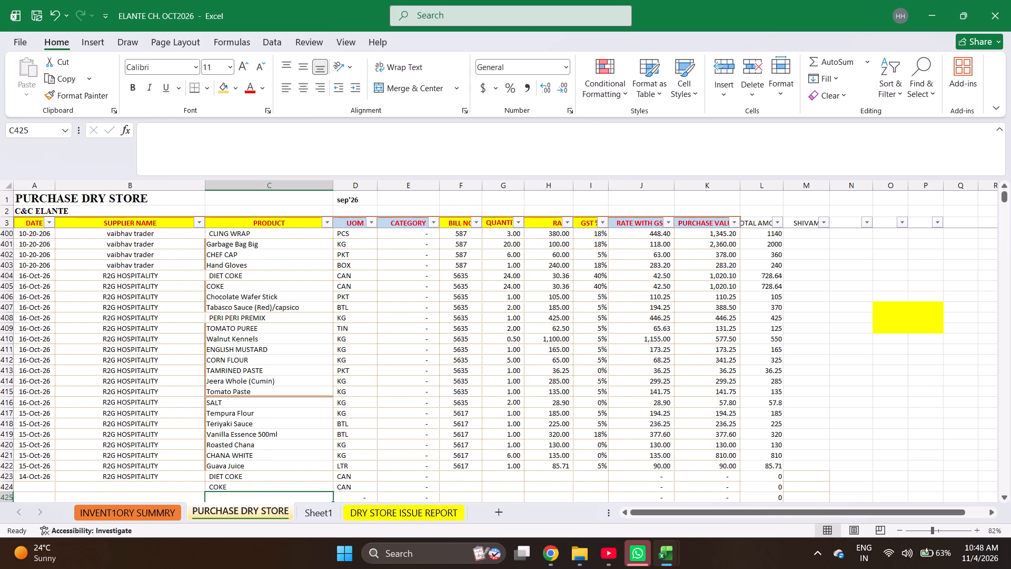
{"action": "type", "text": "deggii="}
{"action": "key", "text": "BackSpace"}
{"action": "key", "text": "BackSpace"}
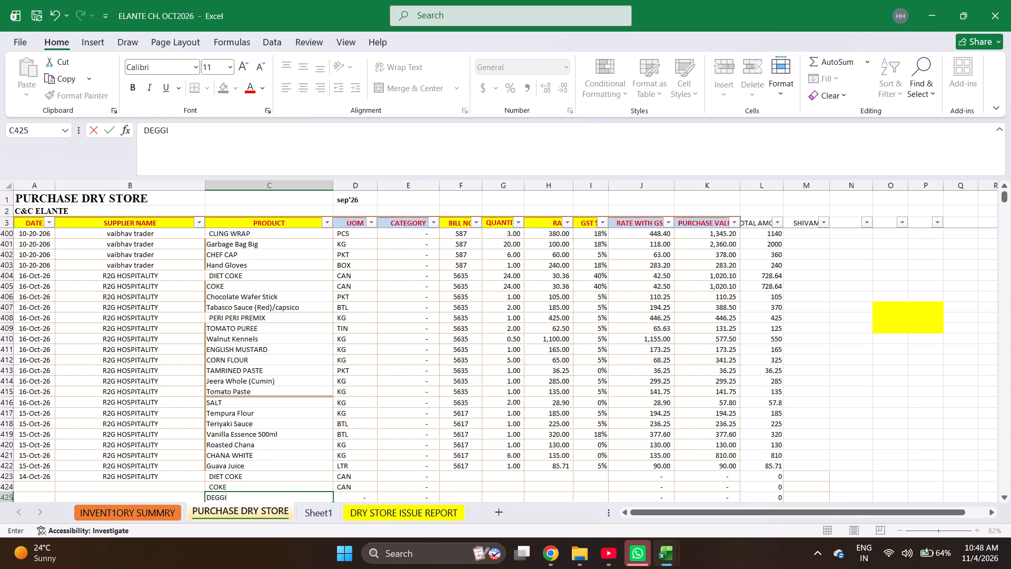
{"action": "key", "text": "space"}
{"action": "key", "text": "Return"}
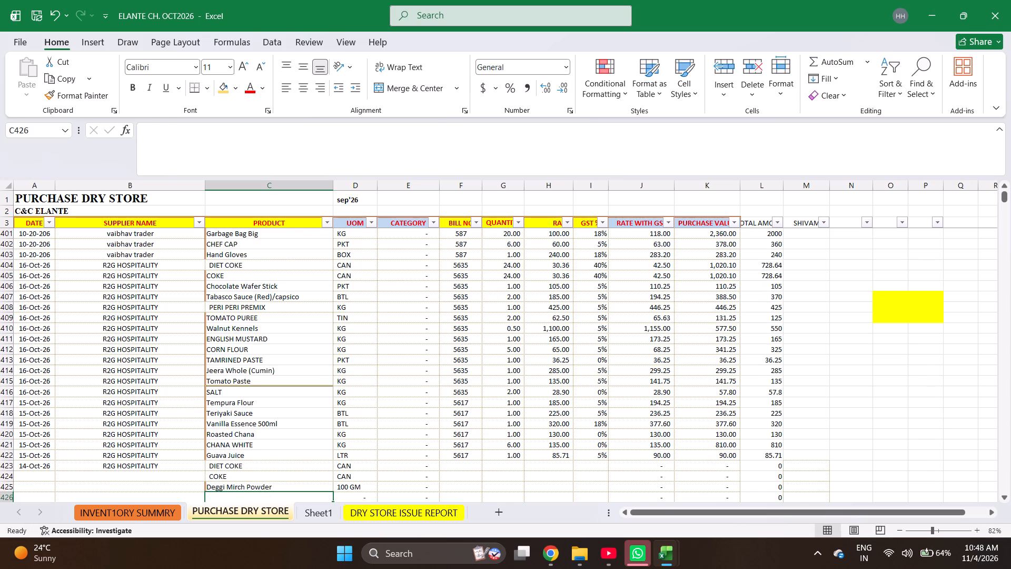
Enter the products RAJMA, Cashew Nuts 4 Pcs (Kaju) and Nutella Chocolate Spread-750gm in rows 426 to 428.
{"action": "type", "text": "rajma"}
{"action": "key", "text": "Return"}
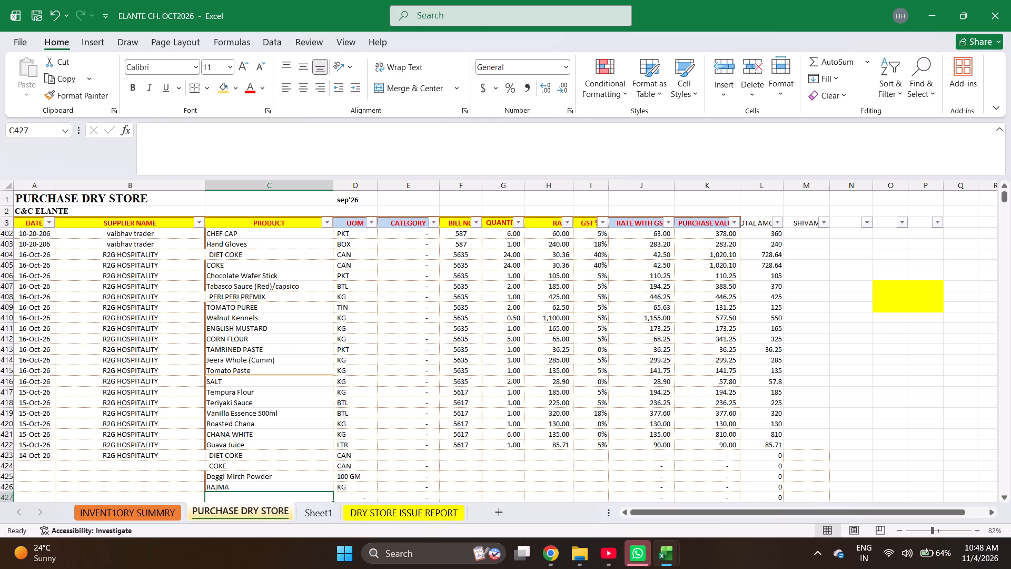
{"action": "type", "text": "cashew nu"}
{"action": "key", "text": "Return"}
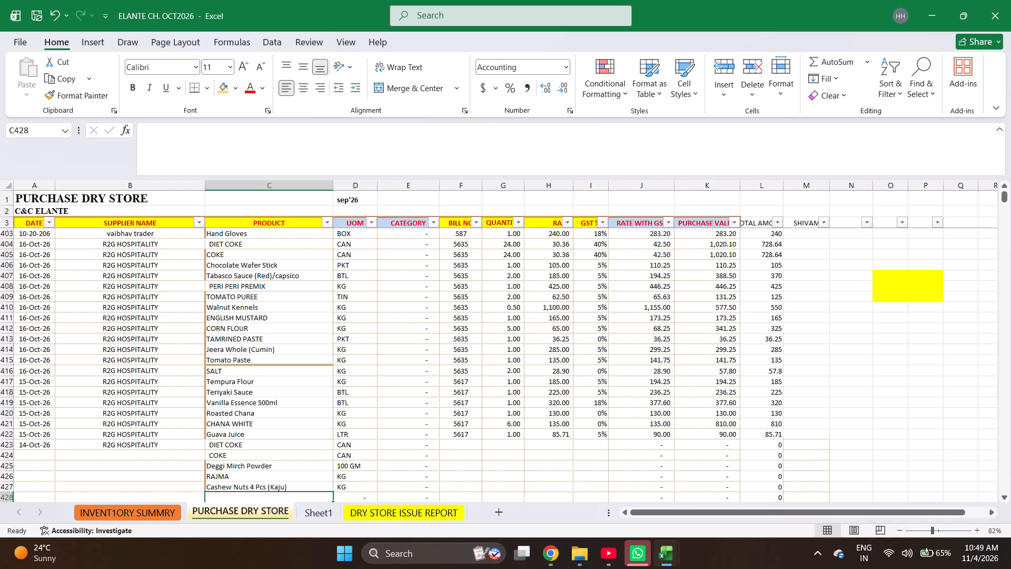
{"action": "type", "text": "nu"}
{"action": "type", "text": "te"}
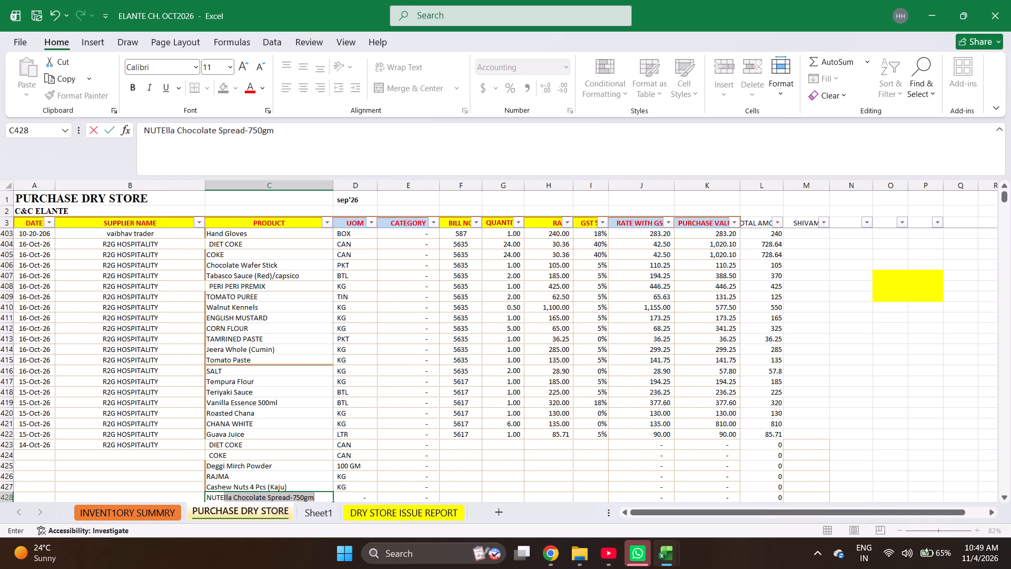
{"action": "key", "text": "Return"}
Find Rosemary Dry in the inventory summary sheet and copy it into the product cell of row 429.
{"action": "key", "text": "ctrl+Page_Up"}
{"action": "key", "text": "ctrl+f"}
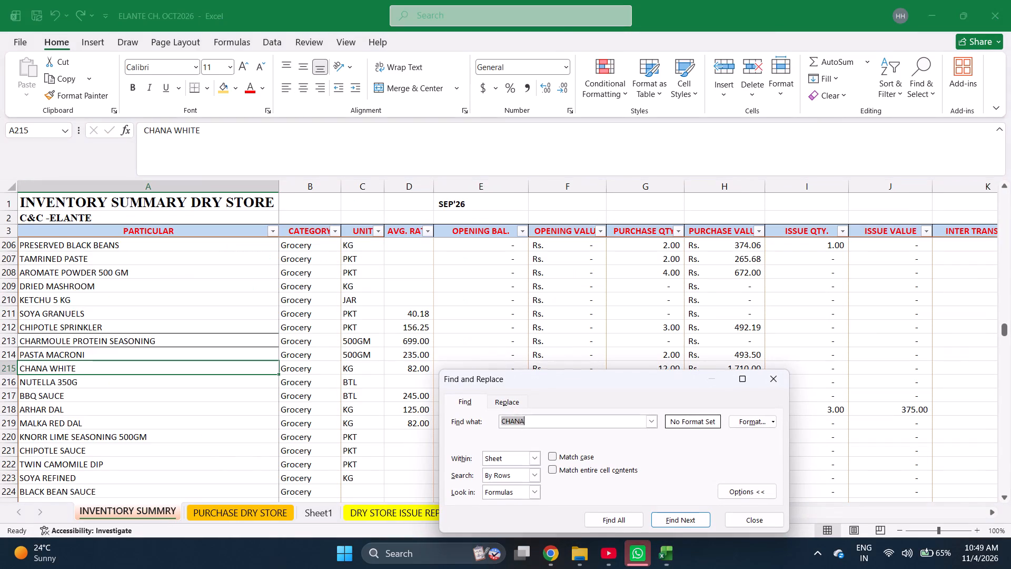
{"action": "type", "text": "rose"}
{"action": "key", "text": "m"}
{"action": "key", "text": "Return"}
{"action": "key", "text": "Escape"}
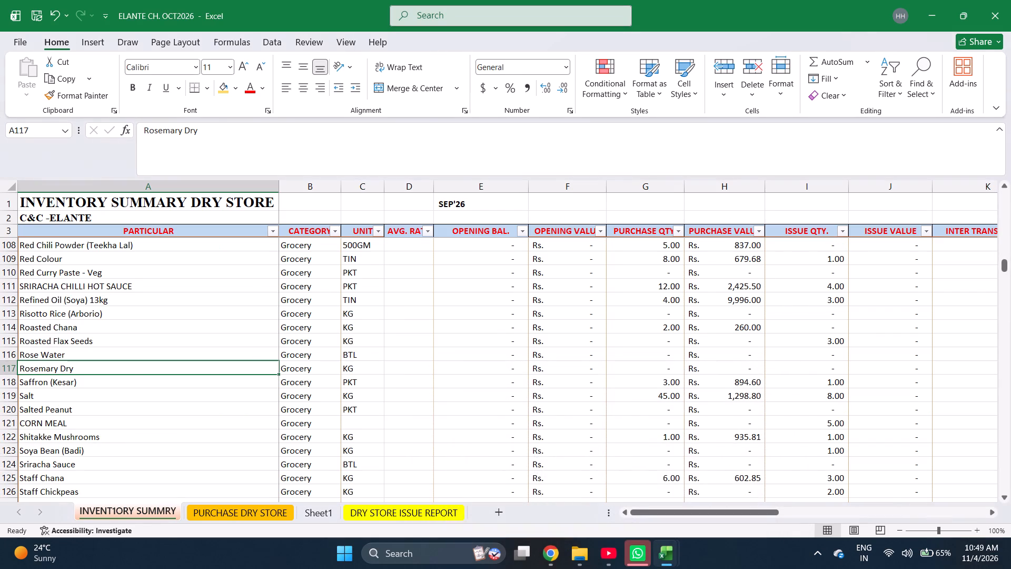
{"action": "key", "text": "ctrl+c"}
{"action": "key", "text": "ctrl+Page_Down"}
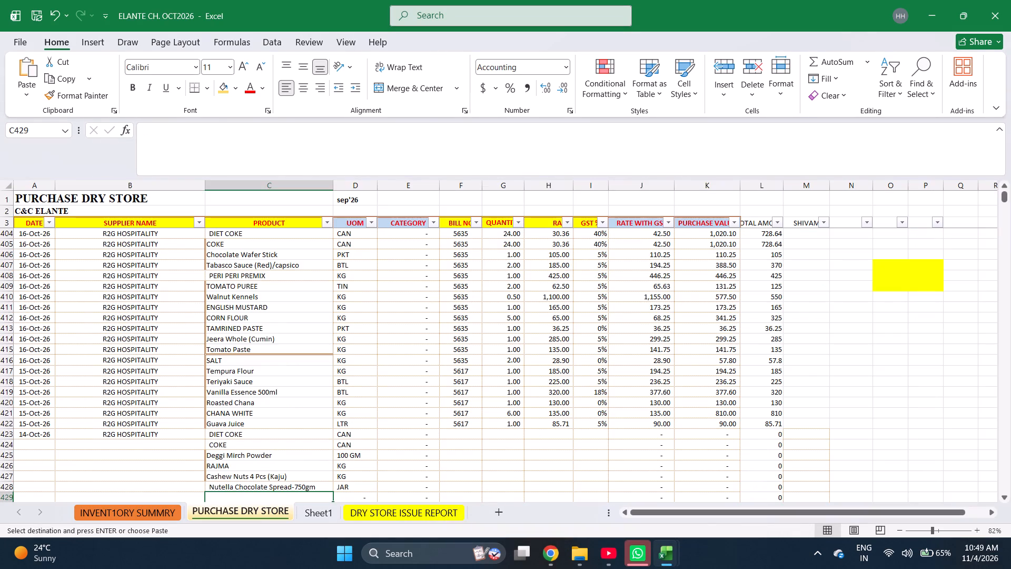
{"action": "key", "text": "Return"}
{"action": "key", "text": "Return"}
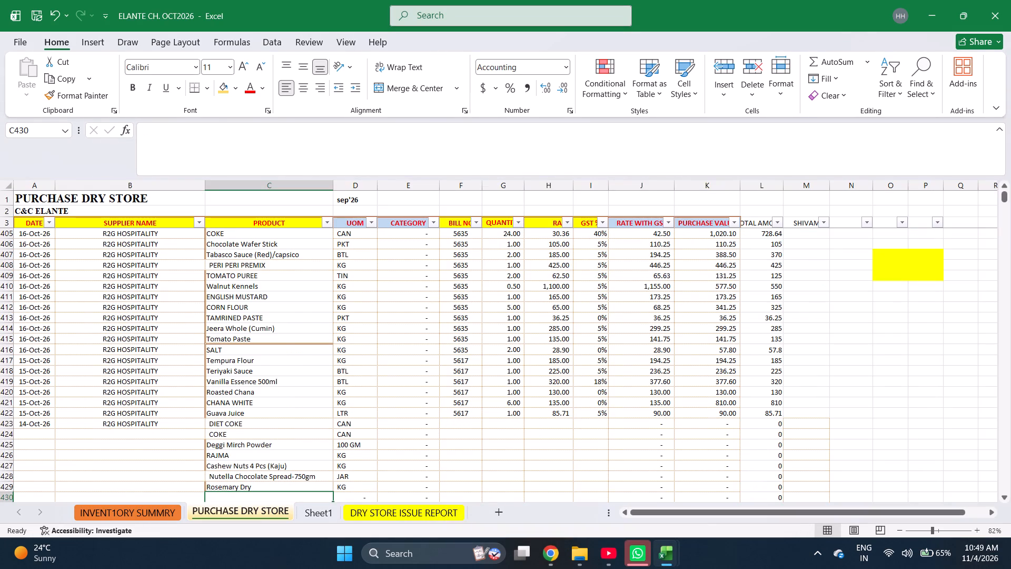
Find Brown Sugar Sachet in the inventory summary sheet and copy it into the product cell of row 430.
{"action": "key", "text": "ctrl+Page_Up"}
{"action": "key", "text": "ctrl+f"}
{"action": "type", "text": "browm"}
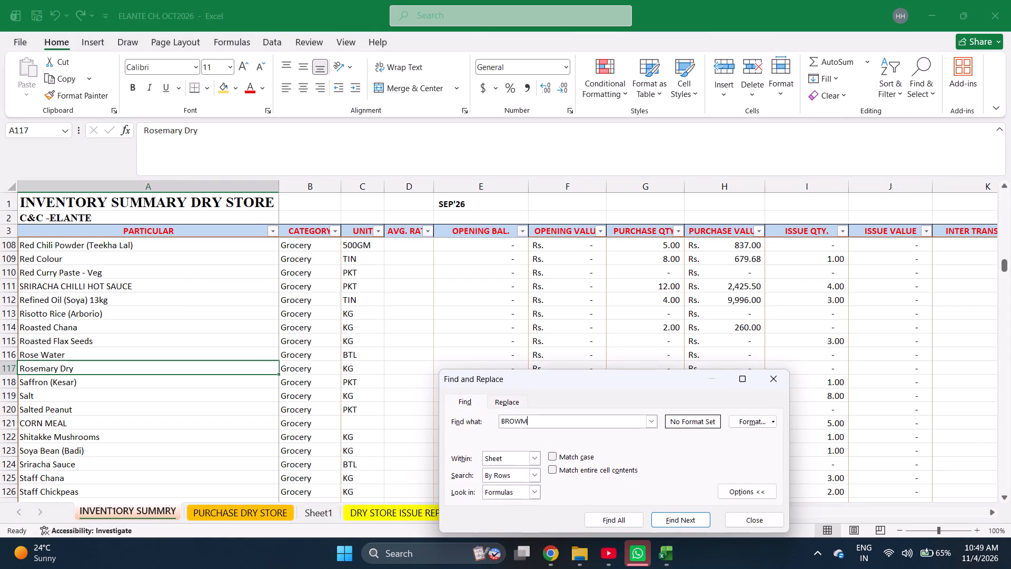
{"action": "key", "text": "BackSpace"}
{"action": "key", "text": "BackSpace"}
{"action": "type", "text": "wn sug"}
{"action": "key", "text": "Return"}
{"action": "key", "text": "Escape"}
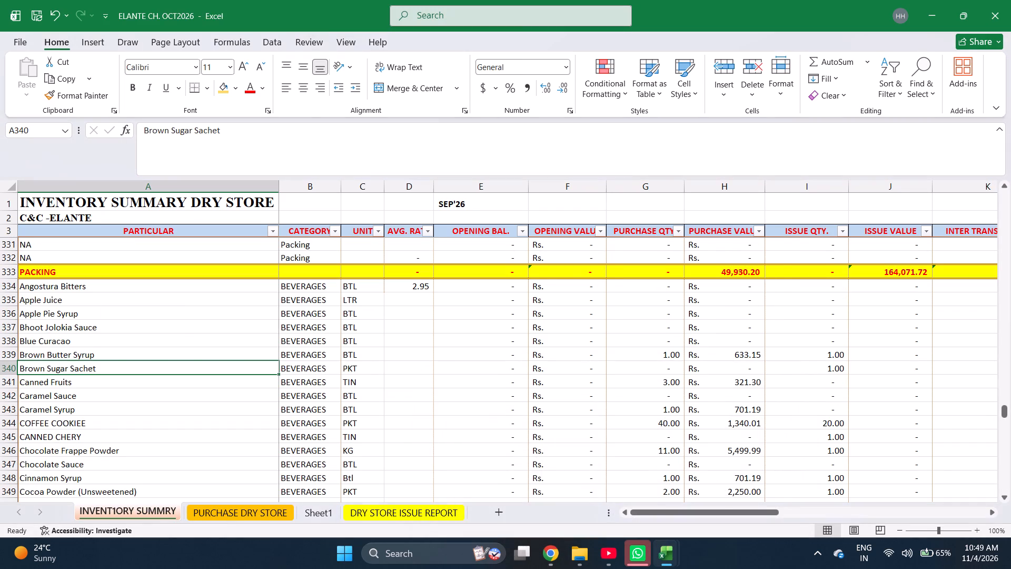
{"action": "key", "text": "ctrl+c"}
{"action": "key", "text": "ctrl+Page_Down"}
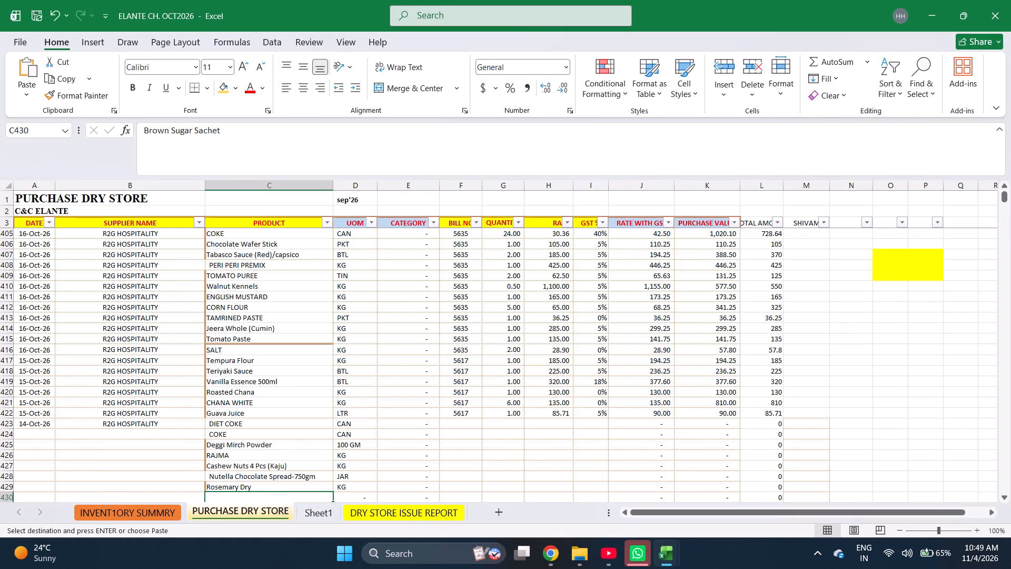
{"action": "key", "text": "Return"}
{"action": "key", "text": "Return"}
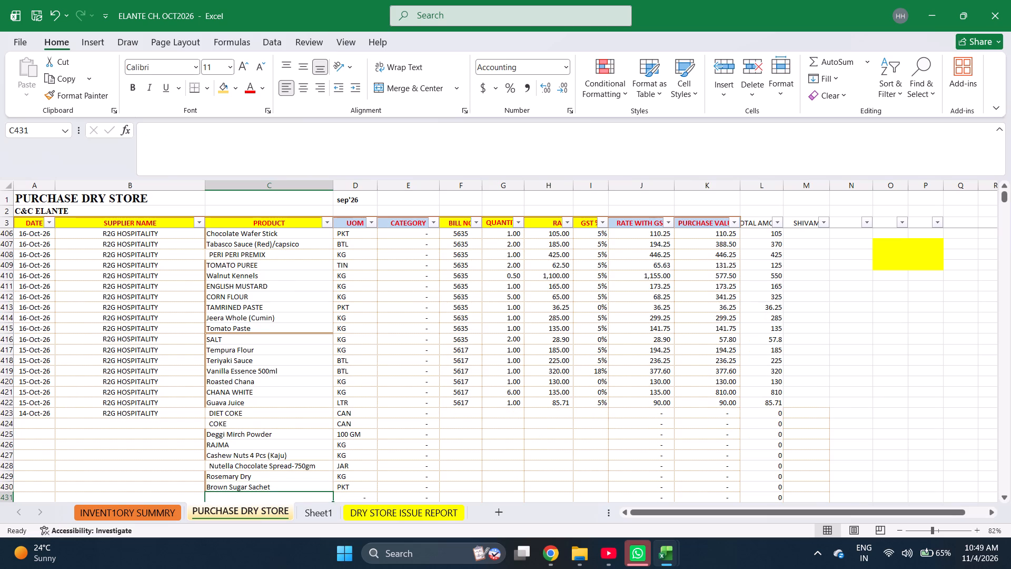
Copy Brown Sugar Sachet down to row 431 and replace the product in row 430 with Refined Oil (Soya) 13kg.
{"action": "key", "text": "ctrl+d"}
{"action": "key", "text": "Up"}
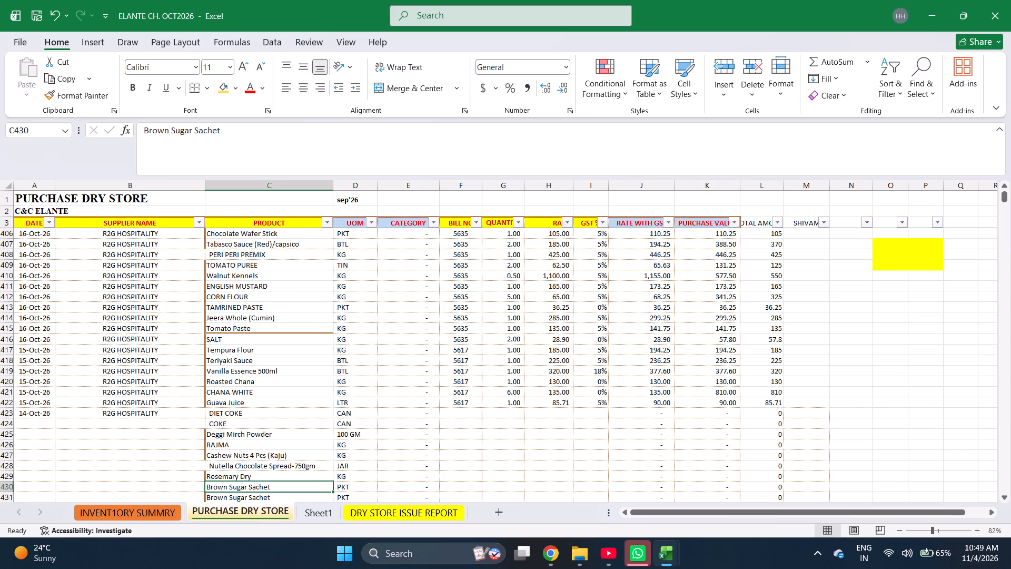
{"action": "type", "text": "refine"}
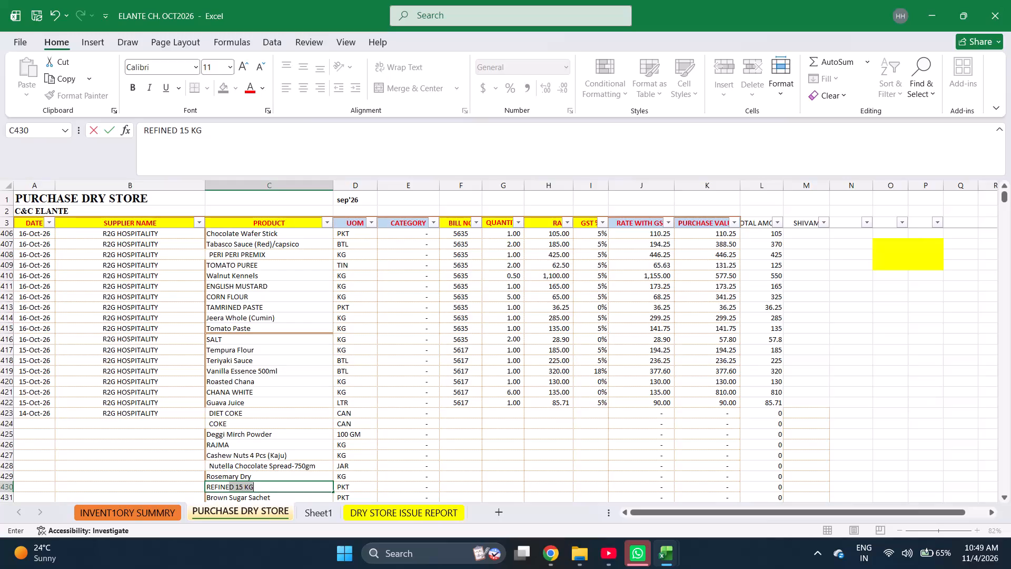
{"action": "key", "text": "d"}
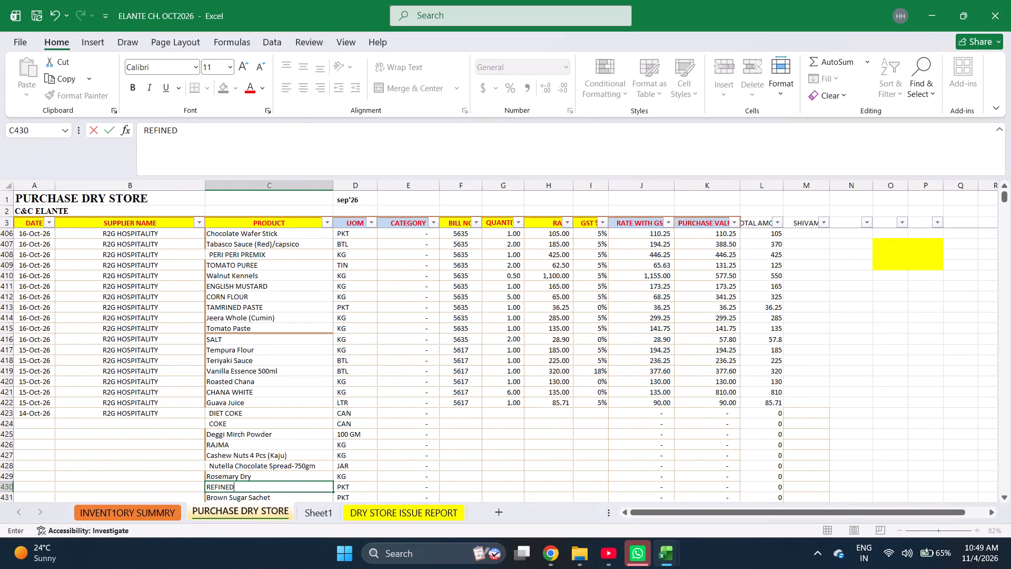
{"action": "key", "text": "space"}
{"action": "key", "text": "o"}
{"action": "key", "text": "Return"}
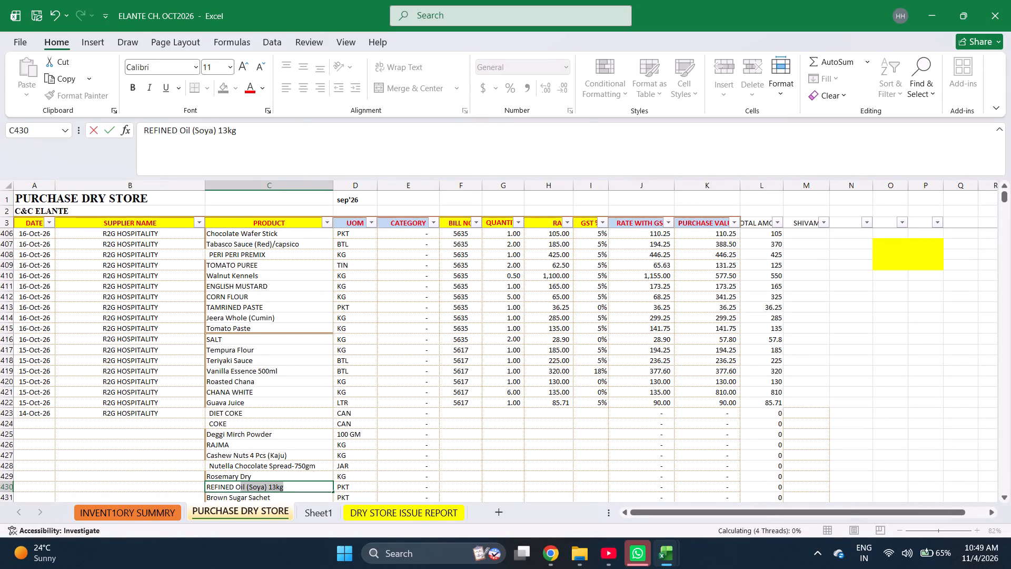
{"action": "key", "text": "Return"}
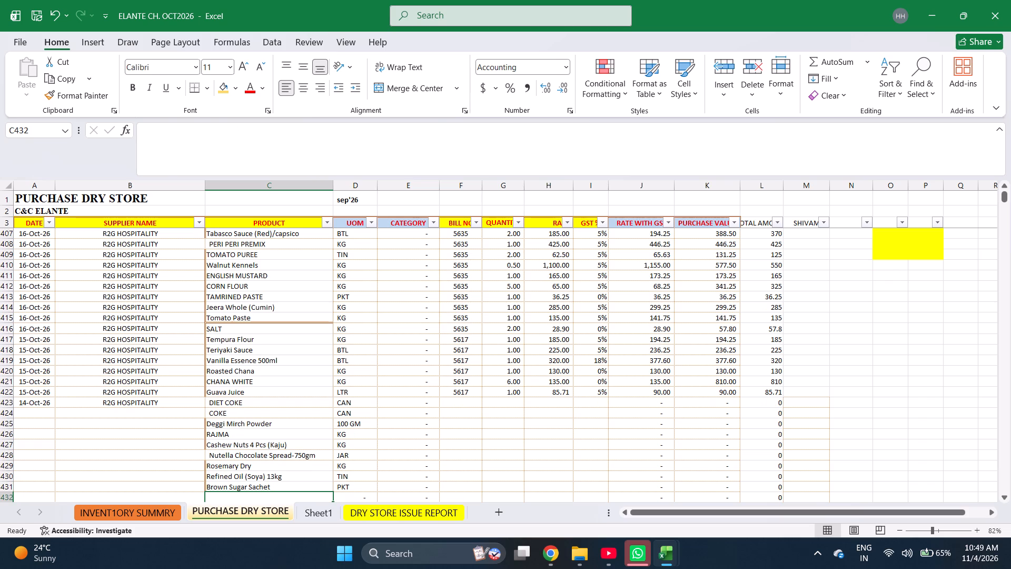
Search the inventory summary sheet for sugar items and copy White Sugar Sachet into the product cell of row 432.
{"action": "key", "text": "ctrl+Page_Up"}
{"action": "key", "text": "ctrl+f"}
{"action": "type", "text": "sugar"}
{"action": "key", "text": "Return"}
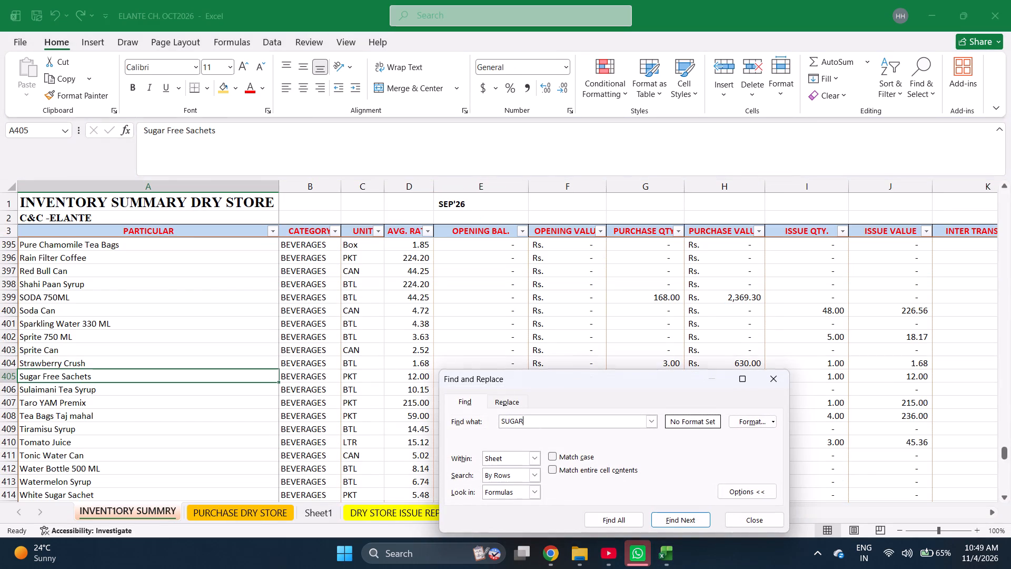
{"action": "key", "text": "Escape"}
{"action": "key", "text": "ctrl+c"}
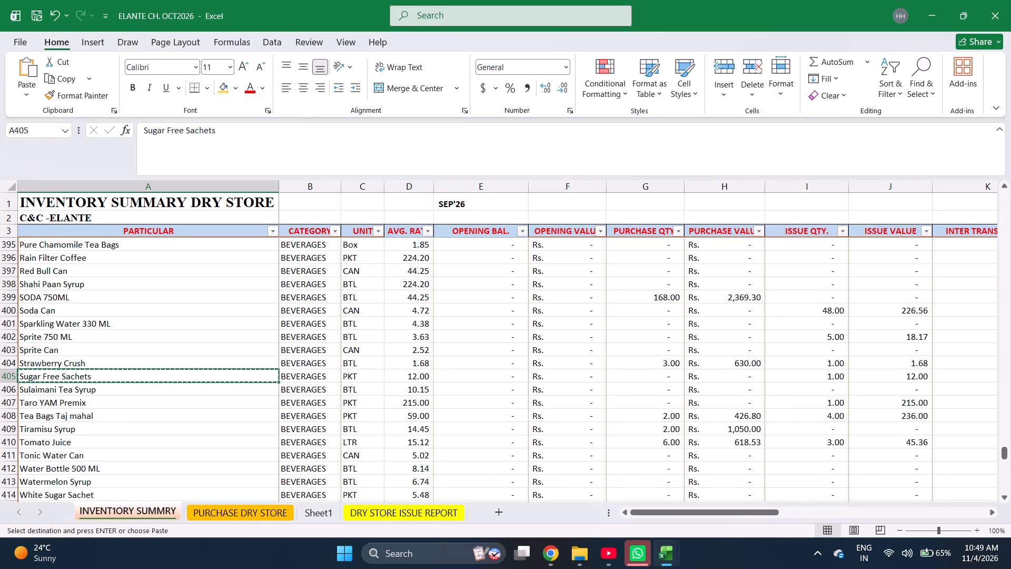
{"action": "key", "text": "ctrl+f"}
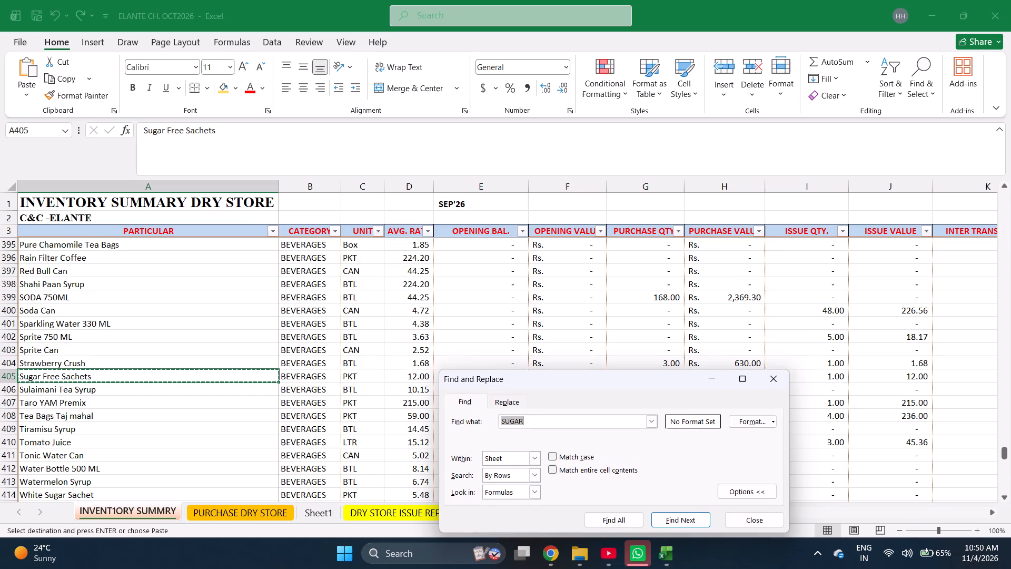
{"action": "key", "text": "Return"}
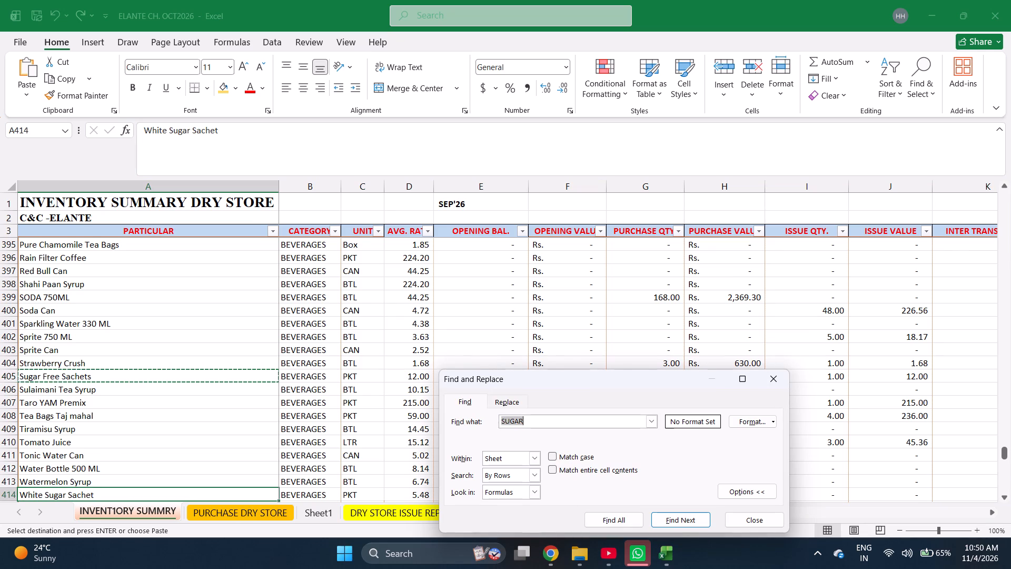
{"action": "key", "text": "Return"}
{"action": "key", "text": "Return"}
{"action": "key", "text": "Return"}
{"action": "key", "text": "Return"}
{"action": "key", "text": "Return"}
{"action": "key", "text": "Return"}
{"action": "key", "text": "Return"}
{"action": "key", "text": "Return"}
{"action": "key", "text": "Return"}
{"action": "key", "text": "Return"}
{"action": "key", "text": "Return"}
{"action": "key", "text": "Return"}
{"action": "key", "text": "Return"}
{"action": "key", "text": "Return"}
{"action": "key", "text": "Return"}
{"action": "key", "text": "Return"}
{"action": "key", "text": "Return"}
{"action": "key", "text": "Return"}
{"action": "key", "text": "Return"}
{"action": "key", "text": "Return"}
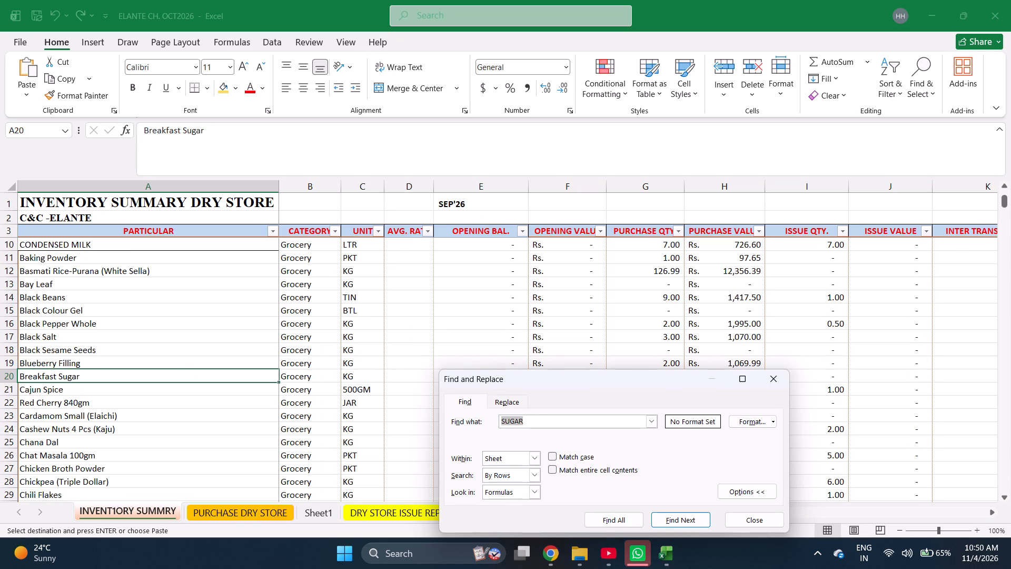
{"action": "key", "text": "Return"}
{"action": "key", "text": "Return"}
{"action": "key", "text": "Return"}
{"action": "key", "text": "Return"}
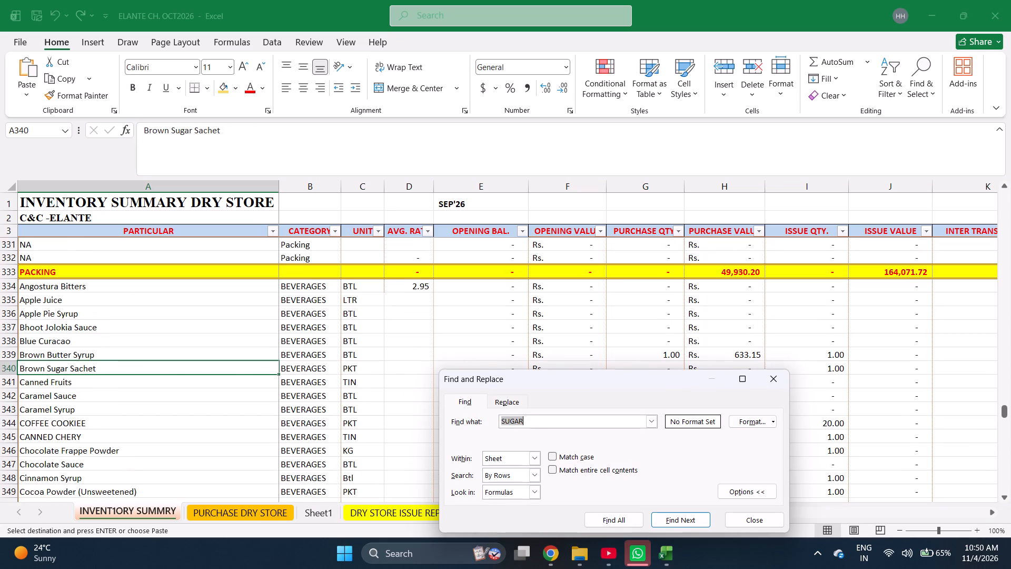
{"action": "key", "text": "Return"}
{"action": "key", "text": "Return"}
{"action": "key", "text": "Escape"}
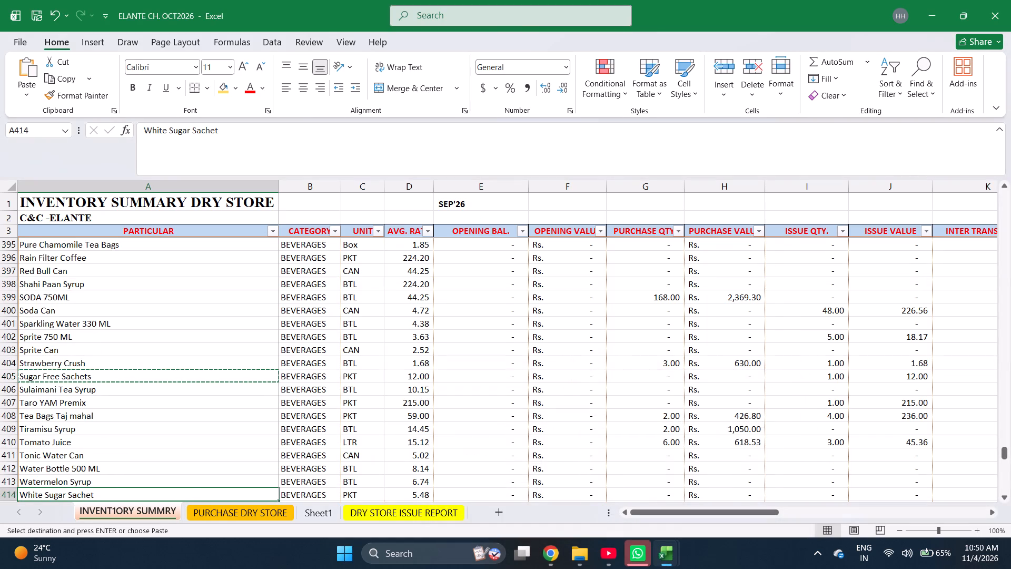
{"action": "key", "text": "ctrl+c"}
{"action": "key", "text": "ctrl+Page_Down"}
{"action": "key", "text": "Return"}
{"action": "key", "text": "Return"}
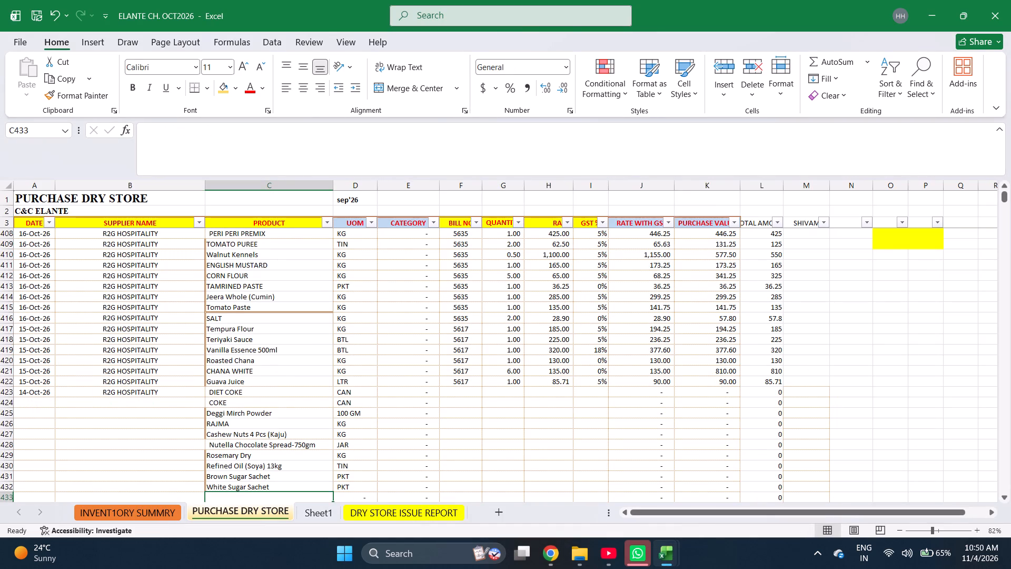
Find Tea Bags Taj mahal in the inventory summary sheet and copy it into the product cell of row 433.
{"action": "key", "text": "ctrl+Page_Up"}
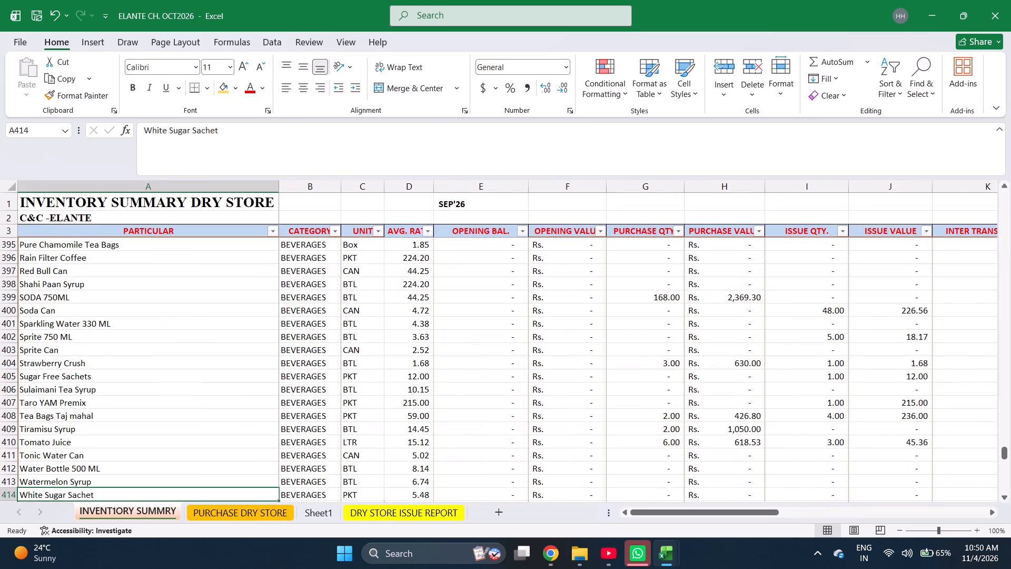
{"action": "key", "text": "ctrl+f"}
{"action": "type", "text": "taj"}
{"action": "key", "text": "Return"}
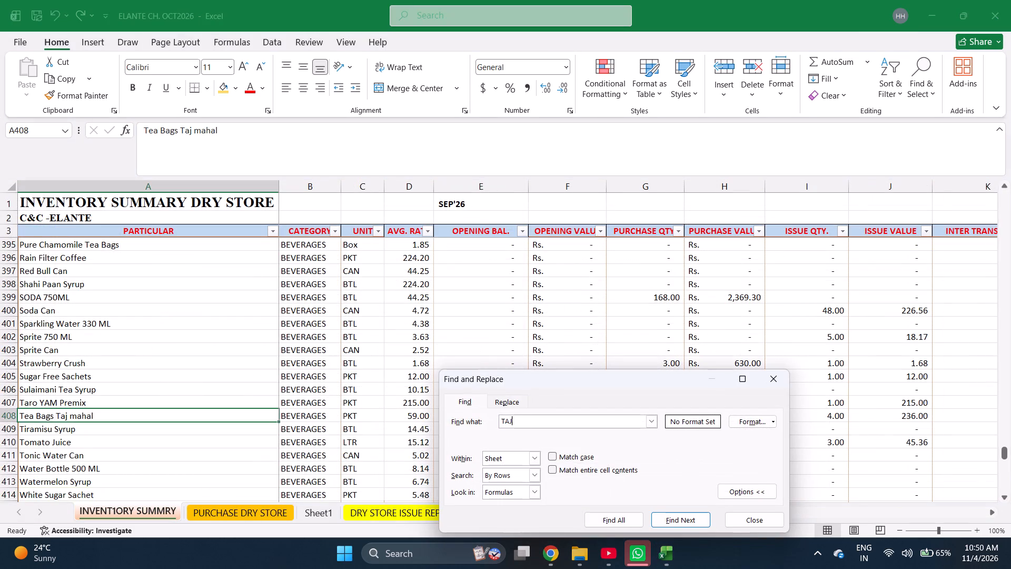
{"action": "key", "text": "Escape"}
{"action": "key", "text": "ctrl+c"}
{"action": "key", "text": "ctrl+Page_Down"}
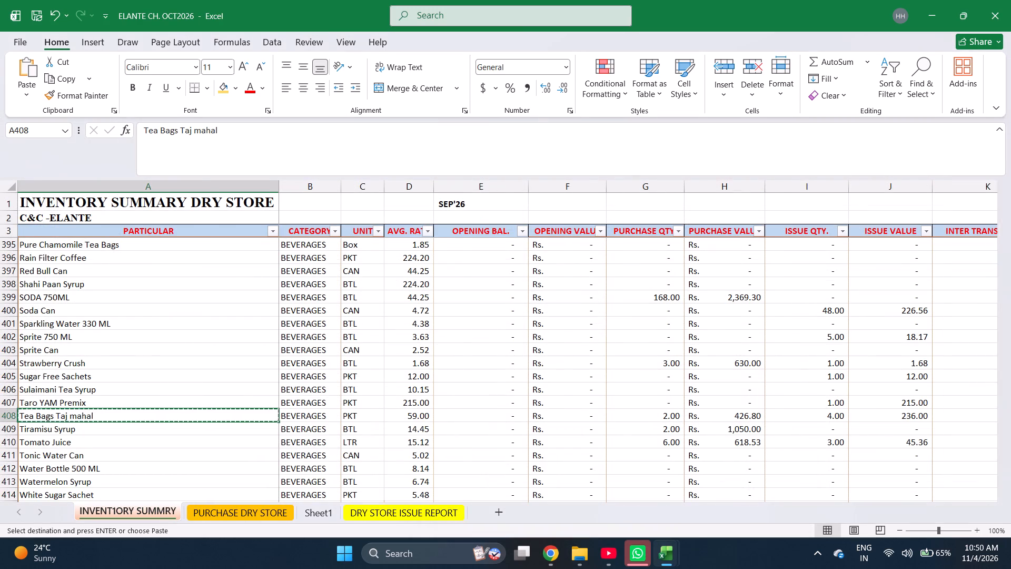
{"action": "key", "text": "Return"}
{"action": "key", "text": "Return"}
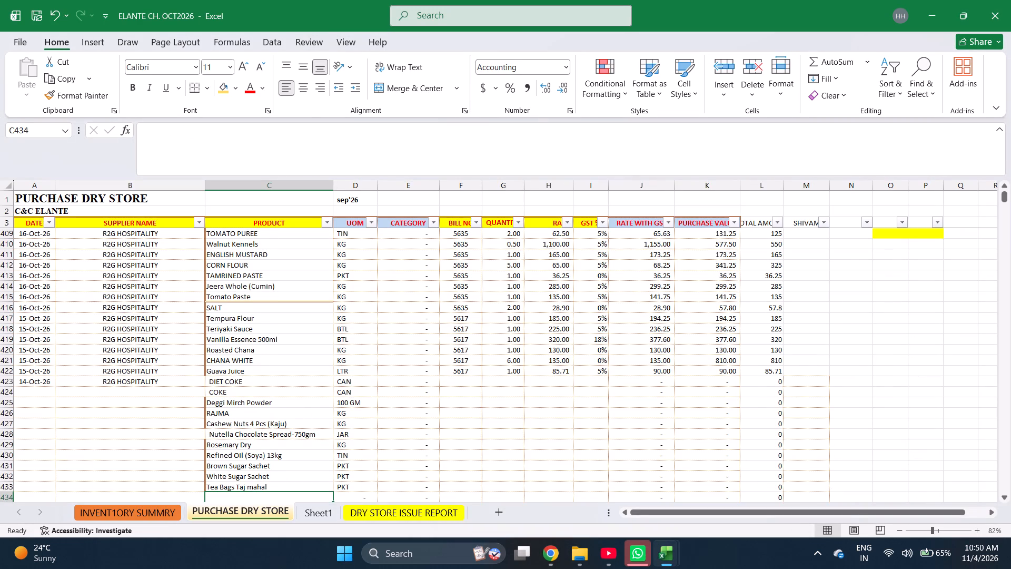
Find Milk maid 400gm in the inventory summary sheet and copy it into the product cell of row 434.
{"action": "key", "text": "ctrl+Page_Up"}
{"action": "key", "text": "ctrl+f"}
{"action": "type", "text": "milk'"}
{"action": "key", "text": "Return"}
{"action": "key", "text": "Return"}
{"action": "key", "text": "BackSpace"}
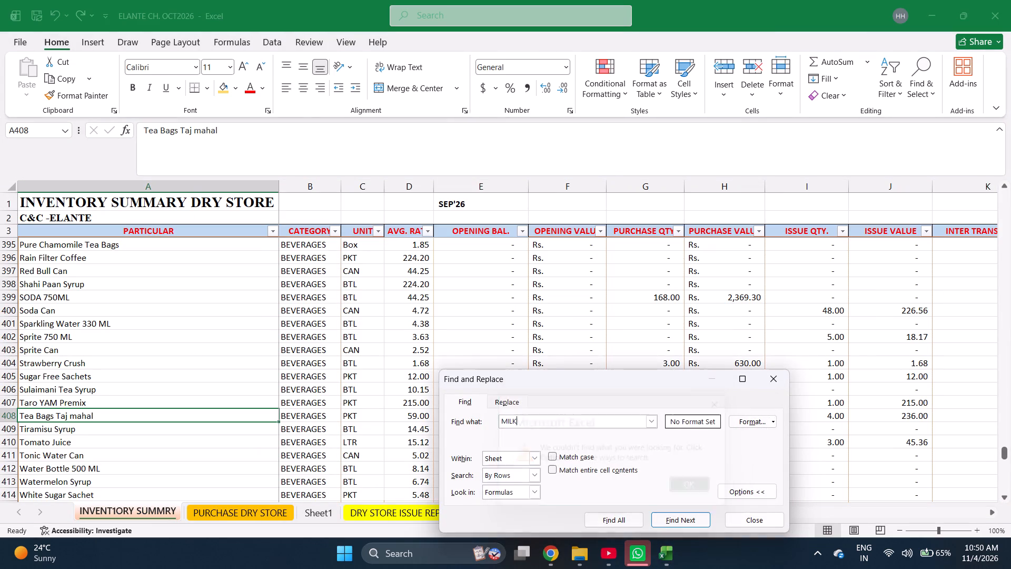
{"action": "key", "text": "Return"}
{"action": "key", "text": "space"}
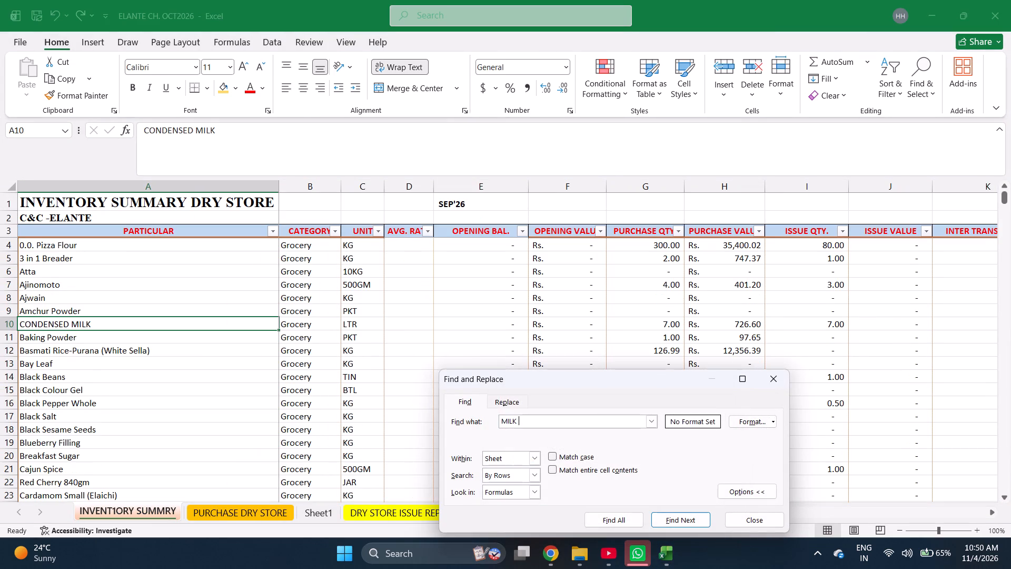
{"action": "type", "text": "m"}
{"action": "key", "text": "Return"}
{"action": "key", "text": "Escape"}
{"action": "key", "text": "ctrl+c"}
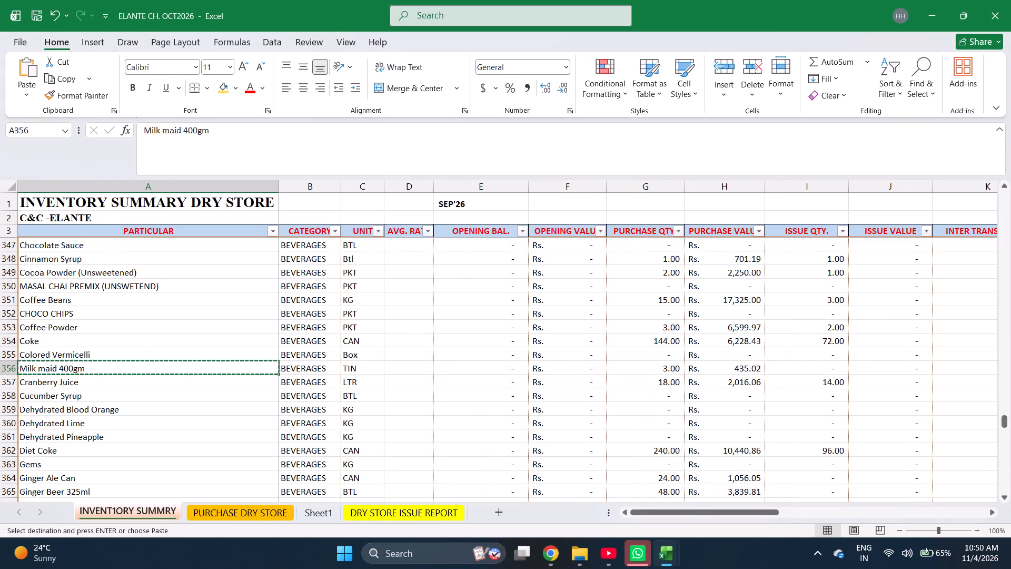
{"action": "key", "text": "ctrl+Page_Down"}
{"action": "key", "text": "Return"}
{"action": "key", "text": "Return"}
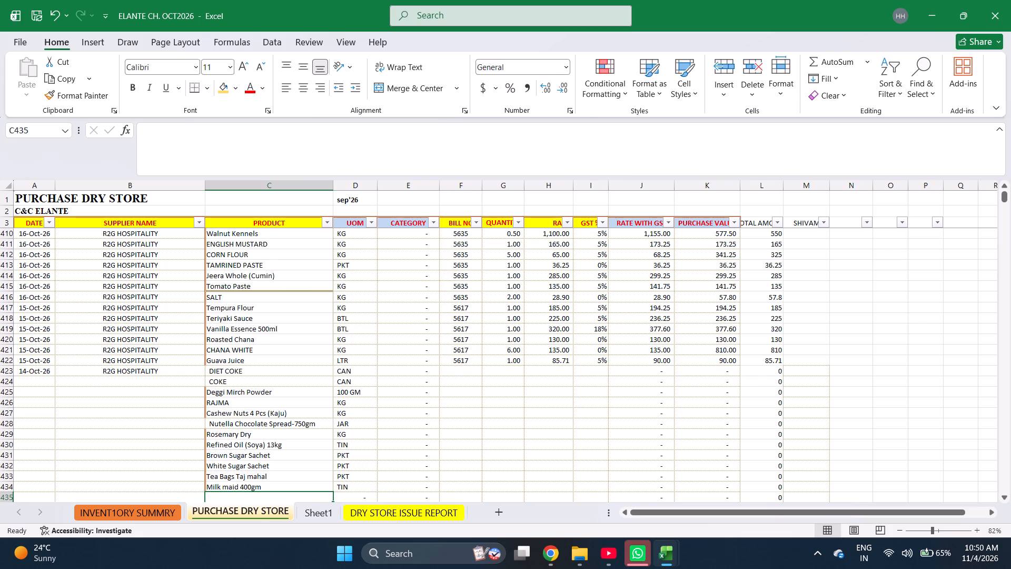
Find Lotus Biscoff Spread (Smooth) in the inventory summary sheet and copy it into the product cell of row 435.
{"action": "key", "text": "ctrl+Page_Up"}
{"action": "key", "text": "ctrl+f"}
{"action": "type", "text": "lotus b"}
{"action": "key", "text": "Return"}
{"action": "key", "text": "Escape"}
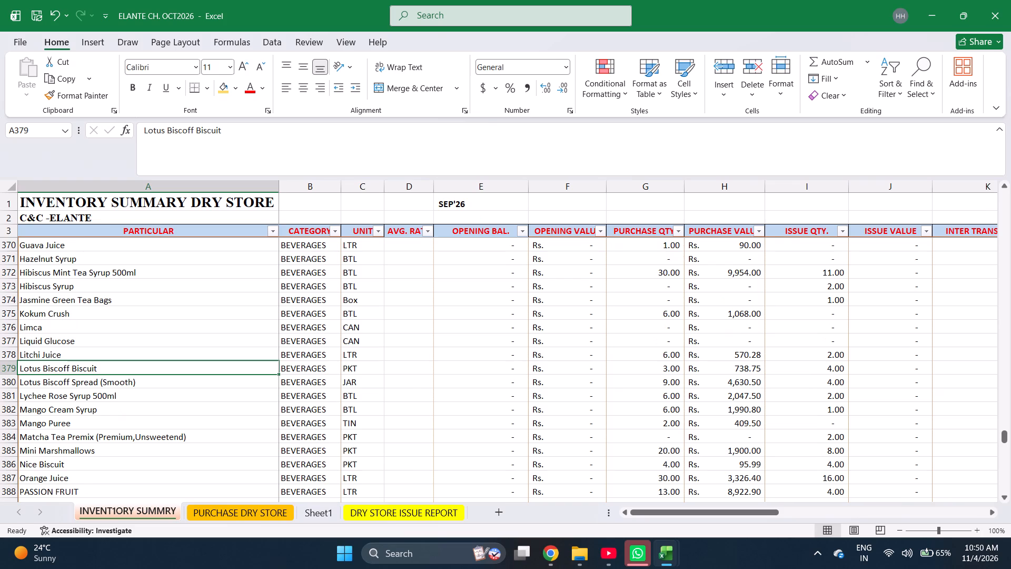
{"action": "key", "text": "Down"}
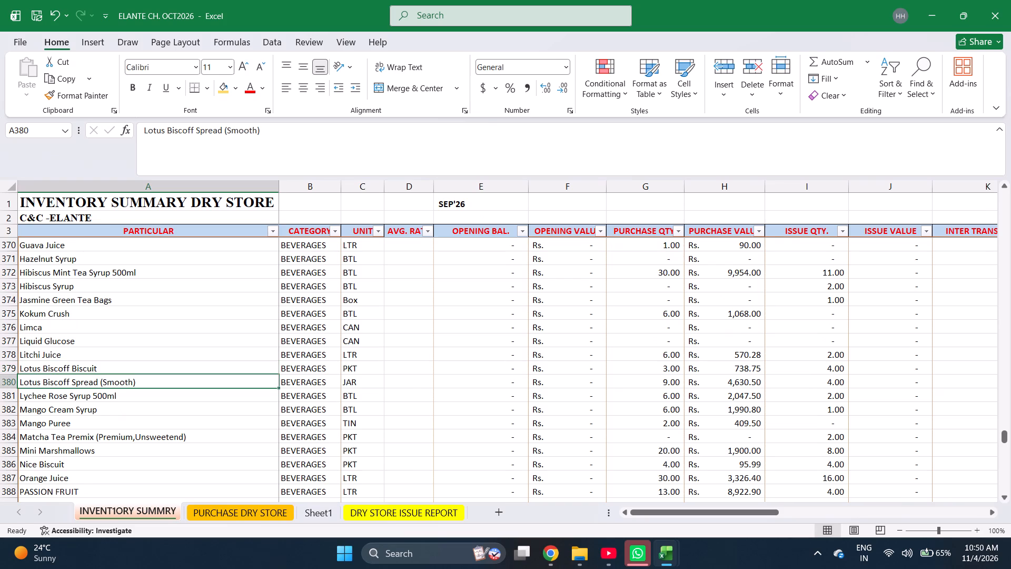
{"action": "key", "text": "ctrl+c"}
{"action": "key", "text": "ctrl+Page_Down"}
{"action": "key", "text": "Return"}
{"action": "key", "text": "Return"}
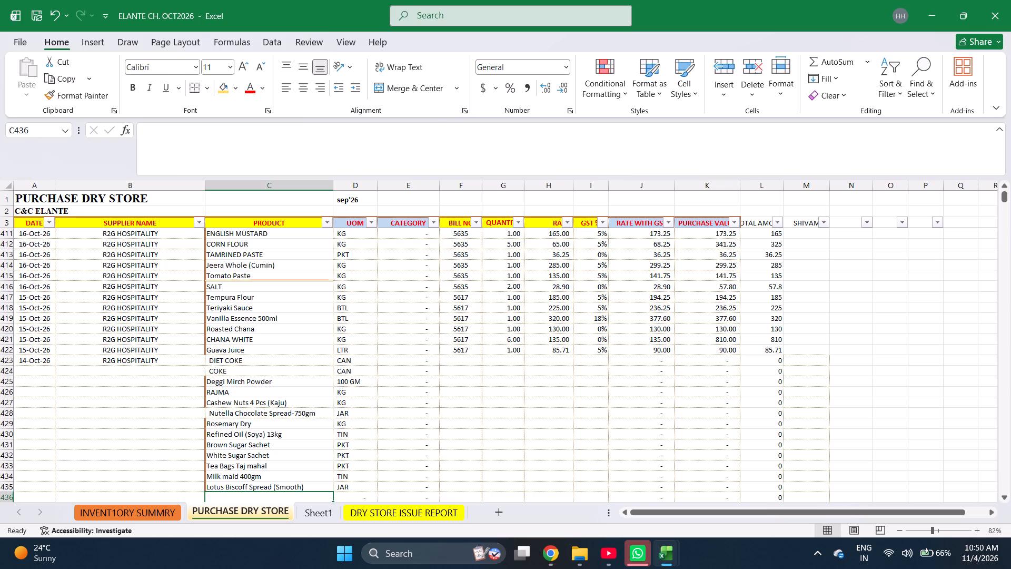
Enter bill number 5576 for the Diet Coke purchase in row 423.
{"action": "key", "text": "Left"}
{"action": "key", "text": "ctrl+Up"}
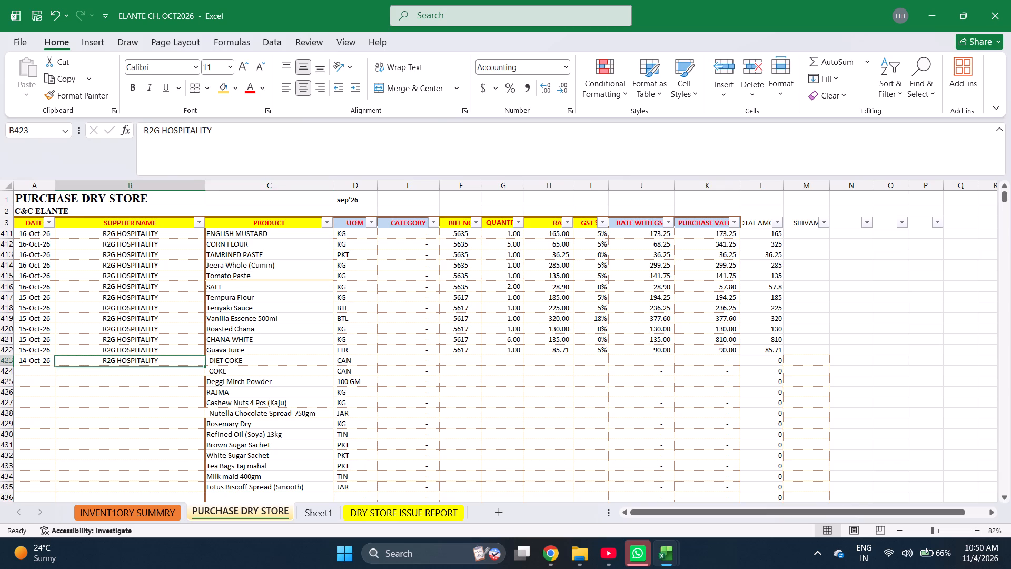
{"action": "key", "text": "Right"}
{"action": "key", "text": "ctrl+shift+Down"}
{"action": "key", "text": "Right"}
{"action": "key", "text": "Right"}
{"action": "key", "text": "Right"}
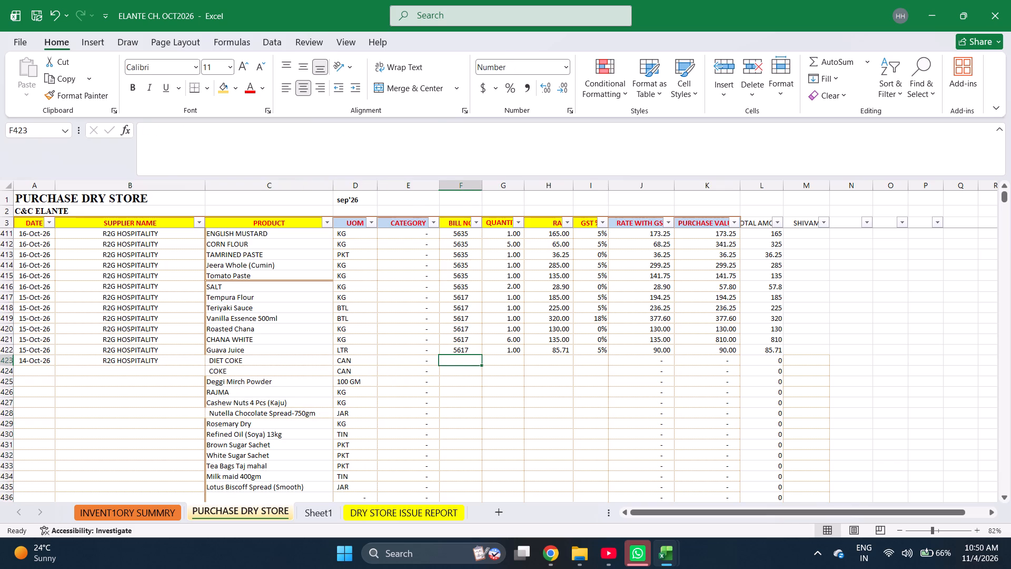
{"action": "type", "text": "557"}
{"action": "key", "text": "Right"}
{"action": "key", "text": "Left"}
{"action": "type", "text": "5576"}
{"action": "key", "text": "Right"}
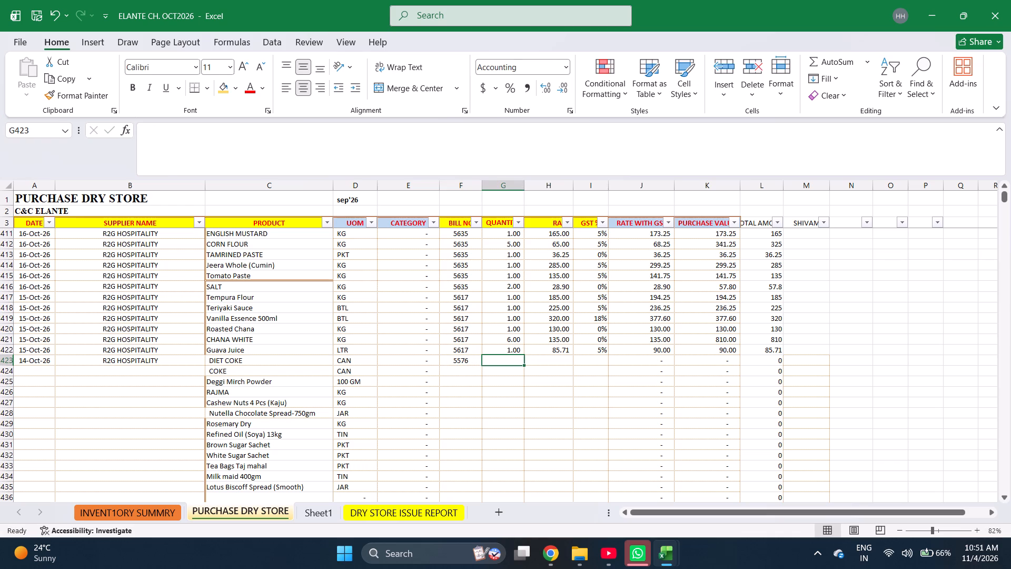
Enter quantities 48, 24, 10, 6, 1 and 2 for rows 423 to 428, Diet Coke through Nutella Chocolate Spread.
{"action": "type", "text": "48"}
{"action": "key", "text": "Return"}
{"action": "type", "text": "24"}
{"action": "key", "text": "Return"}
{"action": "type", "text": "10"}
{"action": "key", "text": "Return"}
{"action": "key", "text": "6"}
{"action": "key", "text": "Return"}
{"action": "key", "text": "1"}
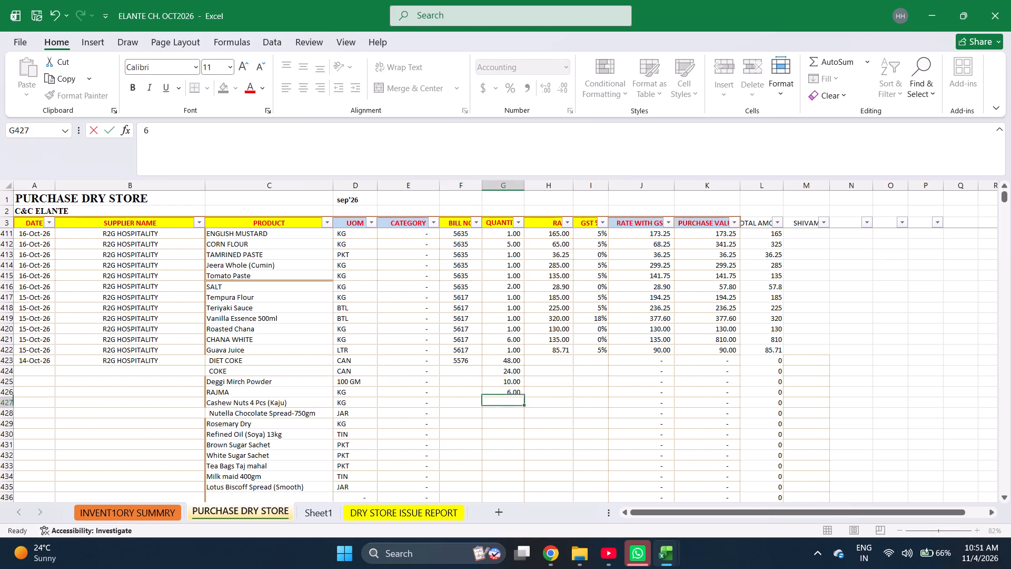
{"action": "key", "text": "Return"}
{"action": "key", "text": "2"}
{"action": "key", "text": "Return"}
Enter quantities 1, 2, 2, 2, 2, 2 and 3 for rows 429 to 435, Rosemary Dry through Lotus Biscoff Spread.
{"action": "key", "text": "1"}
{"action": "key", "text": "Return"}
{"action": "key", "text": "2"}
{"action": "key", "text": "Return"}
{"action": "key", "text": "2"}
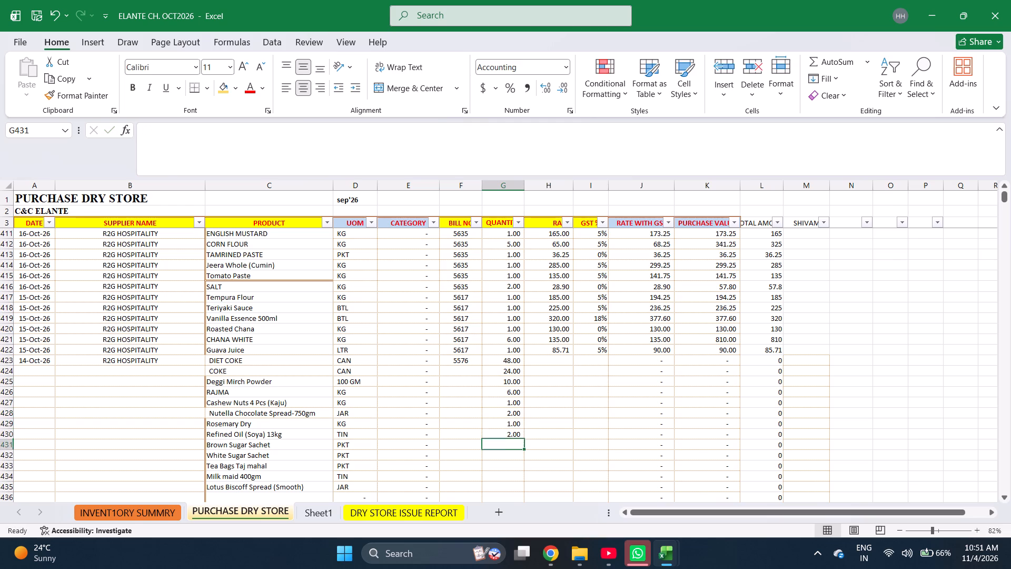
{"action": "key", "text": "Return"}
{"action": "key", "text": "2"}
{"action": "key", "text": "Return"}
{"action": "key", "text": "2"}
{"action": "key", "text": "Return"}
{"action": "key", "text": "2"}
{"action": "key", "text": "Return"}
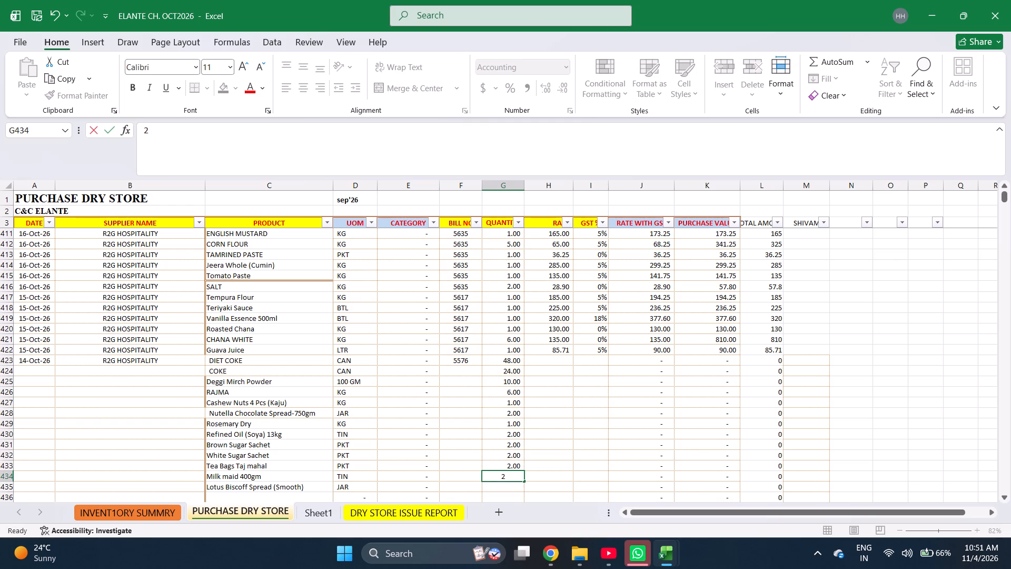
{"action": "key", "text": "3"}
{"action": "key", "text": "Return"}
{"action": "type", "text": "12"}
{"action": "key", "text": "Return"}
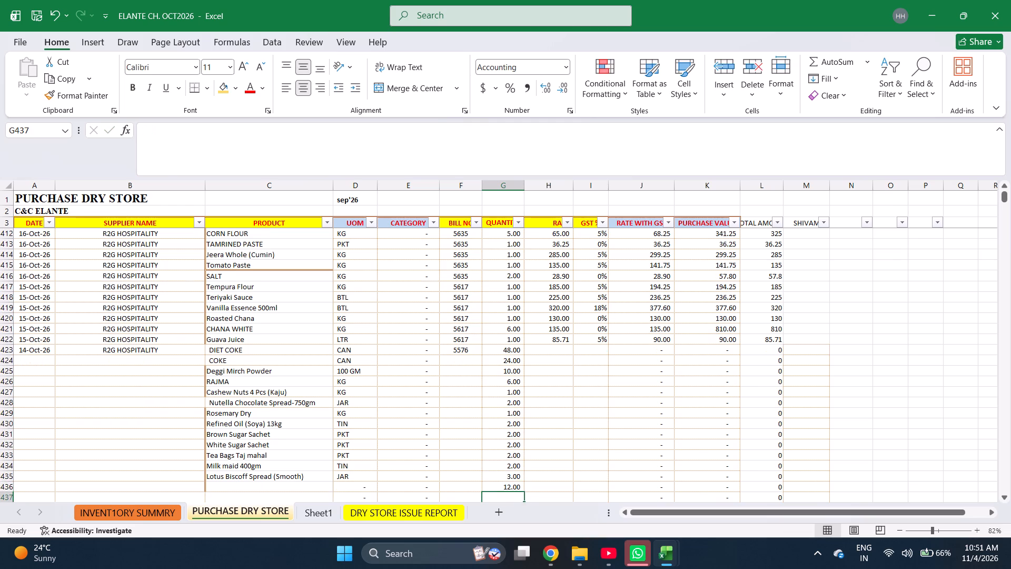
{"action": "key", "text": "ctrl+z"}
Enter a rate of 28.57 for both Diet Coke and Coke, and 95 for Deggi Mirch Powder in row 425.
{"action": "key", "text": "Left"}
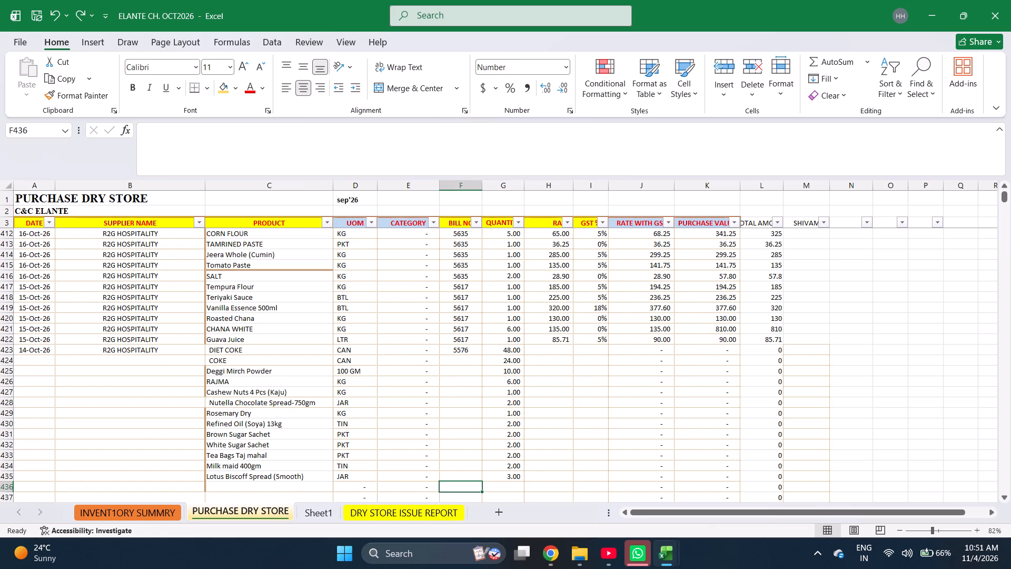
{"action": "key", "text": "Up"}
{"action": "key", "text": "Right"}
{"action": "key", "text": "Right"}
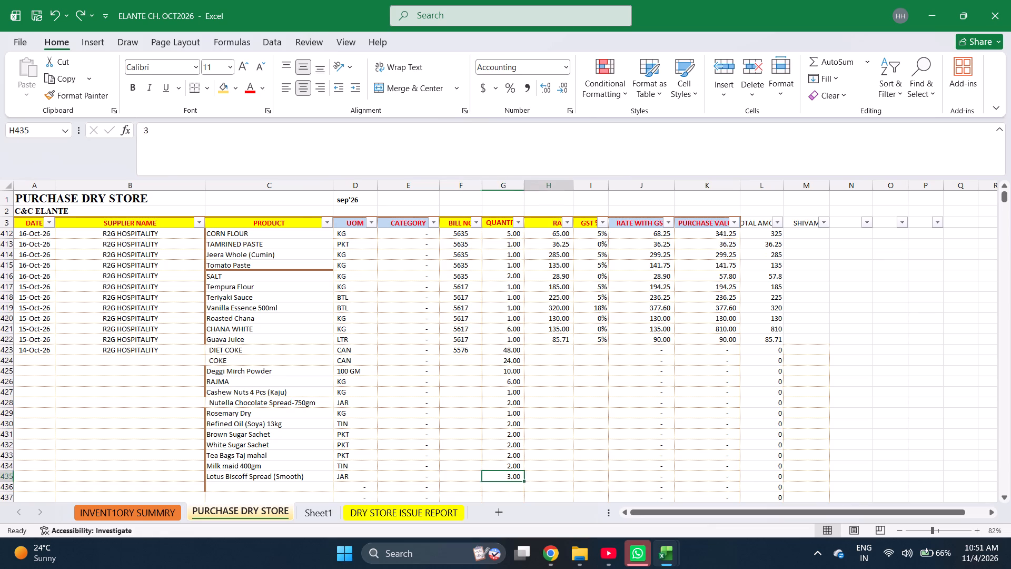
{"action": "key", "text": "ctrl+Up"}
{"action": "key", "text": "Down"}
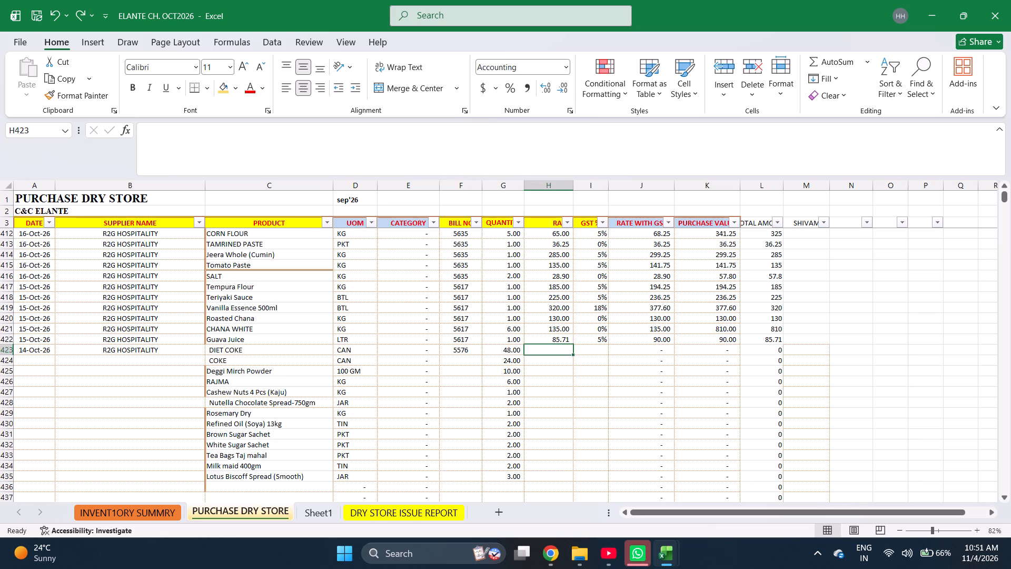
{"action": "type", "text": "28.5"}
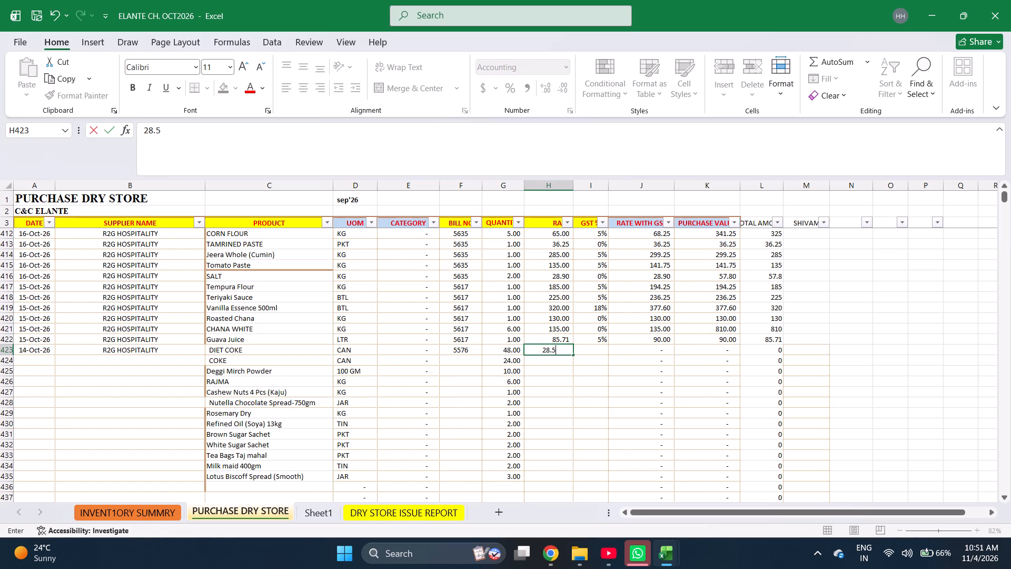
{"action": "key", "text": "7"}
{"action": "key", "text": "Return"}
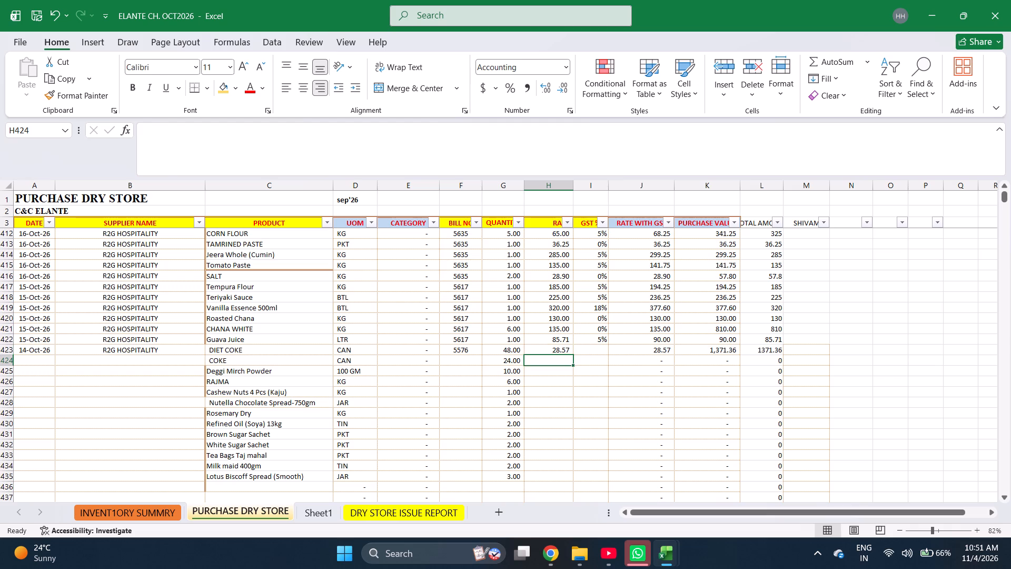
{"action": "key", "text": "ctrl+d"}
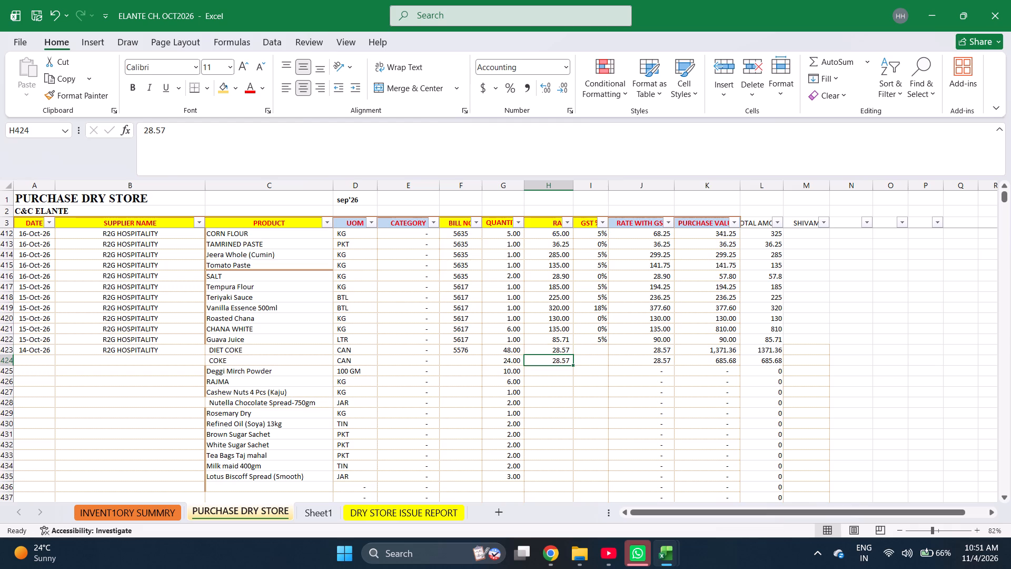
{"action": "key", "text": "Return"}
{"action": "type", "text": "95"}
{"action": "key", "text": "Return"}
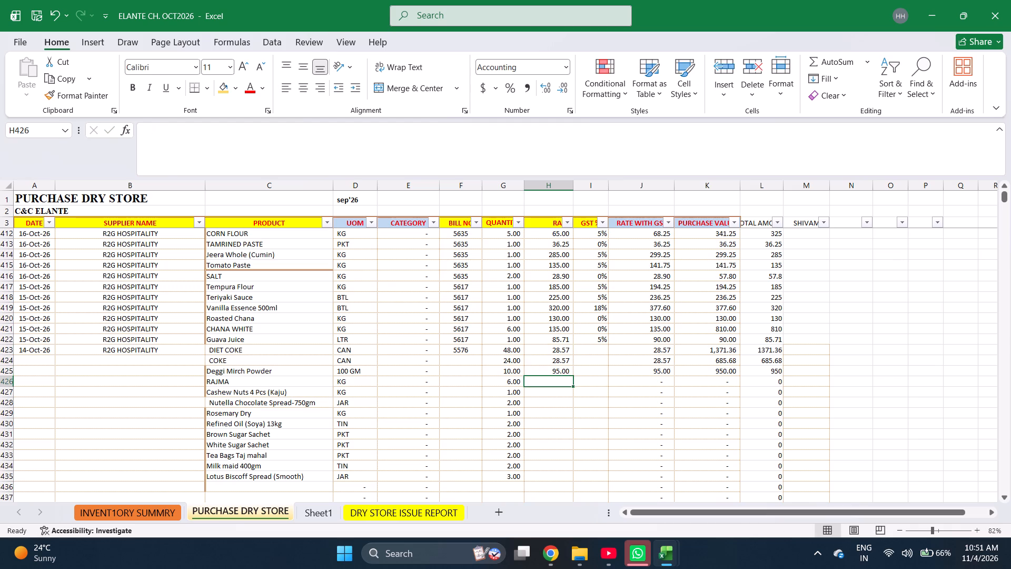
Enter rates 145, 800, 645, 550, 2380 and 95 for rows 426 to 431, Rajma through Brown Sugar Sachet.
{"action": "type", "text": "145"}
{"action": "key", "text": "Return"}
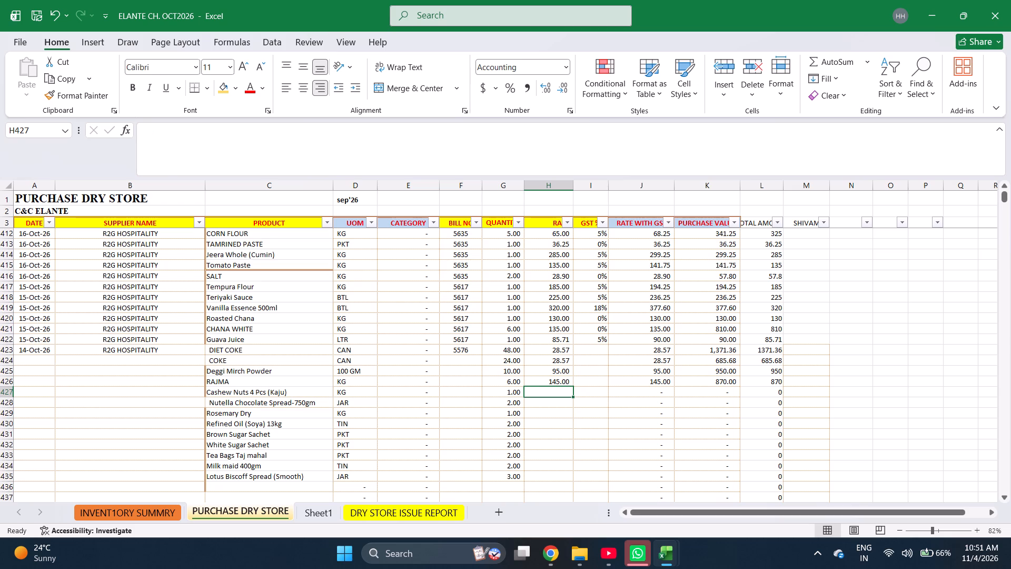
{"action": "type", "text": "800"}
{"action": "key", "text": "Return"}
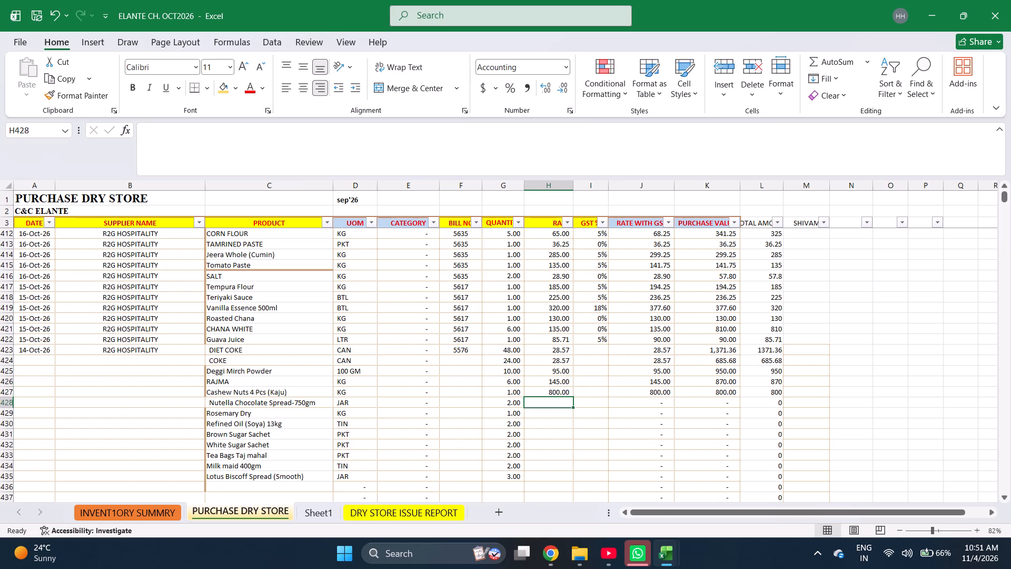
{"action": "type", "text": "645"}
{"action": "key", "text": "Return"}
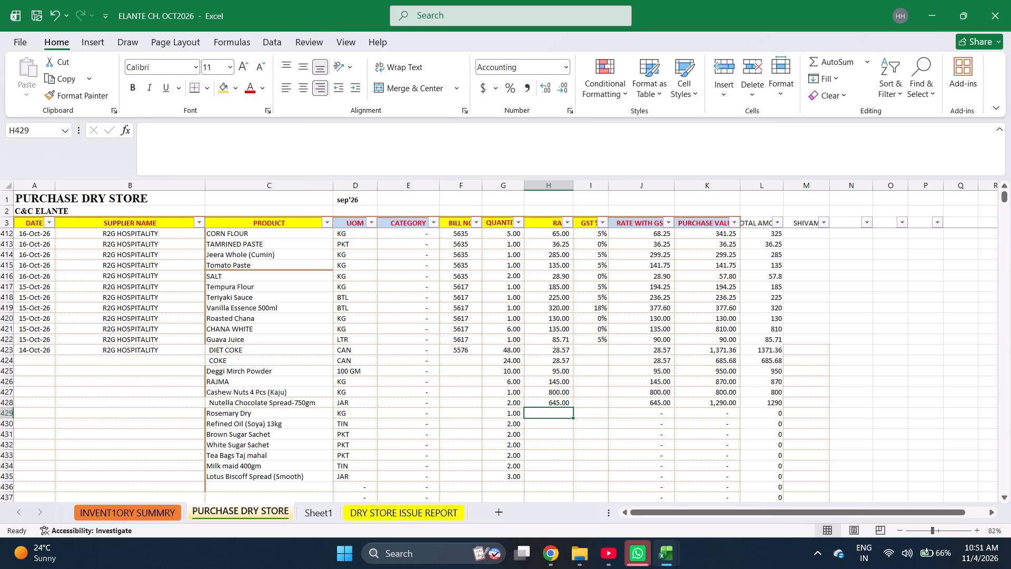
{"action": "type", "text": "550"}
{"action": "key", "text": "Return"}
{"action": "type", "text": "2380"}
{"action": "key", "text": "Return"}
{"action": "type", "text": "95"}
{"action": "key", "text": "Return"}
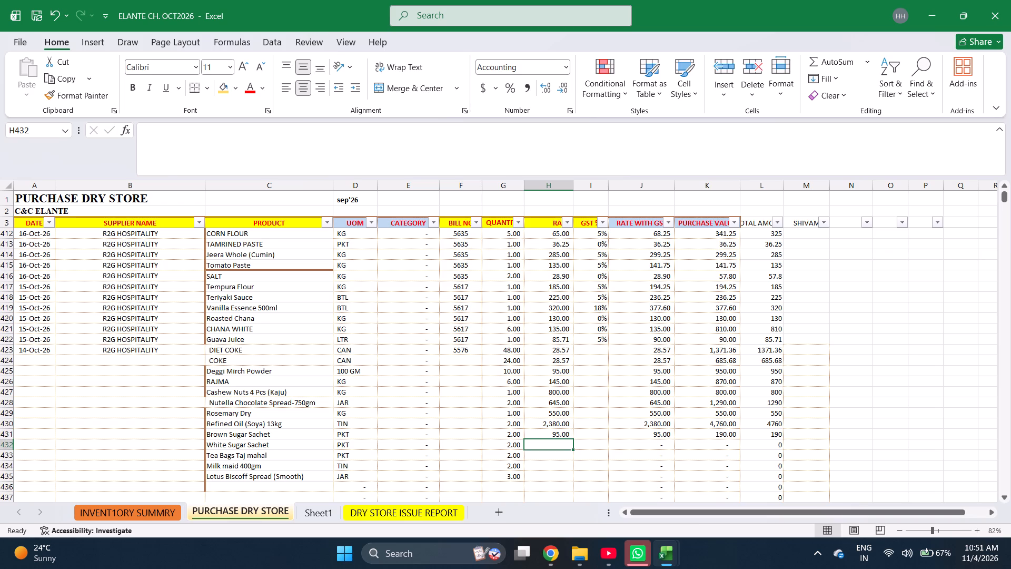
Enter rates 95, 195, 138 and 490 for rows 432 to 435, White Sugar Sachet through Lotus Biscoff Spread.
{"action": "type", "text": "95"}
{"action": "key", "text": "Return"}
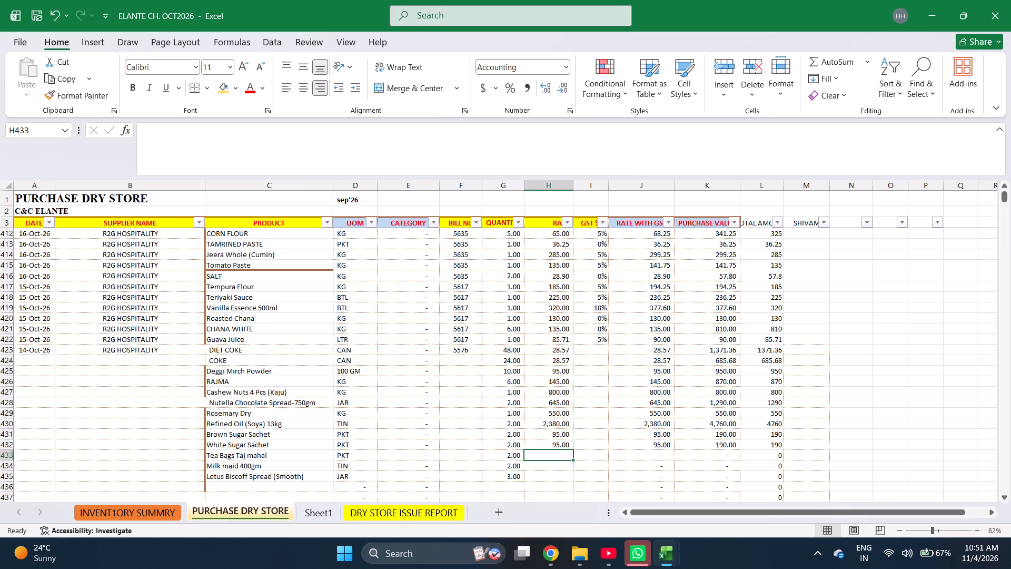
{"action": "type", "text": "195"}
{"action": "key", "text": "Return"}
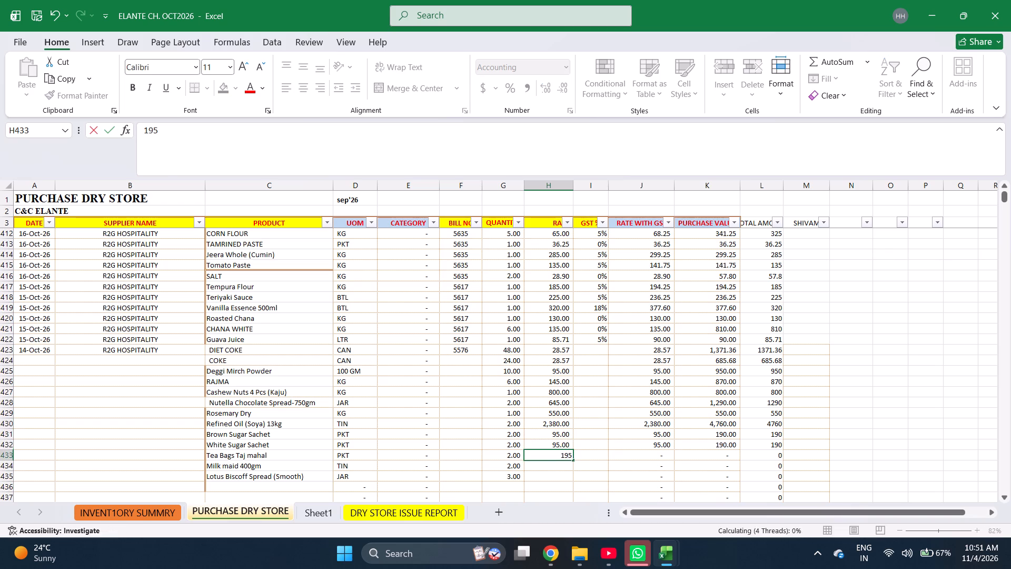
{"action": "type", "text": "138"}
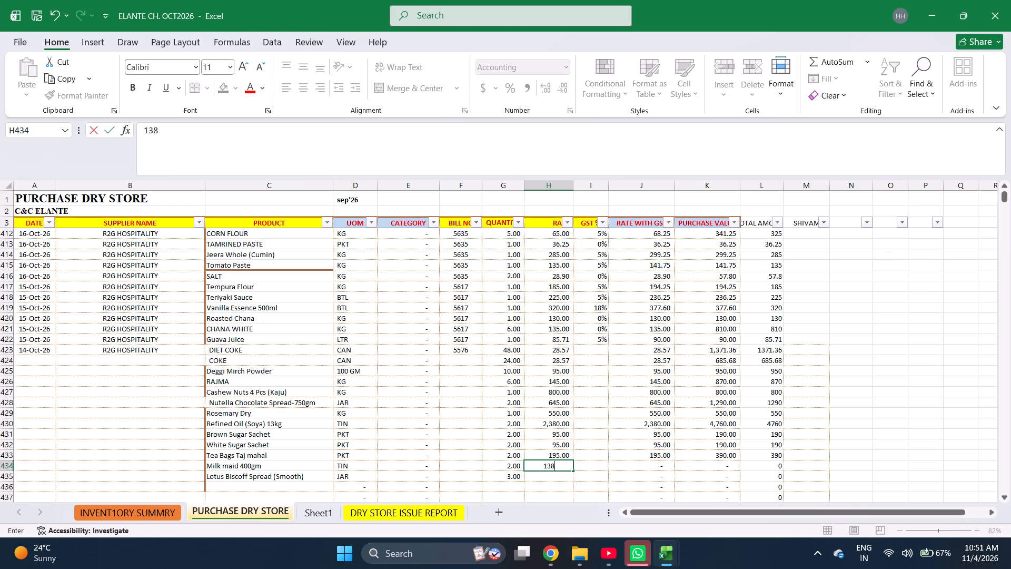
{"action": "key", "text": "Return"}
{"action": "type", "text": "490"}
{"action": "key", "text": "Return"}
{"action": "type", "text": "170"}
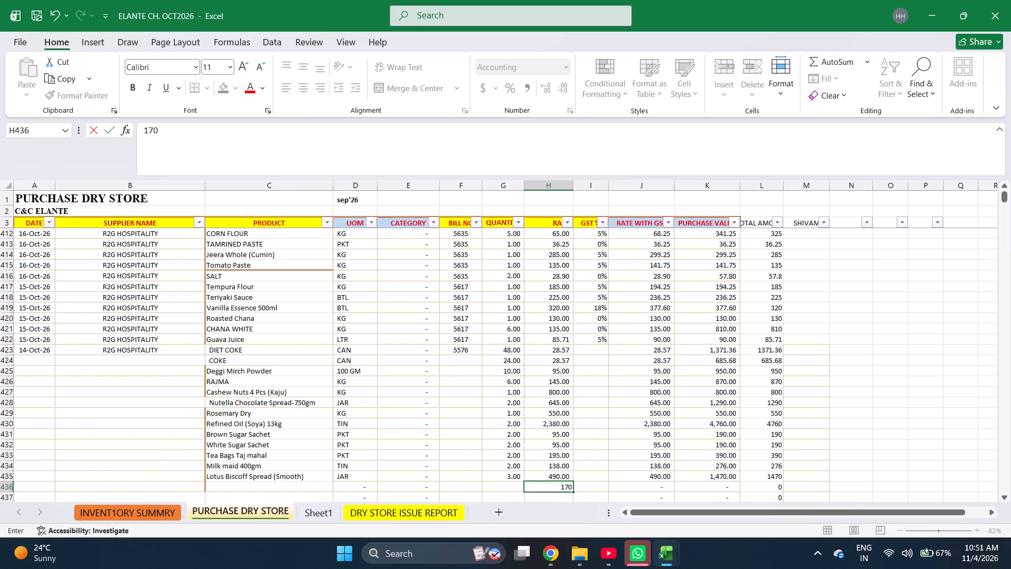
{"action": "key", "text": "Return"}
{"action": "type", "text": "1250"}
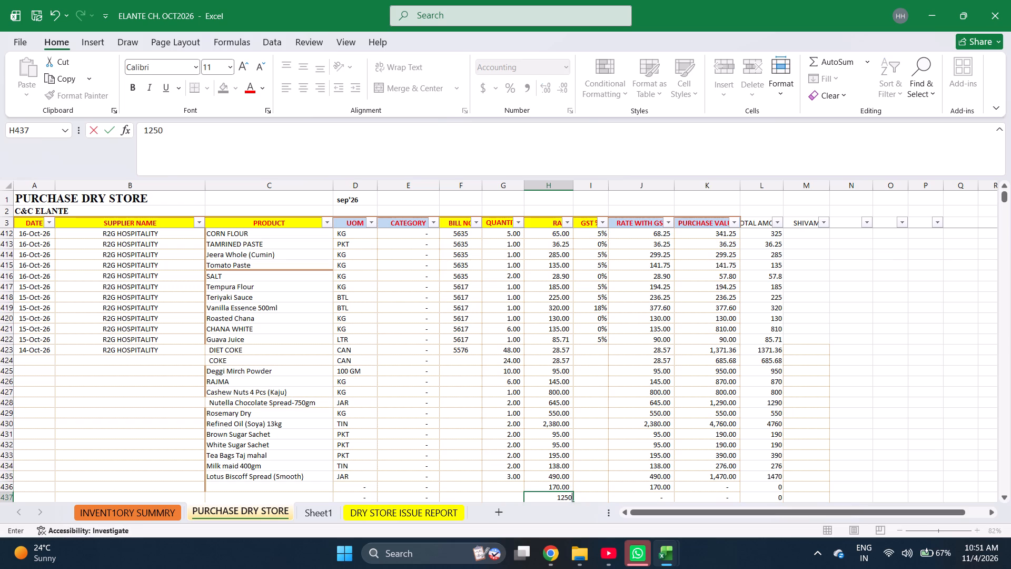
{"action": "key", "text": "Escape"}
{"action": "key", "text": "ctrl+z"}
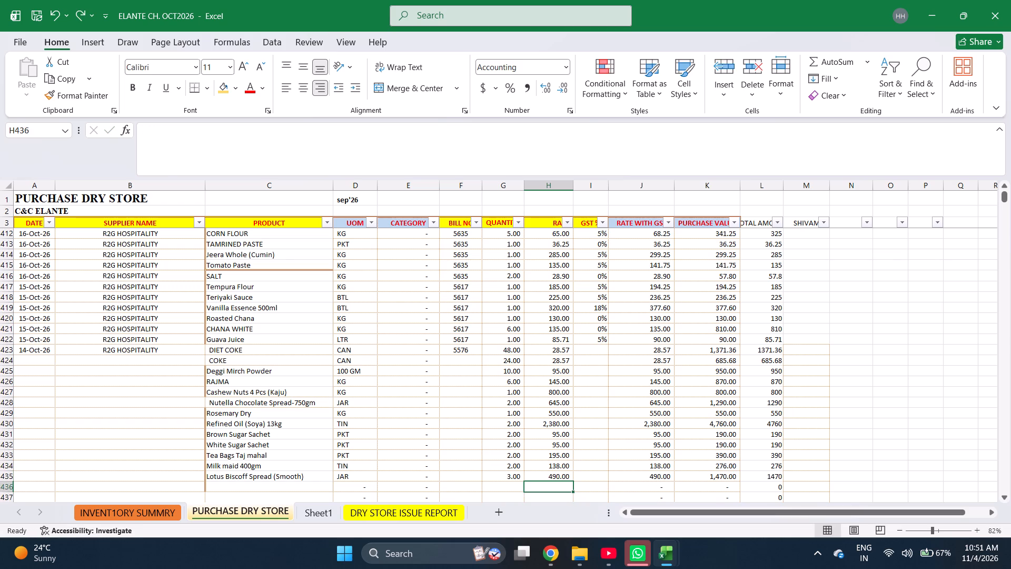
Enter GST of 40% for Diet Coke and Coke, then 5%, 0%, 5% and 5% for rows 425 to 428, Deggi Mirch Powder through Nutella.
{"action": "key", "text": "Right"}
{"action": "key", "text": "ctrl+Up"}
{"action": "key", "text": "Down"}
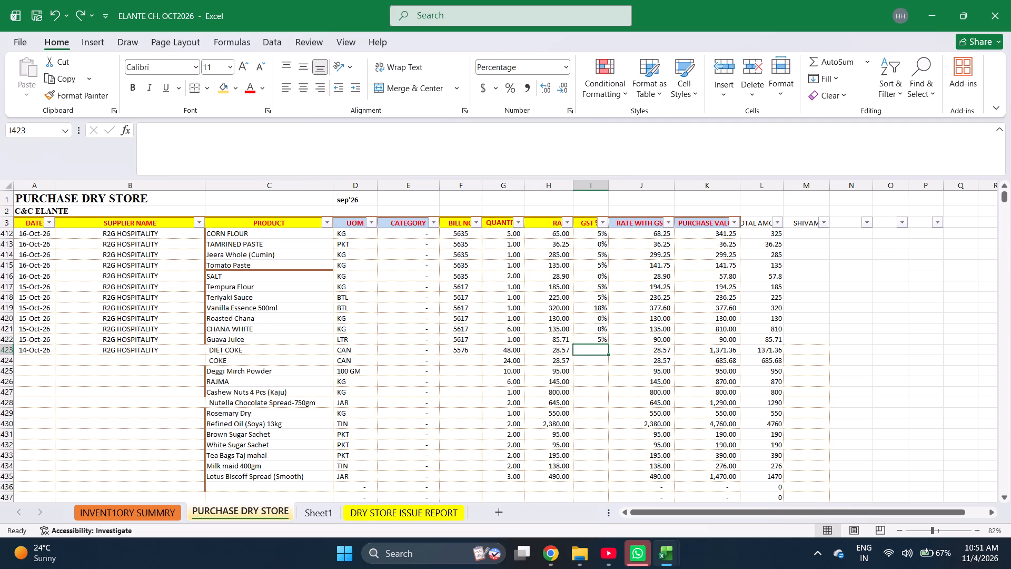
{"action": "type", "text": "40"}
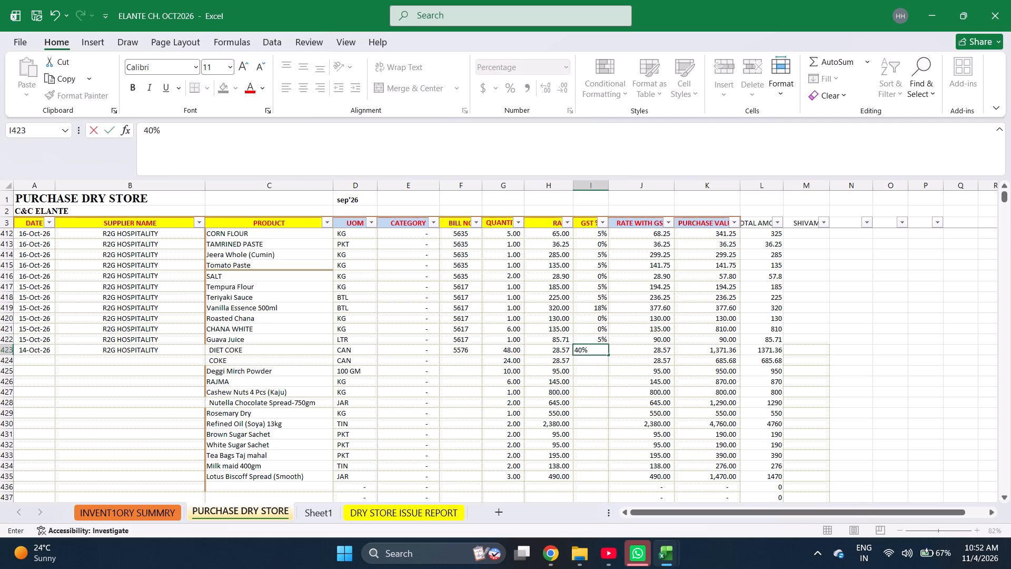
{"action": "key", "text": "Return"}
{"action": "type", "text": "40"}
{"action": "key", "text": "Return"}
{"action": "key", "text": "5"}
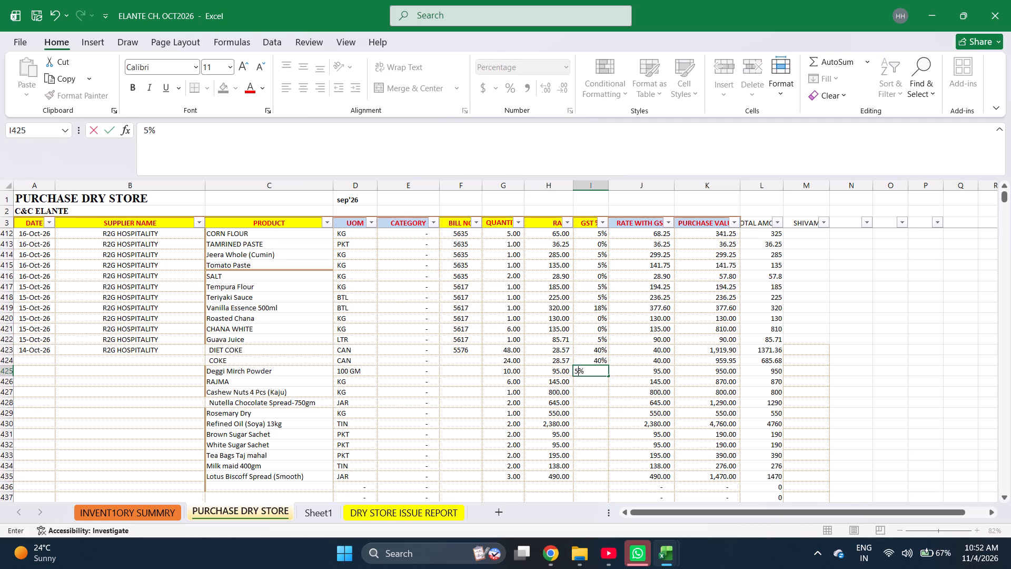
{"action": "key", "text": "Return"}
{"action": "key", "text": "0"}
{"action": "key", "text": "Return"}
{"action": "key", "text": "5"}
{"action": "key", "text": "Return"}
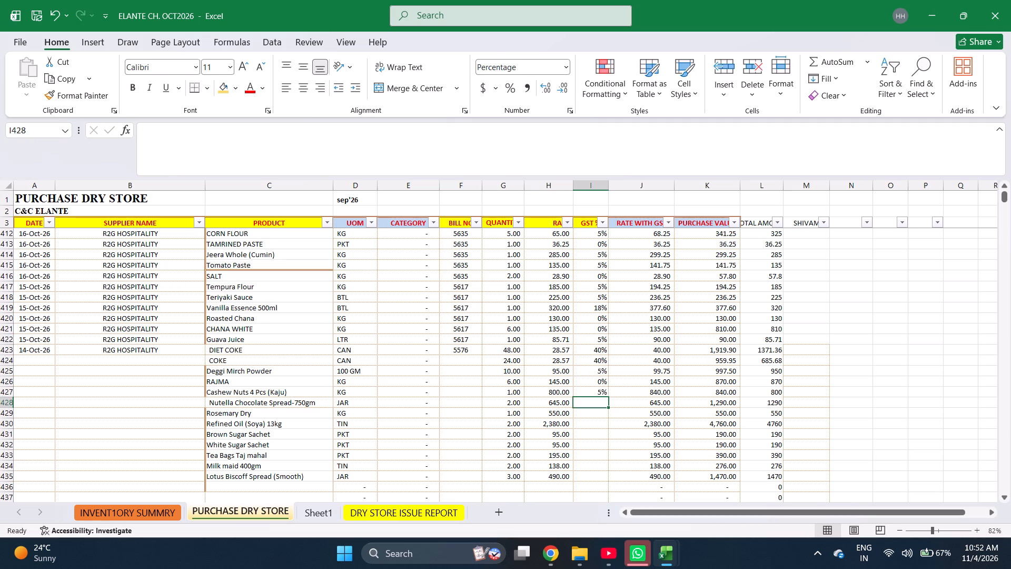
{"action": "key", "text": "5"}
{"action": "key", "text": "Return"}
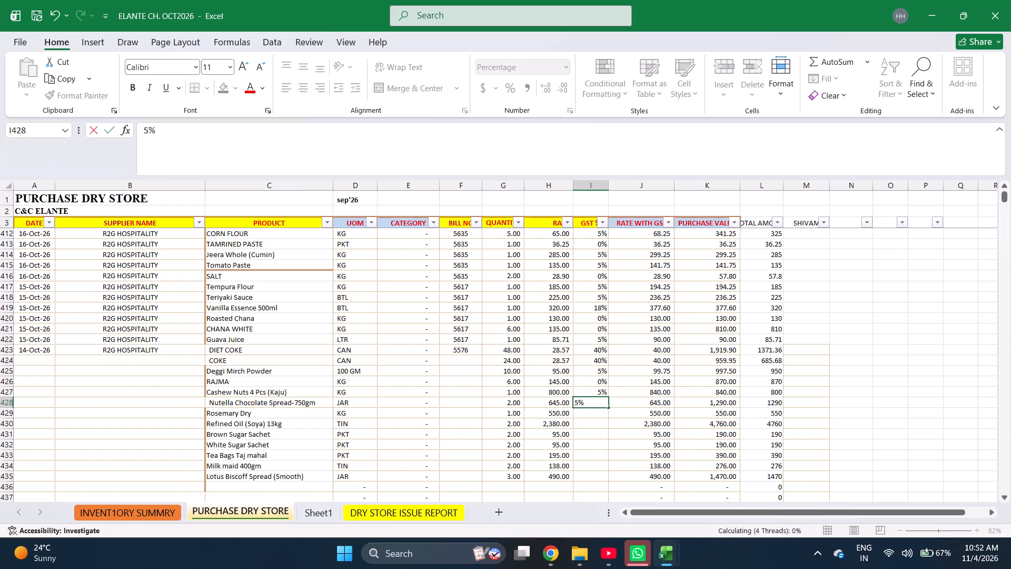
Enter 5% GST for each of rows 429 to 435, Rosemary Dry through Lotus Biscoff Spread.
{"action": "key", "text": "5"}
{"action": "key", "text": "Return"}
{"action": "key", "text": "5"}
{"action": "key", "text": "Return"}
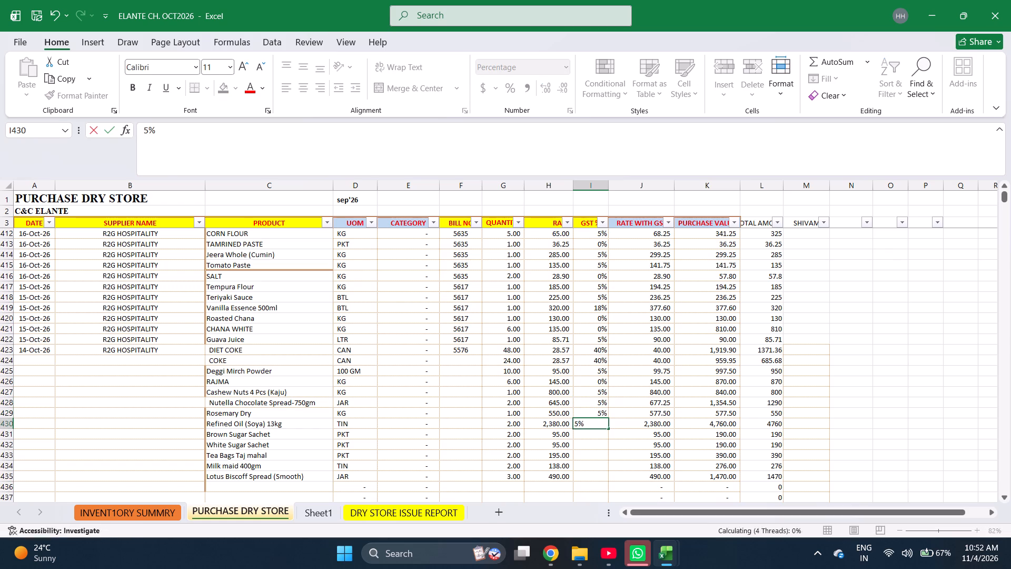
{"action": "key", "text": "5"}
{"action": "key", "text": "Return"}
{"action": "key", "text": "5"}
{"action": "key", "text": "Return"}
{"action": "key", "text": "5"}
{"action": "key", "text": "Return"}
{"action": "key", "text": "5"}
{"action": "key", "text": "Return"}
{"action": "key", "text": "5"}
{"action": "key", "text": "Return"}
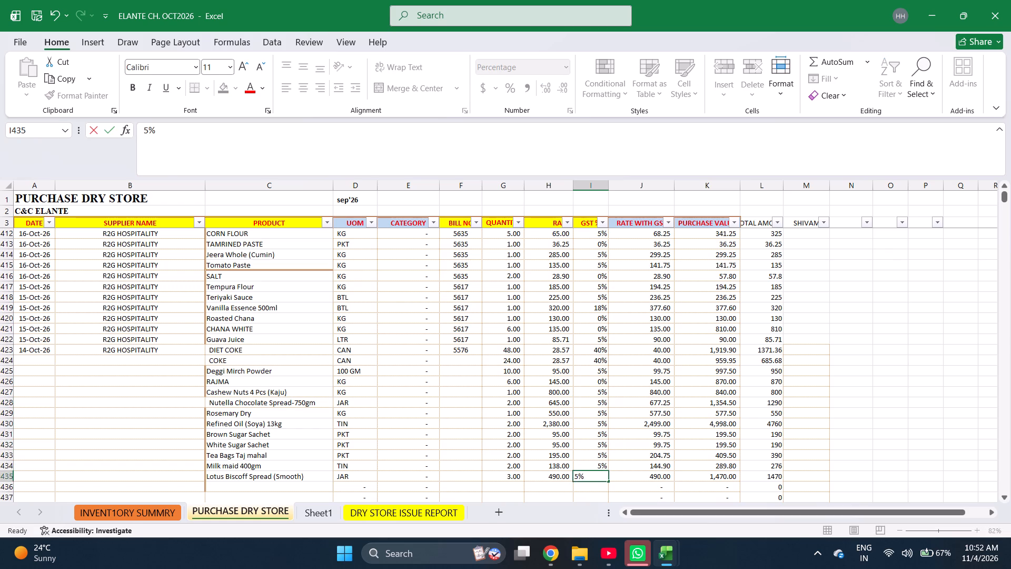
Fill bill number 5576 down from the Diet Coke row through row 435, Lotus Biscoff Spread.
{"action": "key", "text": "Left"}
{"action": "key", "text": "Left"}
{"action": "key", "text": "Left"}
{"action": "key", "text": "ctrl+Up"}
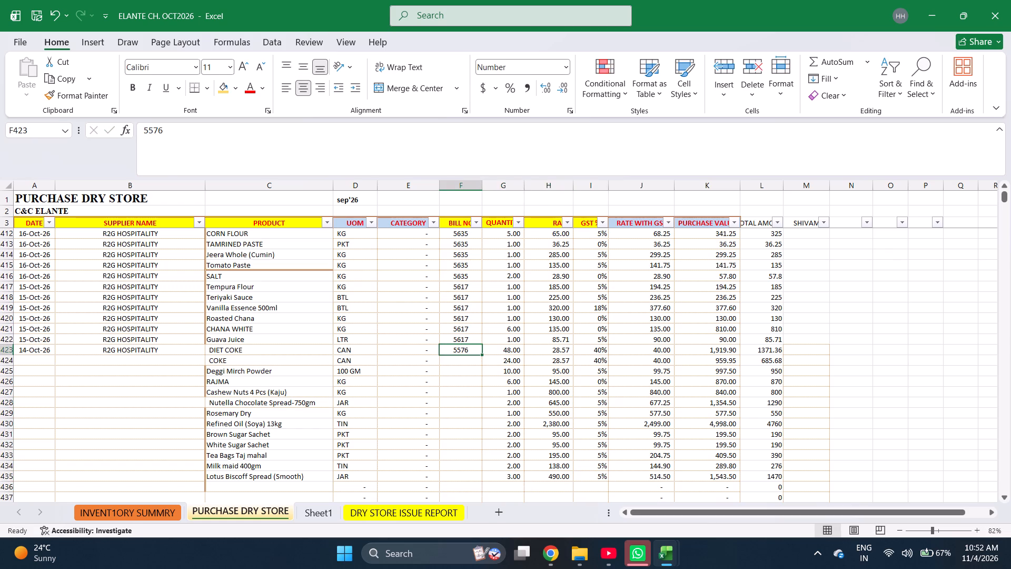
{"action": "key", "text": "shift+Down"}
{"action": "key", "text": "shift+Down"}
{"action": "key", "text": "shift+Down"}
{"action": "key", "text": "shift+Down"}
{"action": "key", "text": "shift+Down"}
{"action": "key", "text": "shift+Down"}
{"action": "key", "text": "shift+Down"}
{"action": "key", "text": "shift+Down"}
{"action": "key", "text": "shift+Down"}
{"action": "key", "text": "shift+Down"}
{"action": "key", "text": "shift+Down"}
{"action": "key", "text": "shift+Down"}
{"action": "key", "text": "shift+Down"}
{"action": "key", "text": "shift+Up"}
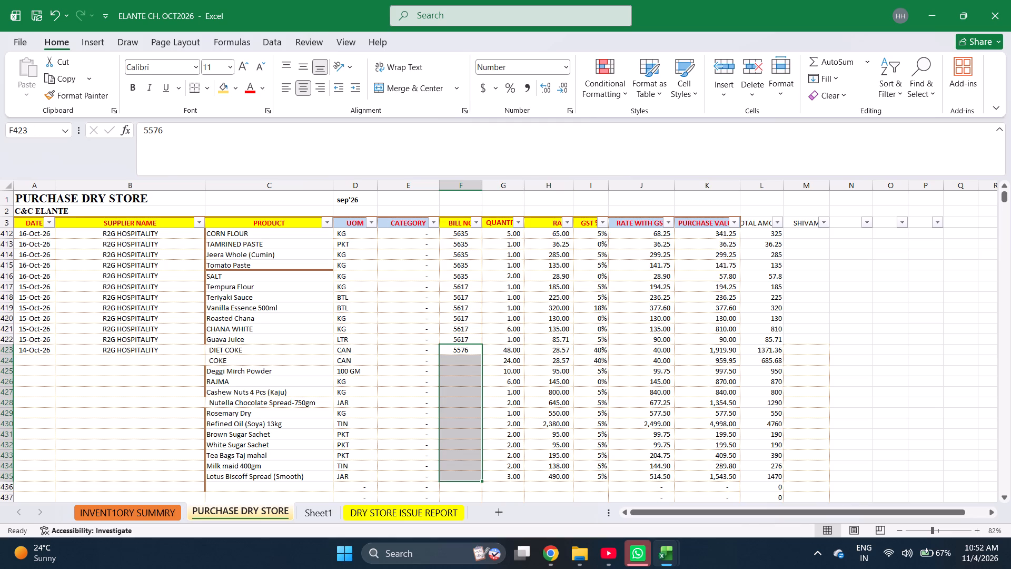
{"action": "key", "text": "ctrl+d"}
Fill the date 14-Oct-26 and supplier R2G HOSPITALITY down from row 423 through row 435.
{"action": "key", "text": "ctrl+Left"}
{"action": "key", "text": "Right"}
{"action": "key", "text": "shift+Down"}
{"action": "key", "text": "shift+Left"}
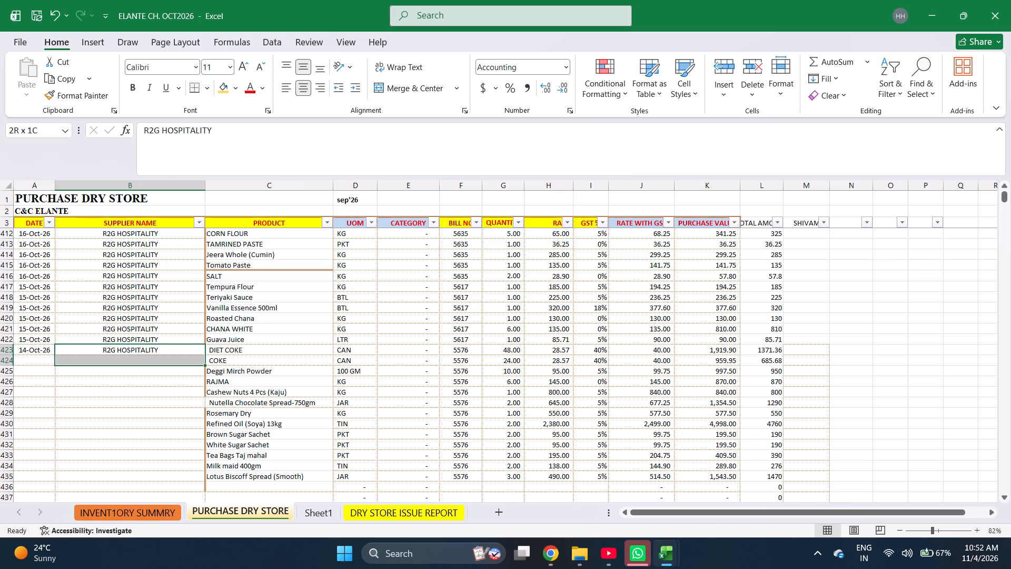
{"action": "key", "text": "shift+Down"}
{"action": "key", "text": "shift+Down"}
{"action": "key", "text": "shift+Down"}
{"action": "key", "text": "shift+Down"}
{"action": "key", "text": "shift+Down"}
{"action": "key", "text": "shift+Down"}
{"action": "key", "text": "shift+Down"}
{"action": "key", "text": "shift+Down"}
{"action": "key", "text": "shift+Down"}
{"action": "key", "text": "shift+Down"}
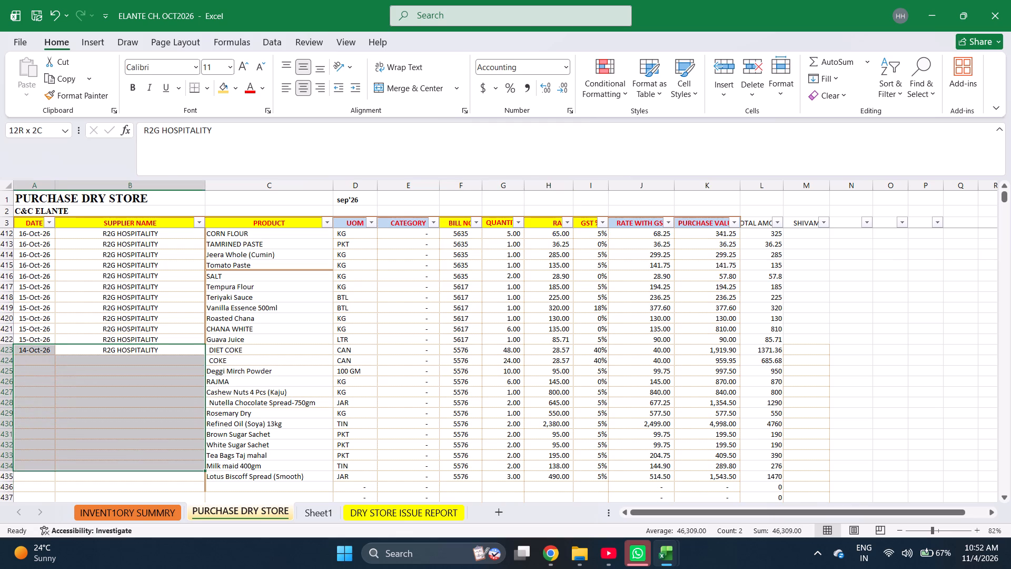
{"action": "key", "text": "shift+Down"}
{"action": "key", "text": "ctrl+d"}
Check the sum of the pre-GST total amounts for the bill 5576 items, starting from Diet Coke.
{"action": "key", "text": "ctrl+Right"}
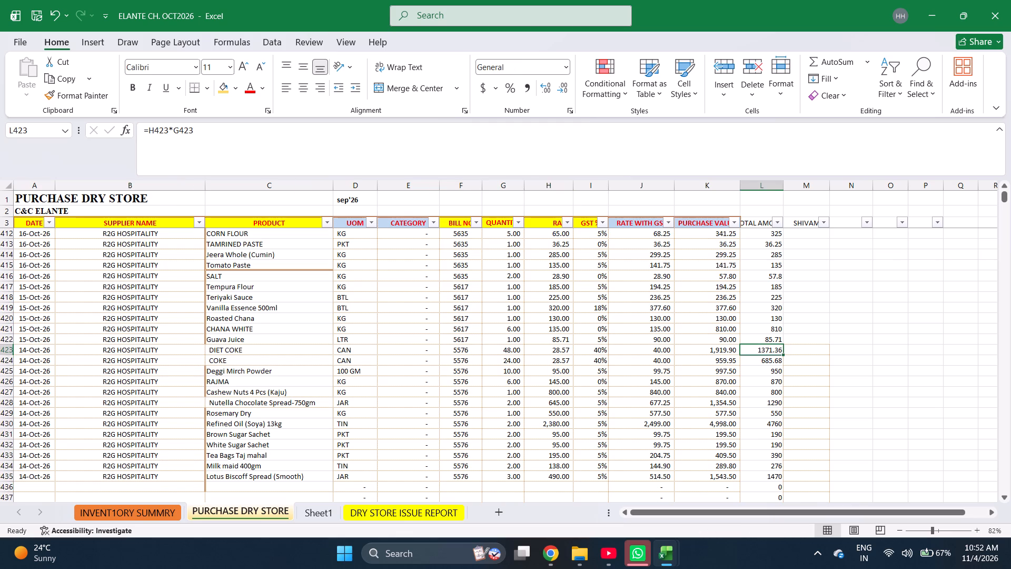
{"action": "key", "text": "shift+Down"}
{"action": "key", "text": "shift+Down"}
{"action": "key", "text": "shift+Down"}
{"action": "key", "text": "shift+Down"}
{"action": "key", "text": "shift+Down"}
{"action": "key", "text": "shift+Down"}
{"action": "key", "text": "shift+Down"}
{"action": "key", "text": "shift+Down"}
{"action": "key", "text": "shift+Down"}
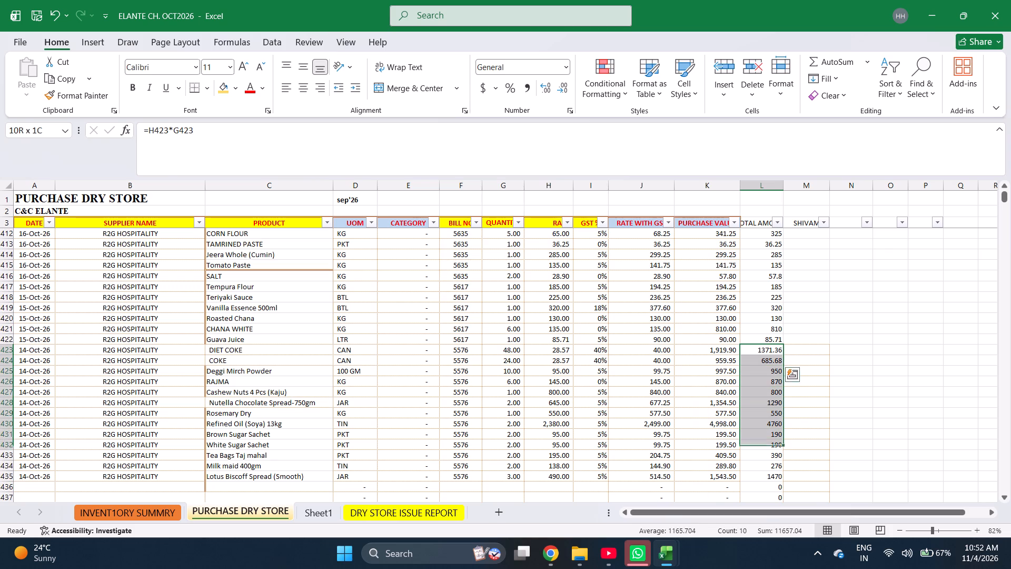
{"action": "key", "text": "shift+Down"}
{"action": "key", "text": "shift+Down"}
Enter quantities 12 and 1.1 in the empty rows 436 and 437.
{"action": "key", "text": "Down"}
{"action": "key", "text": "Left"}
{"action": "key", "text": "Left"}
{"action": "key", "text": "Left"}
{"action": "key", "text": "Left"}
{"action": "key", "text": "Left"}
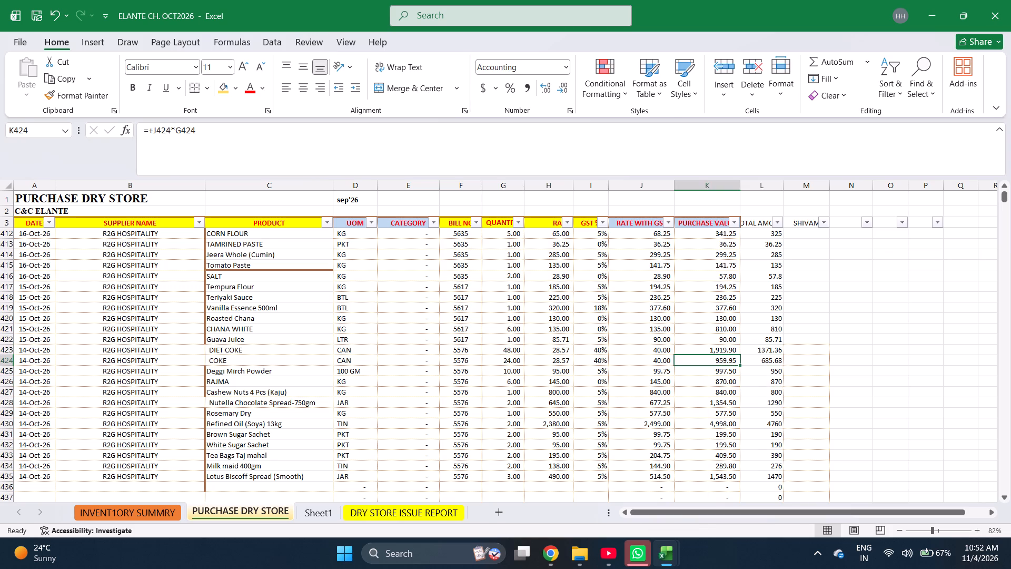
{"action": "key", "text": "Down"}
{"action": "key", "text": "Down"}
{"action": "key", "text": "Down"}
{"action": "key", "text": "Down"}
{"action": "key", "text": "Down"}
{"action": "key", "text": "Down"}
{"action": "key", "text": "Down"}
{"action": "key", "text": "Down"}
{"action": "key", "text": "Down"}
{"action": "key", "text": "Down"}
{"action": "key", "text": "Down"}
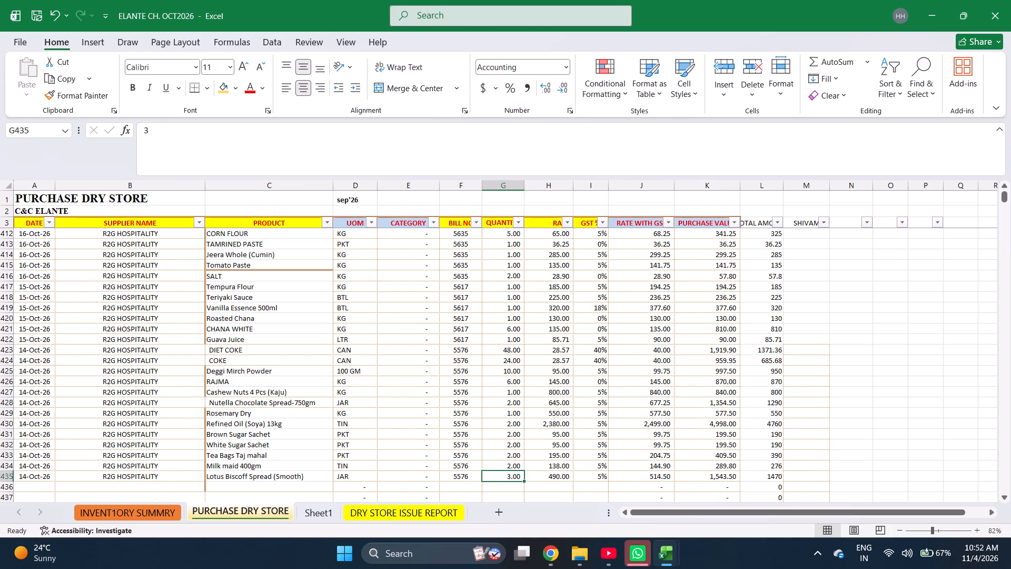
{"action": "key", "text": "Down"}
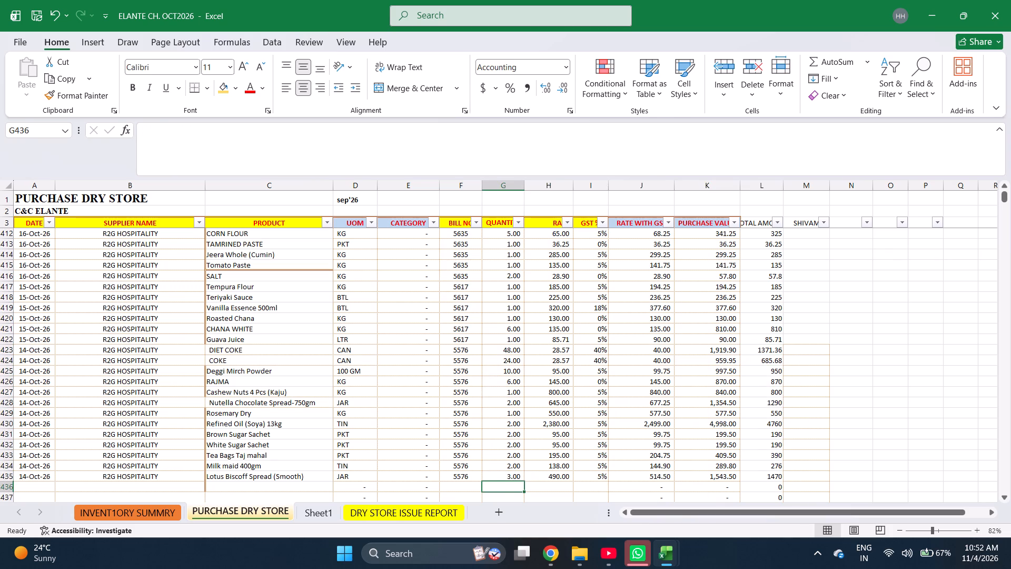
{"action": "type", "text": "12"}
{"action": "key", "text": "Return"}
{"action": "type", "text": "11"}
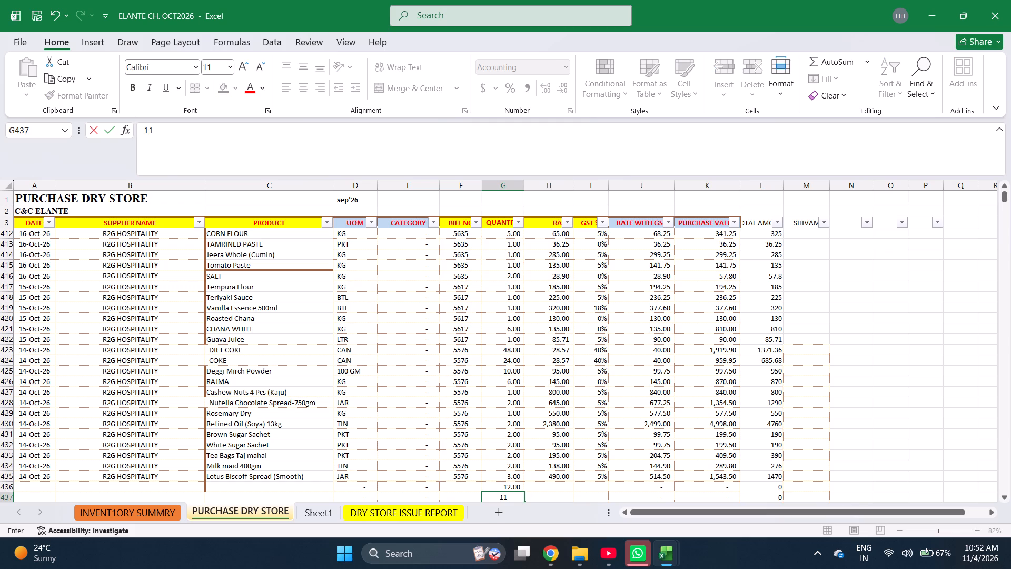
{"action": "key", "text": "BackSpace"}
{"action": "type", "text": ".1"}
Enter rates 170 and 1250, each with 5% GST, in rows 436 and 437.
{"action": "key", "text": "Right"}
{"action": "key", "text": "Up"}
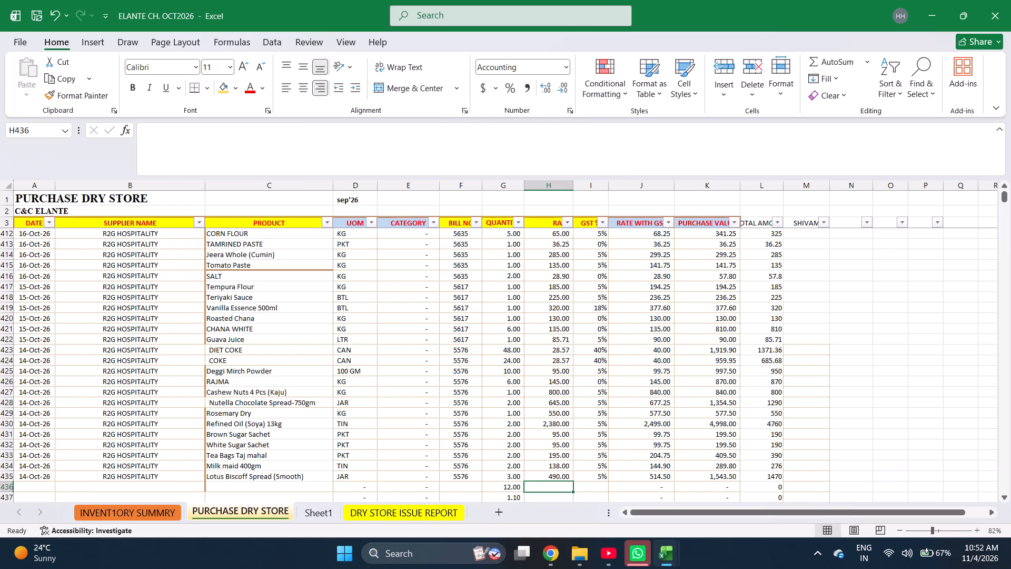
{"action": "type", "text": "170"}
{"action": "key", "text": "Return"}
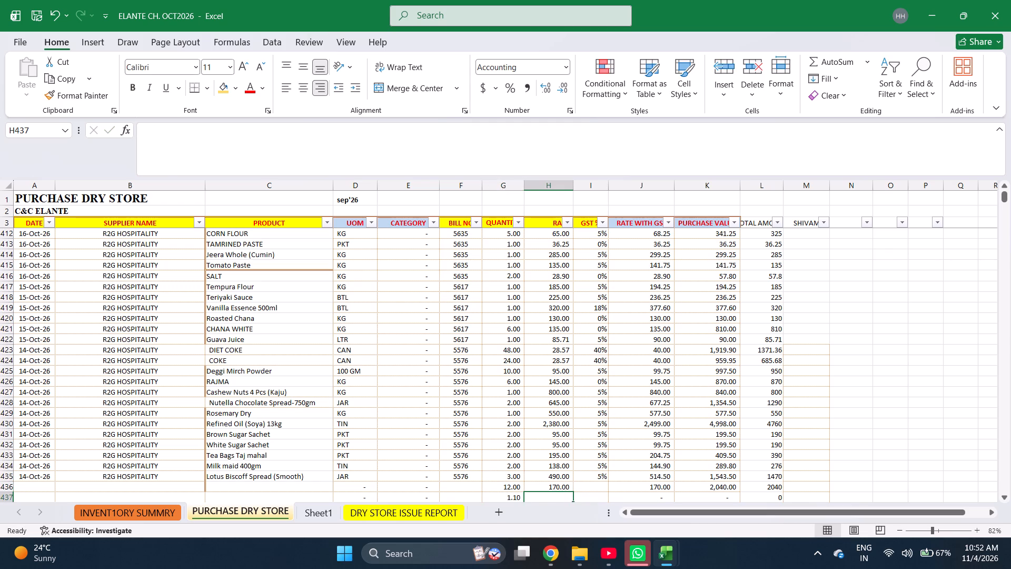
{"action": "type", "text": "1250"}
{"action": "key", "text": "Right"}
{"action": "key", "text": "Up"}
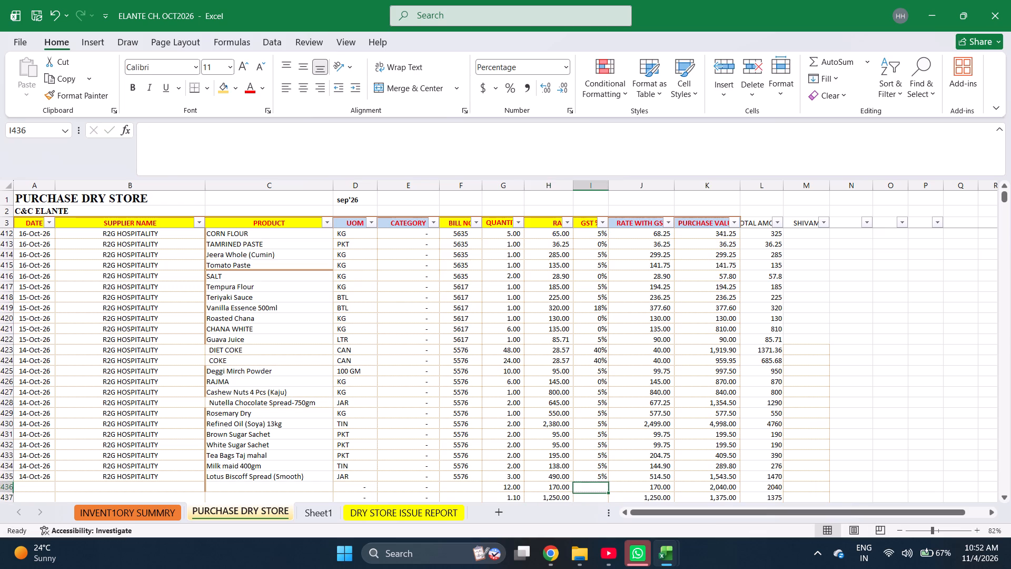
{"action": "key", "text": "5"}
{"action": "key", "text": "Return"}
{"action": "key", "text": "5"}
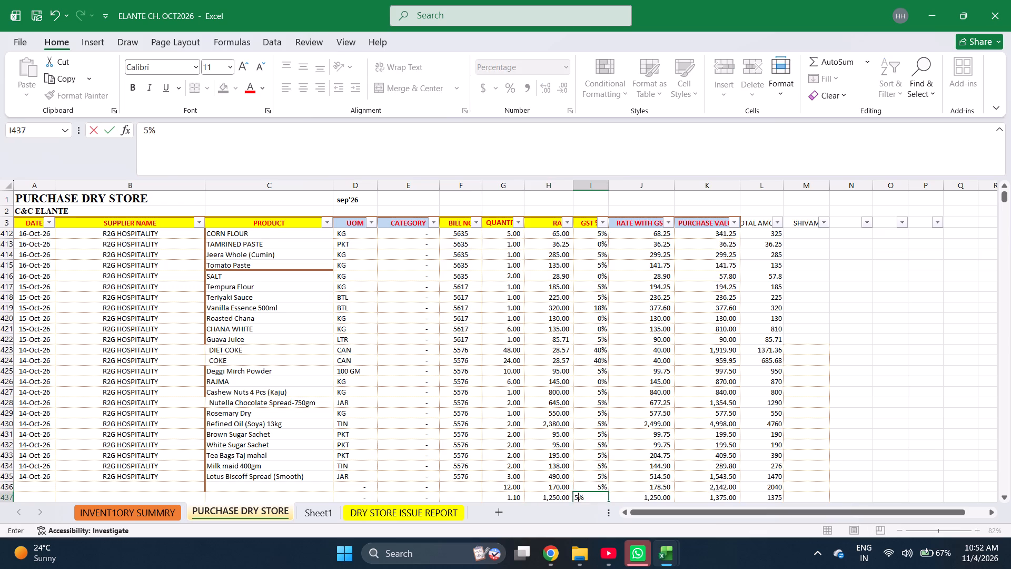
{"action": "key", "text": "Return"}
Check the sum of the purchase values for rows 423 to 437.
{"action": "key", "text": "Right"}
{"action": "key", "text": "Right"}
{"action": "key", "text": "Up"}
{"action": "key", "text": "shift+Up"}
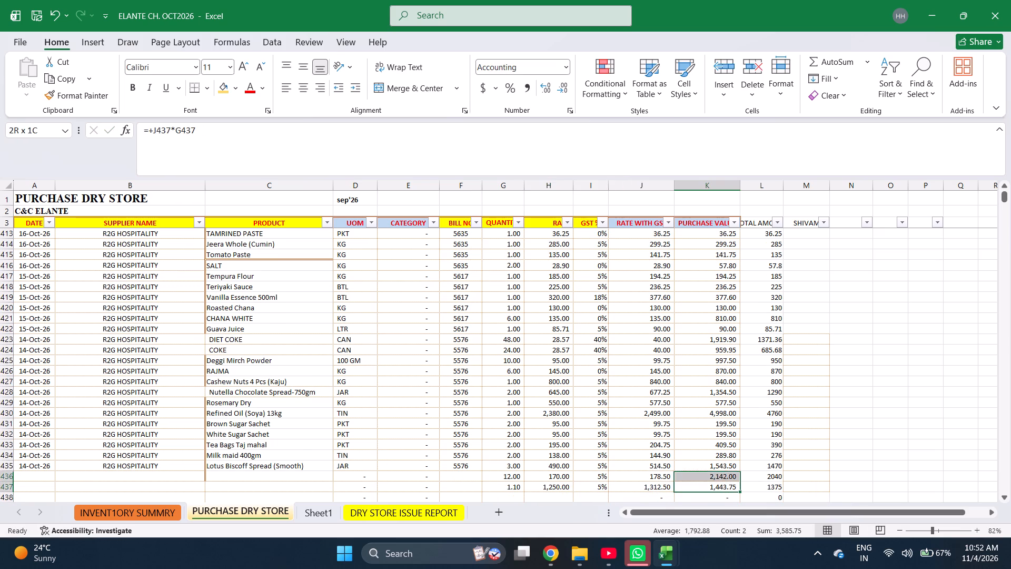
{"action": "key", "text": "shift+Up"}
{"action": "key", "text": "shift+Up"}
{"action": "key", "text": "shift+Up"}
{"action": "key", "text": "shift+Up"}
{"action": "key", "text": "shift+Up"}
{"action": "key", "text": "shift+Up"}
{"action": "key", "text": "shift+Up"}
{"action": "key", "text": "shift+Up"}
{"action": "key", "text": "shift+Up"}
{"action": "key", "text": "shift+Up"}
{"action": "key", "text": "shift+Up"}
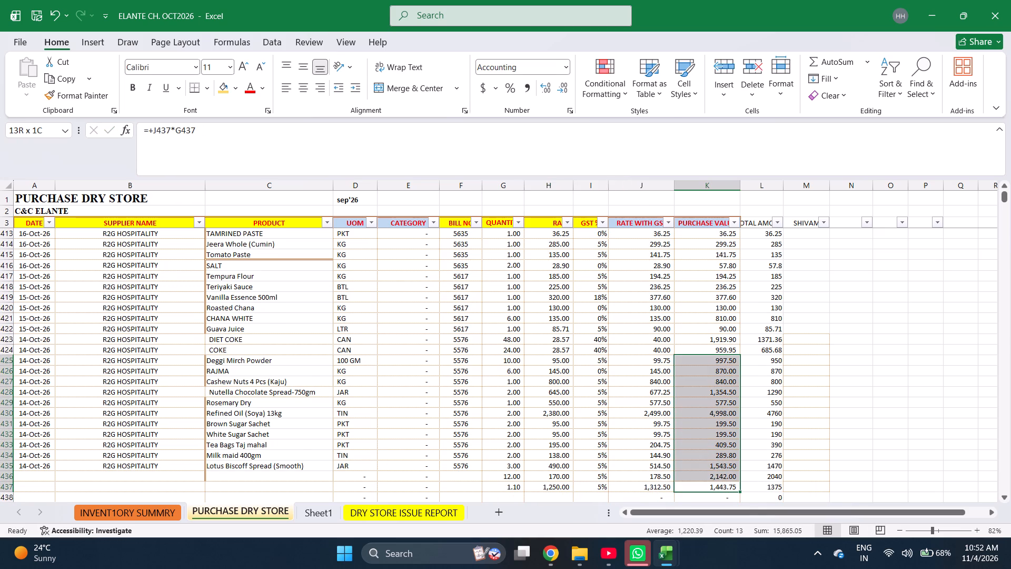
{"action": "key", "text": "shift+Up"}
{"action": "key", "text": "shift+Up"}
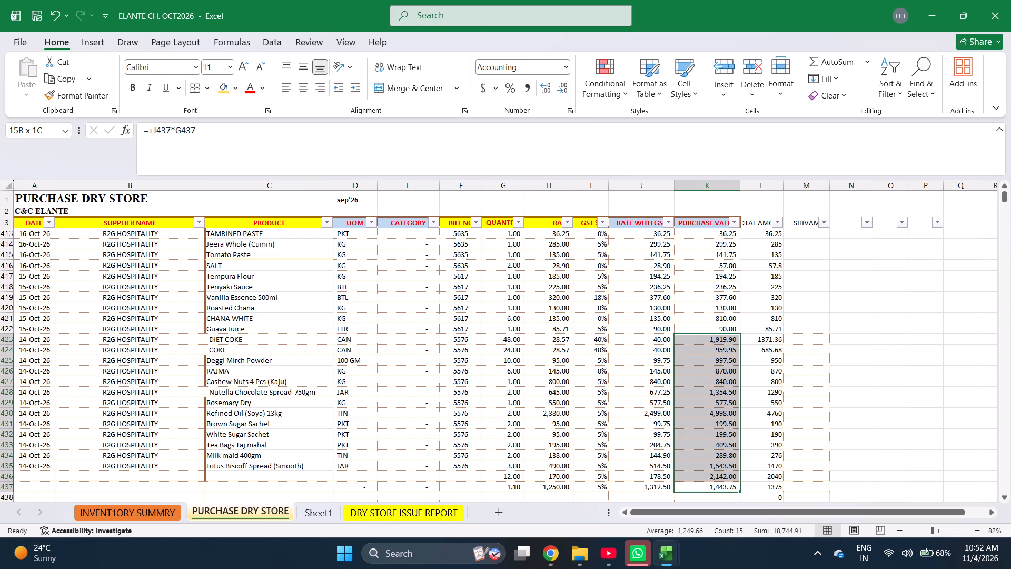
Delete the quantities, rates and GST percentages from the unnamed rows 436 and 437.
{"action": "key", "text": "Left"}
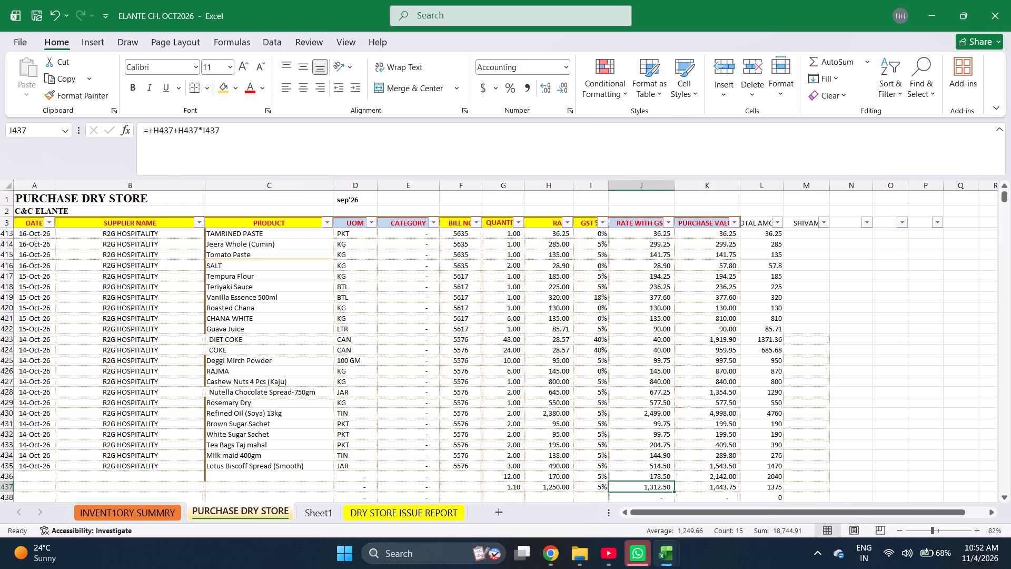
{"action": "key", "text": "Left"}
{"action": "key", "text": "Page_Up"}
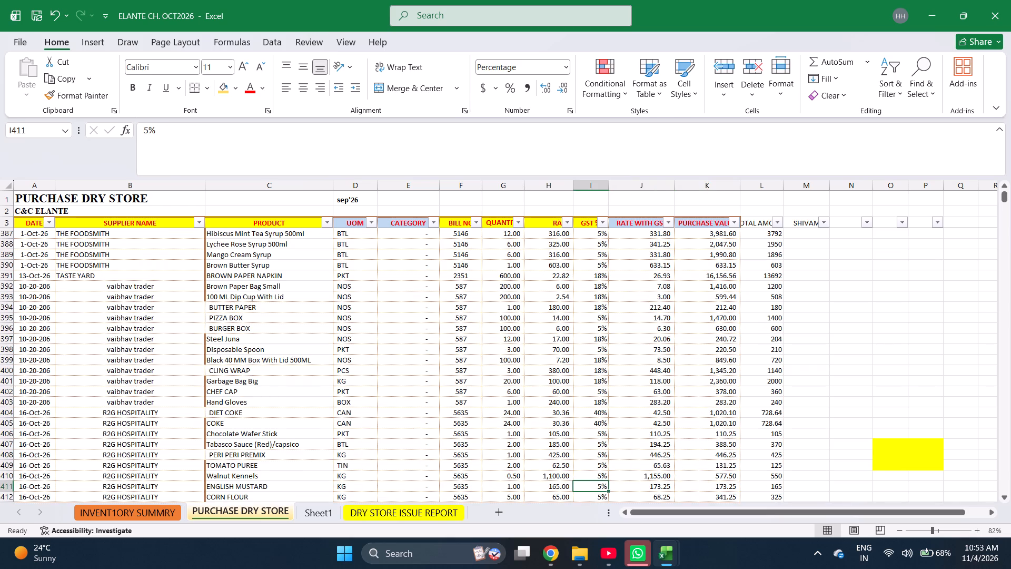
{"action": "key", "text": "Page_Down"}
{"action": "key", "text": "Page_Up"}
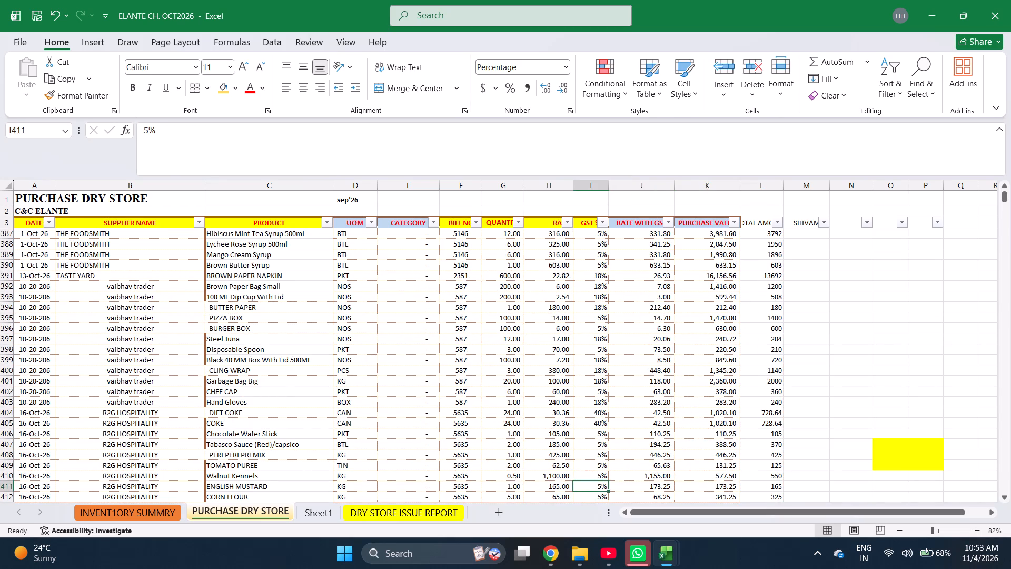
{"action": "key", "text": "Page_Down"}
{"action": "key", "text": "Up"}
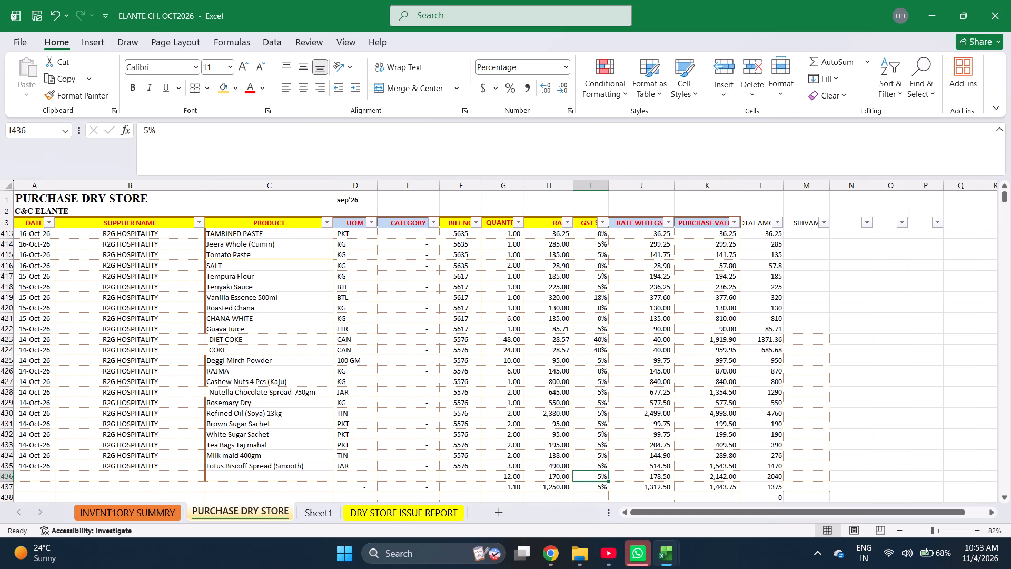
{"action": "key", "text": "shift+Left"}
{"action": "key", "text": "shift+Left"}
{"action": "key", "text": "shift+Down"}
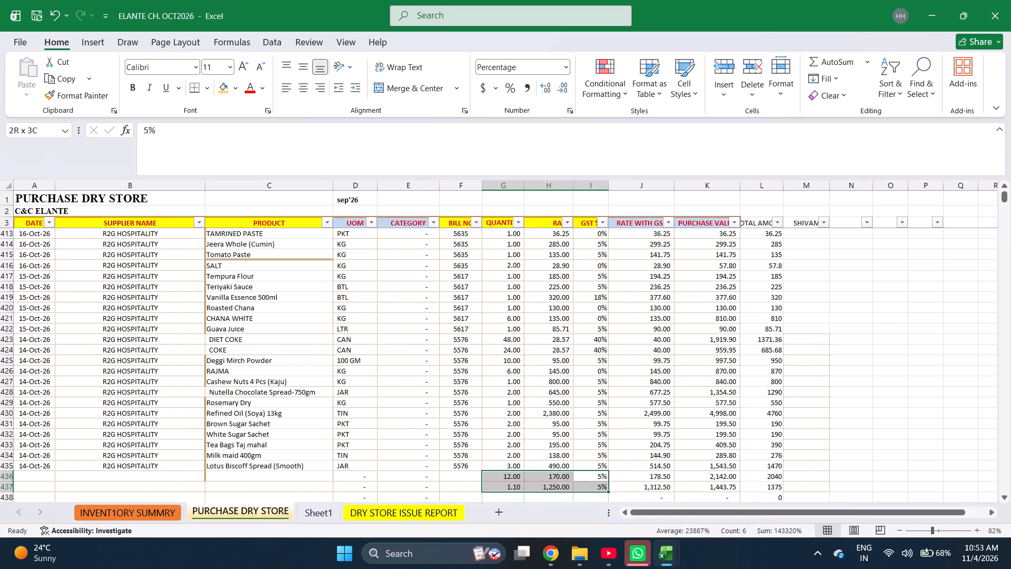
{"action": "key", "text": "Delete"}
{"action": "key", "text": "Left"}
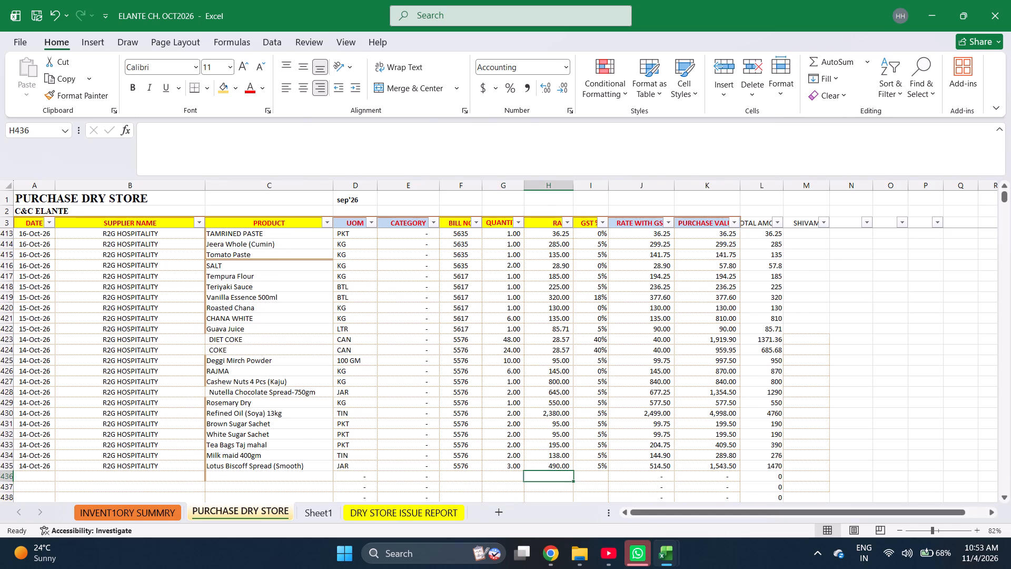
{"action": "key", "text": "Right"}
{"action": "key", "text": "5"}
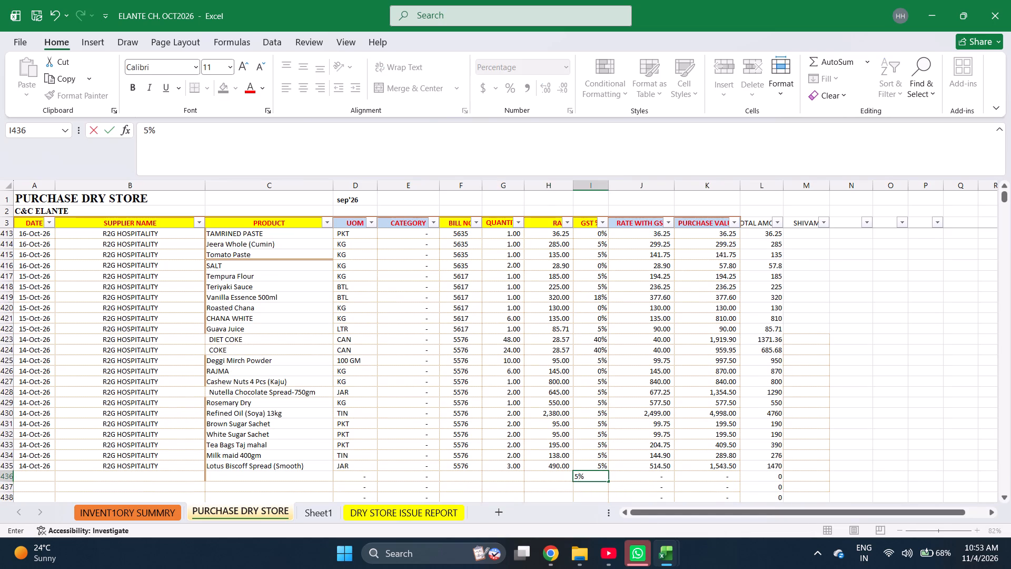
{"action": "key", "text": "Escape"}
Start a new entry in row 436 dated 10-12-2026, copying the supplier R2G HOSPITALITY from the row above.
{"action": "key", "text": "ctrl+Left"}
{"action": "key", "text": "ctrl+Left"}
{"action": "key", "text": "ctrl+Left"}
{"action": "key", "text": "ctrl+Left"}
{"action": "key", "text": "ctrl+Left"}
{"action": "key", "text": "ctrl+Left"}
{"action": "key", "text": "ctrl+Left"}
{"action": "key", "text": "ctrl+Left"}
{"action": "key", "text": "ctrl+Left"}
{"action": "key", "text": "ctrl+Left"}
{"action": "key", "text": "ctrl+Left"}
{"action": "key", "text": "ctrl+Left"}
{"action": "key", "text": "ctrl+Left"}
{"action": "key", "text": "ctrl+Left"}
{"action": "key", "text": "ctrl+Left"}
{"action": "key", "text": "ctrl+Left"}
{"action": "key", "text": "ctrl+Left"}
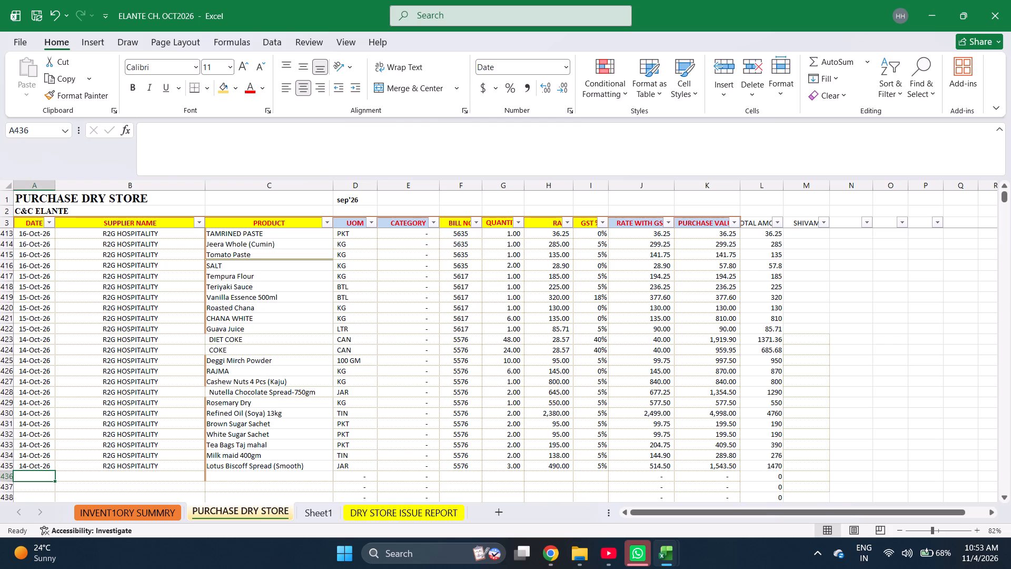
{"action": "type", "text": "10-12-2026"}
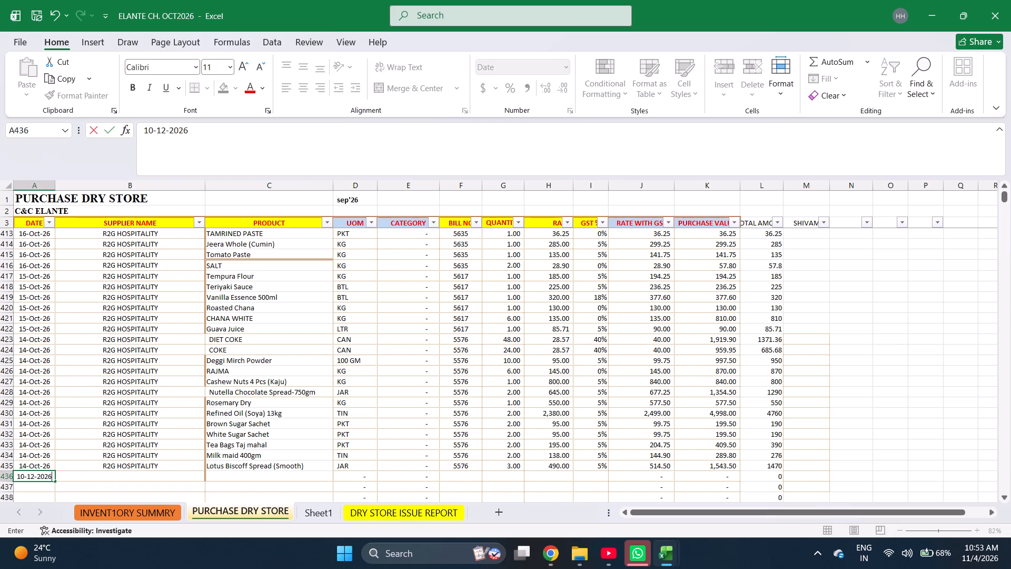
{"action": "key", "text": "Right"}
{"action": "key", "text": "ctrl+d"}
{"action": "key", "text": "Right"}
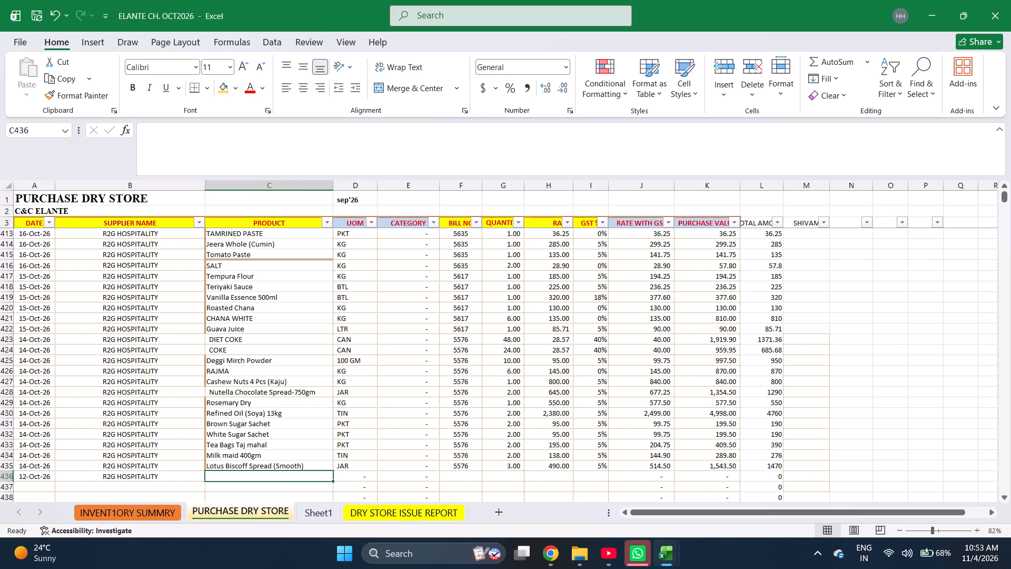
Enter the products AJINOMOTO and Tabasco Sauce (Red)/capsico in rows 436 and 437.
{"action": "type", "text": "ajinomo"}
{"action": "type", "text": "to"}
{"action": "key", "text": "Return"}
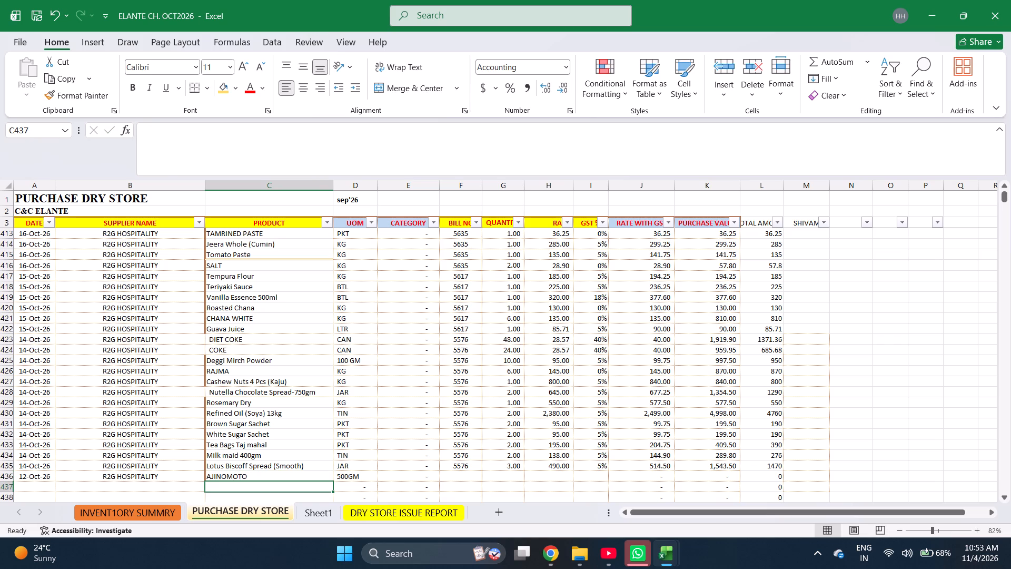
{"action": "type", "text": "tab"}
{"action": "key", "text": "Return"}
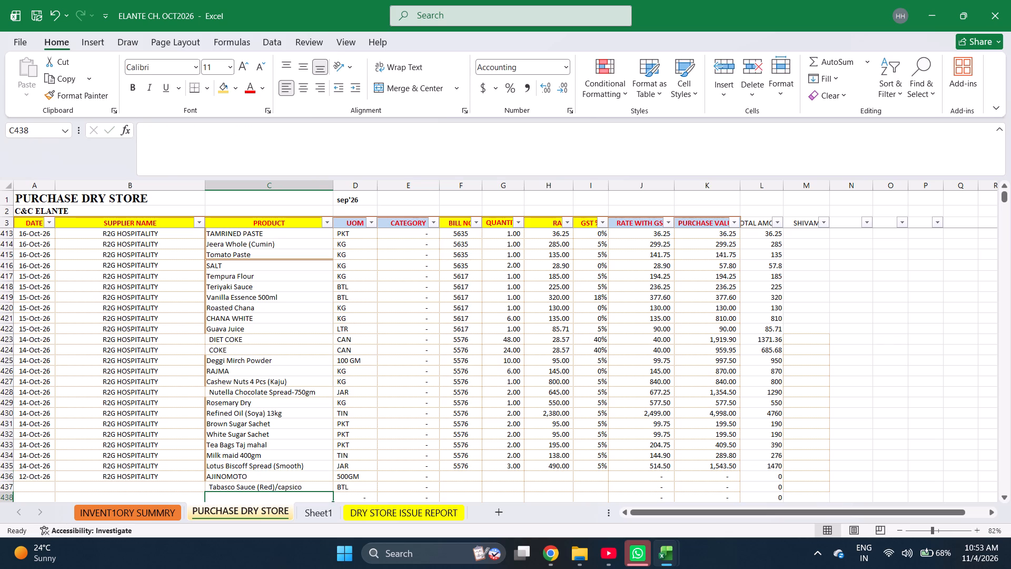
Enter the products ARHAR DAL, Chocolate Wafer Stick and Cashew Nuts 4 Pcs (Kaju) in rows 438 to 440.
{"action": "type", "text": "ar"}
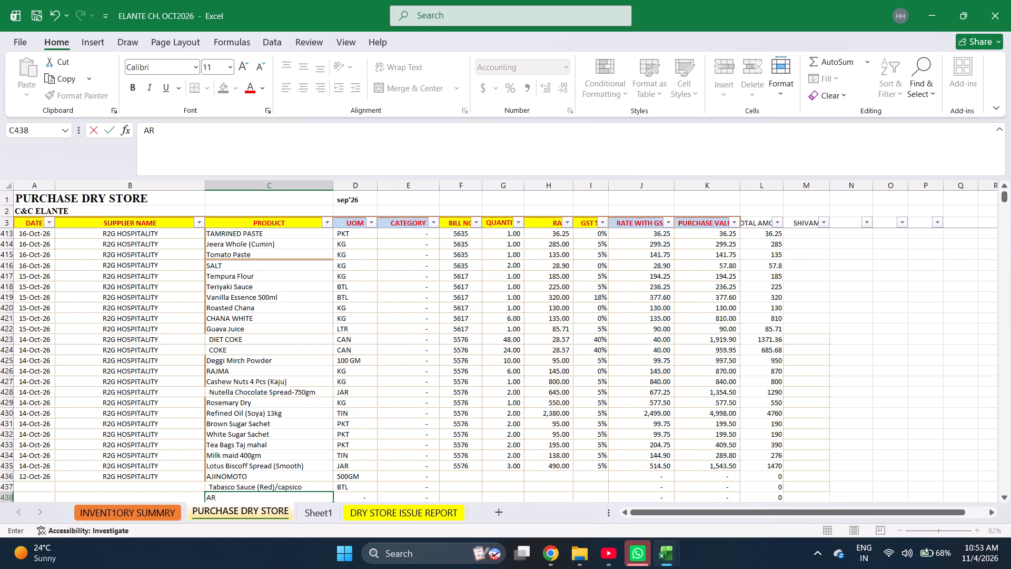
{"action": "key", "text": "BackSpace"}
{"action": "type", "text": "hrah"}
{"action": "key", "text": "BackSpace"}
{"action": "key", "text": "BackSpace"}
{"action": "key", "text": "BackSpace"}
{"action": "key", "text": "BackSpace"}
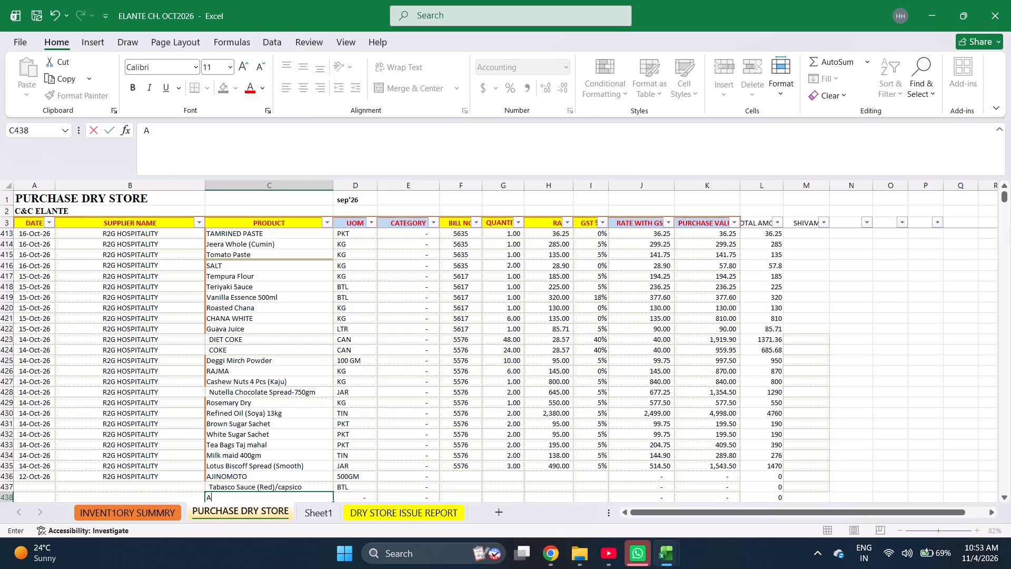
{"action": "type", "text": "rha"}
{"action": "key", "text": "Return"}
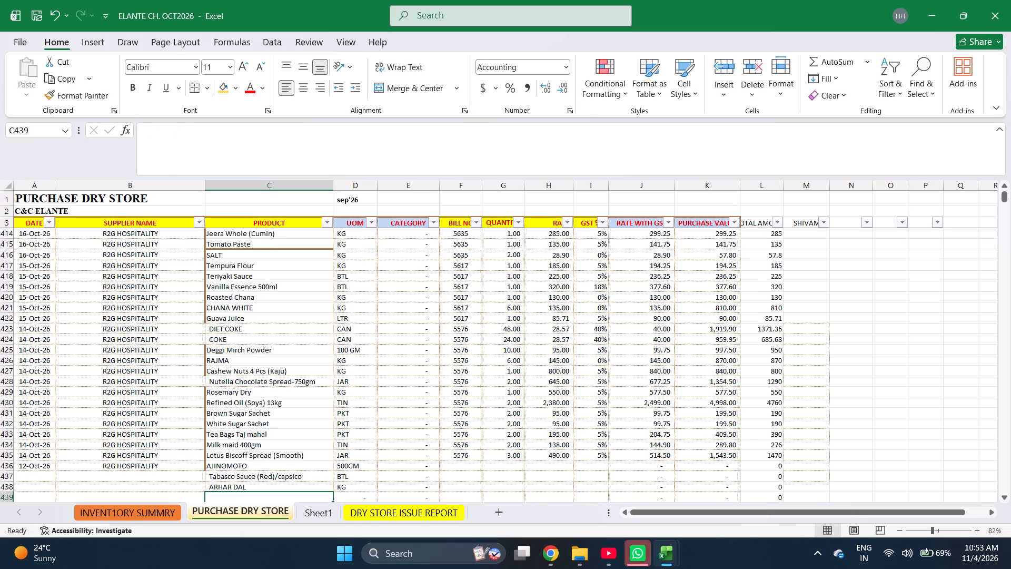
{"action": "type", "text": "choc"}
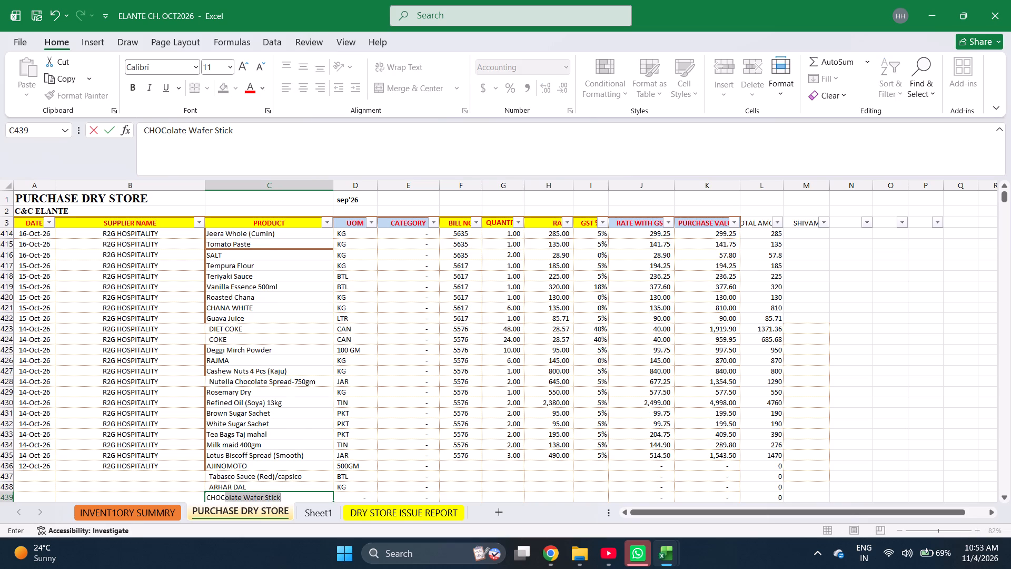
{"action": "key", "text": "Return"}
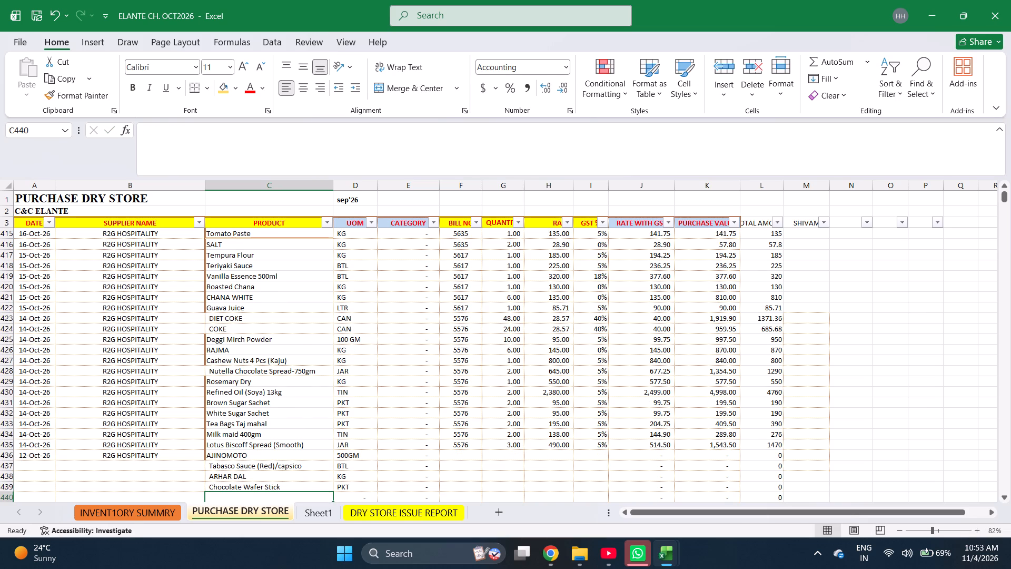
{"action": "type", "text": "cashe"}
{"action": "key", "text": "Return"}
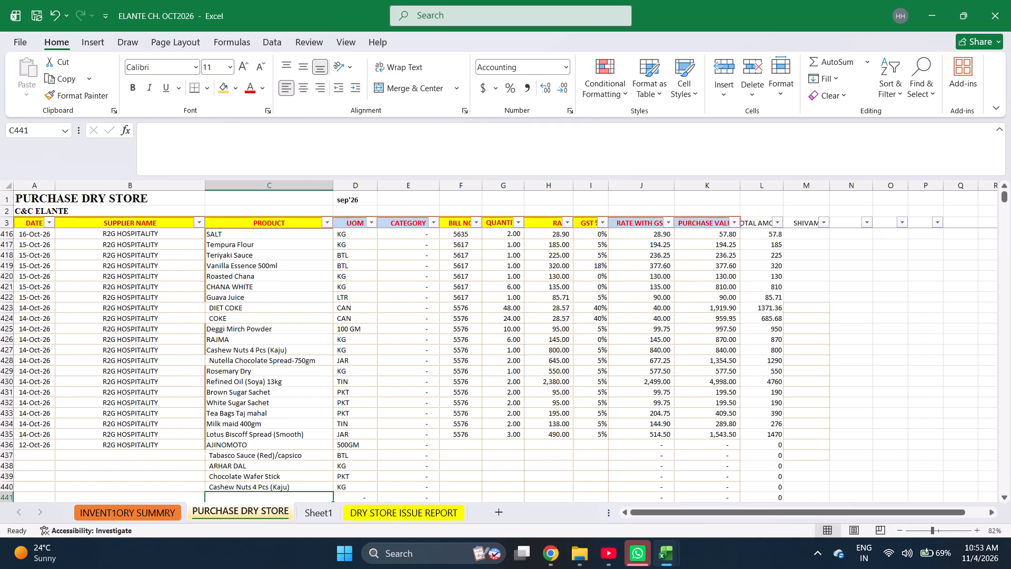
Find Green Colour in the inventory summary sheet and copy it into the product column of purchase row 441.
{"action": "key", "text": "ctrl+Page_Up"}
{"action": "key", "text": "ctrl+f"}
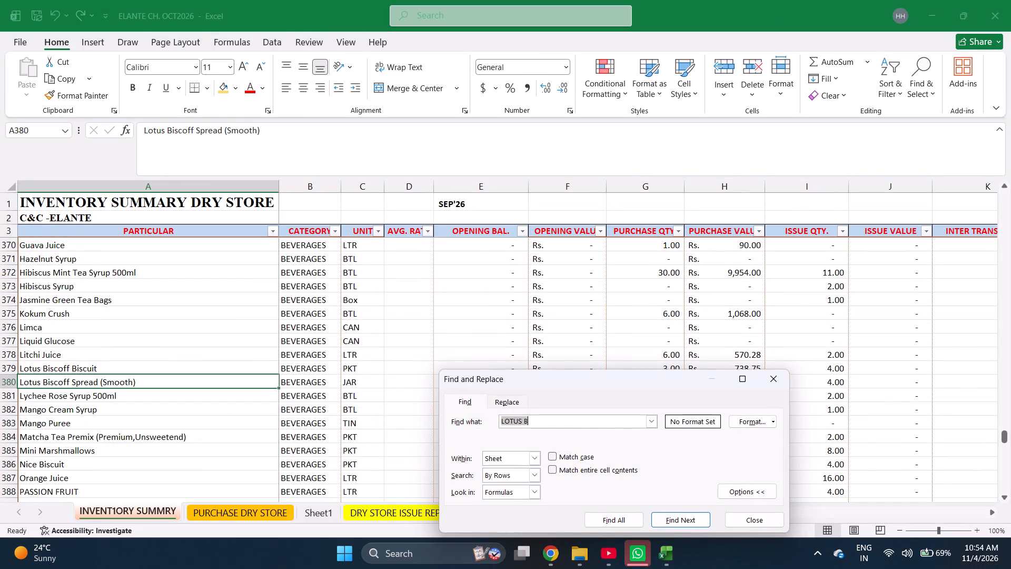
{"action": "type", "text": "green c"}
{"action": "key", "text": "Return"}
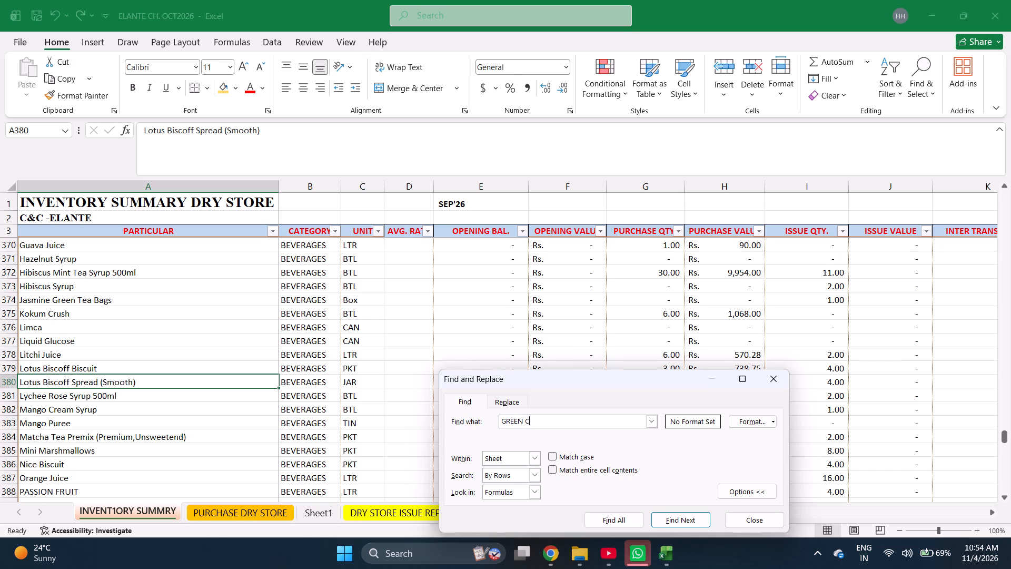
{"action": "key", "text": "Escape"}
{"action": "key", "text": "ctrl+c"}
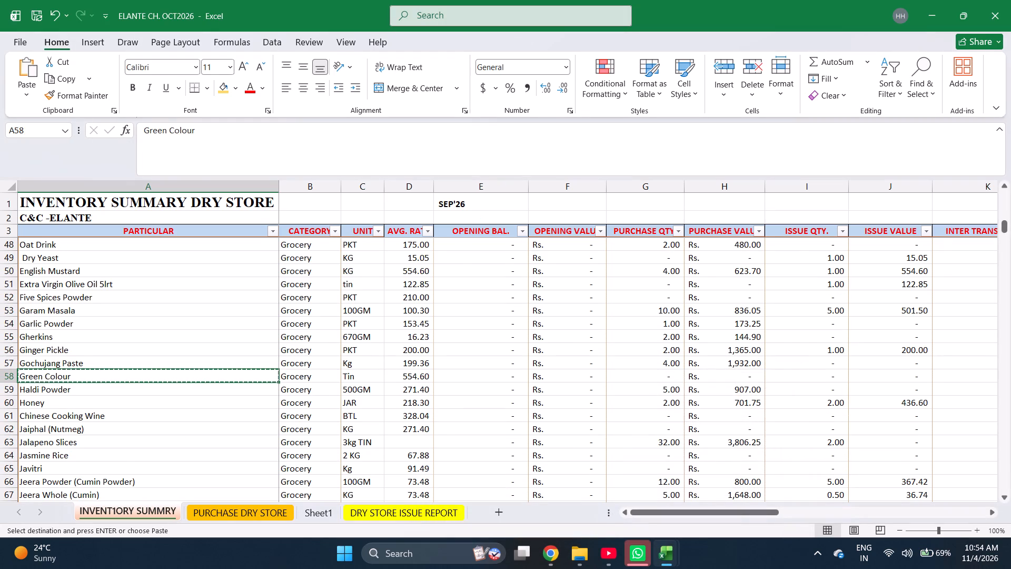
{"action": "key", "text": "ctrl+Page_Down"}
{"action": "key", "text": "Return"}
{"action": "key", "text": "Return"}
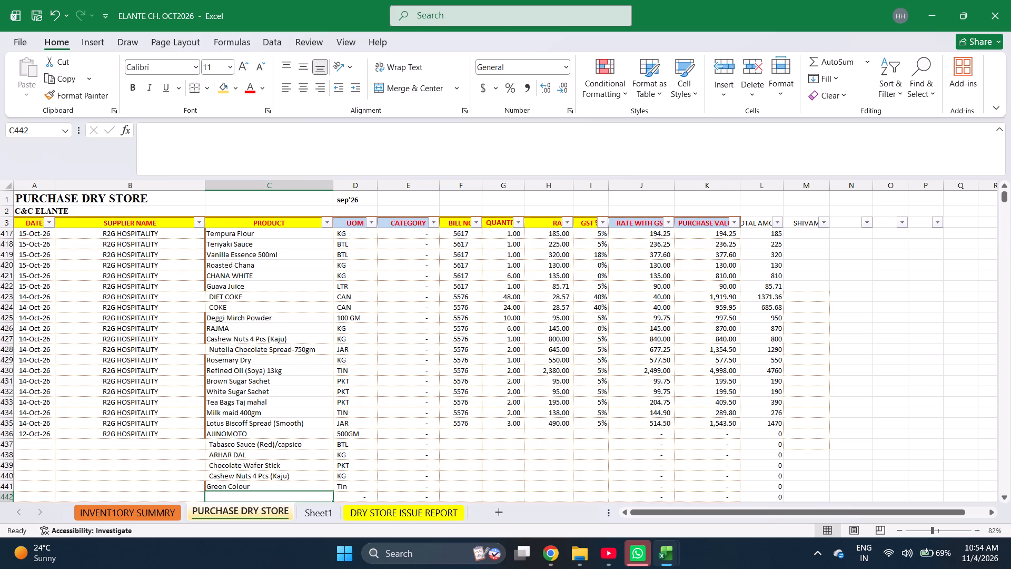
Enter the products URAD DAL and STAFF TEA in rows 442 and 443.
{"action": "type", "text": "urad dal"}
{"action": "key", "text": "Return"}
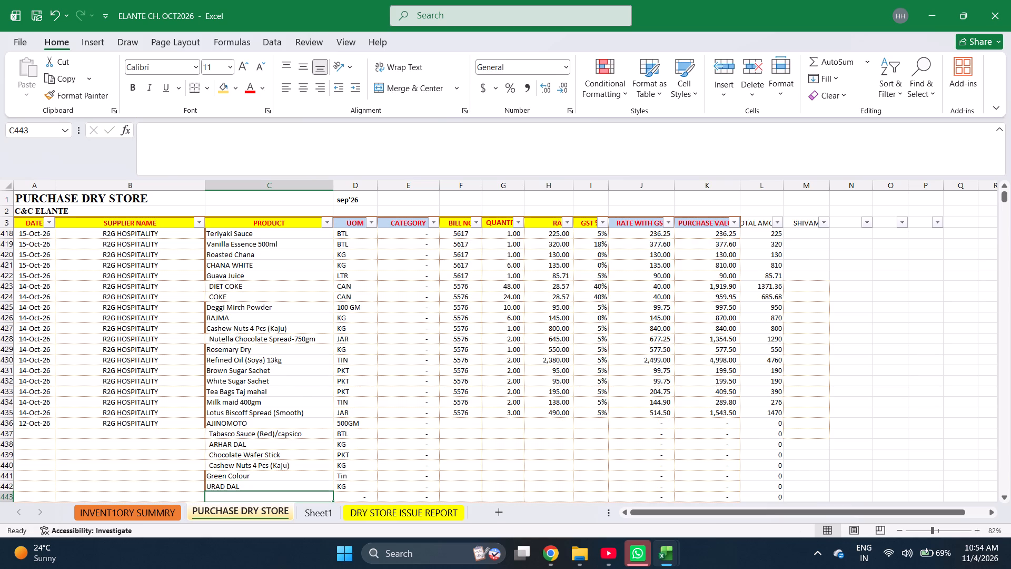
{"action": "type", "text": "sta"}
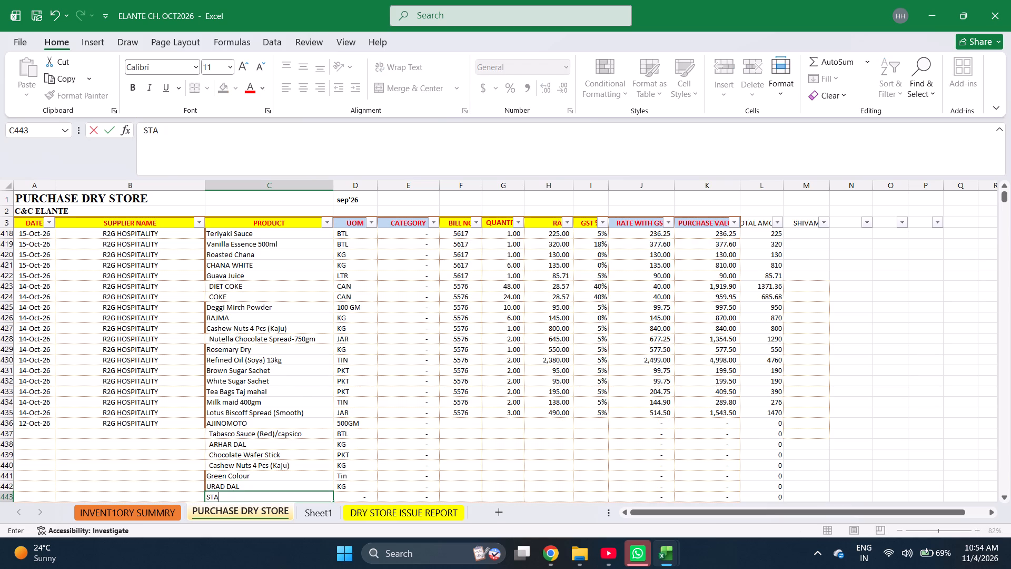
{"action": "type", "text": "dd"}
{"action": "key", "text": "BackSpace"}
{"action": "key", "text": "BackSpace"}
{"action": "type", "text": "ff tea"}
{"action": "key", "text": "Return"}
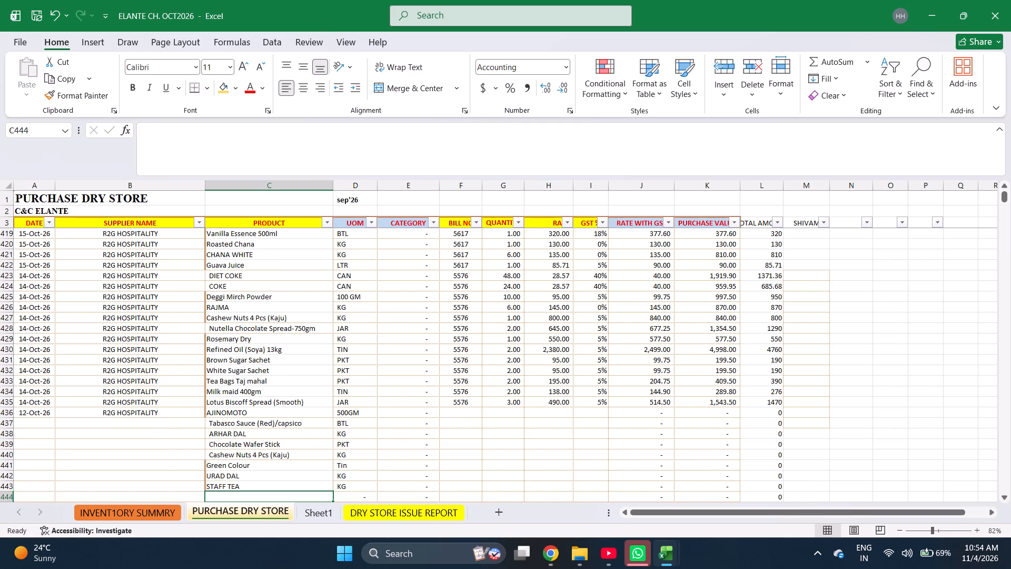
Find Pitted Olive Black Whole 3KG in the inventory summary and copy it with Pitted Olive Green Whole 3kg into the first two NA grocery rows.
{"action": "key", "text": "ctrl+Page_Up"}
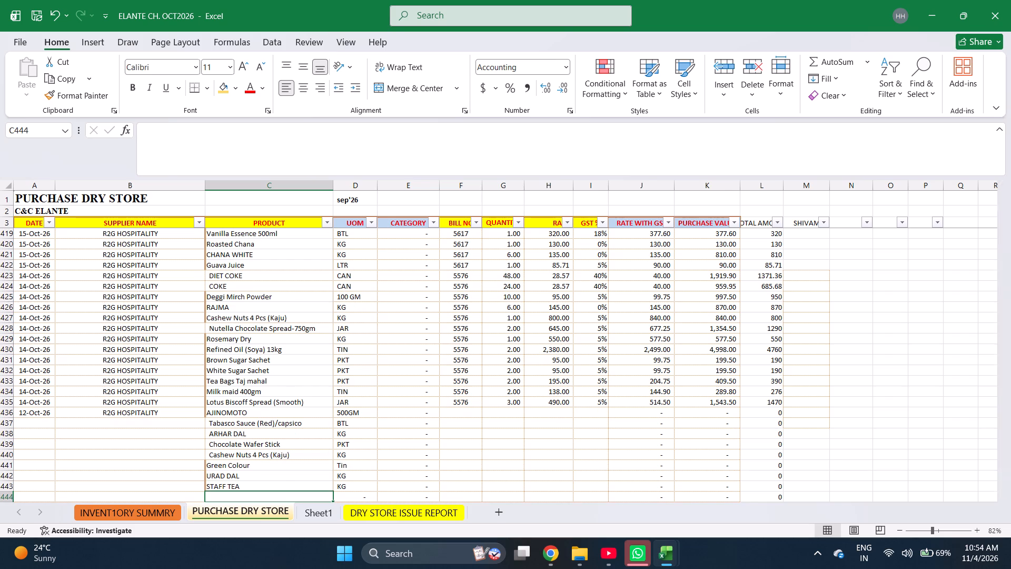
{"action": "key", "text": "ctrl+f"}
{"action": "type", "text": "olive"}
{"action": "key", "text": "Return"}
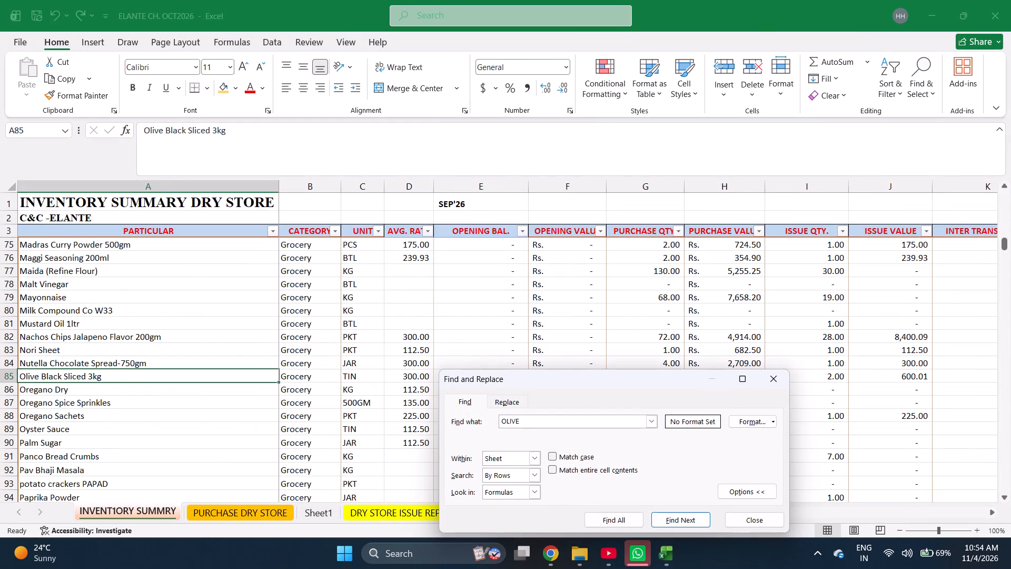
{"action": "key", "text": "Return"}
{"action": "key", "text": "Escape"}
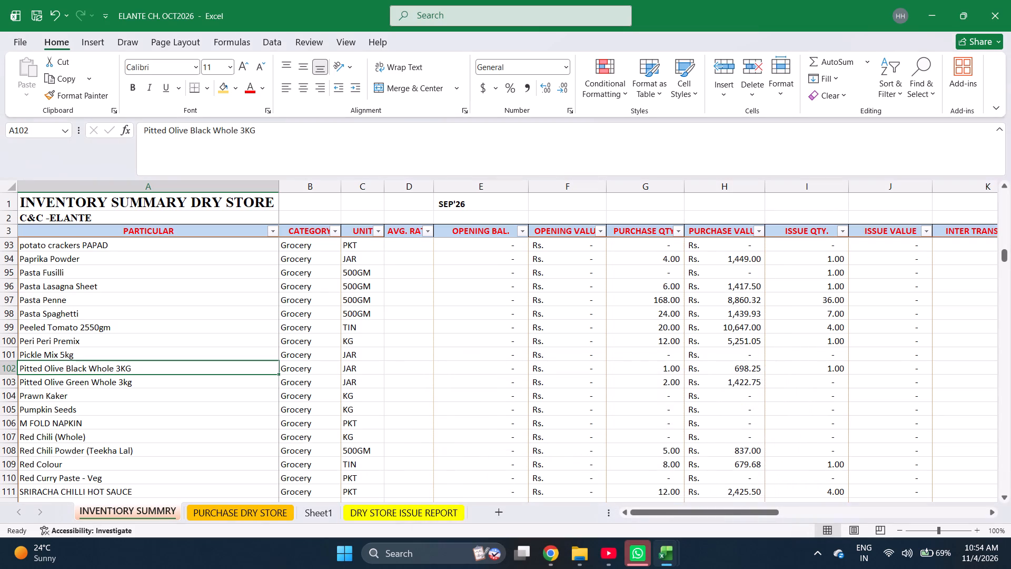
{"action": "key", "text": "ctrl+x"}
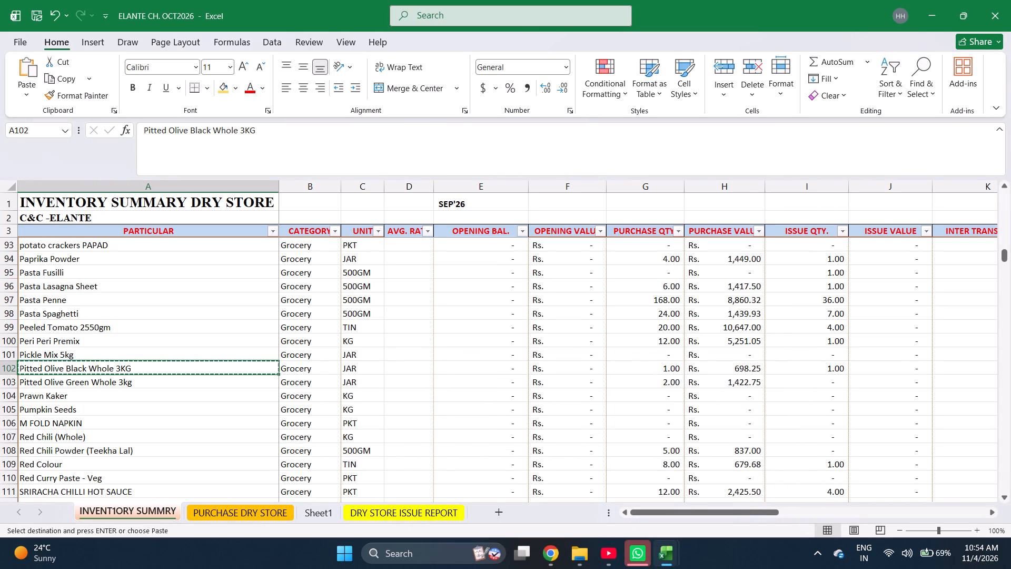
{"action": "scroll", "coordinate": [477, 220], "scroll_direction": "down", "scroll_amount": 2}
{"action": "scroll", "coordinate": [256, 408], "scroll_direction": "down", "scroll_amount": 1}
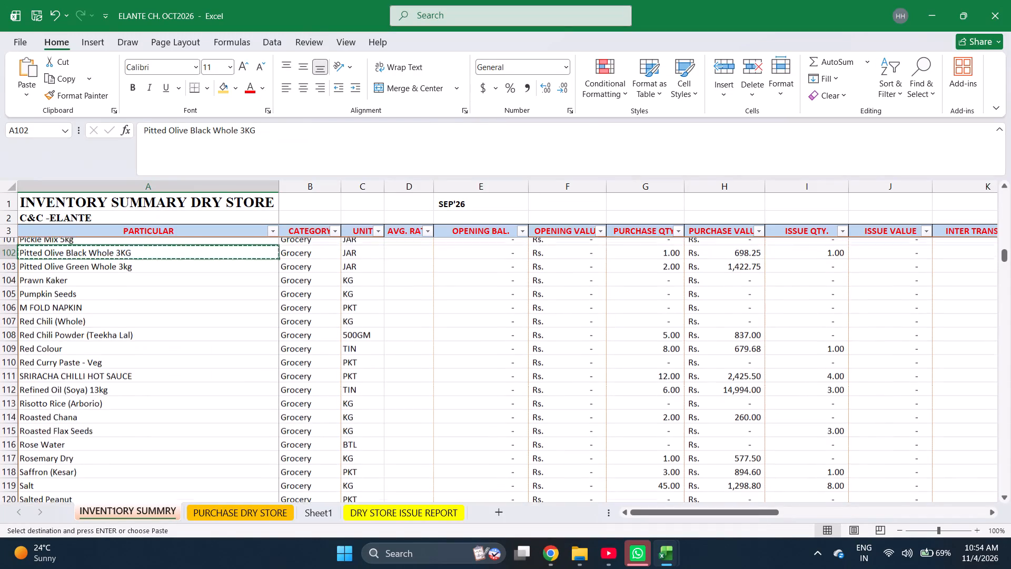
{"action": "scroll", "coordinate": [256, 408], "scroll_direction": "down", "scroll_amount": 1}
{"action": "scroll", "coordinate": [256, 408], "scroll_direction": "up", "scroll_amount": 1}
{"action": "key", "text": "shift+Down"}
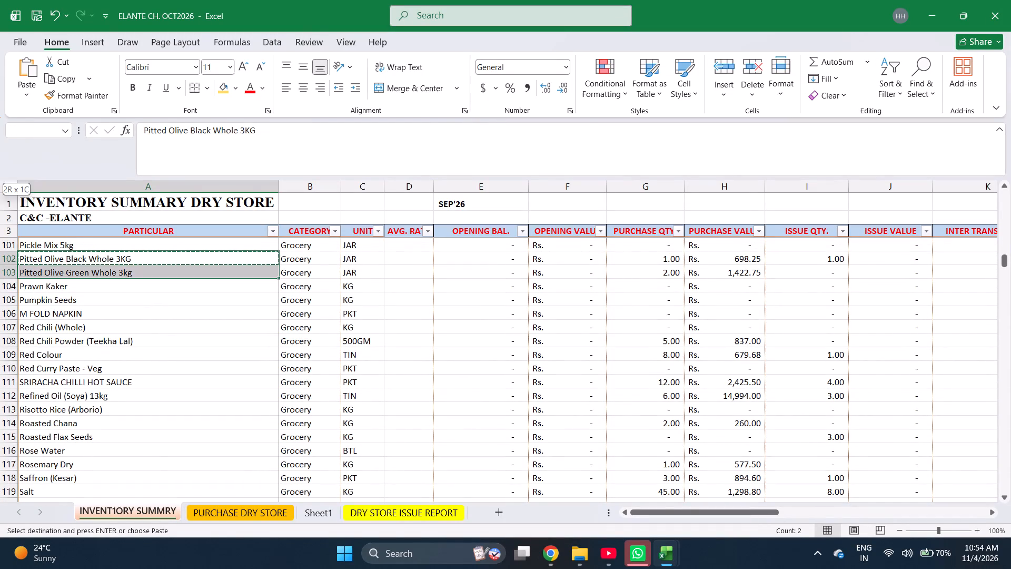
{"action": "key", "text": "ctrl+c"}
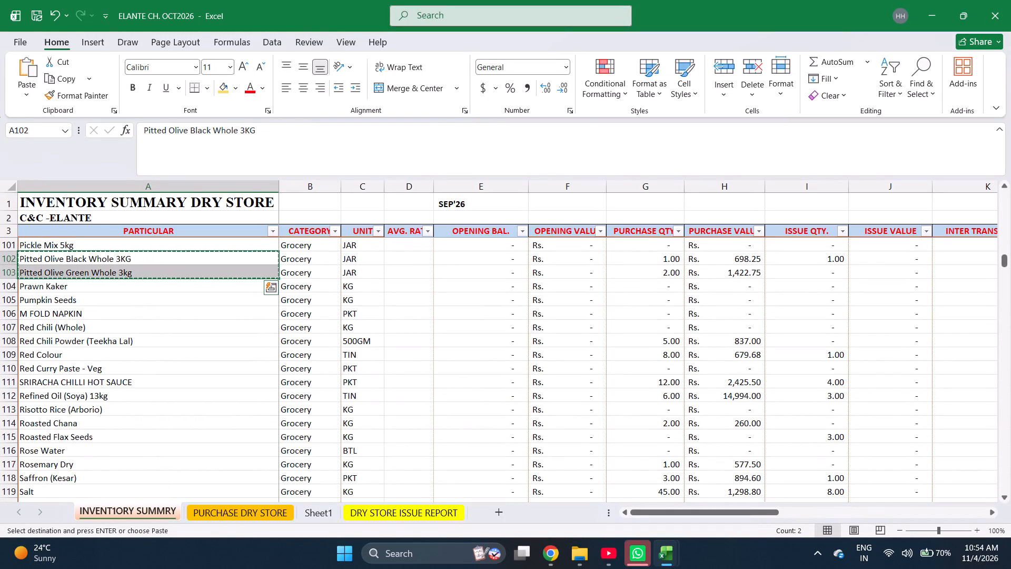
{"action": "key", "text": "Down"}
{"action": "key", "text": "Down"}
{"action": "key", "text": "Down"}
{"action": "key", "text": "Down"}
{"action": "key", "text": "Down"}
{"action": "key", "text": "Down"}
{"action": "key", "text": "Down"}
{"action": "key", "text": "Down"}
{"action": "key", "text": "Down"}
{"action": "key", "text": "Down"}
{"action": "key", "text": "Down"}
{"action": "key", "text": "Down"}
{"action": "key", "text": "Down"}
{"action": "key", "text": "Down"}
{"action": "key", "text": "Down"}
{"action": "key", "text": "Down"}
{"action": "key", "text": "Down"}
{"action": "key", "text": "Down"}
{"action": "key", "text": "Down"}
{"action": "key", "text": "Down"}
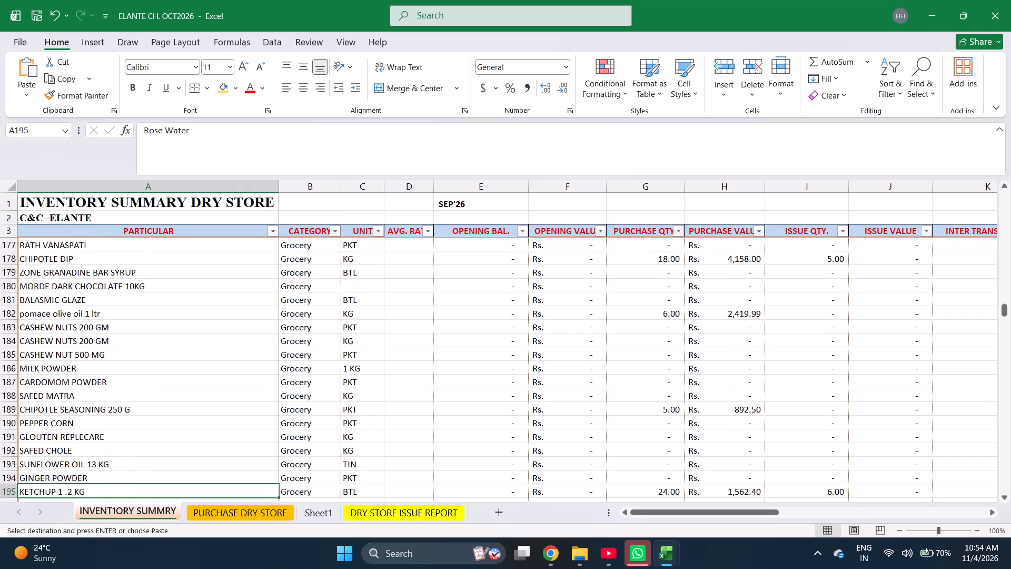
{"action": "key", "text": "Up"}
{"action": "key", "text": "Up"}
{"action": "key", "text": "Up"}
{"action": "key", "text": "Up"}
{"action": "key", "text": "Up"}
{"action": "key", "text": "Up"}
{"action": "key", "text": "Up"}
{"action": "key", "text": "Up"}
{"action": "key", "text": "Up"}
{"action": "key", "text": "Up"}
{"action": "key", "text": "Up"}
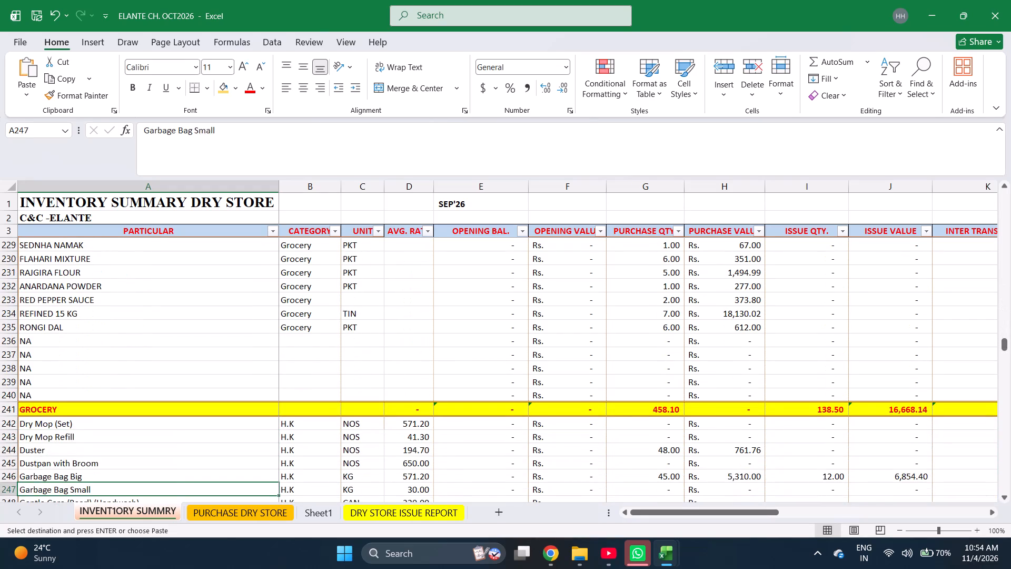
{"action": "key", "text": "Return"}
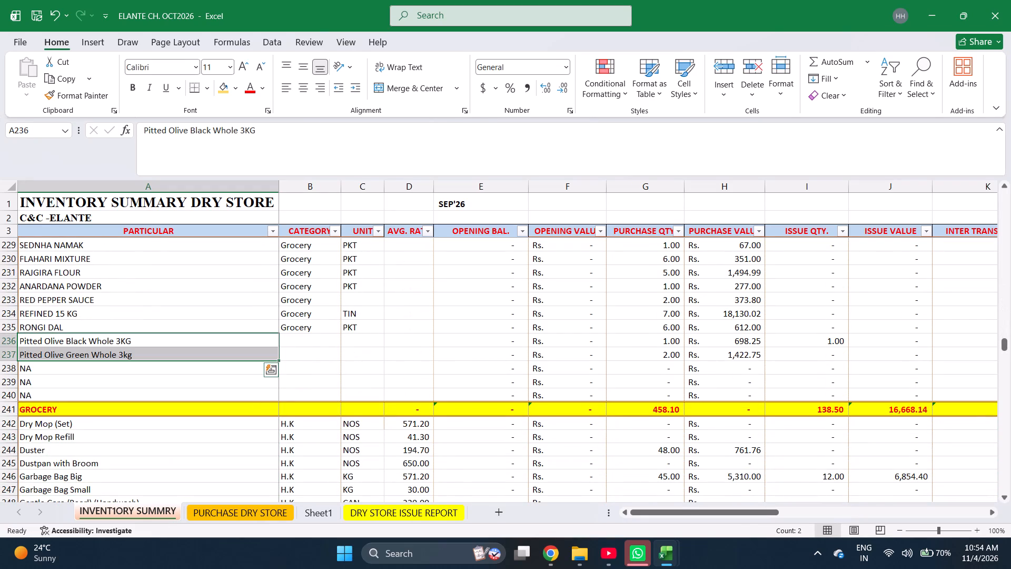
Rename the copied items in rows 236 and 237 as Pitted Olive Black Whole 450G and Pitted Olive Green Whole 450 G.
{"action": "left_click", "coordinate": [339, 138]}
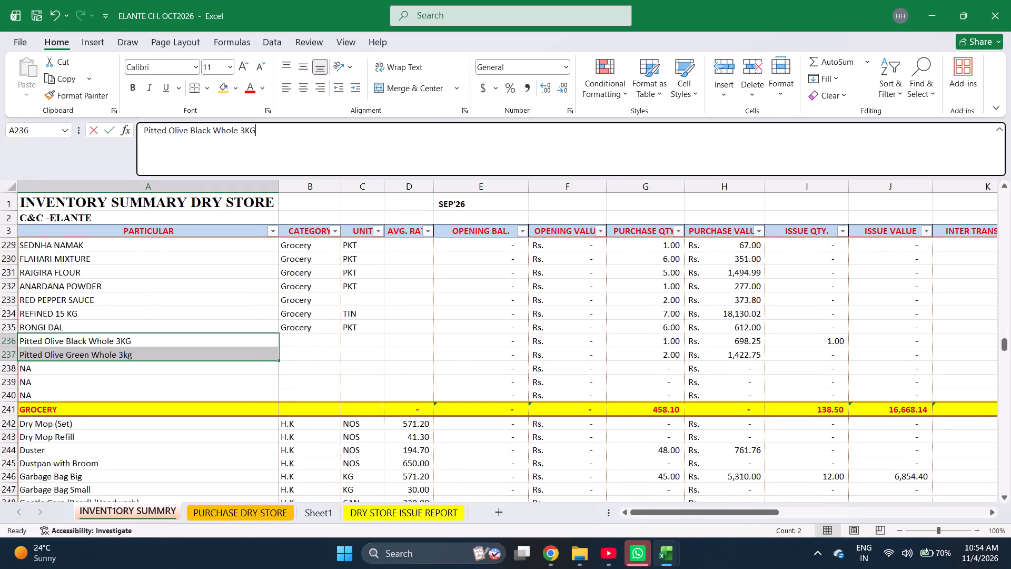
{"action": "key", "text": "BackSpace"}
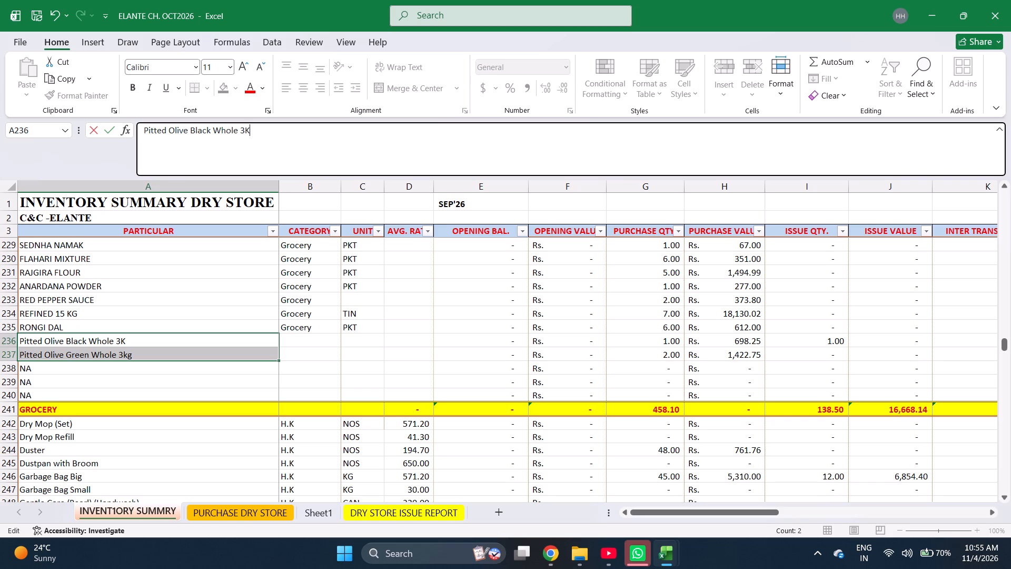
{"action": "key", "text": "BackSpace"}
{"action": "key", "text": "BackSpace"}
{"action": "type", "text": "450g"}
{"action": "key", "text": "Return"}
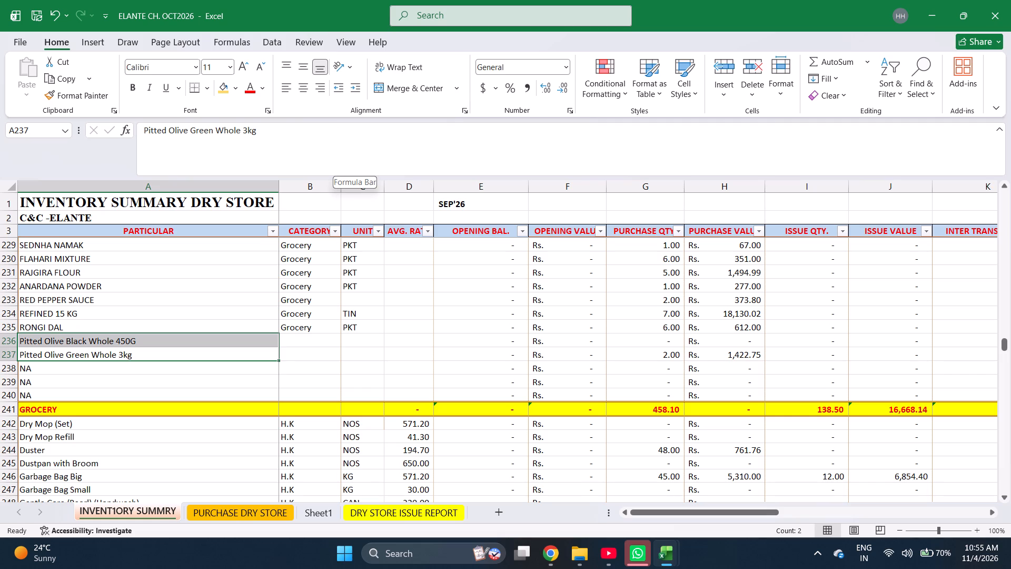
{"action": "double_click", "coordinate": [265, 135]}
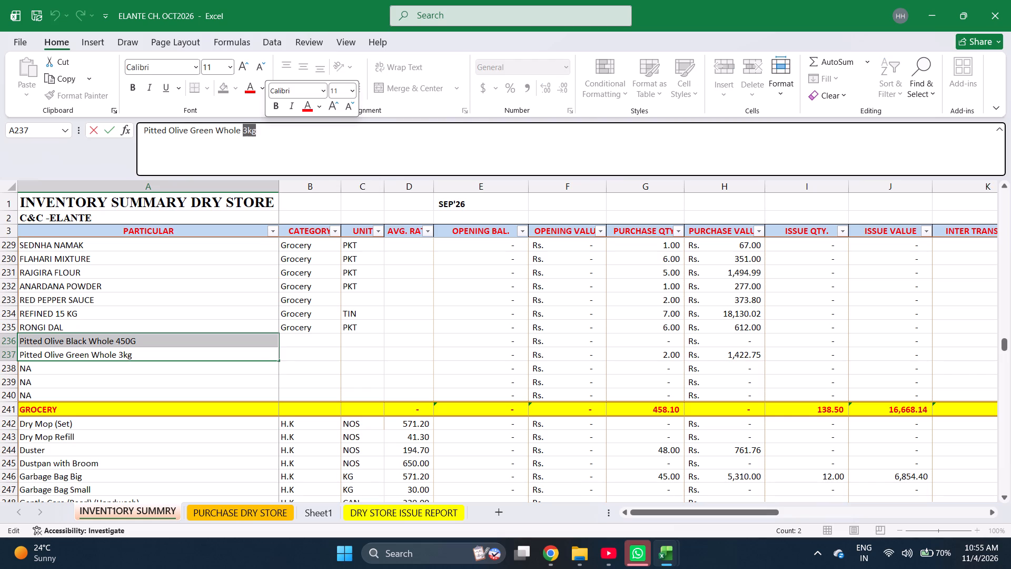
{"action": "type", "text": "450 g"}
{"action": "key", "text": "Return"}
Fill the Grocery category down from RONGI DAL to the two 450 g pitted olive rows, 236 and 237.
{"action": "key", "text": "Up"}
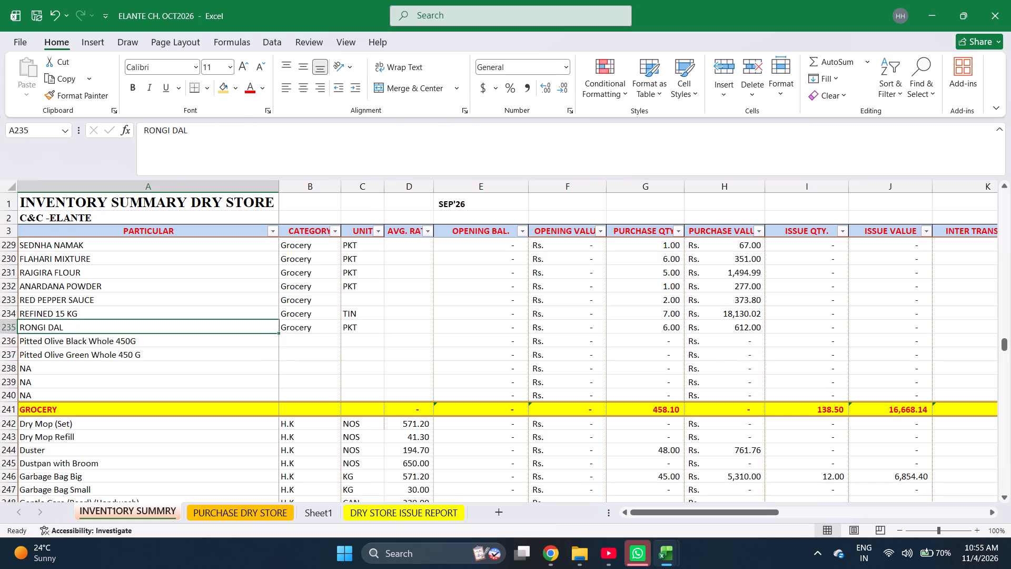
{"action": "key", "text": "Right"}
{"action": "key", "text": "Down"}
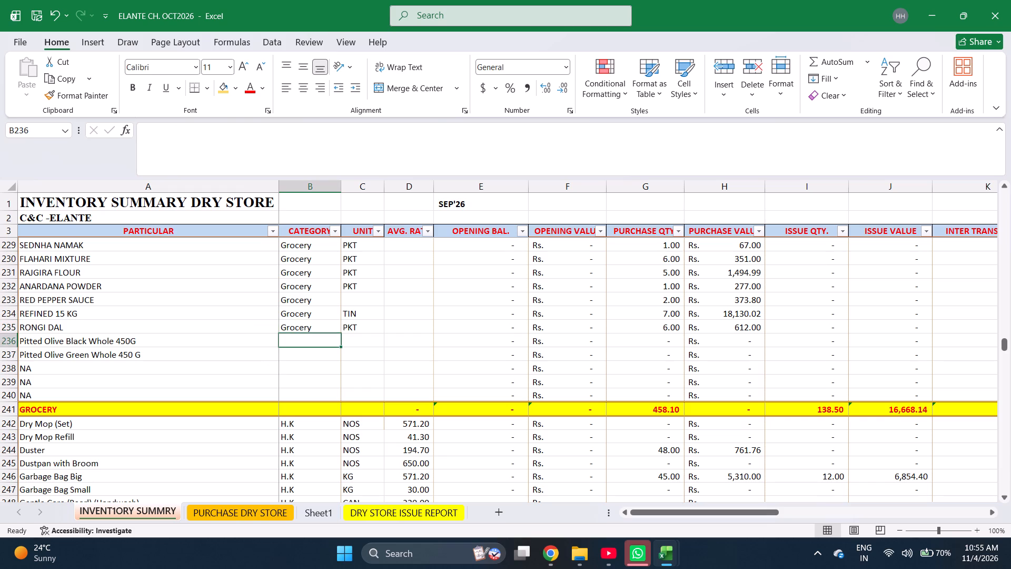
{"action": "key", "text": "shift+Down"}
{"action": "key", "text": "Up"}
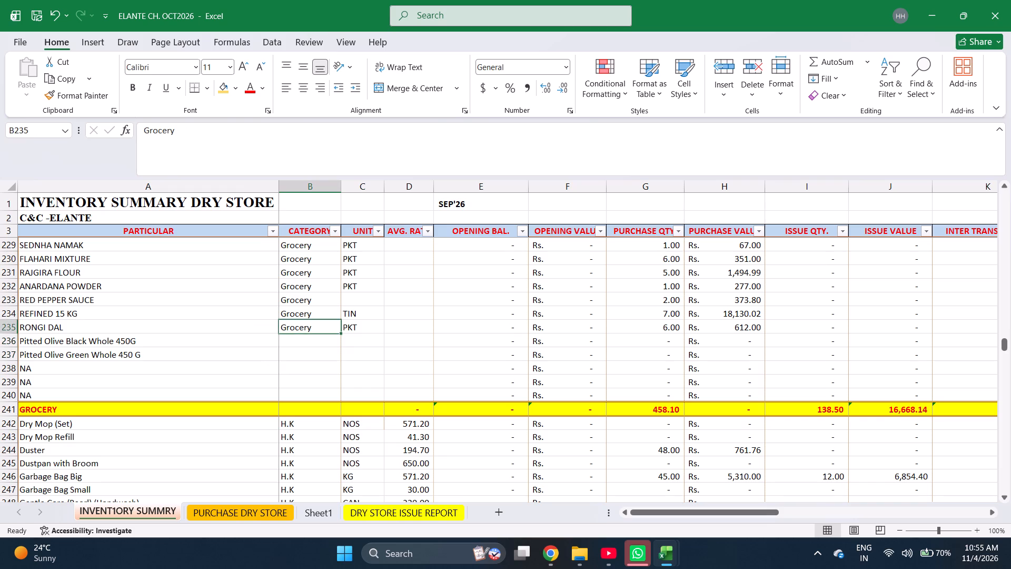
{"action": "key", "text": "shift+Down"}
{"action": "key", "text": "shift+Down"}
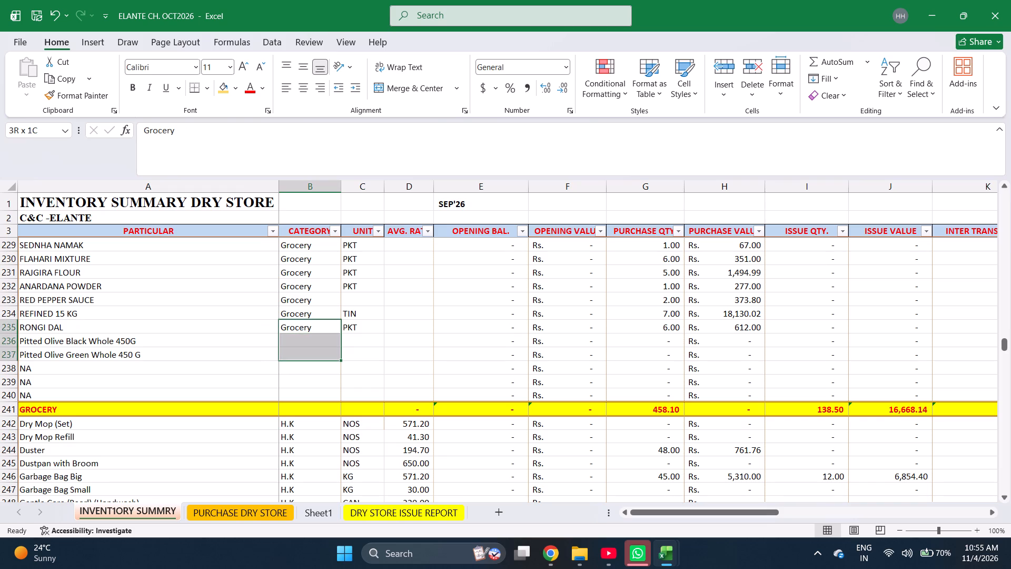
{"action": "key", "text": "ctrl+d"}
Set the unit of both 450 g pitted olive items in rows 236 and 237 as BTL.
{"action": "key", "text": "Right"}
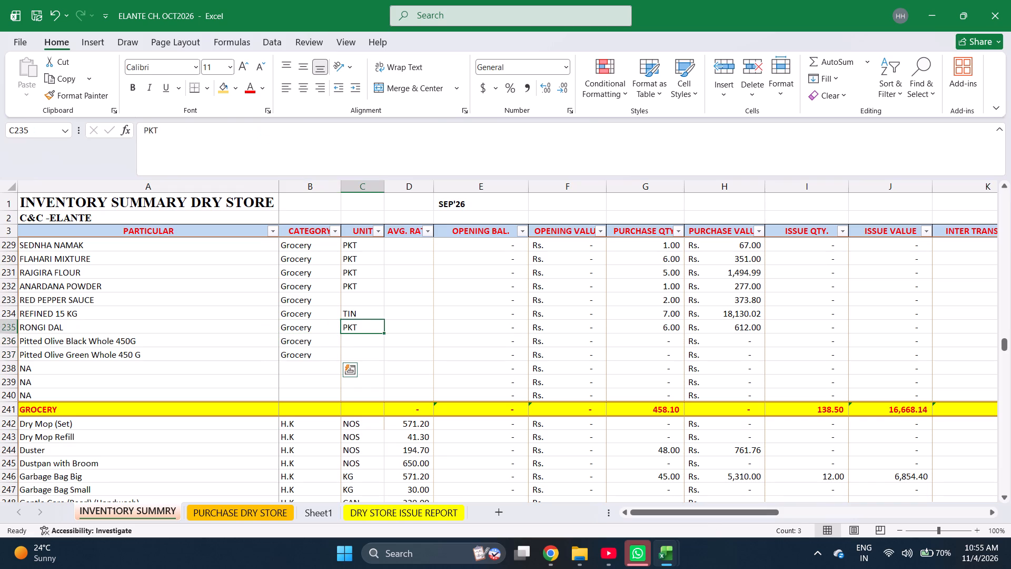
{"action": "key", "text": "Down"}
{"action": "key", "text": "b"}
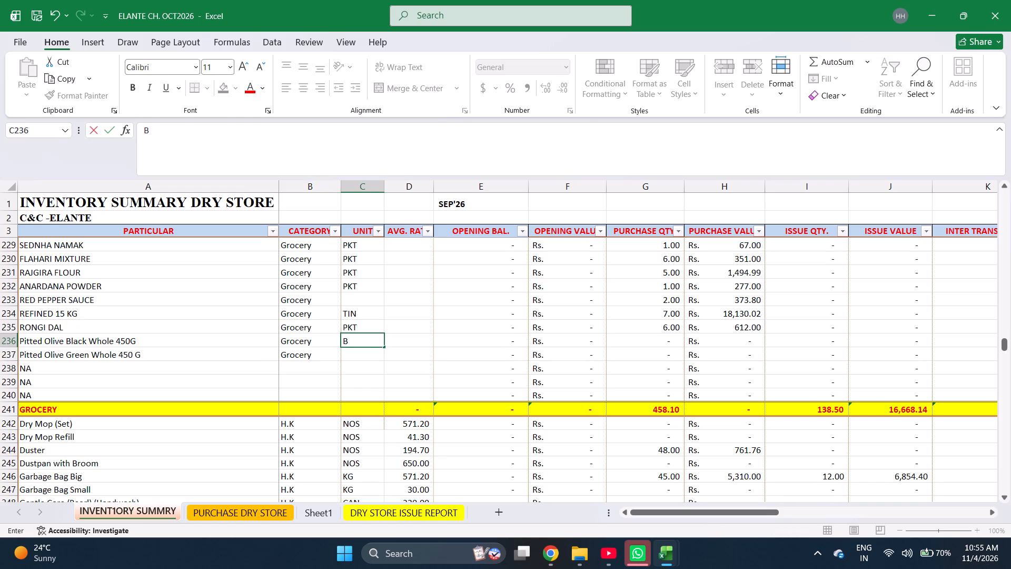
{"action": "key", "text": "t"}
{"action": "key", "text": "Return"}
{"action": "key", "text": "ctrl+d"}
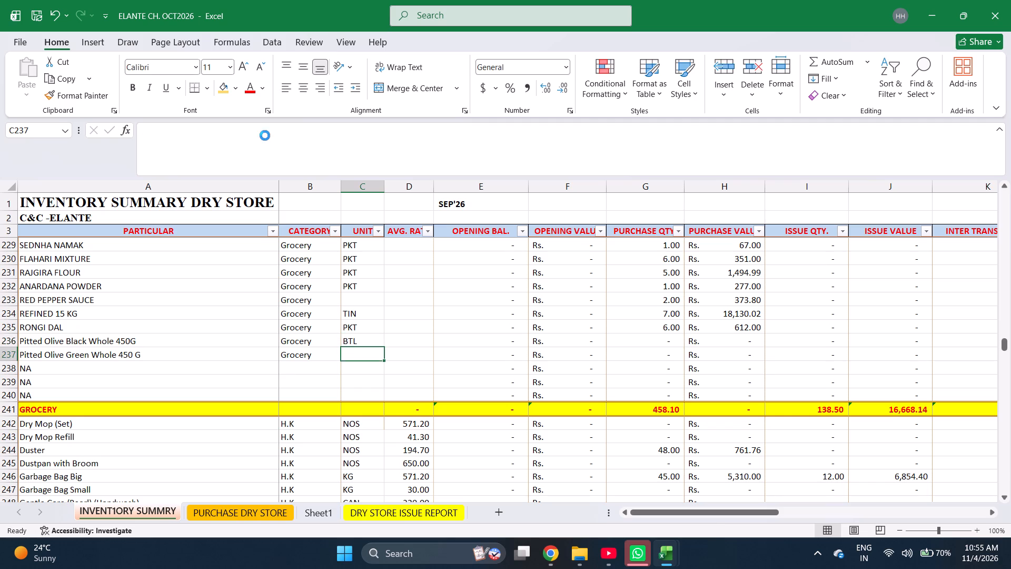
Copy Pitted Olive Green Whole 450 G from the inventory summary into the product column of purchase row 444.
{"action": "key", "text": "Left"}
{"action": "key", "text": "Left"}
{"action": "key", "text": "Left"}
{"action": "key", "text": "Up"}
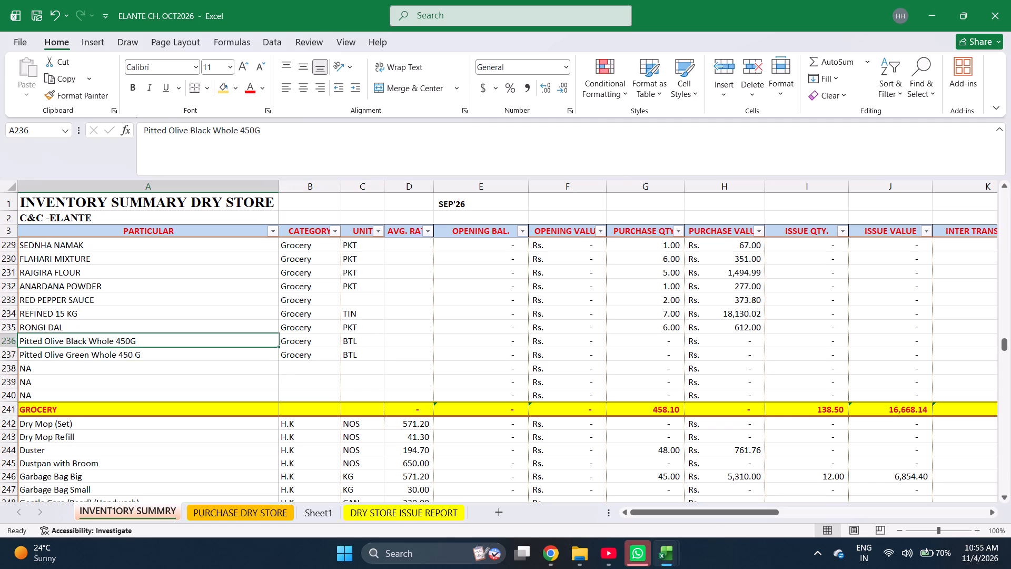
{"action": "key", "text": "Down"}
{"action": "key", "text": "ctrl+c"}
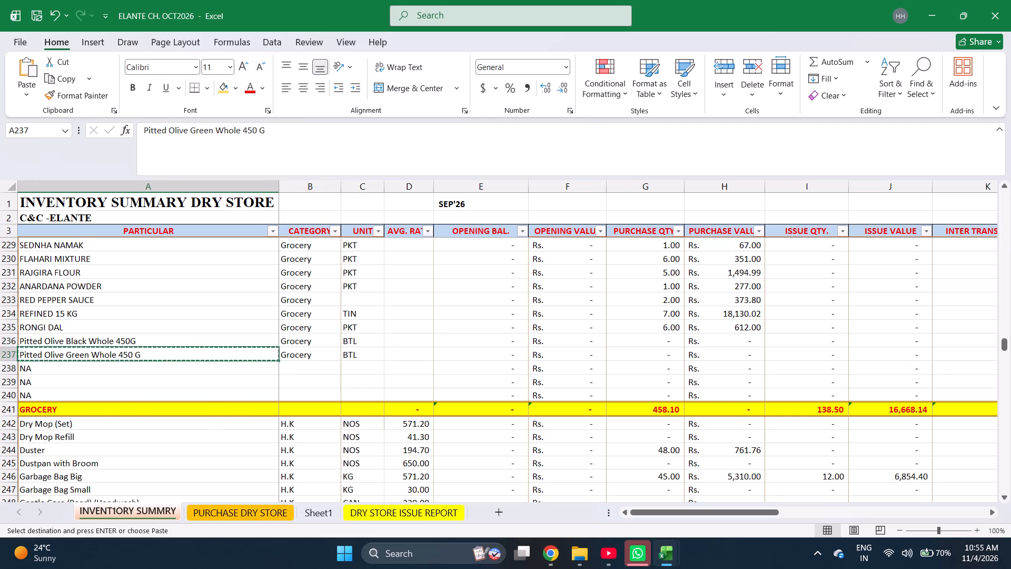
{"action": "key", "text": "ctrl+Page_Down"}
{"action": "key", "text": "Return"}
{"action": "key", "text": "Return"}
Copy Pitted Olive Black Whole 450G from the inventory summary into the product column of purchase row 445.
{"action": "key", "text": "ctrl+Page_Up"}
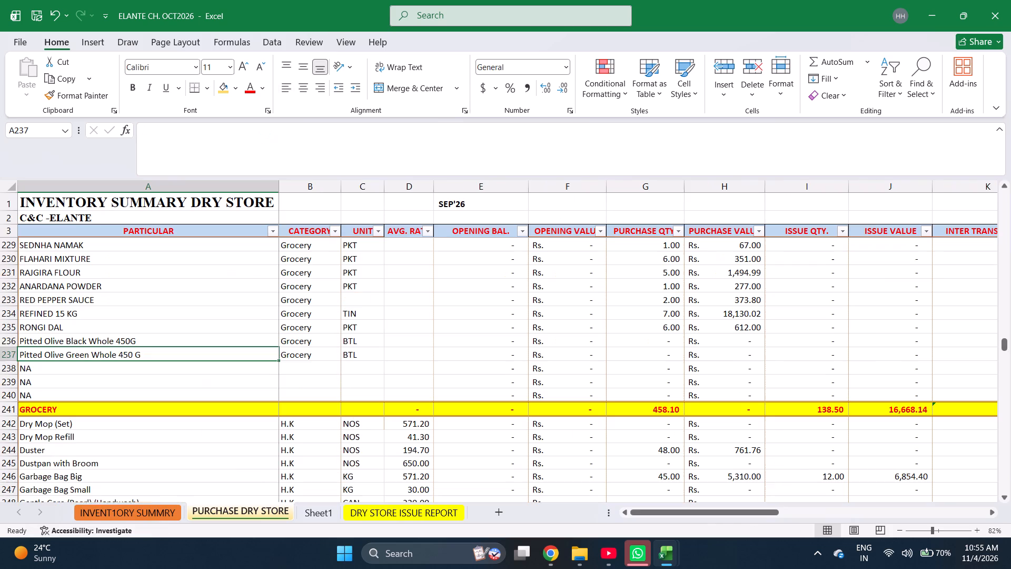
{"action": "key", "text": "Up"}
{"action": "key", "text": "ctrl+c"}
{"action": "key", "text": "ctrl+Page_Down"}
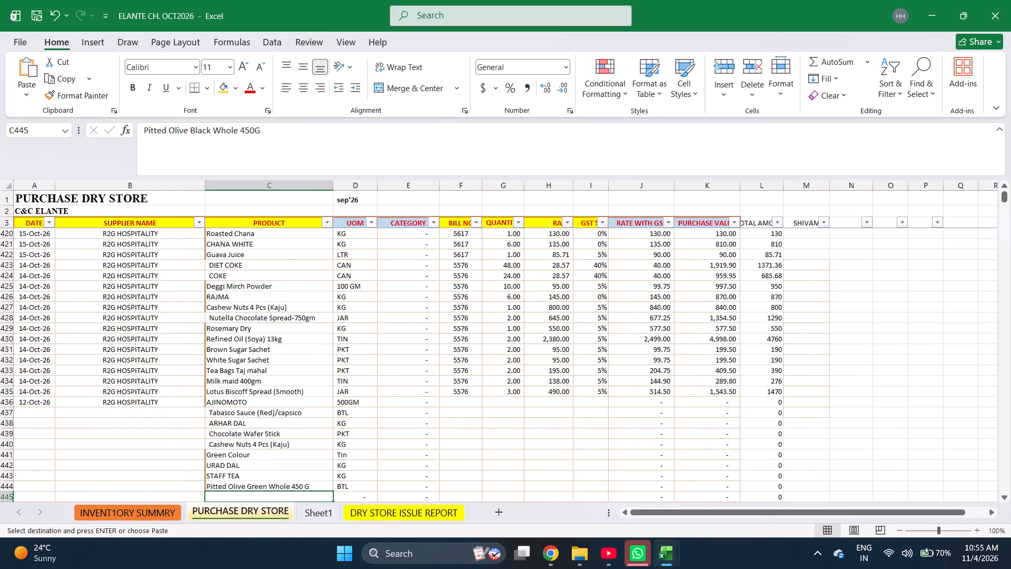
{"action": "key", "text": "Return"}
{"action": "key", "text": "Return"}
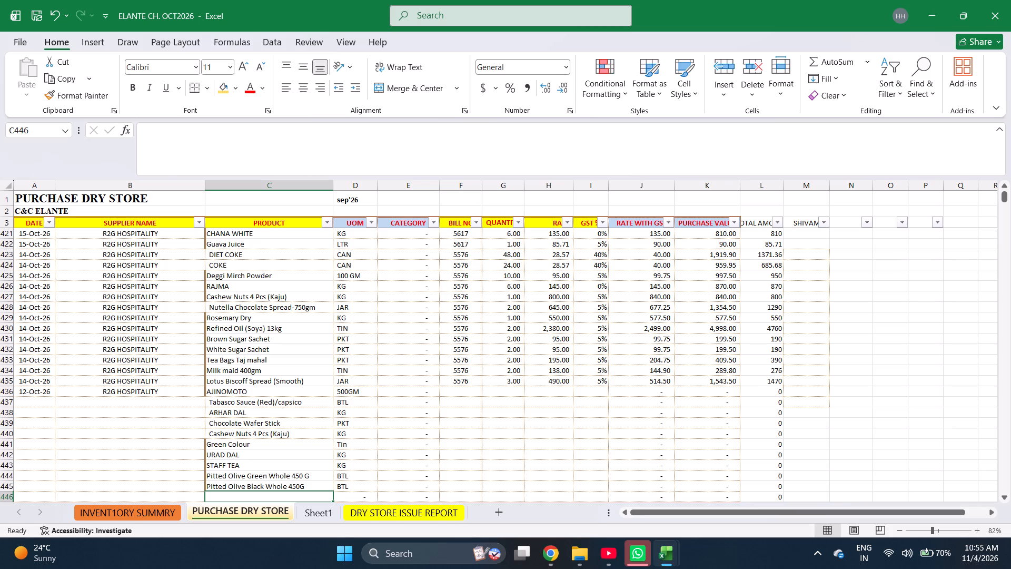
Enter the product Refined Oil (Soya) 13kg in purchase row 447, skipping row 446.
{"action": "key", "text": "Down"}
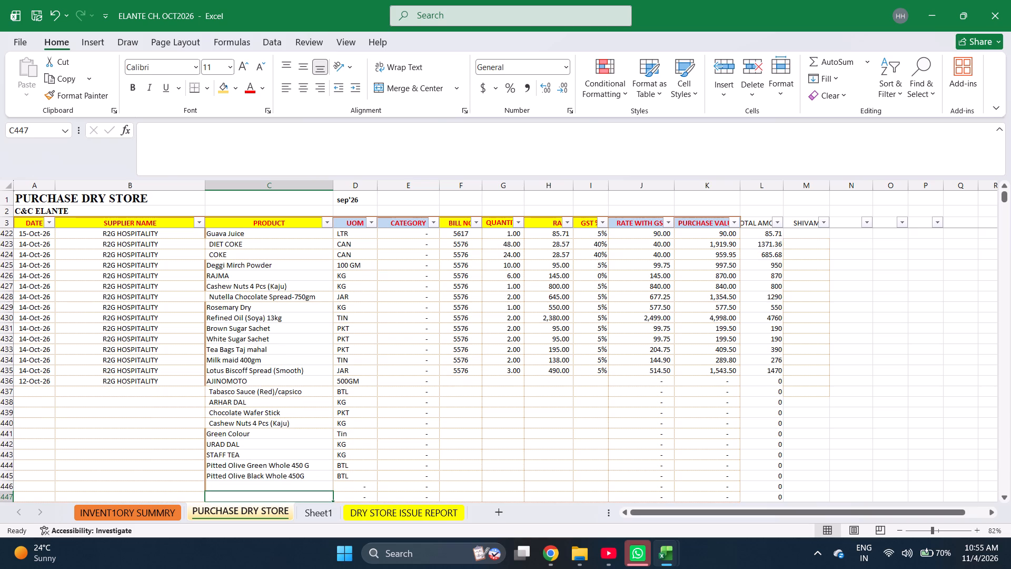
{"action": "type", "text": "ref"}
{"action": "key", "text": "Return"}
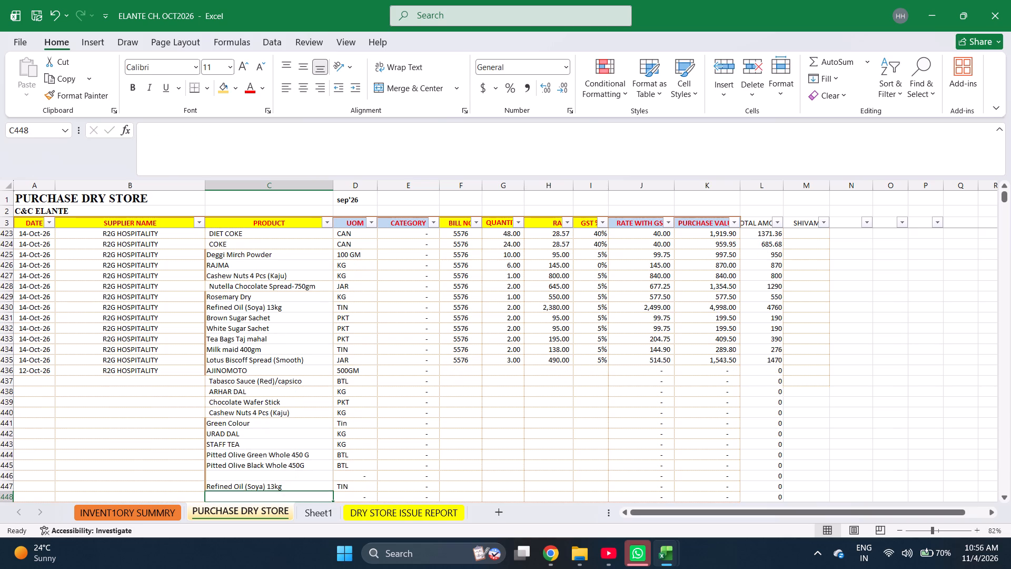
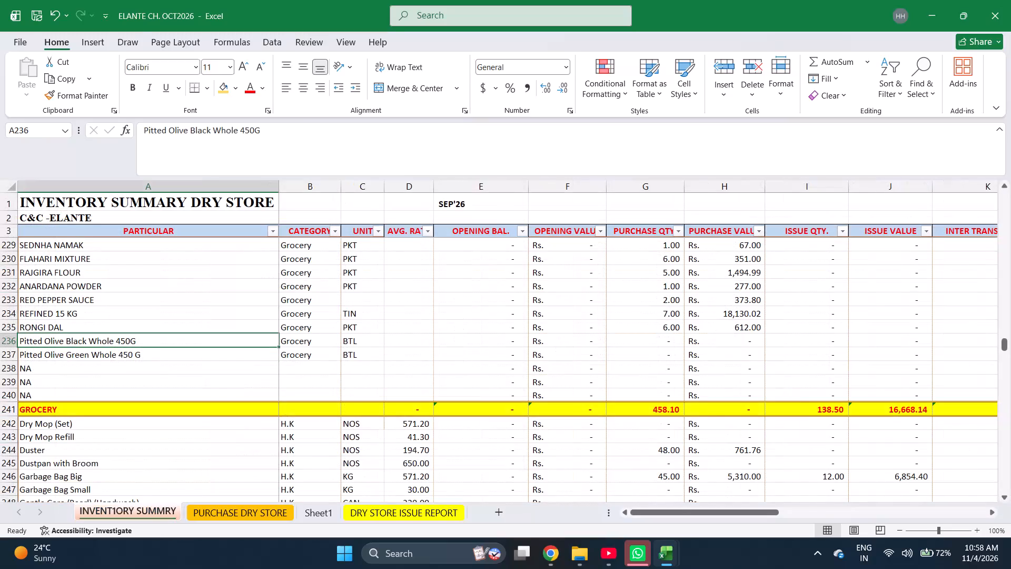
Find Chinese Cooking Wine in the inventory summary and copy it into the product column of purchase row 446.
{"action": "type", "text": "wine"}
{"action": "key", "text": "Return"}
{"action": "key", "text": "Return"}
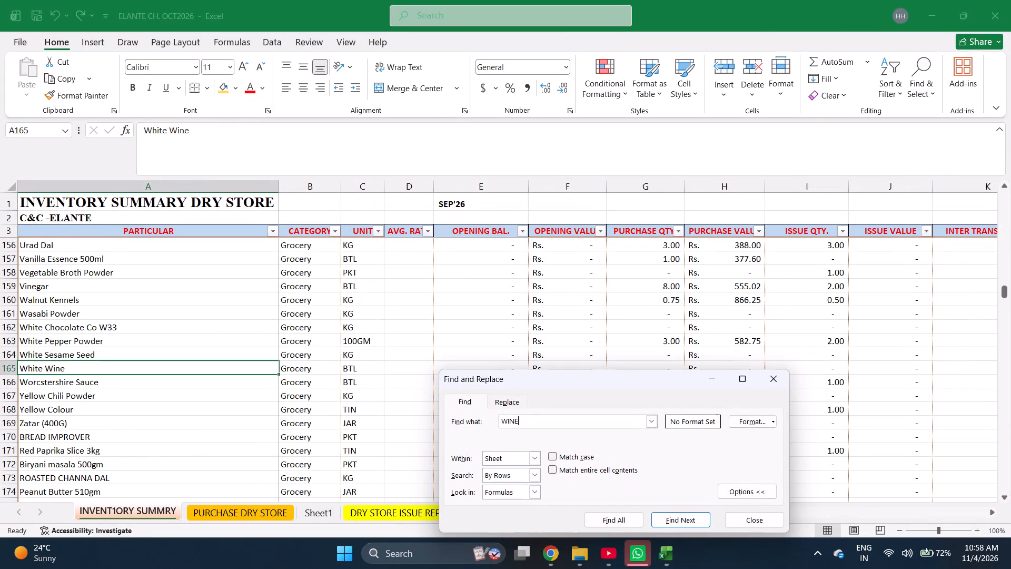
{"action": "key", "text": "Return"}
{"action": "key", "text": "Escape"}
{"action": "key", "text": "ctrl+c"}
{"action": "key", "text": "ctrl+Page_Down"}
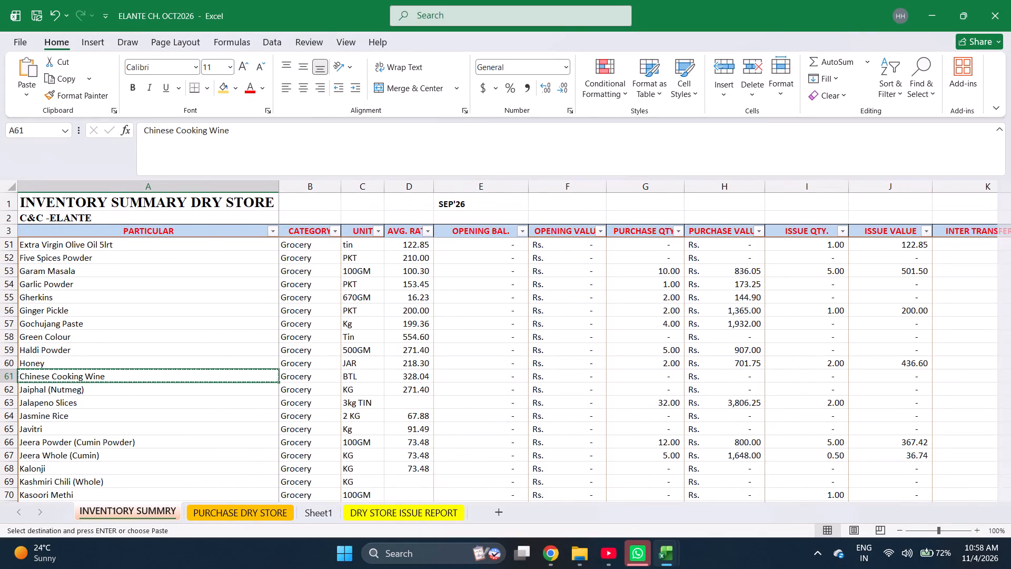
{"action": "key", "text": "Up"}
{"action": "key", "text": "Up"}
{"action": "key", "text": "Return"}
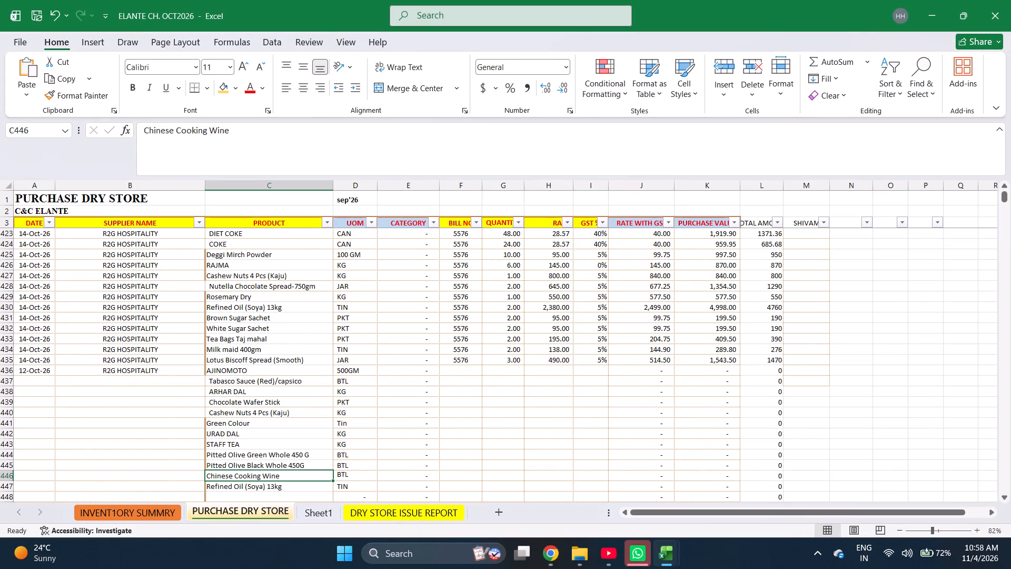
Review the products listed in purchase rows 436 to 447 for completeness.
{"action": "key", "text": "Right"}
{"action": "key", "text": "Right"}
{"action": "key", "text": "Right"}
{"action": "key", "text": "ctrl+Up"}
{"action": "key", "text": "Down"}
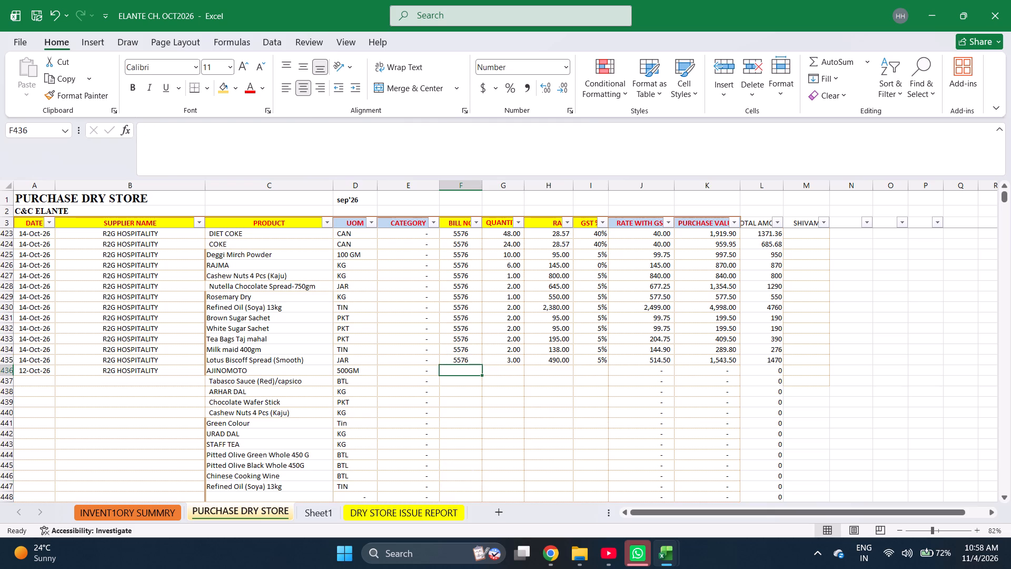
{"action": "key", "text": "Left"}
{"action": "key", "text": "Left"}
{"action": "key", "text": "Left"}
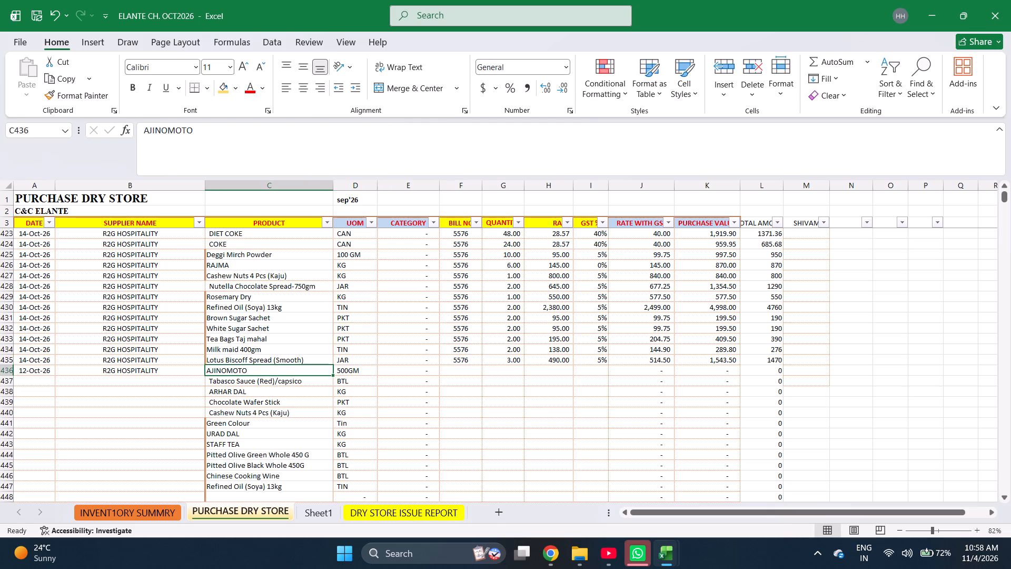
{"action": "key", "text": "ctrl+shift+Down"}
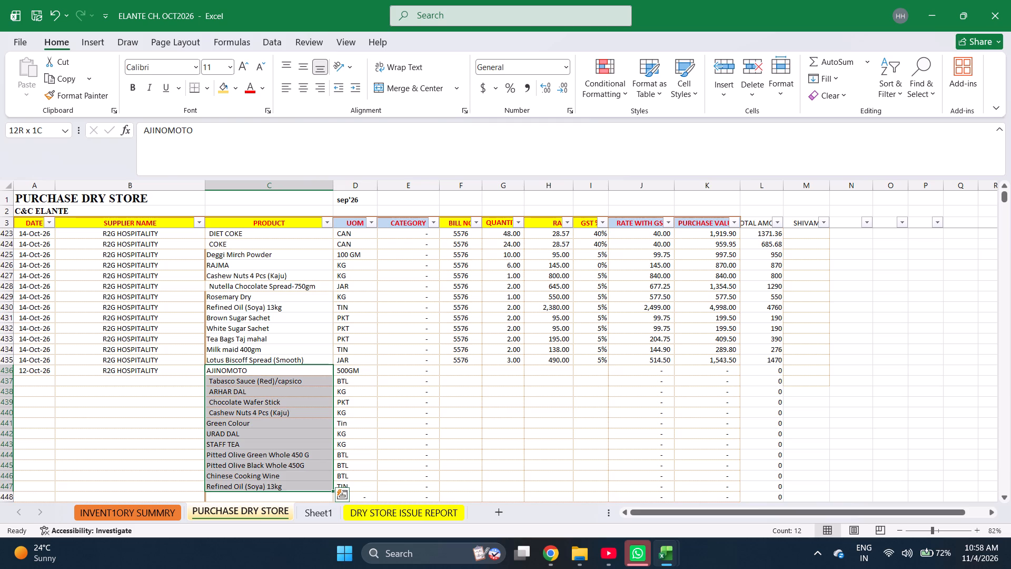
{"action": "key", "text": "Up"}
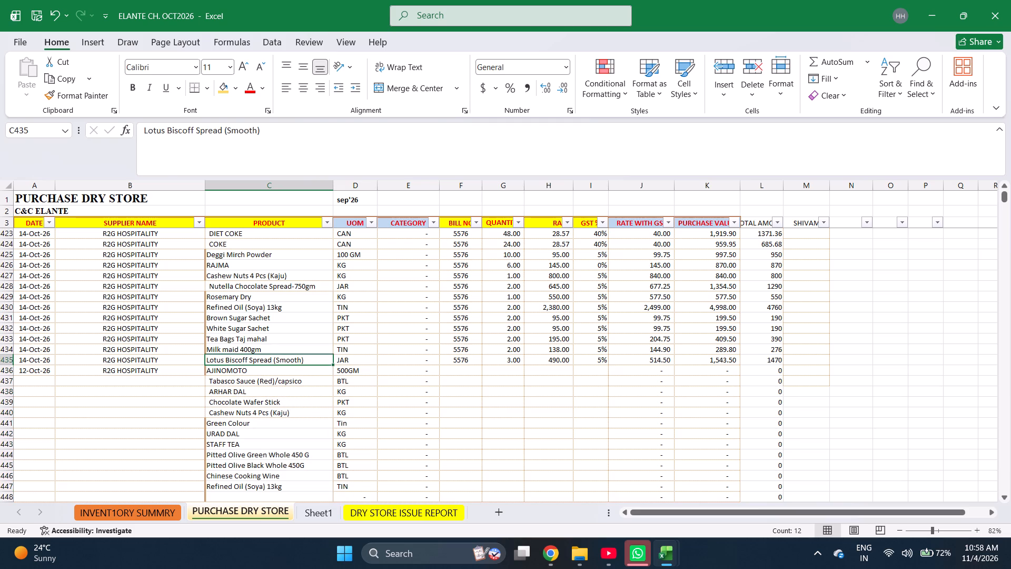
Copy the products in rows 440 to 447 two rows lower, starting at row 442, to make room for two missing products.
{"action": "key", "text": "Down"}
{"action": "key", "text": "Down"}
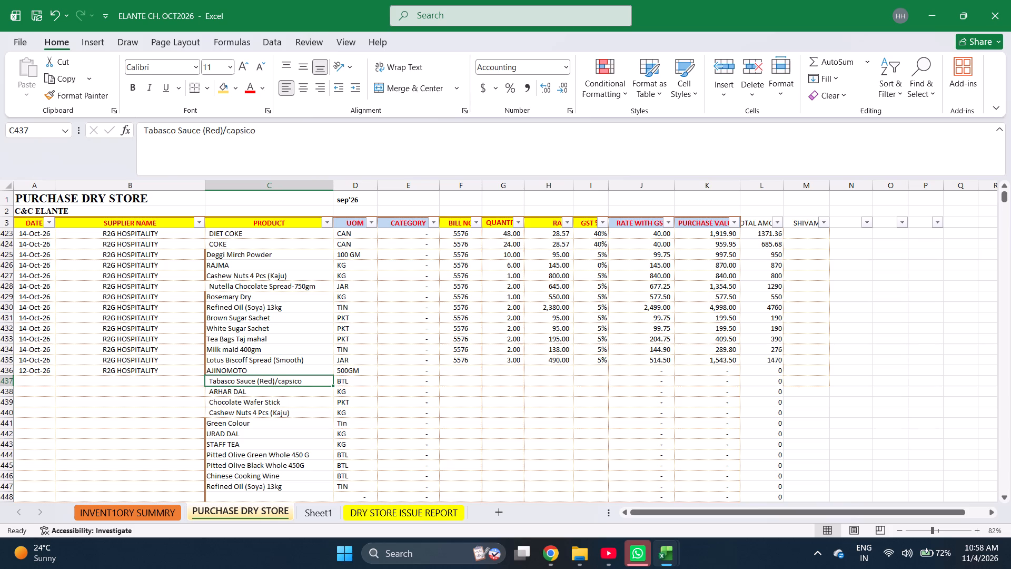
{"action": "key", "text": "Down"}
{"action": "key", "text": "Down"}
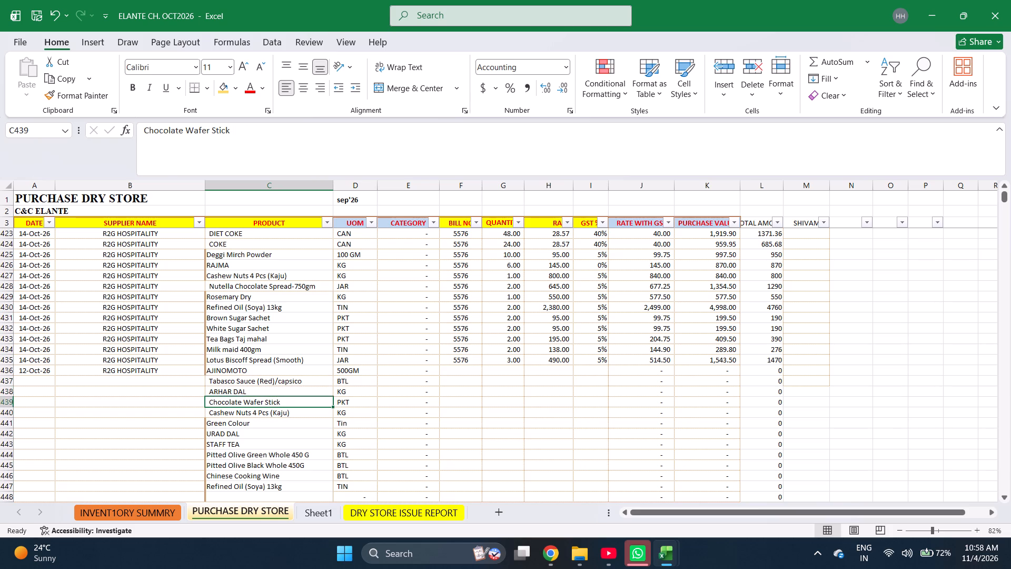
{"action": "key", "text": "Down"}
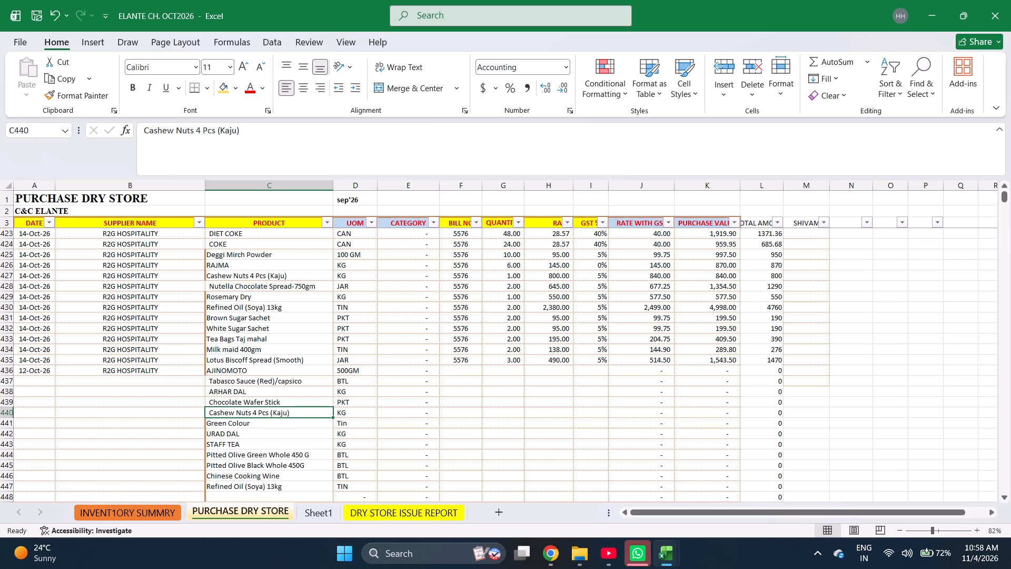
{"action": "key", "text": "shift+Down"}
{"action": "key", "text": "shift+Down"}
{"action": "key", "text": "shift+Down"}
{"action": "key", "text": "shift+Down"}
{"action": "key", "text": "ctrl+shift+Down"}
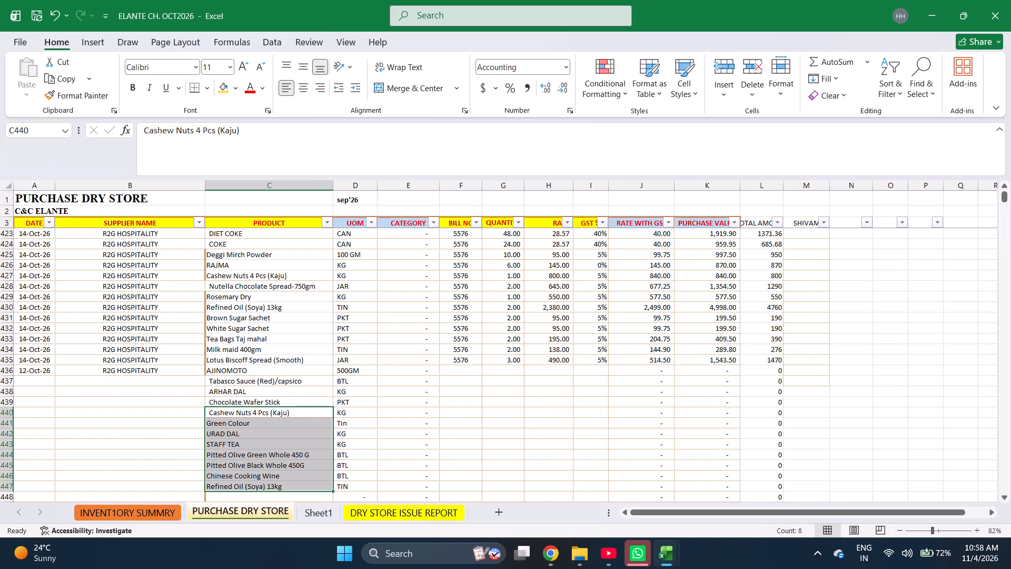
{"action": "key", "text": "ctrl+c"}
{"action": "key", "text": "Down"}
{"action": "key", "text": "Down"}
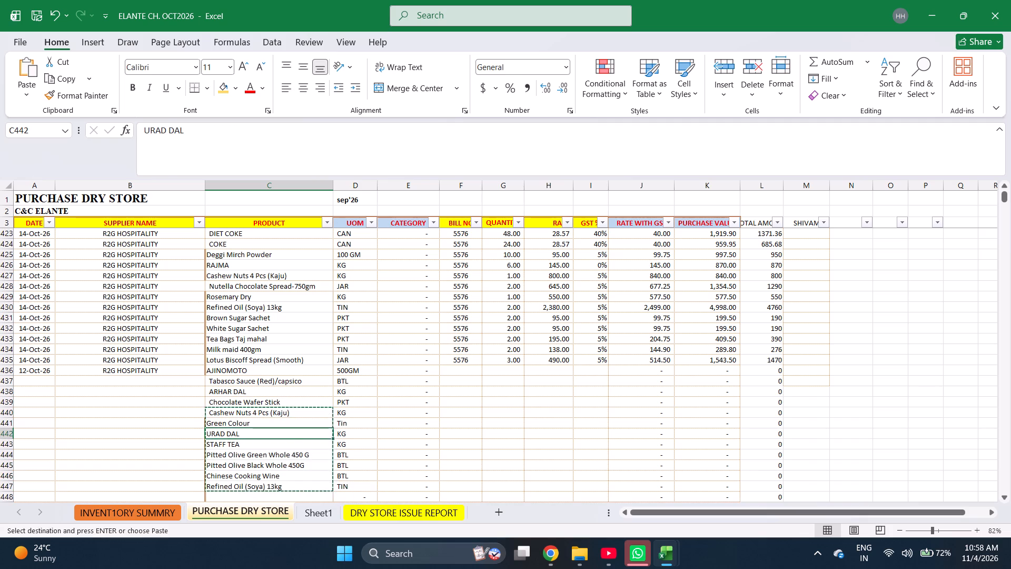
{"action": "key", "text": "Return"}
{"action": "key", "text": "Up"}
{"action": "key", "text": "Up"}
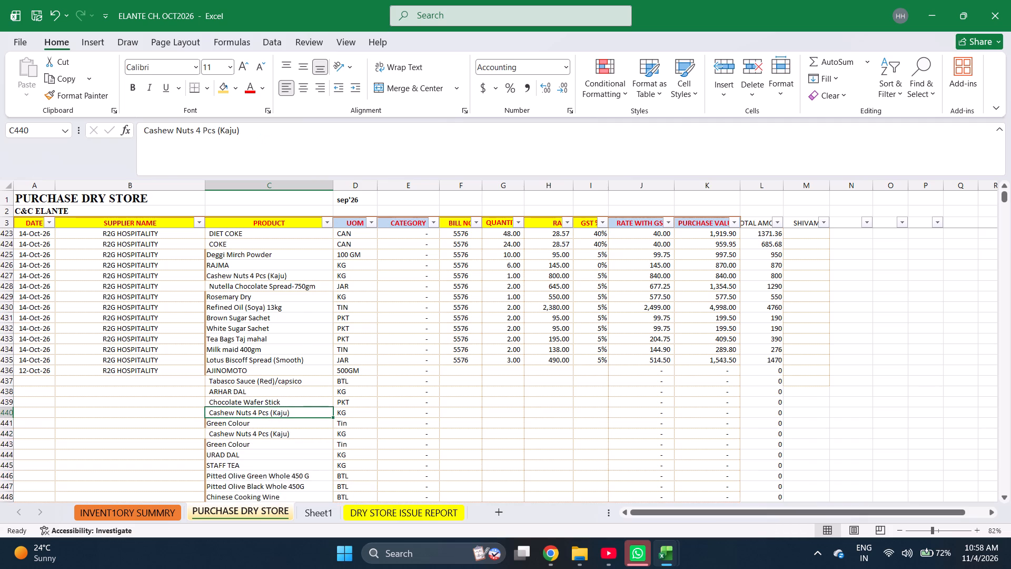
Find Cinnamon Stick in the inventory summary and copy it into the product column of purchase row 440.
{"action": "key", "text": "ctrl+Page_Up"}
{"action": "key", "text": "ctrl+f"}
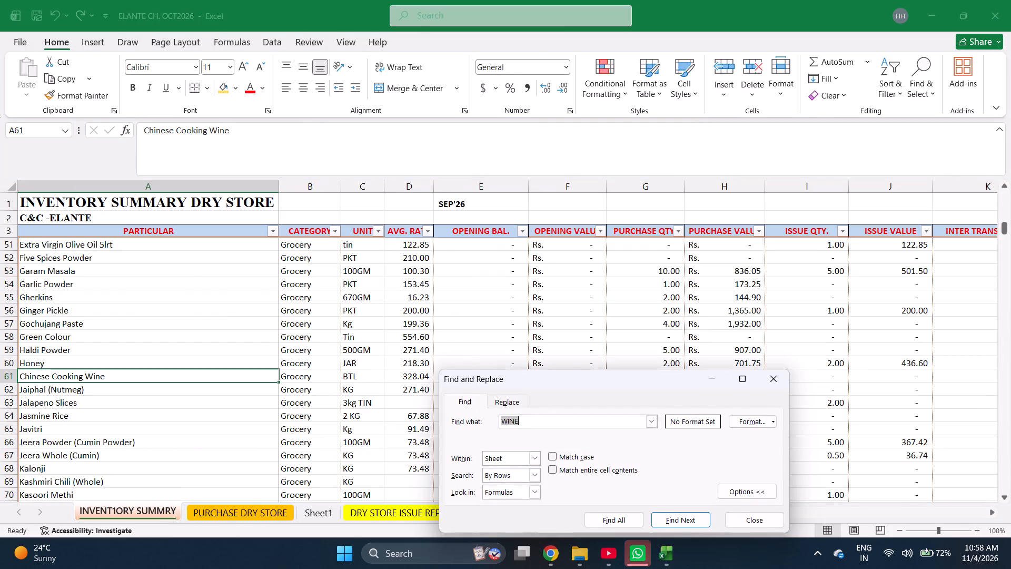
{"action": "type", "text": "cin"}
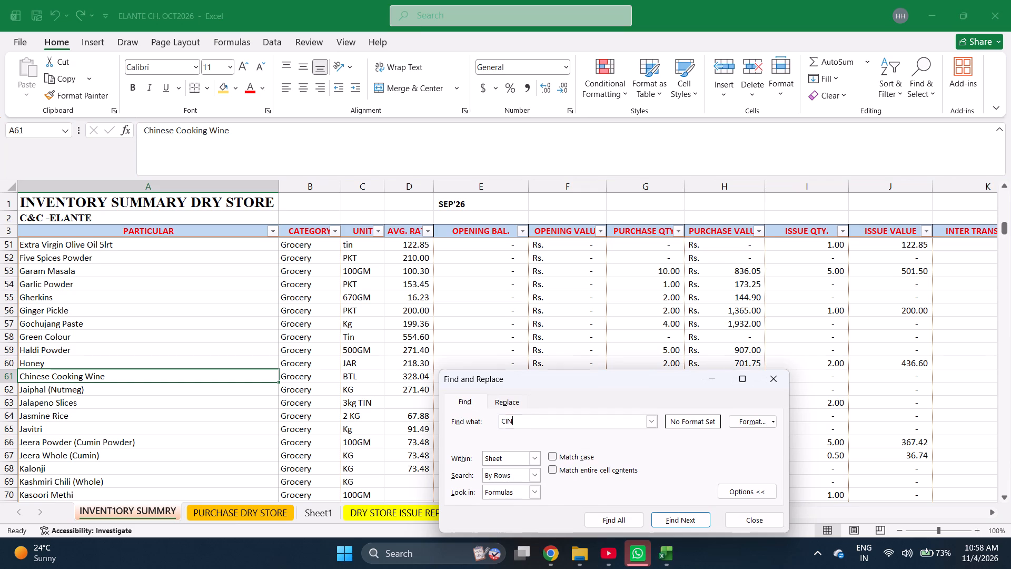
{"action": "key", "text": "Return"}
{"action": "key", "text": "Return"}
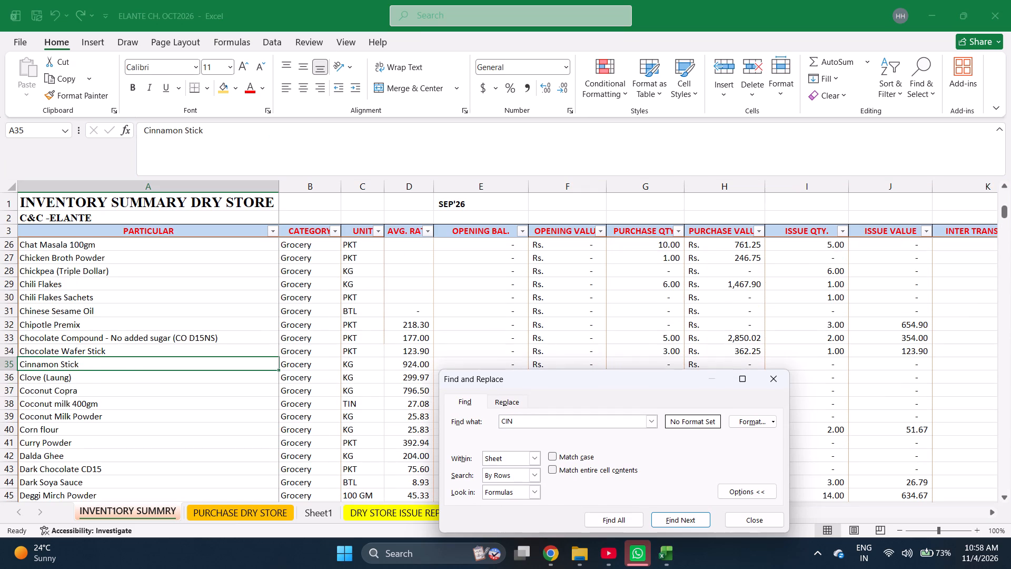
{"action": "key", "text": "Return"}
{"action": "key", "text": "Return"}
{"action": "key", "text": "Escape"}
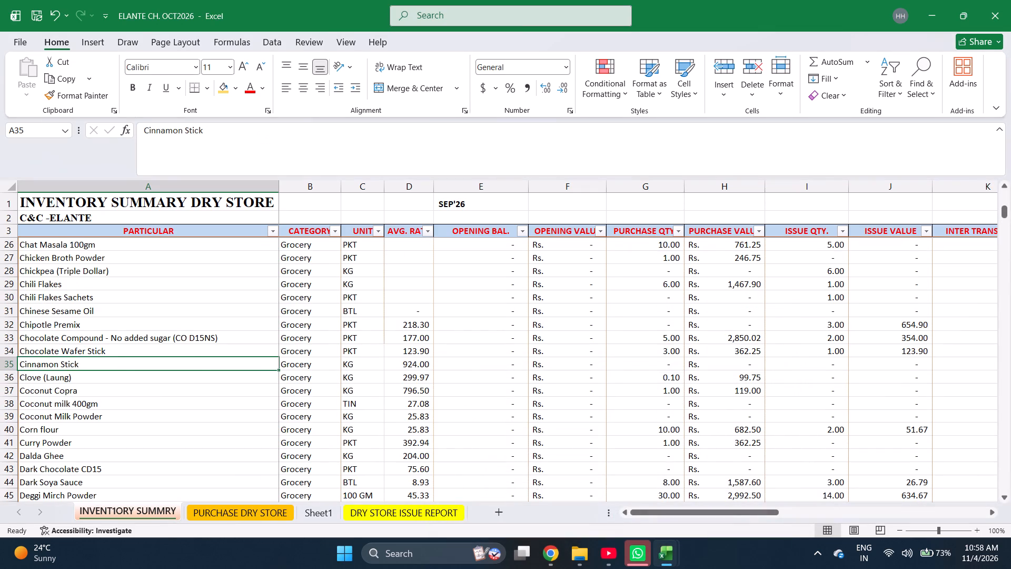
{"action": "key", "text": "ctrl+c"}
{"action": "key", "text": "ctrl+Page_Down"}
{"action": "key", "text": "Return"}
{"action": "key", "text": "Return"}
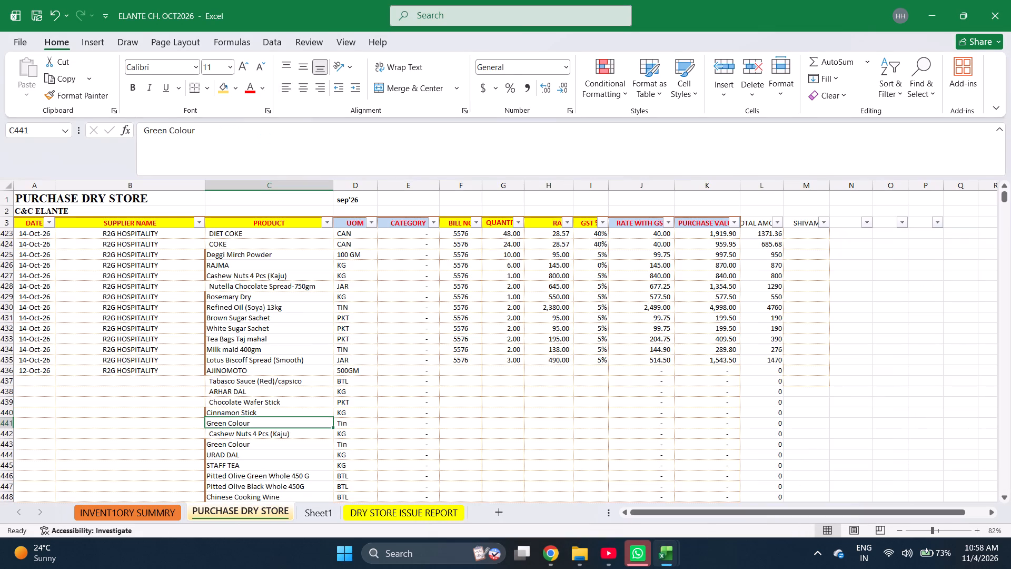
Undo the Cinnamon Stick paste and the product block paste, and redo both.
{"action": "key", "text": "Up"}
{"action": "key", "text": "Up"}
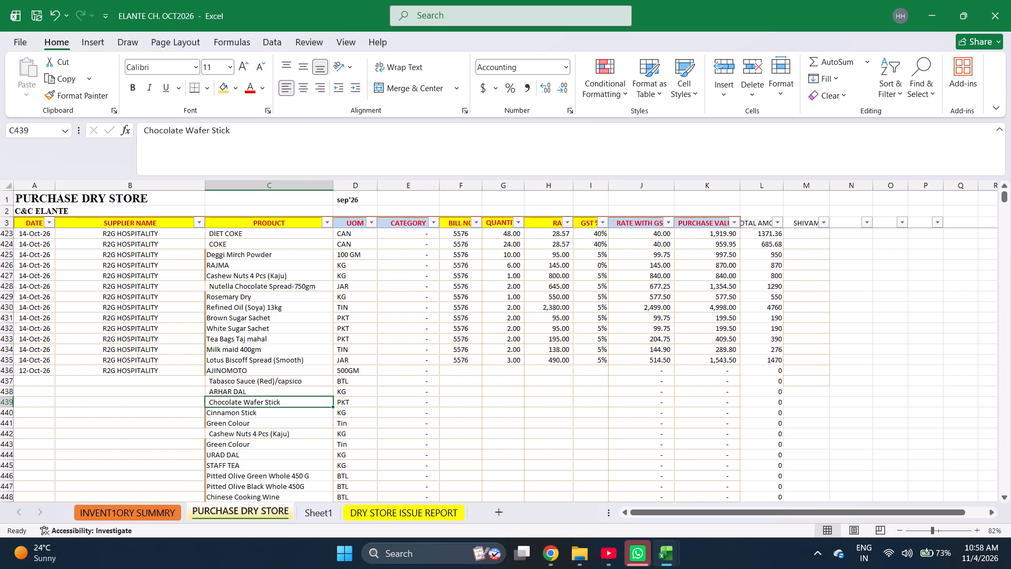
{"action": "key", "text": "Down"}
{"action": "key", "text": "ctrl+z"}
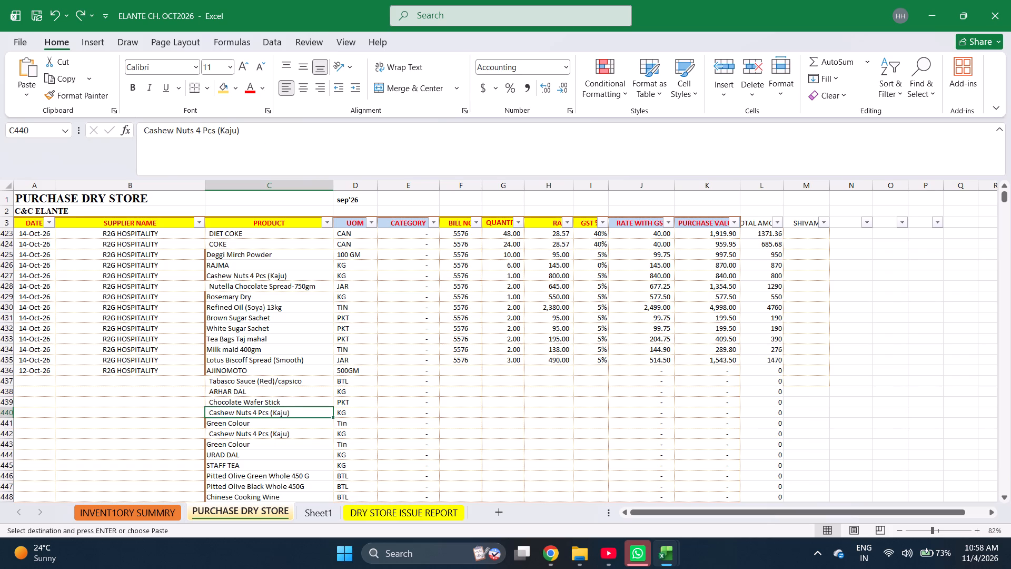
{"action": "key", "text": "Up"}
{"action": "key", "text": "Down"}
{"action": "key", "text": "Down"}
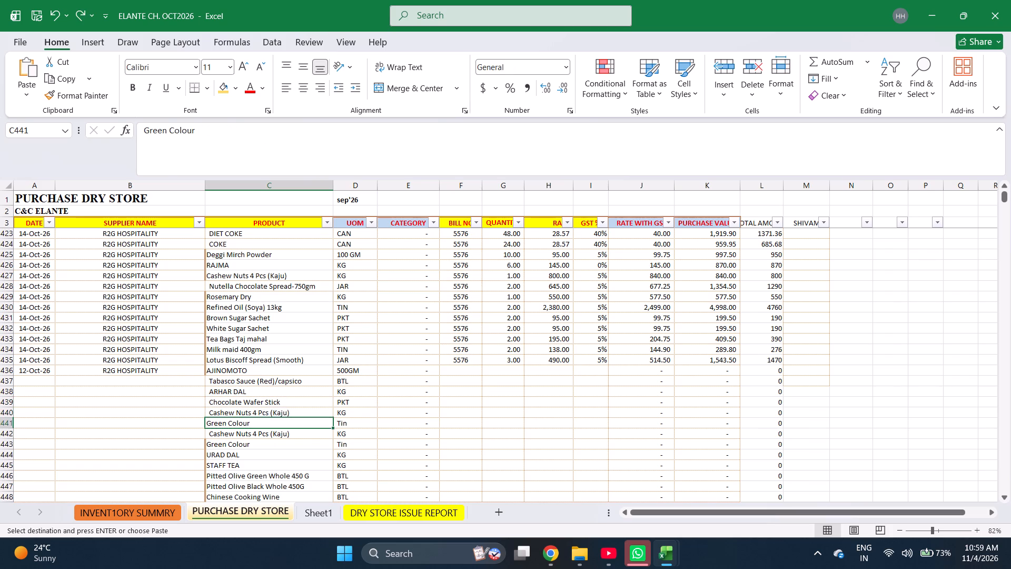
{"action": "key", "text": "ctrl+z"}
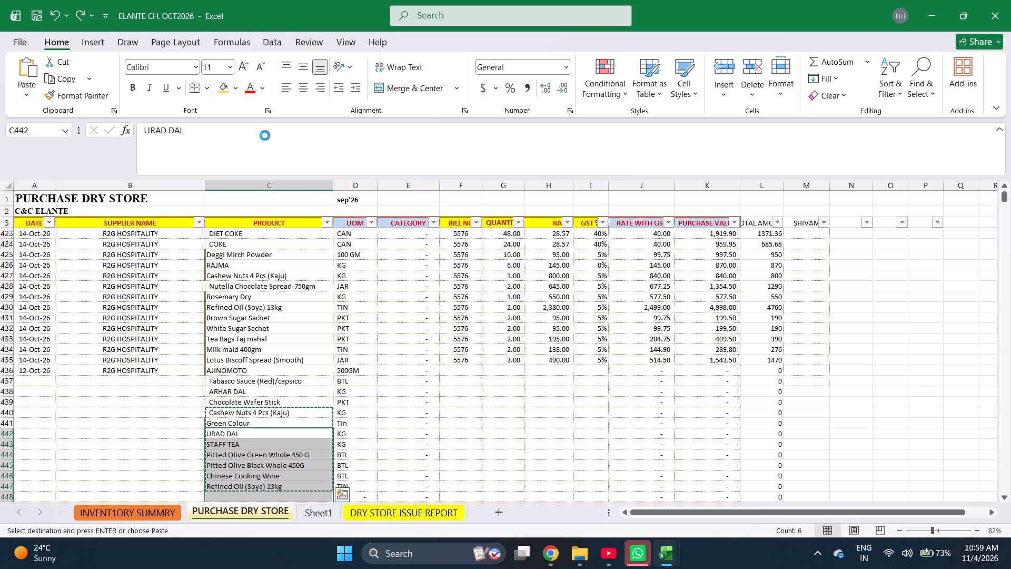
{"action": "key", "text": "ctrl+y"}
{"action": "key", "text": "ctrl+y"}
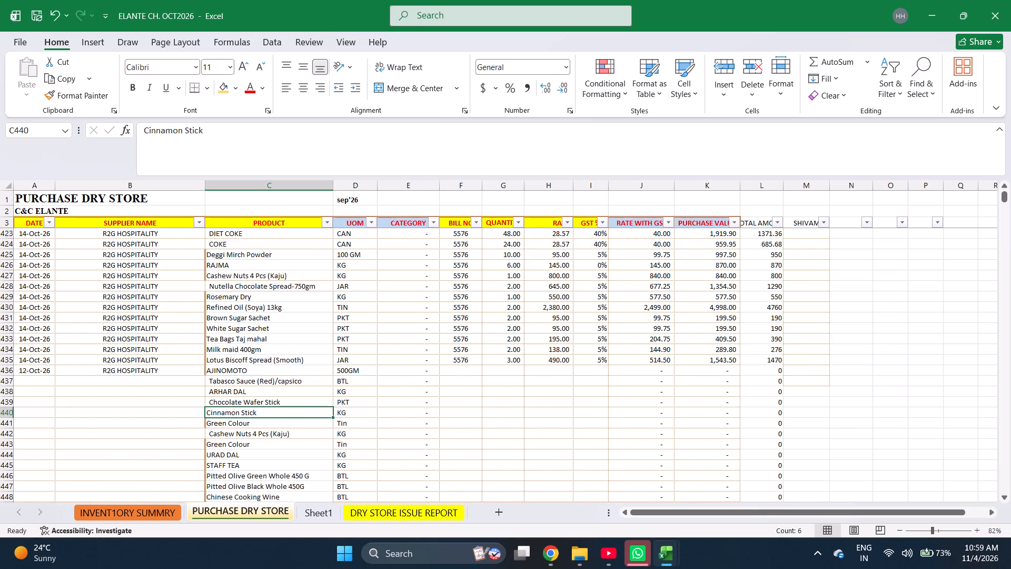
Find Lotus Biscoff Spread (Smooth) in the inventory summary and copy it into the product column of purchase row 441.
{"action": "key", "text": "Return"}
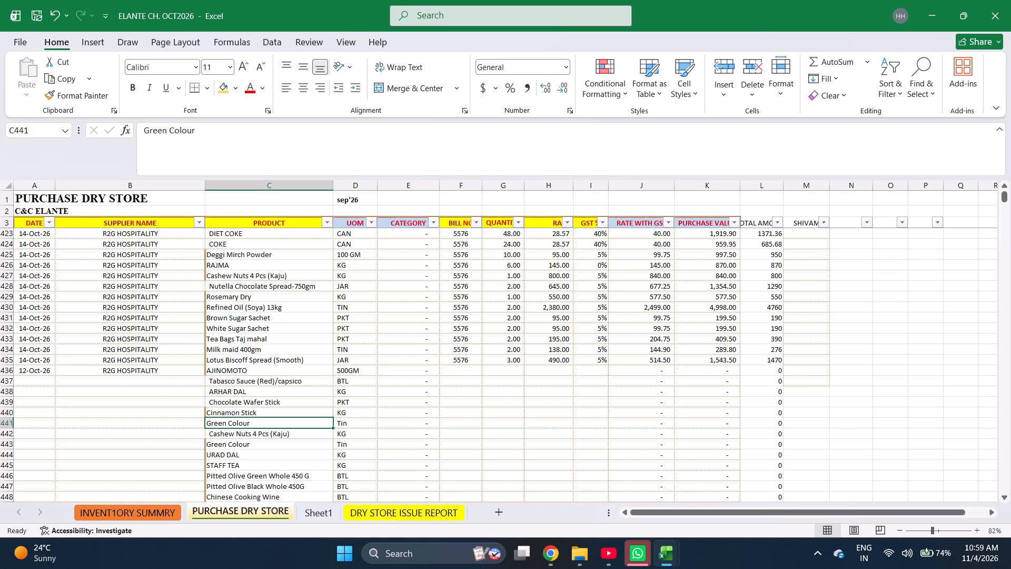
{"action": "key", "text": "ctrl+Page_Up"}
{"action": "key", "text": "ctrl+f"}
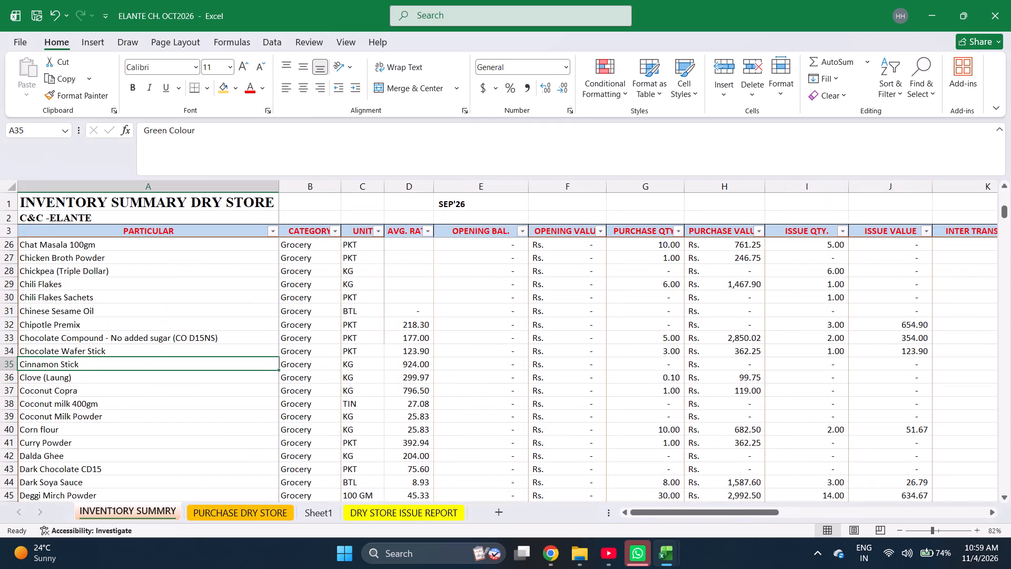
{"action": "type", "text": "lotus"}
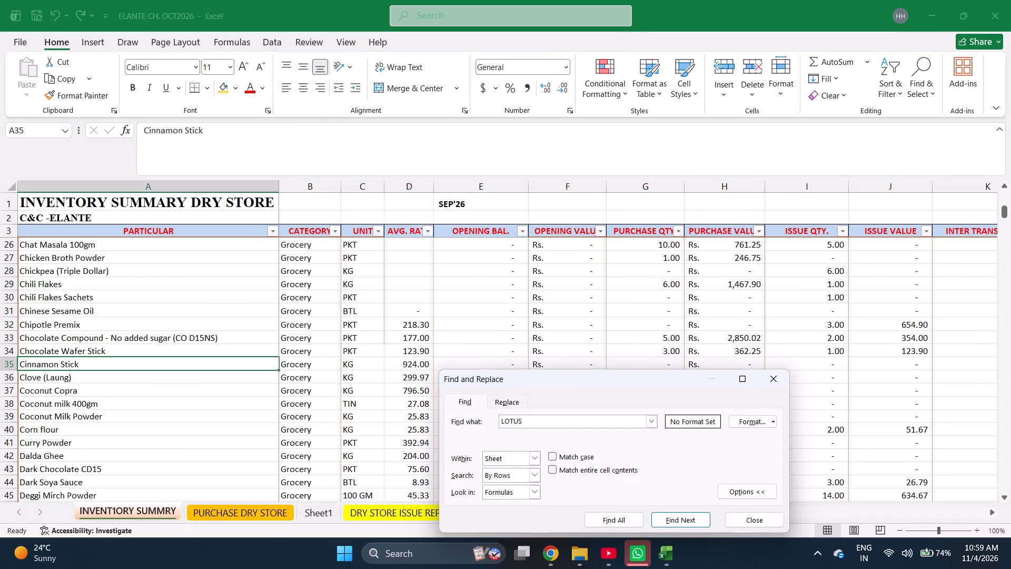
{"action": "key", "text": "Return"}
{"action": "key", "text": "Return"}
{"action": "key", "text": "Escape"}
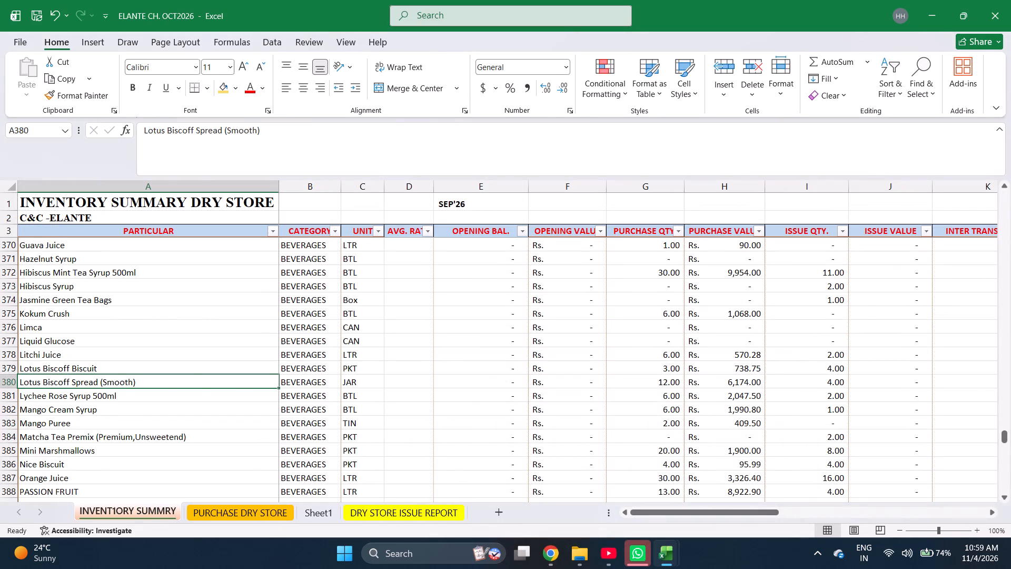
{"action": "key", "text": "ctrl+c"}
{"action": "key", "text": "ctrl+Page_Down"}
{"action": "key", "text": "Return"}
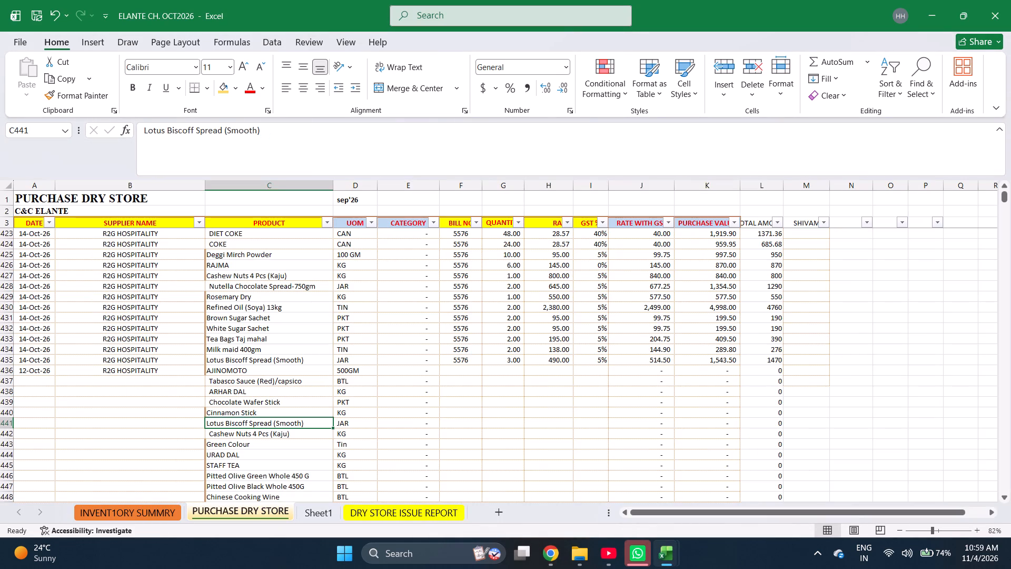
Check the product list from row 436 down and enter bill number 5535 for the AJINOMOTO purchase in row 436.
{"action": "key", "text": "Up"}
{"action": "key", "text": "Up"}
{"action": "key", "text": "Up"}
{"action": "key", "text": "Up"}
{"action": "key", "text": "Up"}
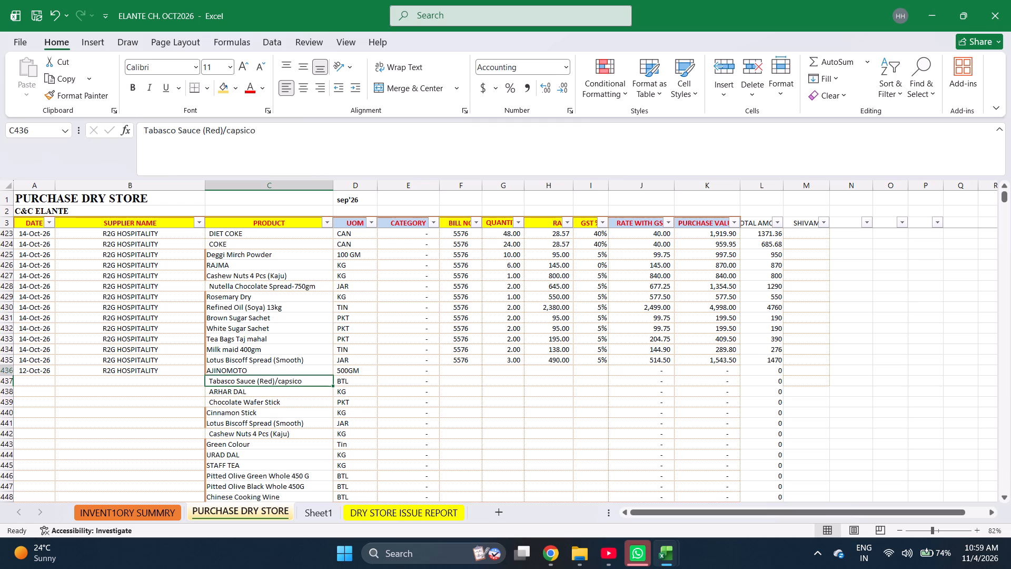
{"action": "key", "text": "ctrl+shift+Down"}
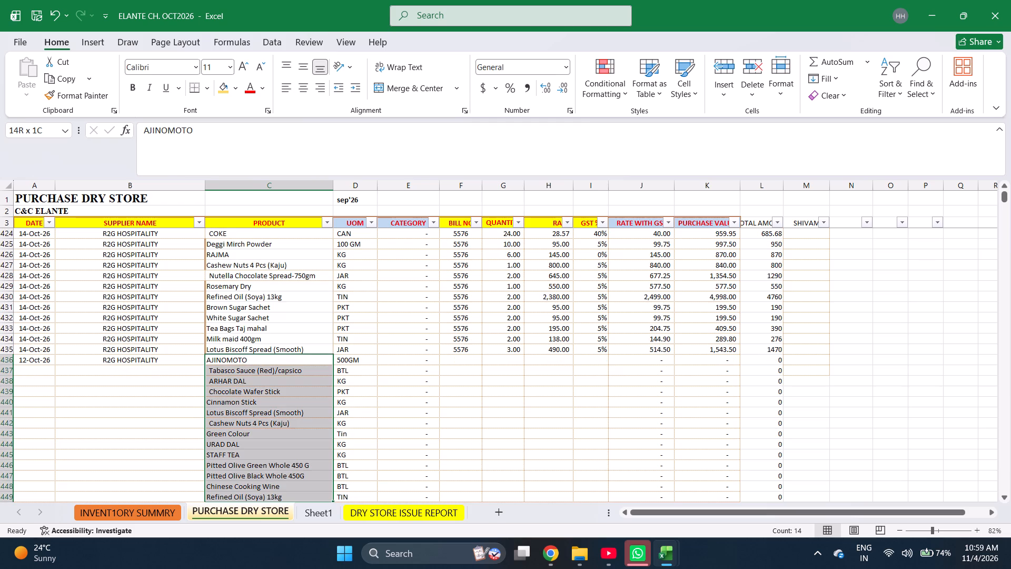
{"action": "key", "text": "Right"}
{"action": "key", "text": "Right"}
{"action": "key", "text": "Right"}
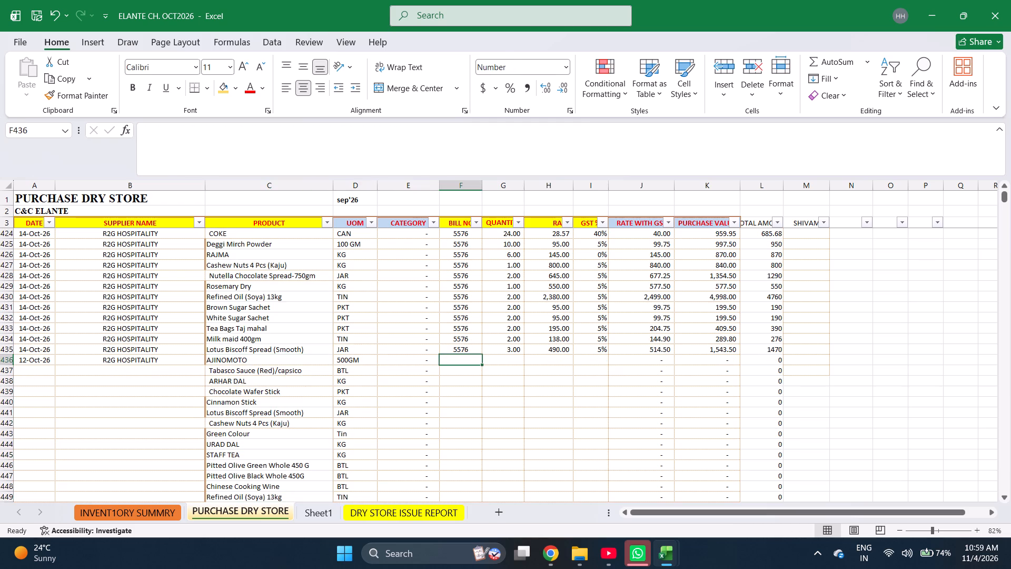
{"action": "type", "text": "5535"}
{"action": "key", "text": "Right"}
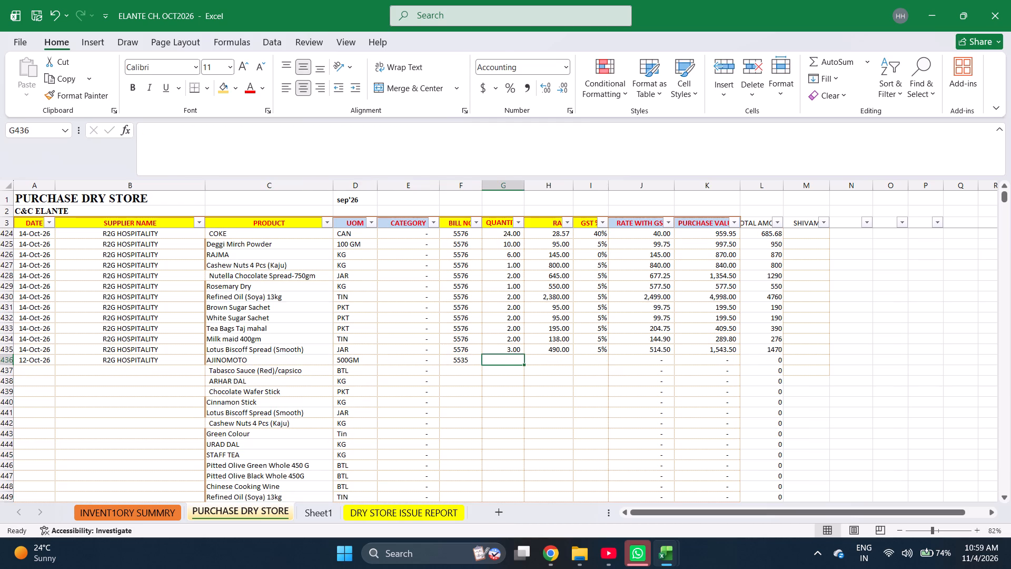
Enter quantities 4, 2, 3, 1, 0.2, 3 and 1 for AJINOMOTO through Cashew Nuts 4 Pcs (Kaju) in rows 436 to 442.
{"action": "key", "text": "4"}
{"action": "key", "text": "Return"}
{"action": "key", "text": "2"}
{"action": "key", "text": "Return"}
{"action": "key", "text": "3"}
{"action": "key", "text": "Return"}
{"action": "key", "text": "1"}
{"action": "key", "text": "Return"}
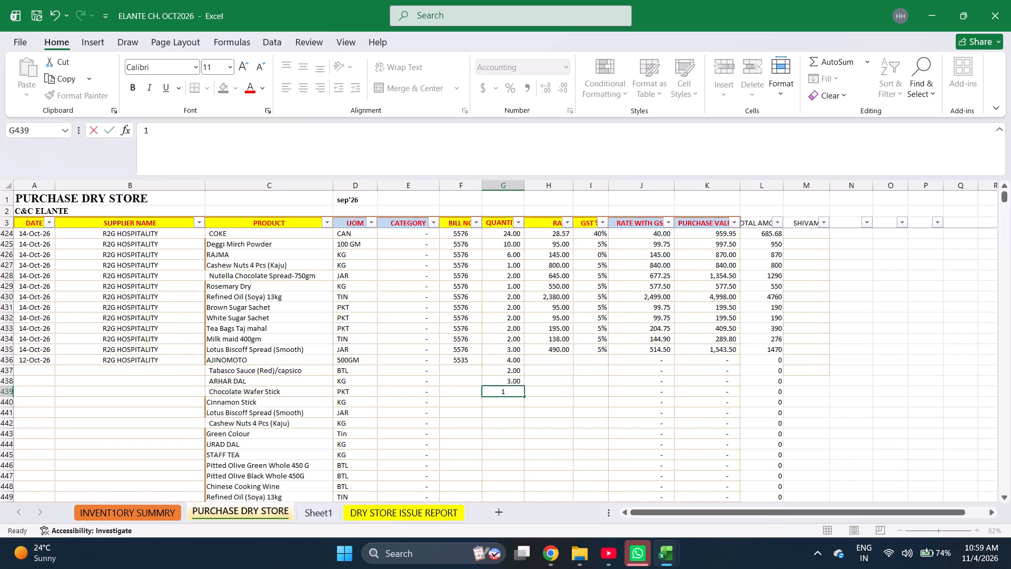
{"action": "type", "text": "0.5"}
{"action": "key", "text": "BackSpace"}
{"action": "key", "text": "2"}
{"action": "key", "text": "Return"}
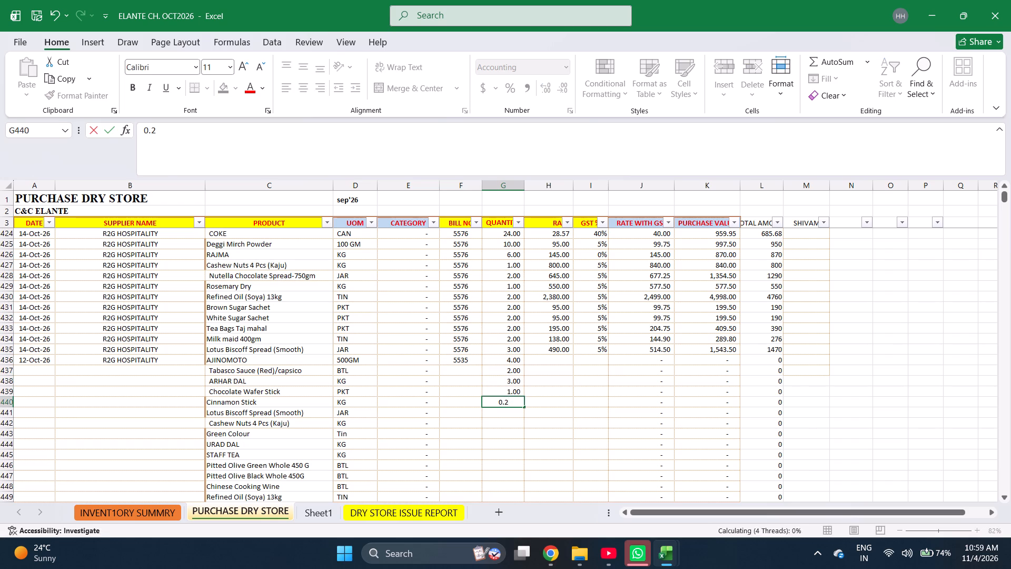
{"action": "key", "text": "3"}
{"action": "key", "text": "Return"}
{"action": "key", "text": "1"}
{"action": "key", "text": "Return"}
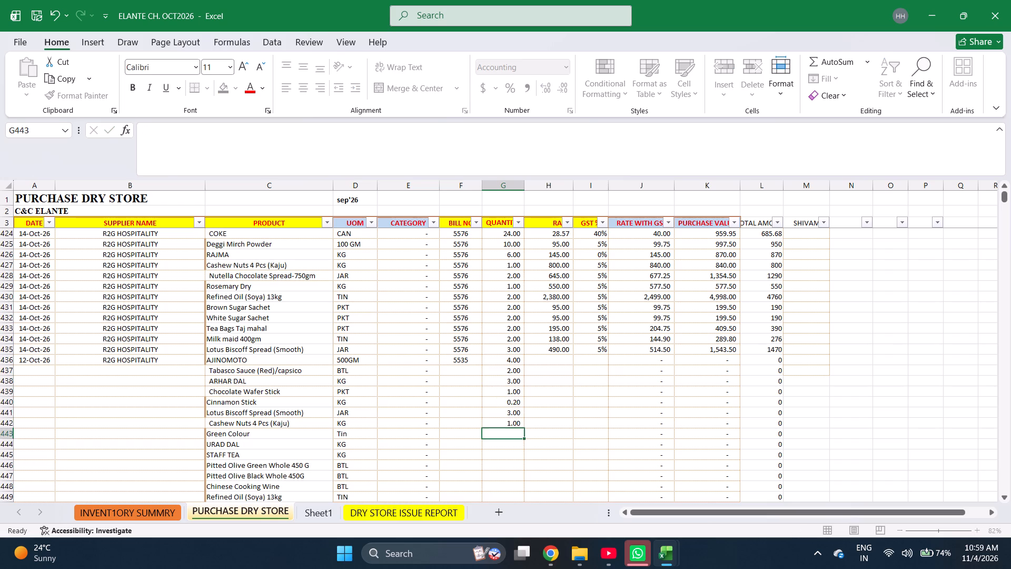
Enter quantities 1, 6, 1, 1, 1, 1 and 2 for Green Colour through Refined Oil (Soya) 13kg in rows 443 to 449.
{"action": "key", "text": "1"}
{"action": "key", "text": "Return"}
{"action": "key", "text": "6"}
{"action": "key", "text": "Return"}
{"action": "key", "text": "1"}
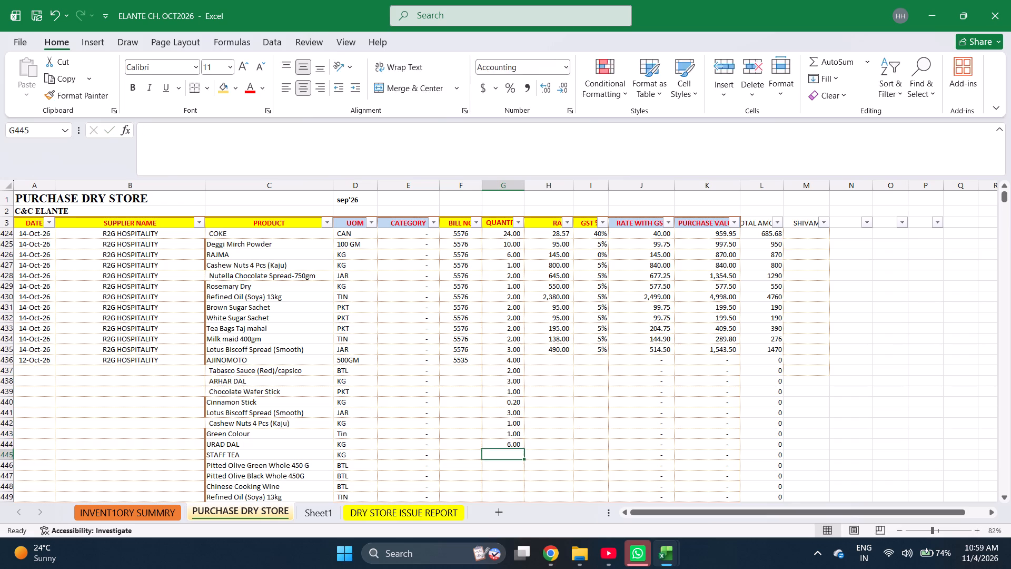
{"action": "key", "text": "Return"}
{"action": "key", "text": "1"}
{"action": "key", "text": "Return"}
{"action": "key", "text": "1"}
{"action": "key", "text": "Return"}
{"action": "key", "text": "1"}
{"action": "key", "text": "Return"}
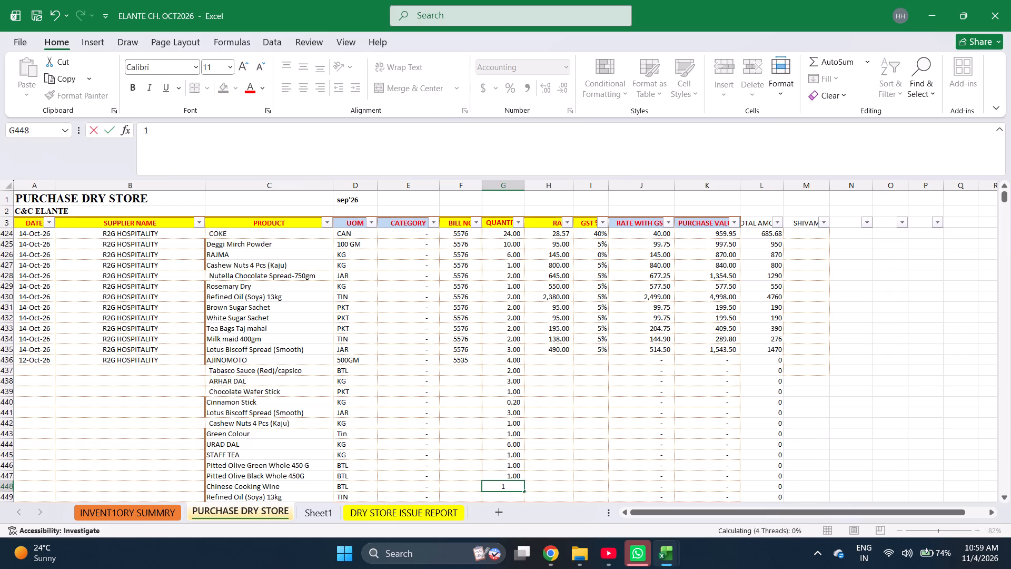
{"action": "key", "text": "2"}
{"action": "key", "text": "Return"}
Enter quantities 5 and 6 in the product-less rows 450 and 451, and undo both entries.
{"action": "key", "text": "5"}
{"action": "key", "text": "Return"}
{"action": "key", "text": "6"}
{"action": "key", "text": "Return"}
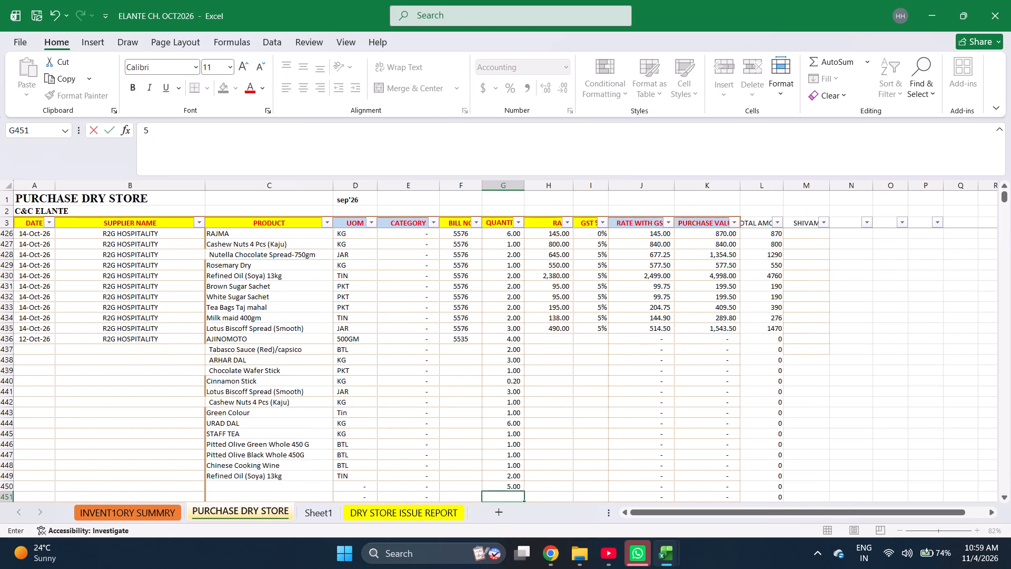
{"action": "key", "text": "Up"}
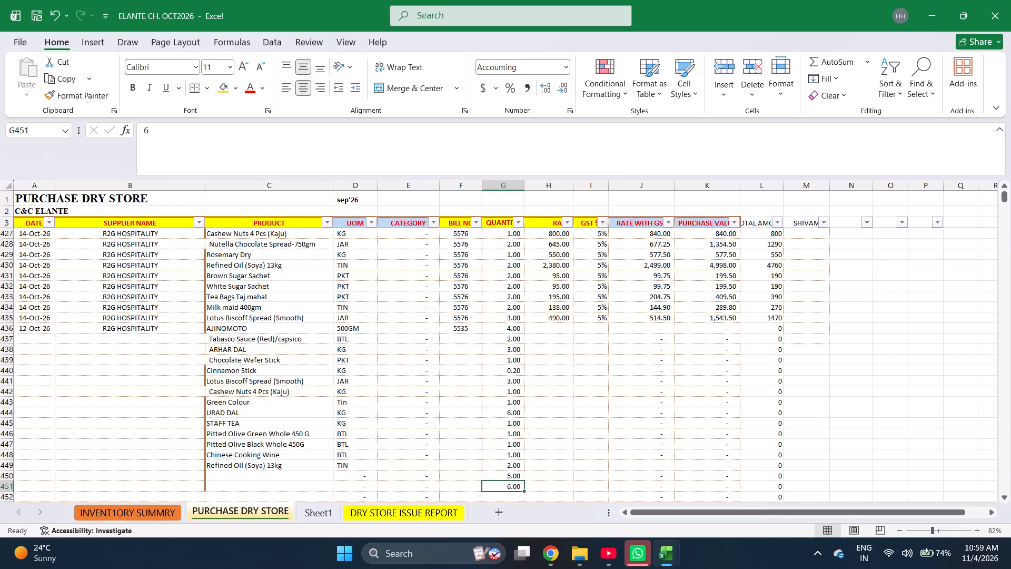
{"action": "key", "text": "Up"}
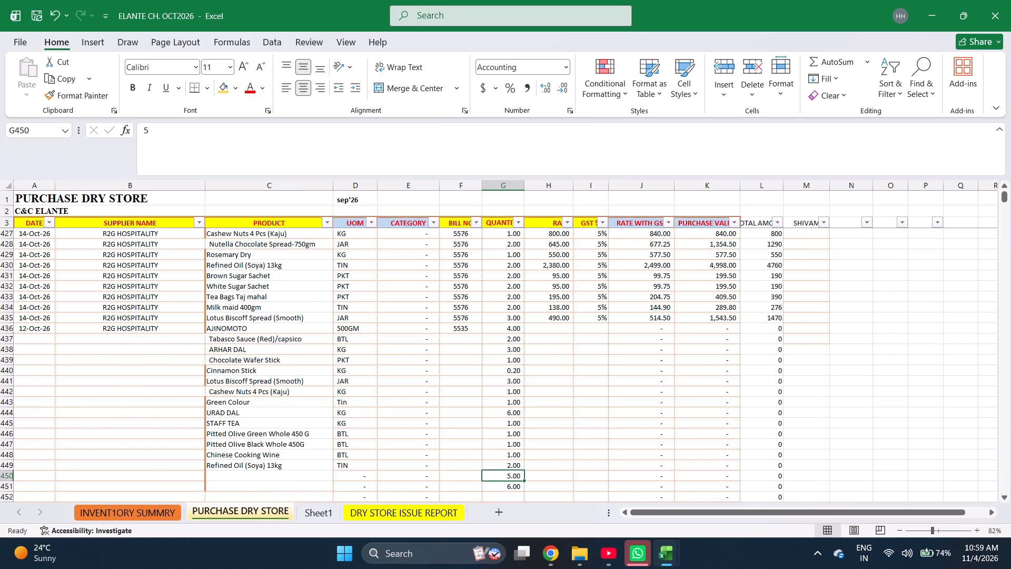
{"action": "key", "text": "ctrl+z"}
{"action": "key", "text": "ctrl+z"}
Enter rates 85, 180, 145 and 105 for AJINOMOTO, Tabasco Sauce, ARHAR DAL and Chocolate Wafer Stick in rows 436 to 439.
{"action": "key", "text": "Right"}
{"action": "key", "text": "Right"}
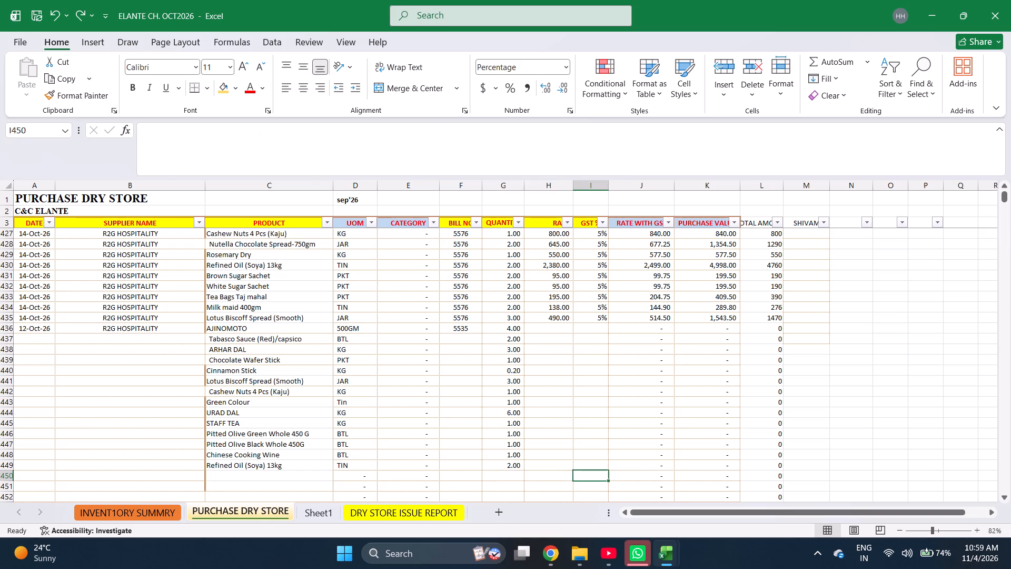
{"action": "key", "text": "ctrl+Up"}
{"action": "key", "text": "Left"}
{"action": "key", "text": "Down"}
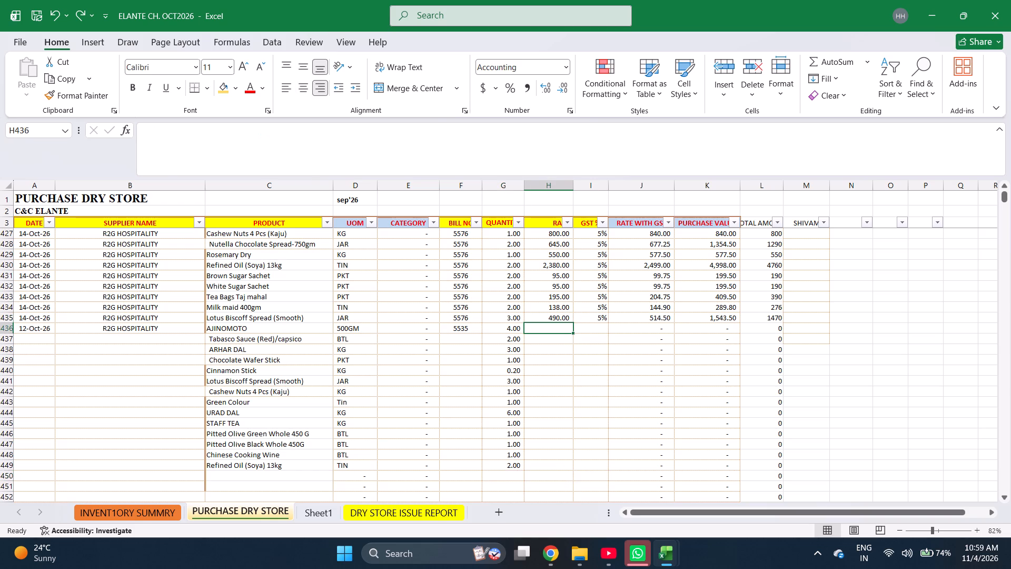
{"action": "type", "text": "85"}
{"action": "key", "text": "Return"}
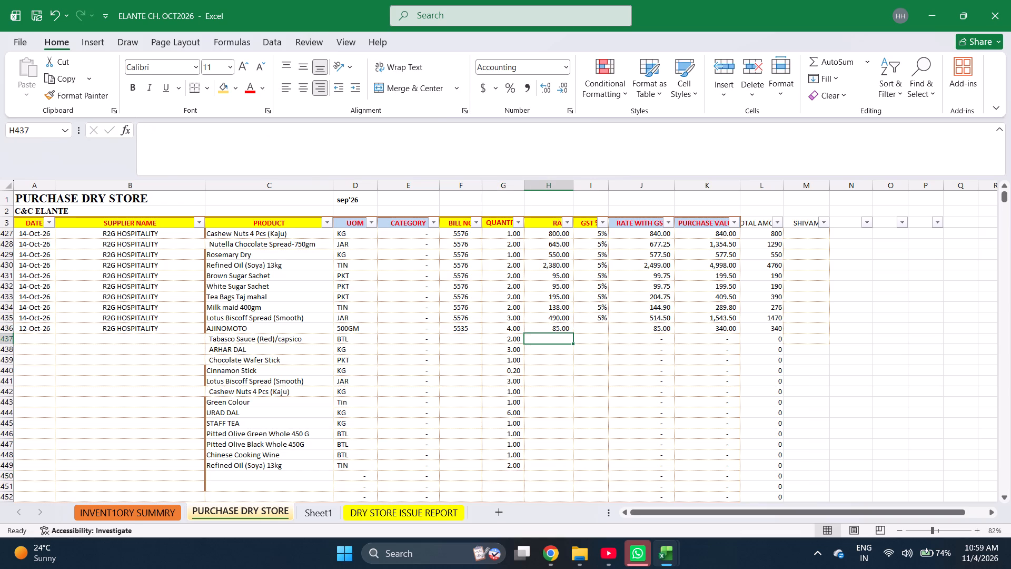
{"action": "type", "text": "180"}
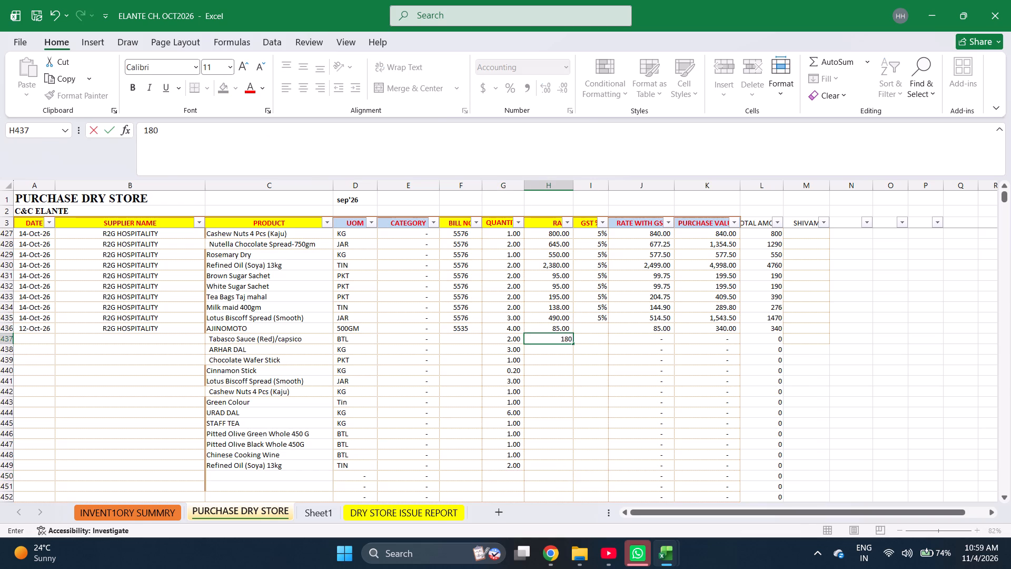
{"action": "key", "text": "Return"}
{"action": "type", "text": "145"}
{"action": "key", "text": "Return"}
{"action": "type", "text": "105"}
{"action": "key", "text": "Return"}
Enter rates 350, 490, 800, 88.98 and 128 for Cinnamon Stick through URAD DAL in rows 440 to 444.
{"action": "type", "text": "350"}
{"action": "key", "text": "Return"}
{"action": "type", "text": "490"}
{"action": "key", "text": "Return"}
{"action": "type", "text": "800"}
{"action": "key", "text": "Return"}
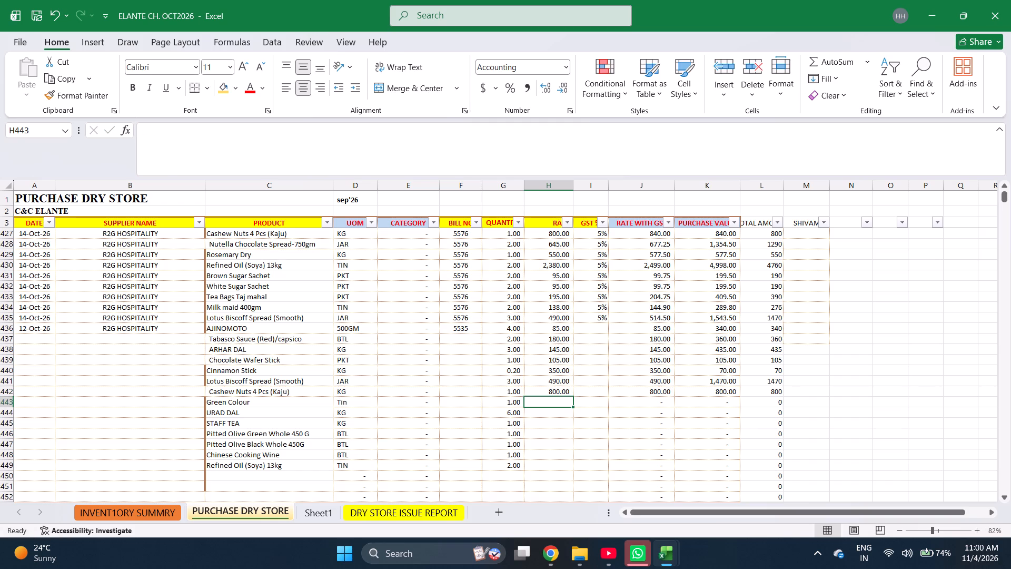
{"action": "type", "text": "88.98"}
{"action": "key", "text": "Return"}
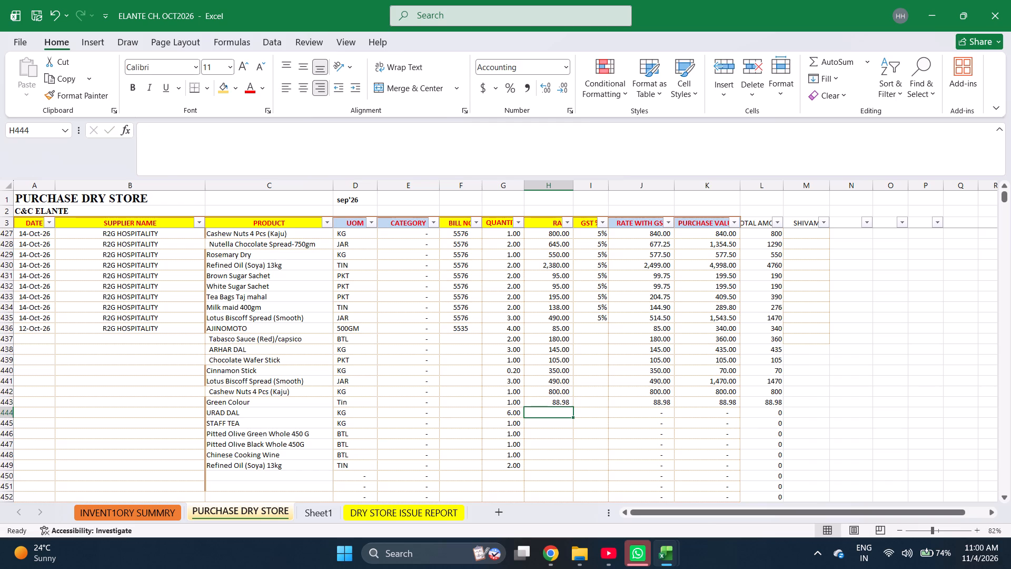
{"action": "type", "text": "128"}
{"action": "key", "text": "Return"}
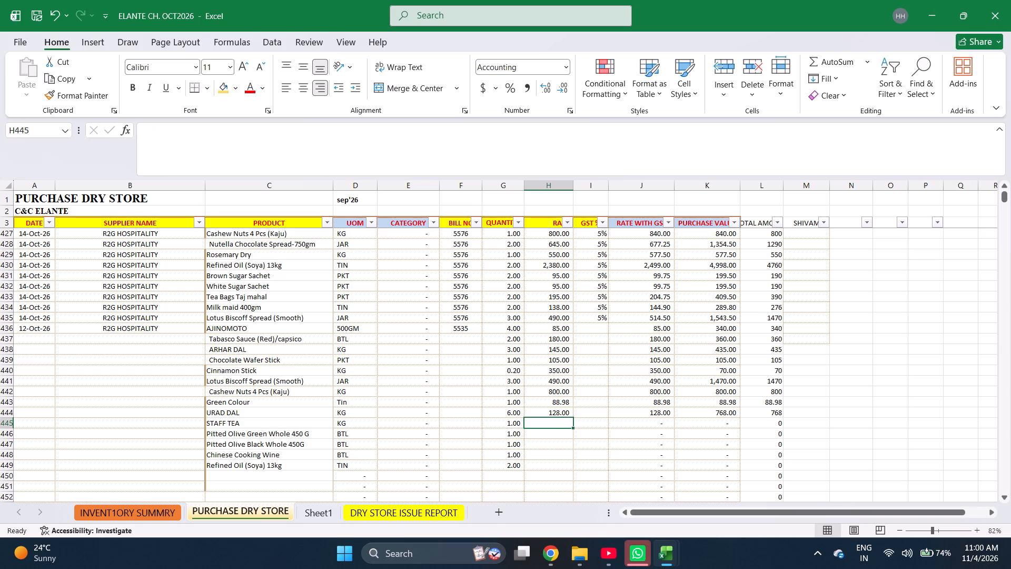
Enter a rate of 90 for STAFF TEA and 145 each for both pitted olives and Chinese Cooking Wine.
{"action": "type", "text": "90"}
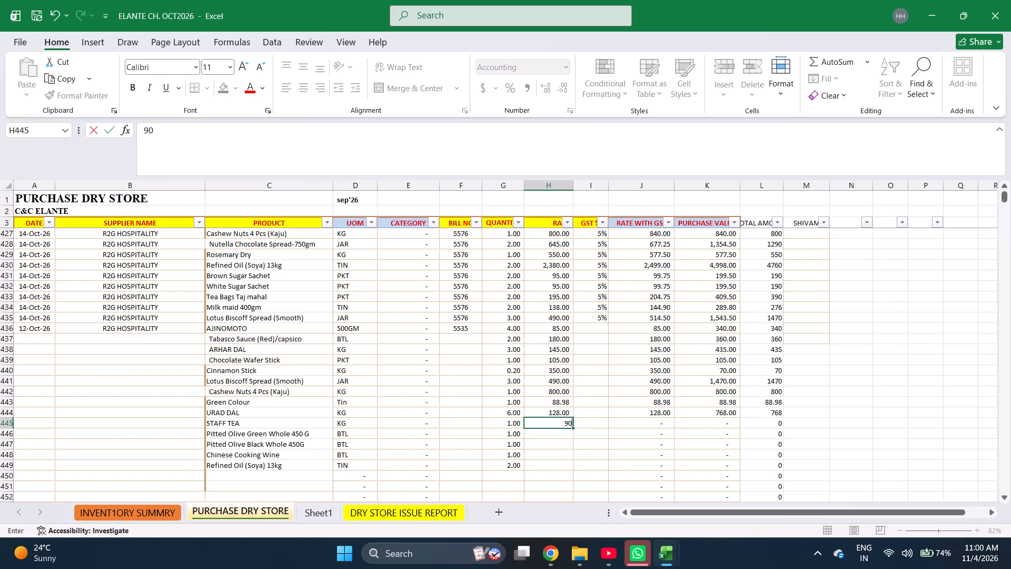
{"action": "key", "text": "Return"}
{"action": "type", "text": "145"}
{"action": "key", "text": "Return"}
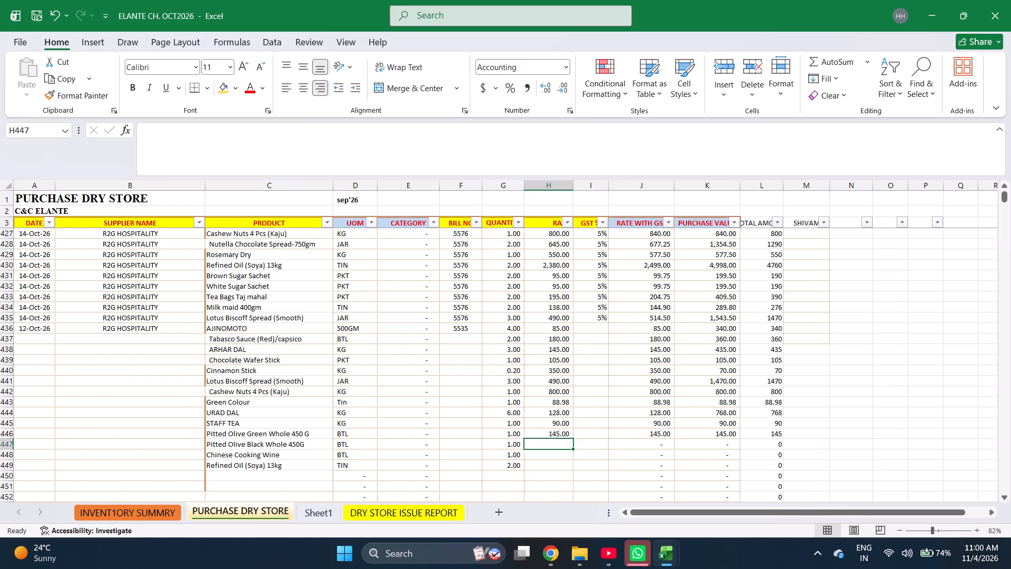
{"action": "type", "text": "145"}
{"action": "key", "text": "Return"}
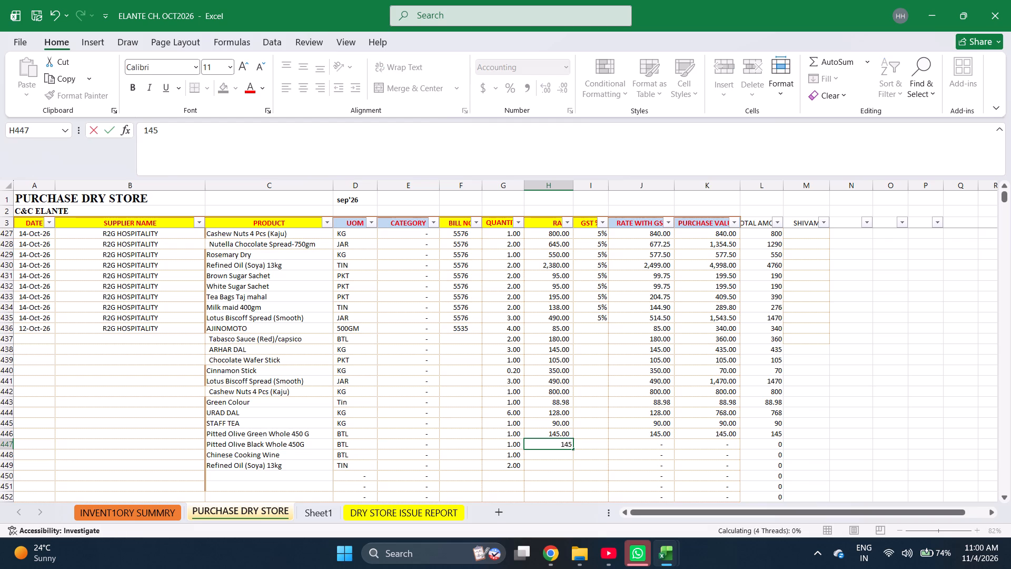
{"action": "type", "text": "145"}
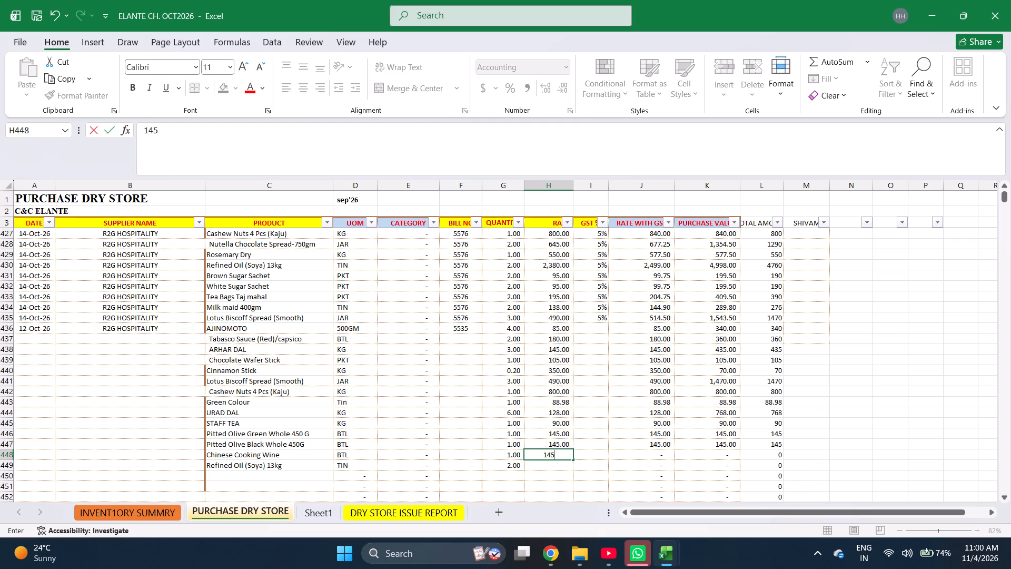
{"action": "key", "text": "Return"}
Set the rate of Refined Oil (Soya) 13kg in row 449 to 2380.
{"action": "type", "text": "145"}
{"action": "key", "text": "Return"}
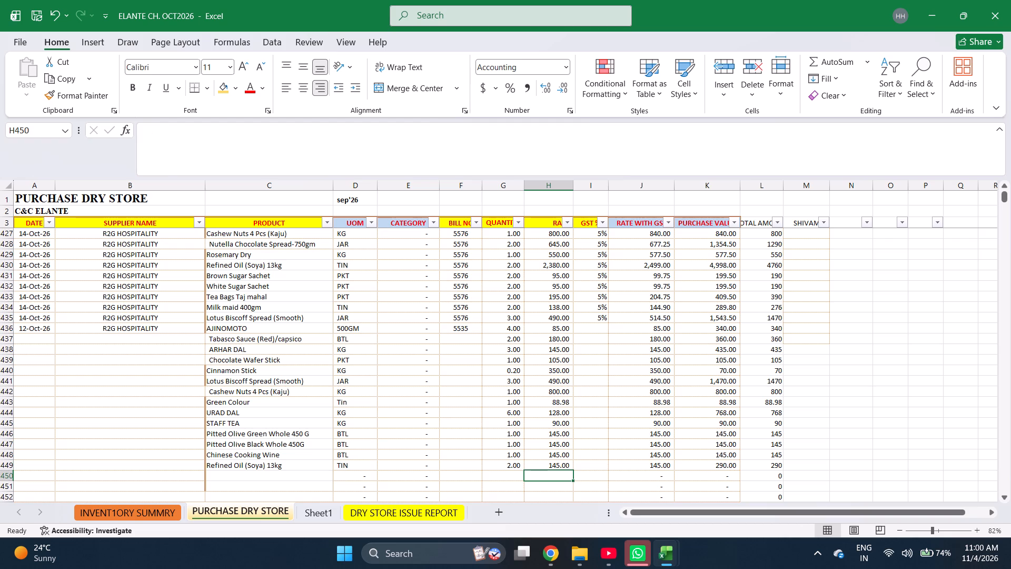
{"action": "key", "text": "Up"}
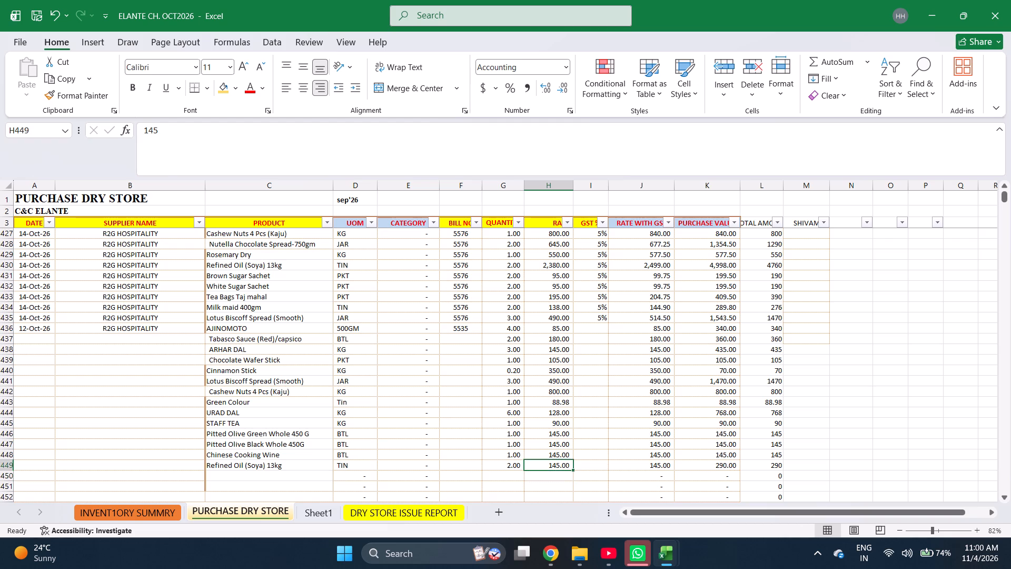
{"action": "type", "text": "2380"}
{"action": "key", "text": "Return"}
{"action": "type", "text": "145"}
{"action": "key", "text": "Escape"}
Check the entered quantities and rates of the bill 5535 items in rows 436 to 449.
{"action": "key", "text": "Up"}
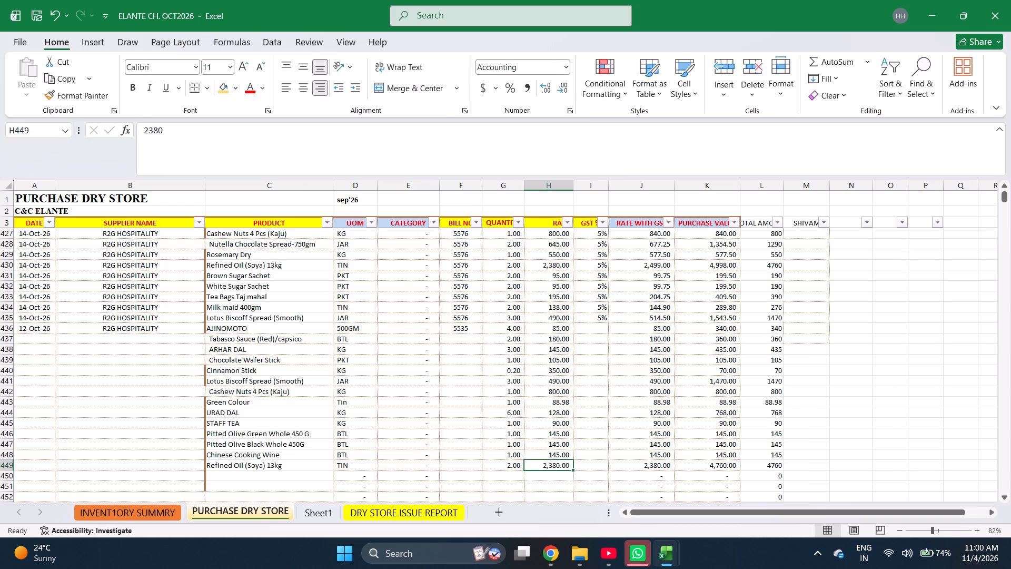
{"action": "key", "text": "Up"}
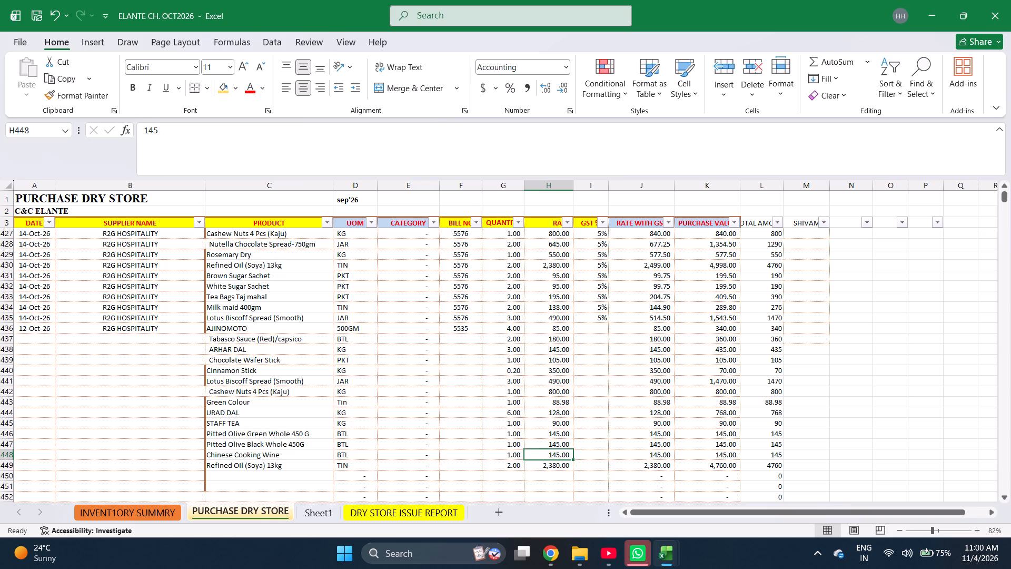
{"action": "key", "text": "Up"}
{"action": "key", "text": "Up"}
{"action": "key", "text": "Up"}
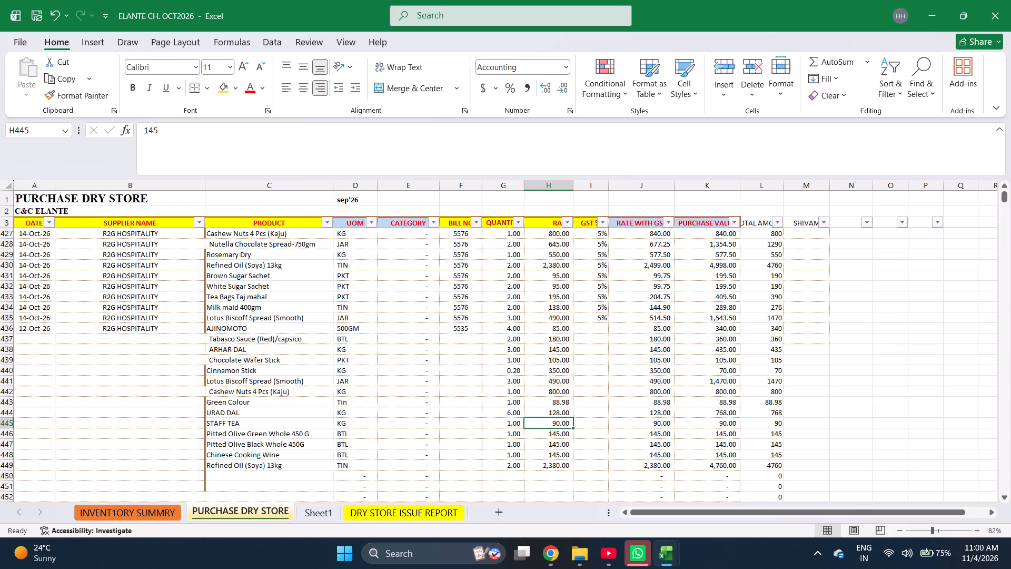
{"action": "key", "text": "Left"}
{"action": "key", "text": "Right"}
{"action": "key", "text": "Right"}
{"action": "key", "text": "ctrl+Up"}
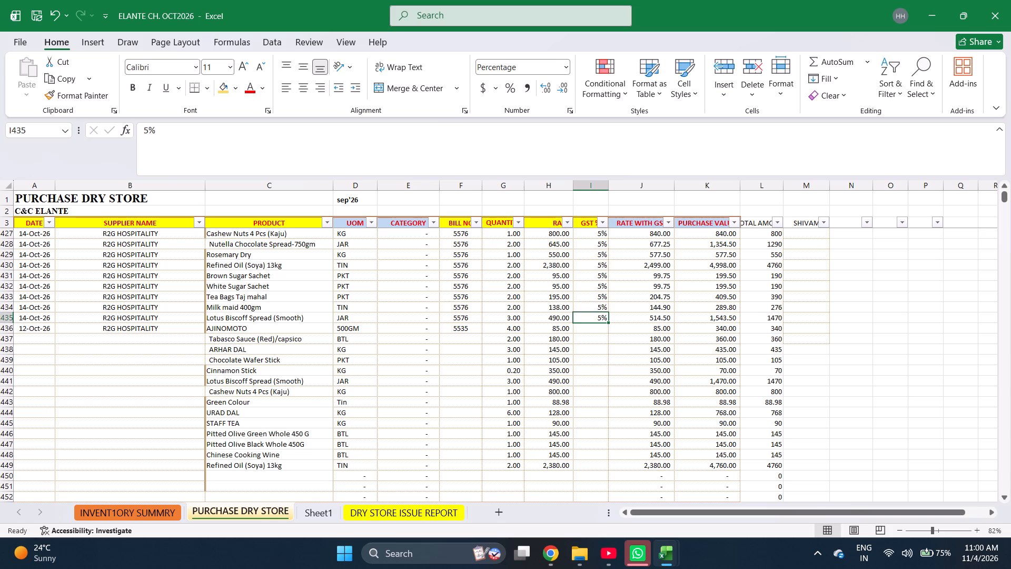
{"action": "key", "text": "Down"}
{"action": "key", "text": "Left"}
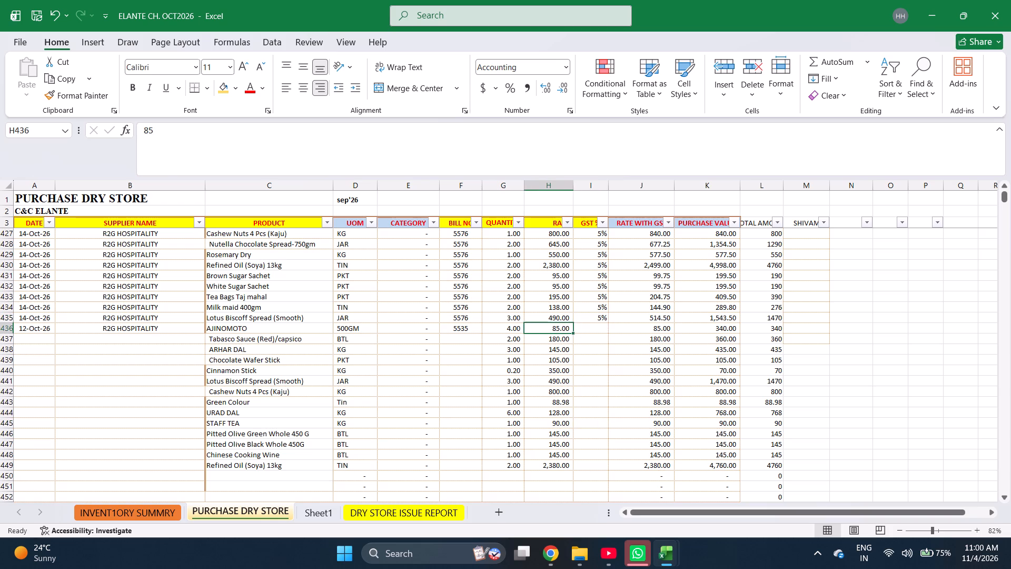
{"action": "key", "text": "ctrl+Down"}
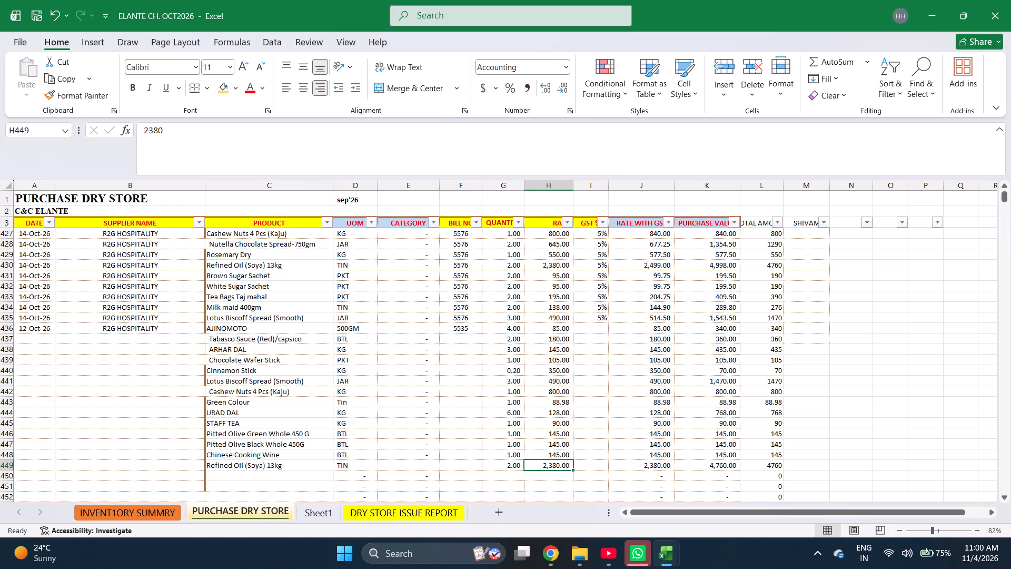
Enter rates 342.86 and 170 with quantities 5 and 6 in the product-less rows 450 and 451.
{"action": "key", "text": "Down"}
{"action": "type", "text": "342"}
{"action": "type", "text": ".86"}
{"action": "key", "text": "Return"}
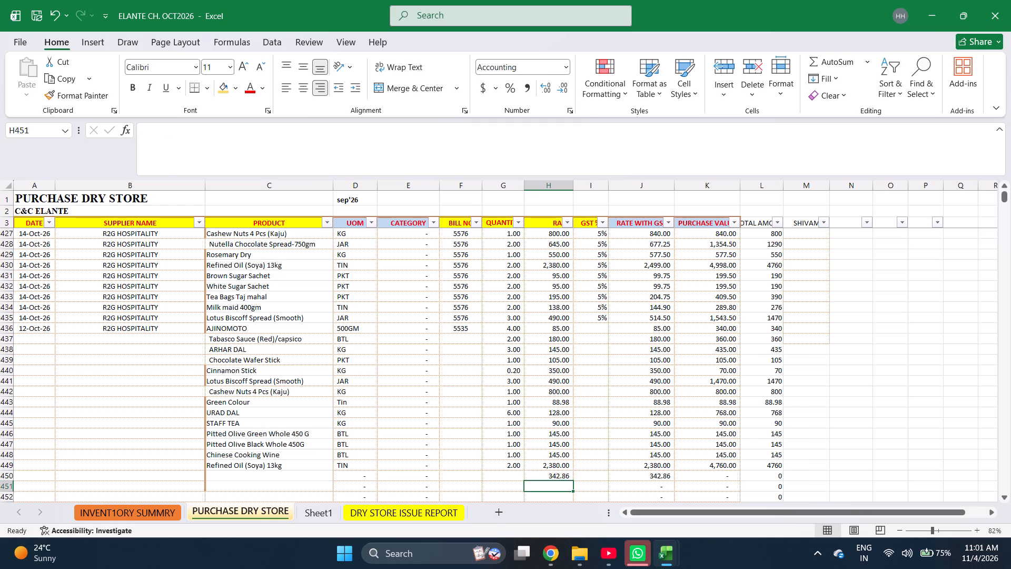
{"action": "type", "text": "170"}
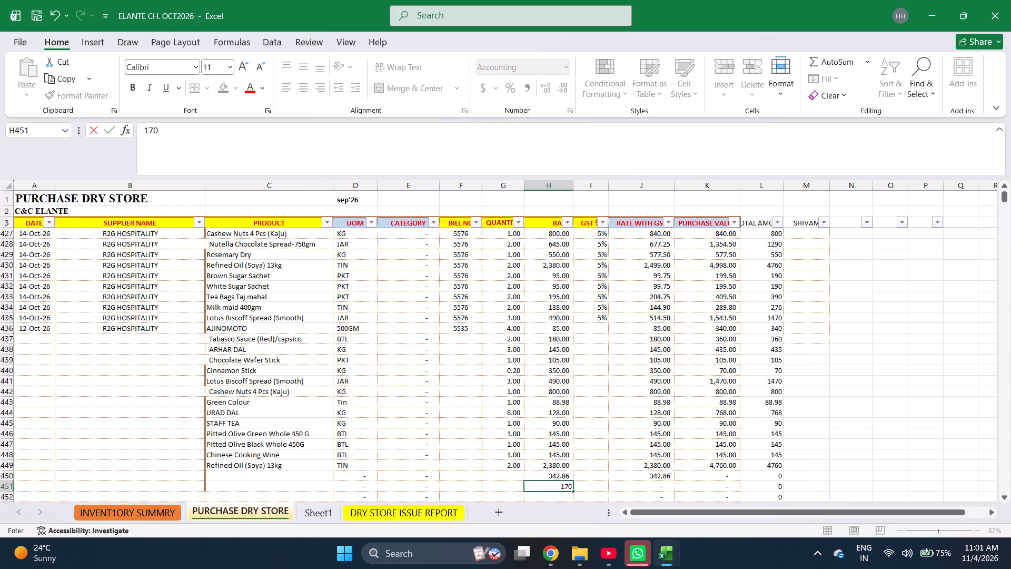
{"action": "key", "text": "Left"}
{"action": "key", "text": "Up"}
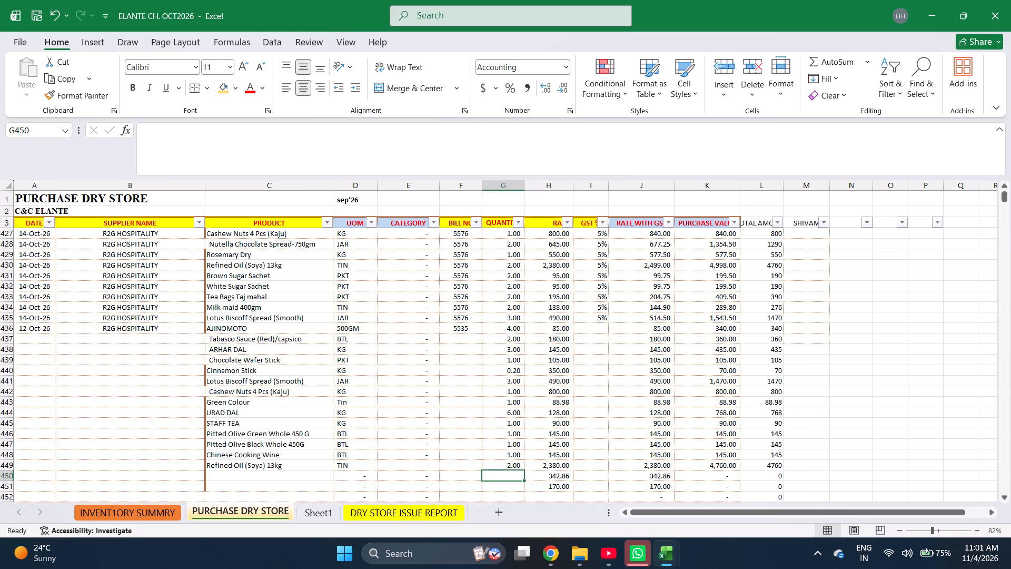
{"action": "key", "text": "5"}
{"action": "key", "text": "Return"}
{"action": "key", "text": "6"}
{"action": "key", "text": "Return"}
Enter GST of 18% for AJINOMOTO, 5% for Tabasco Sauce and 0% for ARHAR DAL in rows 436 to 438.
{"action": "key", "text": "Right"}
{"action": "key", "text": "Right"}
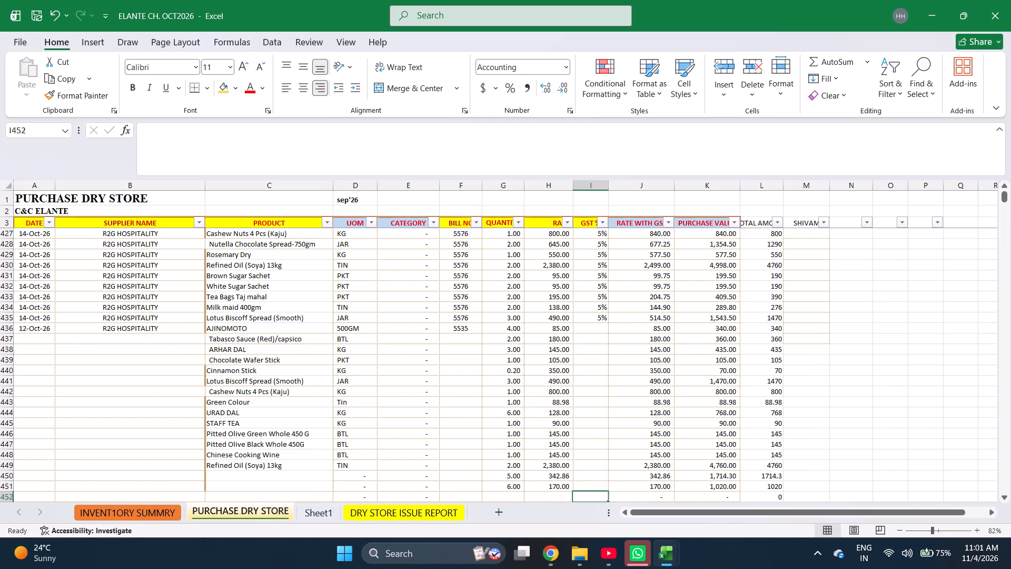
{"action": "key", "text": "Up"}
{"action": "key", "text": "Up"}
{"action": "key", "text": "ctrl+Up"}
{"action": "key", "text": "Down"}
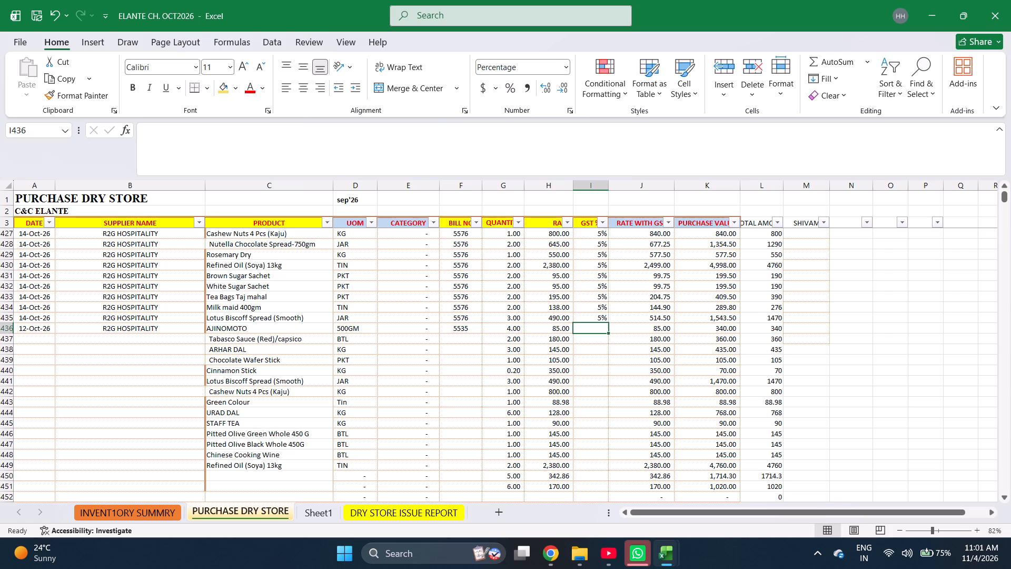
{"action": "type", "text": "18"}
{"action": "key", "text": "Return"}
{"action": "key", "text": "5"}
{"action": "key", "text": "Return"}
{"action": "key", "text": "0"}
{"action": "key", "text": "Return"}
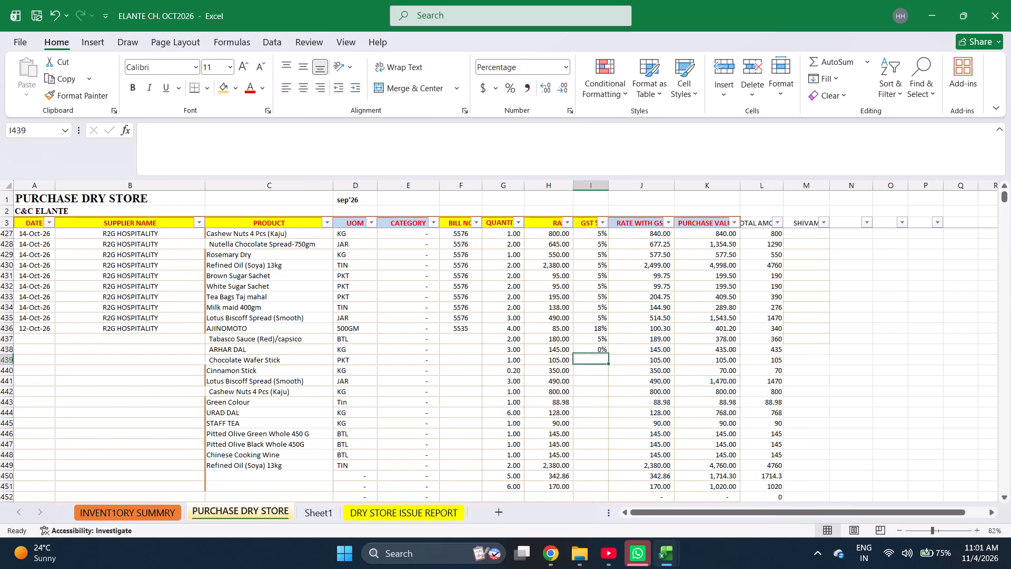
Enter 5% GST for Chocolate Wafer Stick, Cinnamon Stick, Lotus Biscoff Spread and Cashew Nuts in rows 439 to 442.
{"action": "key", "text": "5"}
{"action": "key", "text": "Return"}
{"action": "key", "text": "5"}
{"action": "key", "text": "Return"}
{"action": "key", "text": "5"}
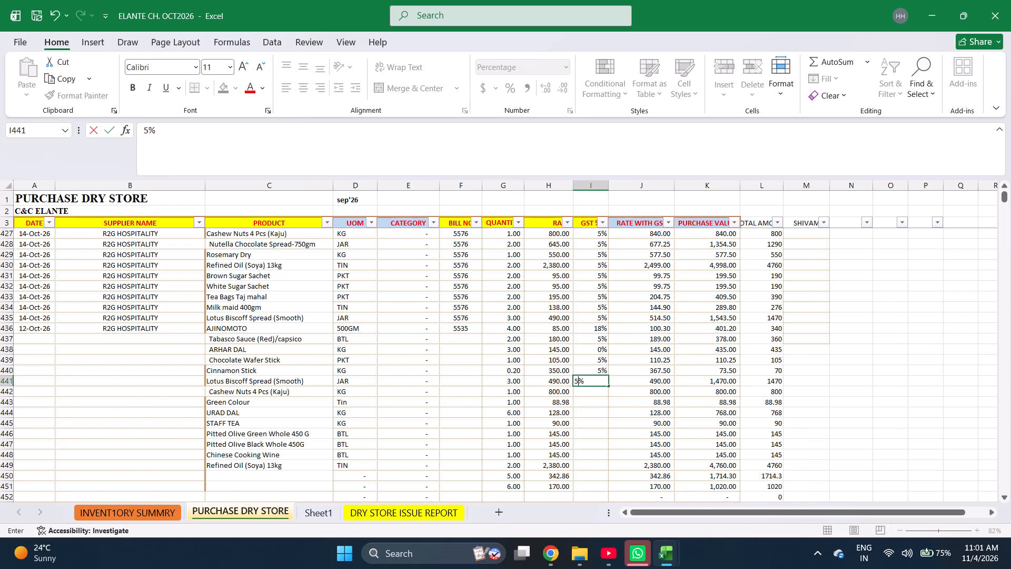
{"action": "key", "text": "Return"}
{"action": "key", "text": "5"}
{"action": "key", "text": "Return"}
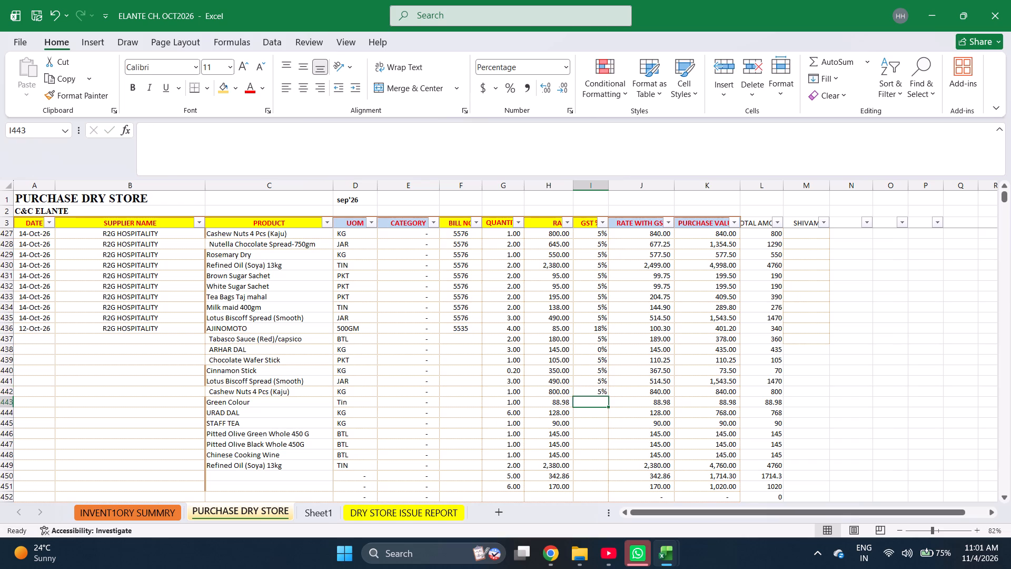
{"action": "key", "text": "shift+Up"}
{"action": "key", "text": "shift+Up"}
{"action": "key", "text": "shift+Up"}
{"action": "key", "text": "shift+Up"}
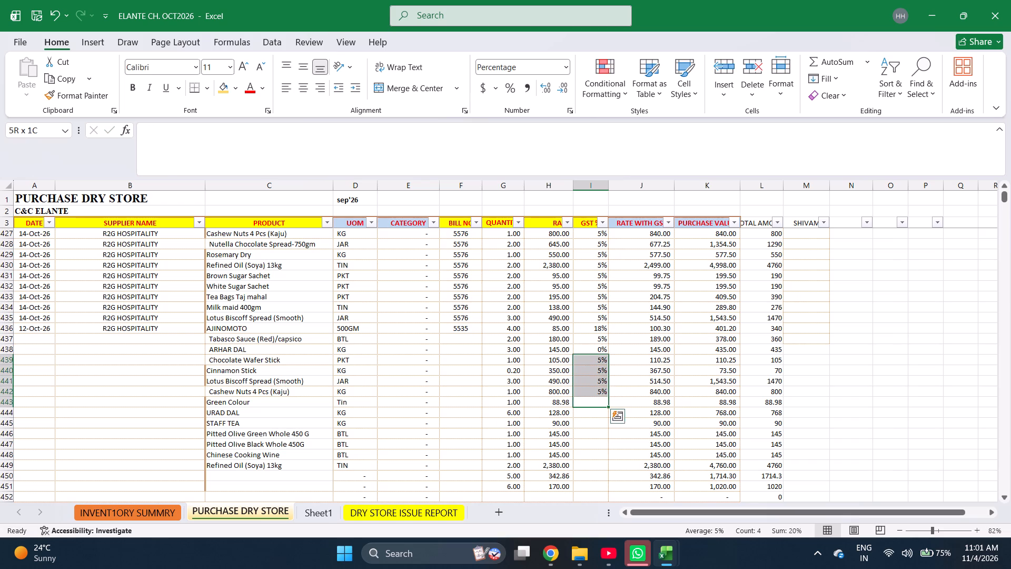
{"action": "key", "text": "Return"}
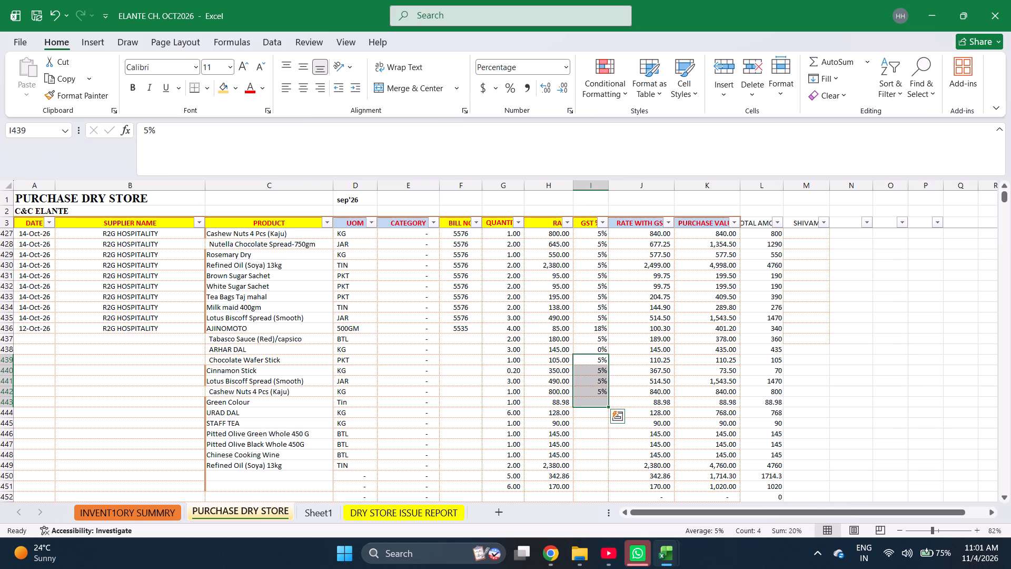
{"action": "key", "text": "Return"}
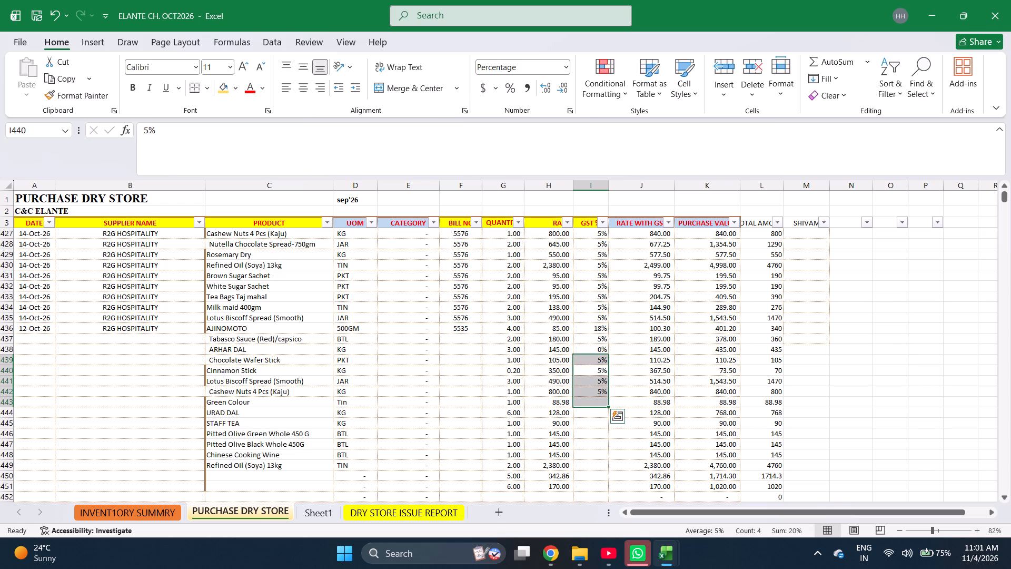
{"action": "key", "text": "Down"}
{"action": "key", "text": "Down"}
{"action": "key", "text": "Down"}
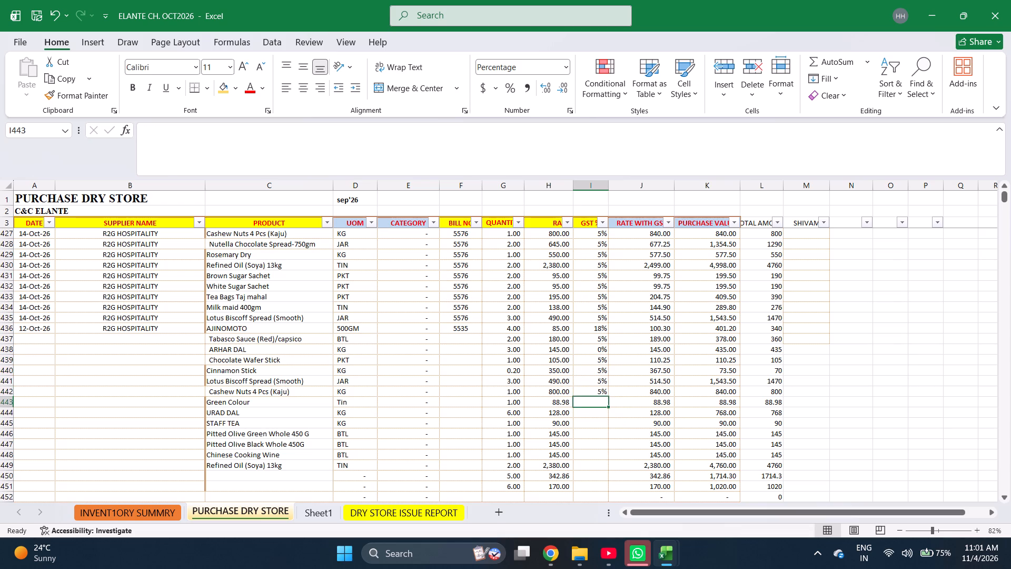
Enter GST of 18% for Green Colour, 0% for URAD DAL and 5% for STAFF TEA in rows 443 to 445.
{"action": "type", "text": "18"}
{"action": "key", "text": "Return"}
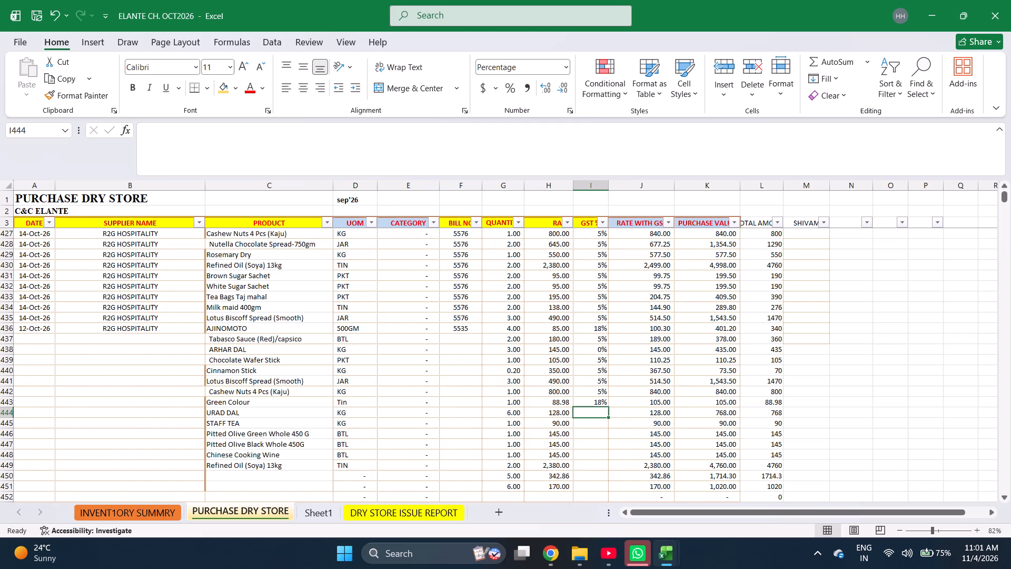
{"action": "key", "text": "0"}
{"action": "key", "text": "Return"}
{"action": "key", "text": "5"}
{"action": "key", "text": "Return"}
Enter 5% GST for Pitted Olive Green, Pitted Olive Black, Chinese Cooking Wine and Refined Oil in rows 446 to 449.
{"action": "key", "text": "5"}
{"action": "key", "text": "Return"}
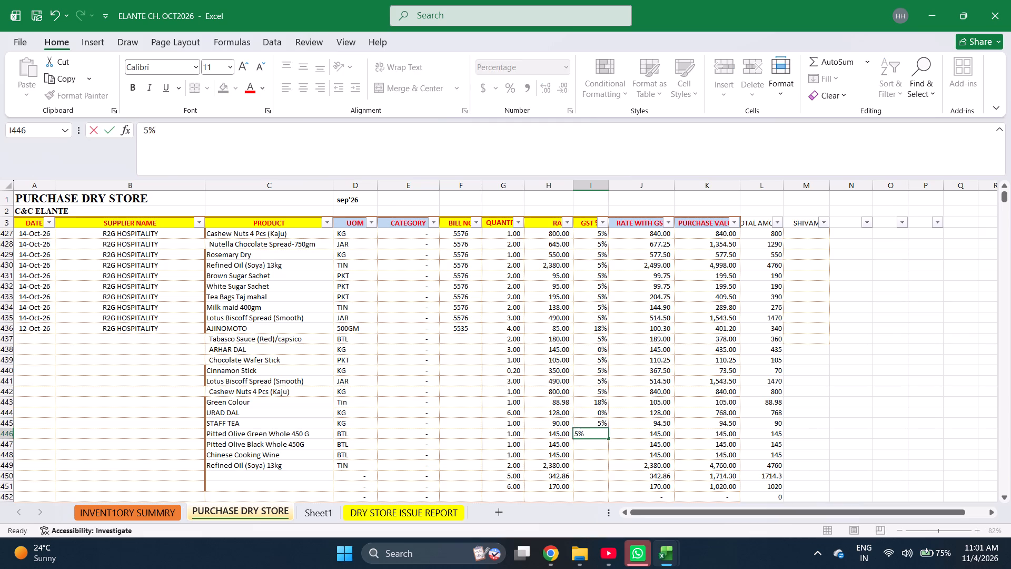
{"action": "key", "text": "5"}
{"action": "key", "text": "Return"}
{"action": "key", "text": "5"}
{"action": "key", "text": "Return"}
{"action": "key", "text": "5"}
{"action": "key", "text": "Return"}
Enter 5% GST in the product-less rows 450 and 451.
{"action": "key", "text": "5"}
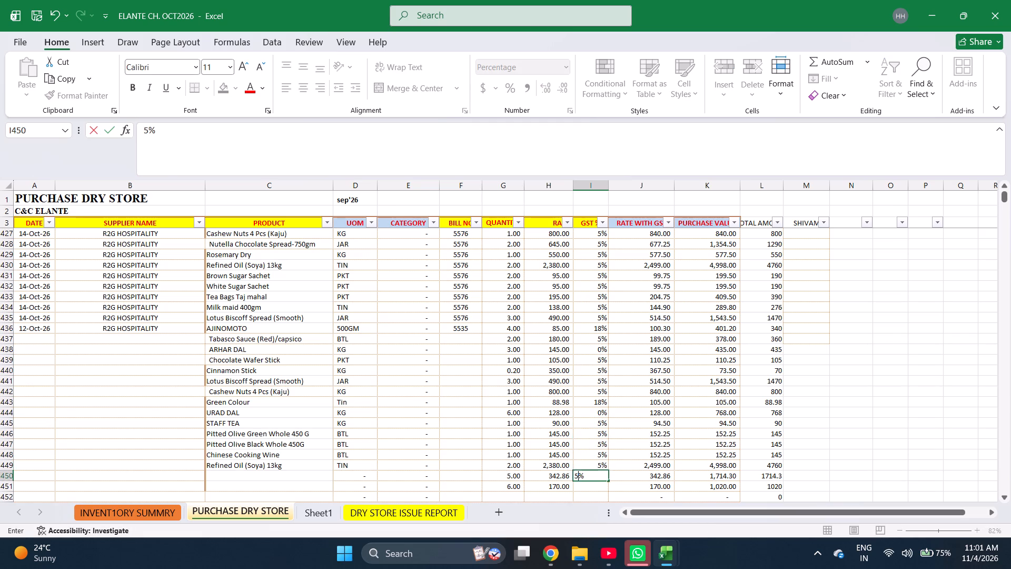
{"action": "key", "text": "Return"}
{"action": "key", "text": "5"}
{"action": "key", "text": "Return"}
Check the sum of the purchase values in rows 436 to 451.
{"action": "key", "text": "Right"}
{"action": "key", "text": "Right"}
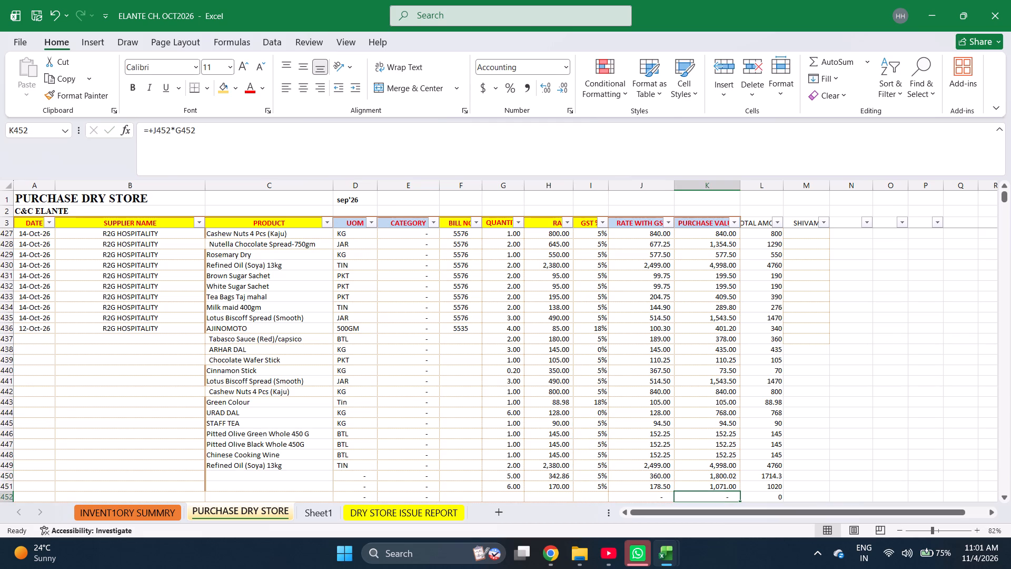
{"action": "key", "text": "Left"}
{"action": "key", "text": "Left"}
{"action": "key", "text": "Left"}
{"action": "key", "text": "Left"}
{"action": "key", "text": "Left"}
{"action": "key", "text": "ctrl+Up"}
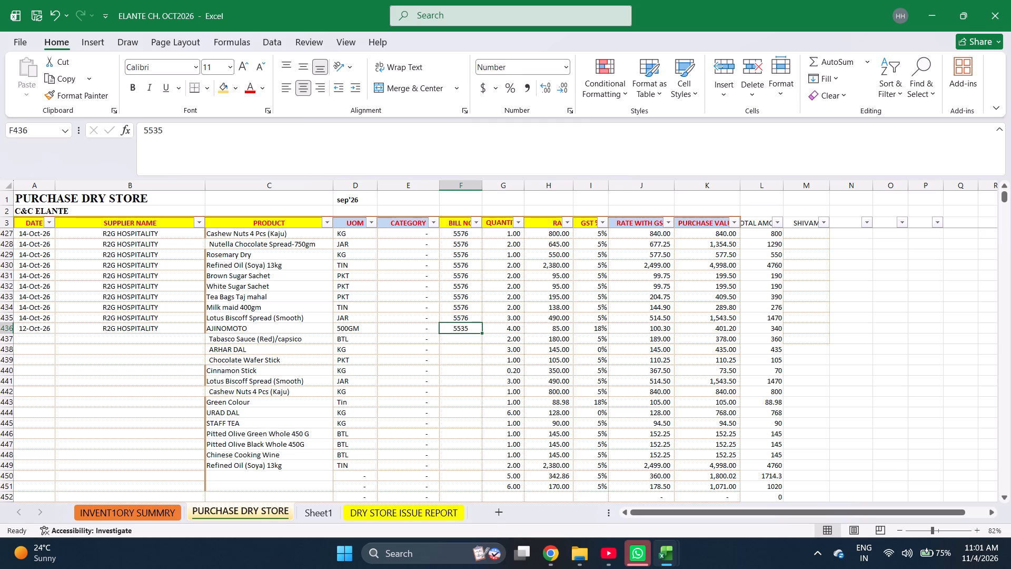
{"action": "key", "text": "ctrl+Right"}
{"action": "key", "text": "Left"}
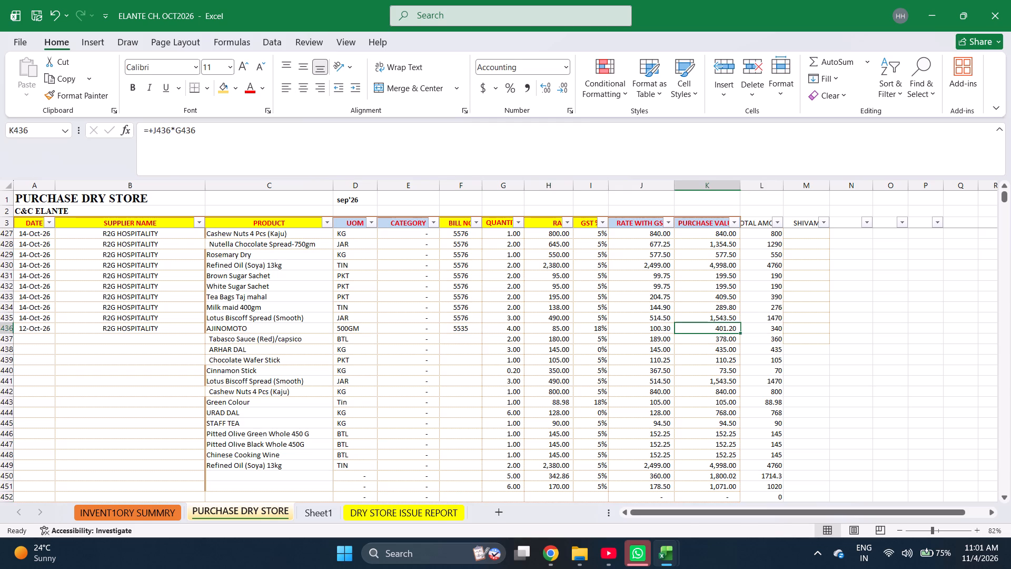
{"action": "key", "text": "shift+Down"}
{"action": "key", "text": "shift+Down"}
{"action": "key", "text": "shift+Down"}
{"action": "key", "text": "shift+Down"}
{"action": "key", "text": "shift+Down"}
{"action": "key", "text": "shift+Down"}
{"action": "key", "text": "shift+Down"}
{"action": "key", "text": "shift+Down"}
{"action": "key", "text": "shift+Down"}
{"action": "key", "text": "shift+Down"}
{"action": "key", "text": "shift+Down"}
{"action": "key", "text": "shift+Down"}
{"action": "key", "text": "shift+Down"}
{"action": "key", "text": "shift+Down"}
{"action": "key", "text": "shift+Down"}
{"action": "key", "text": "shift+Down"}
{"action": "key", "text": "shift+Up"}
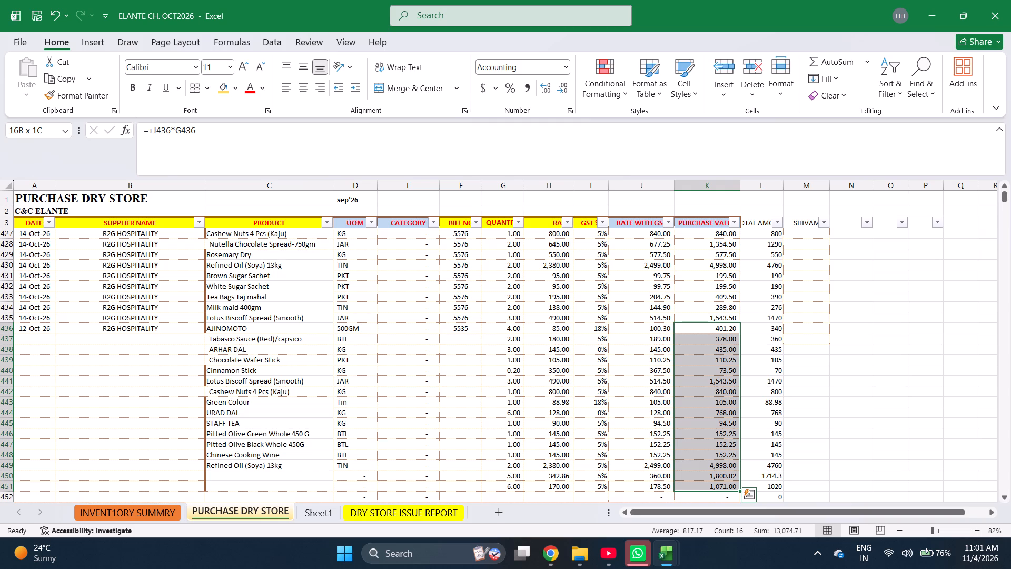
Clear the quantities, rates and GST from the product-less rows 450 and 451.
{"action": "key", "text": "Left"}
{"action": "key", "text": "Left"}
{"action": "key", "text": "Left"}
{"action": "key", "text": "Left"}
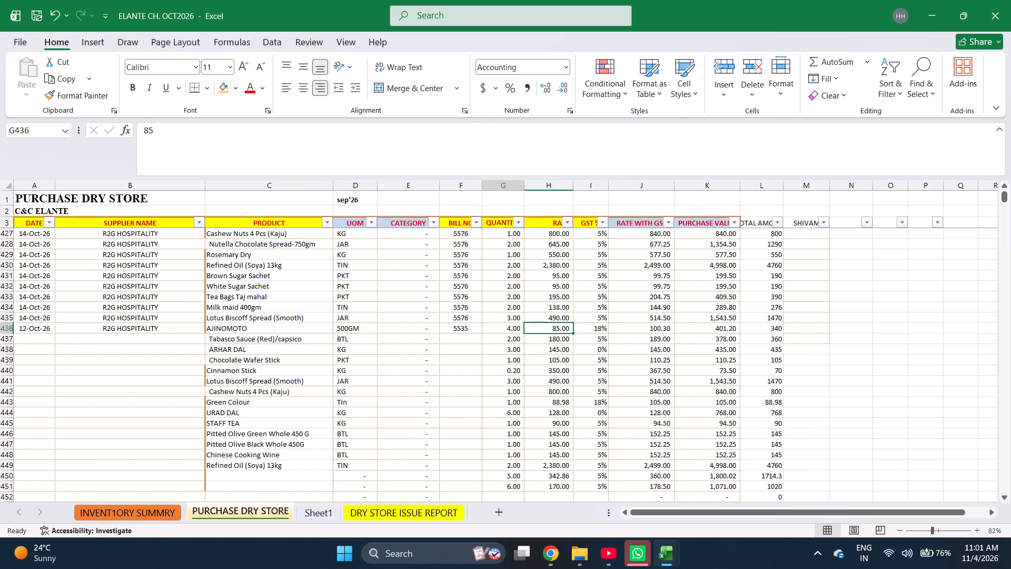
{"action": "key", "text": "ctrl+Left"}
{"action": "key", "text": "Right"}
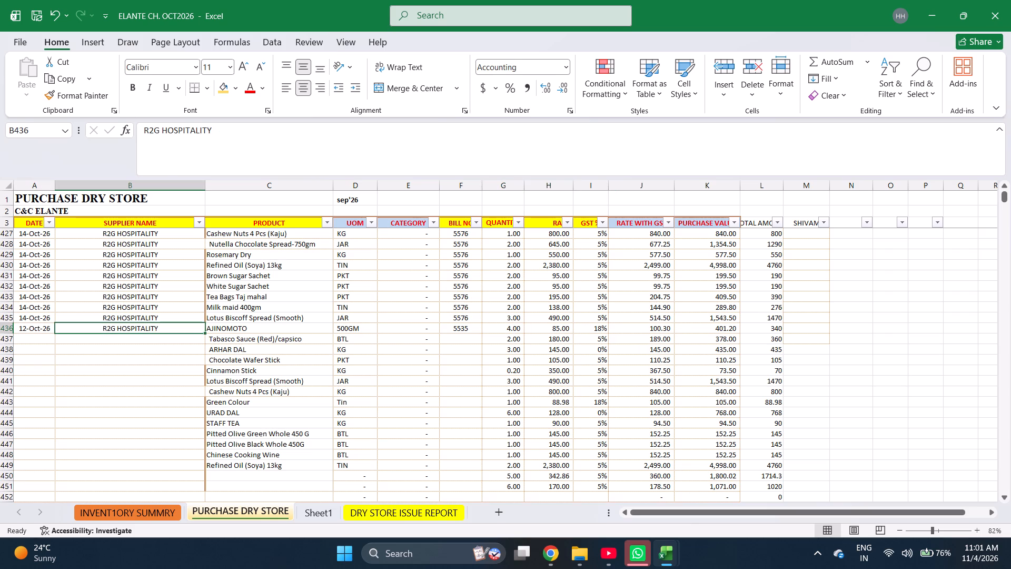
{"action": "key", "text": "ctrl+Right"}
{"action": "key", "text": "Left"}
{"action": "key", "text": "Left"}
{"action": "key", "text": "Left"}
{"action": "key", "text": "Left"}
{"action": "key", "text": "ctrl+Down"}
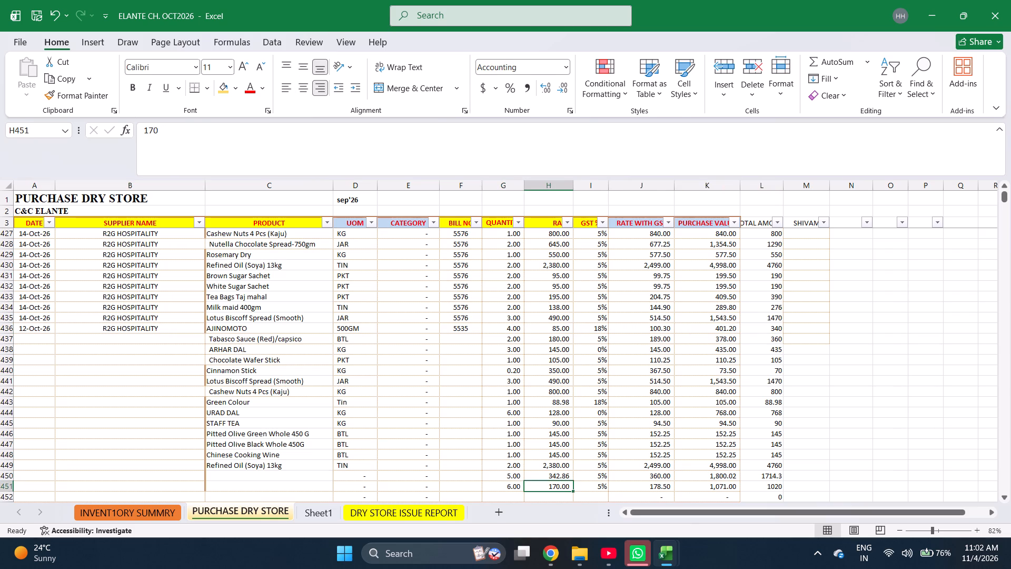
{"action": "key", "text": "Up"}
{"action": "key", "text": "shift+Left"}
{"action": "key", "text": "shift+Right"}
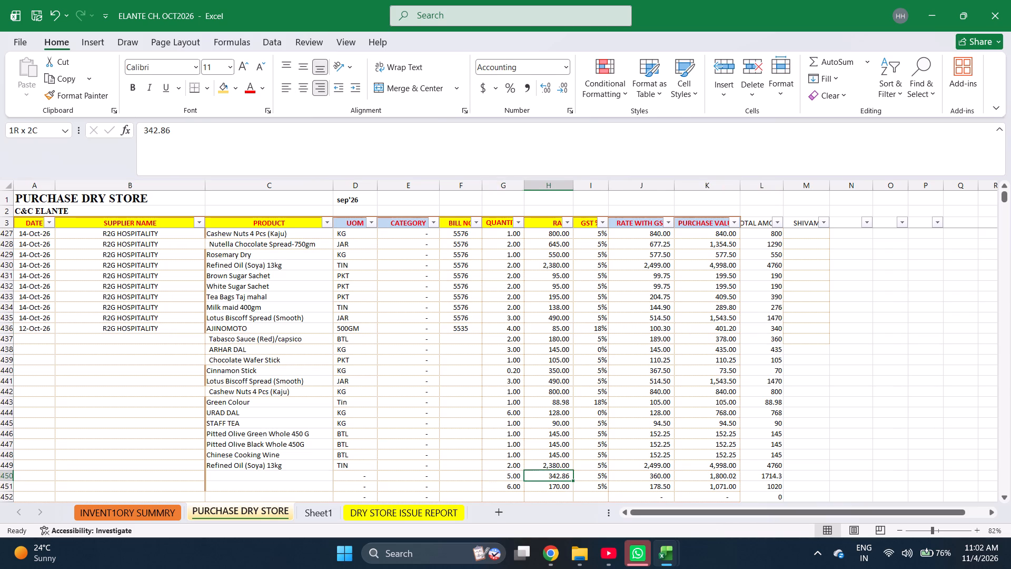
{"action": "key", "text": "Left"}
{"action": "key", "text": "shift+Right"}
{"action": "key", "text": "shift+Right"}
{"action": "key", "text": "shift+Down"}
{"action": "key", "text": "shift+Down"}
{"action": "key", "text": "shift+Up"}
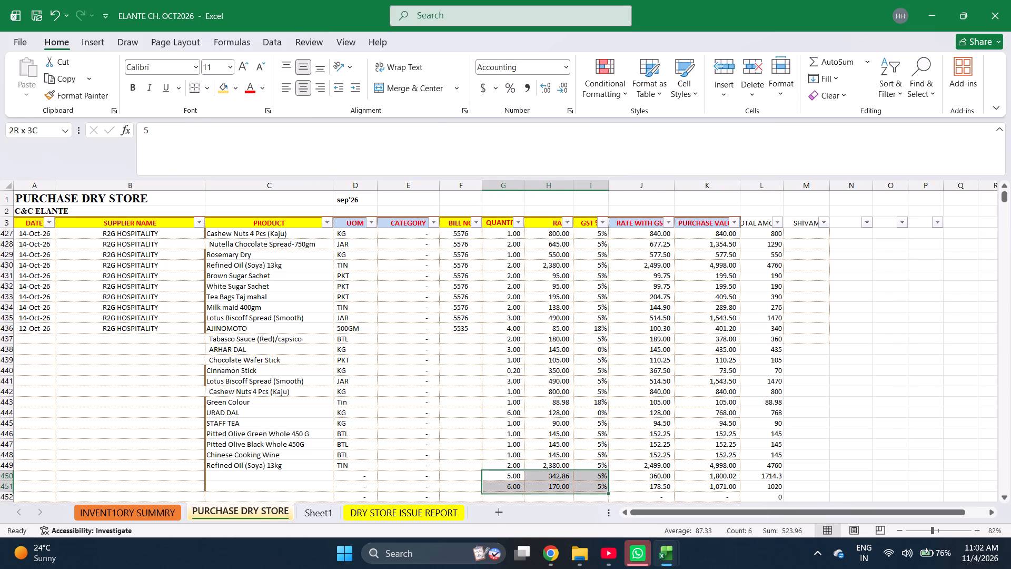
{"action": "key", "text": "Delete"}
Fill the date 12-Oct-26 and supplier R2G HOSPITALITY from row 436 down through row 449.
{"action": "key", "text": "ctrl+Left"}
{"action": "key", "text": "ctrl+Left"}
{"action": "key", "text": "ctrl+Left"}
{"action": "key", "text": "ctrl+Left"}
{"action": "key", "text": "ctrl+Left"}
{"action": "key", "text": "ctrl+Left"}
{"action": "key", "text": "ctrl+Left"}
{"action": "key", "text": "ctrl+Left"}
{"action": "key", "text": "ctrl+Left"}
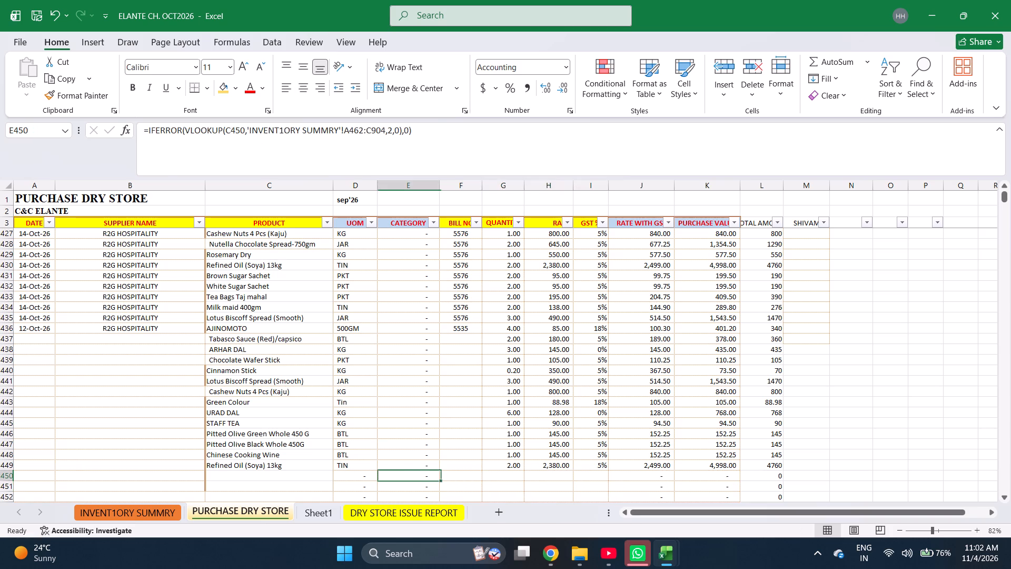
{"action": "key", "text": "ctrl+Up"}
{"action": "key", "text": "shift+Right"}
{"action": "key", "text": "shift+Down"}
{"action": "key", "text": "shift+Down"}
{"action": "key", "text": "shift+Down"}
{"action": "key", "text": "shift+Down"}
{"action": "key", "text": "shift+Down"}
{"action": "key", "text": "shift+Down"}
{"action": "key", "text": "shift+Down"}
{"action": "key", "text": "shift+Down"}
{"action": "key", "text": "shift+Down"}
{"action": "key", "text": "shift+Down"}
{"action": "key", "text": "shift+Down"}
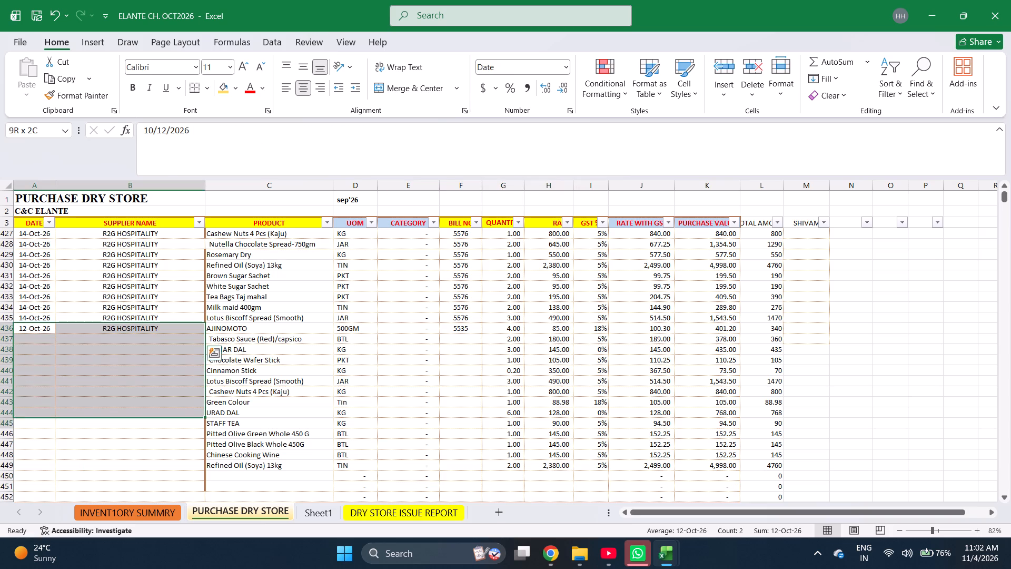
{"action": "key", "text": "shift+Down"}
{"action": "key", "text": "shift+Down"}
{"action": "key", "text": "ctrl+d"}
Fill bill number 5535 from the AJINOMOTO row down through the Refined Oil row 449.
{"action": "key", "text": "ctrl+Right"}
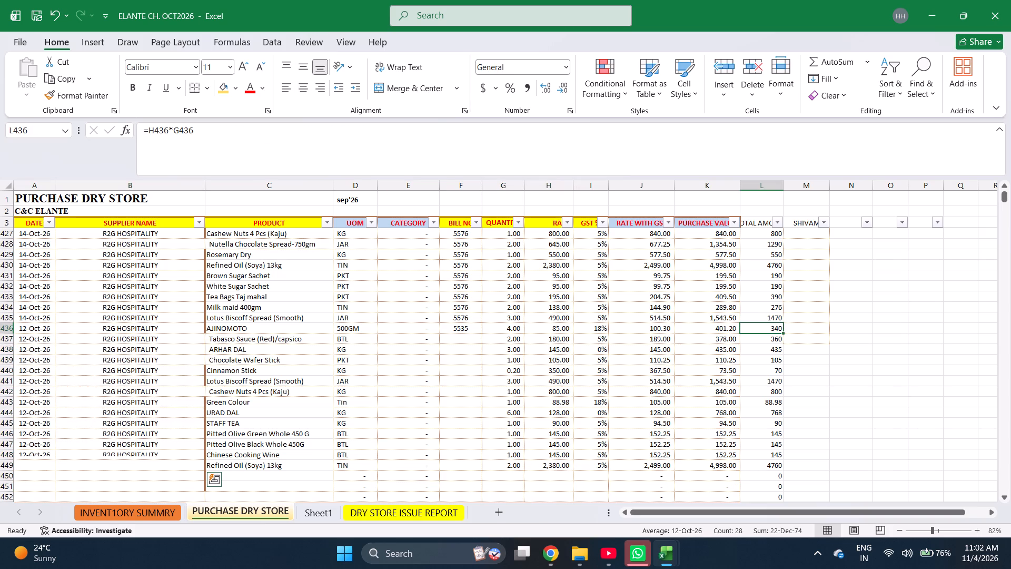
{"action": "key", "text": "Down"}
{"action": "key", "text": "ctrl+Left"}
{"action": "key", "text": "Up"}
{"action": "key", "text": "Left"}
{"action": "key", "text": "shift+Down"}
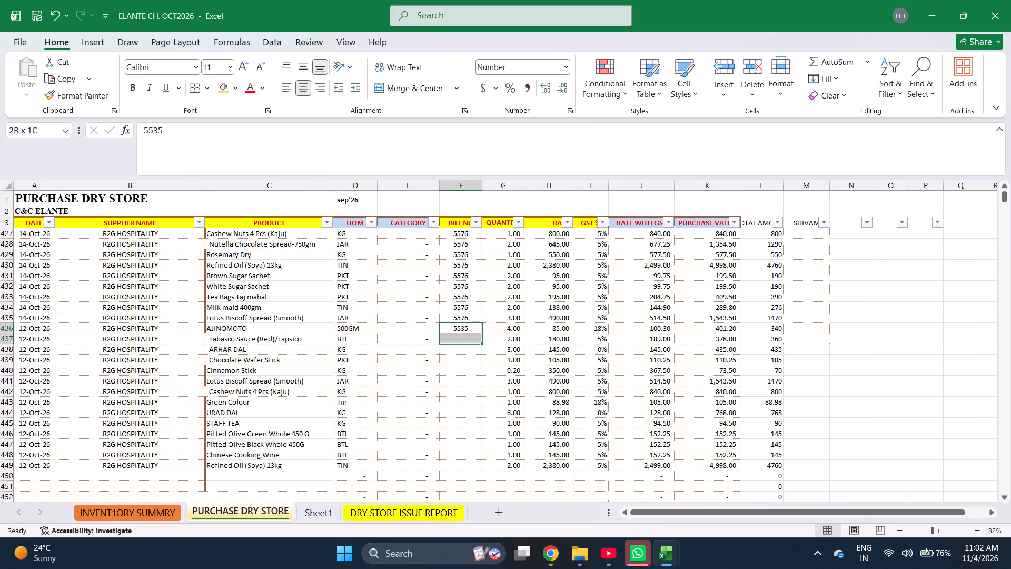
{"action": "key", "text": "shift+Down"}
{"action": "key", "text": "shift+Down"}
{"action": "key", "text": "shift+Down"}
{"action": "key", "text": "shift+Down"}
{"action": "key", "text": "shift+Down"}
{"action": "key", "text": "shift+Down"}
{"action": "key", "text": "shift+Down"}
{"action": "key", "text": "shift+Down"}
{"action": "key", "text": "shift+Down"}
{"action": "key", "text": "shift+Down"}
{"action": "key", "text": "shift+Down"}
{"action": "key", "text": "shift+Down"}
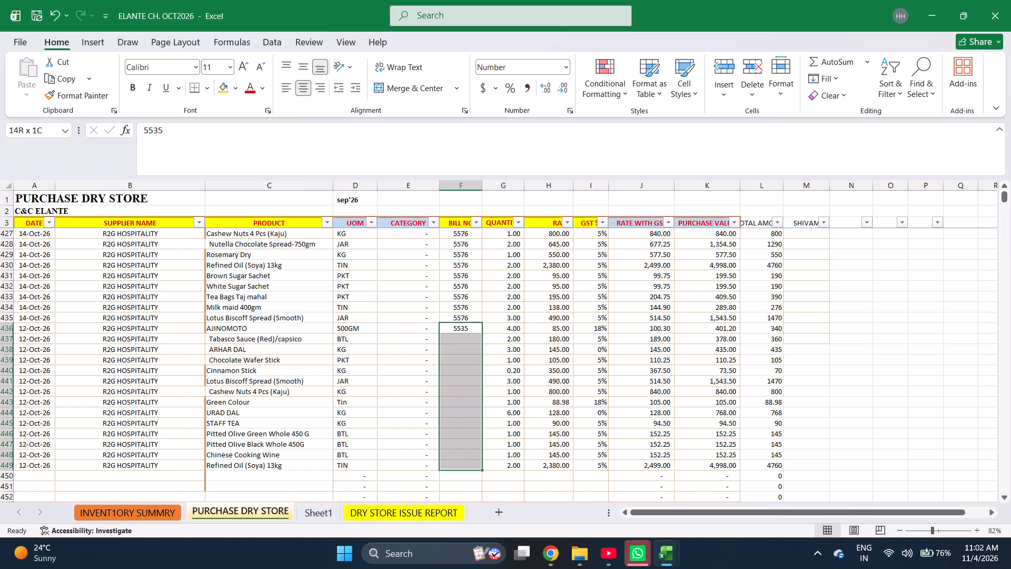
{"action": "key", "text": "shift+Down"}
{"action": "key", "text": "shift+Up"}
{"action": "key", "text": "ctrl+d"}
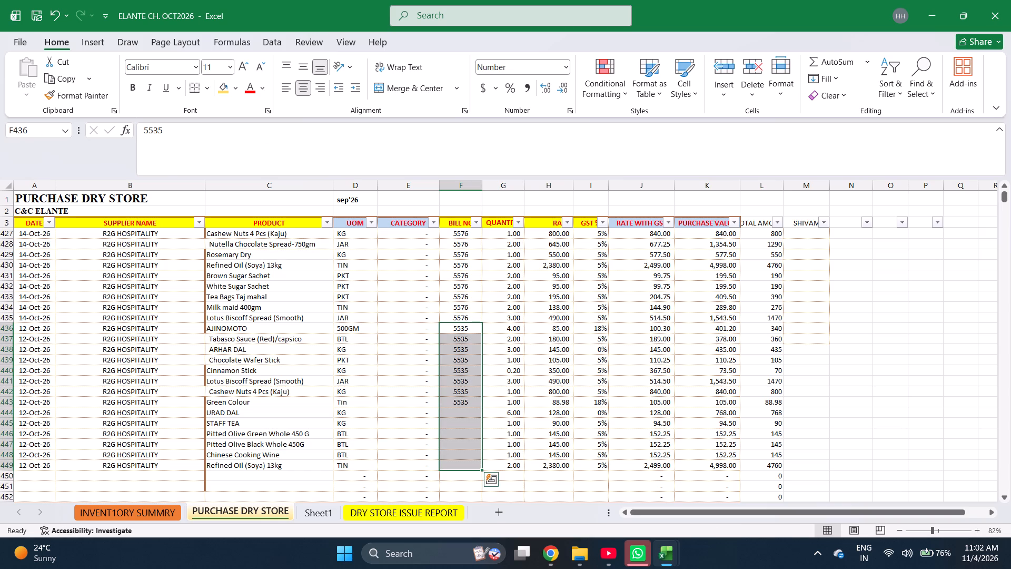
Start a new entry in row 450 by copying down the date 12-Oct-26 and supplier R2G HOSPITALITY.
{"action": "key", "text": "ctrl+Right"}
{"action": "key", "text": "Left"}
{"action": "key", "text": "ctrl+Left"}
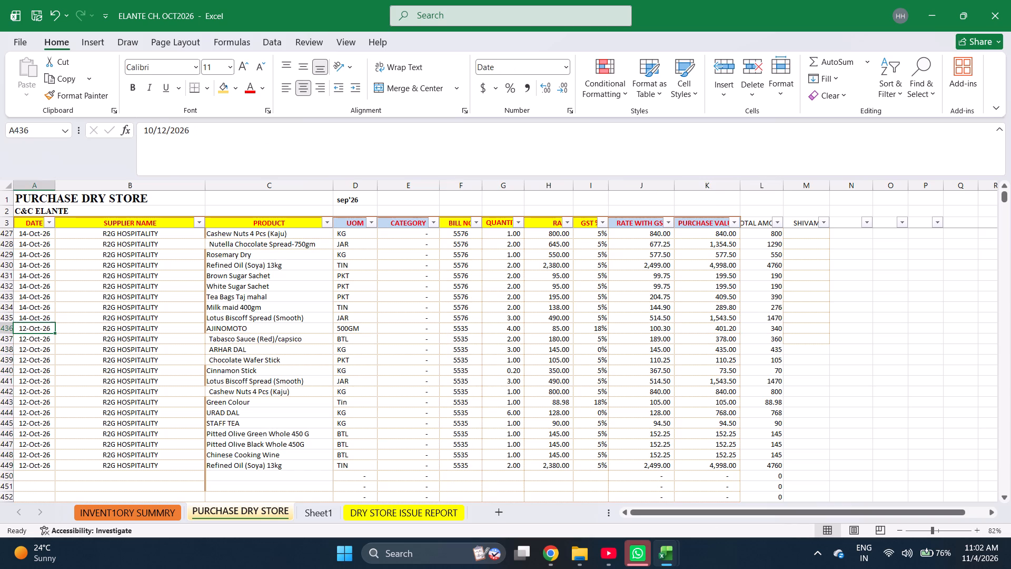
{"action": "key", "text": "ctrl+Down"}
{"action": "key", "text": "Down"}
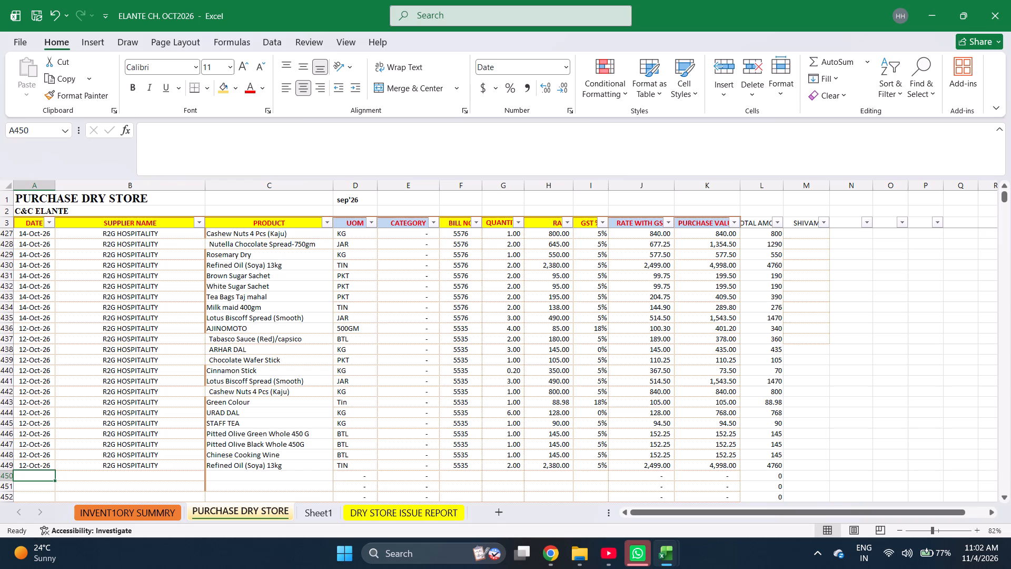
{"action": "key", "text": "ctrl+d"}
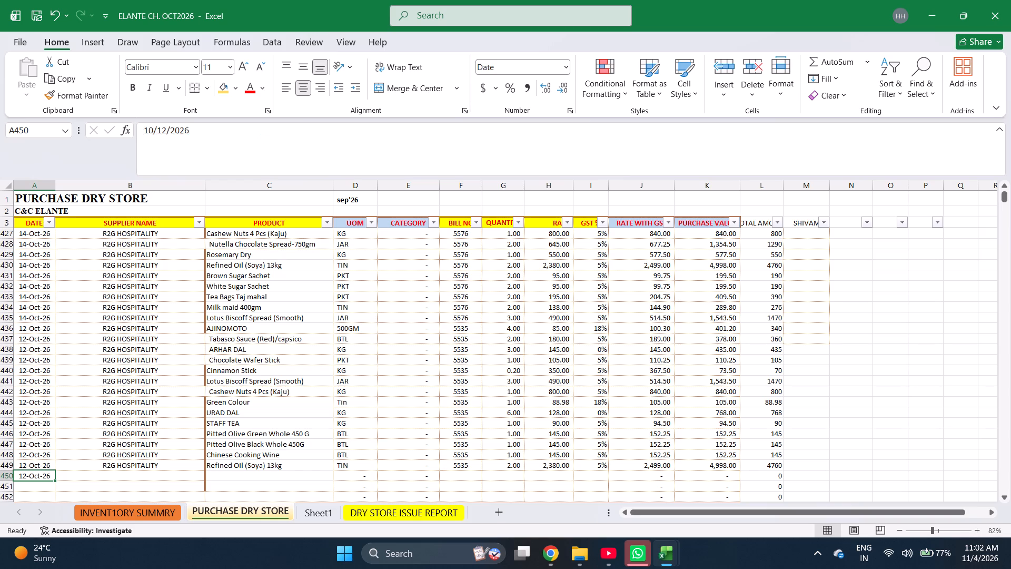
{"action": "key", "text": "Right"}
{"action": "key", "text": "ctrl+d"}
{"action": "key", "text": "Right"}
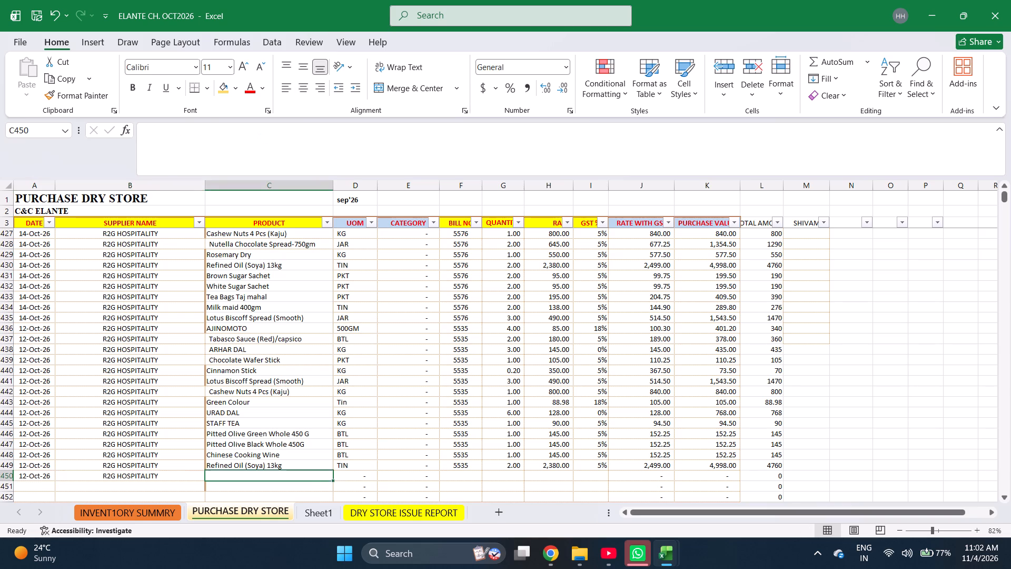
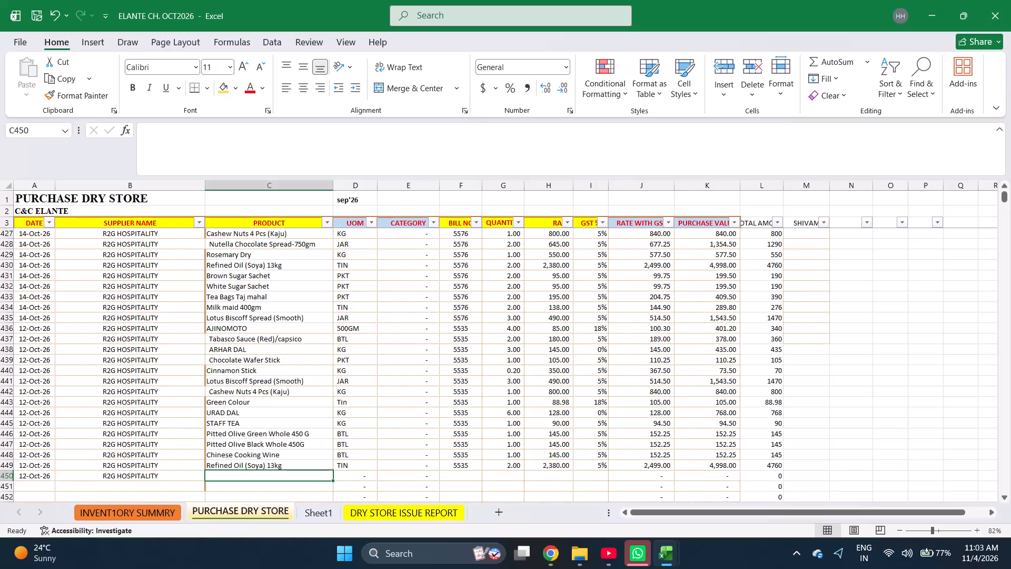
Change the date in row 450 of the purchase sheet to 10-Oct-26.
{"action": "key", "text": "ctrl+Left"}
{"action": "key", "text": "ctrl+Left"}
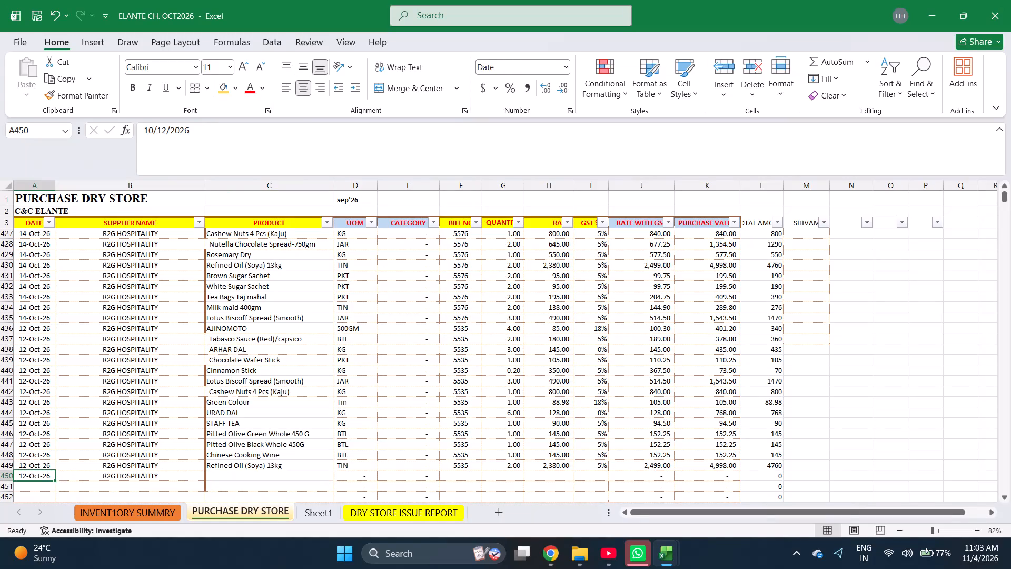
{"action": "type", "text": "10-"}
{"action": "type", "text": "2026"}
{"action": "key", "text": "Right"}
{"action": "key", "text": "Left"}
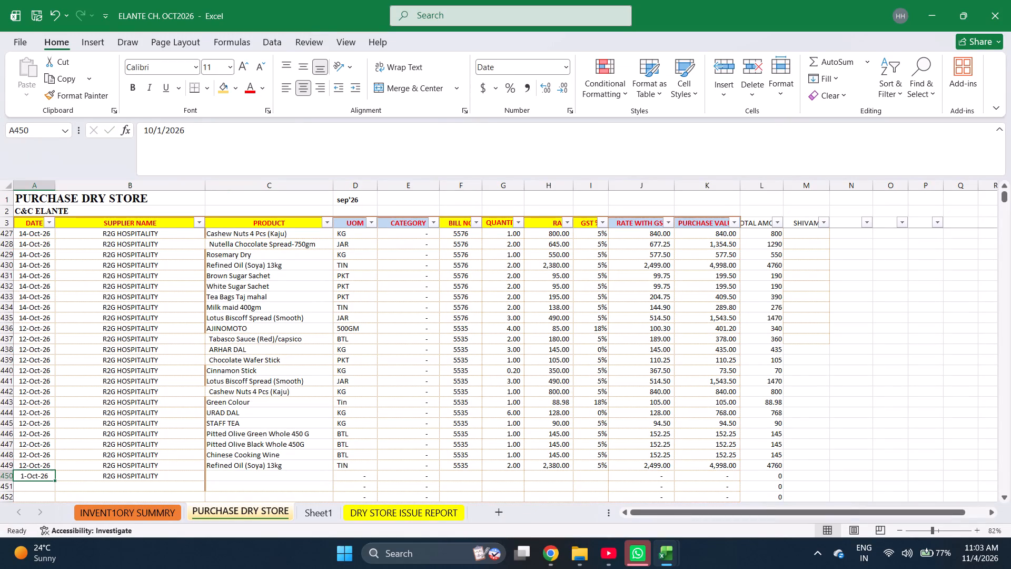
{"action": "type", "text": "10-"}
{"action": "type", "text": "10-26"}
{"action": "key", "text": "Right"}
Enter Maggi Seasoning 200ml as the product in row 450.
{"action": "key", "text": "Right"}
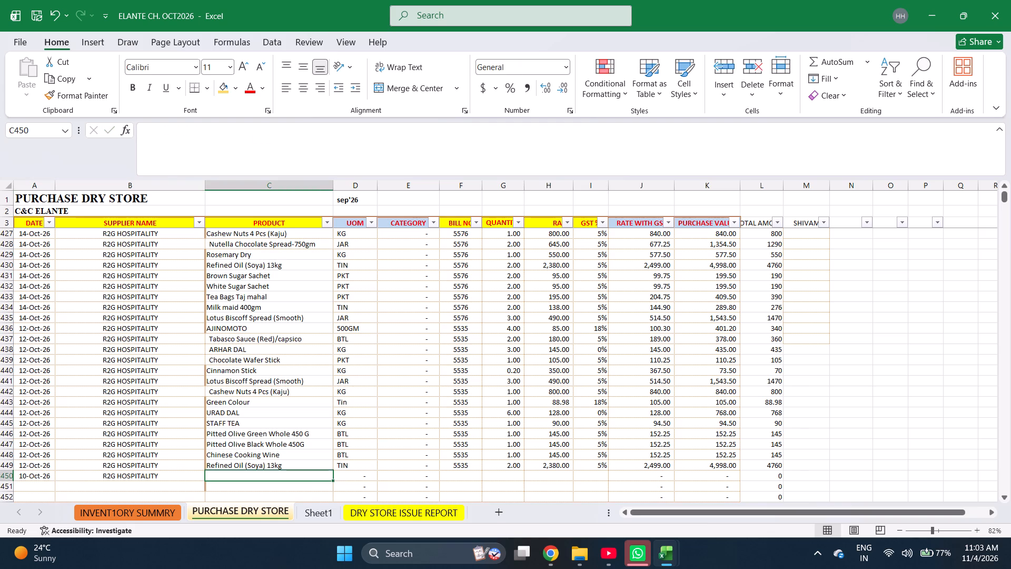
{"action": "type", "text": "maggi"}
{"action": "key", "text": "space"}
{"action": "type", "text": "s"}
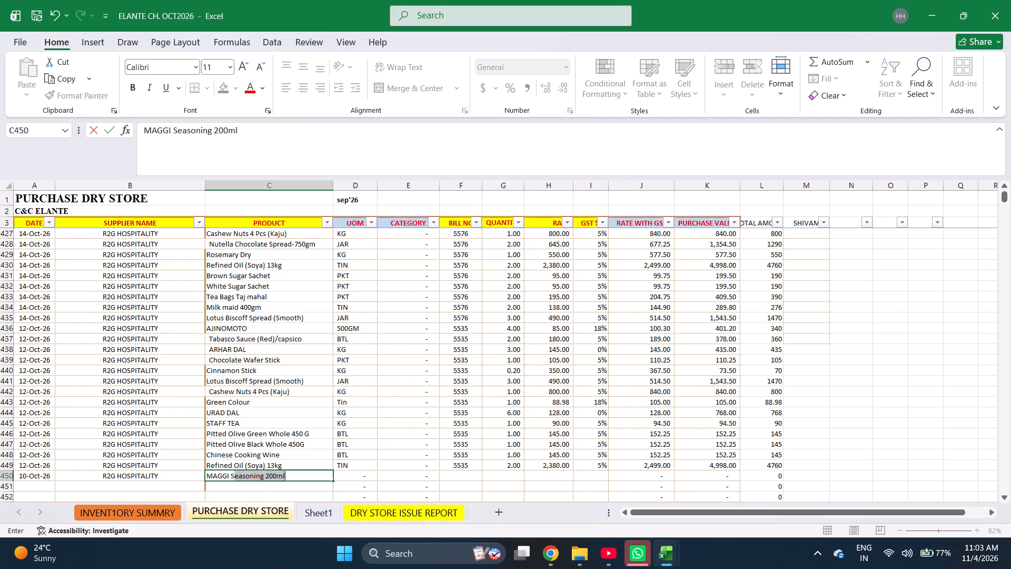
{"action": "key", "text": "Return"}
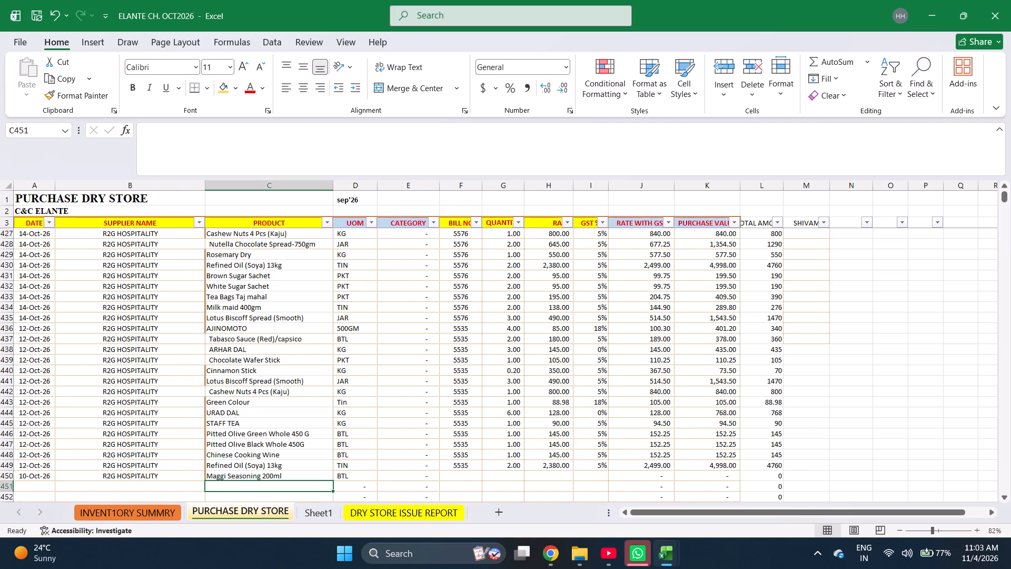
Find Kewra Water 250ml in the inventory summary and copy it into the product column at row 451.
{"action": "type", "text": "kew"}
{"action": "key", "text": "BackSpace"}
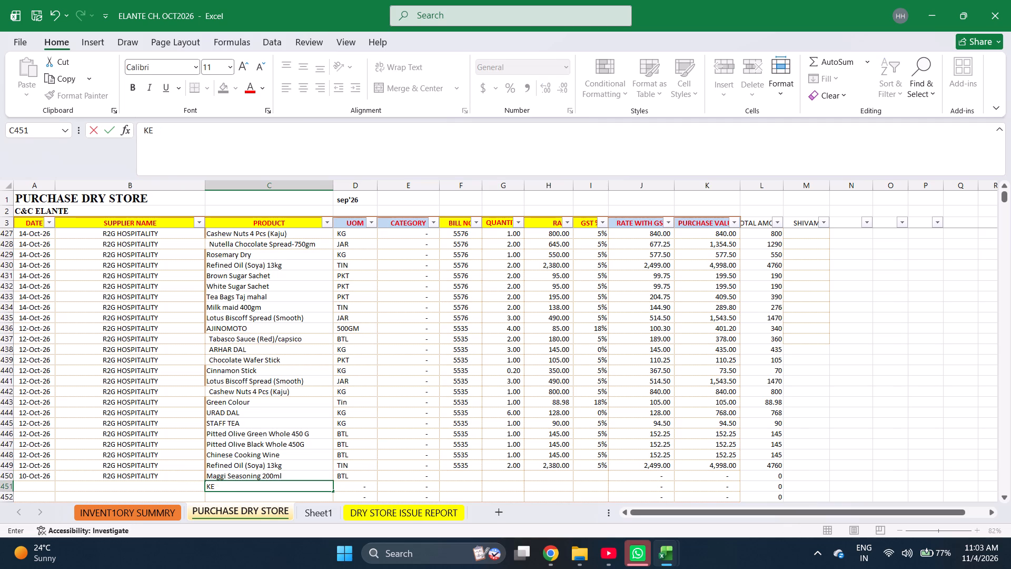
{"action": "key", "text": "o"}
{"action": "key", "text": "ctrl+Page_Up"}
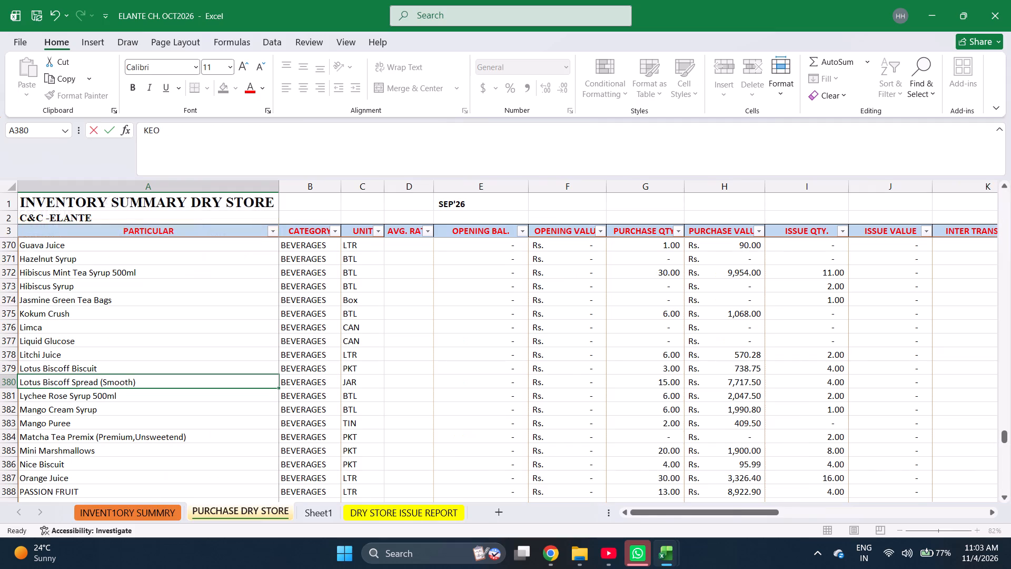
{"action": "key", "text": "ctrl+f"}
{"action": "type", "text": "kew"}
{"action": "key", "text": "Return"}
{"action": "key", "text": "Escape"}
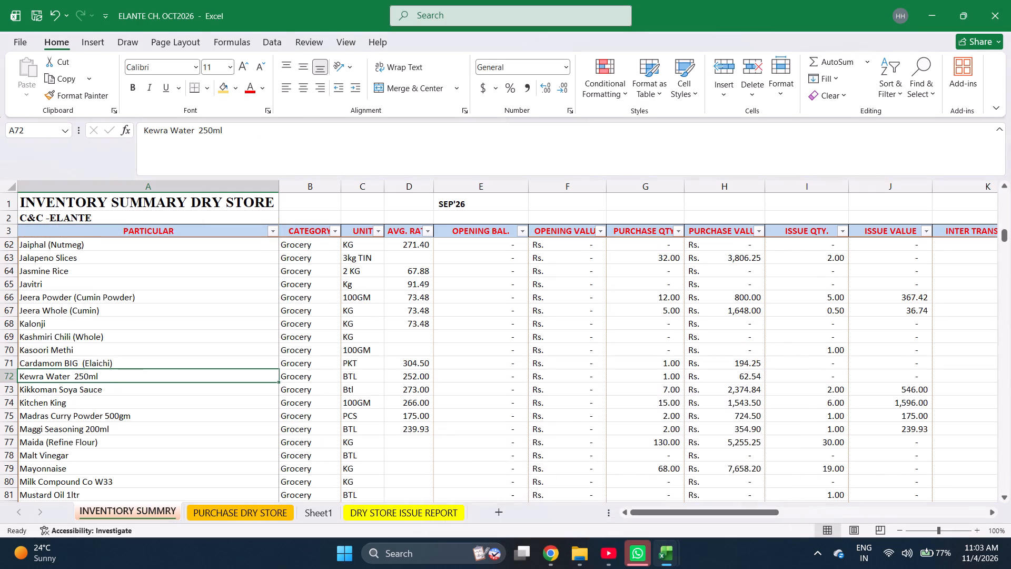
{"action": "key", "text": "ctrl+c"}
{"action": "key", "text": "ctrl+Page_Down"}
{"action": "key", "text": "Return"}
{"action": "key", "text": "Return"}
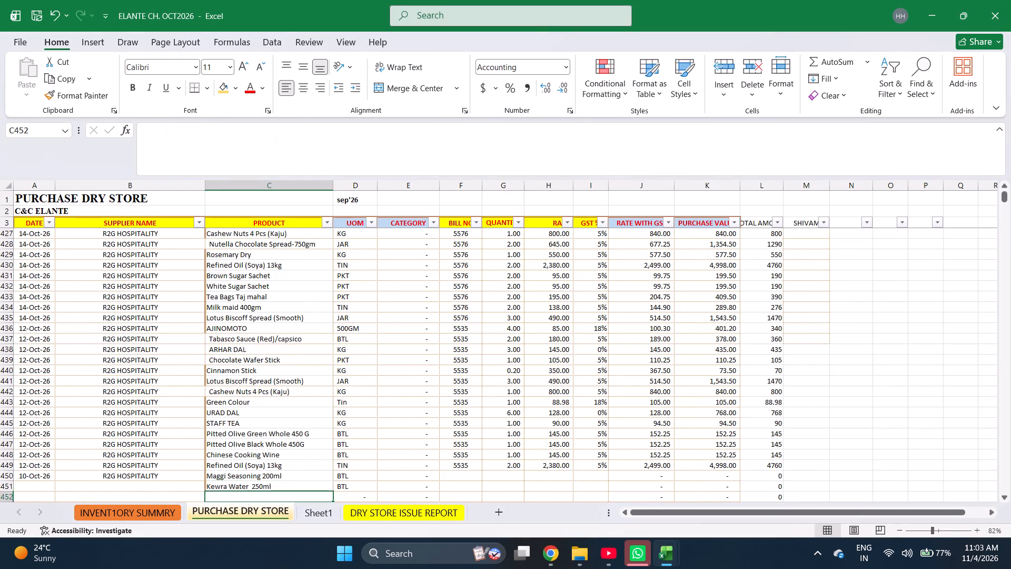
Find CHIPOTLE DIP in the inventory summary and copy it into the product column at row 452.
{"action": "key", "text": "ctrl+Page_Up"}
{"action": "key", "text": "ctrl+f"}
{"action": "type", "text": "chipo"}
{"action": "key", "text": "Return"}
{"action": "key", "text": "Escape"}
{"action": "key", "text": "ctrl+c"}
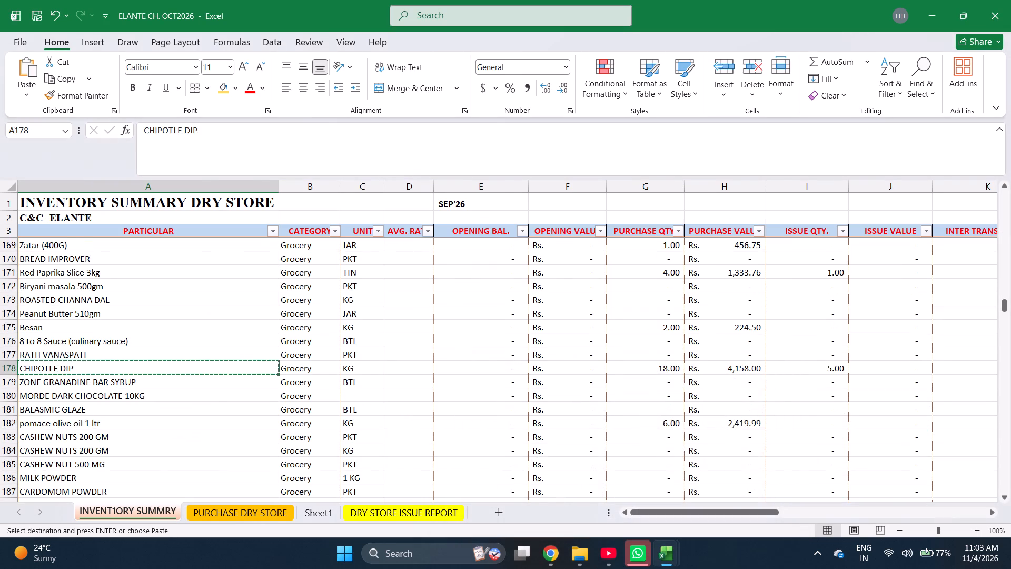
{"action": "key", "text": "ctrl+Page_Down"}
{"action": "key", "text": "Return"}
{"action": "key", "text": "Return"}
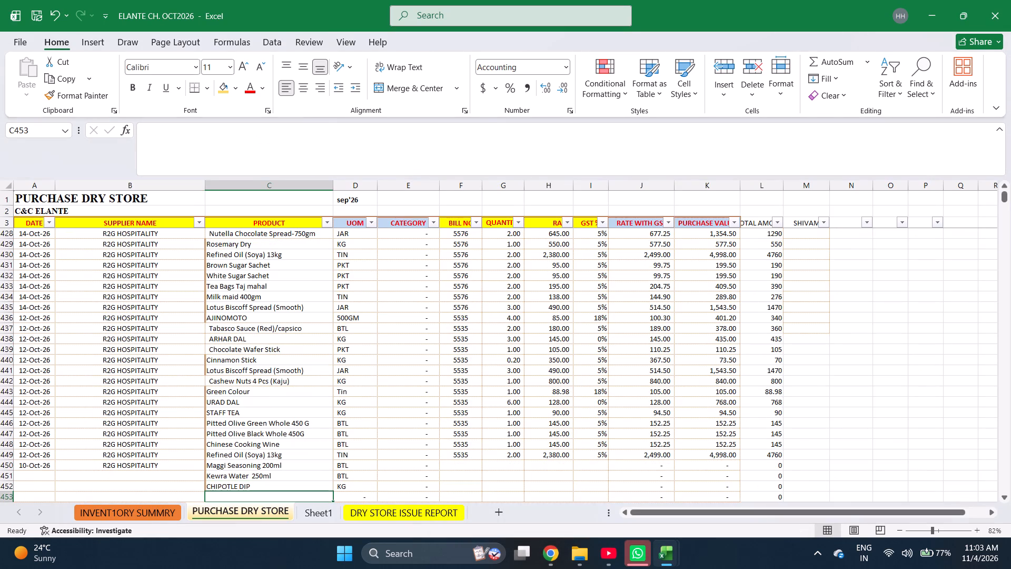
Enter RAJMA as the product in row 453.
{"action": "type", "text": "rajma"}
{"action": "key", "text": "Return"}
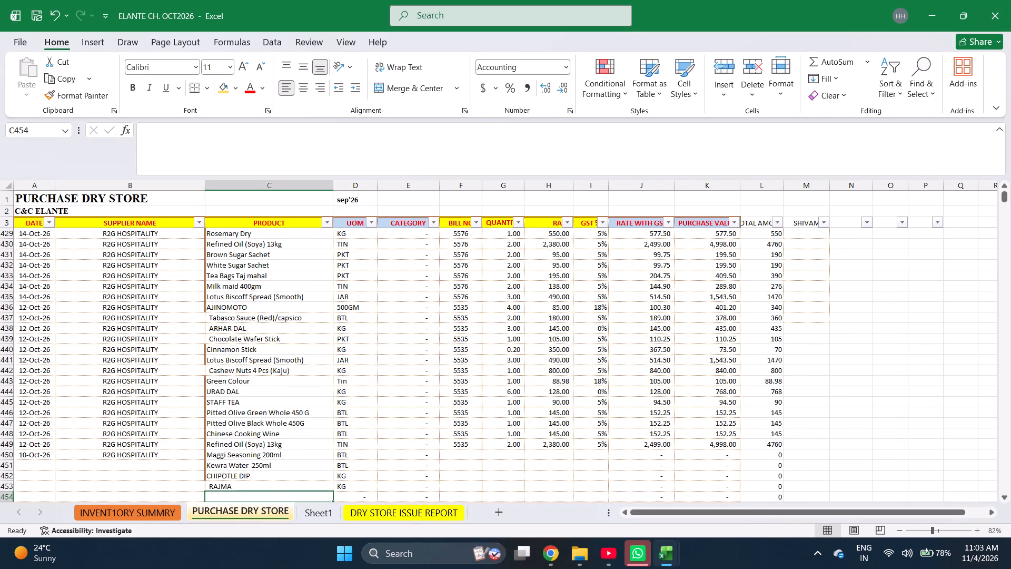
Find Staff Lobiya in the inventory summary and copy it into the product column at row 454.
{"action": "key", "text": "ctrl+Page_Up"}
{"action": "key", "text": "ctrl+f"}
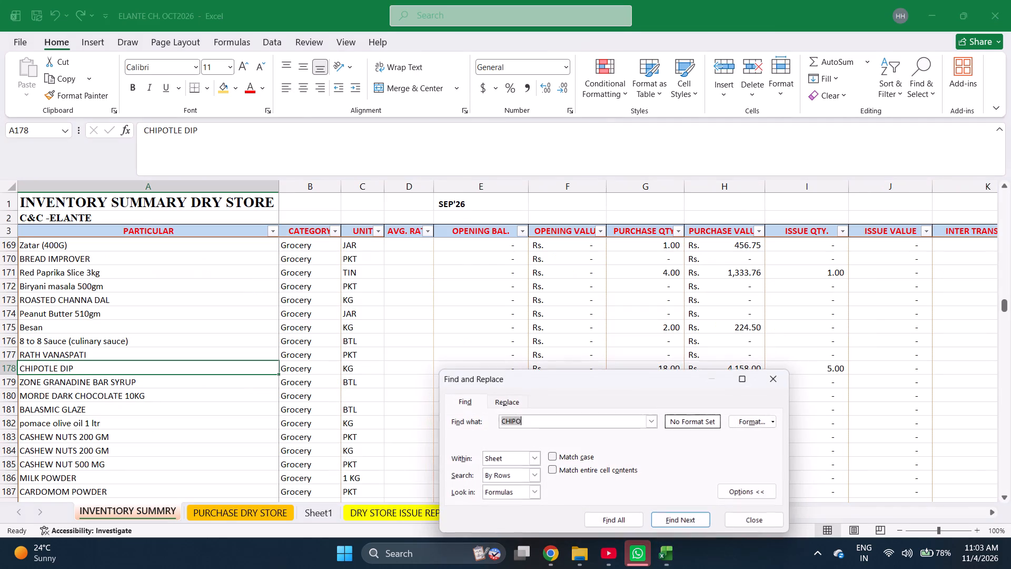
{"action": "type", "text": "lobi"}
{"action": "key", "text": "Return"}
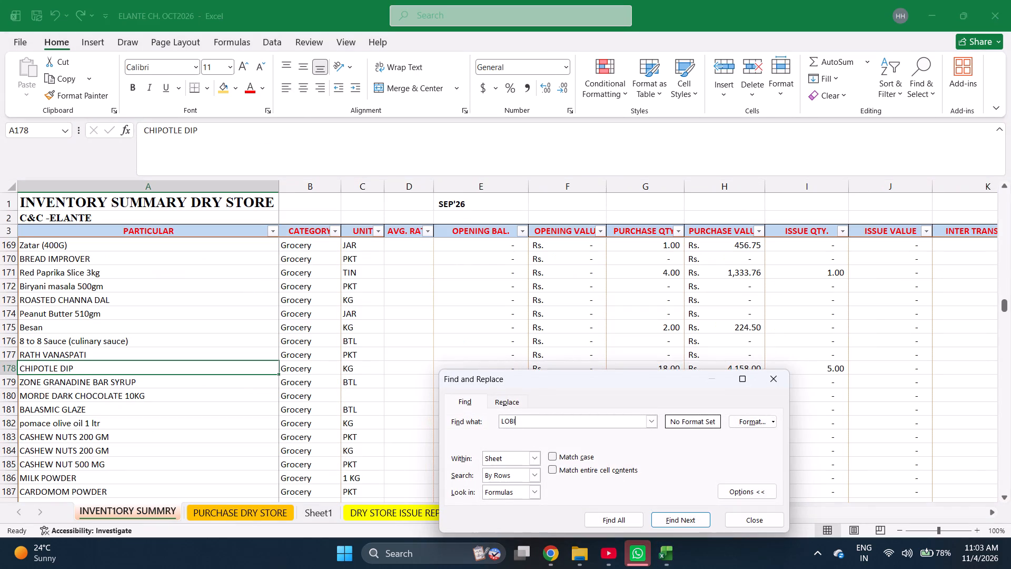
{"action": "key", "text": "Escape"}
{"action": "key", "text": "ctrl+c"}
{"action": "key", "text": "ctrl+Page_Down"}
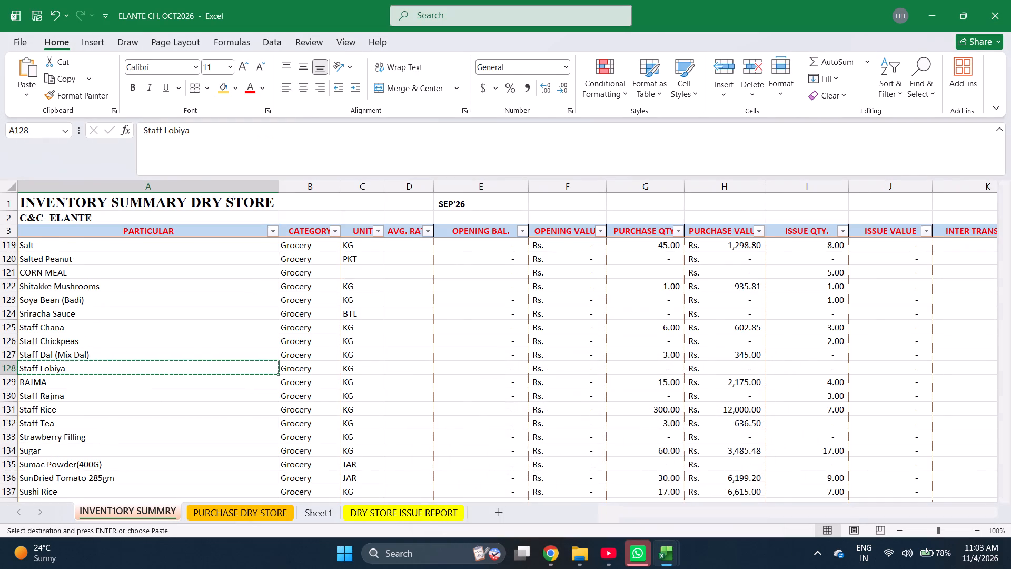
{"action": "key", "text": "Return"}
{"action": "key", "text": "ctrl+Page_Up"}
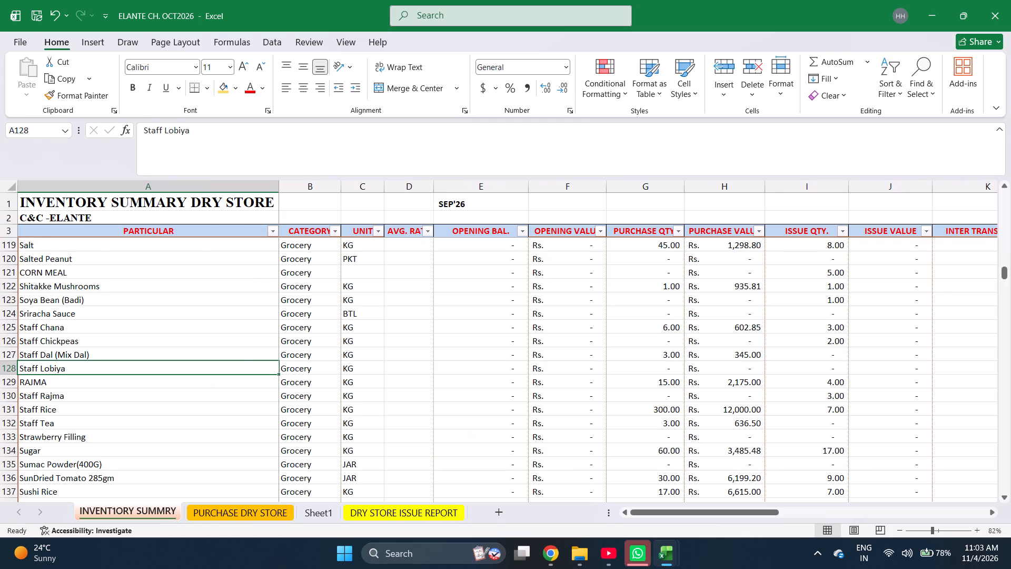
{"action": "key", "text": "ctrl+Page_Down"}
{"action": "key", "text": "Down"}
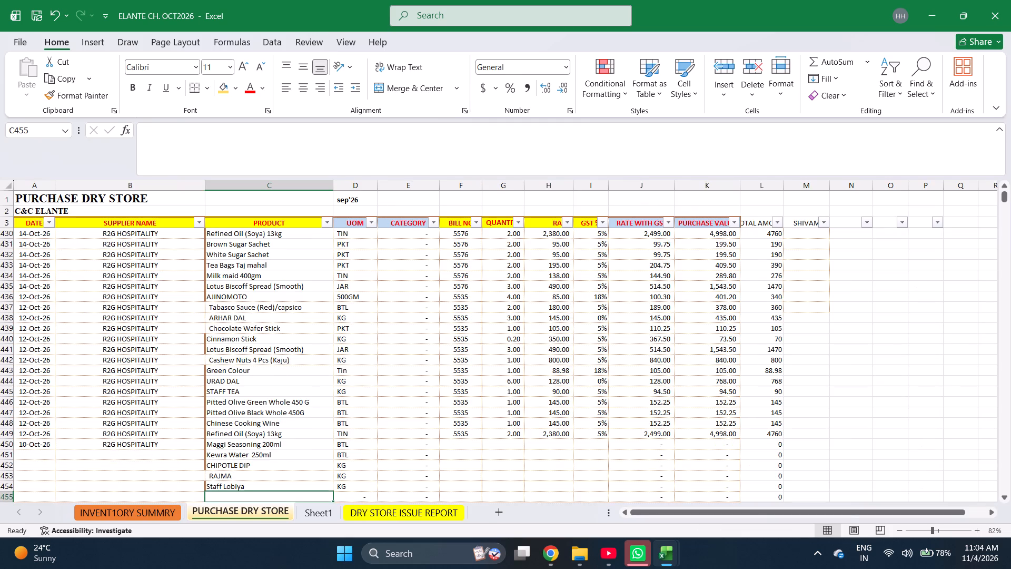
Enter the products DRY YEAST in row 455 and Refined Oil (Soya) 13kg in row 456.
{"action": "type", "text": "dry yeast"}
{"action": "key", "text": "Return"}
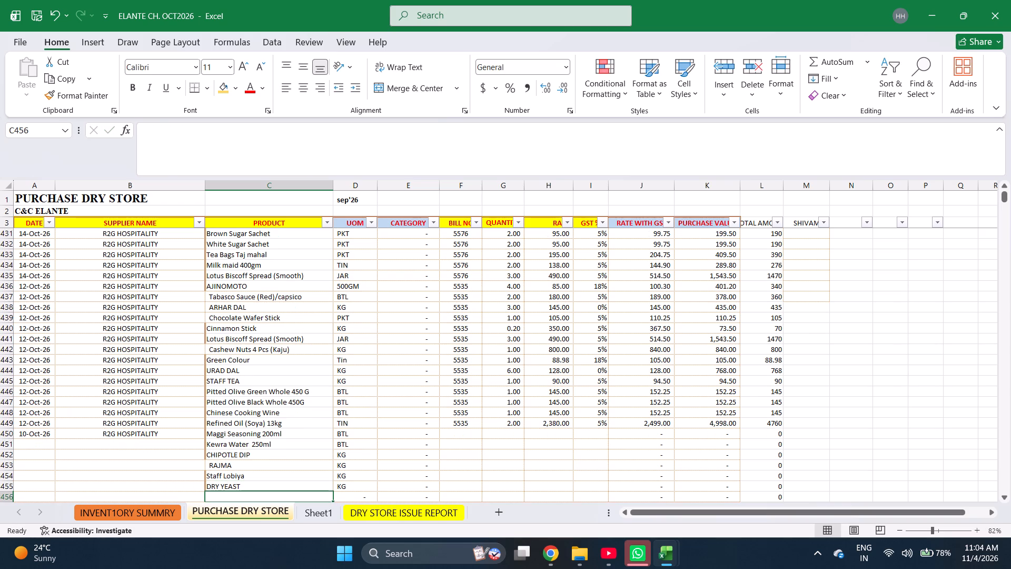
{"action": "type", "text": "ref"}
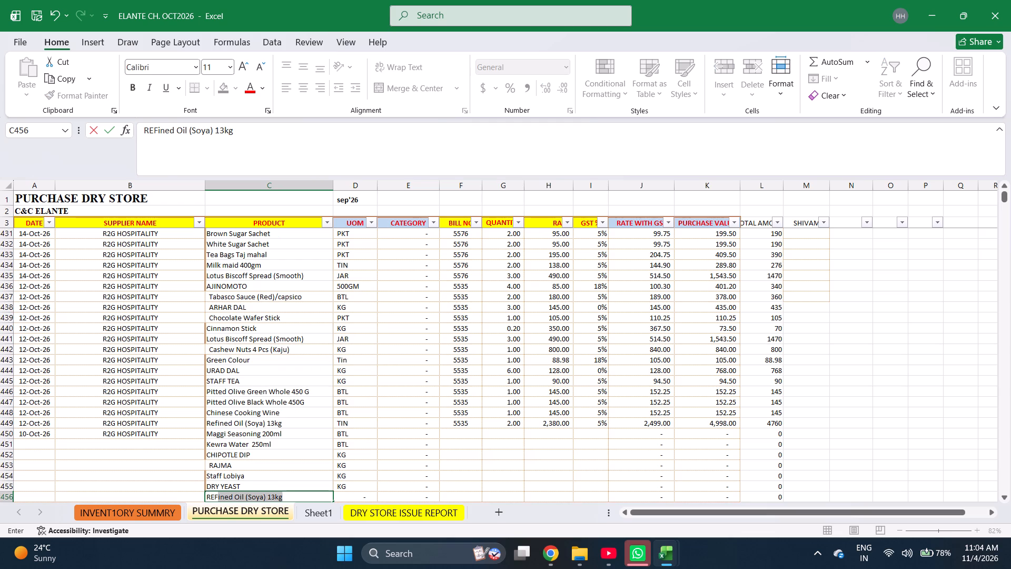
{"action": "key", "text": "Return"}
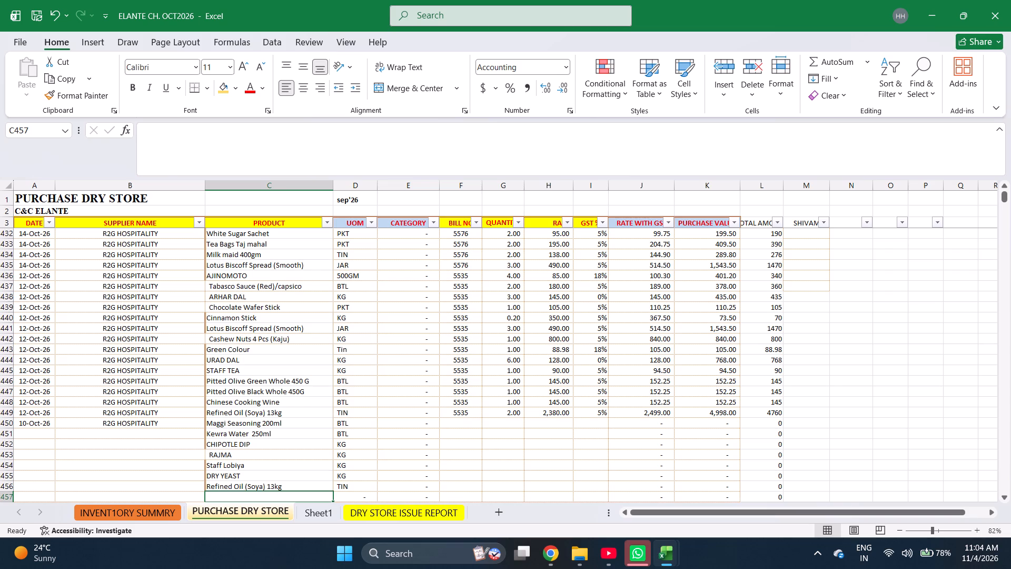
Search the inventory summary for olive and copy Olive Black Sliced 3kg into the product column at row 457.
{"action": "key", "text": "ctrl+Page_Up"}
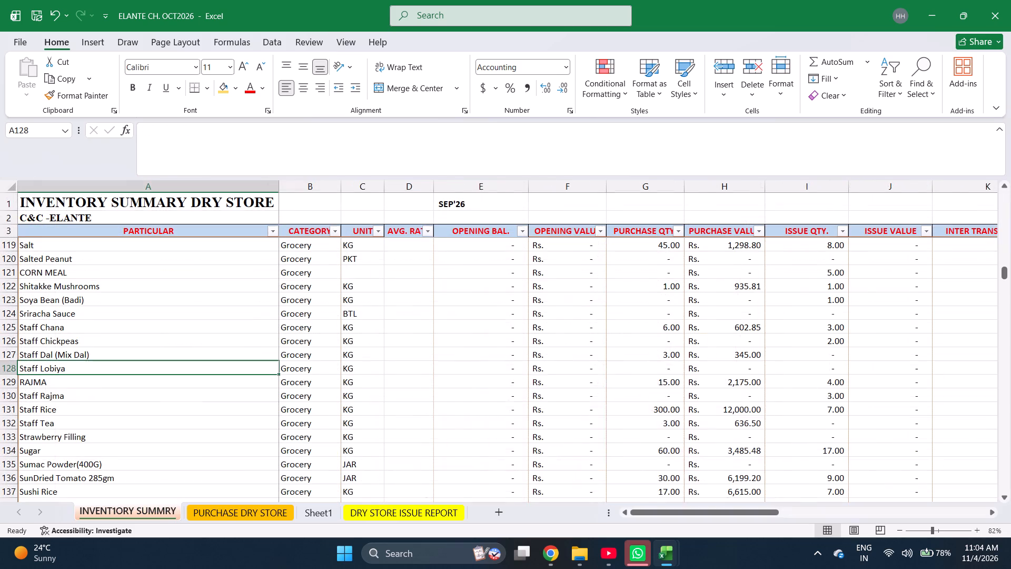
{"action": "key", "text": "ctrl+f"}
{"action": "type", "text": "olive"}
{"action": "key", "text": "Return"}
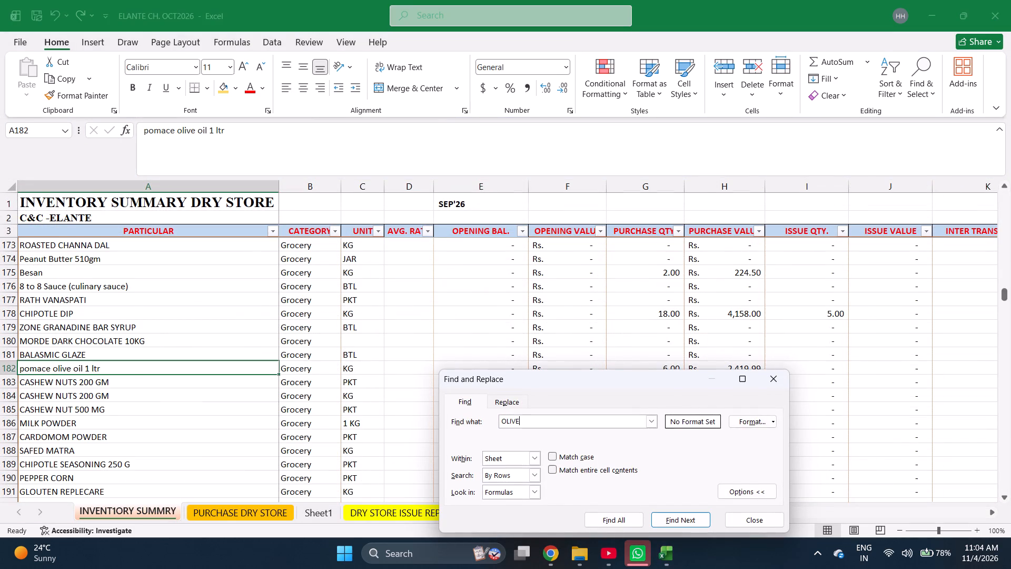
{"action": "key", "text": "Return"}
{"action": "key", "text": "Return"}
{"action": "key", "text": "Return"}
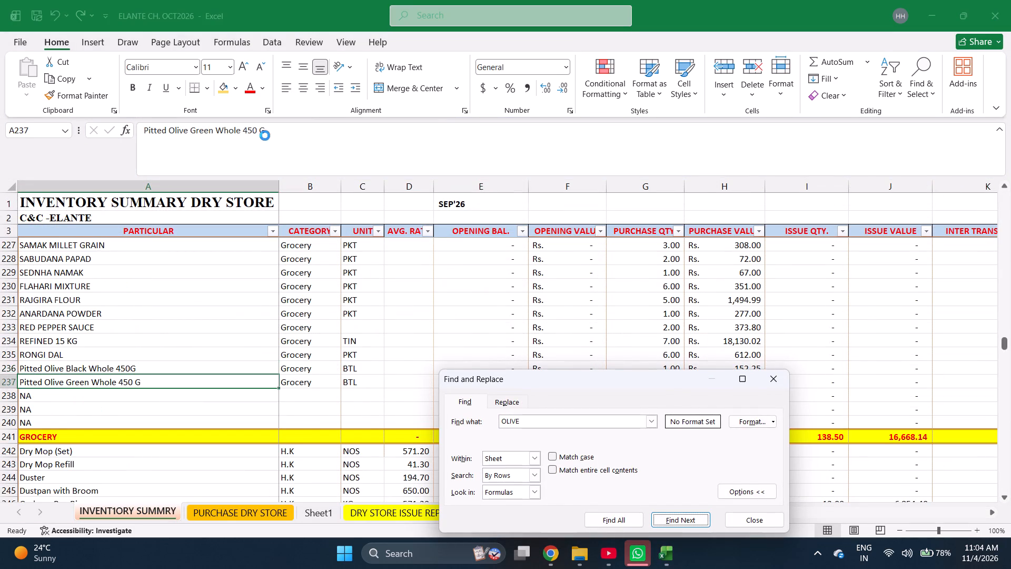
{"action": "key", "text": "Return"}
{"action": "key", "text": "Escape"}
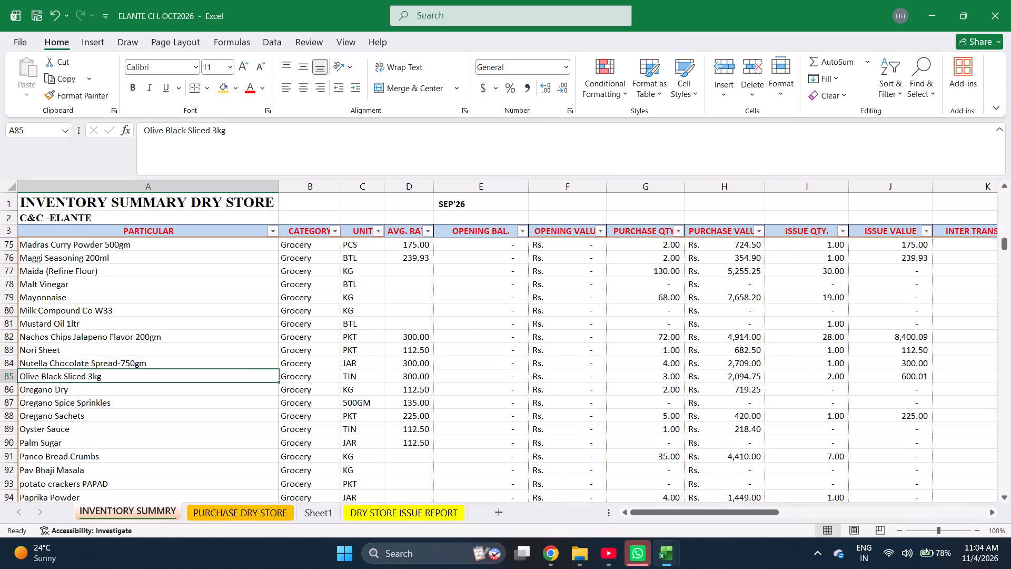
{"action": "key", "text": "ctrl+c"}
{"action": "key", "text": "ctrl+Page_Down"}
{"action": "key", "text": "Return"}
{"action": "key", "text": "Return"}
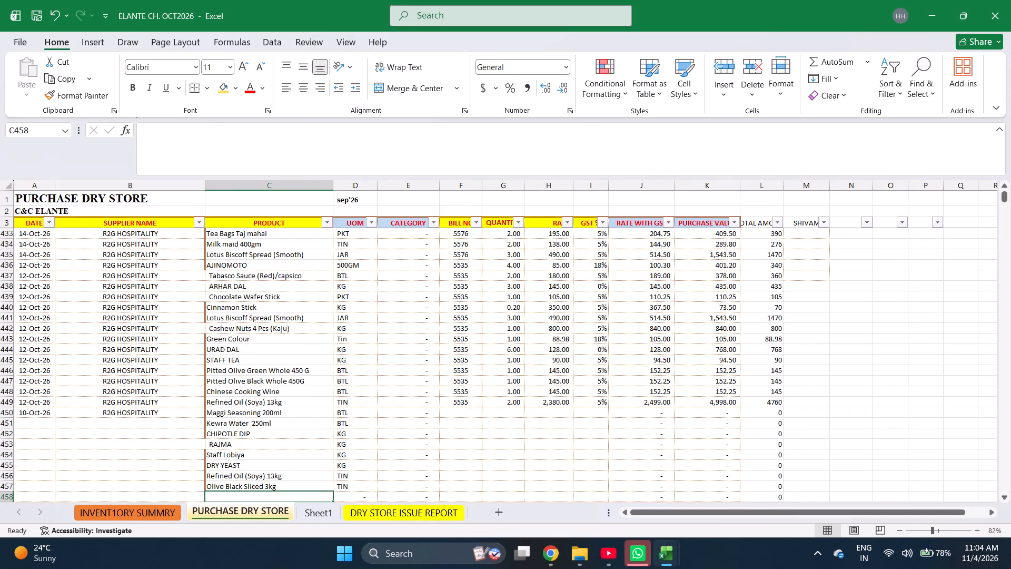
Find pomace olive oil 1 ltr in the inventory summary and copy it into the product column at row 458.
{"action": "key", "text": "ctrl+Page_Up"}
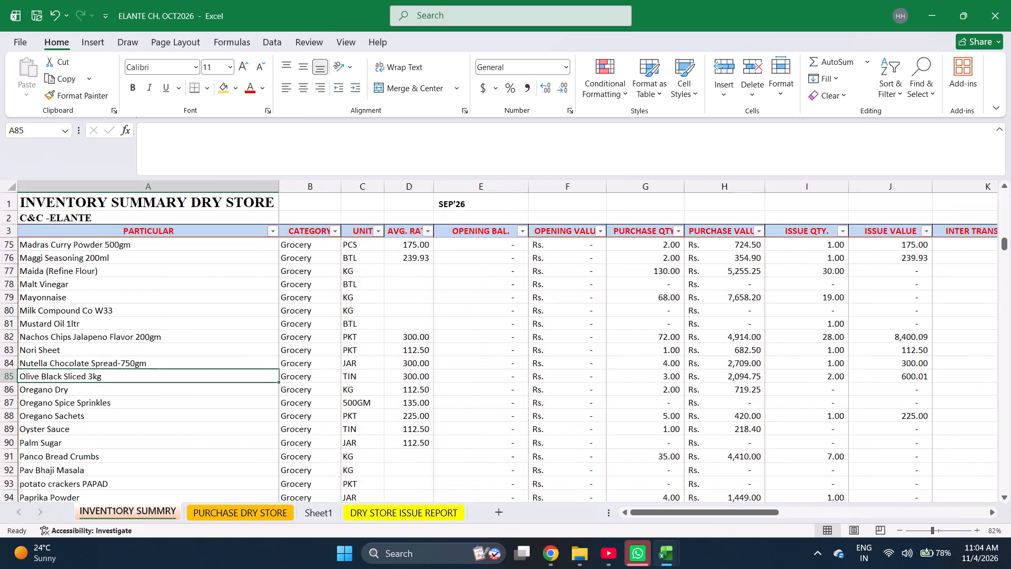
{"action": "key", "text": "ctrl+f"}
{"action": "type", "text": "pom"}
{"action": "key", "text": "Return"}
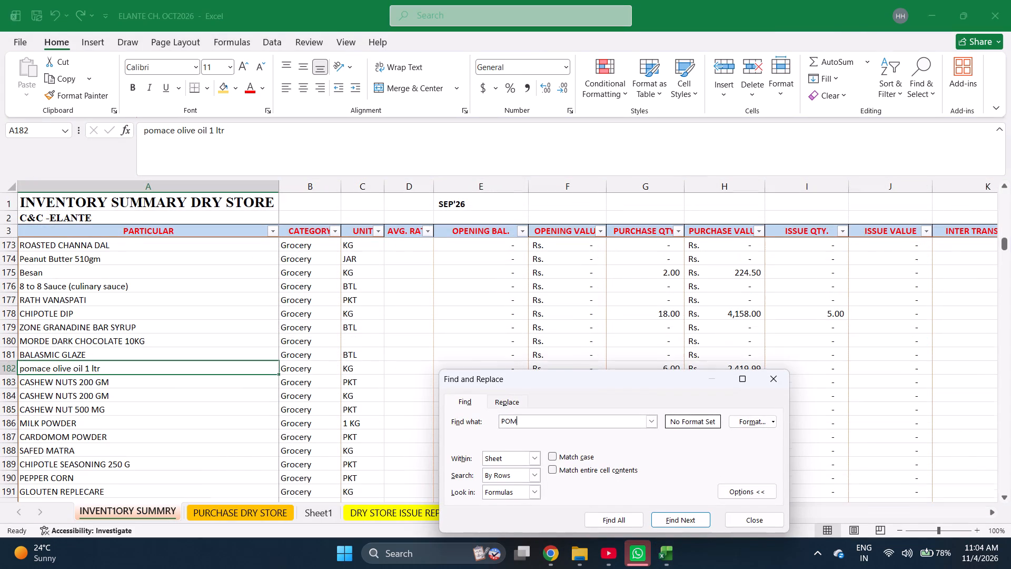
{"action": "key", "text": "Return"}
{"action": "key", "text": "Escape"}
{"action": "key", "text": "ctrl+c"}
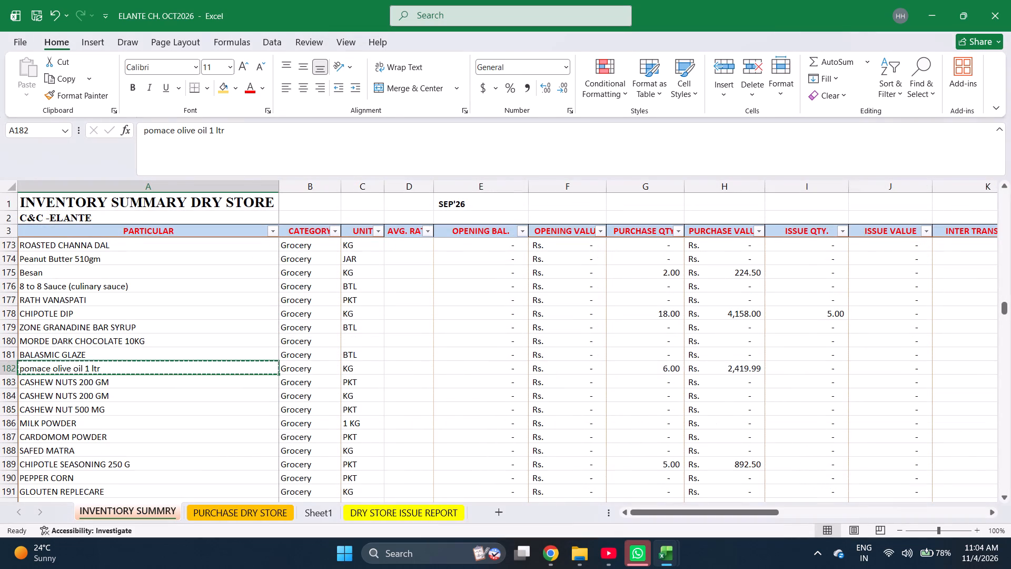
{"action": "key", "text": "ctrl+Page_Down"}
{"action": "key", "text": "Return"}
{"action": "key", "text": "Return"}
Set the quantity of the pomace olive oil in row 458 to 5.
{"action": "key", "text": "Up"}
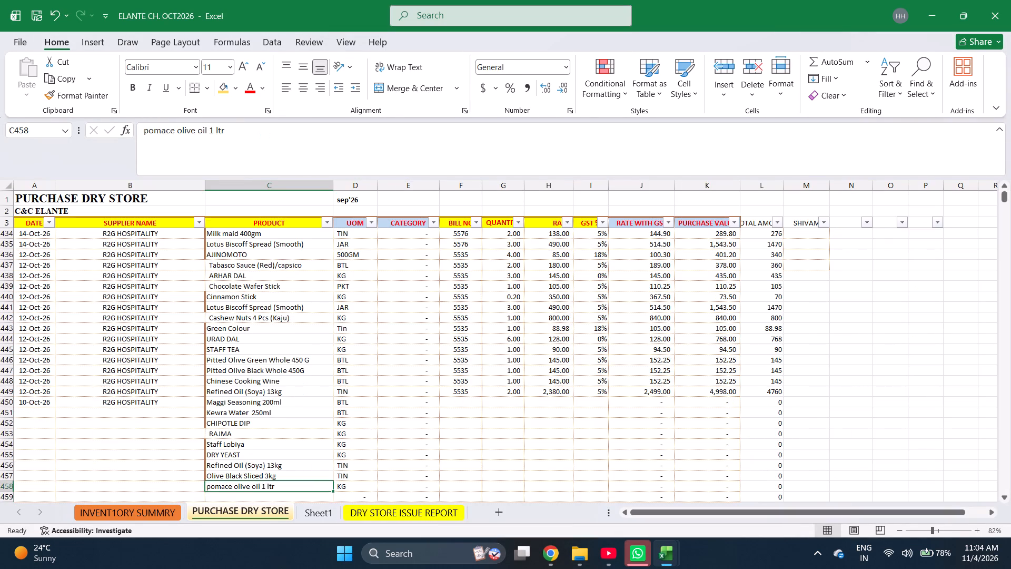
{"action": "key", "text": "Right"}
{"action": "key", "text": "Right"}
{"action": "key", "text": "Right"}
{"action": "key", "text": "Right"}
{"action": "key", "text": "5"}
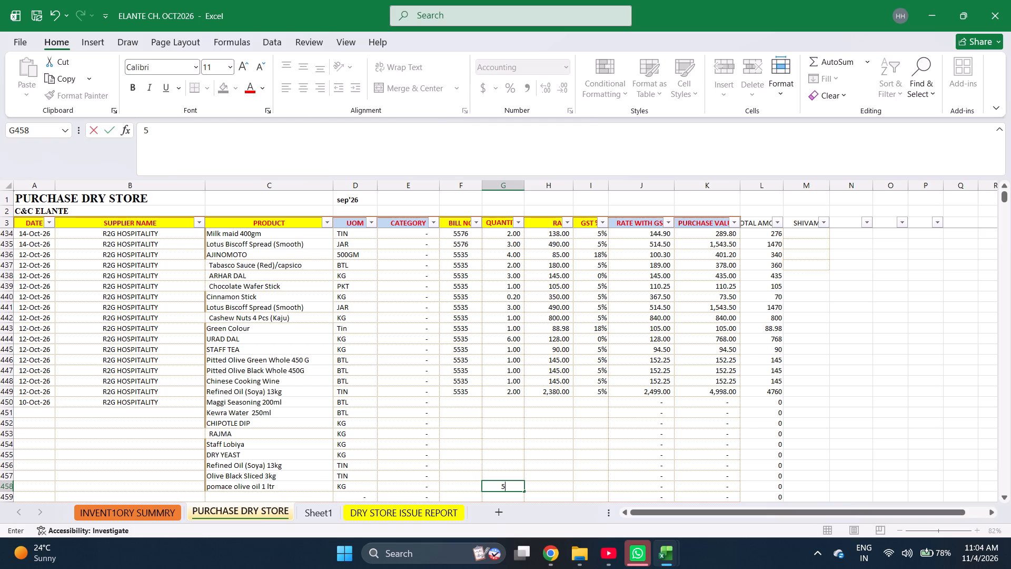
{"action": "key", "text": "Left"}
Enter Sushi Vinegar 1.8ltr as the product in row 459.
{"action": "key", "text": "Left"}
{"action": "key", "text": "Left"}
{"action": "key", "text": "Left"}
{"action": "key", "text": "Down"}
{"action": "key", "text": "Down"}
{"action": "key", "text": "Up"}
{"action": "key", "text": "Down"}
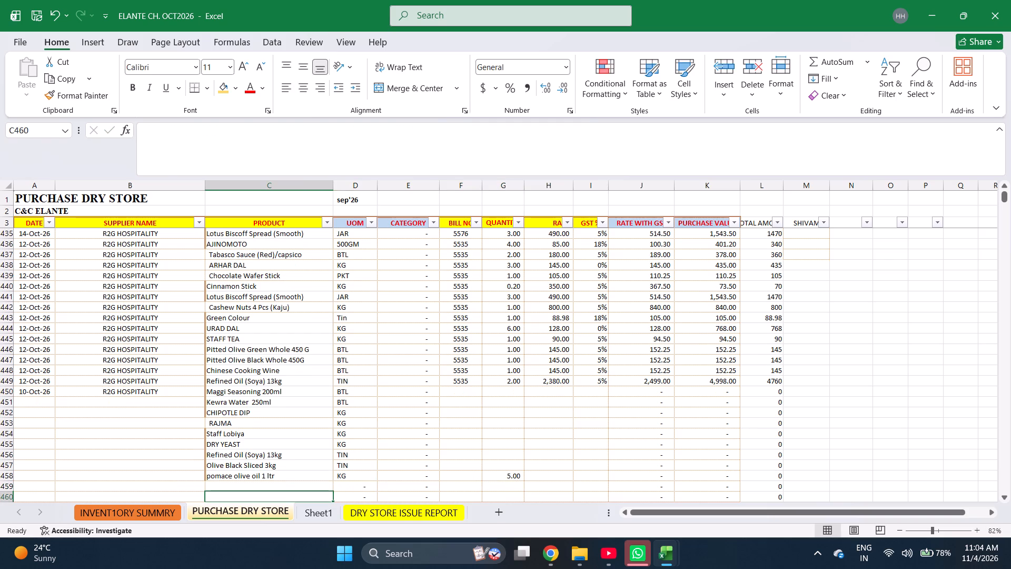
{"action": "key", "text": "Up"}
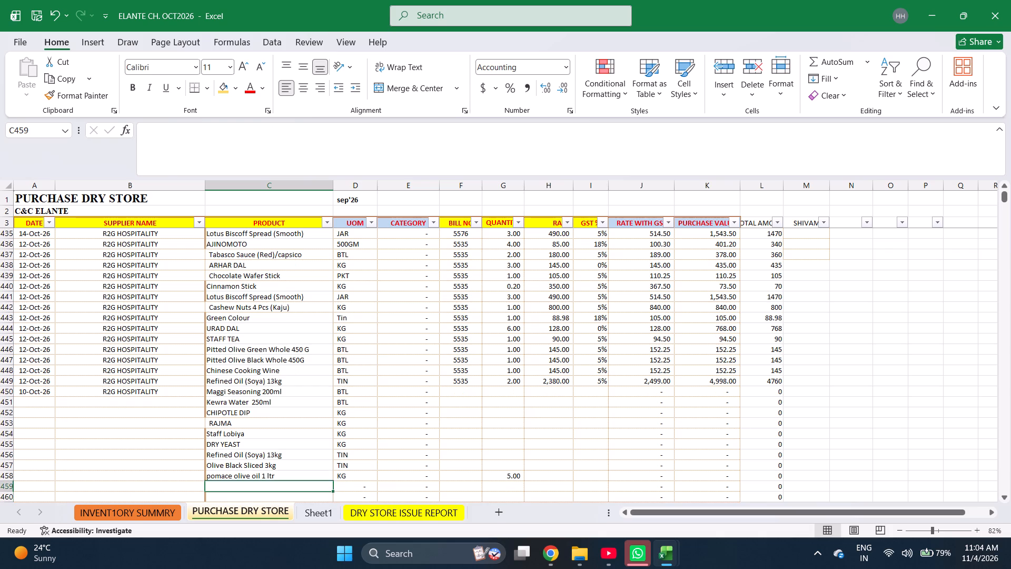
{"action": "type", "text": "sus"}
{"action": "key", "text": "v"}
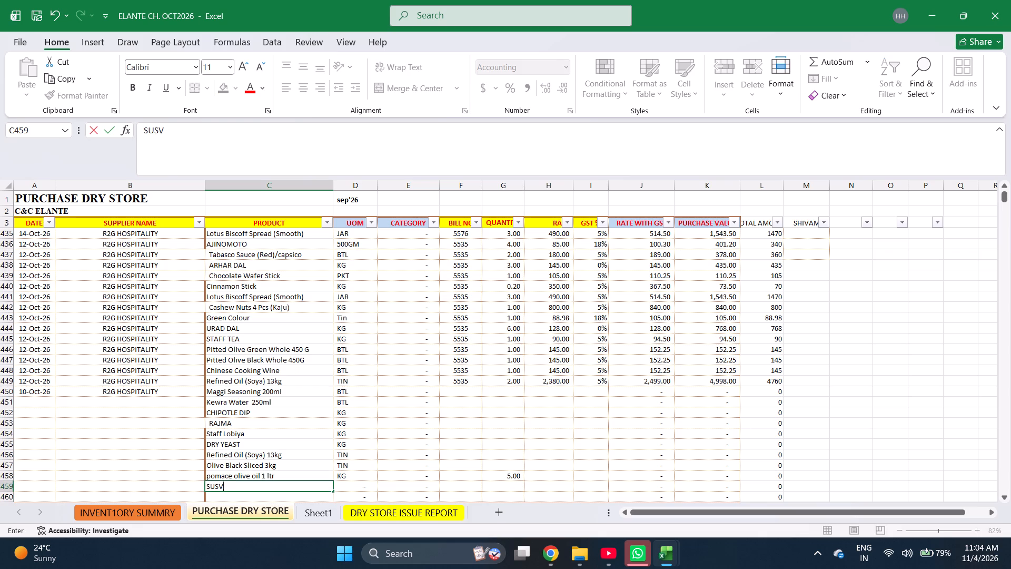
{"action": "key", "text": "BackSpace"}
{"action": "type", "text": "hi"}
{"action": "key", "text": "space"}
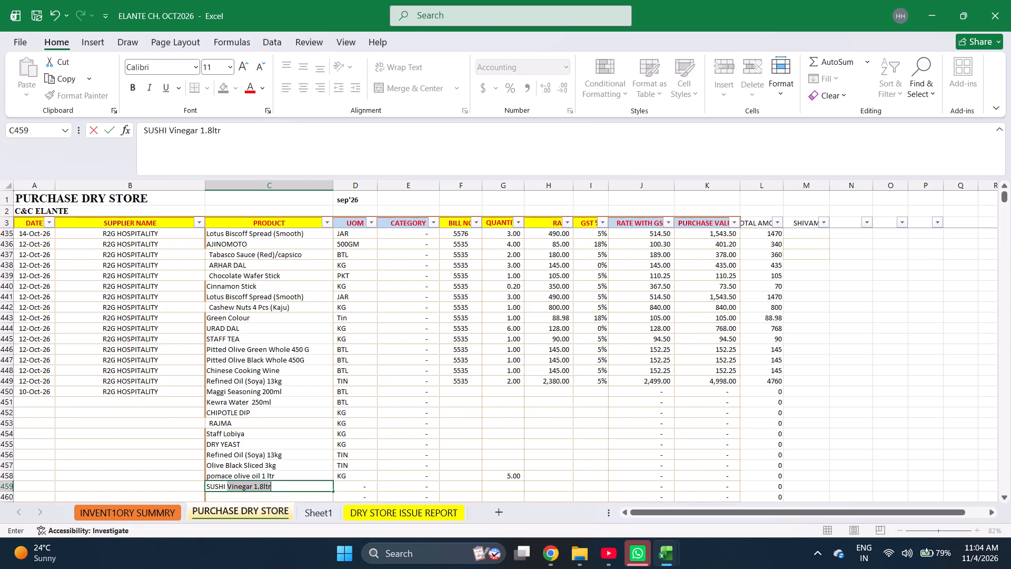
{"action": "key", "text": "Return"}
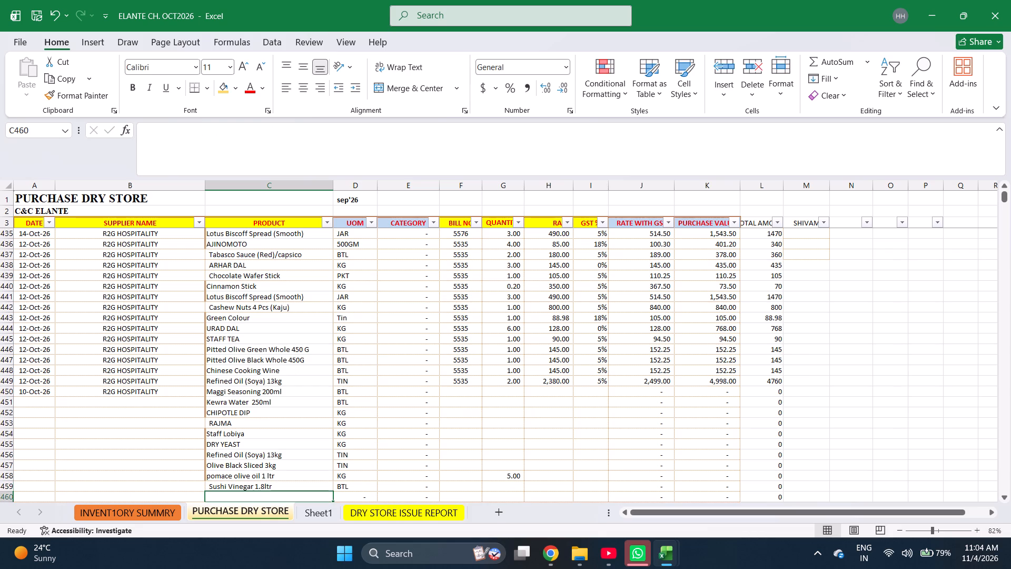
Enter Ginger Pickle as the product in row 460 and NORI SHEET in row 461.
{"action": "type", "text": "ginger pi"}
{"action": "key", "text": "Return"}
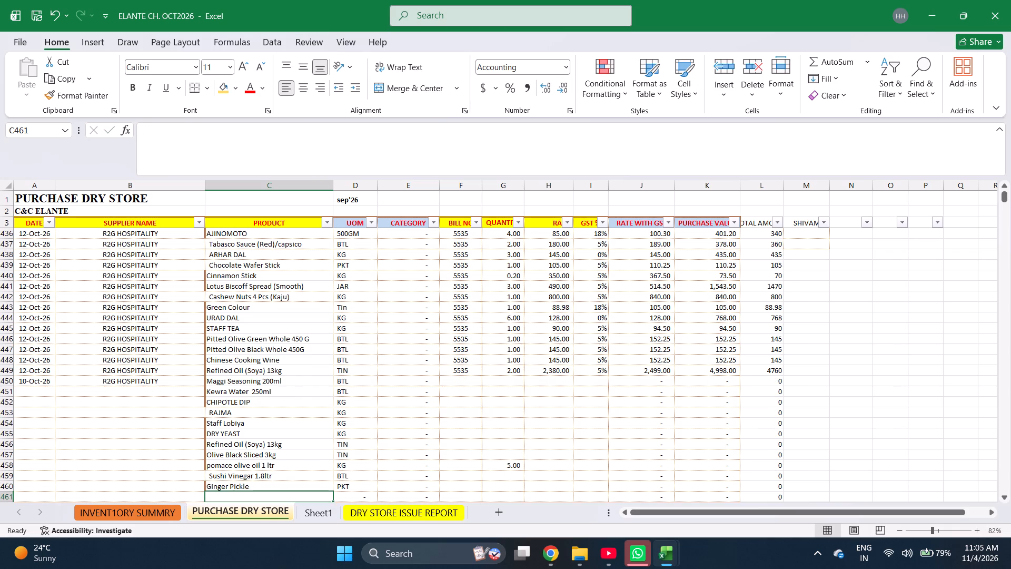
{"action": "type", "text": "nori shee"}
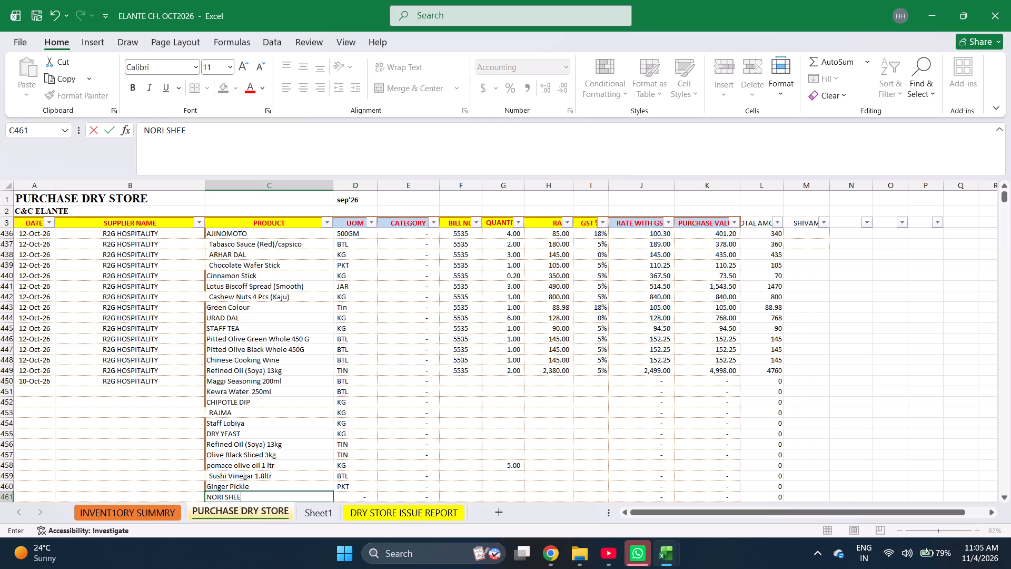
{"action": "key", "text": "t"}
{"action": "key", "text": "Return"}
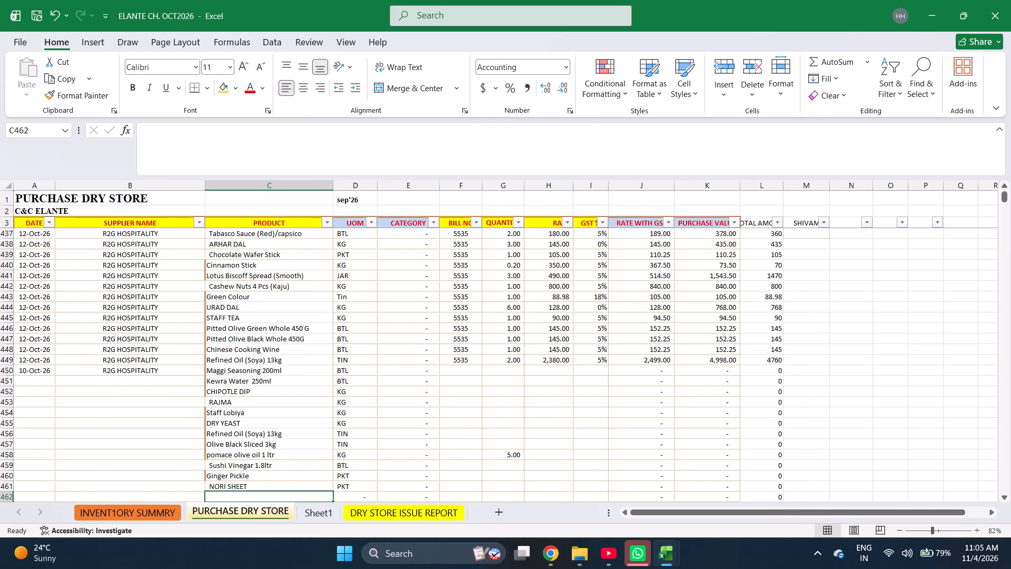
Search the inventory summary for black pep and copy Black Pepper Whole into the product column at row 462.
{"action": "key", "text": "ctrl+Page_Up"}
{"action": "key", "text": "ctrl+f"}
{"action": "type", "text": "black pep"}
{"action": "key", "text": "Return"}
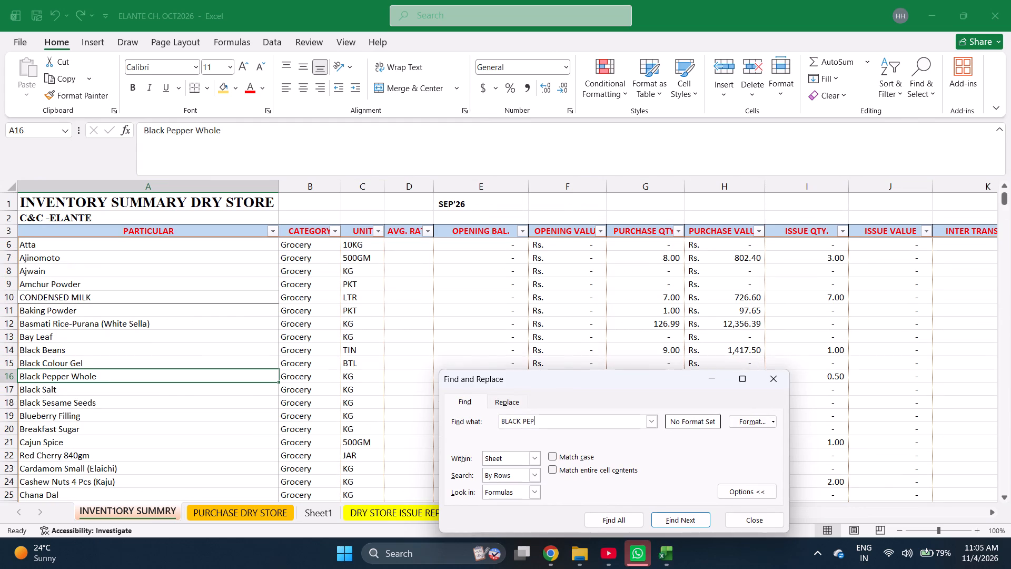
{"action": "key", "text": "Escape"}
{"action": "key", "text": "ctrl+c"}
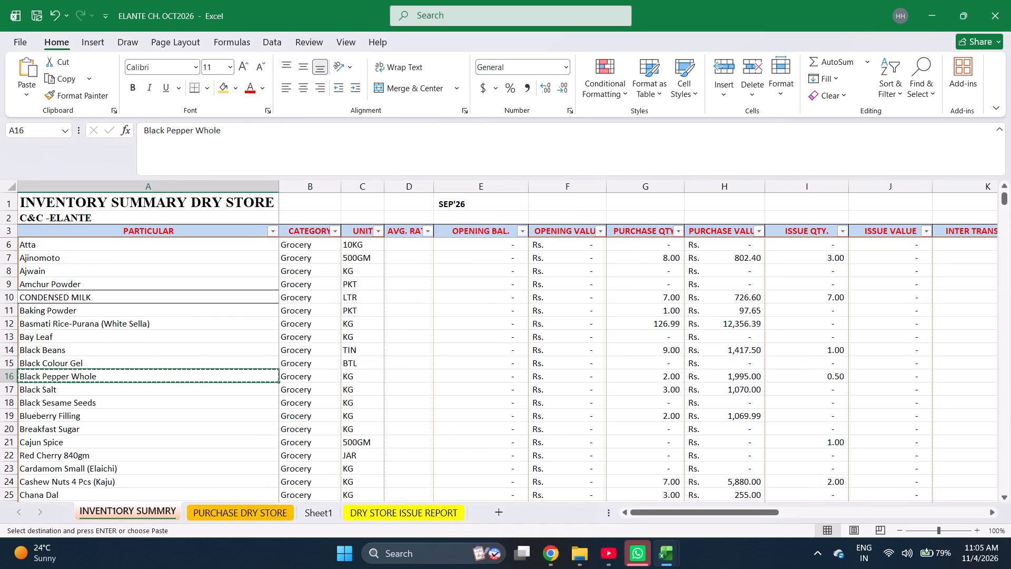
{"action": "key", "text": "ctrl+Page_Down"}
{"action": "key", "text": "Return"}
{"action": "key", "text": "Return"}
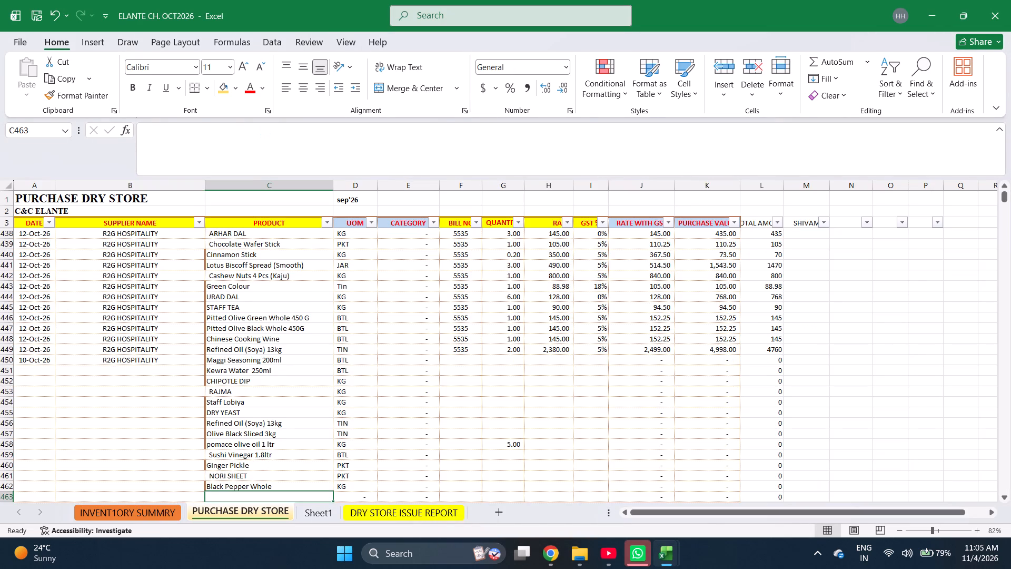
Enter Deggi Mirch Powder as the product in row 463 and TAMRINED PASTE in row 464.
{"action": "type", "text": "degg"}
{"action": "key", "text": "Return"}
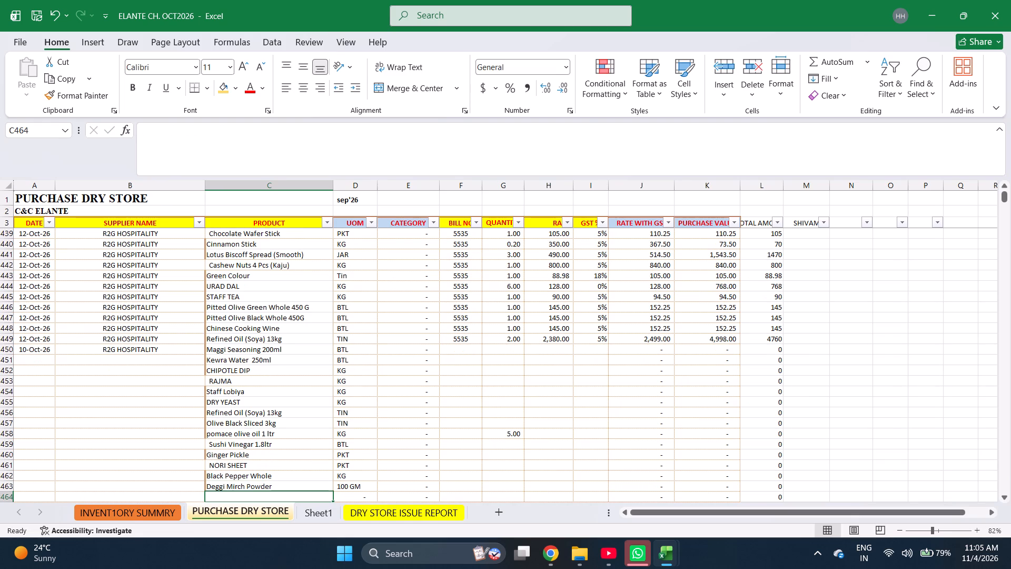
{"action": "type", "text": "tamr"}
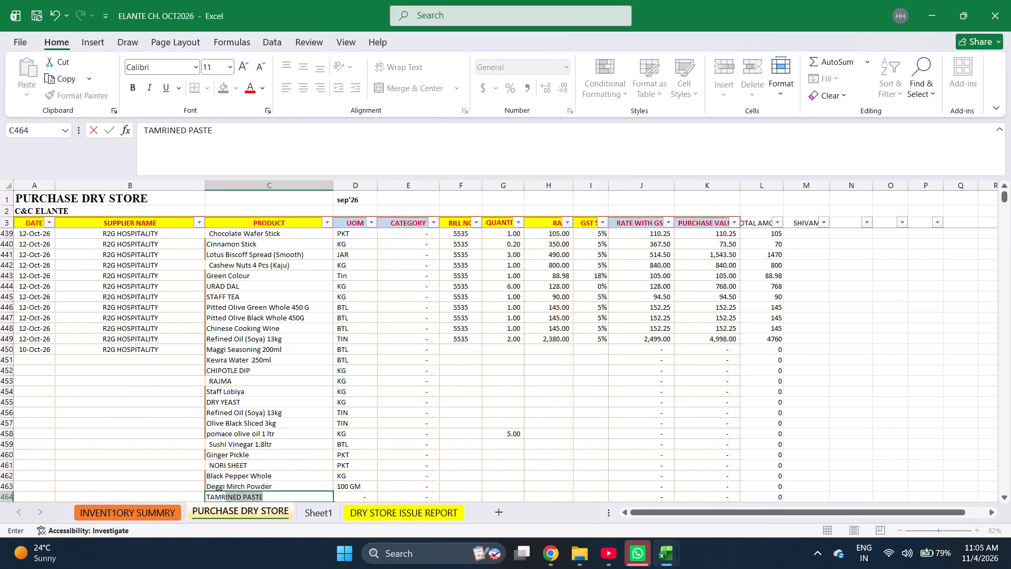
{"action": "key", "text": "Return"}
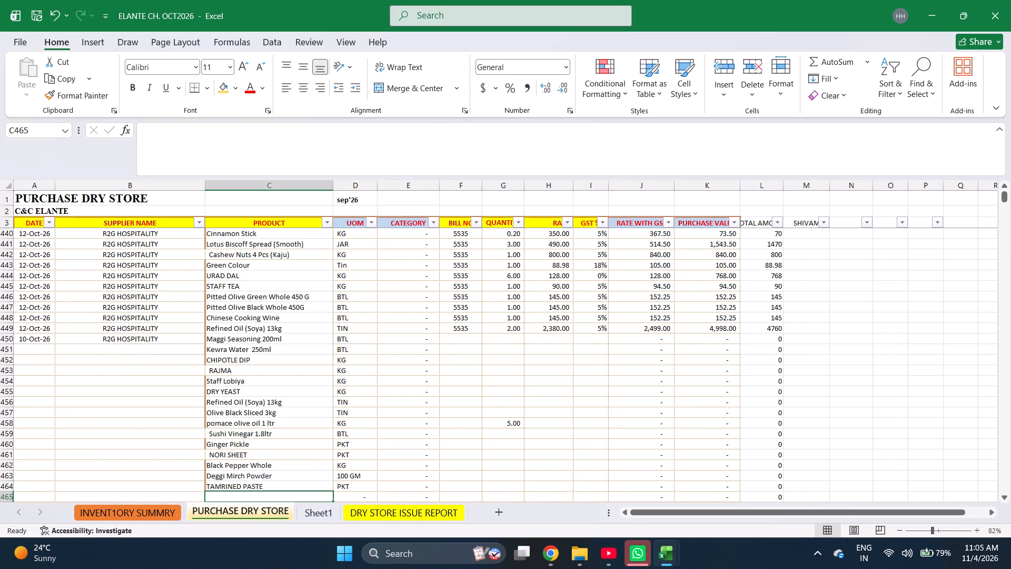
Find Saffron (Kesar) in the inventory summary and copy it into the product column at row 465.
{"action": "type", "text": "saf"}
{"action": "type", "text": "fron"}
{"action": "key", "text": "ctrl+Page_Up"}
{"action": "key", "text": "ctrl+f"}
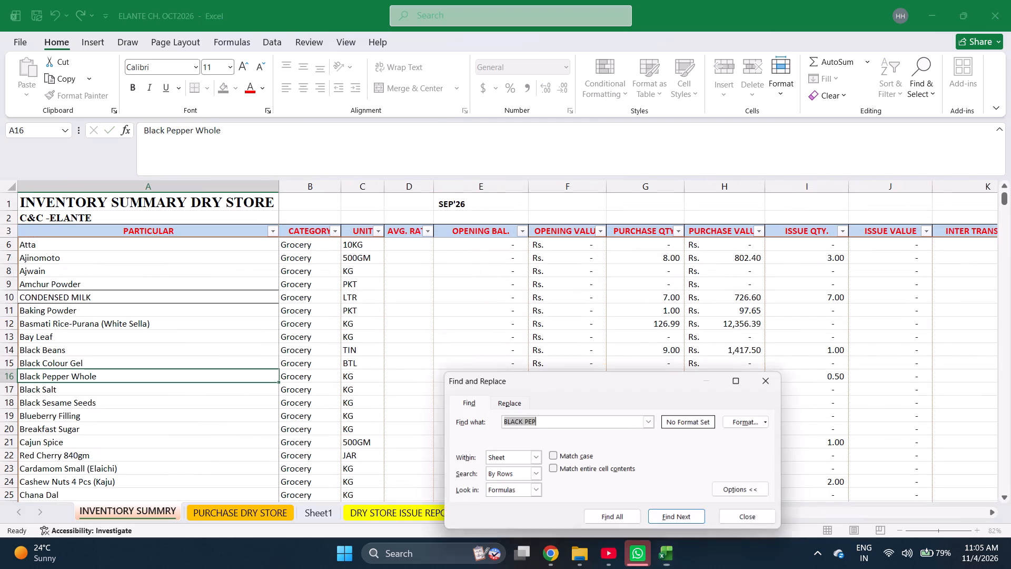
{"action": "type", "text": "saf"}
{"action": "key", "text": "Return"}
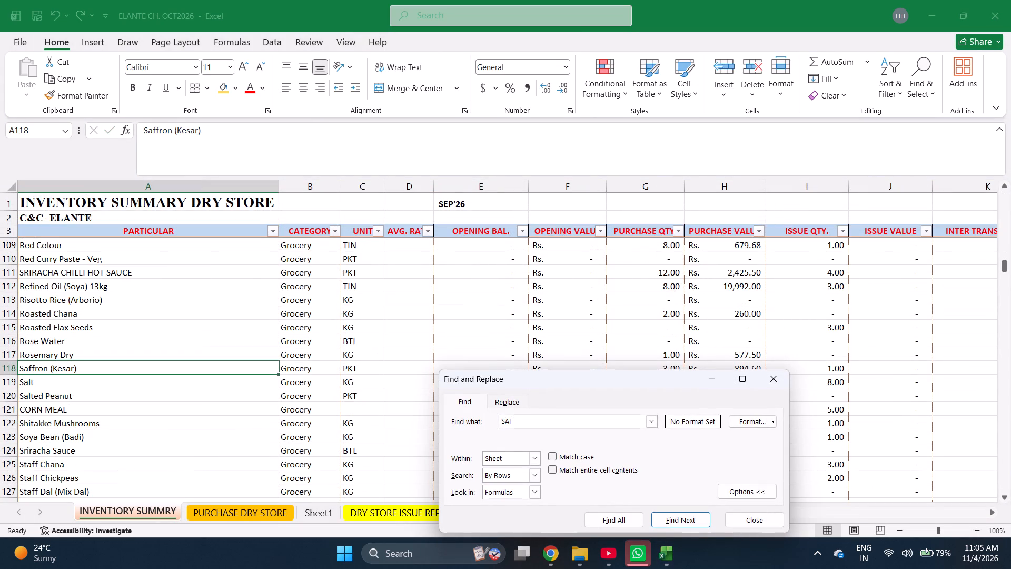
{"action": "key", "text": "ctrl+c"}
{"action": "key", "text": "Escape"}
{"action": "key", "text": "ctrl+c"}
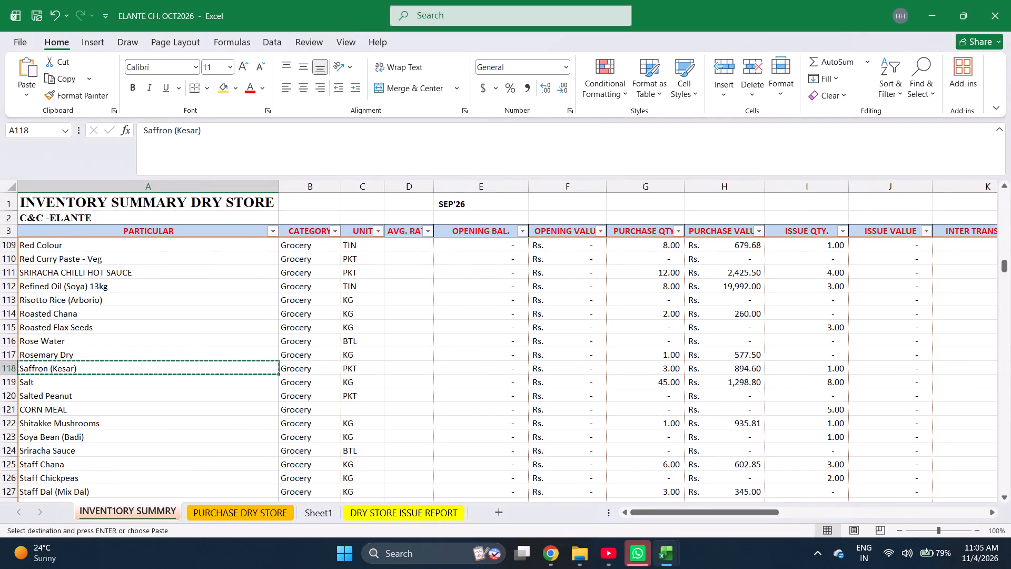
{"action": "key", "text": "ctrl+Page_Down"}
{"action": "key", "text": "Return"}
{"action": "key", "text": "Return"}
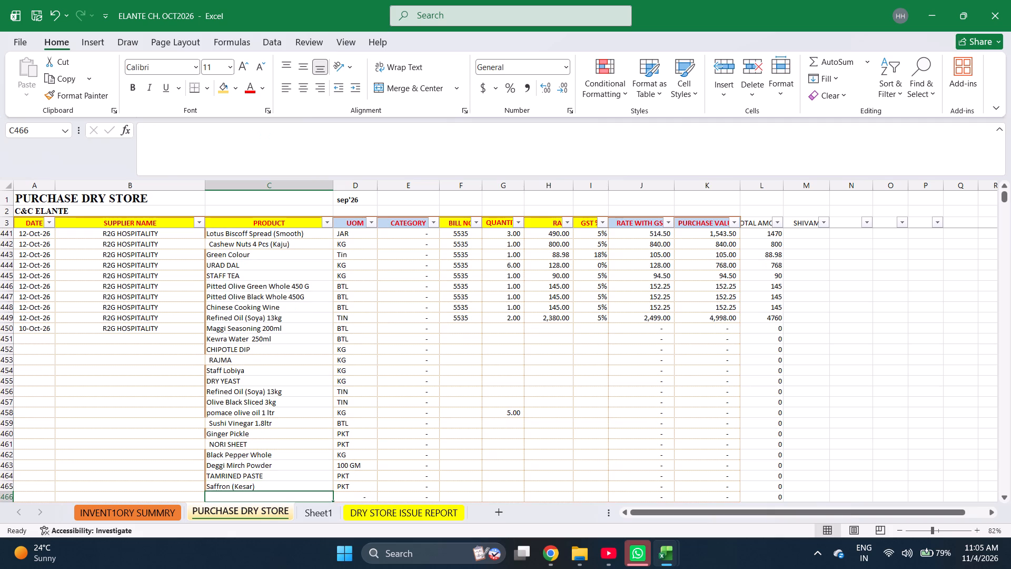
Search the inventory summary for soya and copy Dark Soya Sauce into the product column at row 466.
{"action": "type", "text": "dark so"}
{"action": "type", "text": "ya"}
{"action": "key", "text": "space"}
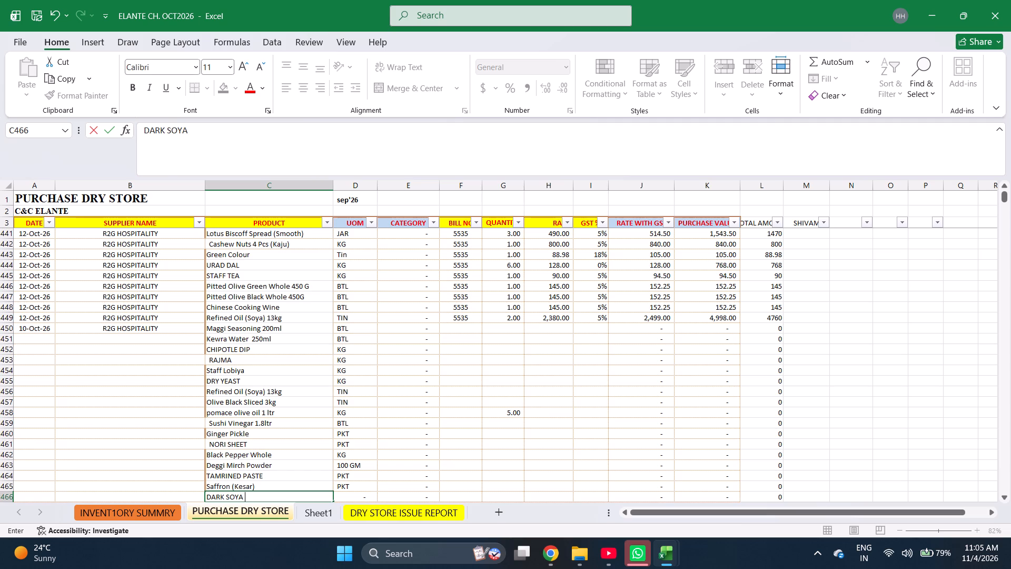
{"action": "key", "text": "ctrl+Page_Up"}
{"action": "key", "text": "ctrl+f"}
{"action": "type", "text": "soya"}
{"action": "key", "text": "Return"}
{"action": "key", "text": "Escape"}
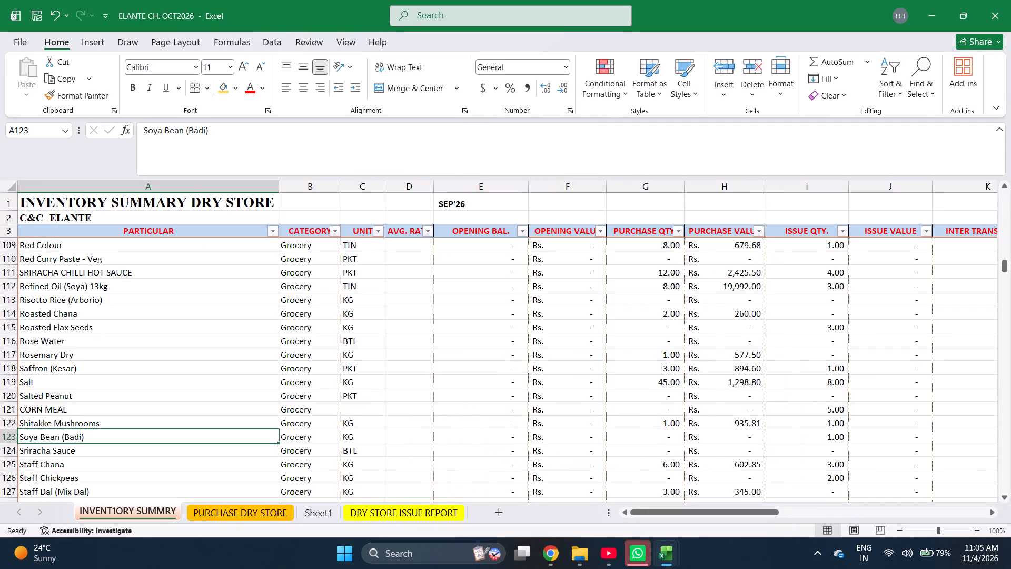
{"action": "key", "text": "ctrl+f"}
{"action": "key", "text": "Return"}
{"action": "key", "text": "Return"}
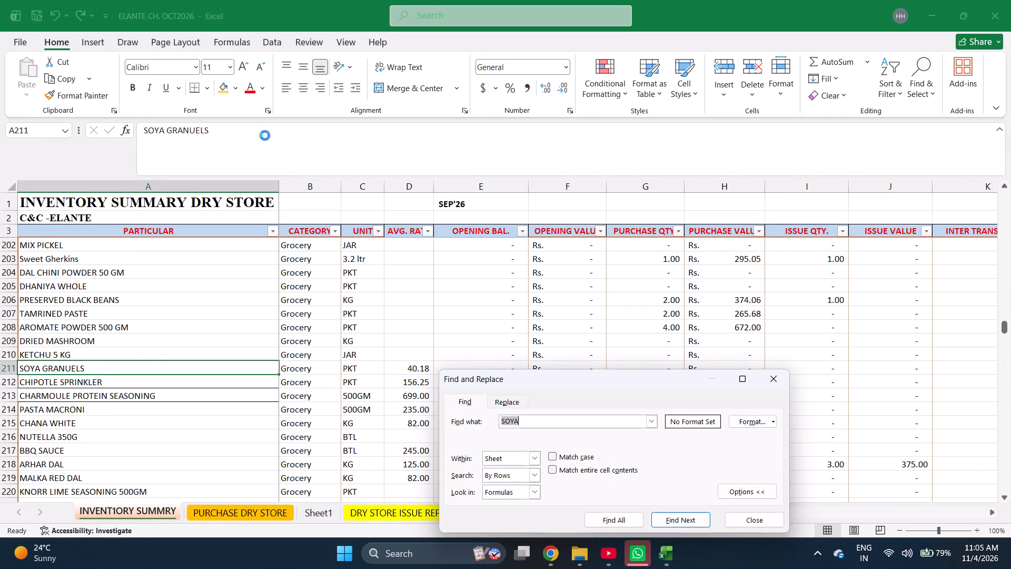
{"action": "key", "text": "Return"}
{"action": "key", "text": "Escape"}
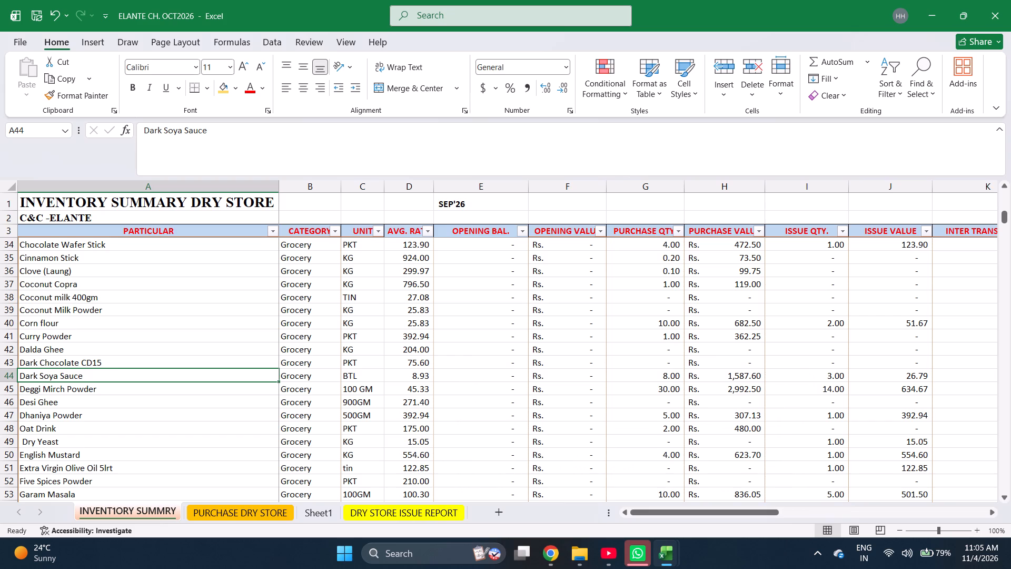
{"action": "key", "text": "ctrl+c"}
{"action": "key", "text": "ctrl+Page_Down"}
{"action": "key", "text": "Return"}
{"action": "key", "text": "Return"}
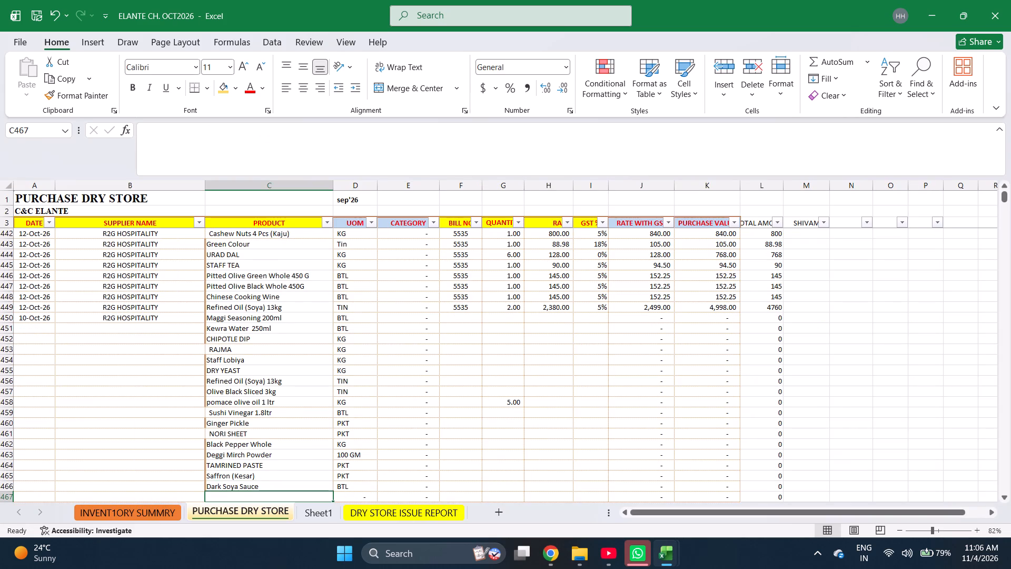
Enter CAJUN SPICE as the product in row 467.
{"action": "type", "text": "cajun spice"}
{"action": "key", "text": "Return"}
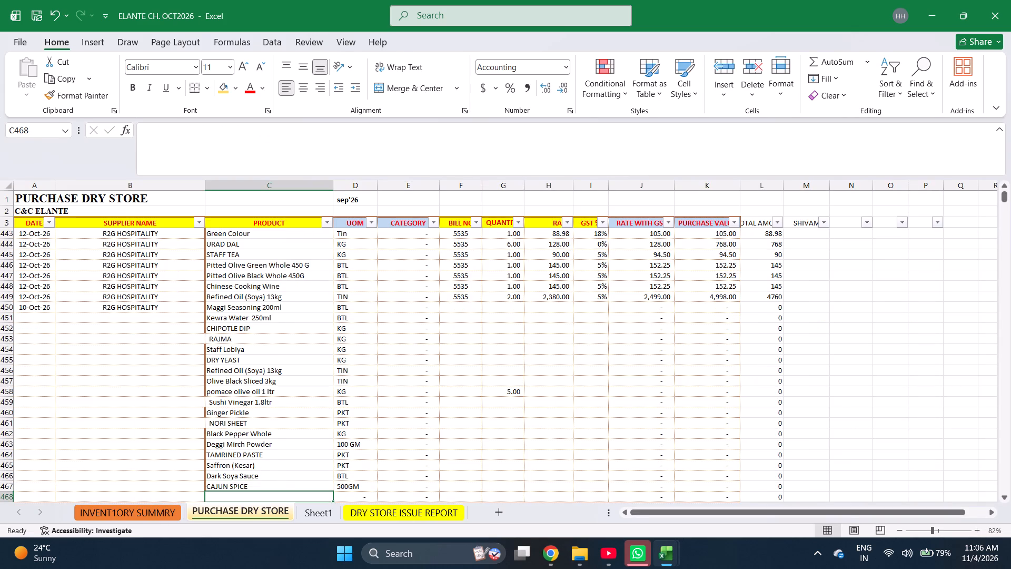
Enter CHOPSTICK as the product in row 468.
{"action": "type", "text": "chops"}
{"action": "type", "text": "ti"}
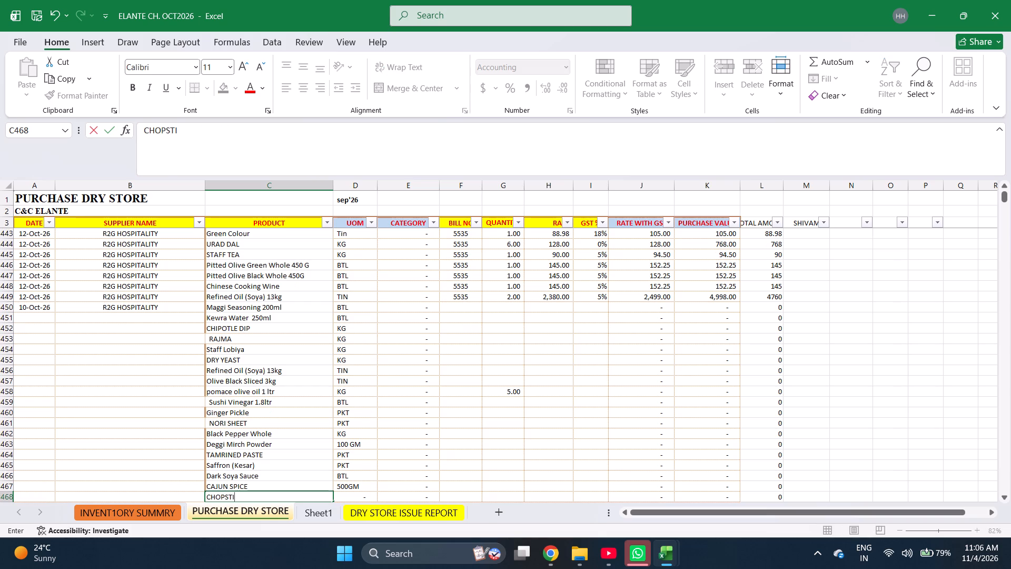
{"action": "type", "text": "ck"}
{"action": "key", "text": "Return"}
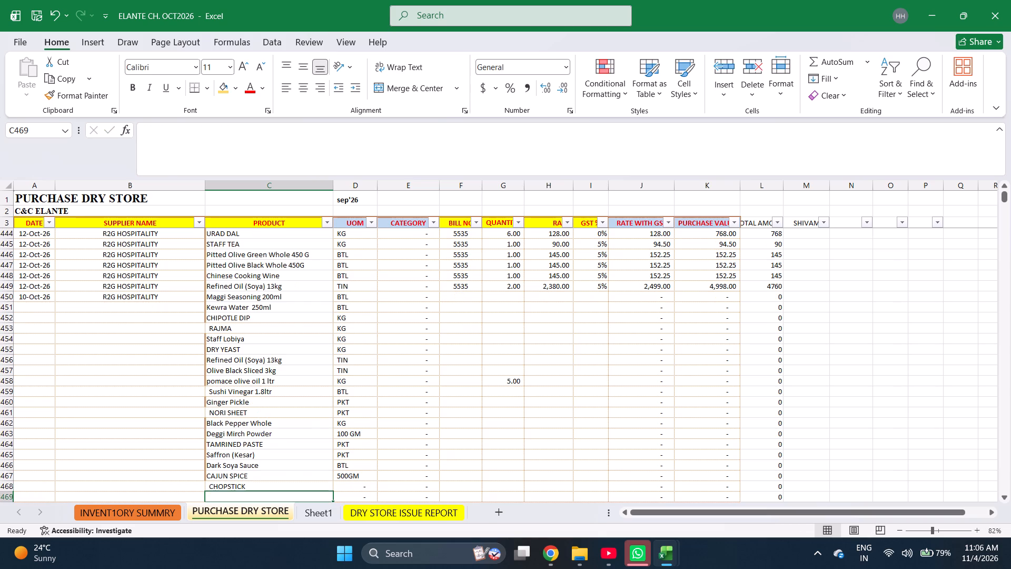
Search the inventory summary for chop and copy Chopsticks over the product entry in row 468.
{"action": "key", "text": "ctrl+Page_Up"}
{"action": "key", "text": "ctrl+f"}
{"action": "type", "text": "chop"}
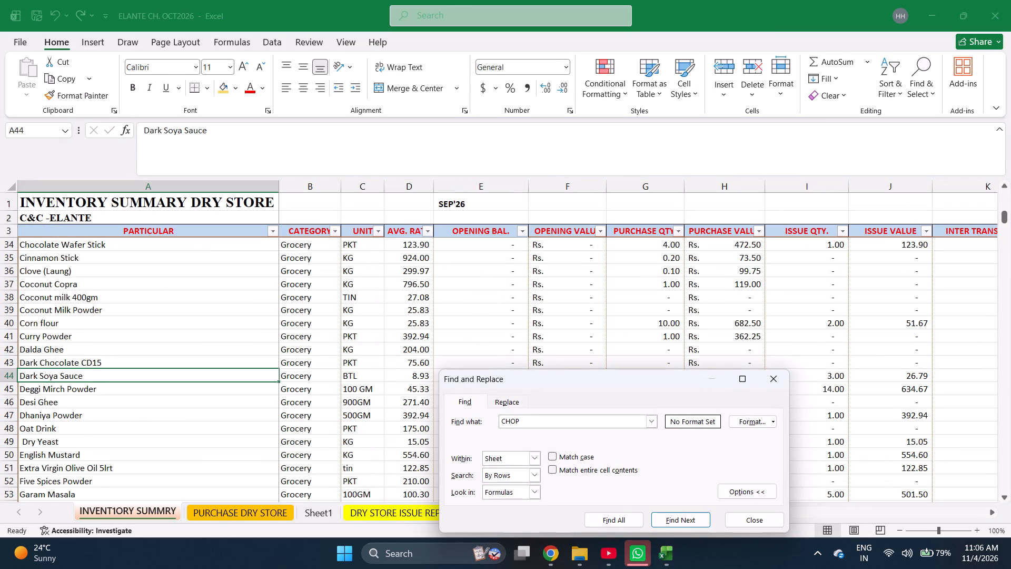
{"action": "key", "text": "Return"}
{"action": "key", "text": "Escape"}
{"action": "key", "text": "ctrl+c"}
{"action": "key", "text": "ctrl+Page_Down"}
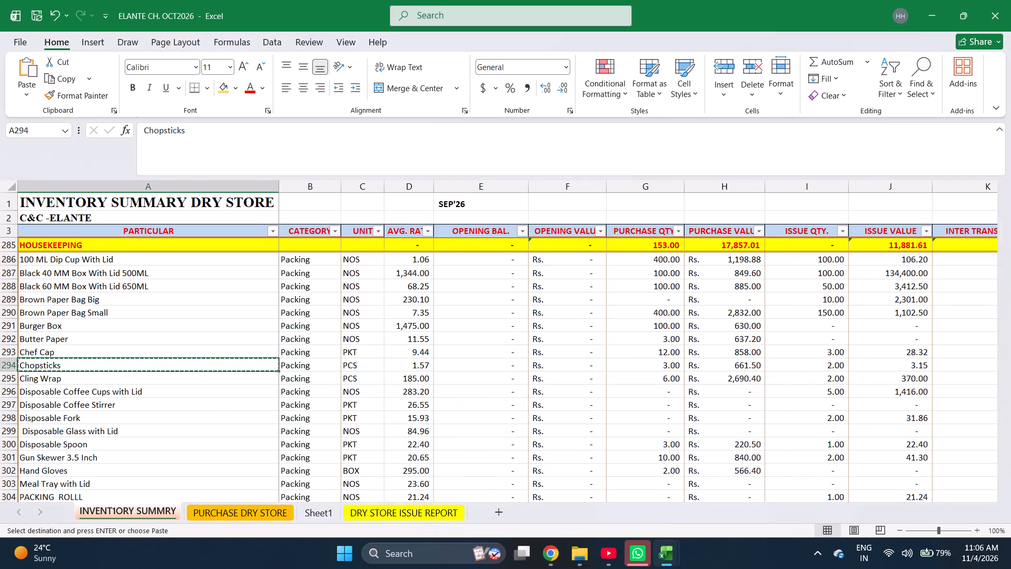
{"action": "key", "text": "Up"}
{"action": "key", "text": "Return"}
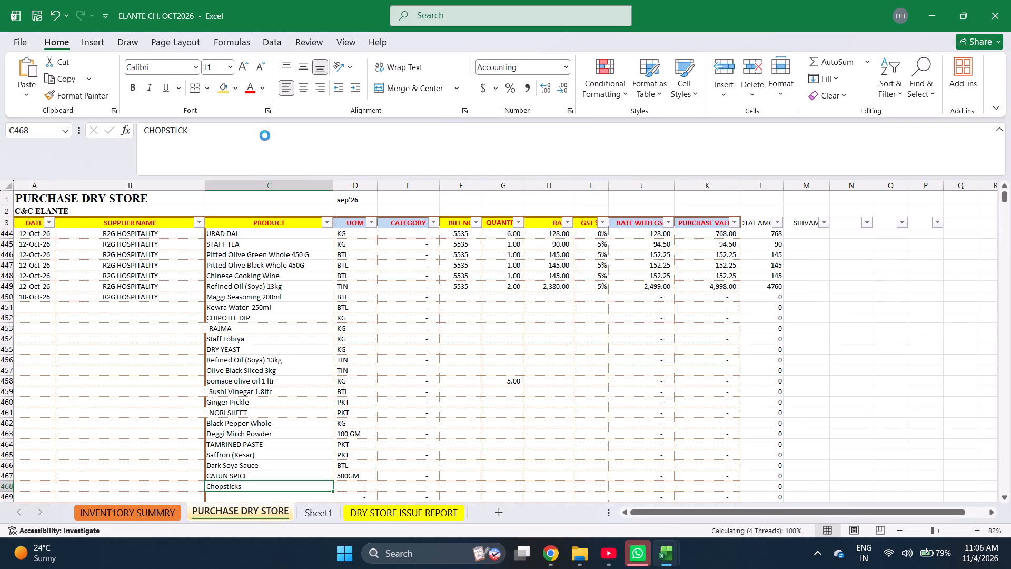
{"action": "key", "text": "Return"}
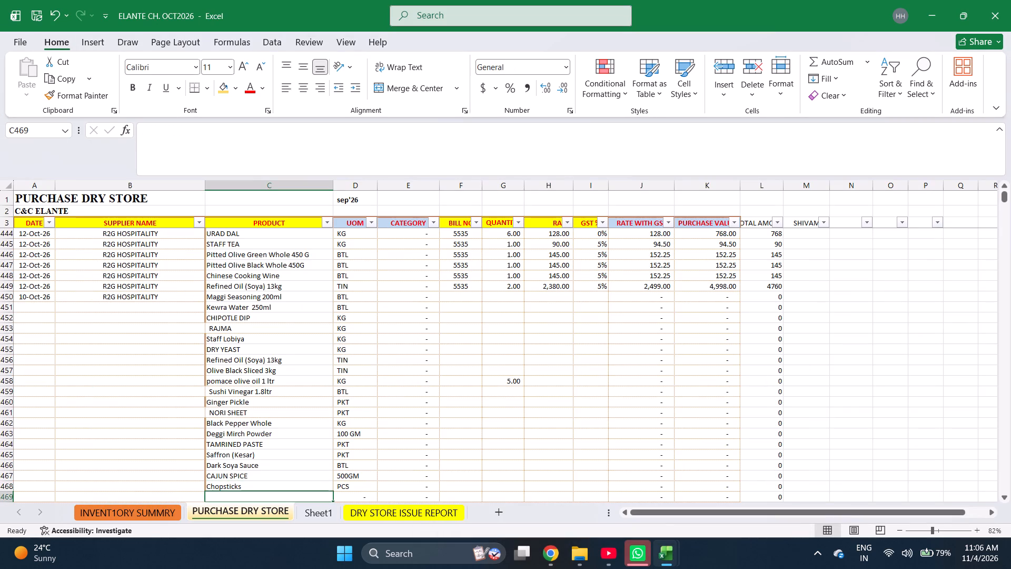
Enter BLACK SALT as the product in row 469.
{"action": "type", "text": "black salt"}
{"action": "key", "text": "Return"}
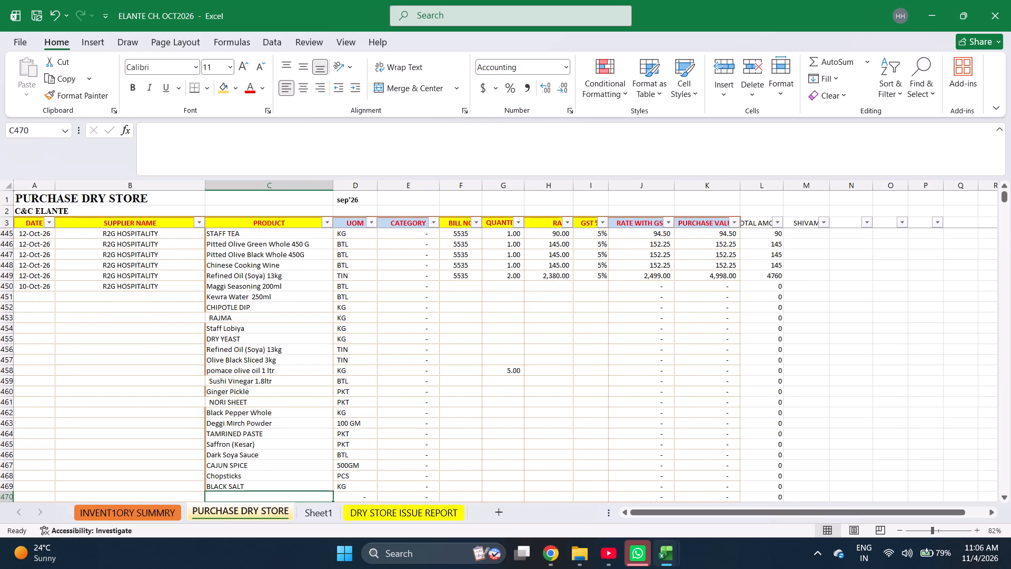
Find Wasabi Powder in the inventory summary and copy it into the product column at row 470.
{"action": "key", "text": "ctrl+Page_Up"}
{"action": "key", "text": "ctrl+f"}
{"action": "type", "text": "wasa"}
{"action": "key", "text": "Return"}
{"action": "key", "text": "Escape"}
{"action": "key", "text": "ctrl+c"}
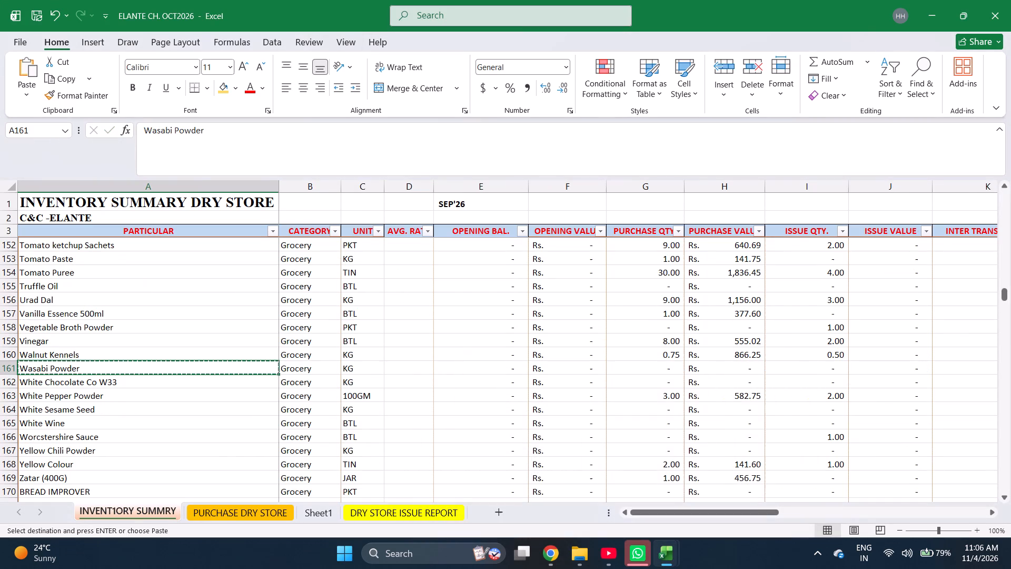
{"action": "key", "text": "ctrl+Page_Down"}
{"action": "key", "text": "Return"}
{"action": "key", "text": "Return"}
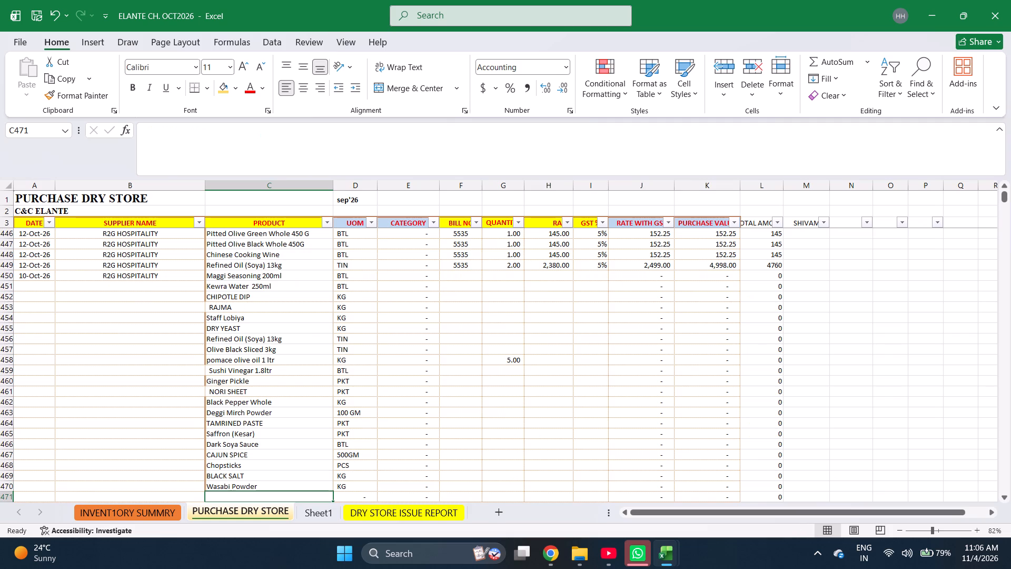
Find CHIPOTLE SEASONING 250 G in the inventory summary and enter its average rate as the calculation 892.50/5.
{"action": "key", "text": "ctrl+Page_Up"}
{"action": "key", "text": "ctrl+f"}
{"action": "type", "text": "chipo"}
{"action": "key", "text": "Return"}
{"action": "key", "text": "Return"}
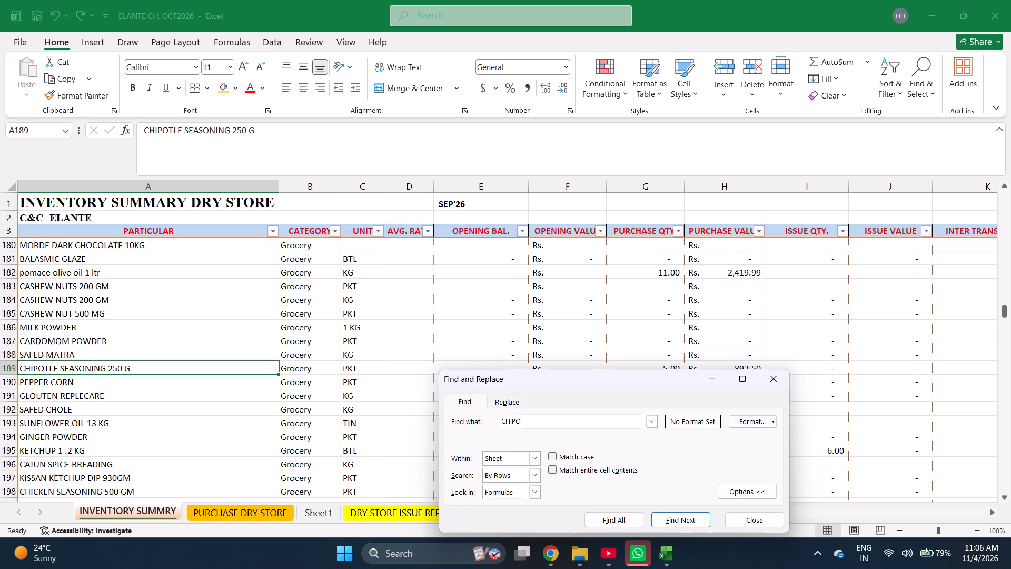
{"action": "key", "text": "Escape"}
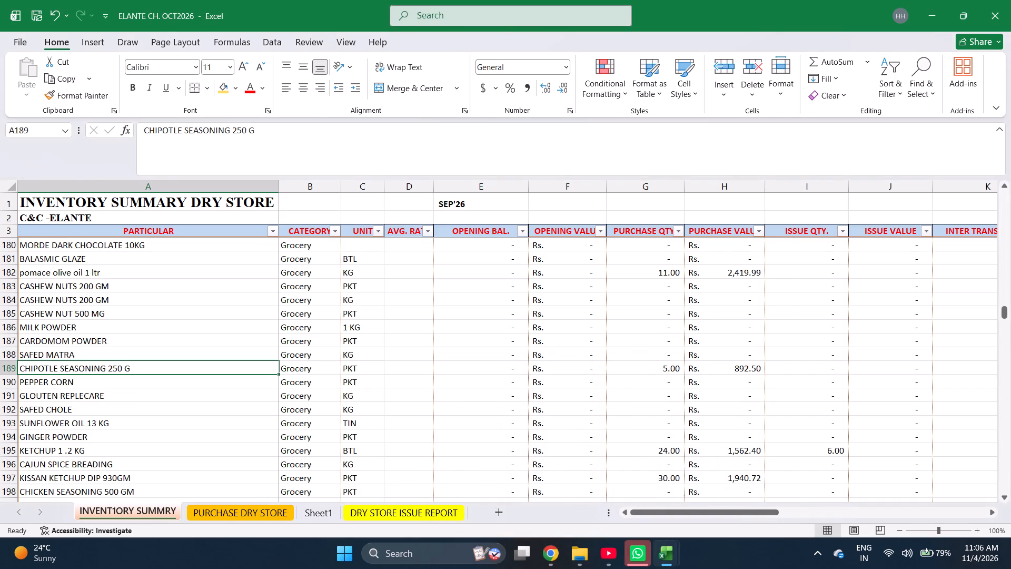
{"action": "key", "text": "ctrl+c"}
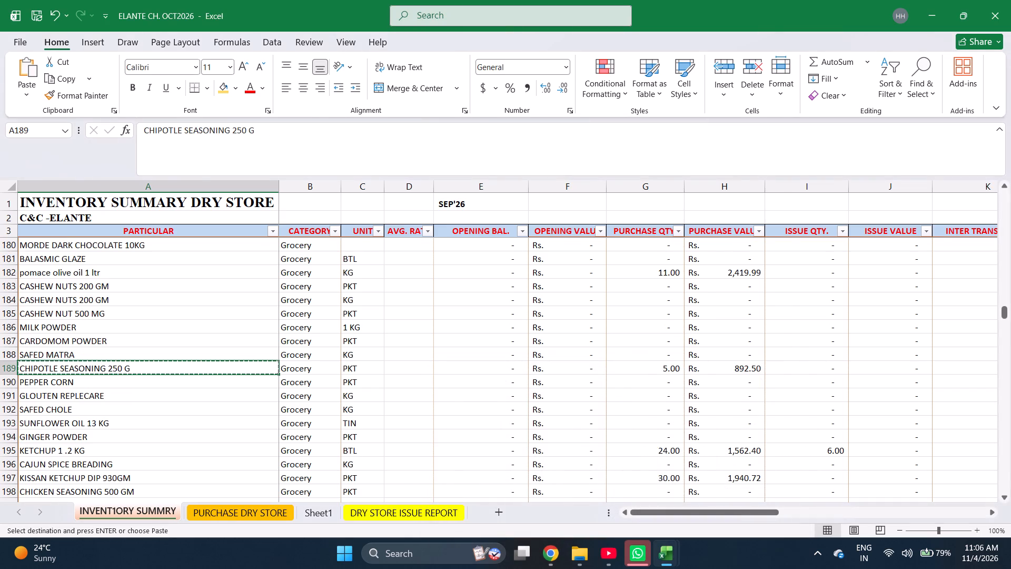
{"action": "key", "text": "ctrl+Page_Down"}
{"action": "key", "text": "ctrl+Page_Up"}
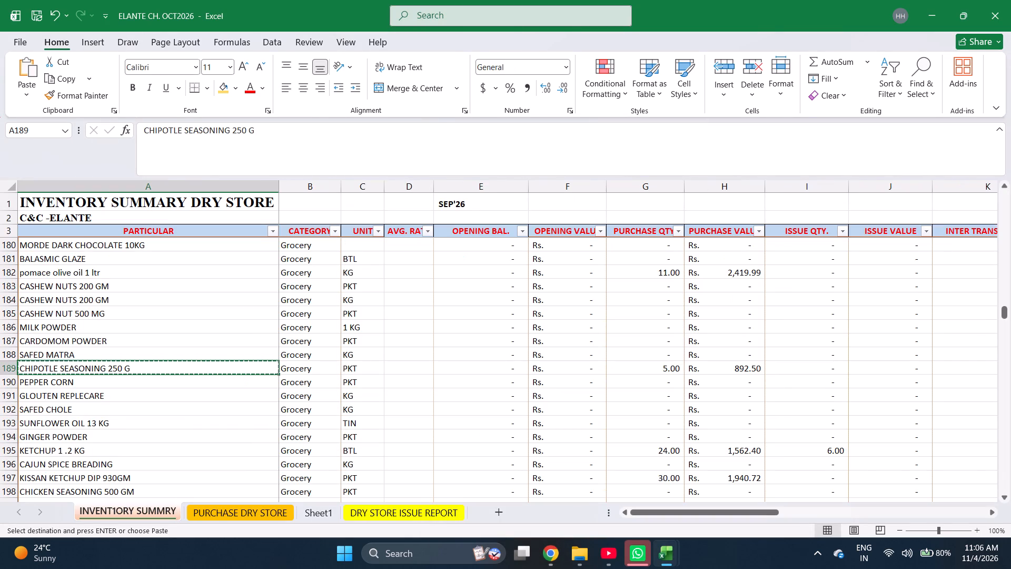
{"action": "key", "text": "Right"}
{"action": "key", "text": "Right"}
{"action": "key", "text": "Right"}
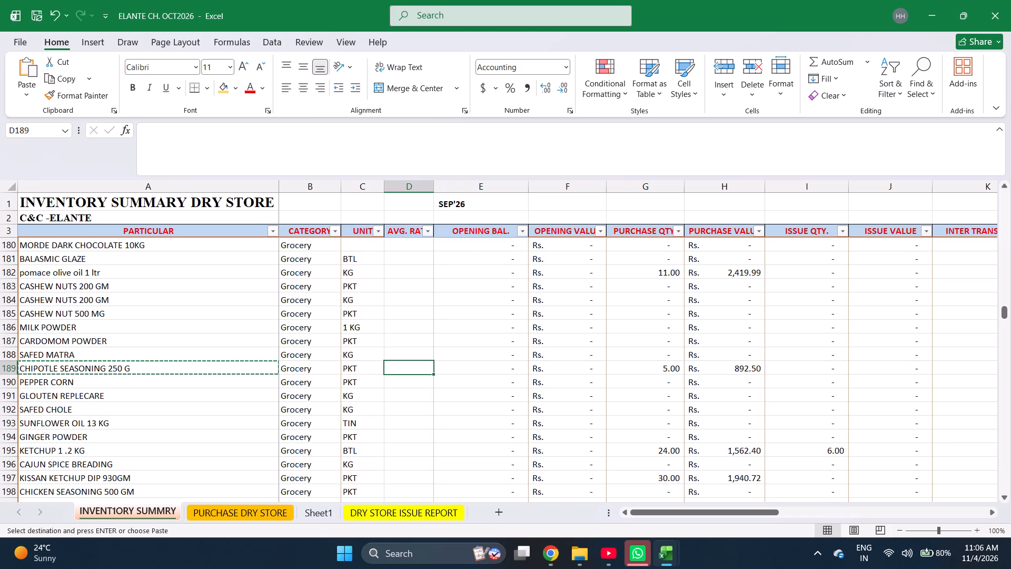
{"action": "key", "text": "plus"}
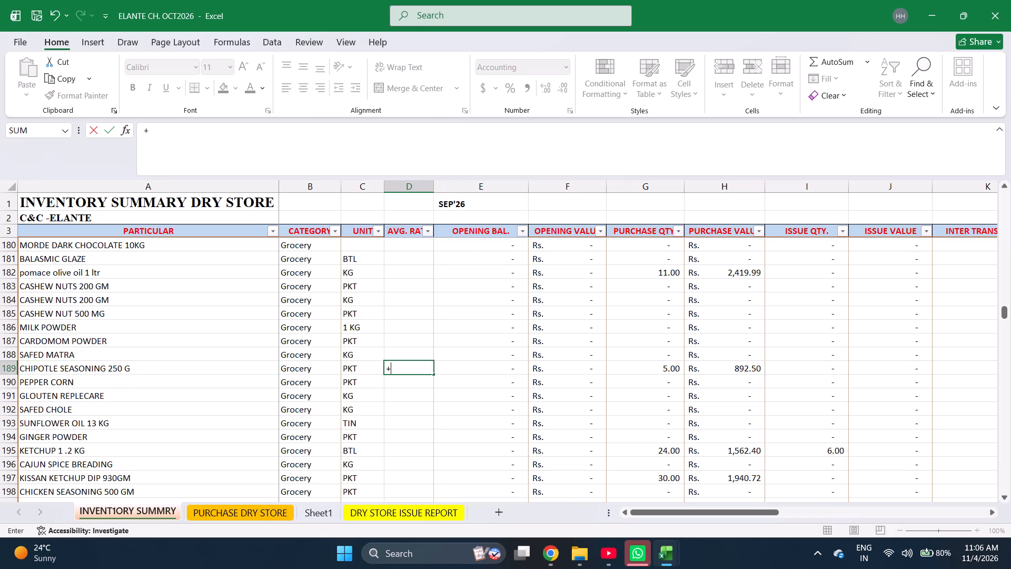
{"action": "type", "text": "892.50/"}
{"action": "key", "text": "5"}
{"action": "key", "text": "Return"}
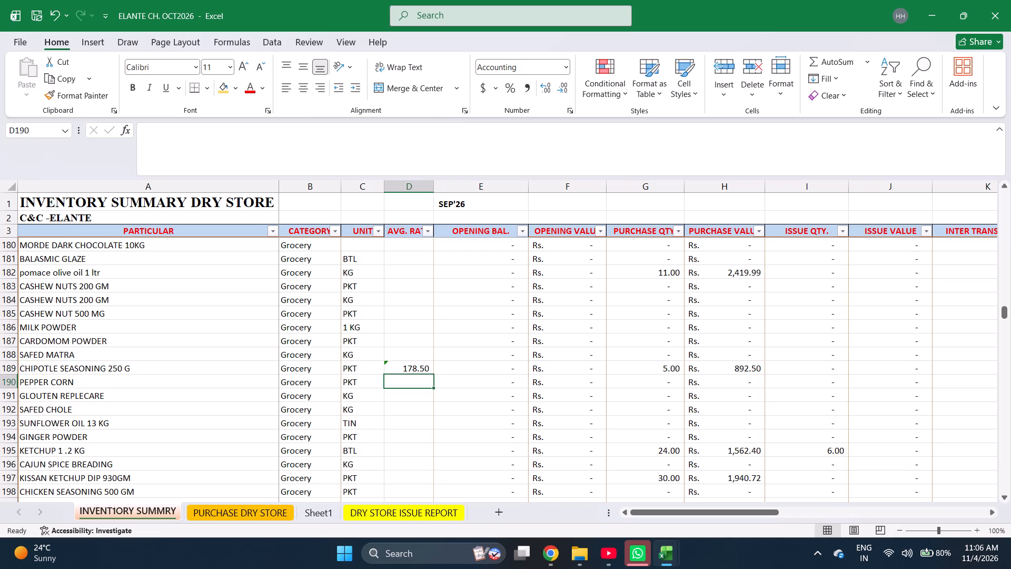
Undo the average rate calculation entered for CHIPOTLE SEASONING 250 G in the inventory summary.
{"action": "key", "text": "ctrl+z"}
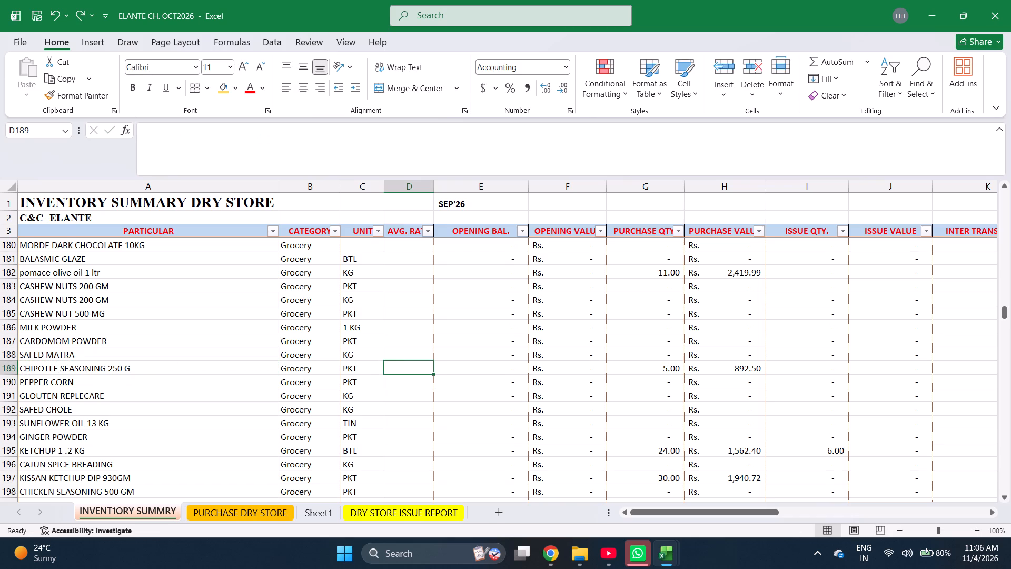
Copy the CHIPOTLE SEASONING 250 G name from the inventory summary into the product column at row 471 of the purchase sheet.
{"action": "key", "text": "Left"}
{"action": "key", "text": "Left"}
{"action": "key", "text": "Left"}
{"action": "key", "text": "ctrl+c"}
{"action": "key", "text": "ctrl+Page_Down"}
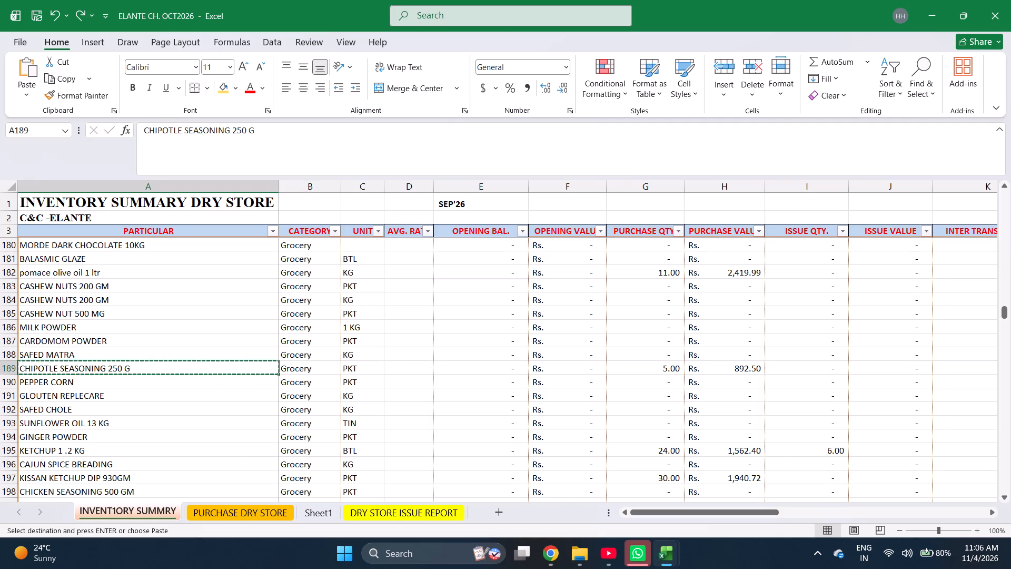
{"action": "key", "text": "Return"}
{"action": "key", "text": "Return"}
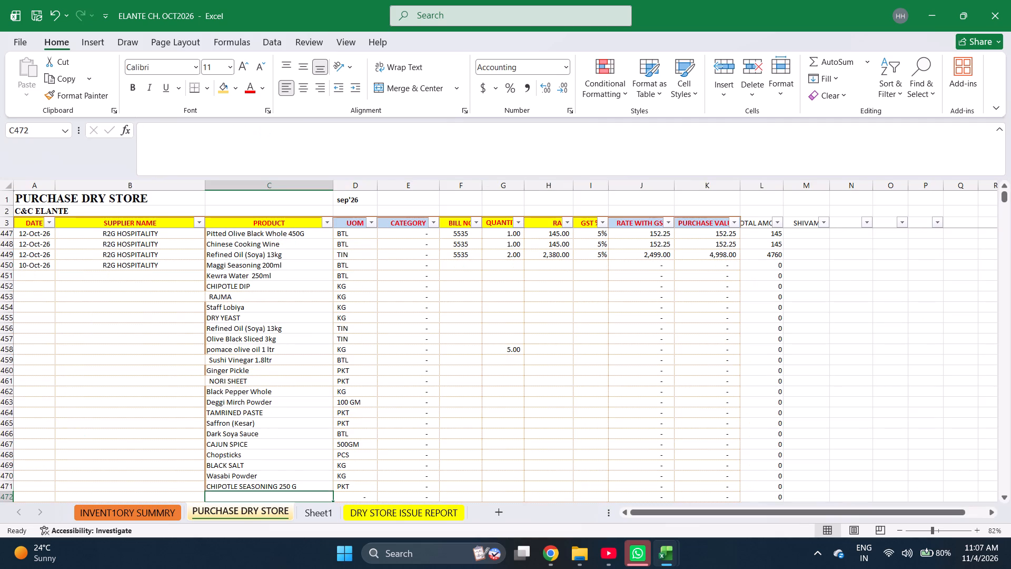
Select the 10-Oct-26 bill's product entries from Maggi Seasoning 200ml in row 450 through CHIPOTLE SEASONING 250 G in row 471.
{"action": "key", "text": "Left"}
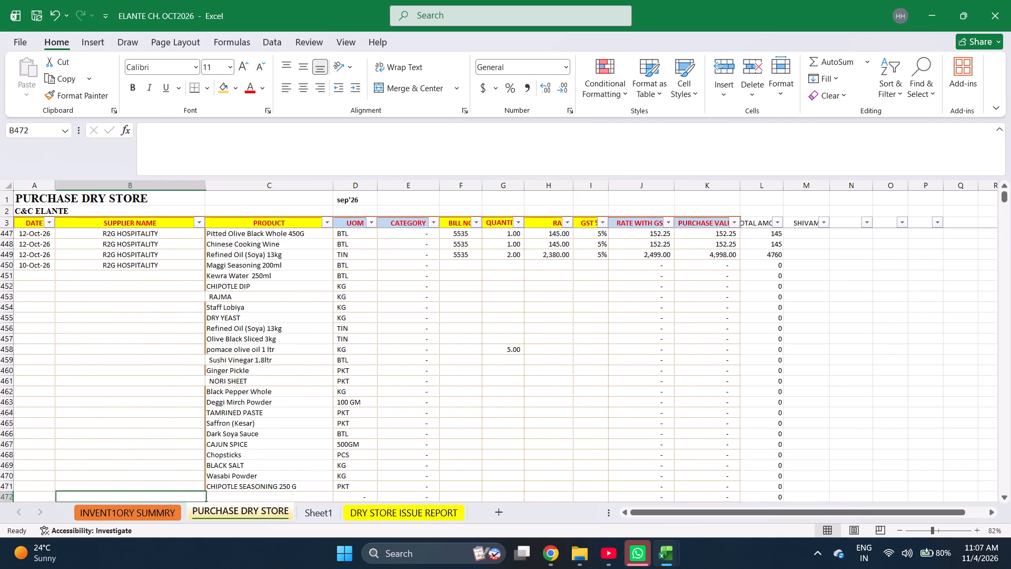
{"action": "key", "text": "Left"}
{"action": "key", "text": "ctrl+Up"}
{"action": "key", "text": "Right"}
{"action": "key", "text": "Right"}
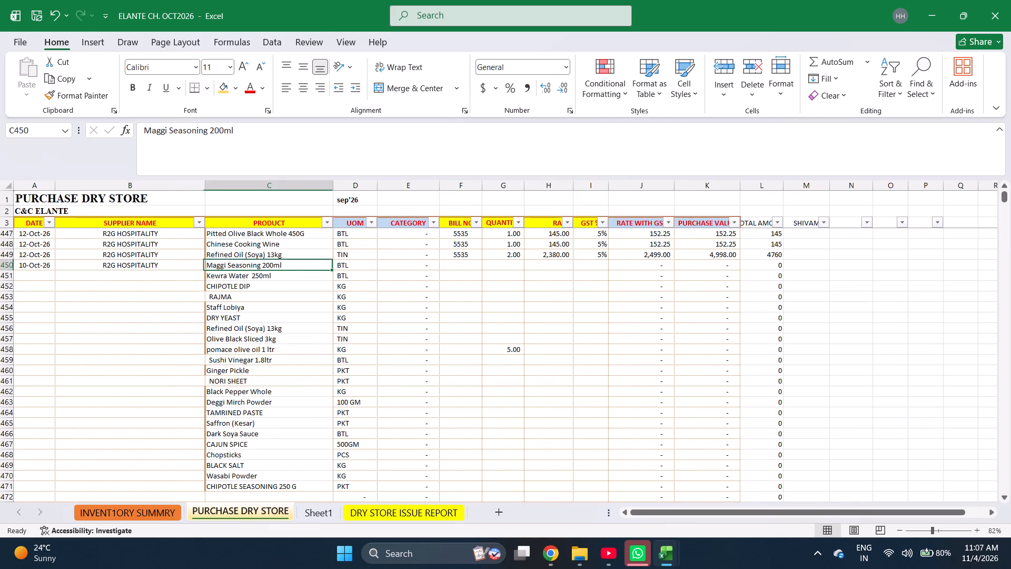
{"action": "key", "text": "ctrl+shift+Down"}
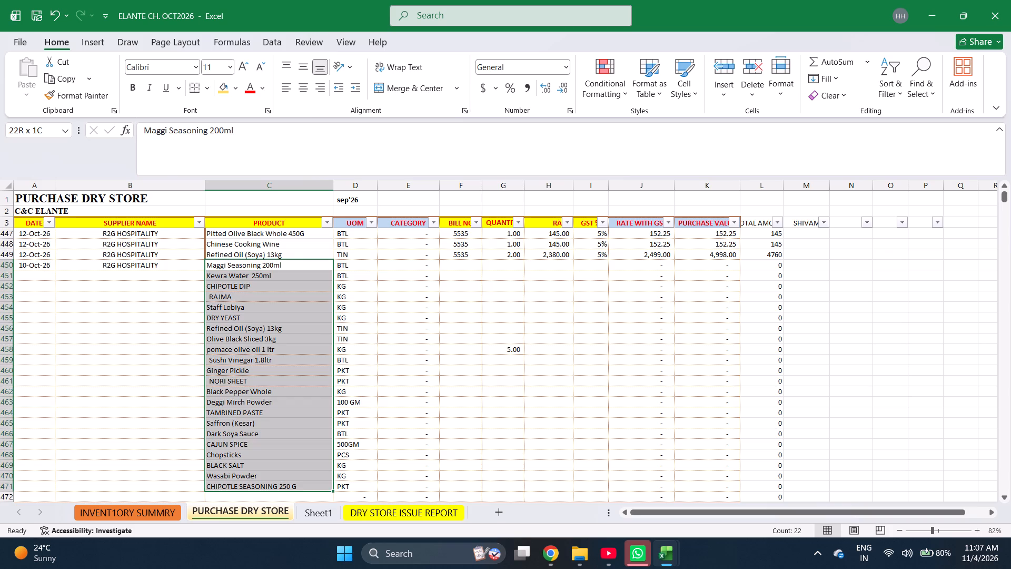
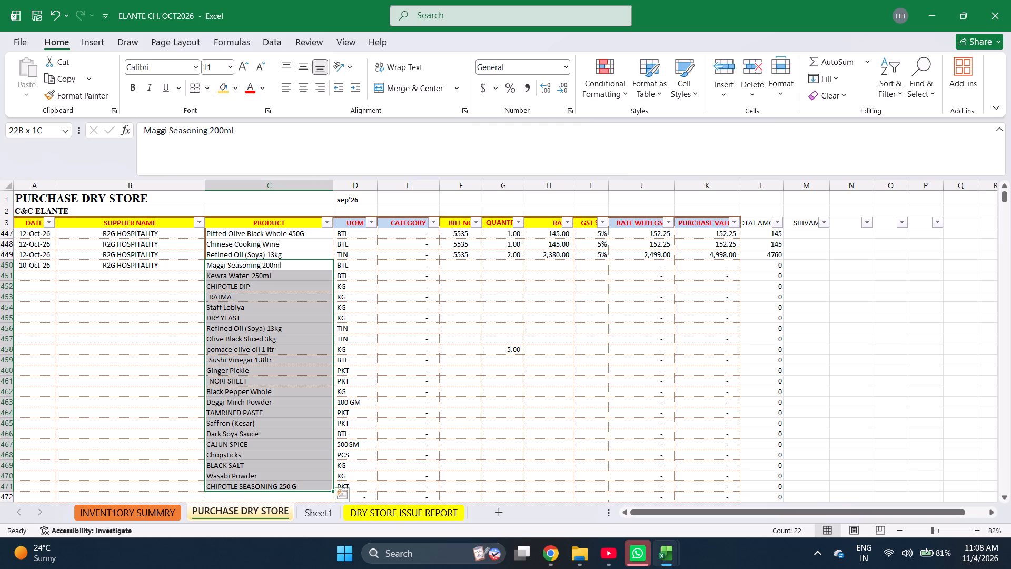
Enter quantities for the 10-Oct-26 bill: Maggi Seasoning 1, Kewra Water 1, CHIPOTLE DIP 3 and RAJMA 6.
{"action": "left_click", "coordinate": [459, 261]}
{"action": "left_click", "coordinate": [497, 262]}
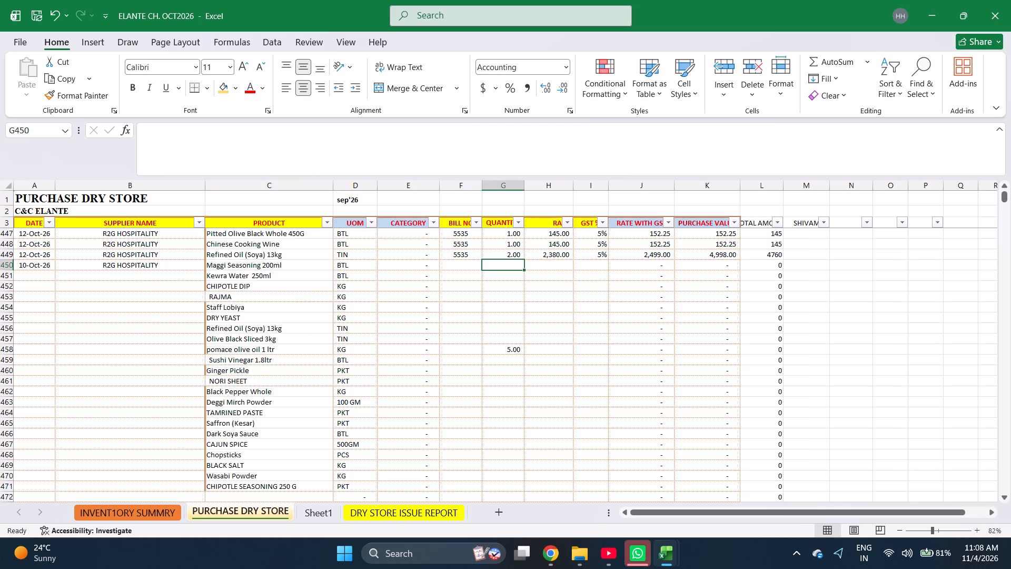
{"action": "key", "text": "1"}
{"action": "key", "text": "Return"}
{"action": "key", "text": "1"}
{"action": "key", "text": "Return"}
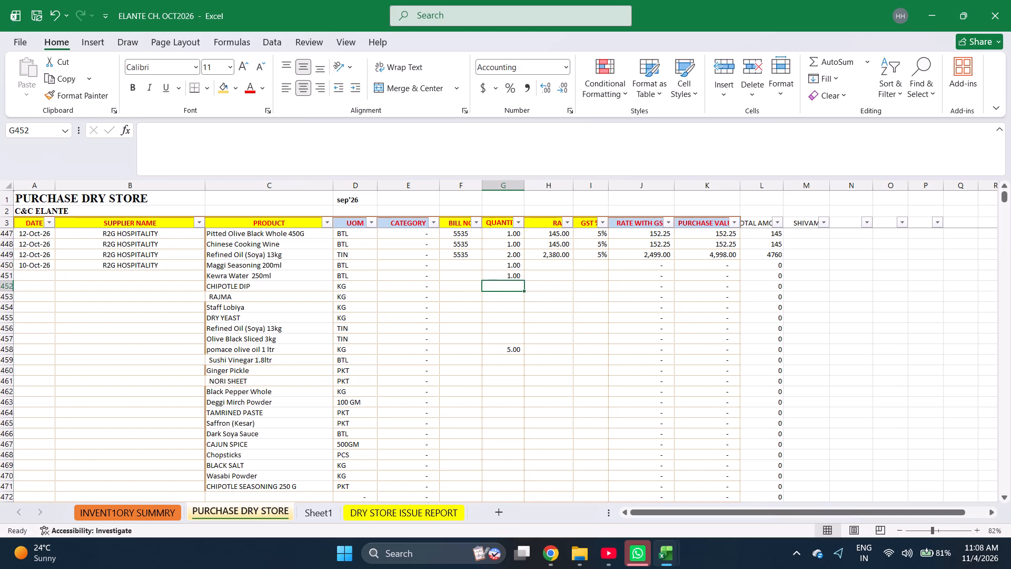
{"action": "key", "text": "3"}
{"action": "key", "text": "Return"}
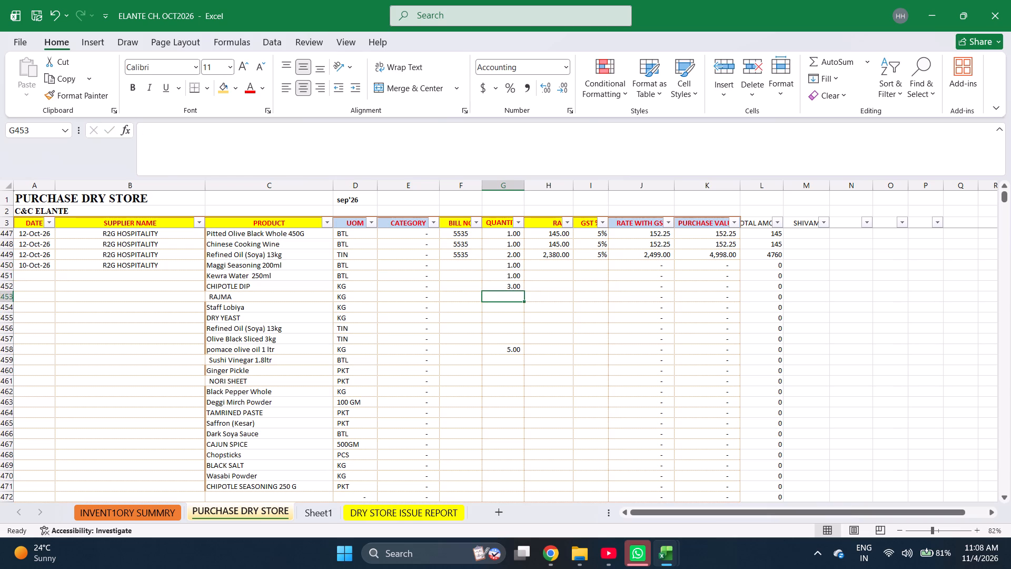
{"action": "key", "text": "6"}
{"action": "key", "text": "Return"}
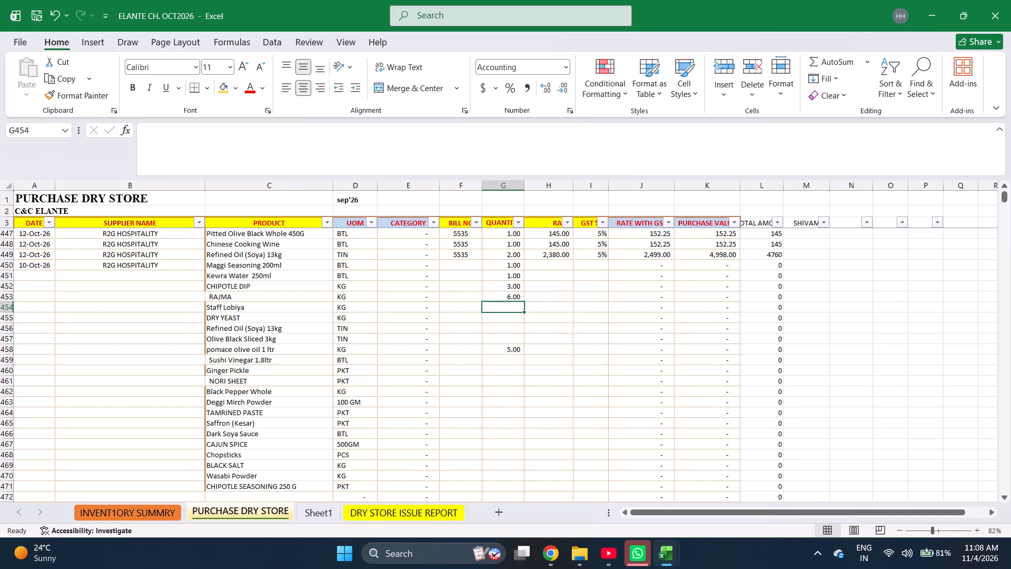
Enter quantities of 4 for Staff Lobiya, 0.5 for DRY YEAST, 3 for Refined Oil (Soya) 13kg and 2 for Olive Black Sliced 3kg.
{"action": "key", "text": "4"}
{"action": "key", "text": "Return"}
{"action": "type", "text": "0.5"}
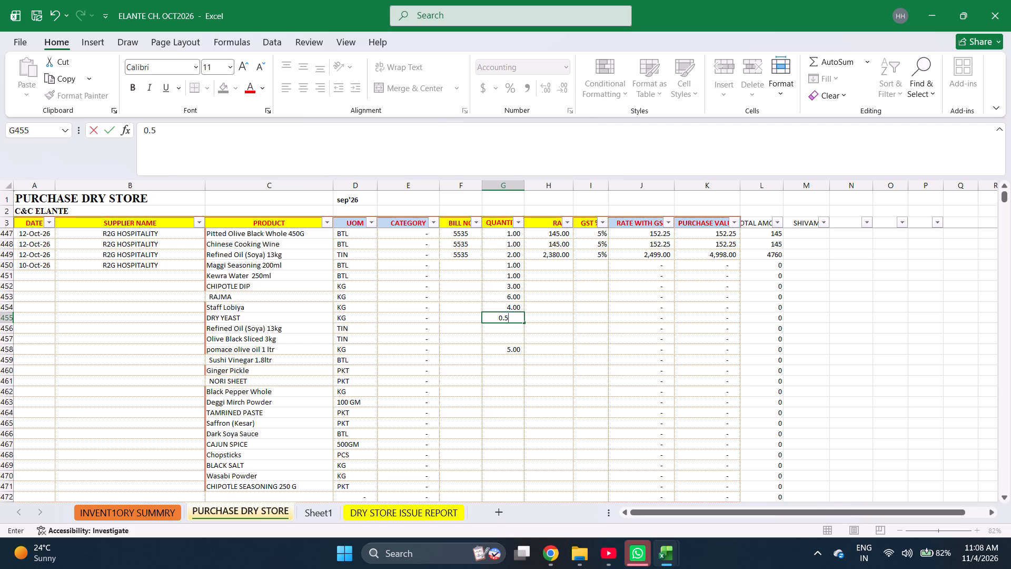
{"action": "key", "text": "Return"}
{"action": "key", "text": "3"}
{"action": "key", "text": "Return"}
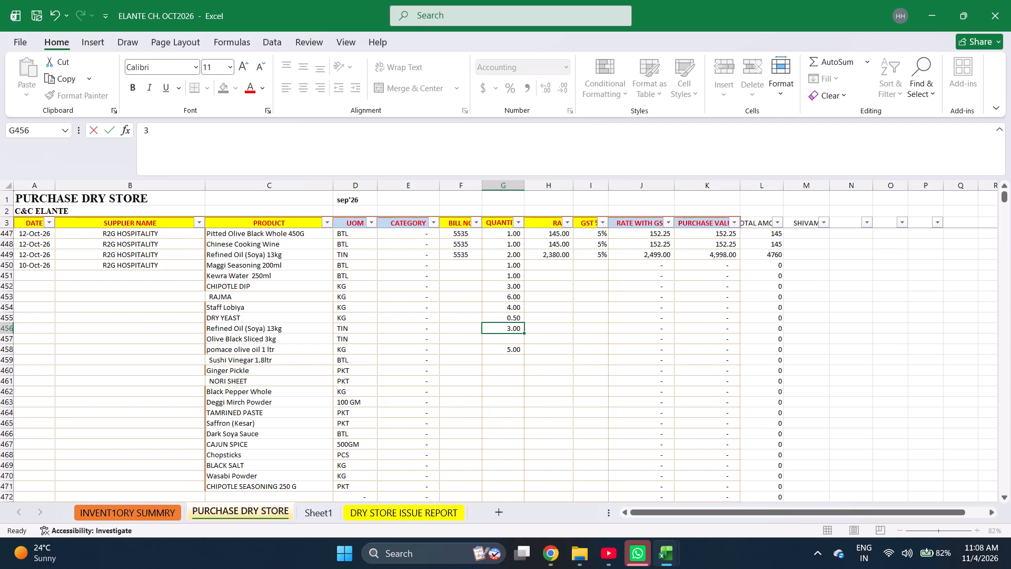
{"action": "key", "text": "2"}
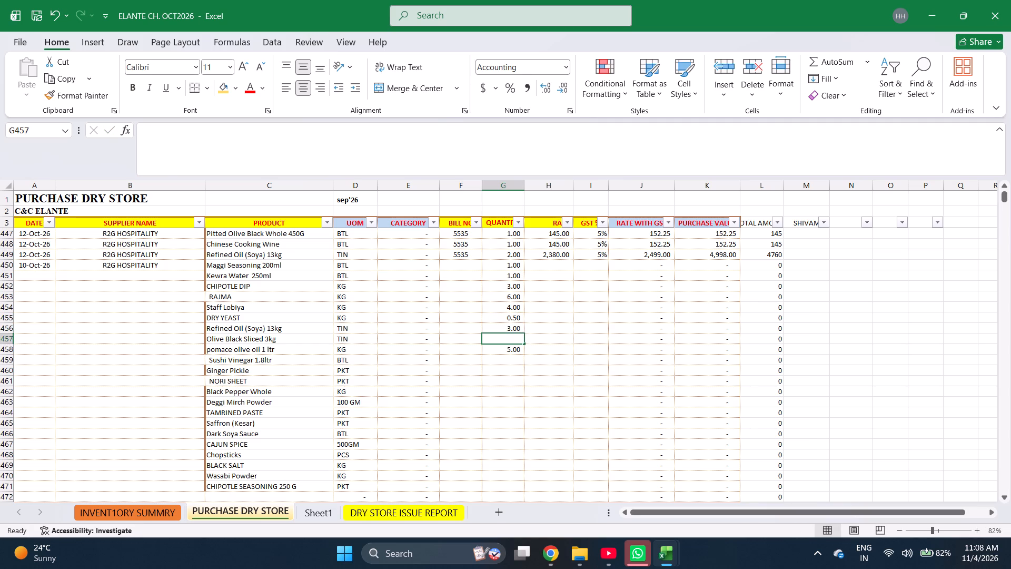
{"action": "key", "text": "Return"}
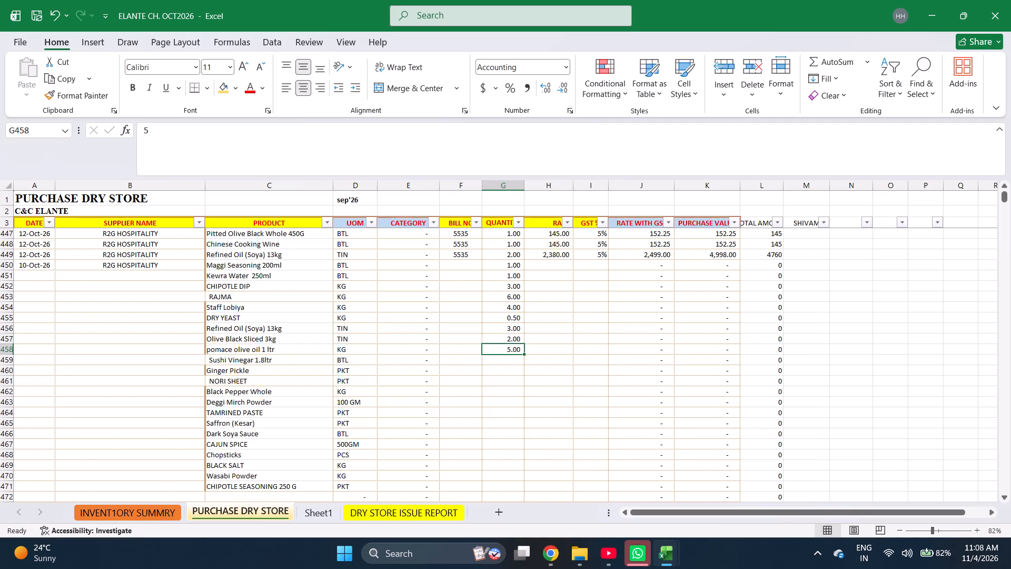
{"action": "key", "text": "Return"}
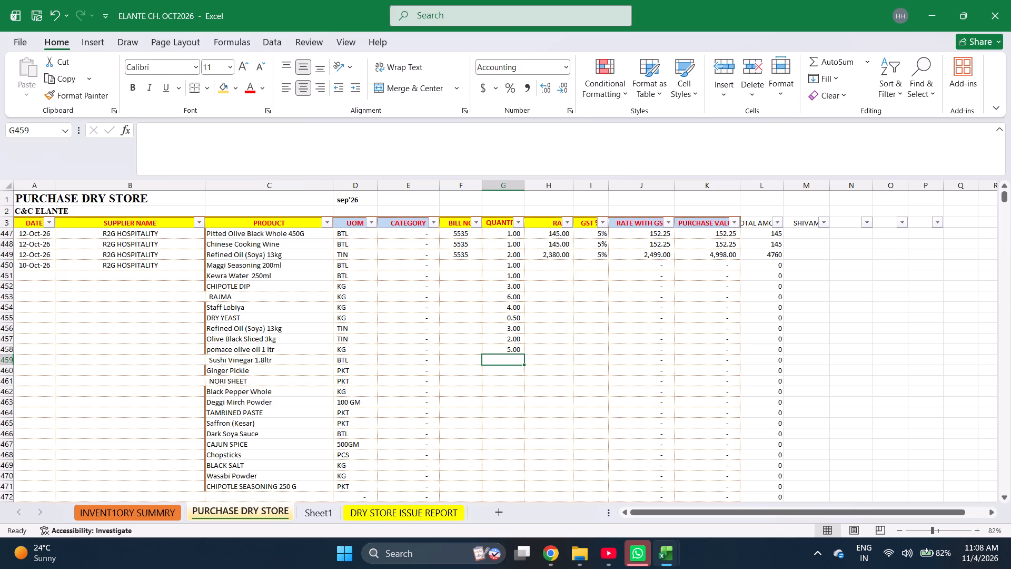
Enter a quantity of 1 each for Sushi Vinegar 1.8ltr, Ginger Pickle, NORI SHEET and Black Pepper Whole.
{"action": "key", "text": "1"}
{"action": "key", "text": "Return"}
{"action": "key", "text": "1"}
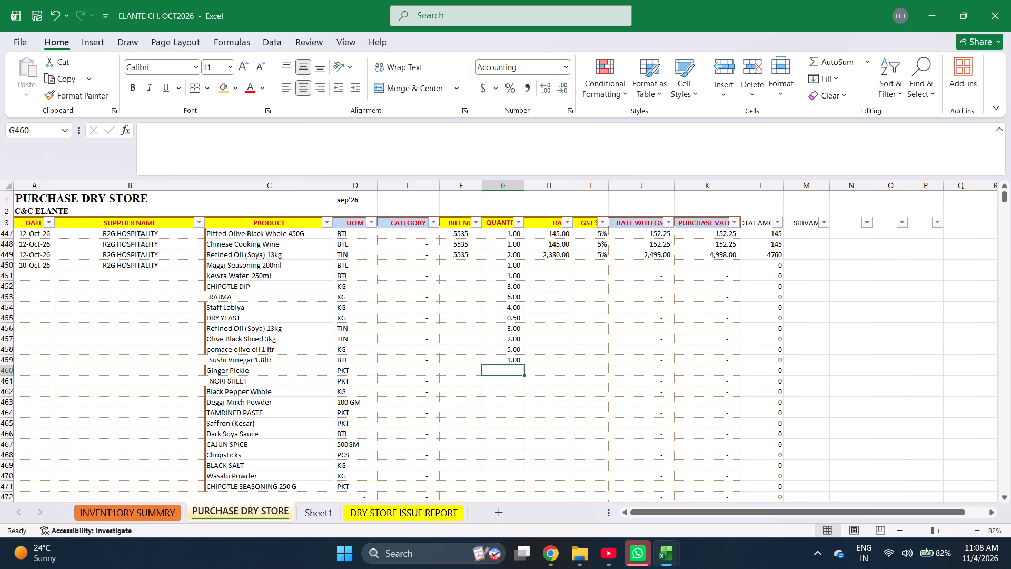
{"action": "key", "text": "Return"}
{"action": "key", "text": "1"}
{"action": "key", "text": "Return"}
{"action": "key", "text": "1"}
{"action": "key", "text": "Return"}
Enter quantities of 10, 10, 0.5 and 1 in rows 463 to 466, starting at Deggi Mirch Powder.
{"action": "type", "text": "10"}
{"action": "key", "text": "Return"}
{"action": "type", "text": "10"}
{"action": "key", "text": "Return"}
{"action": "type", "text": "0.5"}
{"action": "key", "text": "Return"}
{"action": "key", "text": "1"}
{"action": "key", "text": "Return"}
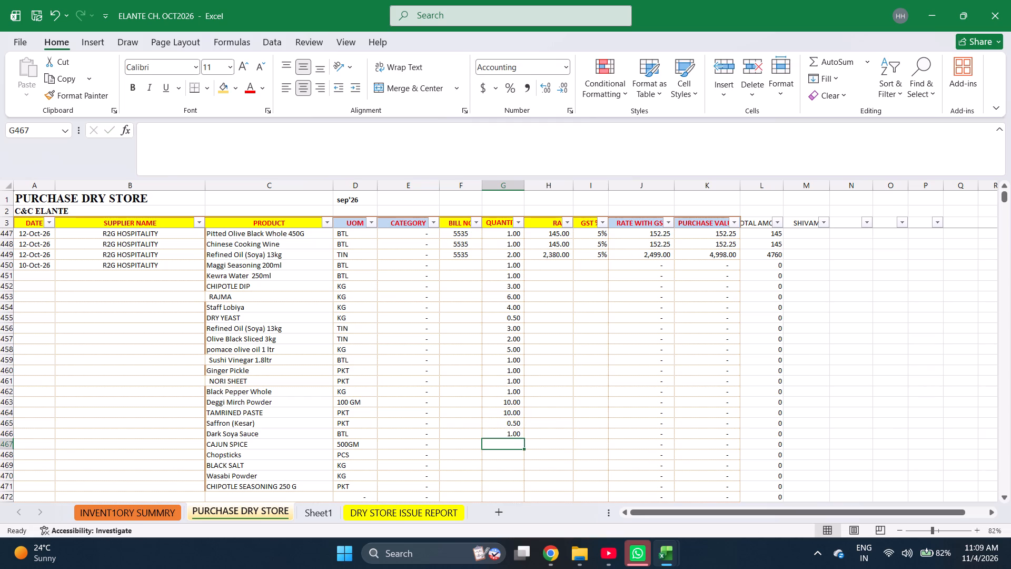
Check the product names and entered quantities from pomace olive oil in row 458 to the end of the list for a missing item.
{"action": "key", "text": "Up"}
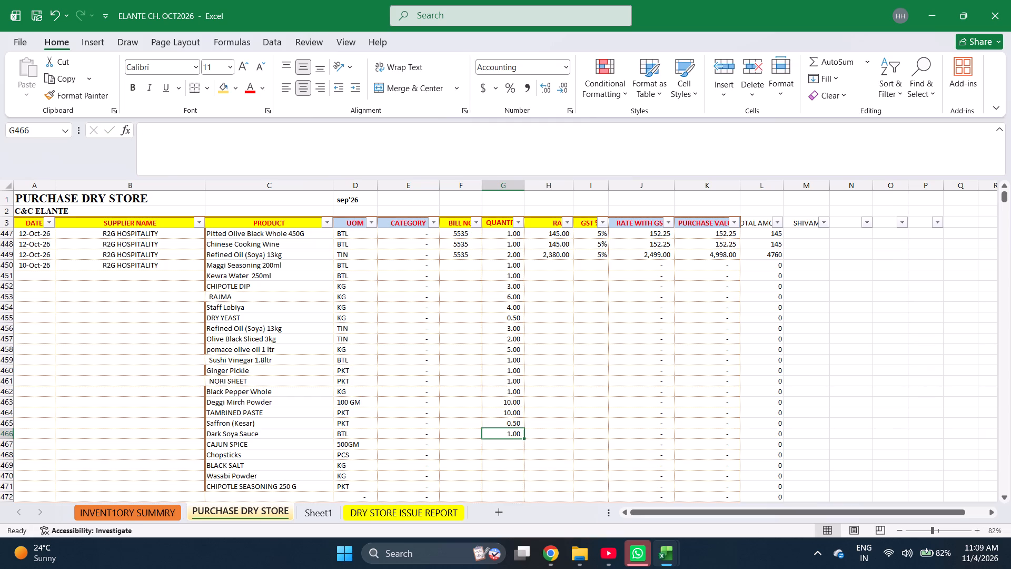
{"action": "key", "text": "shift+space"}
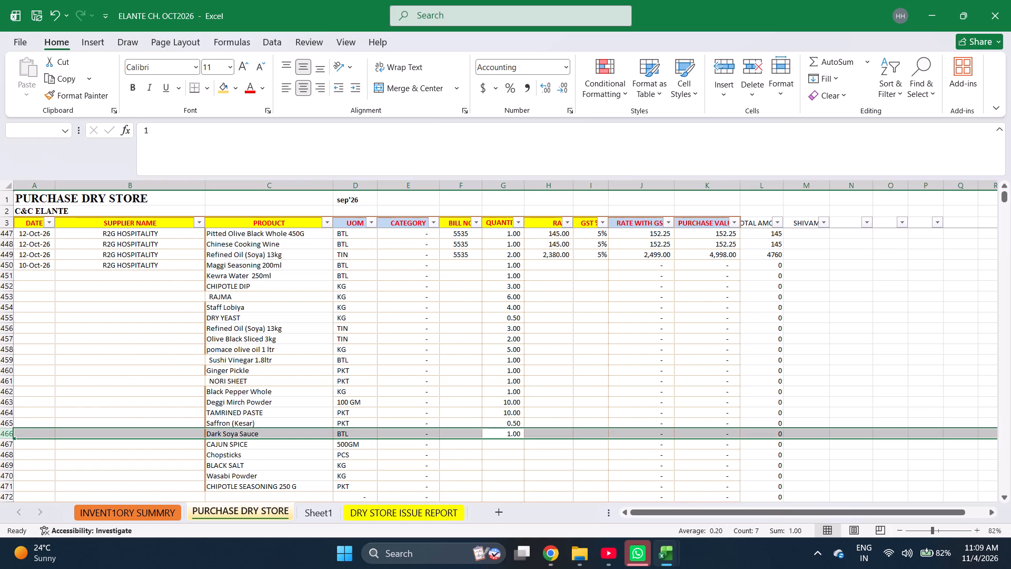
{"action": "key", "text": "Page_Down"}
{"action": "key", "text": "Page_Up"}
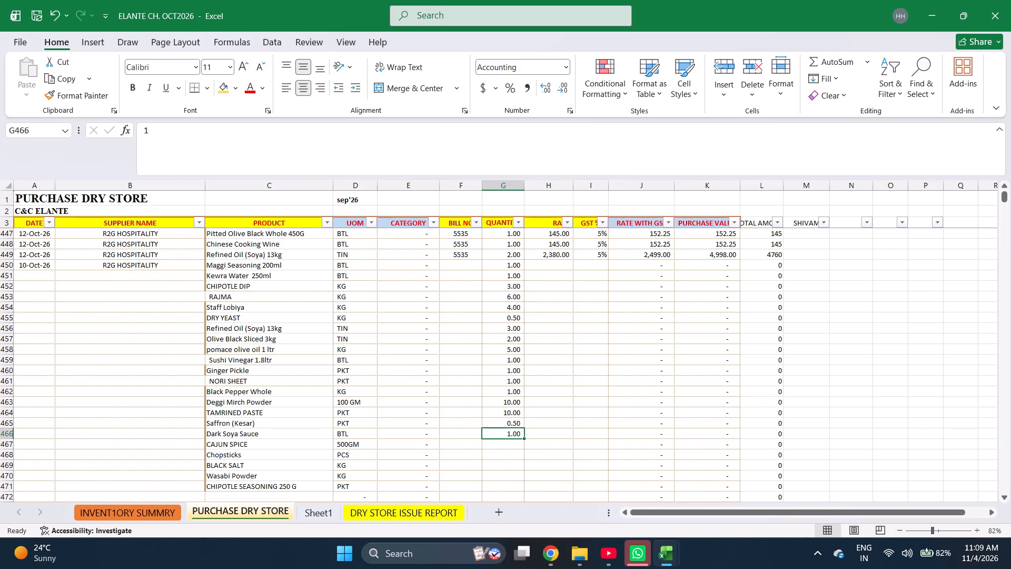
{"action": "key", "text": "Up"}
{"action": "key", "text": "Up"}
{"action": "key", "text": "Up"}
{"action": "key", "text": "Up"}
{"action": "key", "text": "Up"}
{"action": "key", "text": "Up"}
{"action": "key", "text": "Up"}
{"action": "key", "text": "Up"}
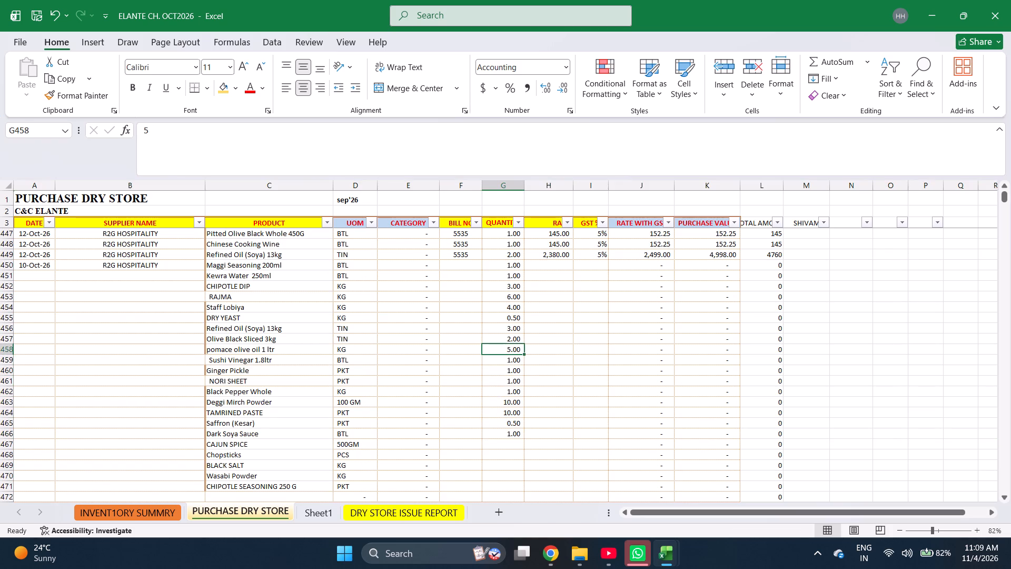
{"action": "key", "text": "shift+space"}
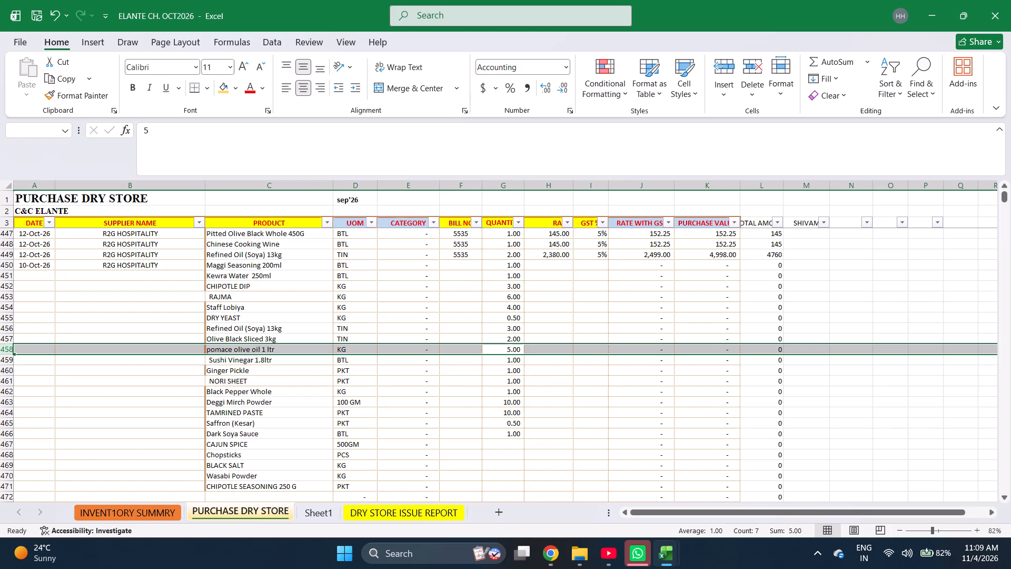
{"action": "key", "text": "Left"}
{"action": "key", "text": "Left"}
{"action": "key", "text": "Left"}
{"action": "key", "text": "Left"}
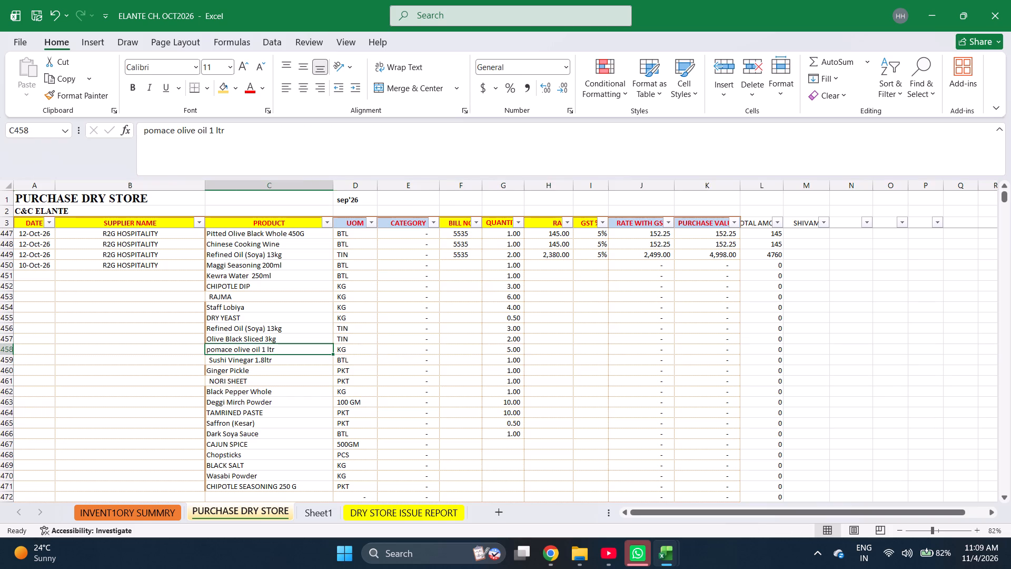
{"action": "key", "text": "Down"}
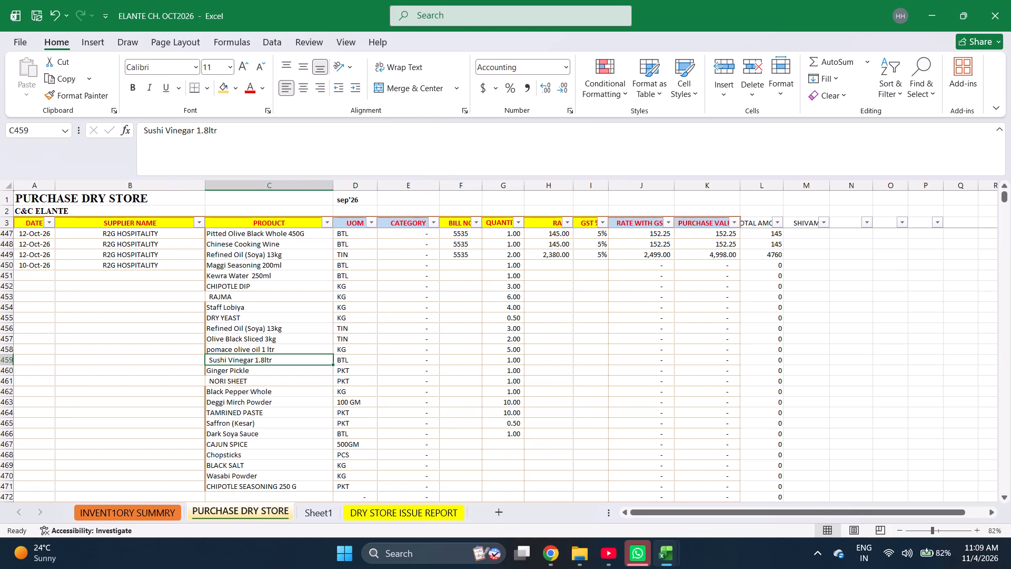
{"action": "key", "text": "Down"}
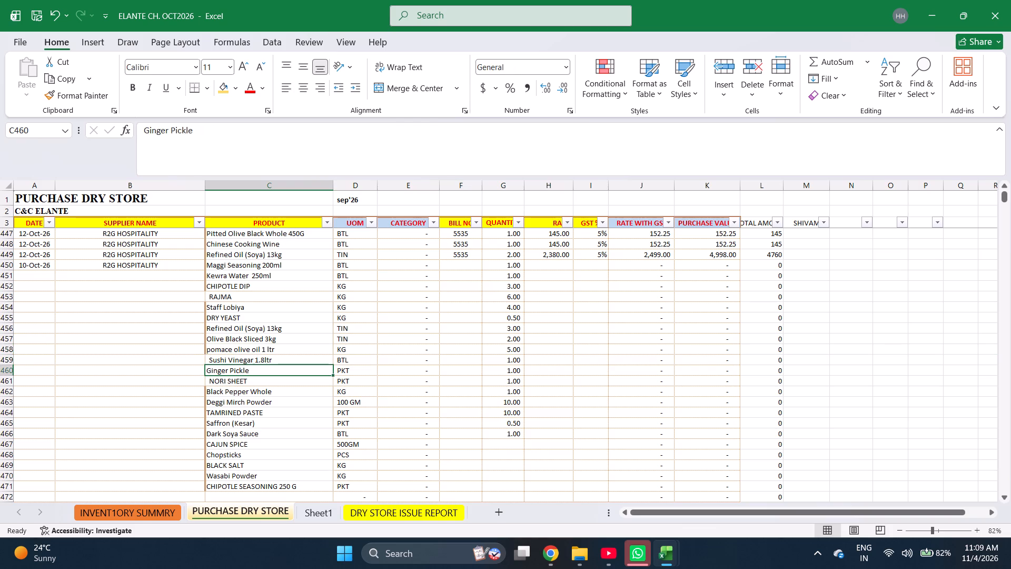
{"action": "key", "text": "Down"}
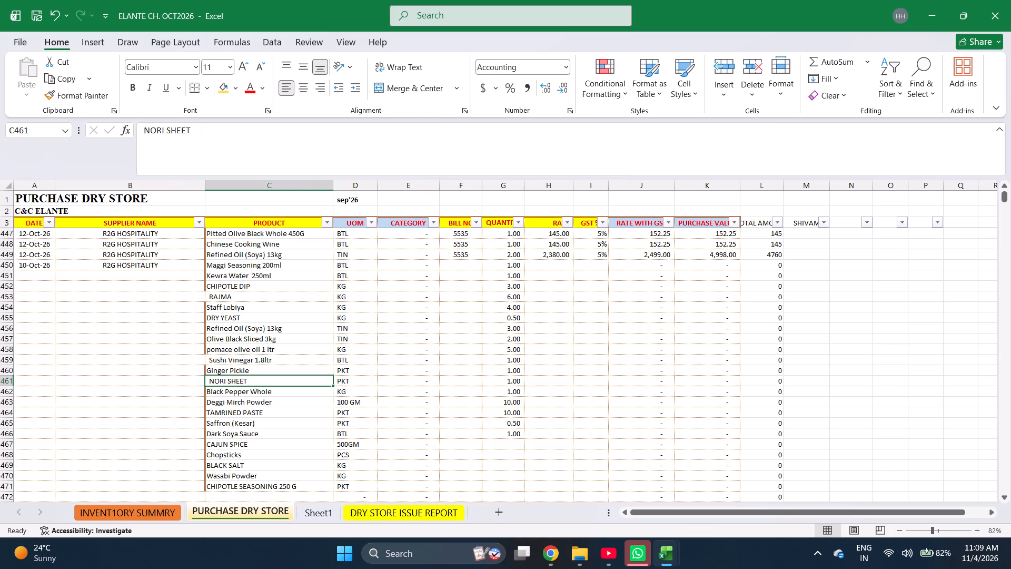
{"action": "key", "text": "Down"}
{"action": "key", "text": "Down"}
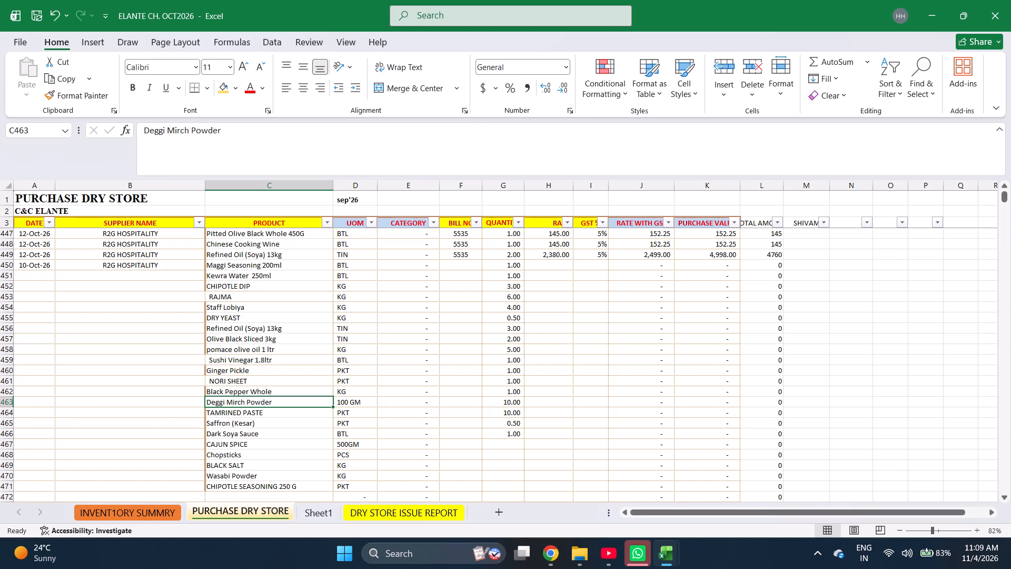
{"action": "key", "text": "Down"}
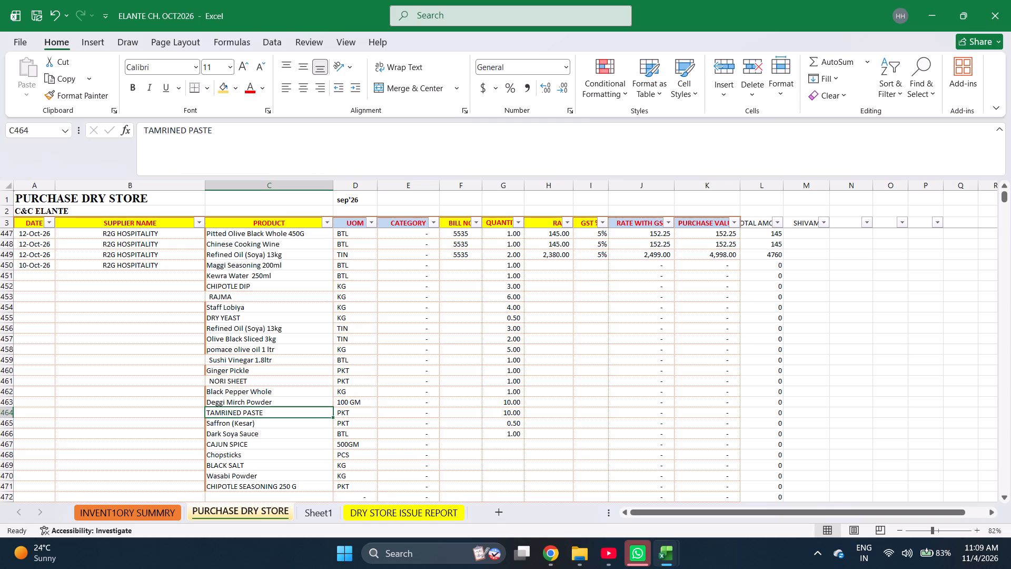
{"action": "key", "text": "ctrl+Down"}
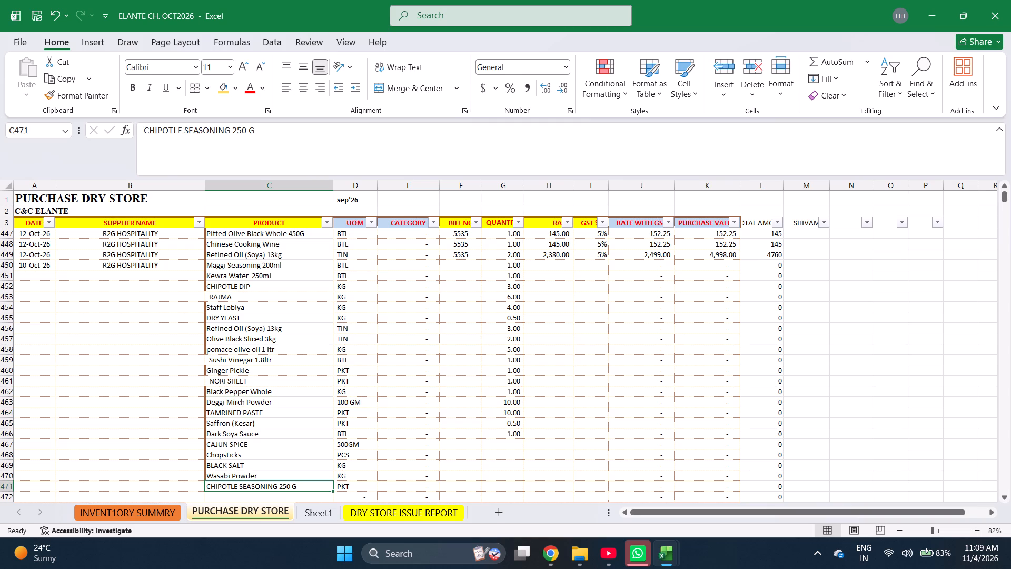
{"action": "key", "text": "Up"}
{"action": "key", "text": "Up"}
{"action": "key", "text": "Up"}
{"action": "key", "text": "Up"}
{"action": "key", "text": "Up"}
{"action": "key", "text": "Up"}
{"action": "key", "text": "Up"}
{"action": "key", "text": "Up"}
{"action": "key", "text": "Up"}
{"action": "key", "text": "Up"}
{"action": "key", "text": "Up"}
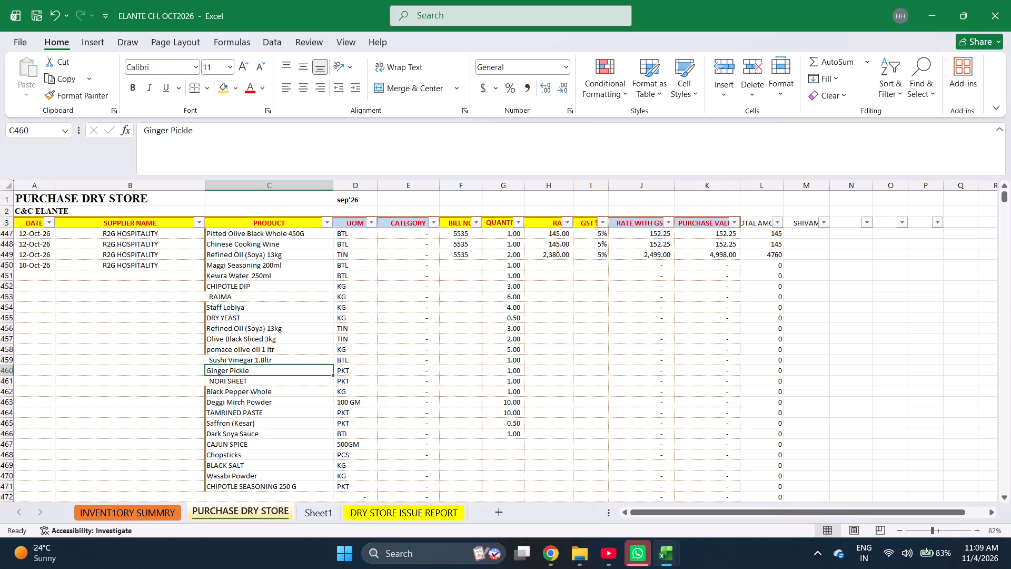
Copy the product names from TAMRINED PASTE through CHIPOTLE SEASONING 250 G one row lower, starting at row 465, to make room in row 464.
{"action": "key", "text": "Down"}
{"action": "key", "text": "Down"}
{"action": "key", "text": "Down"}
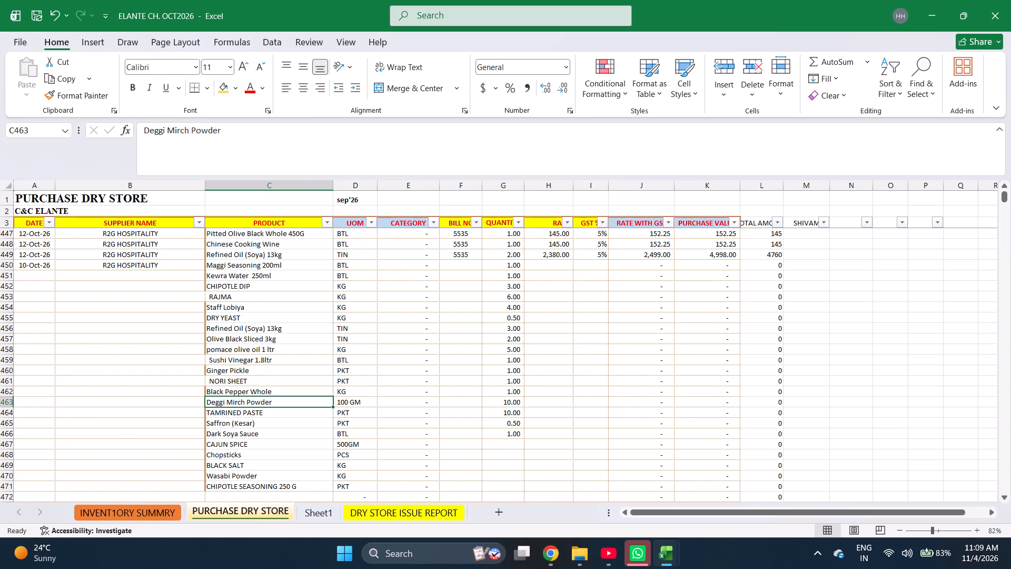
{"action": "key", "text": "ctrl+shift+Down"}
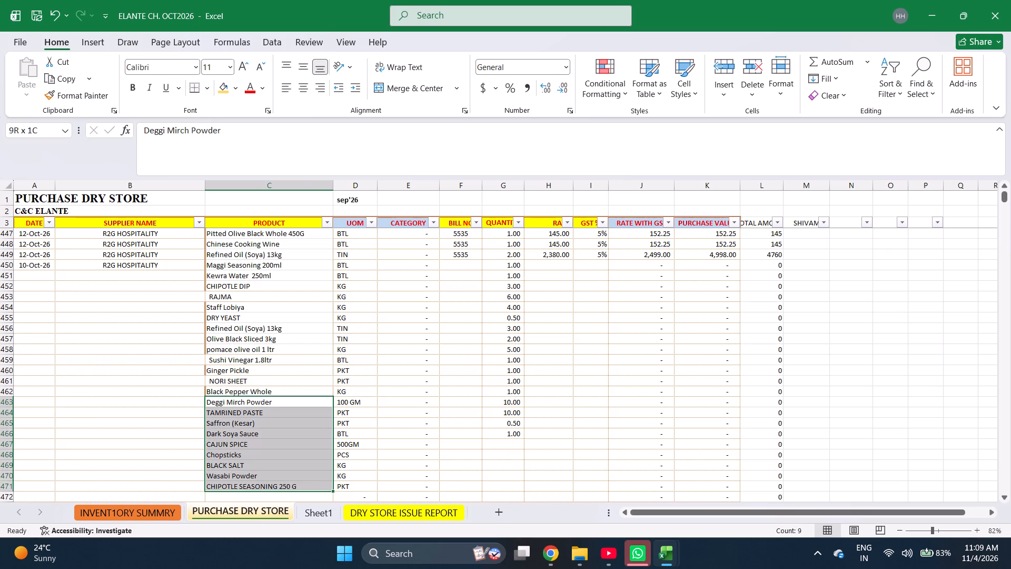
{"action": "key", "text": "Down"}
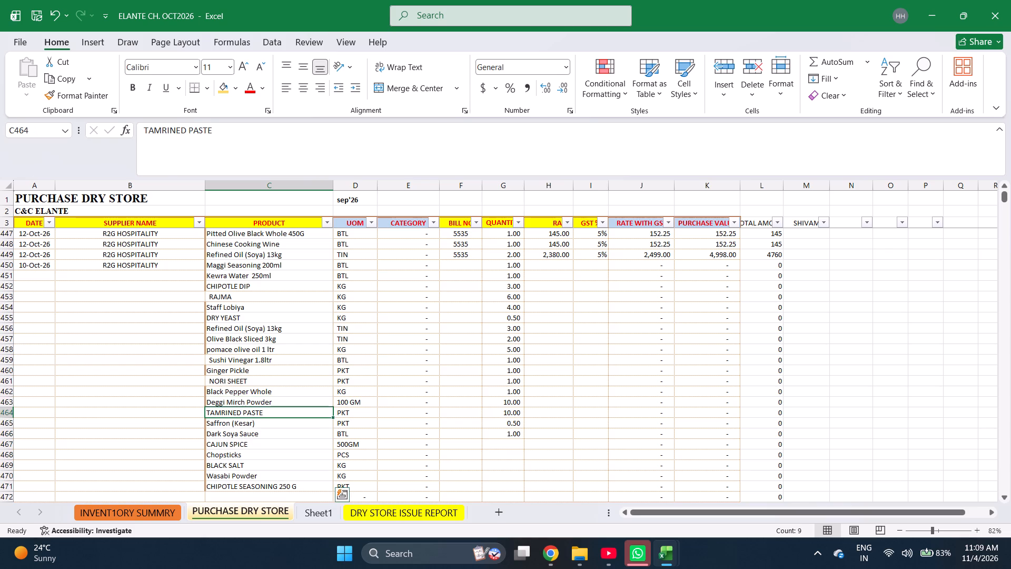
{"action": "key", "text": "ctrl+shift+Down"}
{"action": "key", "text": "ctrl+c"}
{"action": "key", "text": "Down"}
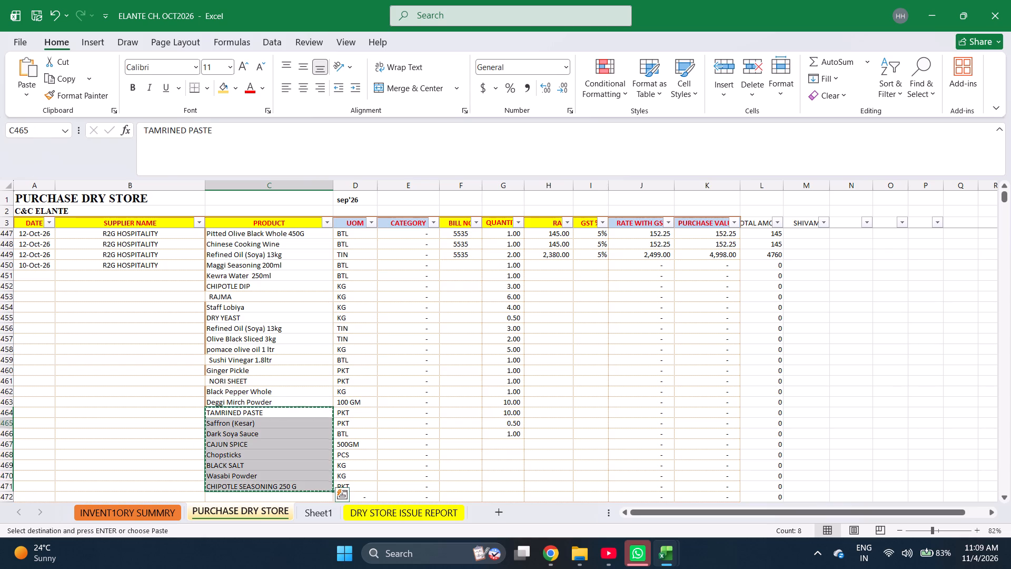
{"action": "key", "text": "Return"}
{"action": "key", "text": "Up"}
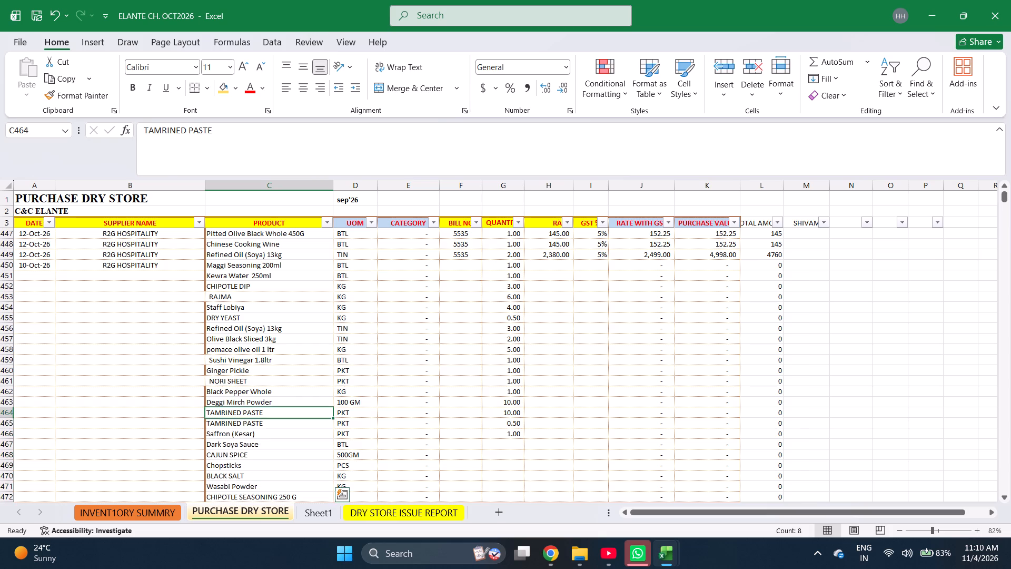
Replace the product in row 464, below Deggi Mirch Powder, with Chat Masala 100gm.
{"action": "type", "text": "cha"}
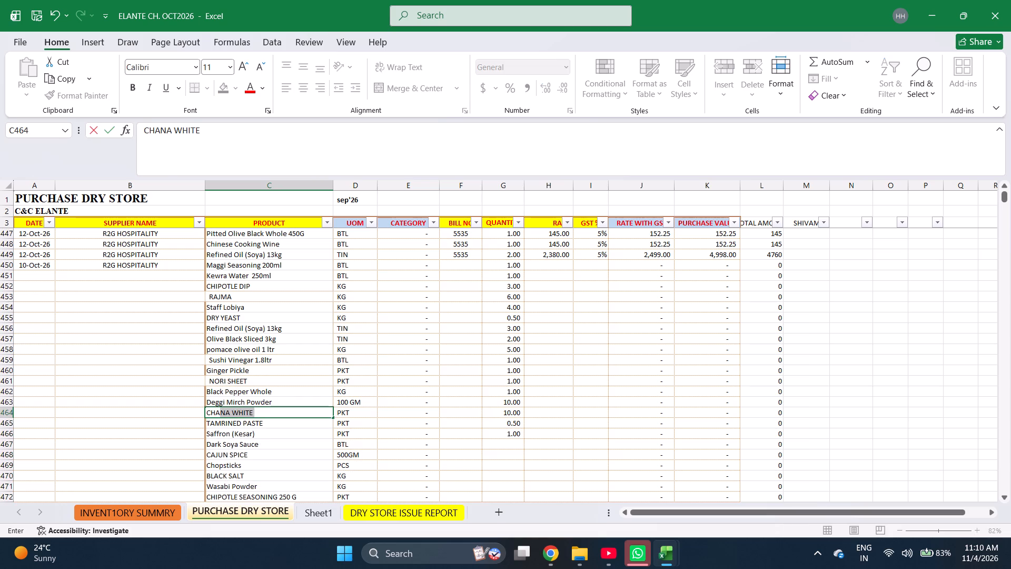
{"action": "type", "text": "t masaa"}
{"action": "key", "text": "BackSpace"}
{"action": "key", "text": "BackSpace"}
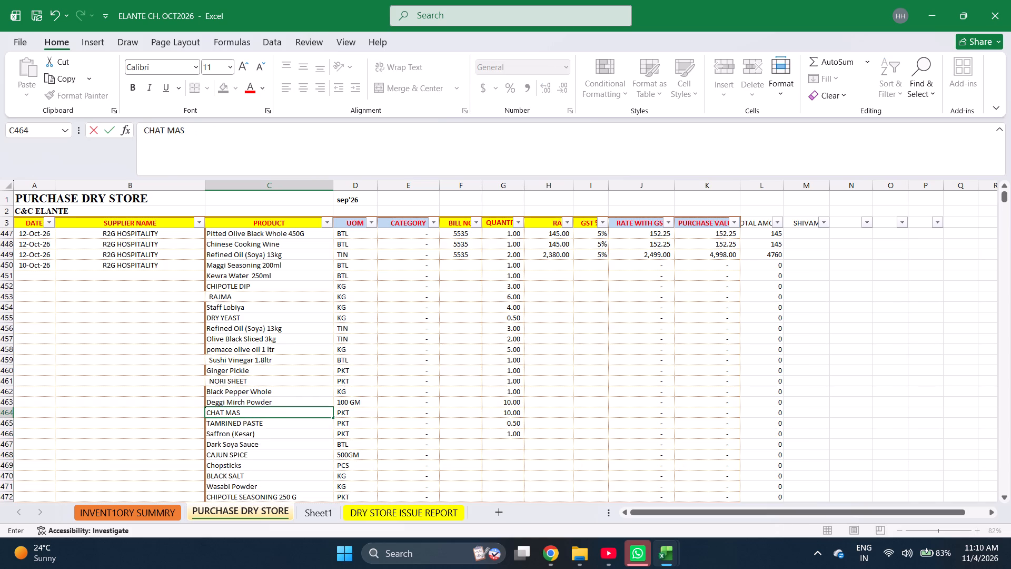
{"action": "key", "text": "a"}
{"action": "key", "text": "Return"}
Set the quantity of TAMRINED PASTE in row 465 to 2.
{"action": "key", "text": "Right"}
{"action": "key", "text": "Right"}
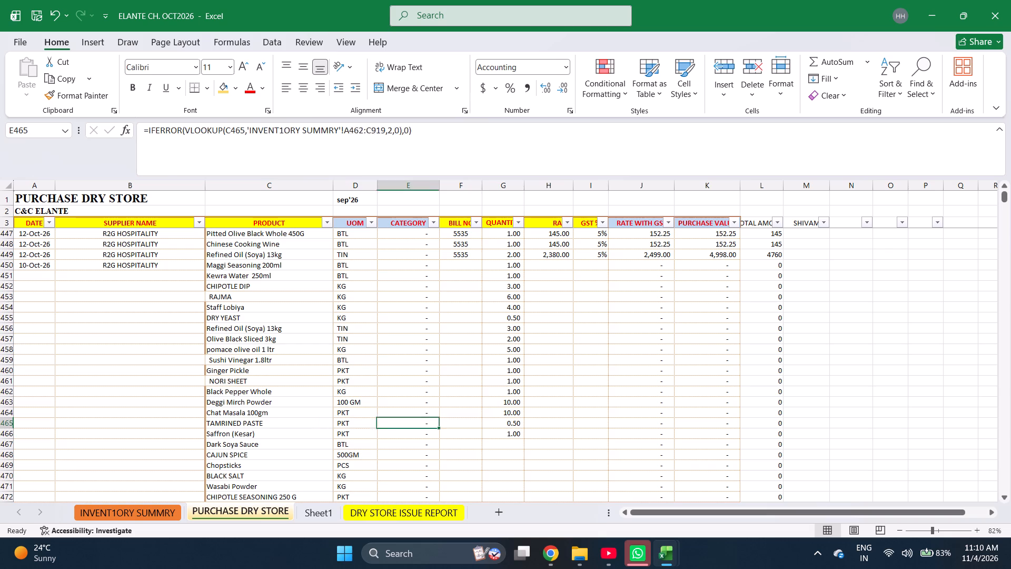
{"action": "key", "text": "Right"}
{"action": "key", "text": "Right"}
{"action": "key", "text": "Up"}
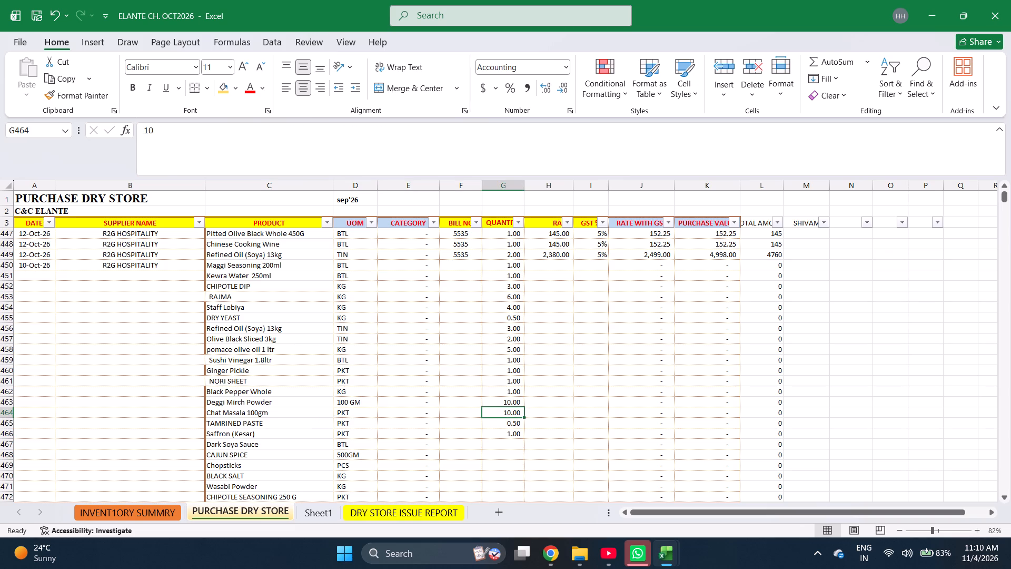
{"action": "key", "text": "Return"}
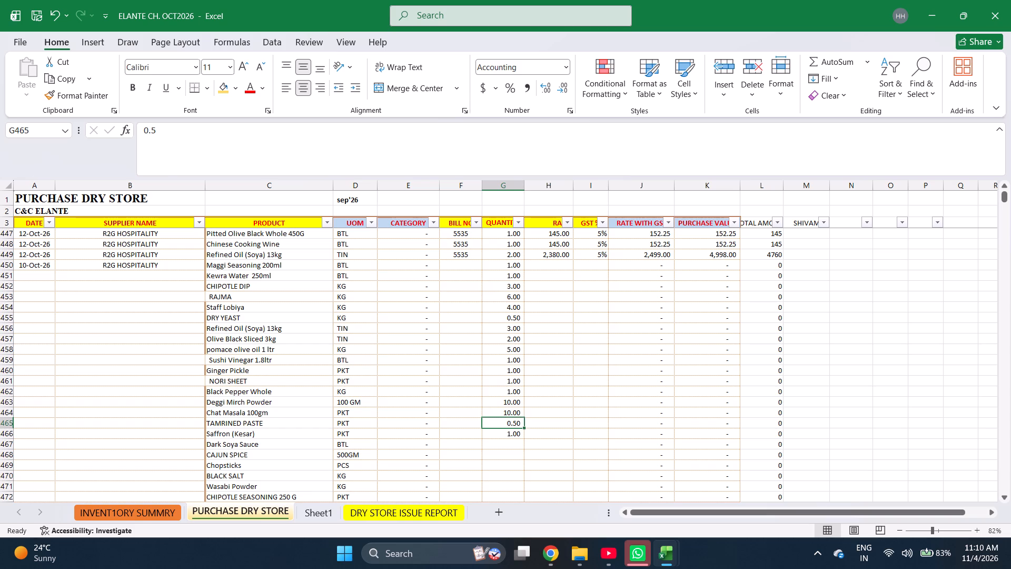
{"action": "key", "text": "2"}
{"action": "key", "text": "Return"}
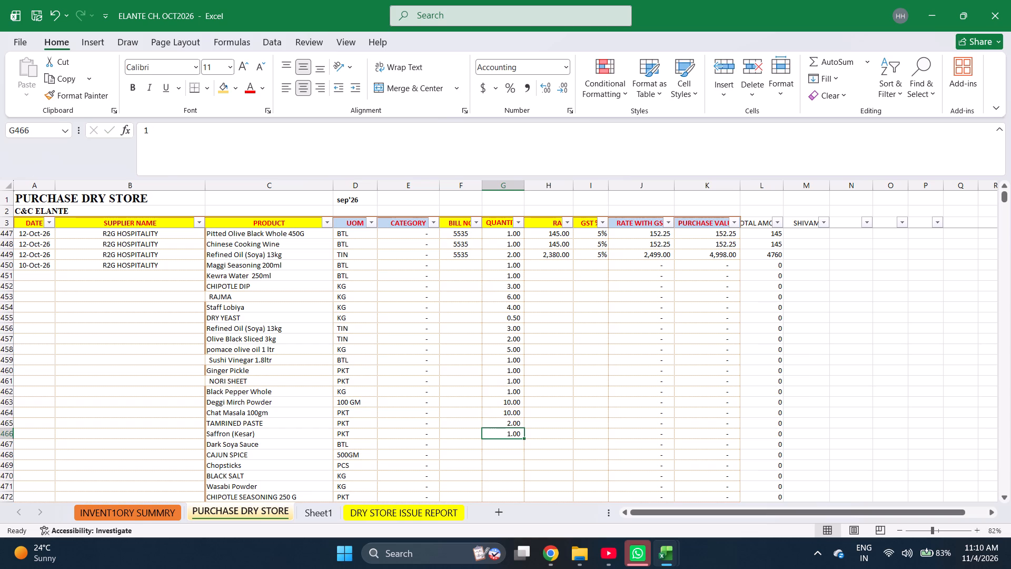
Enter the quantities 1, 1, 3, 1, 1, 2 and 1 in rows 467 to 473, starting at Dark Soya Sauce.
{"action": "key", "text": "Down"}
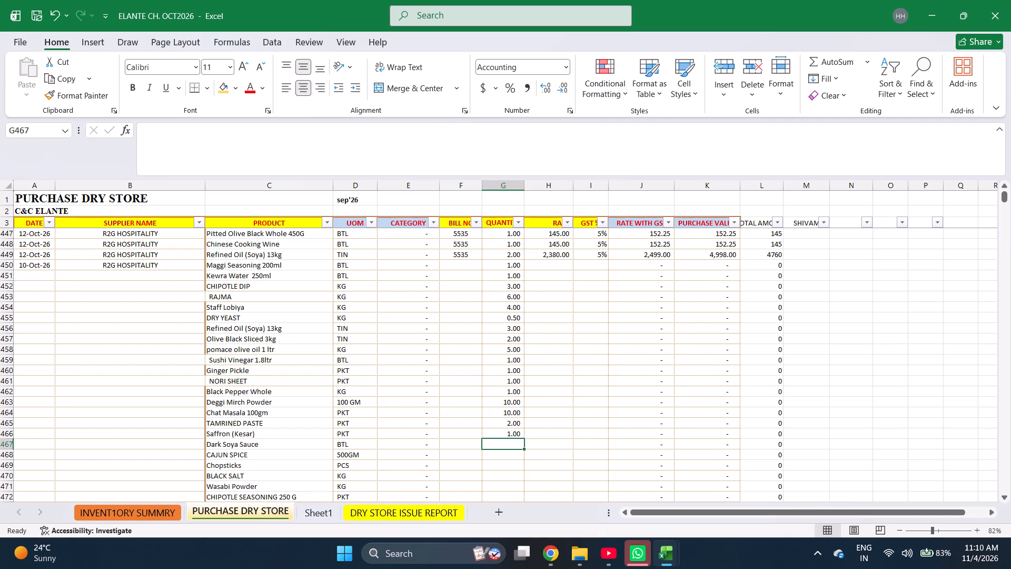
{"action": "key", "text": "1"}
{"action": "key", "text": "Return"}
{"action": "key", "text": "1"}
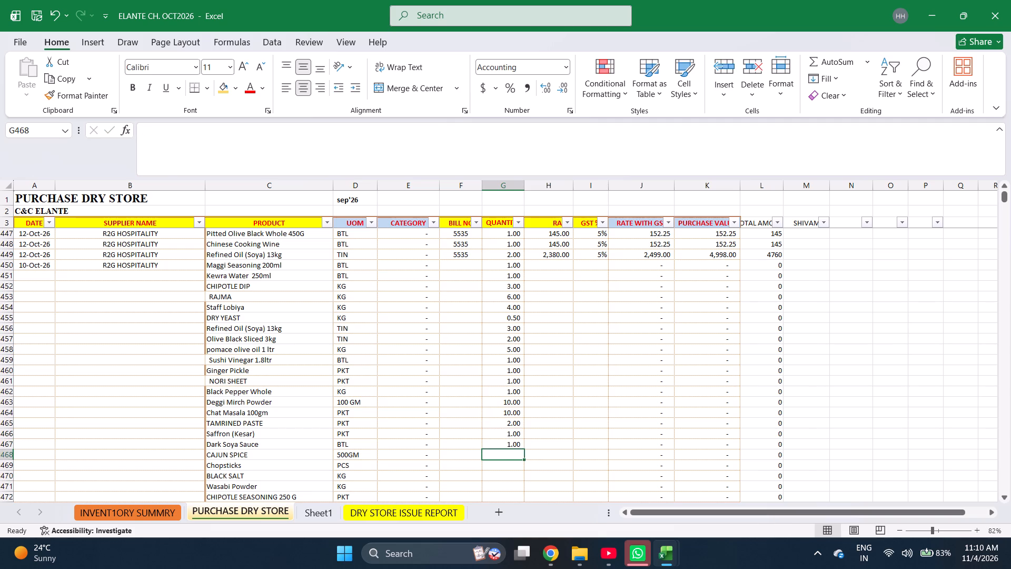
{"action": "key", "text": "Return"}
{"action": "key", "text": "3"}
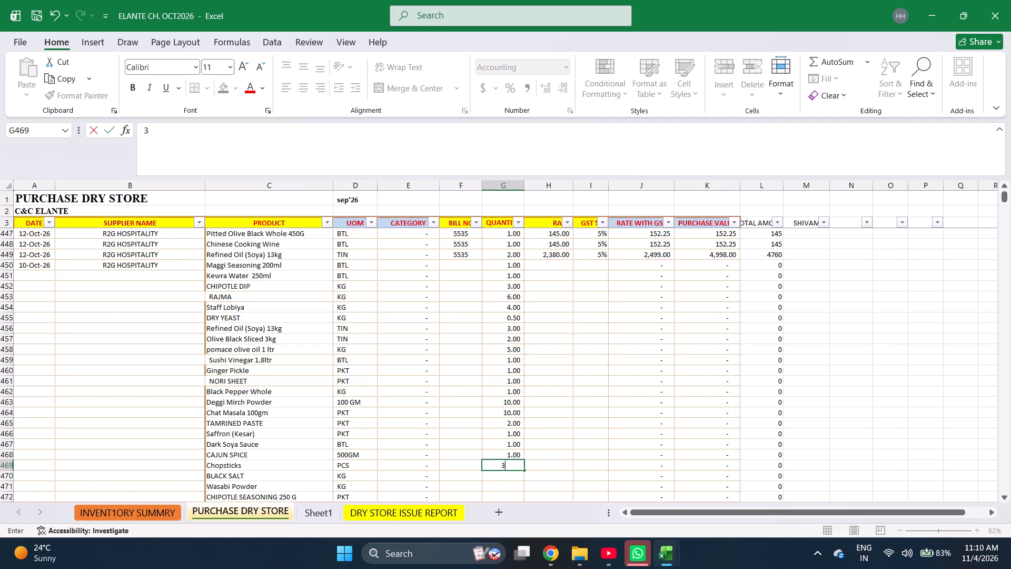
{"action": "key", "text": "Return"}
{"action": "key", "text": "1"}
{"action": "key", "text": "Return"}
{"action": "key", "text": "1"}
{"action": "key", "text": "Return"}
{"action": "key", "text": "2"}
{"action": "key", "text": "Return"}
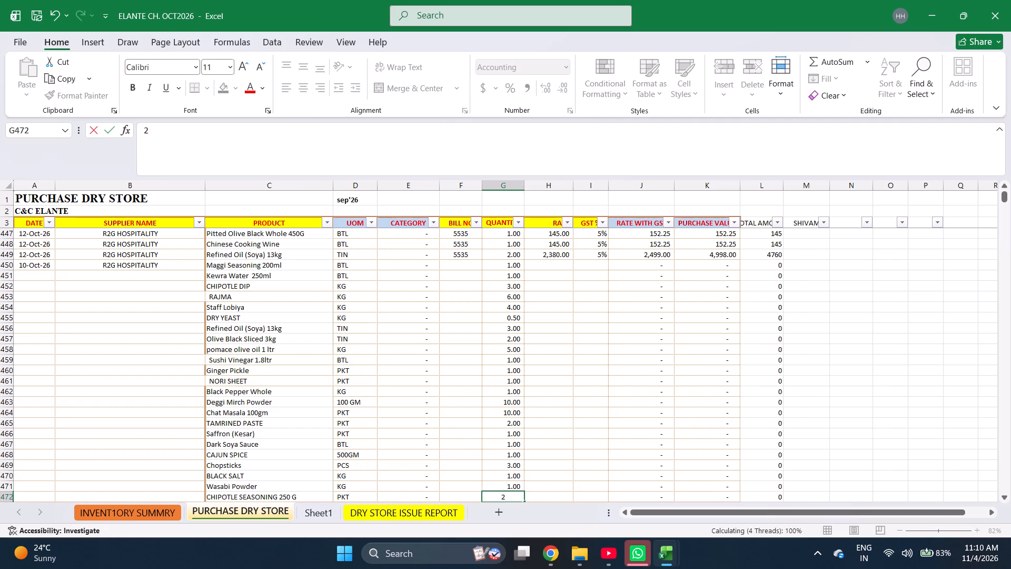
{"action": "key", "text": "1"}
{"action": "key", "text": "Return"}
Enter the rates 155 for Maggi Seasoning 200ml, 56.50 for Kewra Water 250ml and 225 for CHIPOTLE DIP in rows 450 to 452.
{"action": "key", "text": "Right"}
{"action": "key", "text": "Page_Up"}
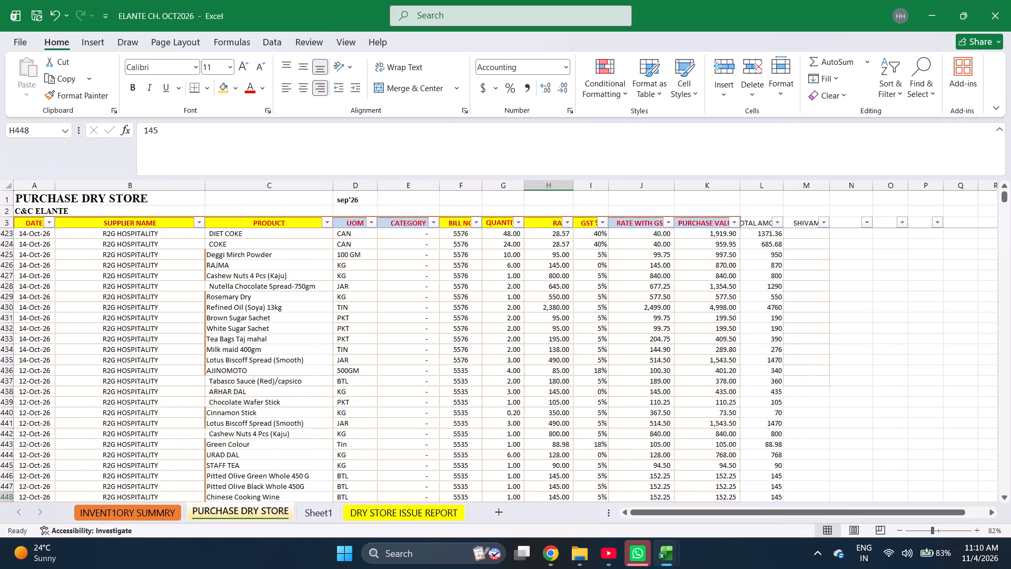
{"action": "key", "text": "Page_Down"}
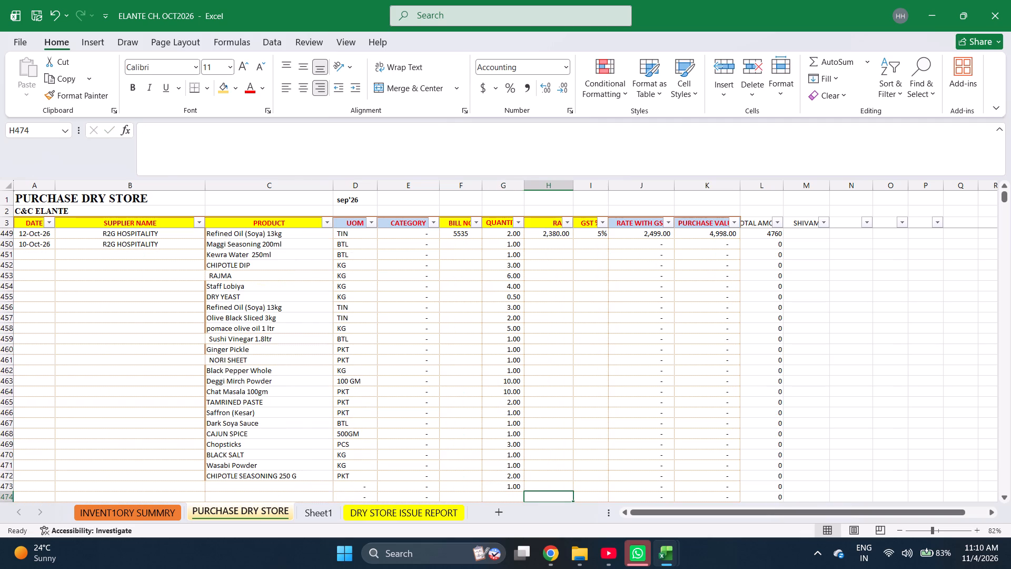
{"action": "key", "text": "Page_Up"}
{"action": "key", "text": "Page_Down"}
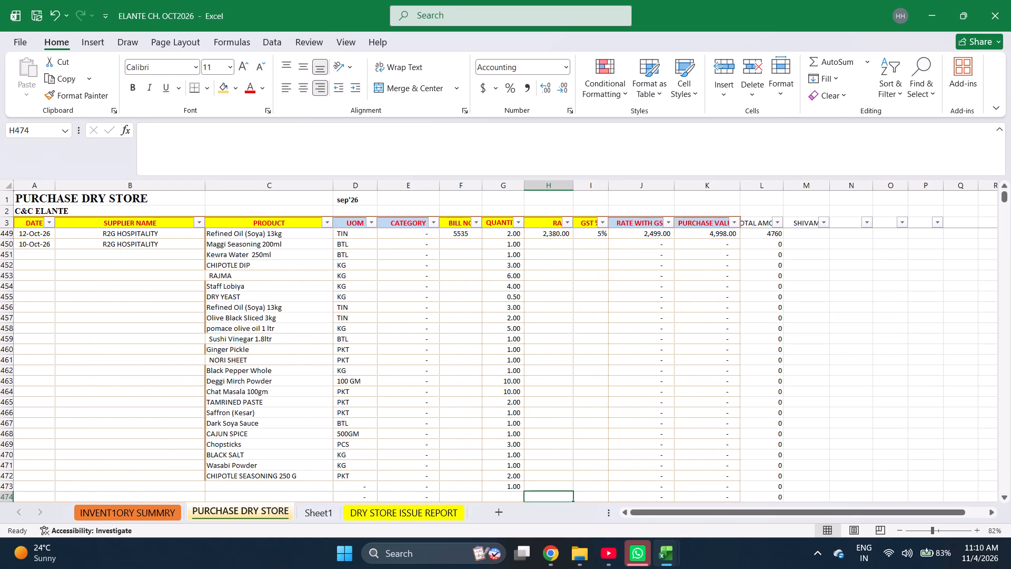
{"action": "key", "text": "ctrl+Up"}
{"action": "key", "text": "Down"}
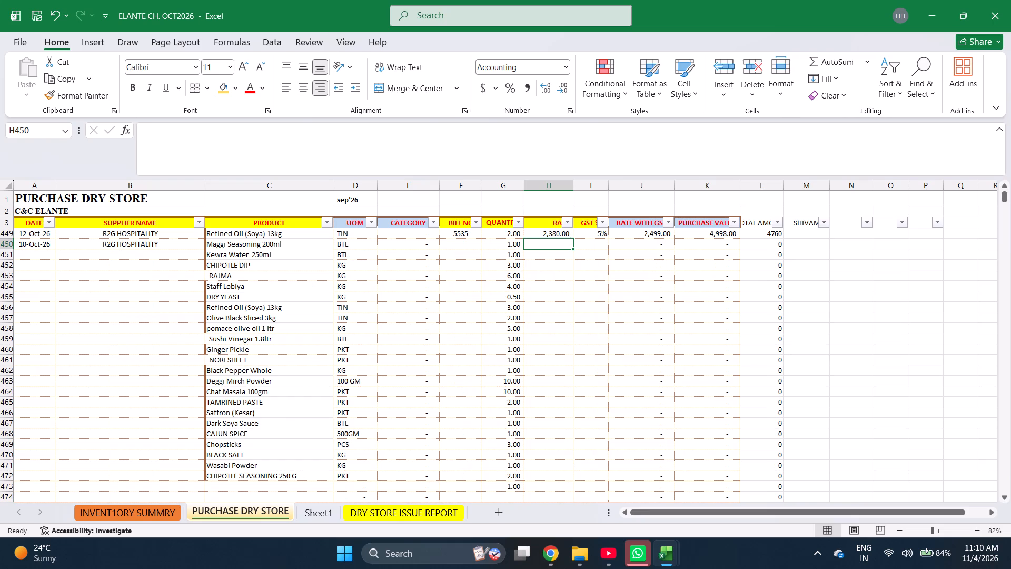
{"action": "type", "text": "155"}
{"action": "key", "text": "Return"}
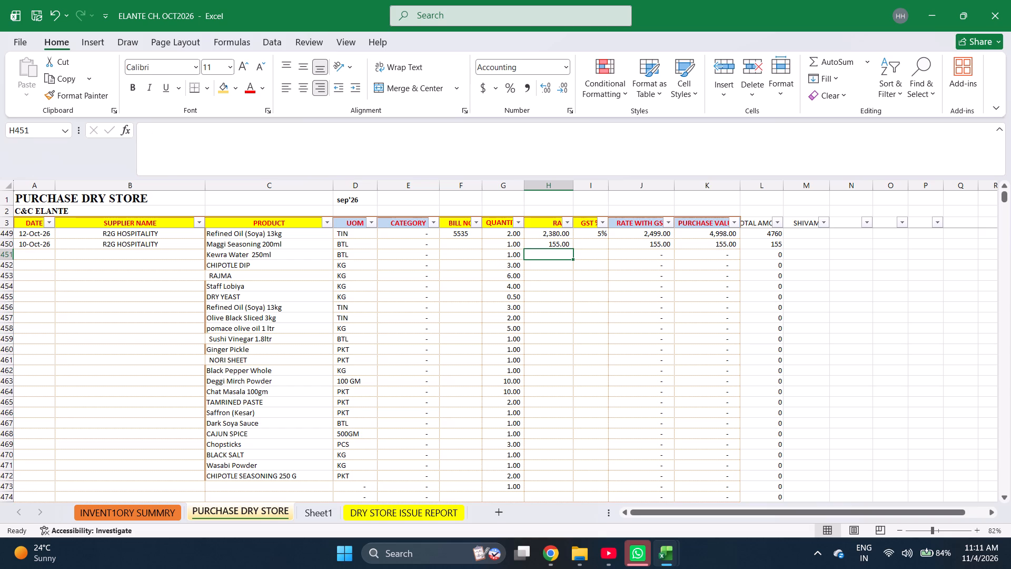
{"action": "type", "text": "56.50"}
{"action": "key", "text": "Return"}
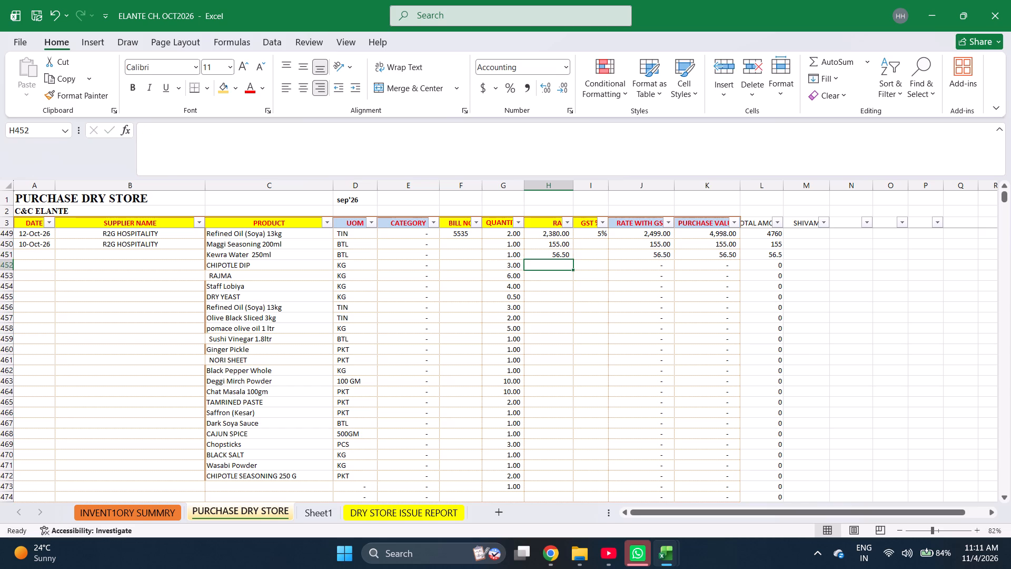
{"action": "type", "text": "225"}
{"action": "key", "text": "Return"}
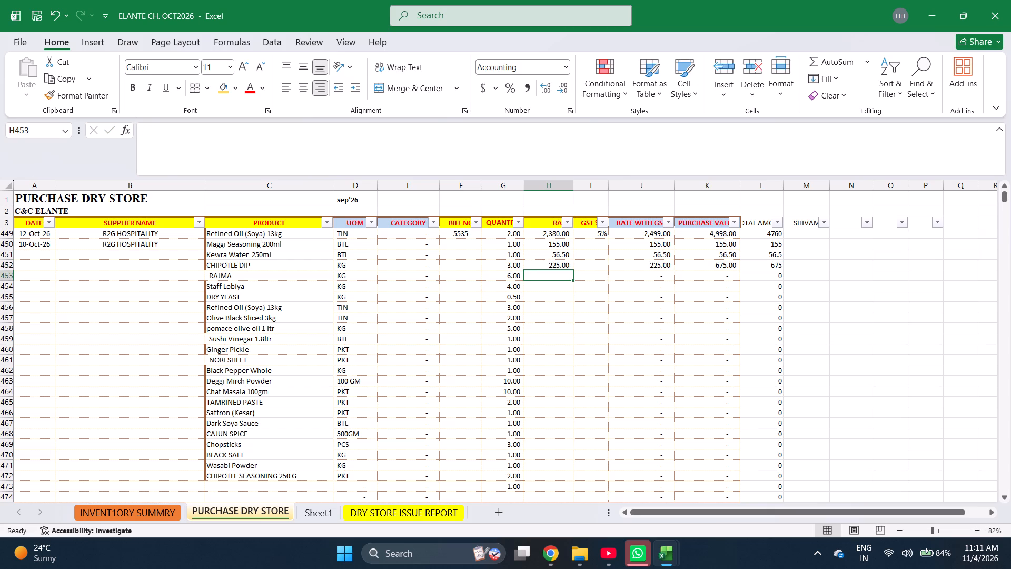
Enter the rates 145, 105, 345, 2380, 665, 200 and 600 in rows 453 to 459, from RAJMA to Sushi Vinegar 1.8ltr.
{"action": "type", "text": "145"}
{"action": "key", "text": "Return"}
{"action": "type", "text": "105"}
{"action": "key", "text": "Return"}
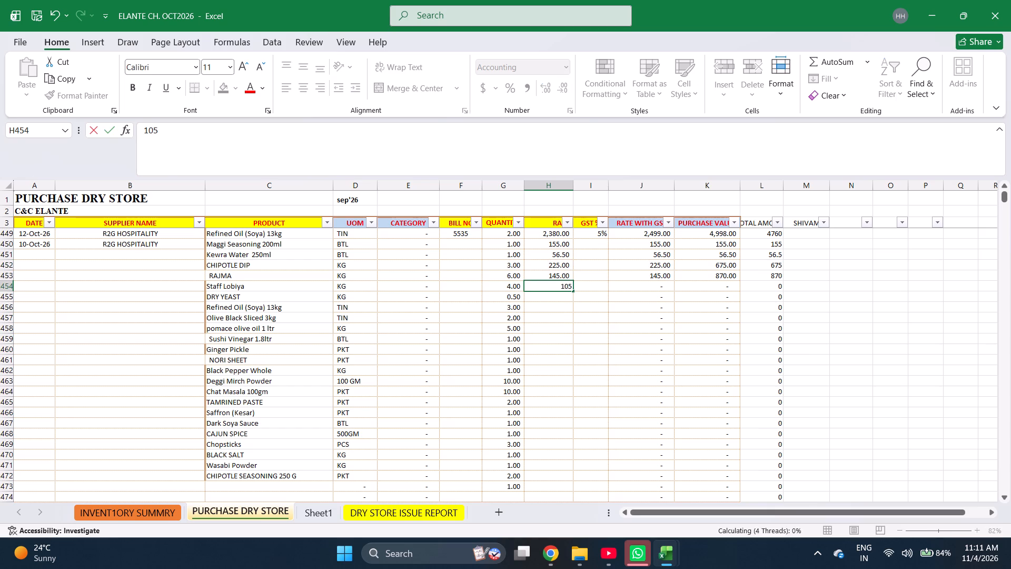
{"action": "type", "text": "345"}
{"action": "key", "text": "Return"}
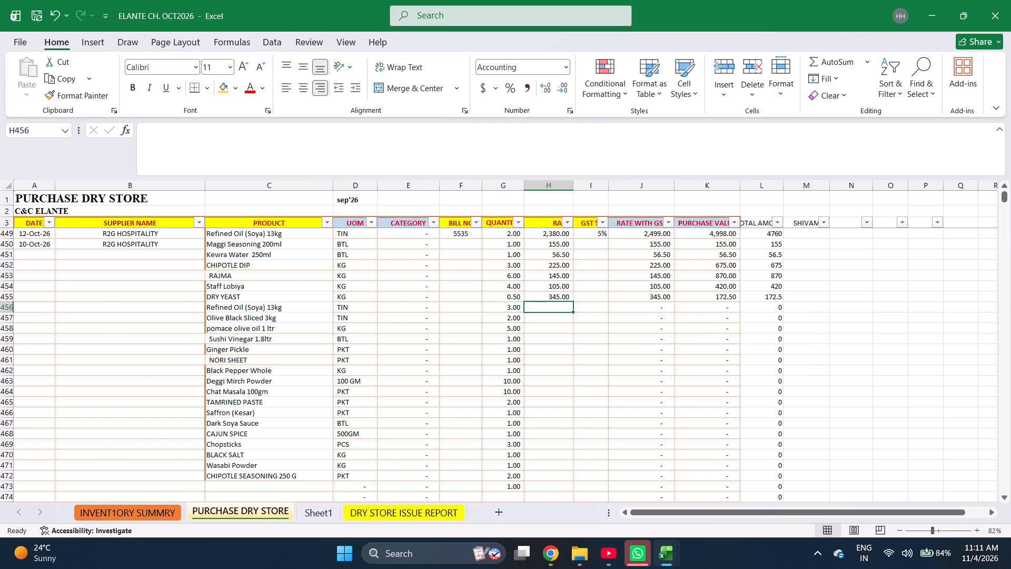
{"action": "type", "text": "2380"}
{"action": "key", "text": "Return"}
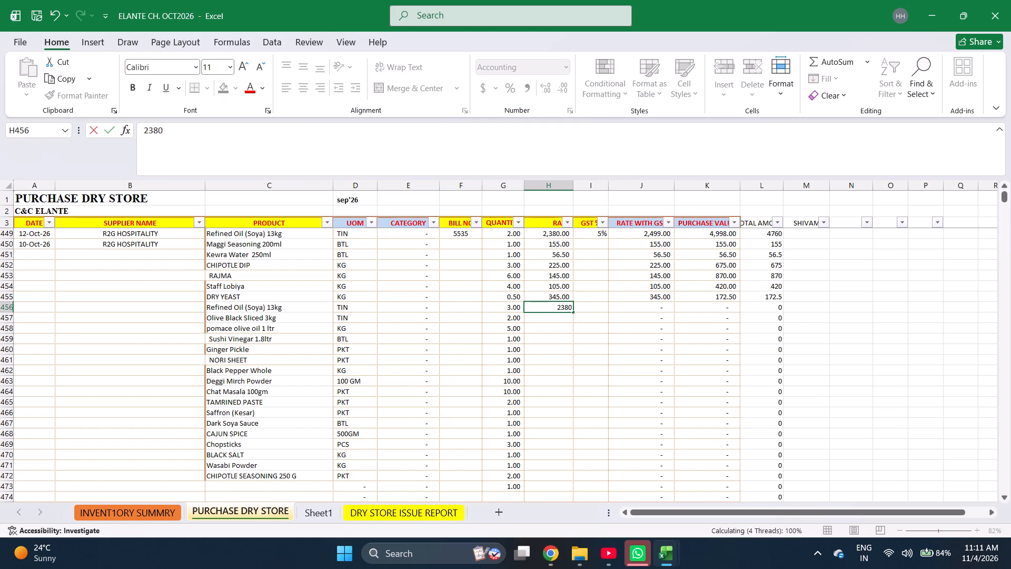
{"action": "type", "text": "665"}
{"action": "key", "text": "Return"}
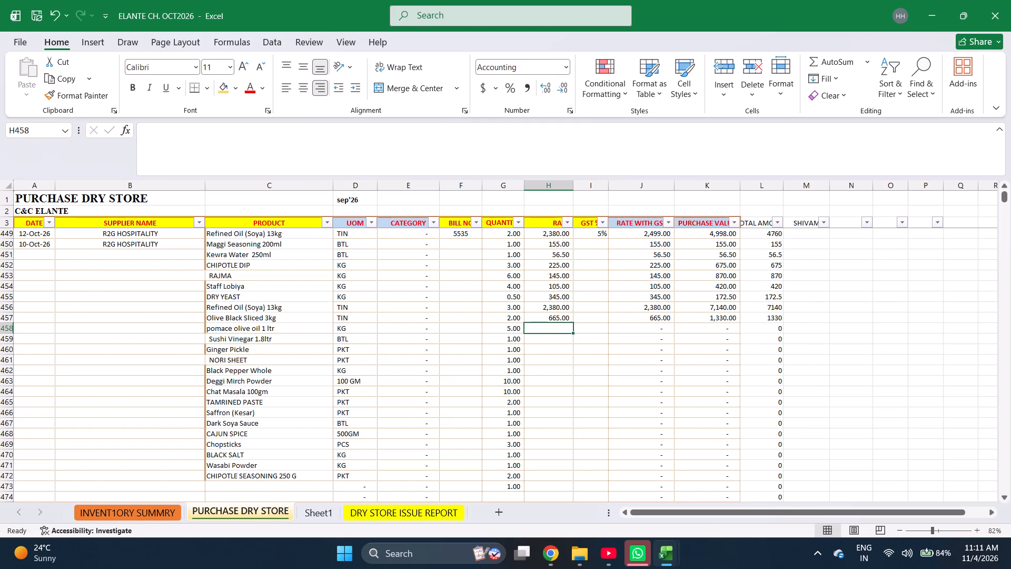
{"action": "type", "text": "200"}
{"action": "key", "text": "Return"}
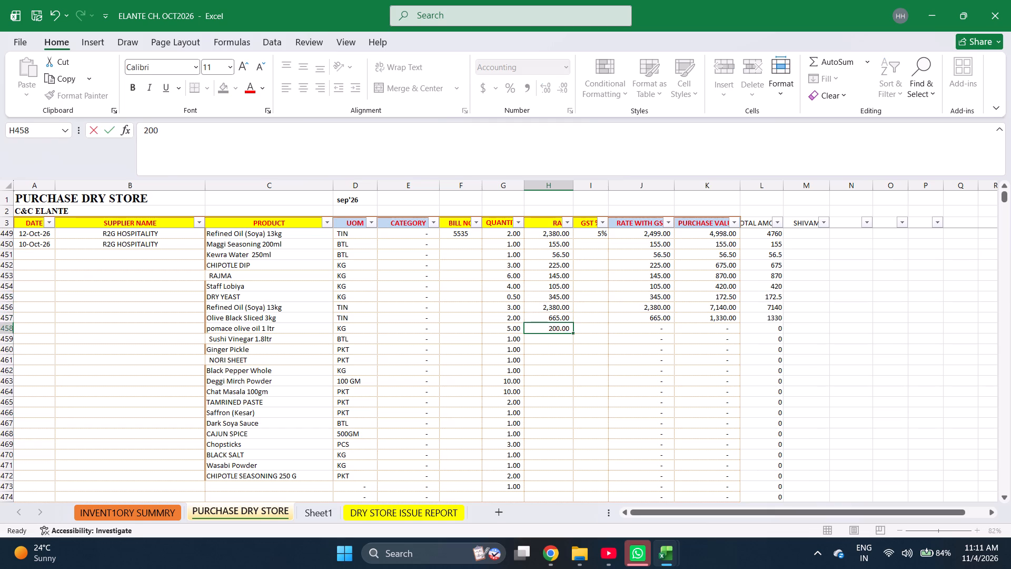
{"action": "type", "text": "600"}
{"action": "key", "text": "Return"}
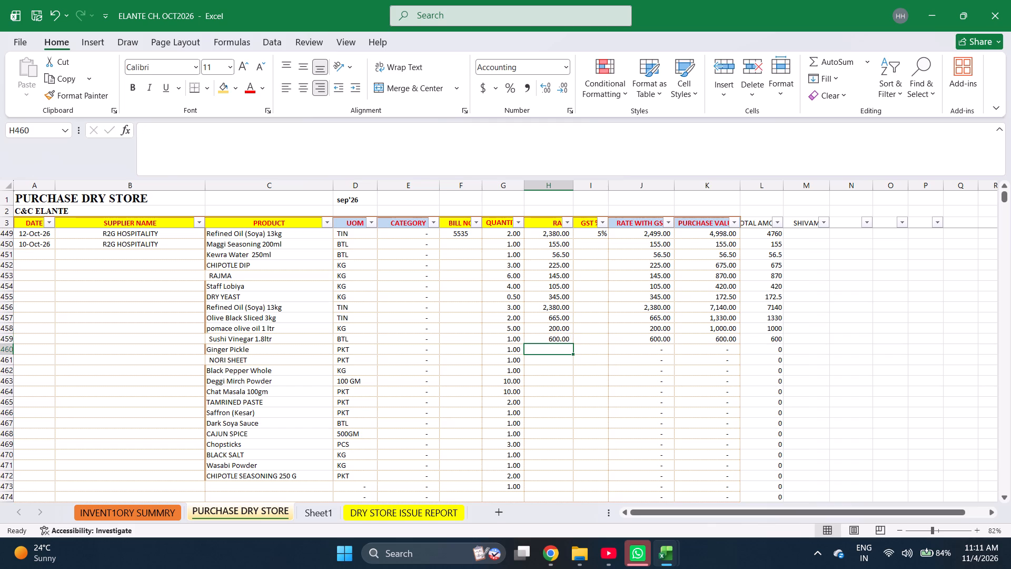
Replace the rate of pomace olive oil 1 ltr in row 458 with the formula =2000/5.
{"action": "key", "text": "Up"}
{"action": "key", "text": "Up"}
{"action": "key", "text": "2"}
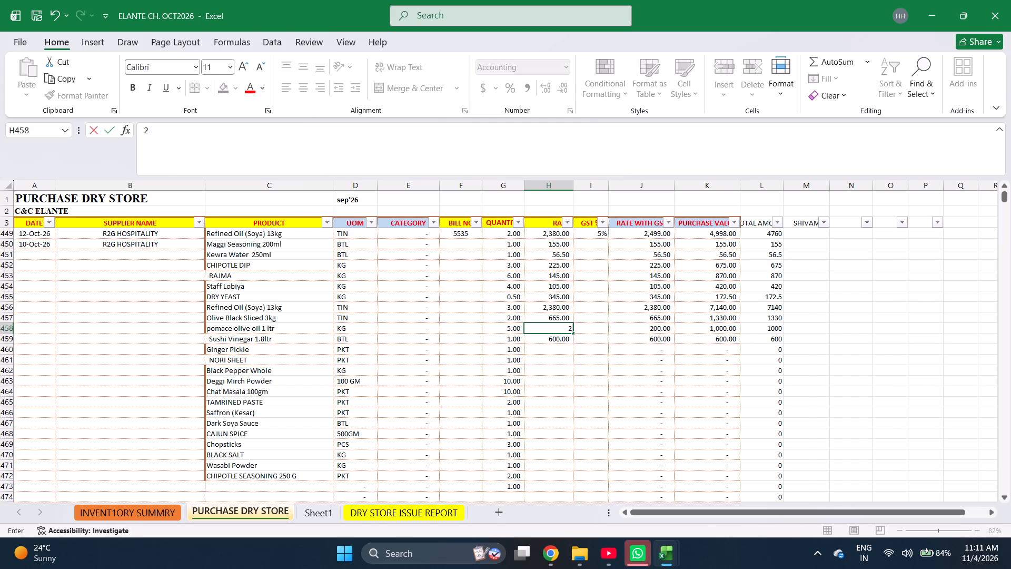
{"action": "key", "text": "BackSpace"}
{"action": "key", "text": "BackSpace"}
{"action": "key", "text": "BackSpace"}
{"action": "key", "text": "BackSpace"}
{"action": "key", "text": "BackSpace"}
{"action": "key", "text": "BackSpace"}
{"action": "key", "text": "BackSpace"}
{"action": "key", "text": "BackSpace"}
{"action": "key", "text": "equal"}
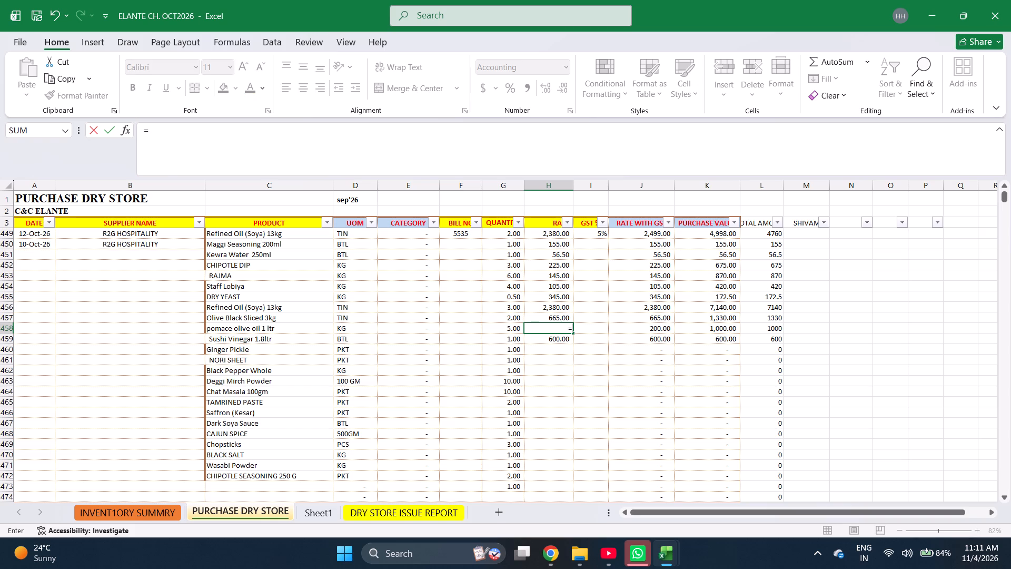
{"action": "type", "text": "2000"}
{"action": "type", "text": "/5"}
{"action": "key", "text": "Return"}
{"action": "key", "text": "Return"}
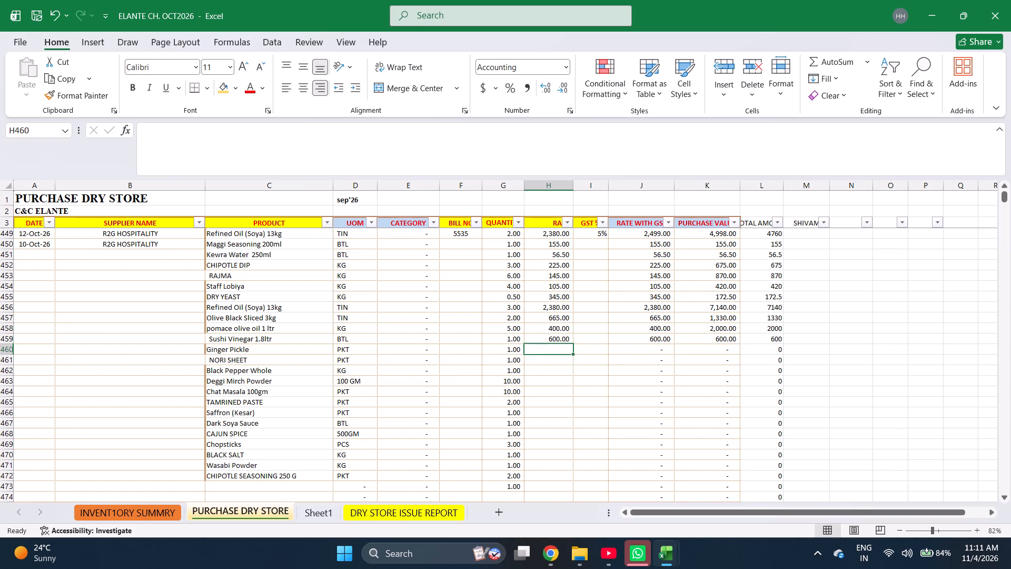
Enter the rates 650, 650, 850 and 95 in rows 460 to 463, from Ginger Pickle to Deggi Mirch Powder.
{"action": "type", "text": "650"}
{"action": "key", "text": "Return"}
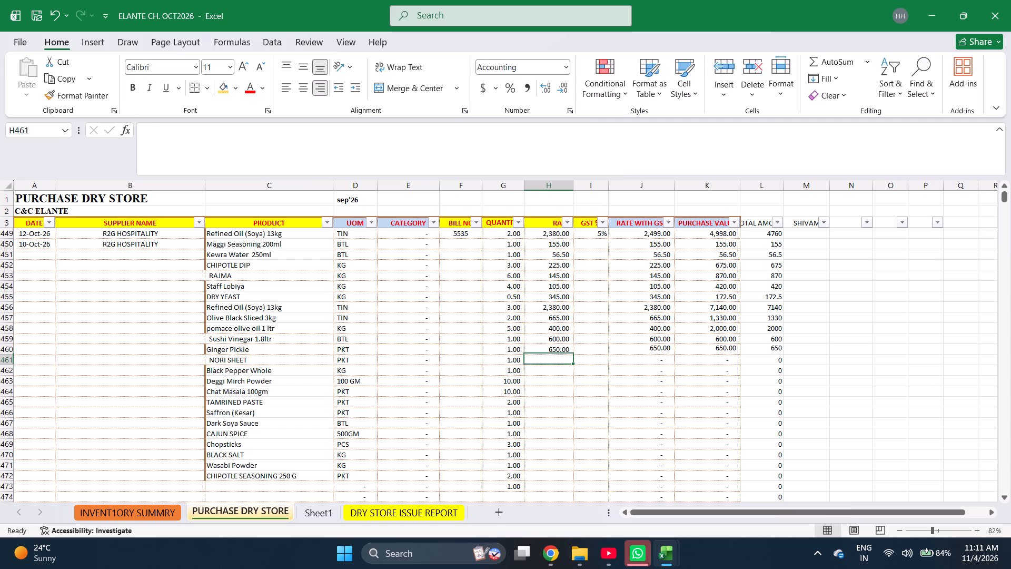
{"action": "type", "text": "650"}
{"action": "key", "text": "Return"}
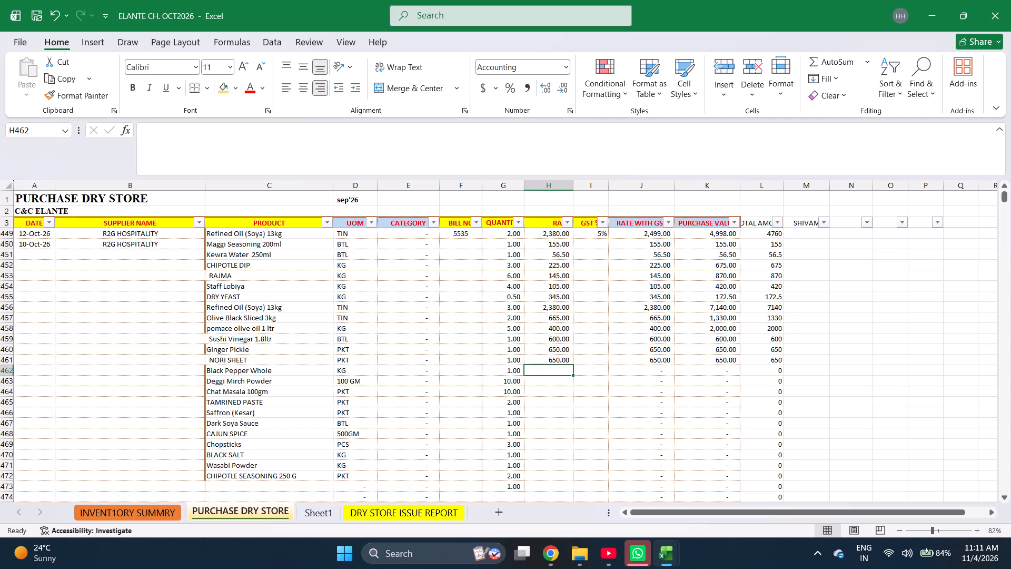
{"action": "type", "text": "850"}
{"action": "key", "text": "Return"}
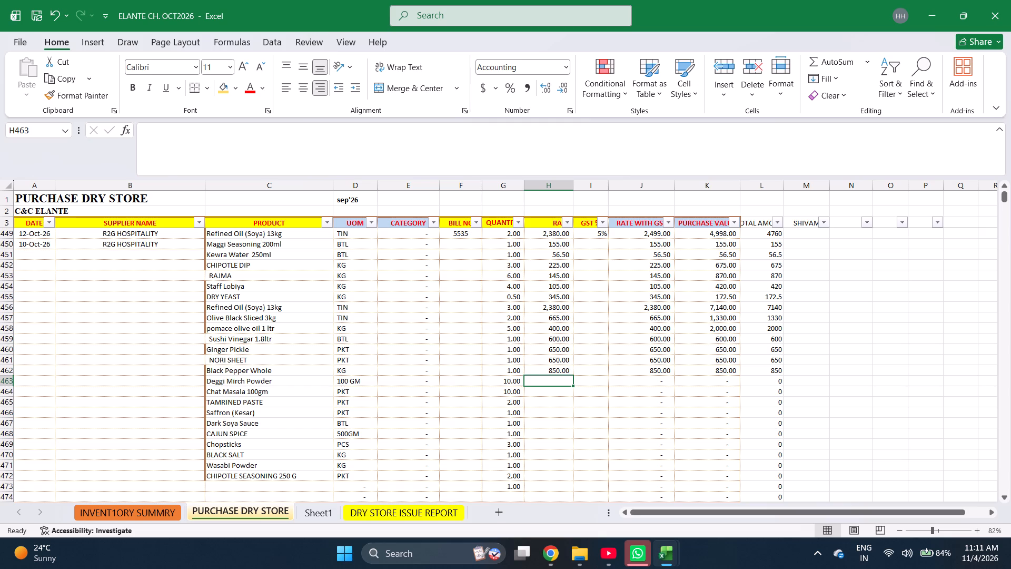
{"action": "type", "text": "95"}
{"action": "key", "text": "Return"}
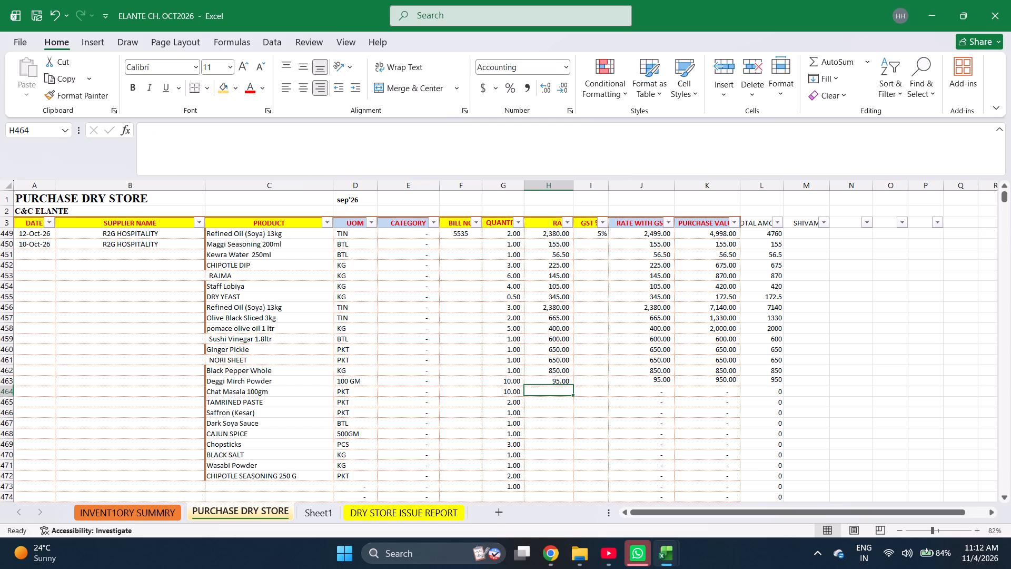
Set the rate of Chat Masala 100gm in row 464 to 72.50.
{"action": "key", "text": "4"}
{"action": "key", "text": "BackSpace"}
{"action": "type", "text": "72"}
{"action": "key", "text": "Return"}
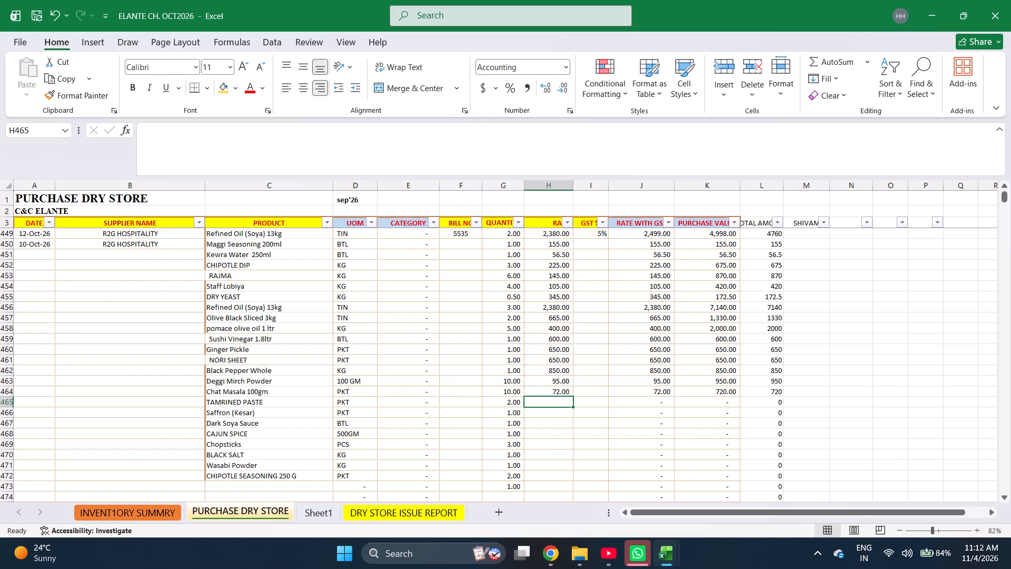
{"action": "key", "text": "Up"}
{"action": "type", "text": "72.50"}
{"action": "key", "text": "Return"}
Enter the rate =72.50/2 for TAMRINED PASTE in row 465 and 295 for Saffron (Kesar) in row 466.
{"action": "type", "text": "=72.50/"}
{"action": "key", "text": "2"}
{"action": "key", "text": "Return"}
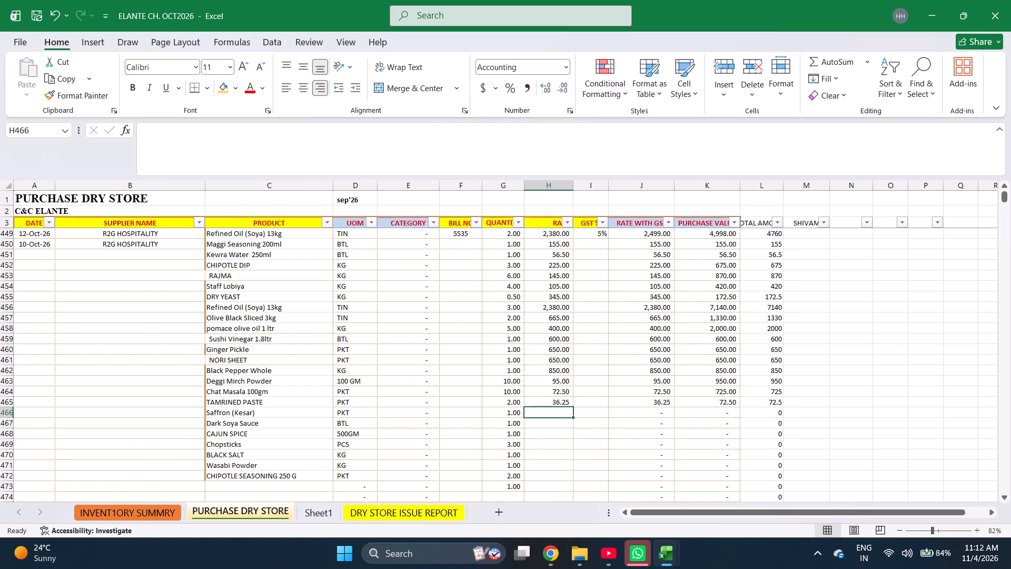
{"action": "key", "text": "1"}
{"action": "key", "text": "BackSpace"}
{"action": "type", "text": "295"}
{"action": "key", "text": "Return"}
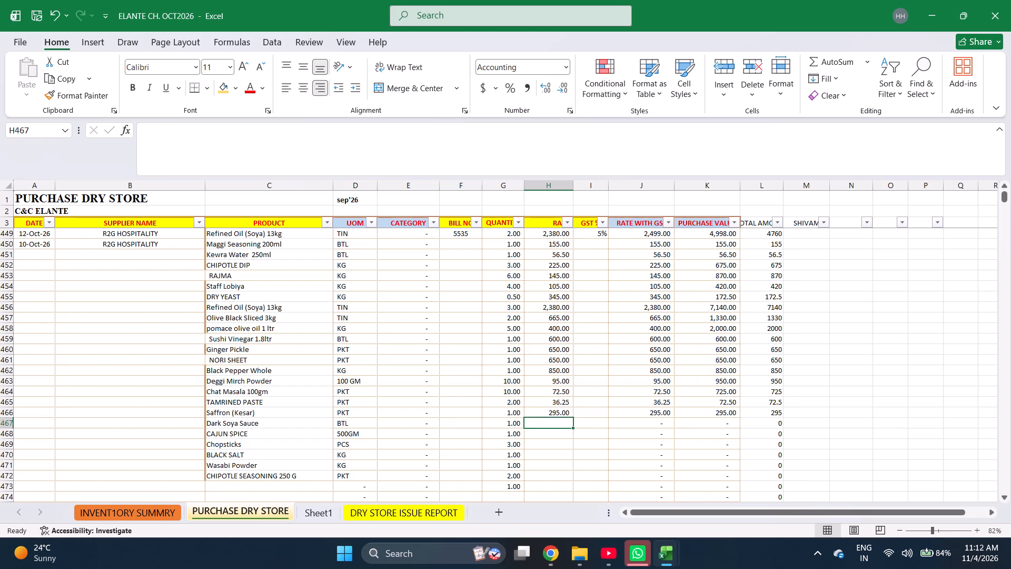
Enter the rates 195, 435, 210, 55 and 850 in rows 467 to 471, from Dark Soya Sauce to Wasabi Powder.
{"action": "key", "text": "shift+space"}
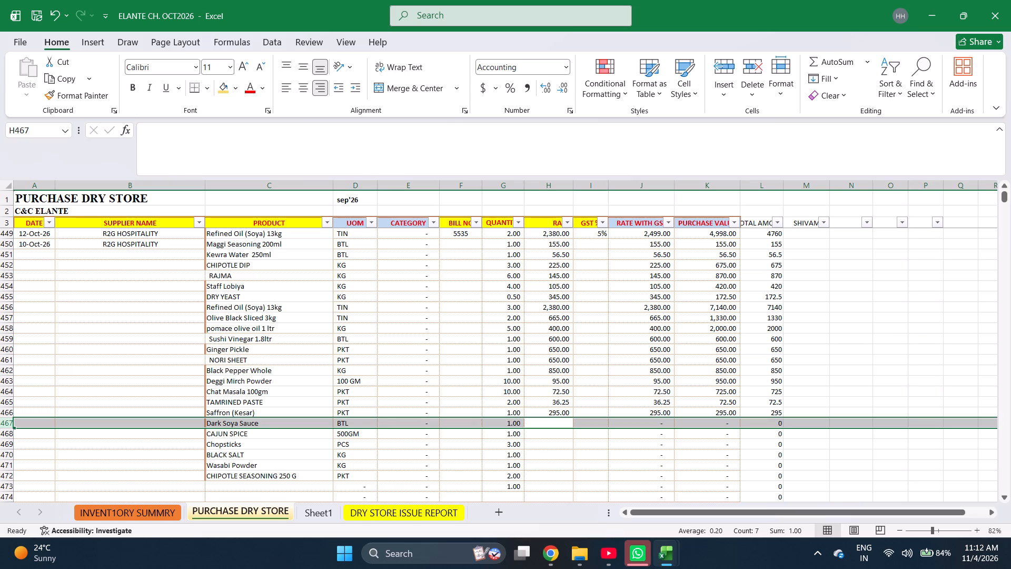
{"action": "key", "text": "Down"}
{"action": "key", "text": "Up"}
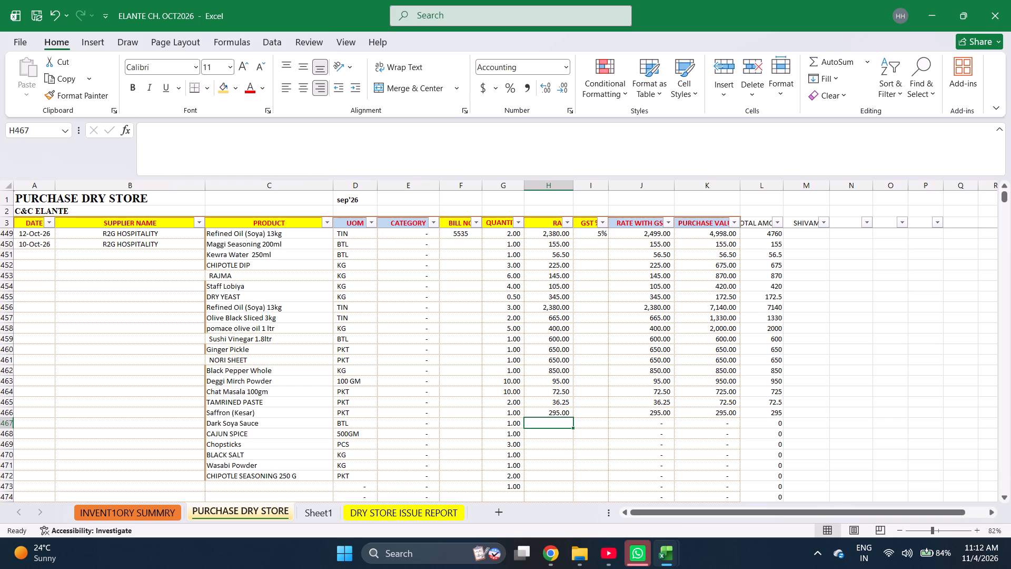
{"action": "type", "text": "195"}
{"action": "key", "text": "Return"}
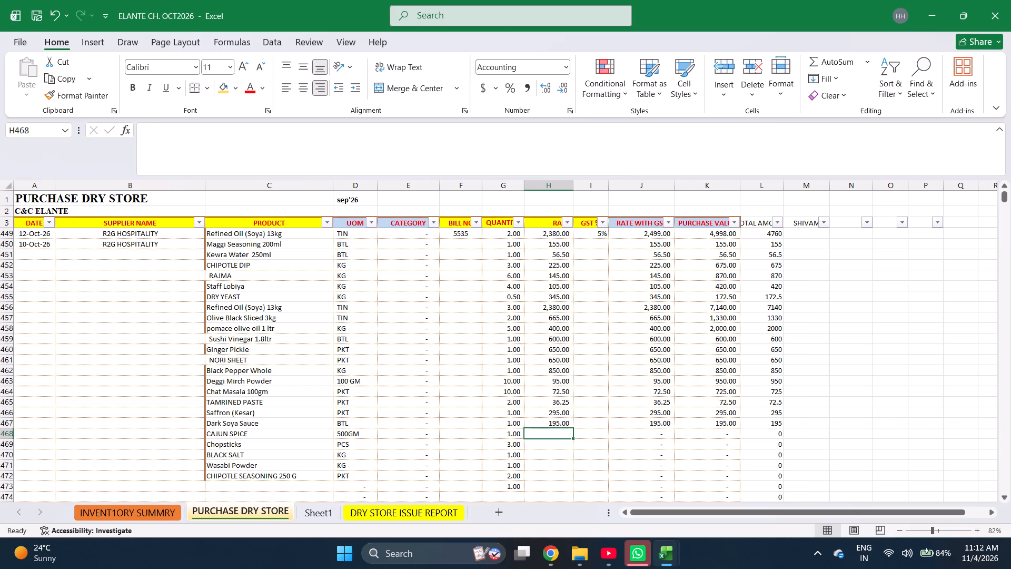
{"action": "type", "text": "435"}
{"action": "key", "text": "Return"}
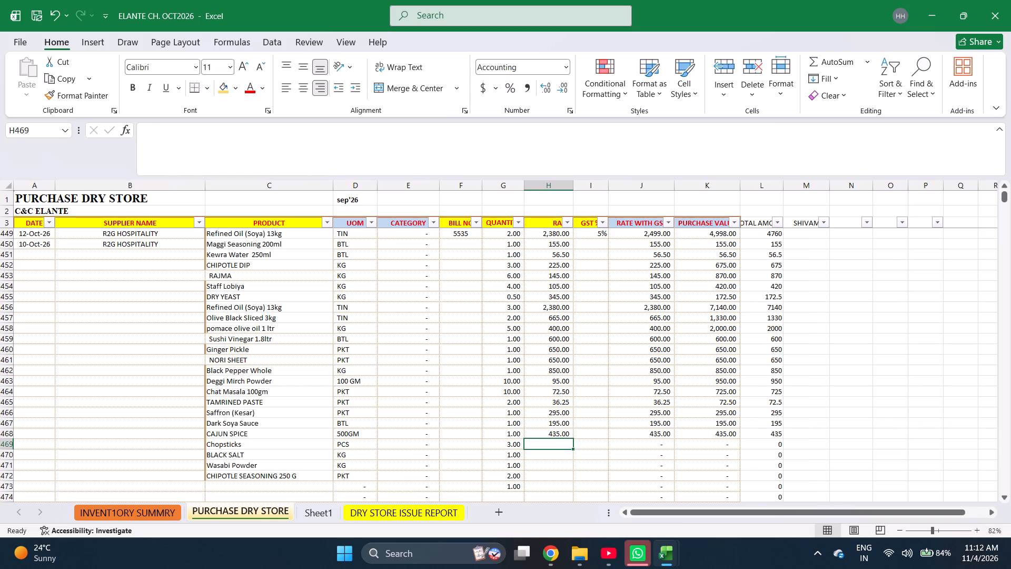
{"action": "type", "text": "210"}
{"action": "key", "text": "Return"}
{"action": "type", "text": "55"}
{"action": "key", "text": "Return"}
{"action": "type", "text": "850"}
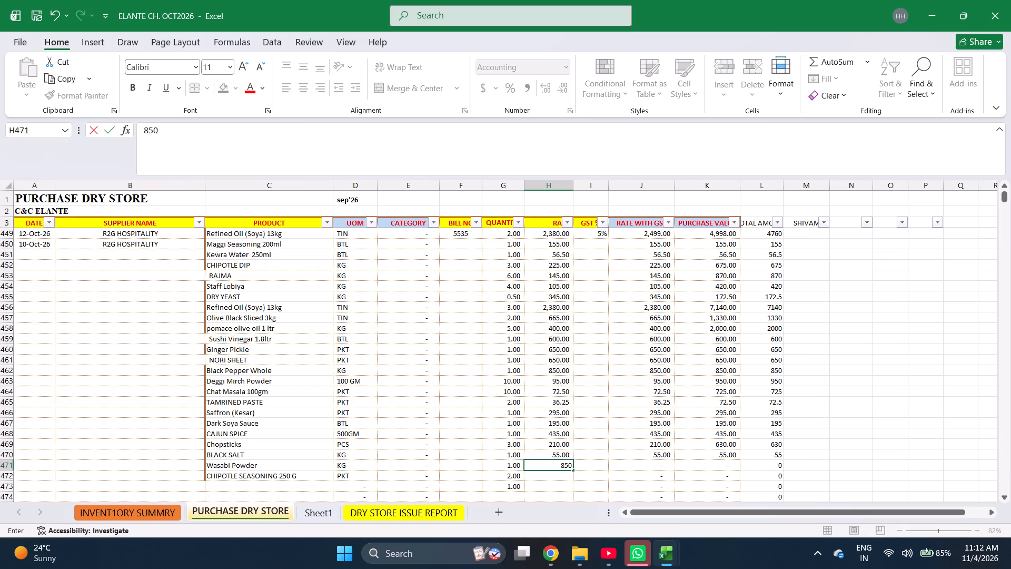
{"action": "key", "text": "Return"}
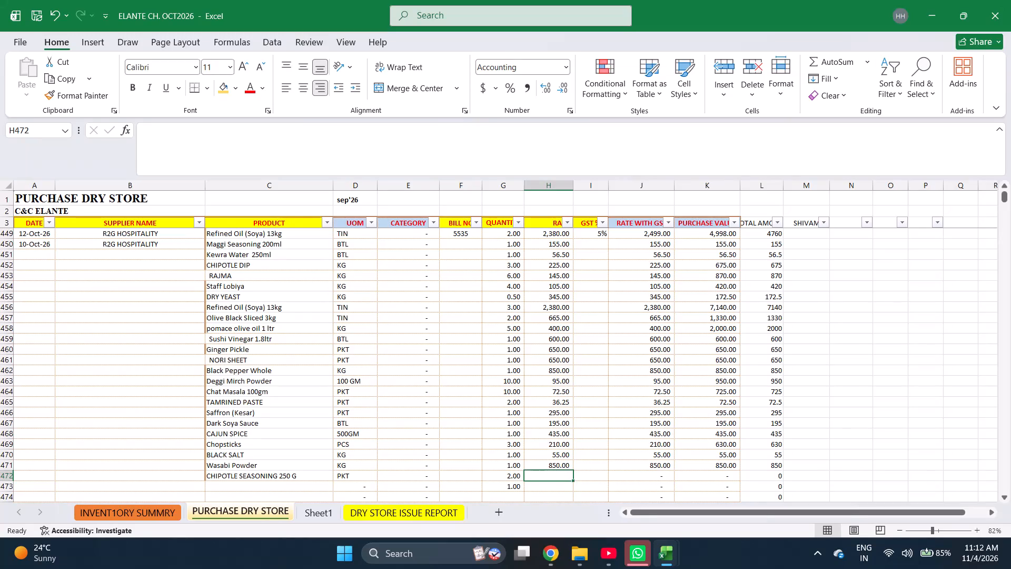
Set the rate of CHIPOTLE SEASONING 250 G in row 472 to 204.76.
{"action": "type", "text": "204."}
{"action": "type", "text": "76"}
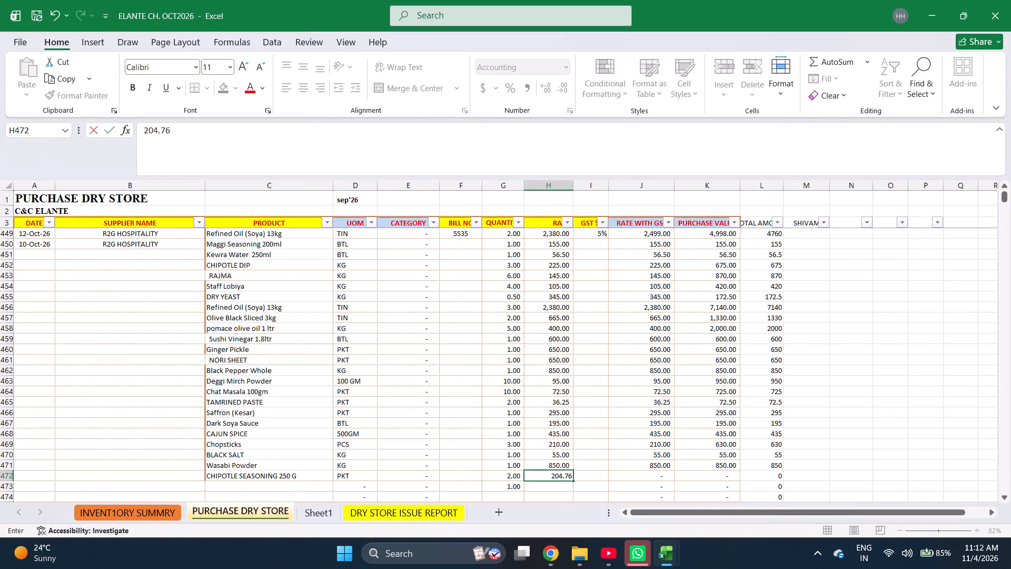
{"action": "key", "text": "Up"}
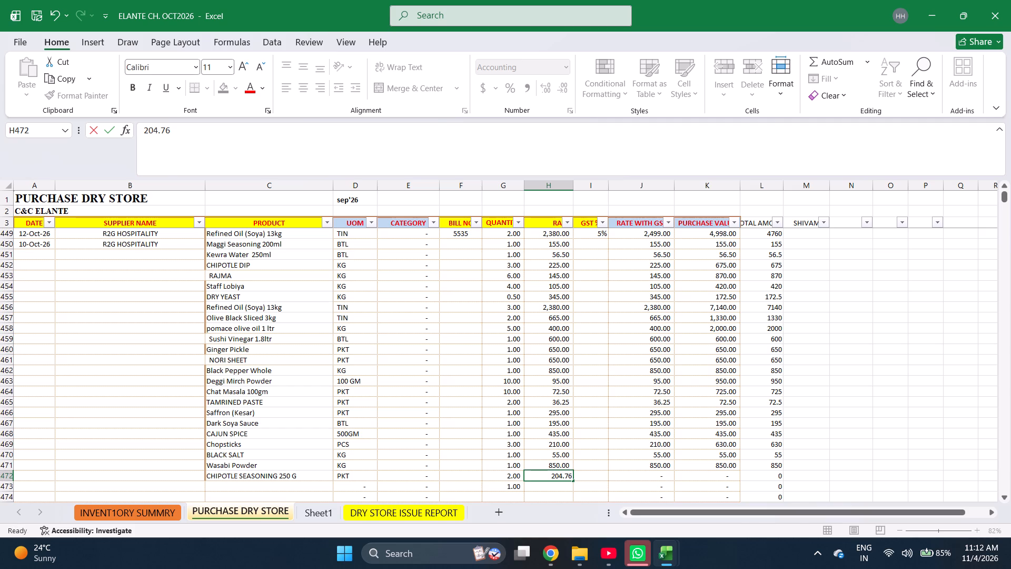
Check the entered rates row by row against their products, from Dark Soya Sauce in row 467 to CHIPOTLE SEASONING in row 472.
{"action": "key", "text": "Up"}
{"action": "key", "text": "Up"}
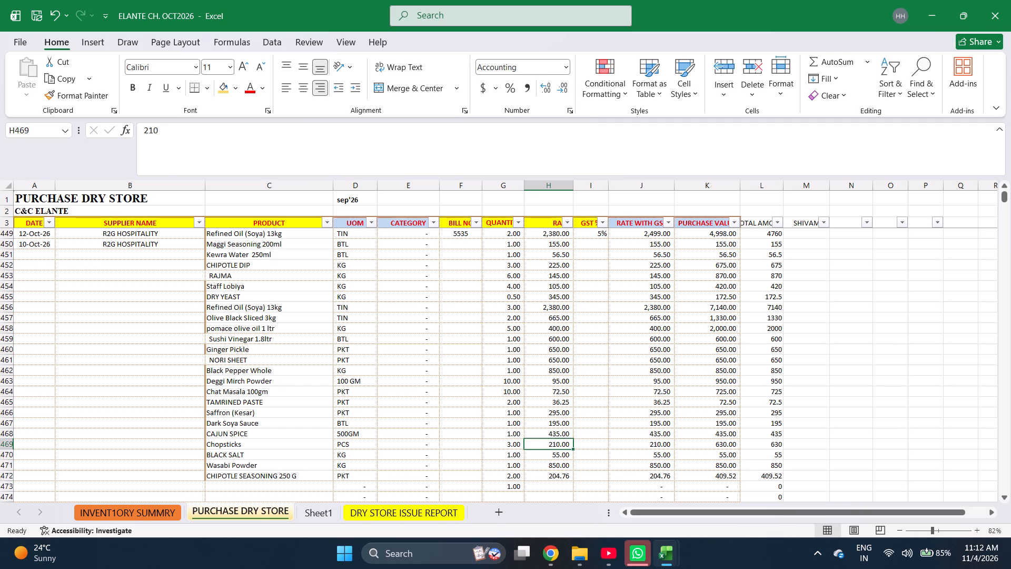
{"action": "key", "text": "Down"}
{"action": "key", "text": "Down"}
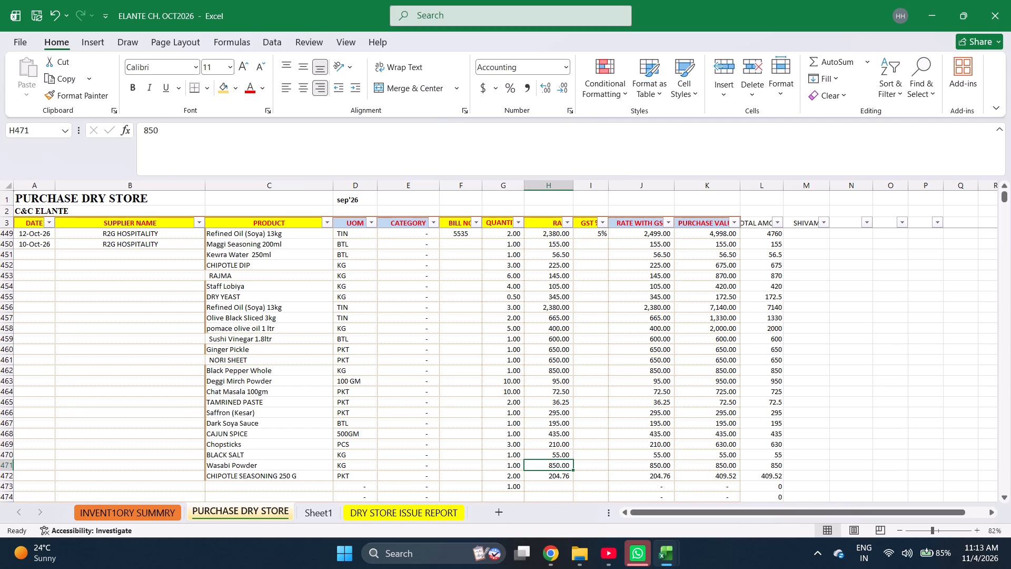
{"action": "key", "text": "Up"}
{"action": "key", "text": "Up"}
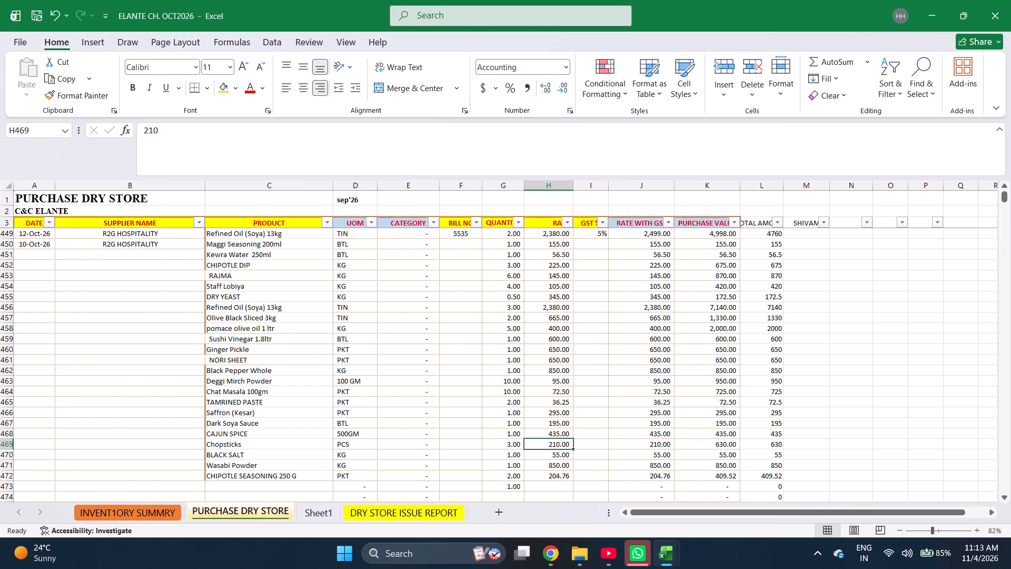
{"action": "key", "text": "Down"}
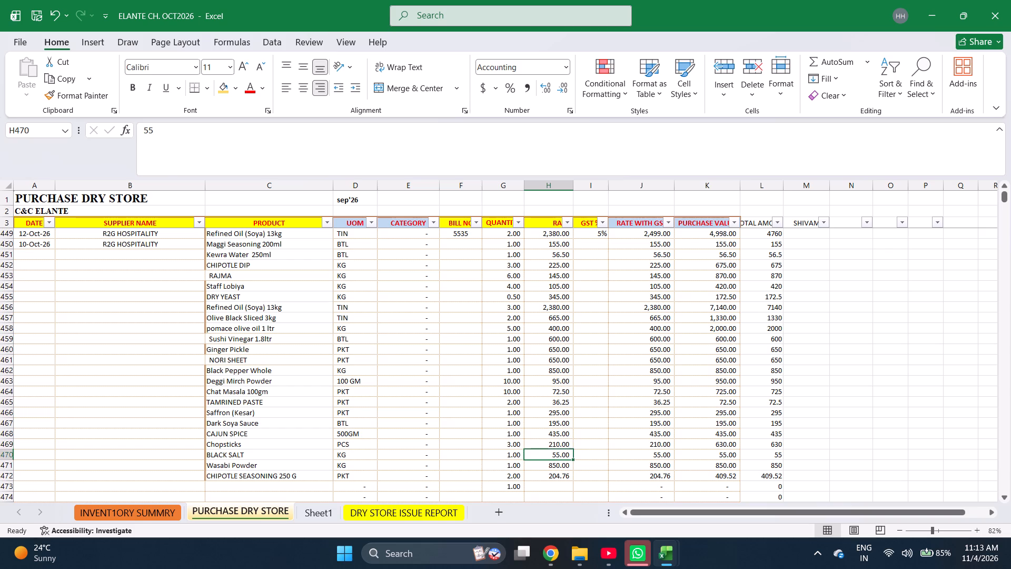
{"action": "key", "text": "Up"}
{"action": "key", "text": "space"}
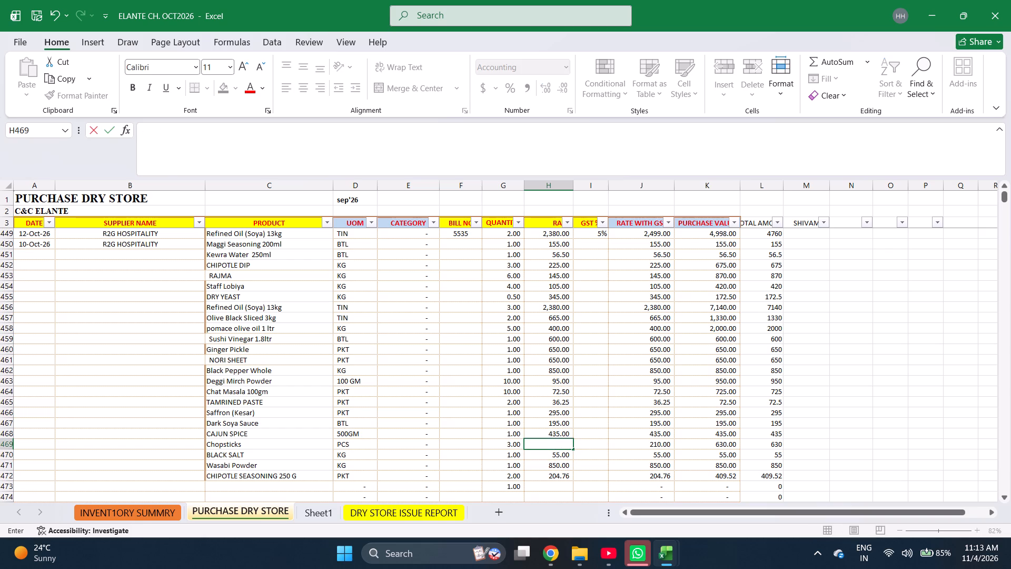
{"action": "key", "text": "Escape"}
{"action": "key", "text": "shift+space"}
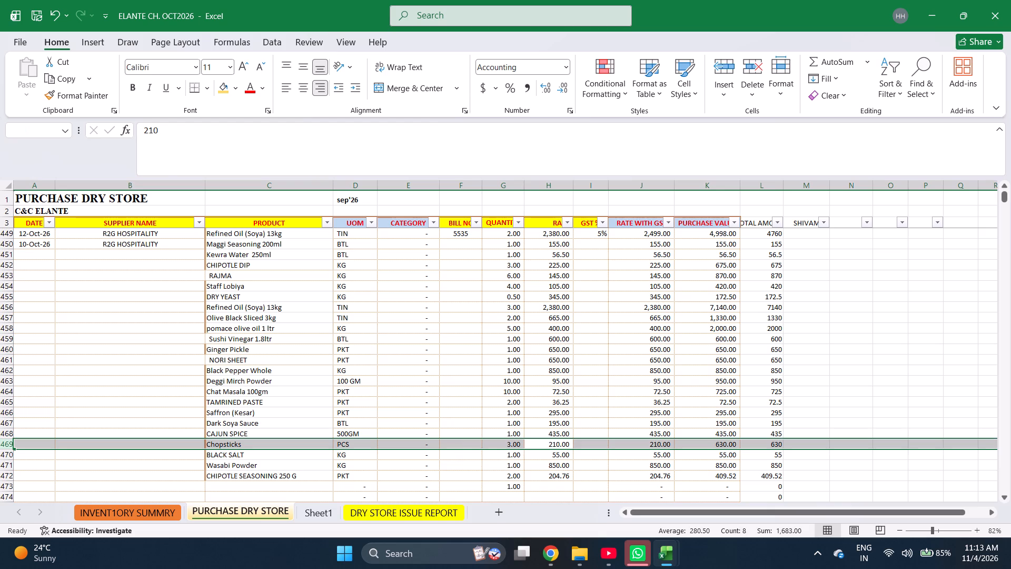
{"action": "key", "text": "Down"}
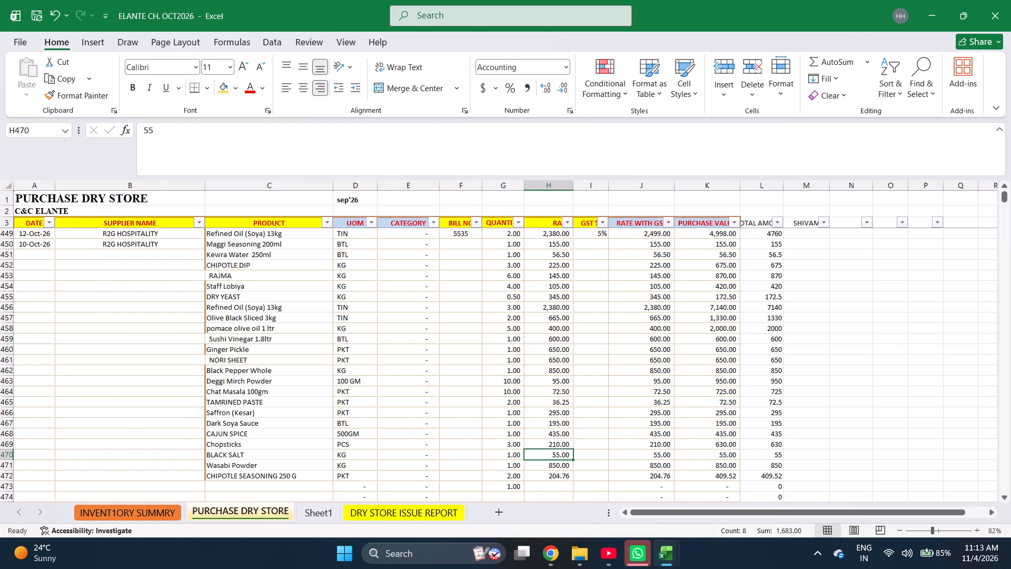
{"action": "key", "text": "Down"}
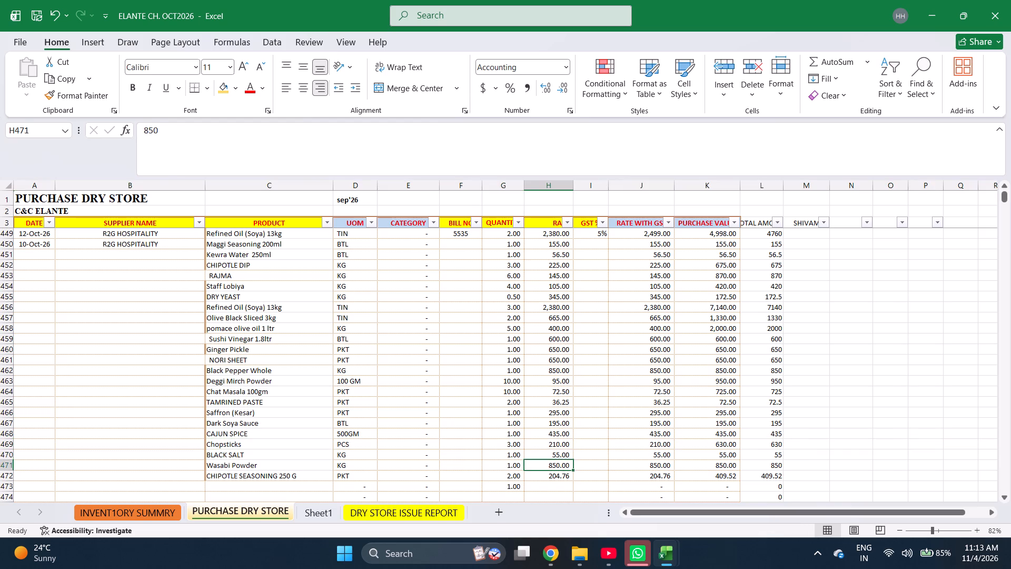
{"action": "key", "text": "Down"}
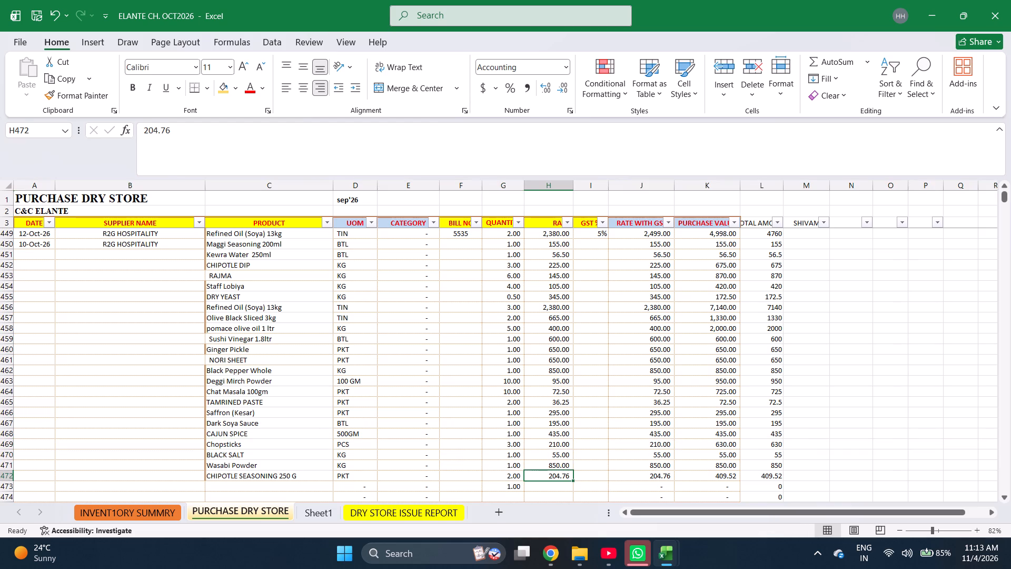
{"action": "left_click", "coordinate": [497, 262]}
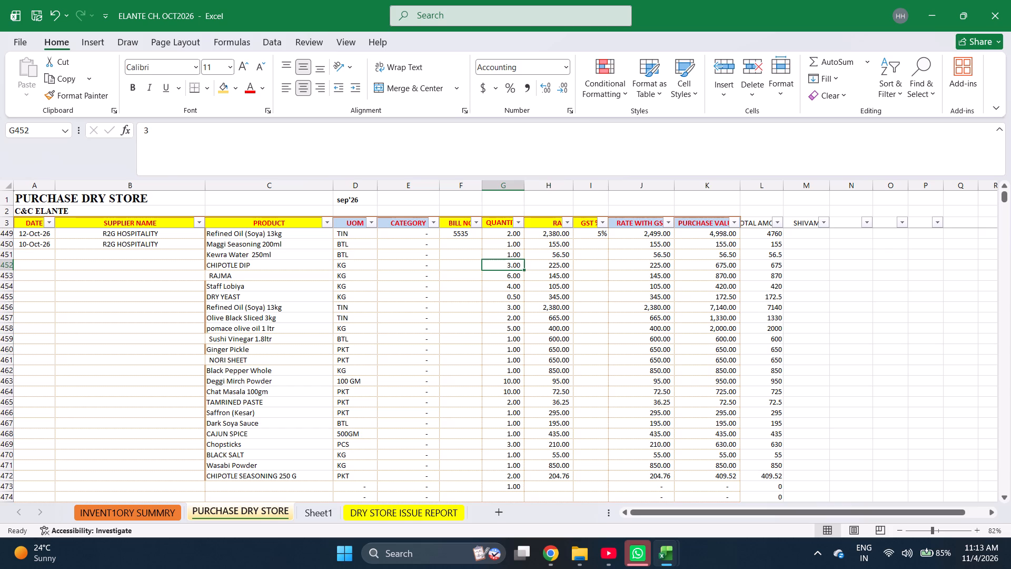
{"action": "left_click", "coordinate": [546, 424]}
{"action": "key", "text": "shift+space"}
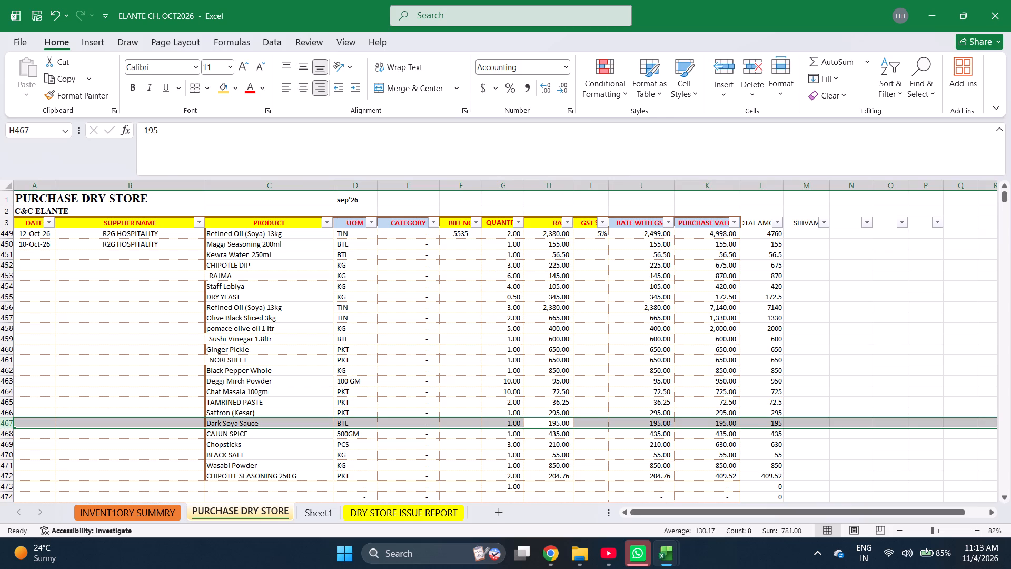
{"action": "key", "text": "Down"}
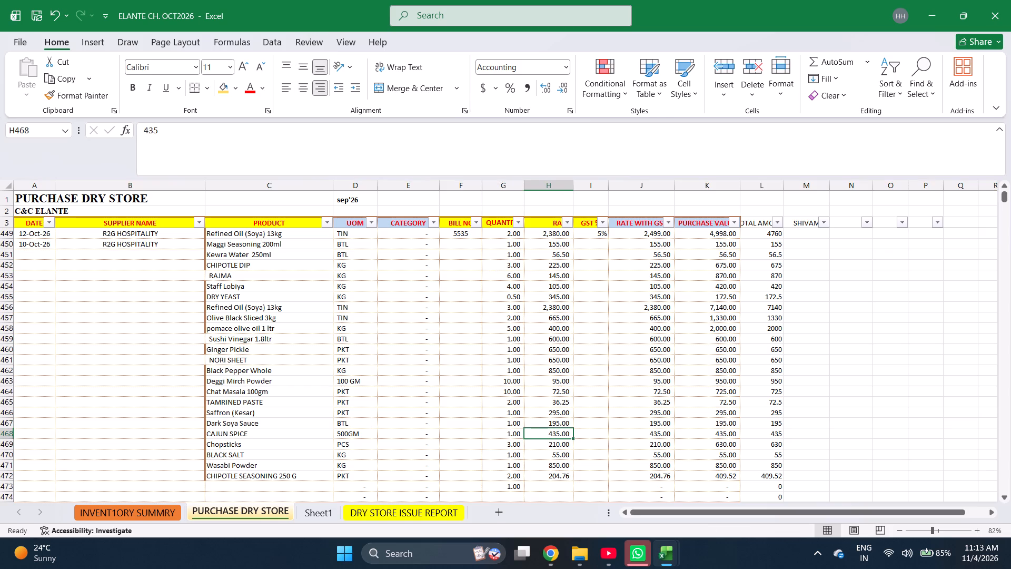
{"action": "key", "text": "Down"}
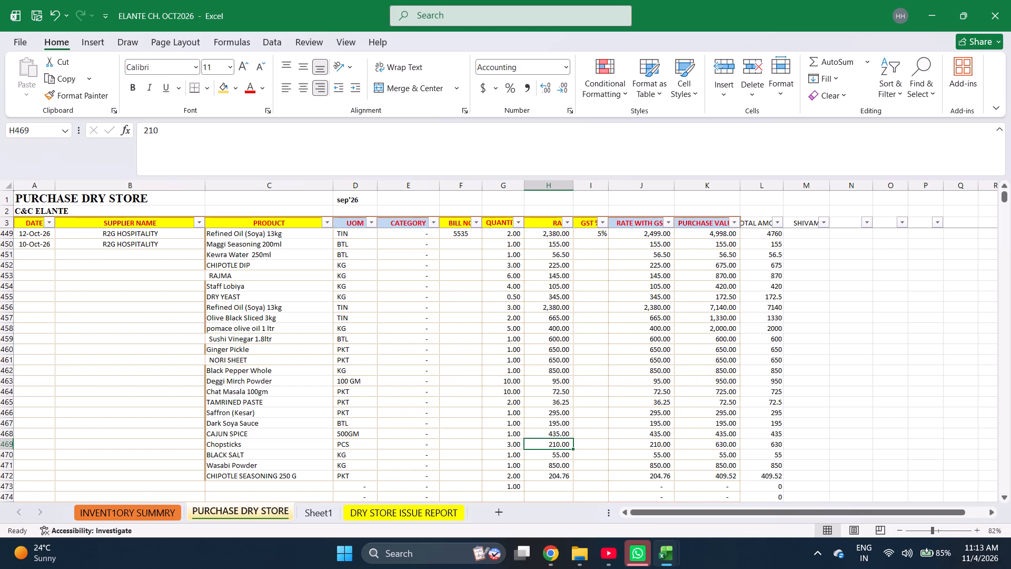
{"action": "key", "text": "Down"}
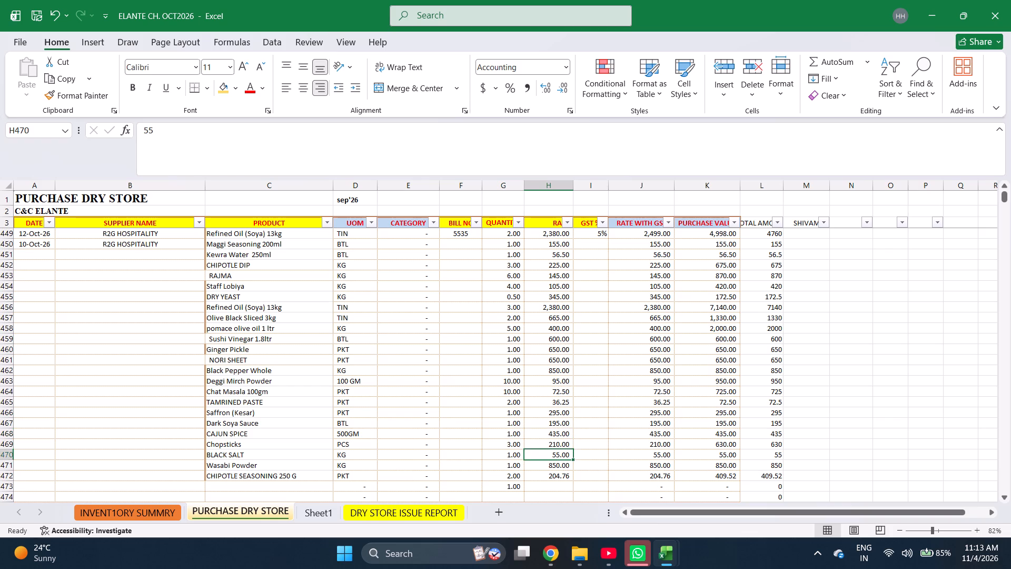
{"action": "key", "text": "Down"}
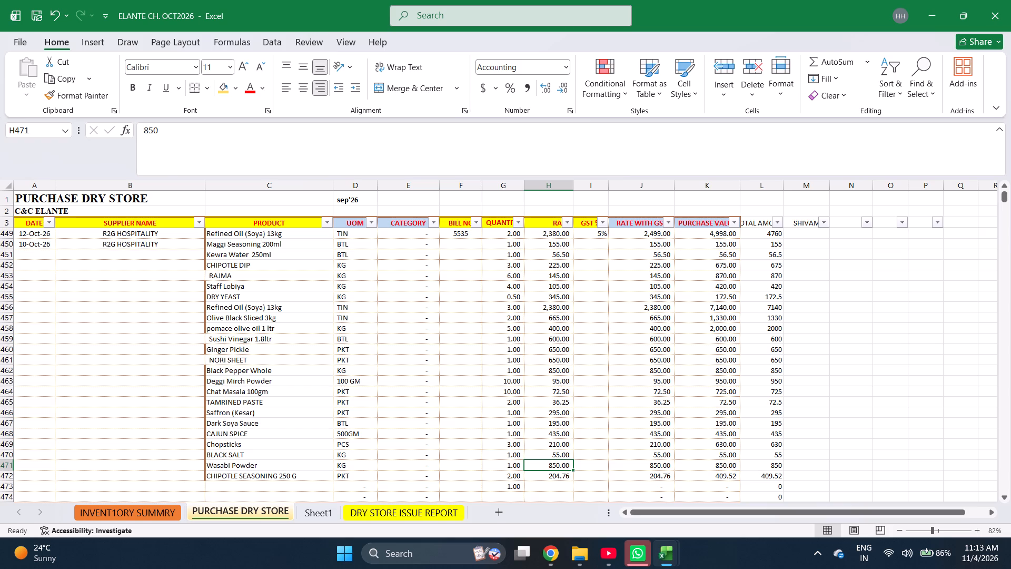
Select the rates in H467:H472 to examine their count and sum.
{"action": "key", "text": "Up"}
{"action": "key", "text": "Up"}
{"action": "key", "text": "Up"}
{"action": "key", "text": "Up"}
{"action": "key", "text": "shift+Down"}
{"action": "key", "text": "shift+Down"}
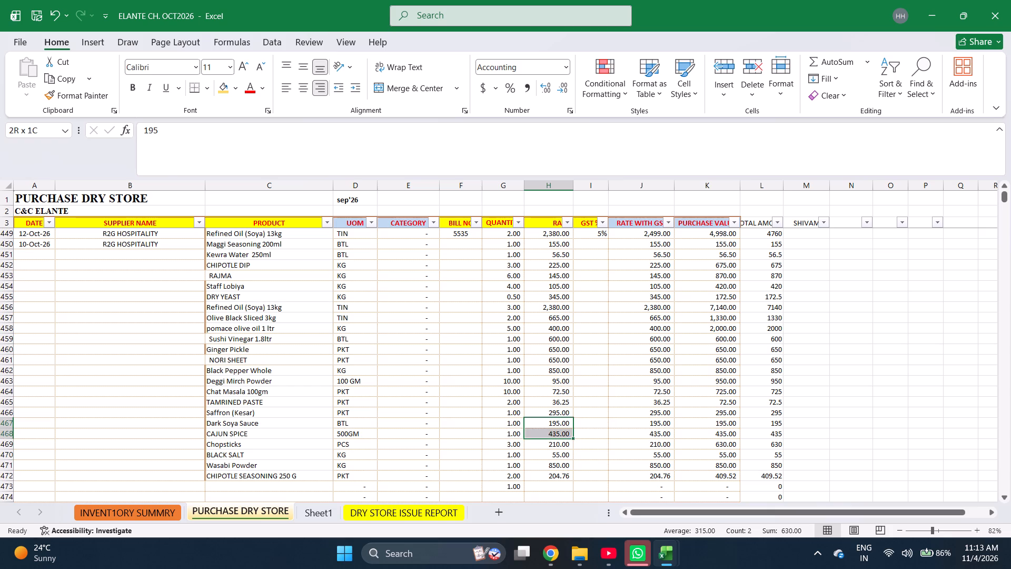
{"action": "key", "text": "shift+Down"}
{"action": "key", "text": "shift+Down"}
{"action": "key", "text": "shift+Down"}
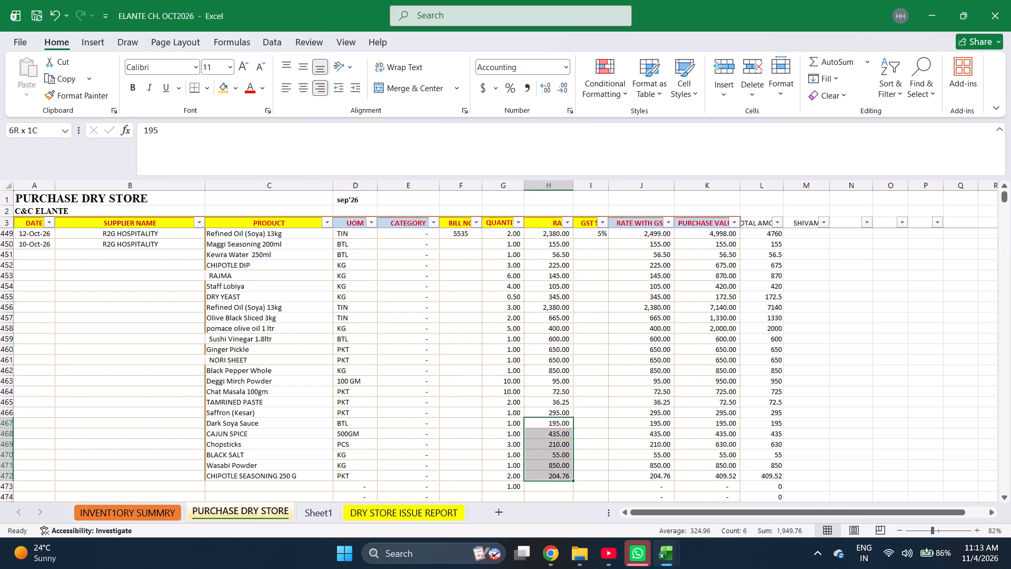
{"action": "key", "text": "shift+Down"}
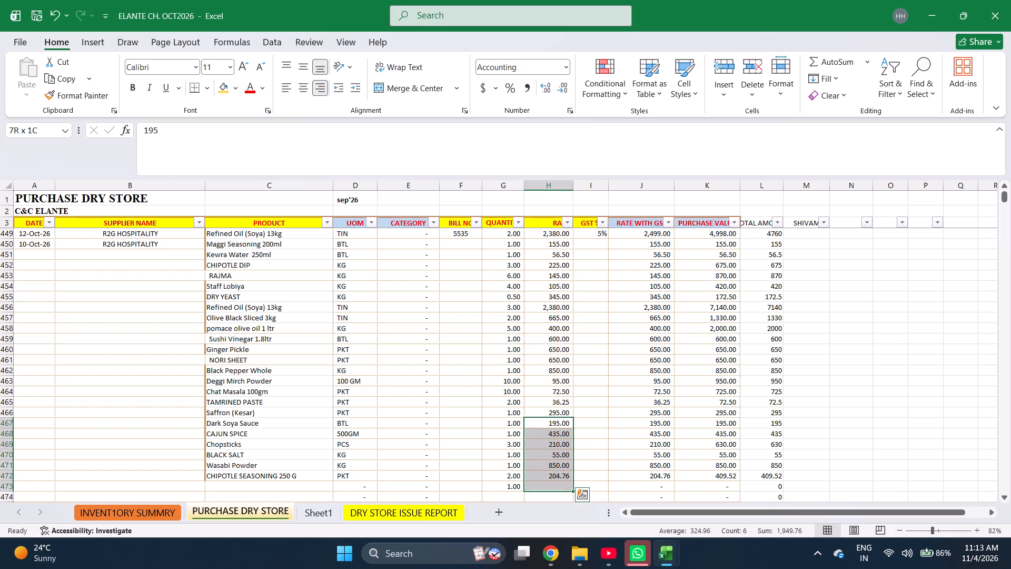
{"action": "key", "text": "shift+Up"}
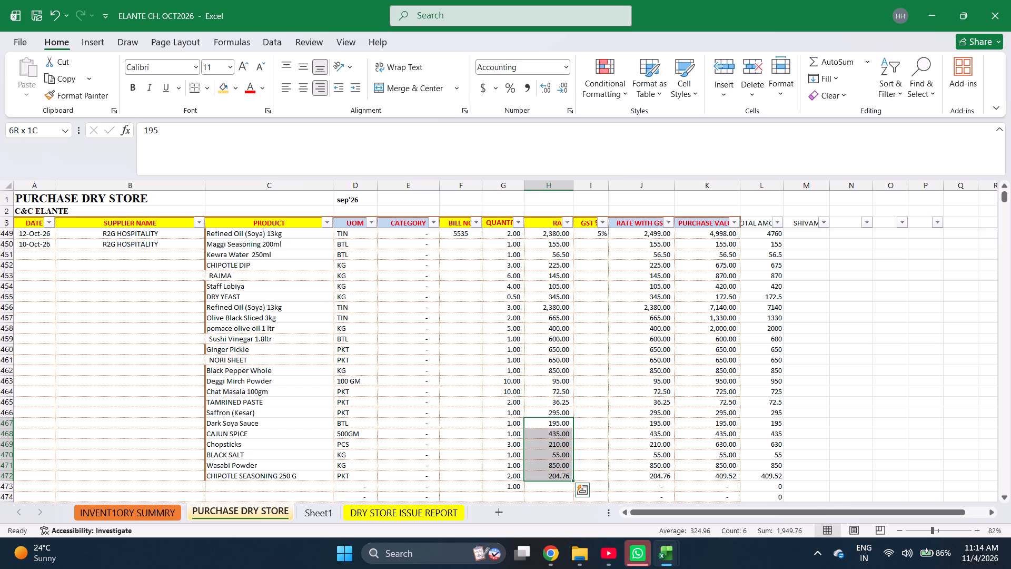
Compare the product names in C467:C472 with the rates in H467:H472, selecting each range in turn.
{"action": "key", "text": "Left"}
{"action": "key", "text": "Left"}
{"action": "key", "text": "Left"}
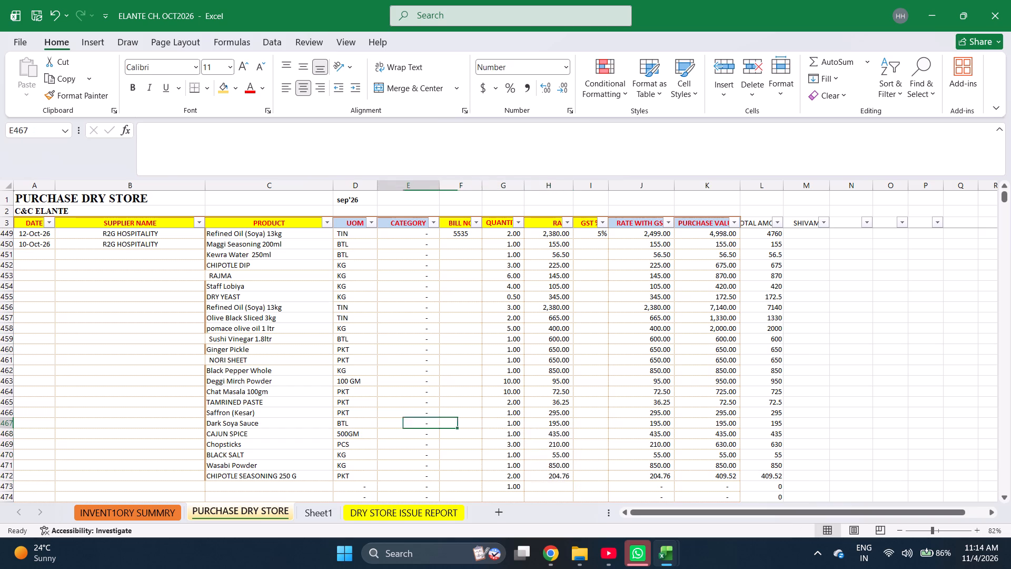
{"action": "key", "text": "Left"}
{"action": "key", "text": "Left"}
{"action": "key", "text": "shift+Down"}
{"action": "key", "text": "shift+Down"}
{"action": "key", "text": "shift+Down"}
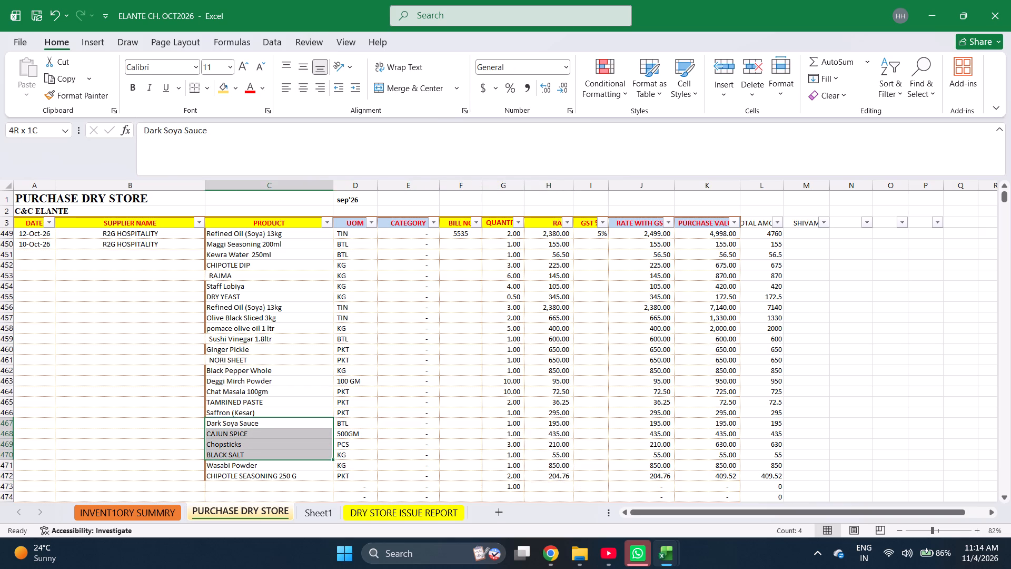
{"action": "key", "text": "shift+Down"}
{"action": "key", "text": "shift+Down"}
{"action": "key", "text": "Right"}
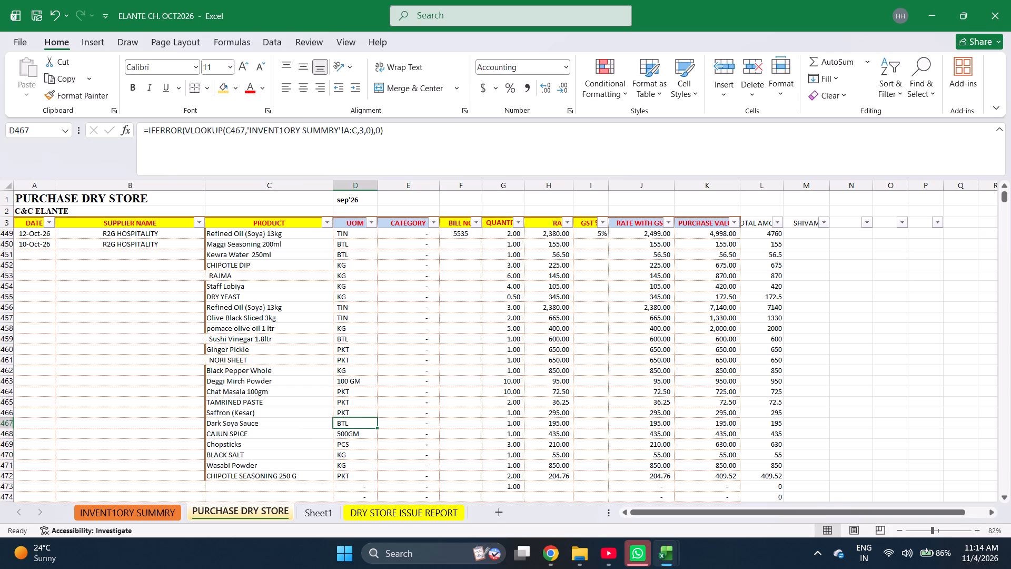
{"action": "key", "text": "Right"}
{"action": "key", "text": "Right"}
{"action": "key", "text": "Right"}
{"action": "key", "text": "Right"}
{"action": "key", "text": "shift+Down"}
{"action": "key", "text": "shift+Down"}
{"action": "key", "text": "shift+Down"}
{"action": "key", "text": "shift+Down"}
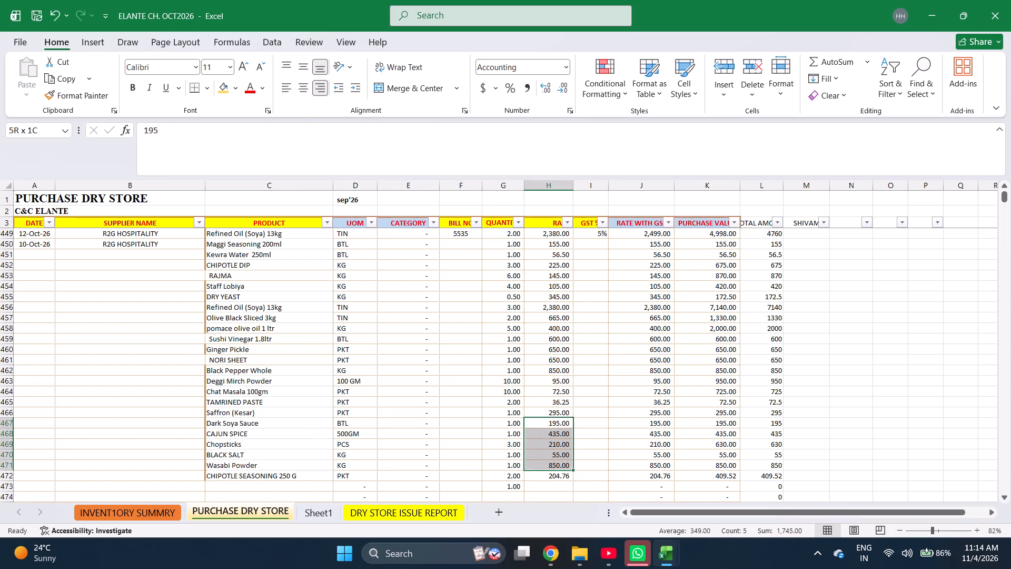
{"action": "key", "text": "shift+Down"}
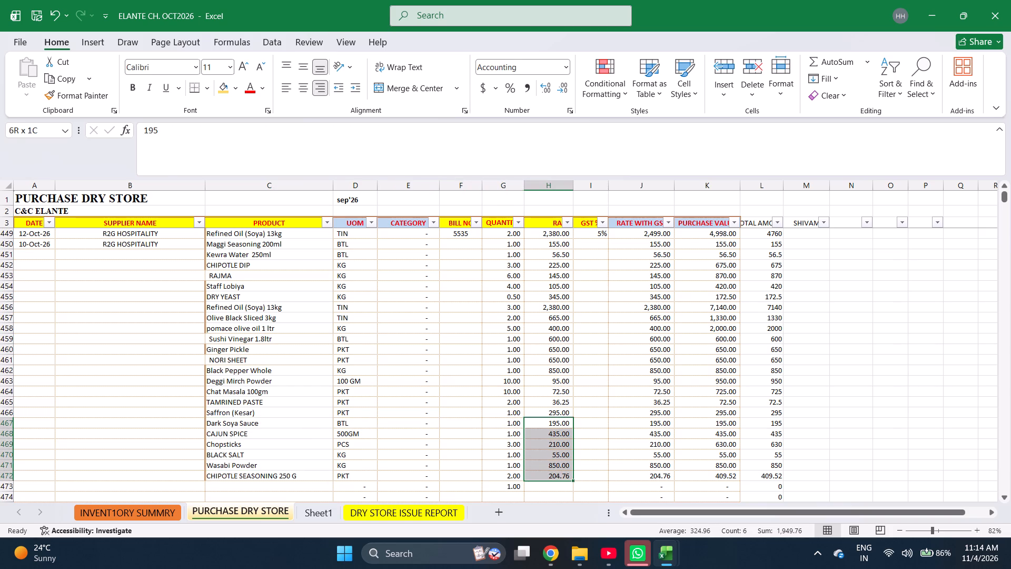
Delete the stray quantity in G473, the row below CHIPOTLE SEASONING 250 G that has no product.
{"action": "key", "text": "Down"}
{"action": "key", "text": "Left"}
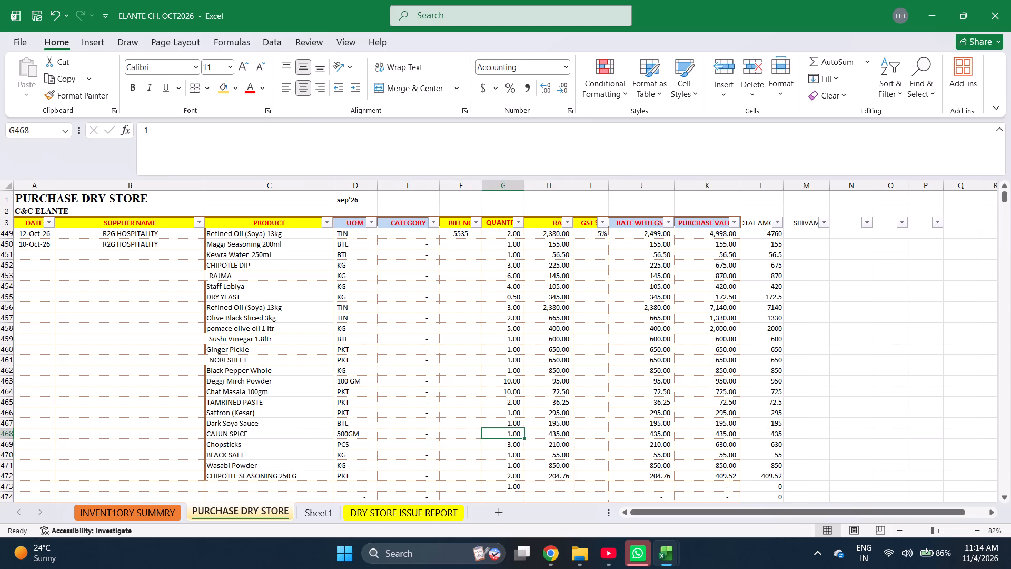
{"action": "key", "text": "Down"}
{"action": "key", "text": "Down"}
{"action": "key", "text": "Down"}
{"action": "key", "text": "Down"}
{"action": "key", "text": "Down"}
{"action": "key", "text": "Down"}
{"action": "key", "text": "Up"}
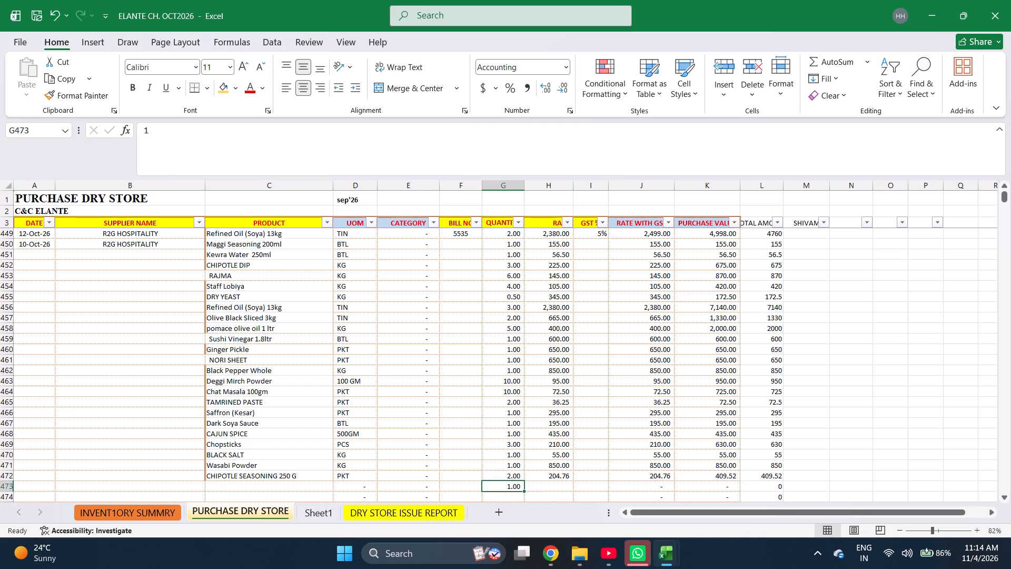
{"action": "key", "text": "Delete"}
Enter 2 in the bill number column for TAMRINED PASTE in row 465.
{"action": "key", "text": "Right"}
{"action": "key", "text": "Up"}
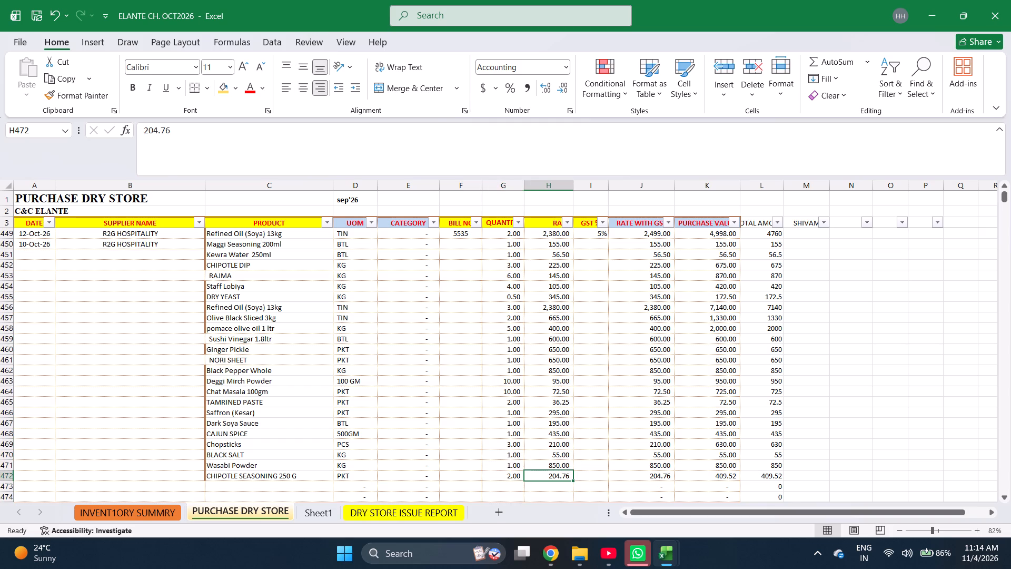
{"action": "key", "text": "Left"}
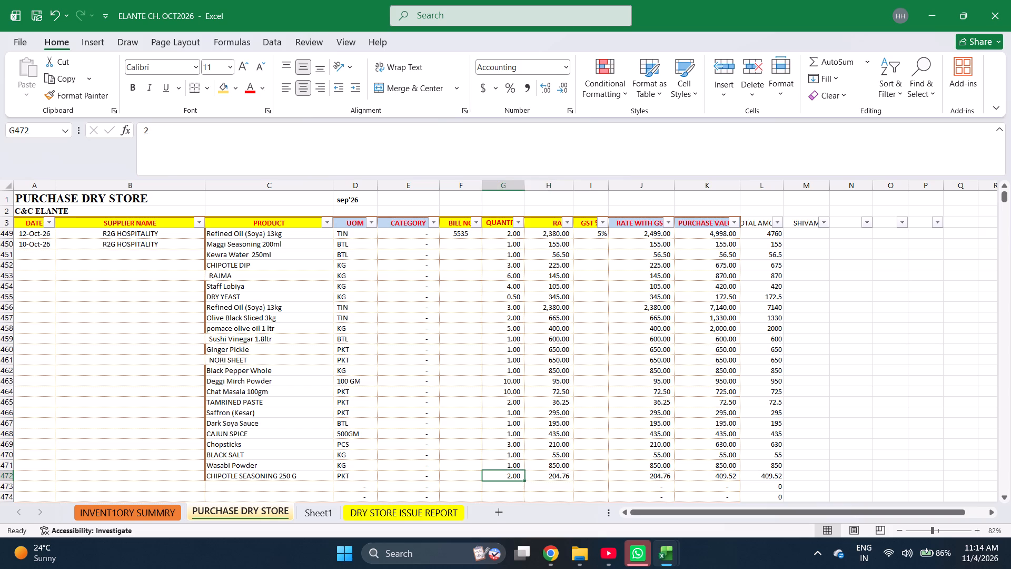
{"action": "key", "text": "Right"}
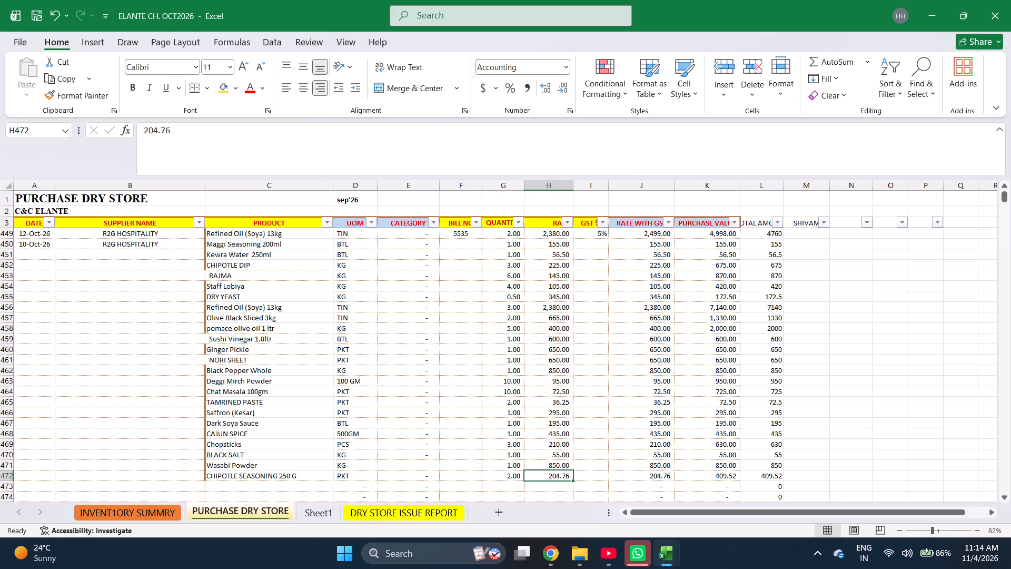
{"action": "key", "text": "Up"}
{"action": "key", "text": "Up"}
{"action": "key", "text": "Up"}
{"action": "key", "text": "Up"}
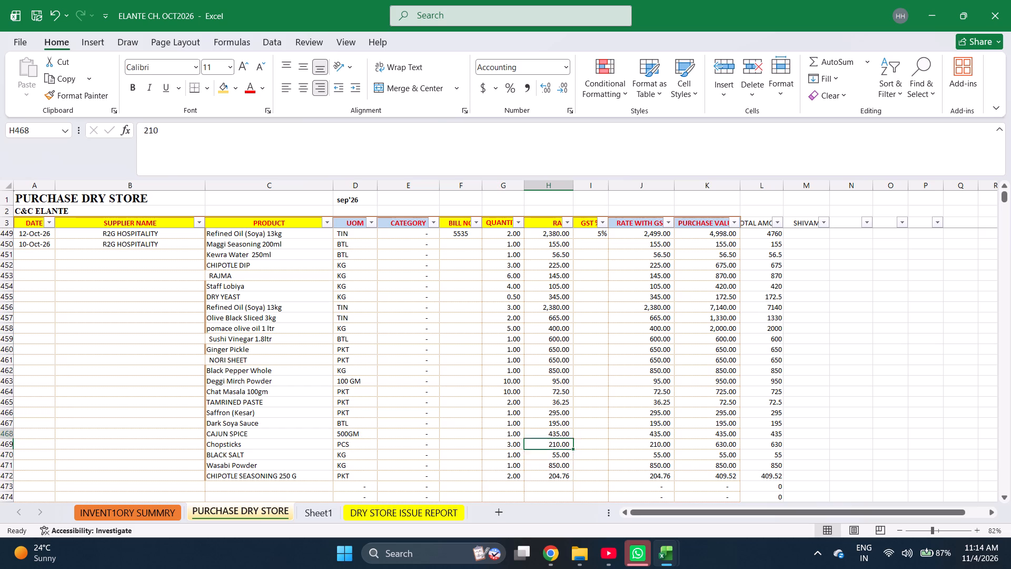
{"action": "key", "text": "Up"}
{"action": "key", "text": "Up"}
{"action": "key", "text": "Up"}
{"action": "key", "text": "Left"}
{"action": "key", "text": "Left"}
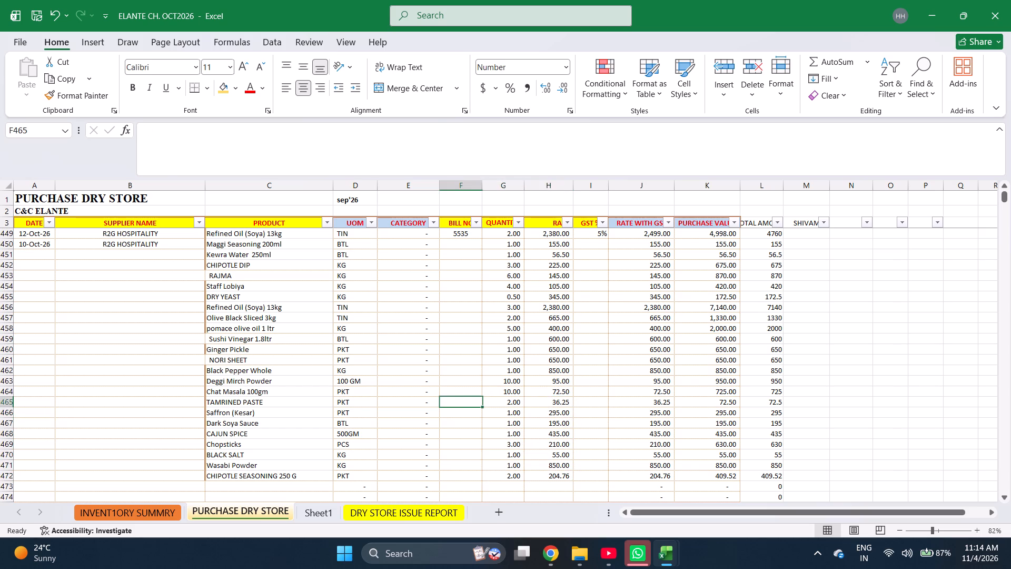
{"action": "key", "text": "2"}
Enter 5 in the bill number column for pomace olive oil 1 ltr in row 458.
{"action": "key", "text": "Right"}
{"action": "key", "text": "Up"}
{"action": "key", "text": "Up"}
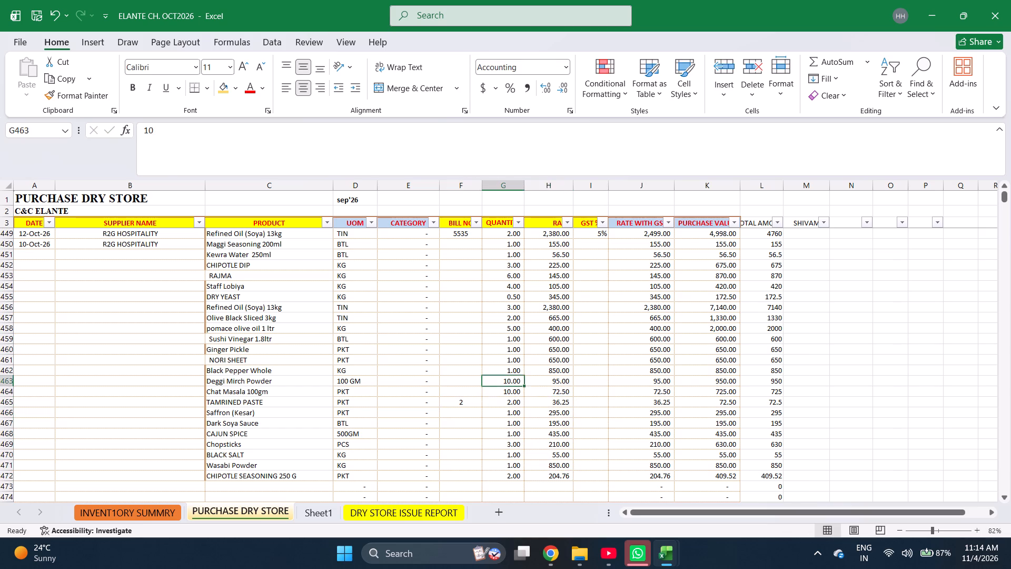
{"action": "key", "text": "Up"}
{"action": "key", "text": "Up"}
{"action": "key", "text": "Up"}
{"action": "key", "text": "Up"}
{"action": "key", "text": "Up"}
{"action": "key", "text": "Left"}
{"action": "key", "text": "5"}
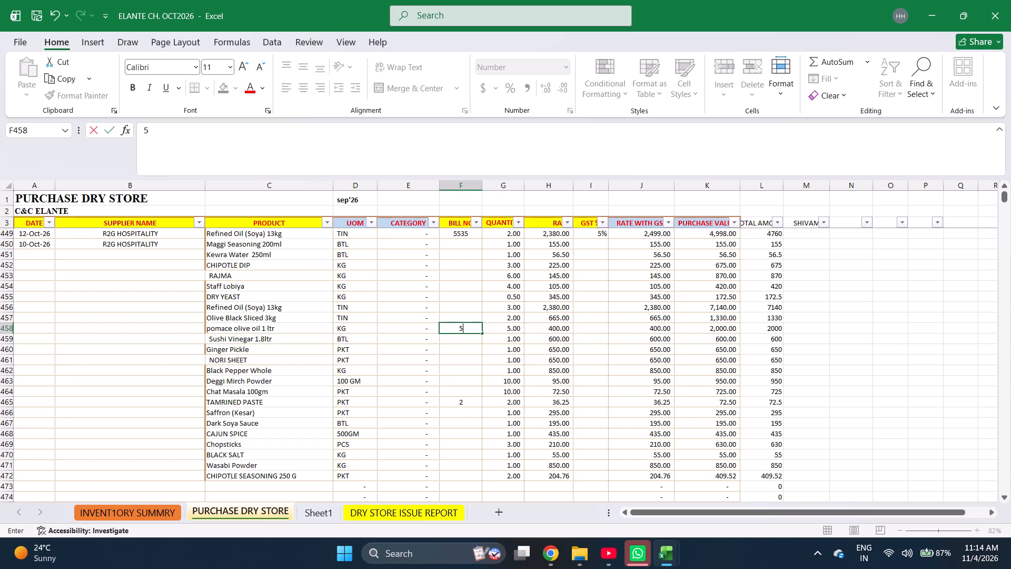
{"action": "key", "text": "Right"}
Enter bill number 5490 for Maggi Seasoning 200ml in row 450, the first line of the 10-Oct-26 purchase.
{"action": "key", "text": "Right"}
{"action": "key", "text": "Up"}
{"action": "key", "text": "Up"}
{"action": "key", "text": "Up"}
{"action": "key", "text": "Up"}
{"action": "key", "text": "Up"}
{"action": "key", "text": "Up"}
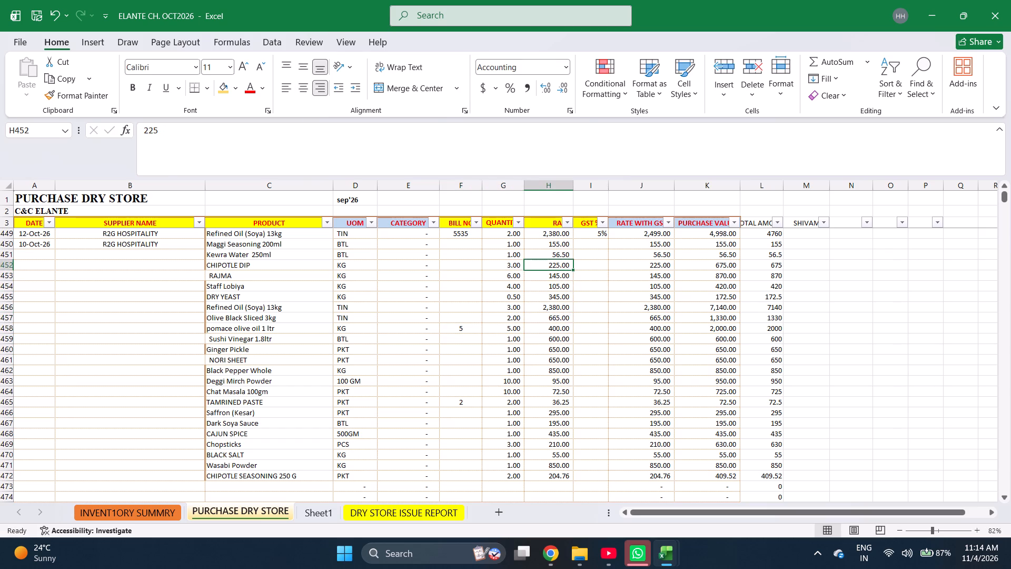
{"action": "key", "text": "Left"}
{"action": "key", "text": "Left"}
{"action": "key", "text": "ctrl+Up"}
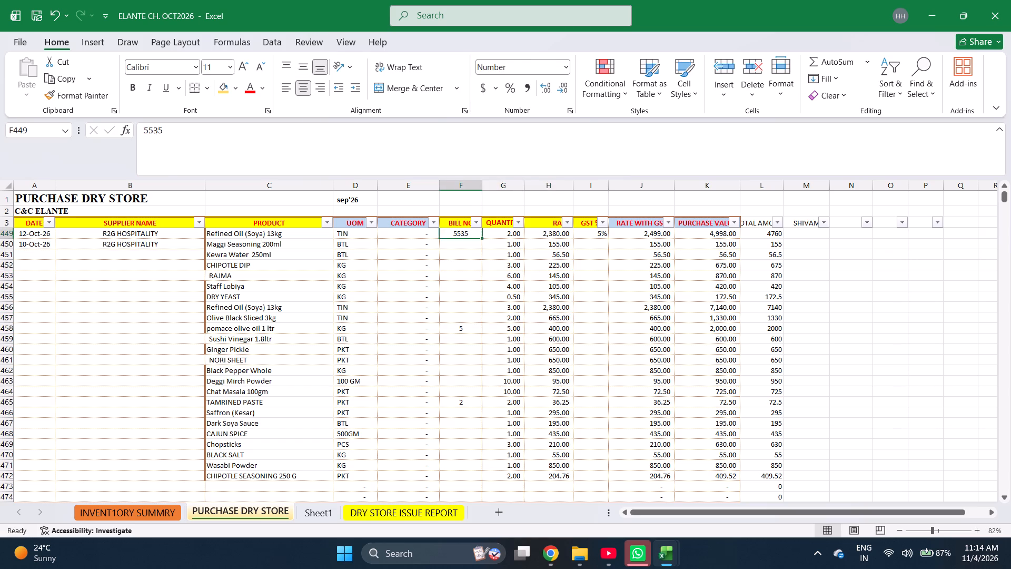
{"action": "key", "text": "Right"}
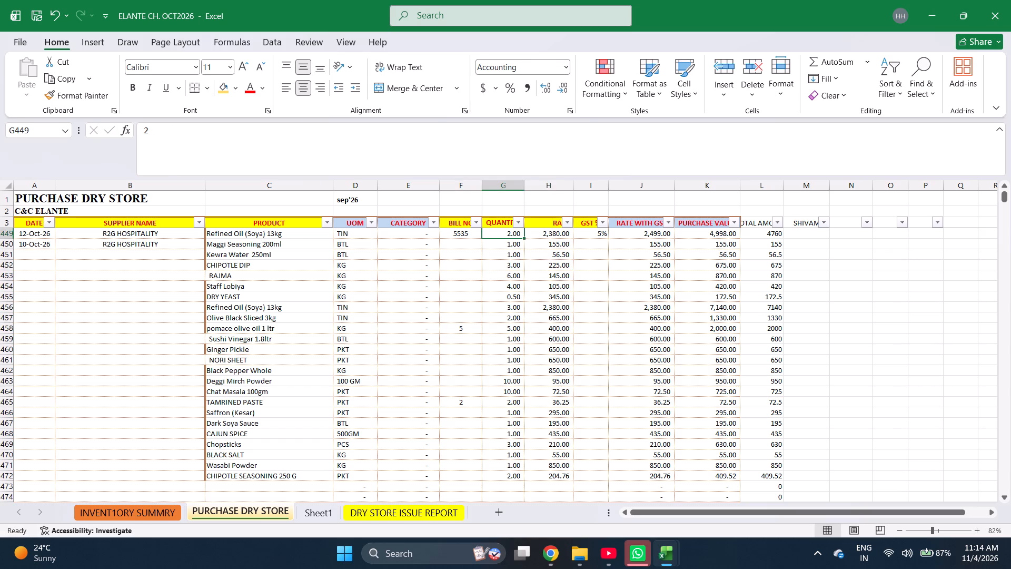
{"action": "key", "text": "Down"}
{"action": "key", "text": "Left"}
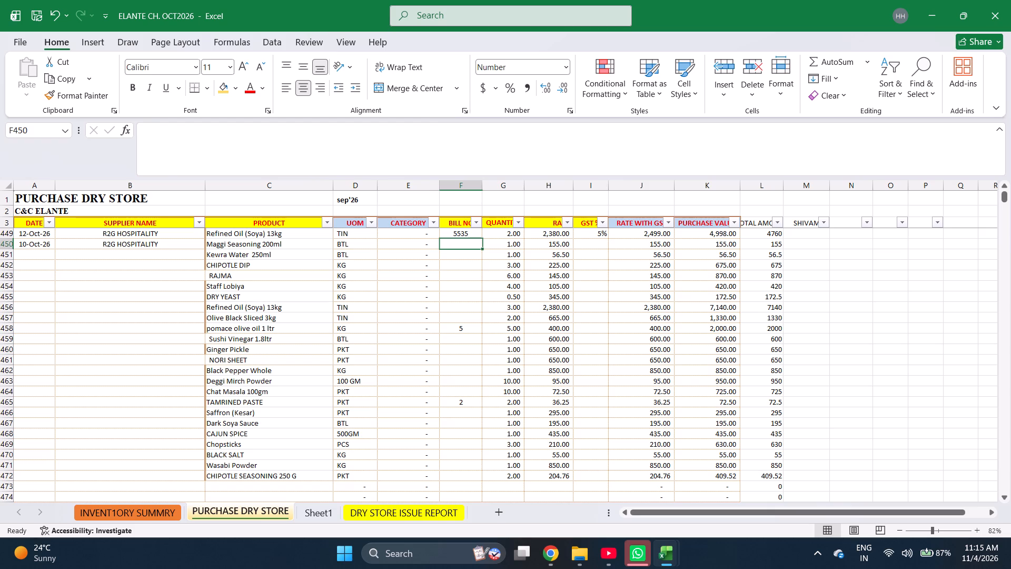
{"action": "type", "text": "5490"}
{"action": "key", "text": "Right"}
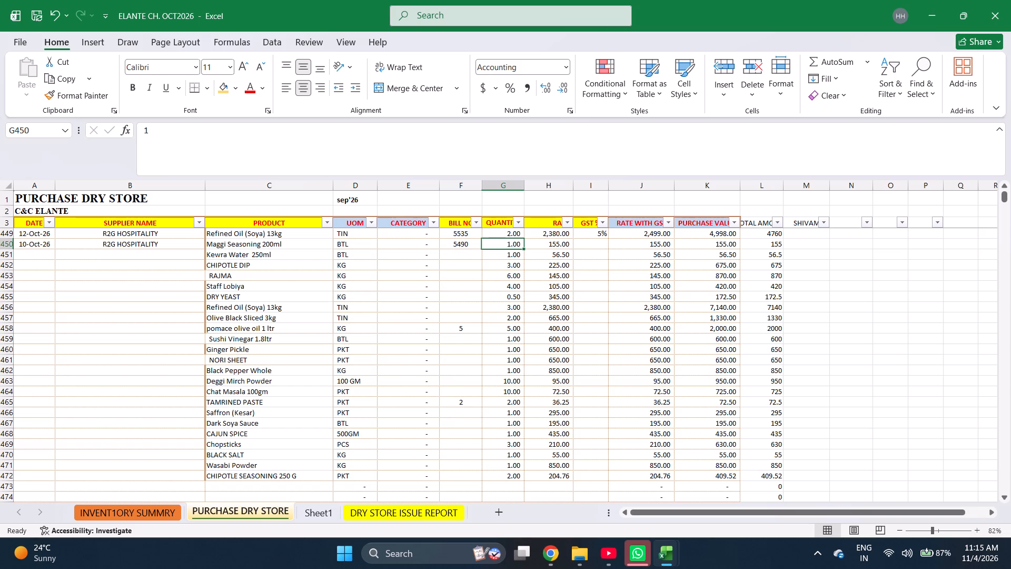
Re-enter the quantities in G450:G455, from Maggi Seasoning to DRY YEAST, as 1, 1, 3, 6, 4 and 0.5.
{"action": "key", "text": "1"}
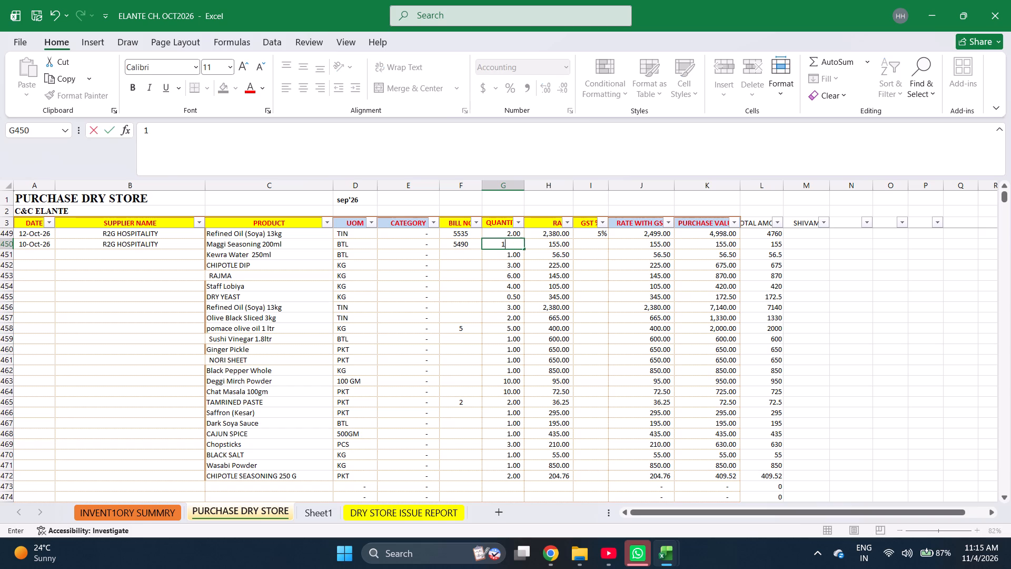
{"action": "key", "text": "Return"}
{"action": "key", "text": "1"}
{"action": "key", "text": "Return"}
{"action": "key", "text": "3"}
{"action": "key", "text": "Return"}
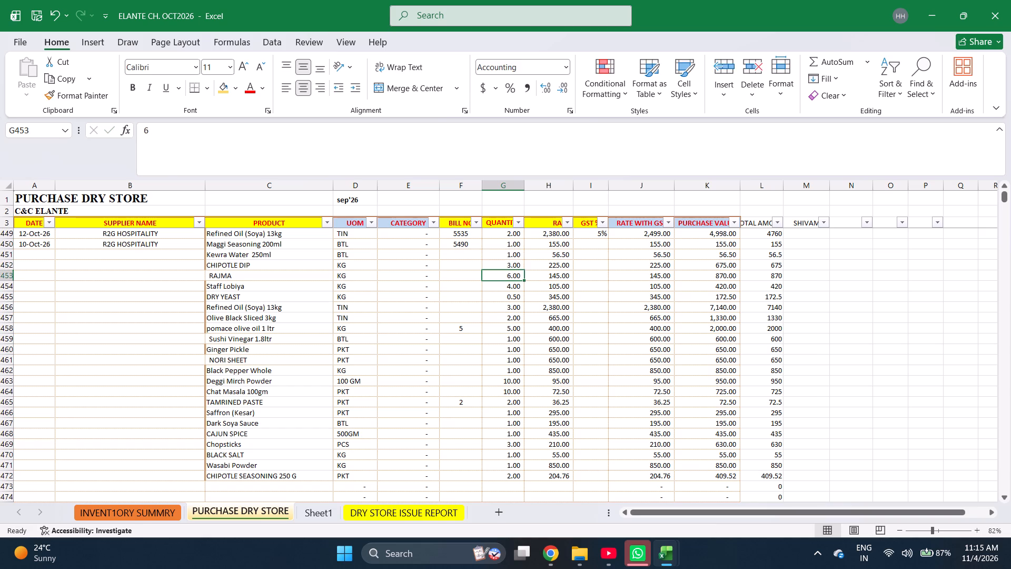
{"action": "key", "text": "6"}
{"action": "key", "text": "Return"}
{"action": "key", "text": "4"}
{"action": "key", "text": "Return"}
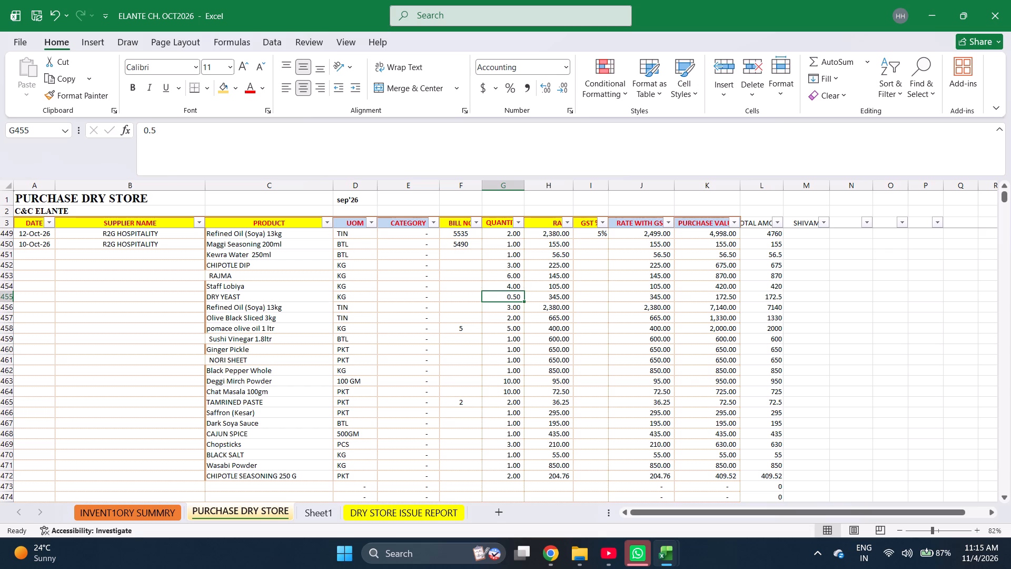
{"action": "type", "text": "0.5"}
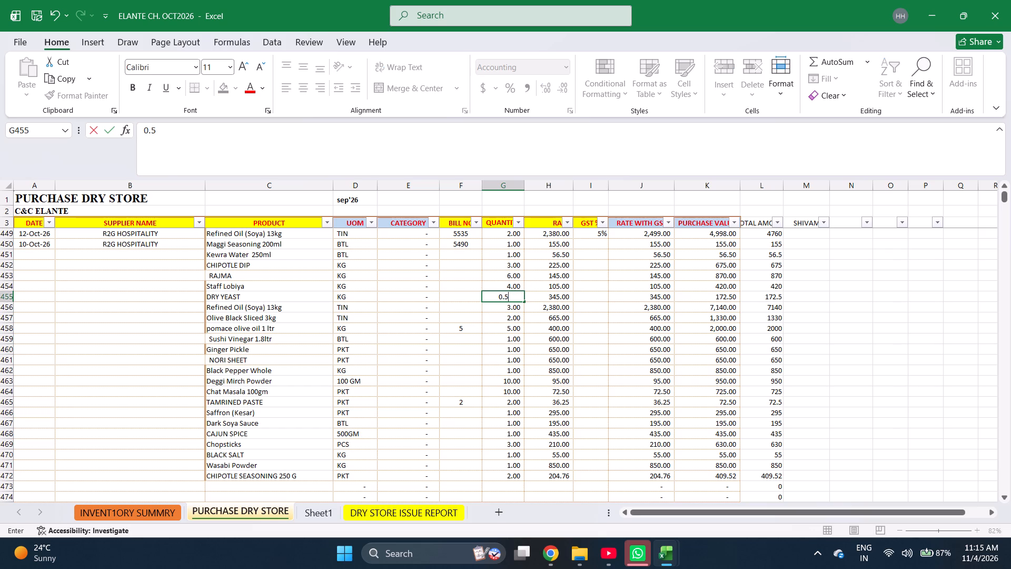
{"action": "key", "text": "Return"}
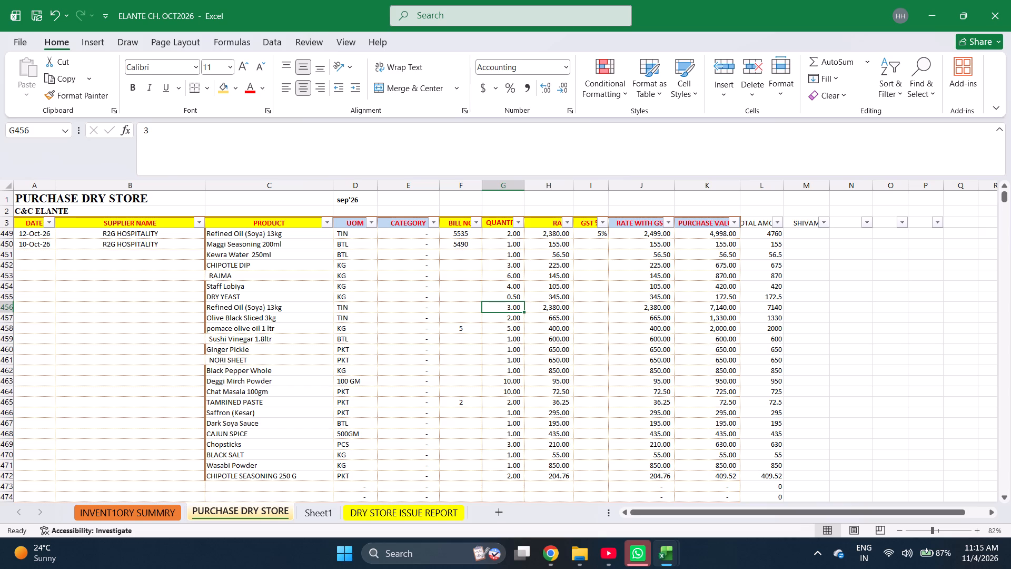
Re-enter quantities 3 and 2 in G456:G457 and 1 and 1 in G459:G460, skipping pomace olive oil in row 458.
{"action": "key", "text": "3"}
{"action": "key", "text": "Return"}
{"action": "key", "text": "2"}
{"action": "key", "text": "Return"}
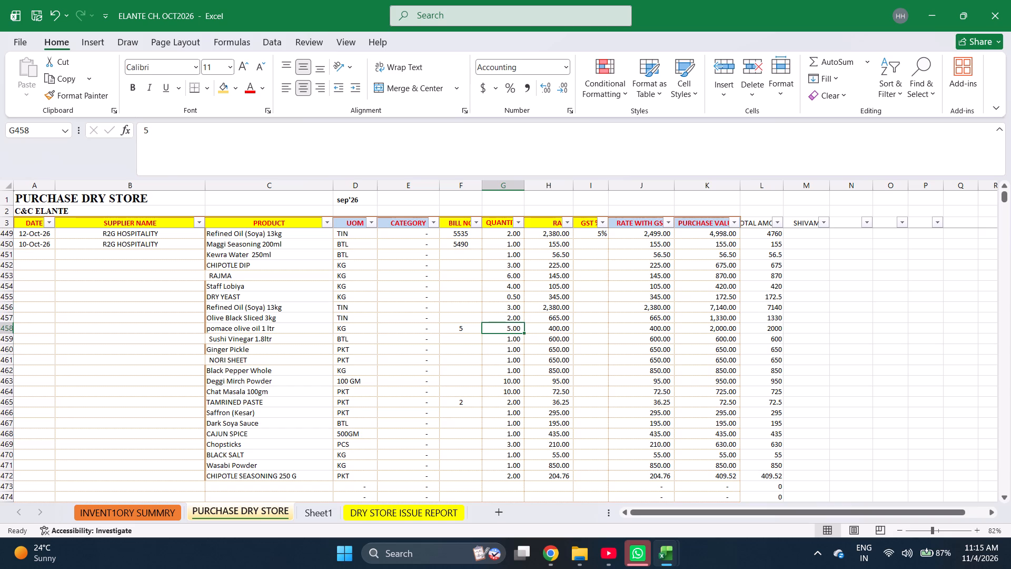
{"action": "key", "text": "Return"}
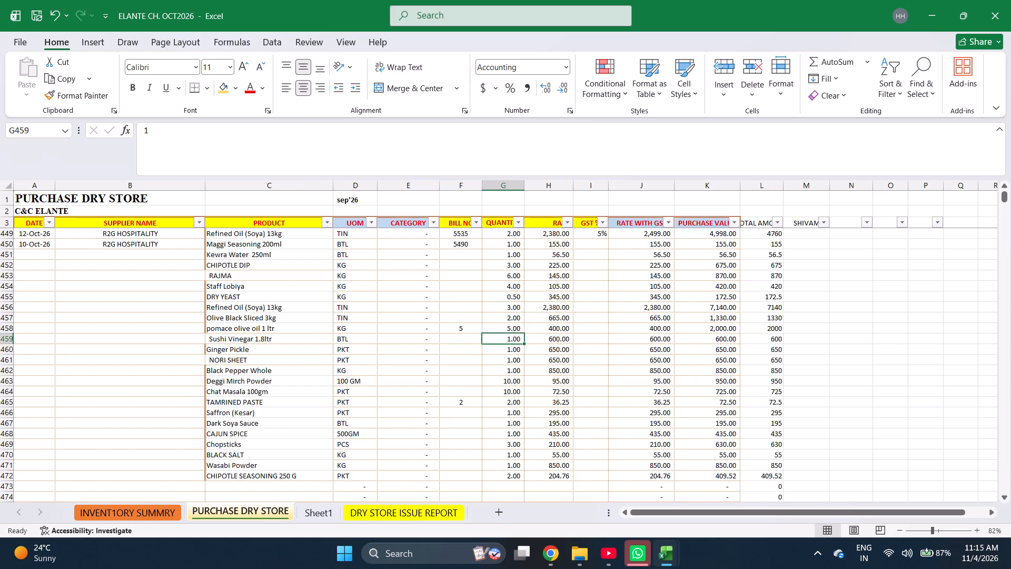
{"action": "key", "text": "1"}
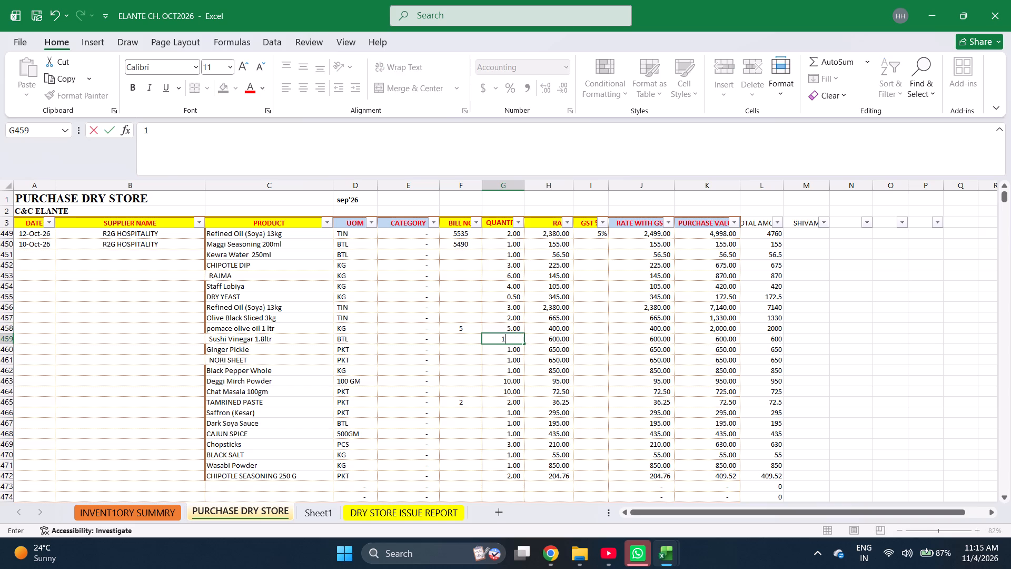
{"action": "key", "text": "Return"}
{"action": "key", "text": "1"}
{"action": "key", "text": "Return"}
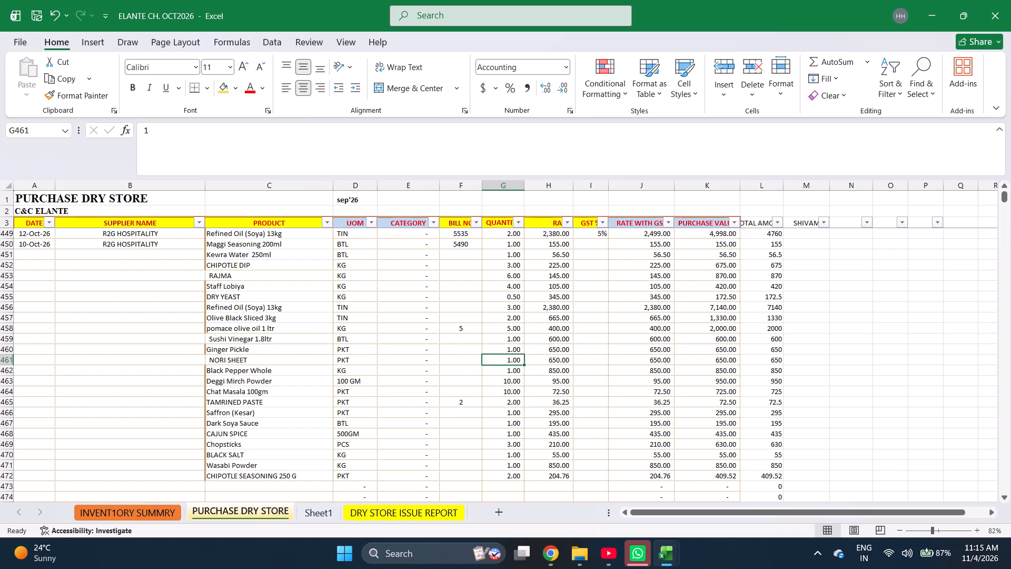
Check the quantities in G461:G472 row by row, from NORI SHEET down to CHIPOTLE SEASONING 250 G.
{"action": "key", "text": "Return"}
{"action": "key", "text": "Return"}
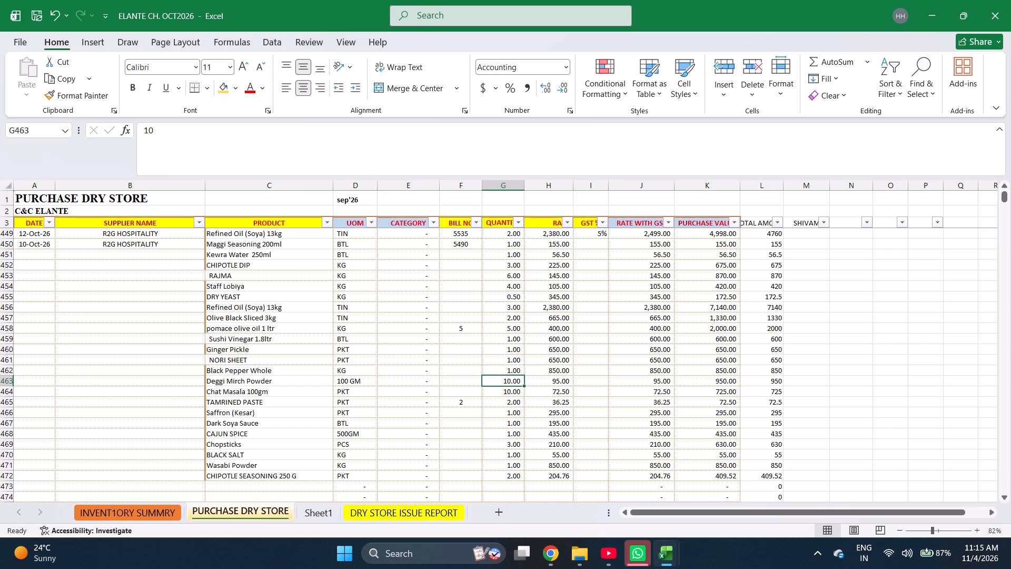
{"action": "key", "text": "Return"}
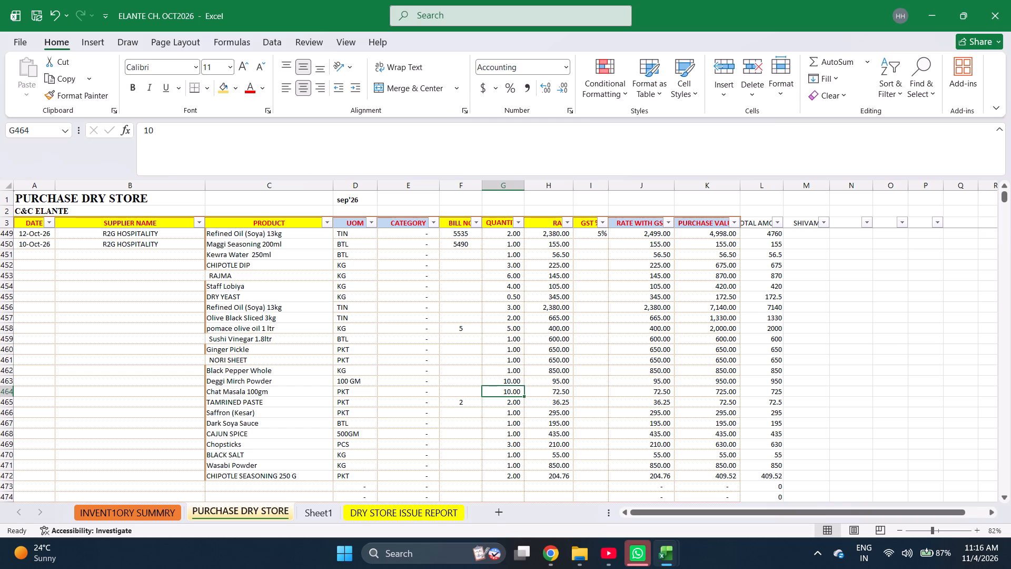
{"action": "key", "text": "Return"}
{"action": "key", "text": "Return"}
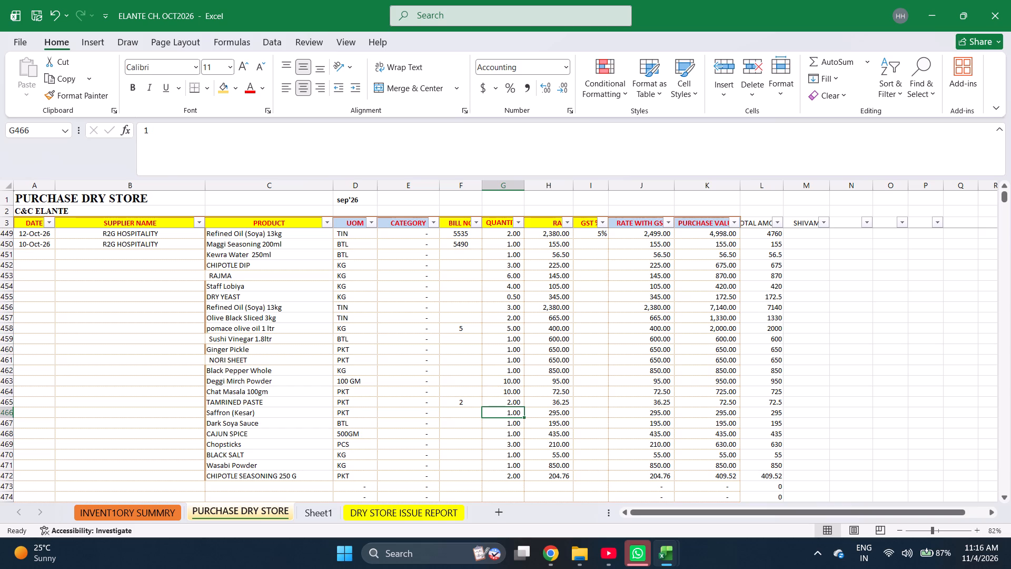
{"action": "key", "text": "Return"}
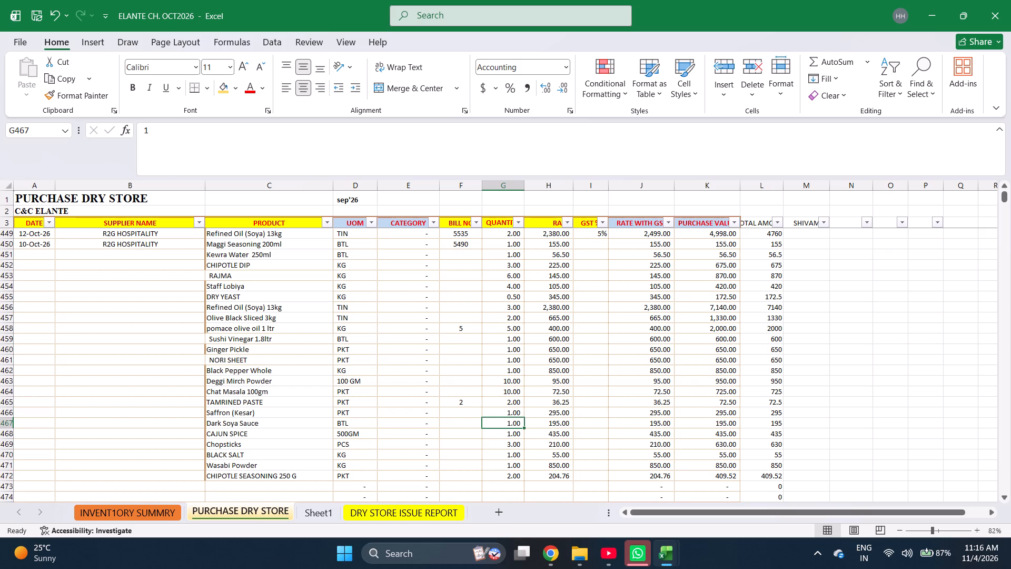
{"action": "key", "text": "Return"}
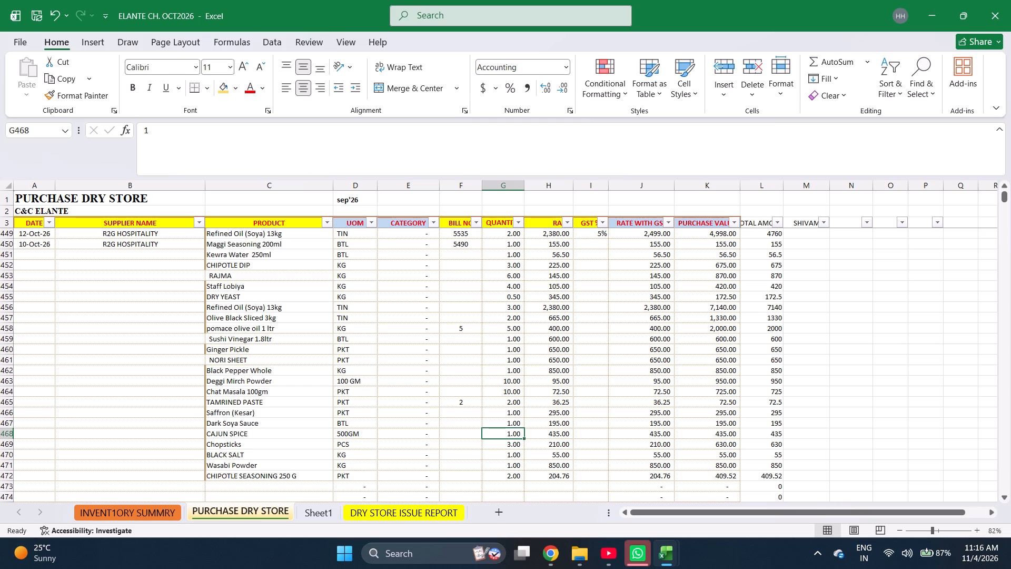
{"action": "key", "text": "Return"}
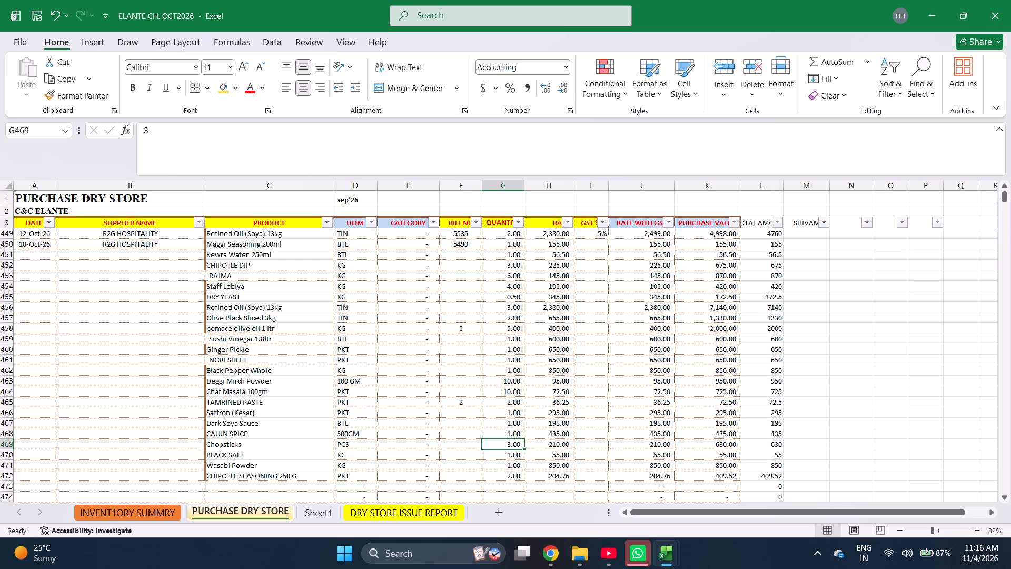
{"action": "key", "text": "Return"}
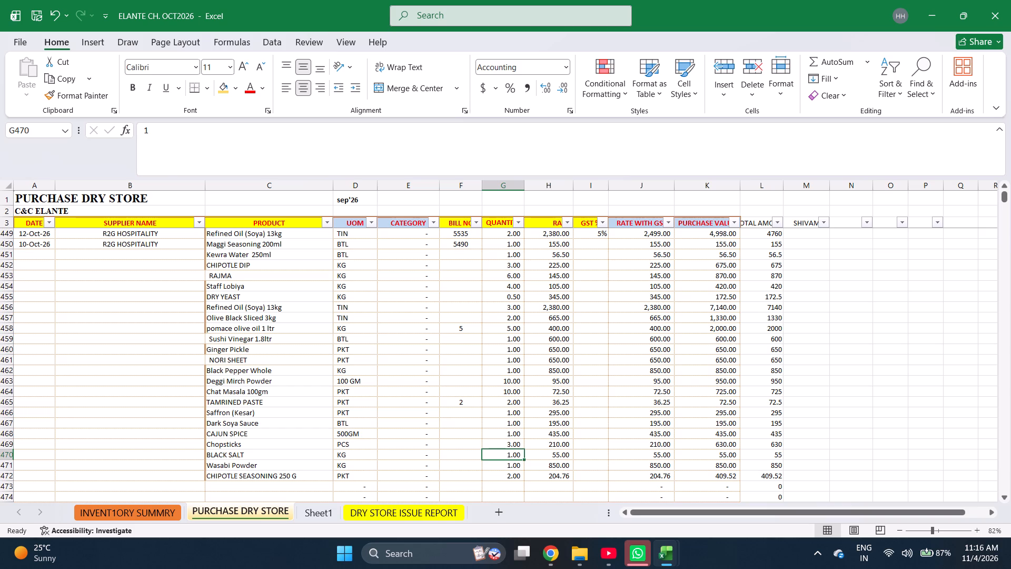
{"action": "key", "text": "Return"}
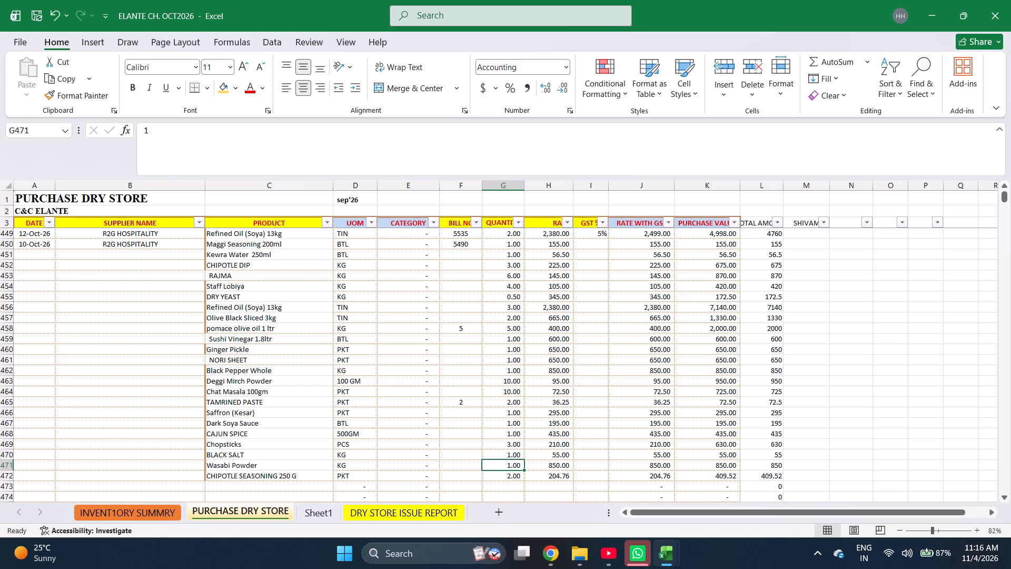
{"action": "key", "text": "Return"}
Fill bill number 5490 down from F450 through F472, overwriting the stray entries in that range.
{"action": "key", "text": "Left"}
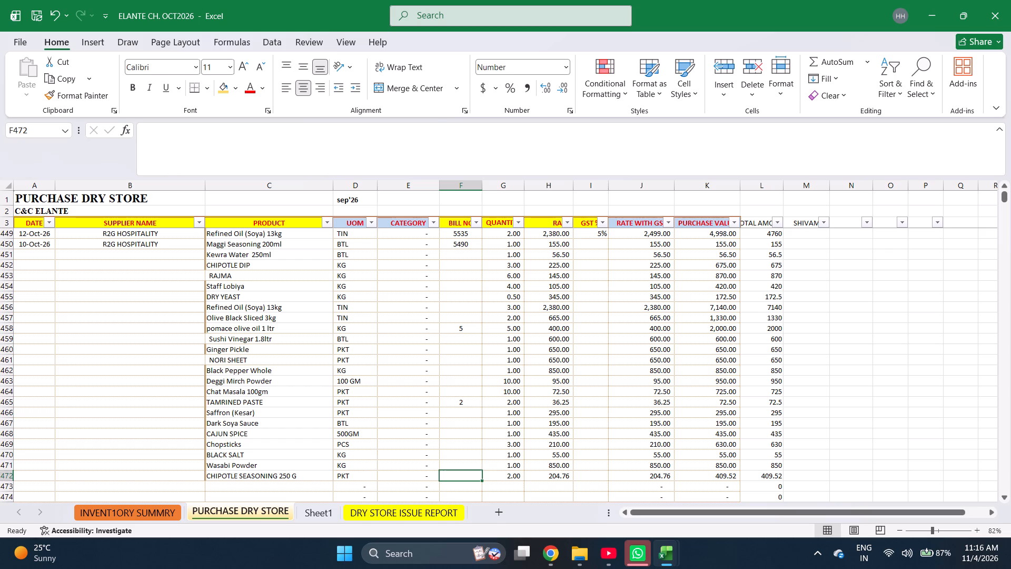
{"action": "key", "text": "ctrl+Up"}
{"action": "key", "text": "ctrl+Up"}
{"action": "key", "text": "ctrl+Up"}
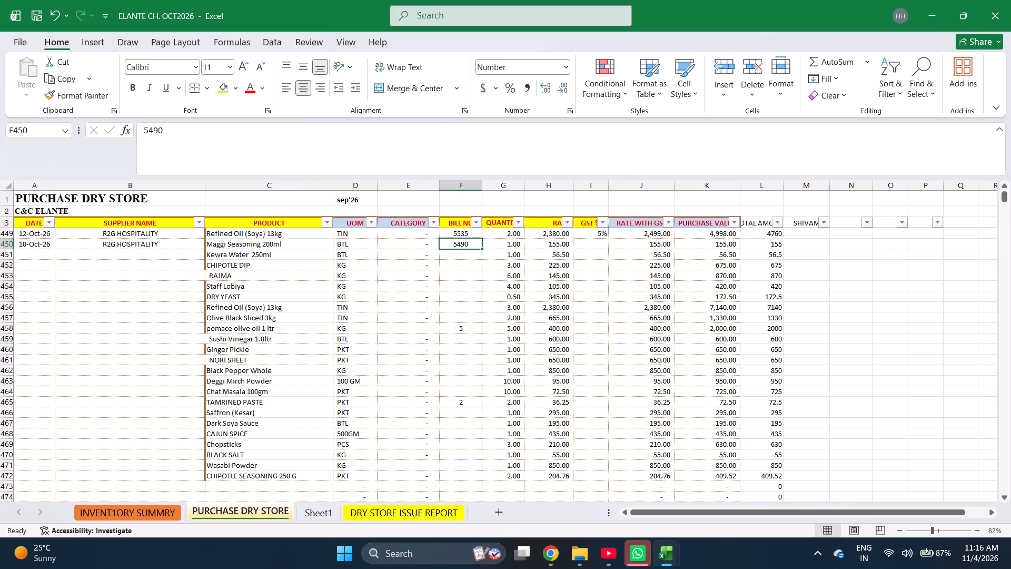
{"action": "key", "text": "shift+Down"}
{"action": "key", "text": "ctrl+shift+Down"}
{"action": "key", "text": "ctrl+shift+Down"}
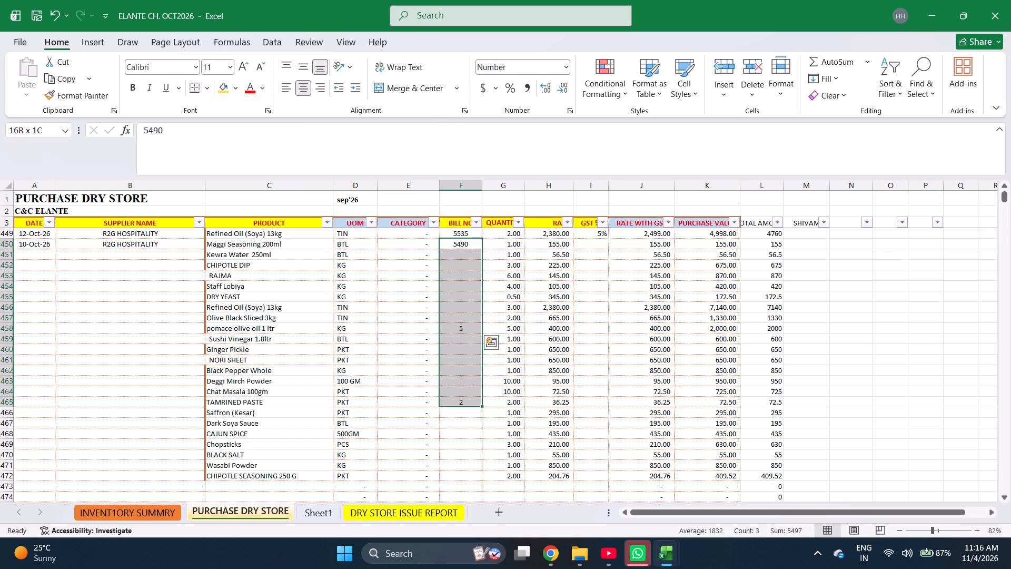
{"action": "key", "text": "shift+Down"}
{"action": "key", "text": "shift+Down"}
{"action": "key", "text": "shift+Down"}
{"action": "key", "text": "shift+Down"}
{"action": "key", "text": "shift+Down"}
{"action": "key", "text": "shift+Down"}
{"action": "key", "text": "shift+Down"}
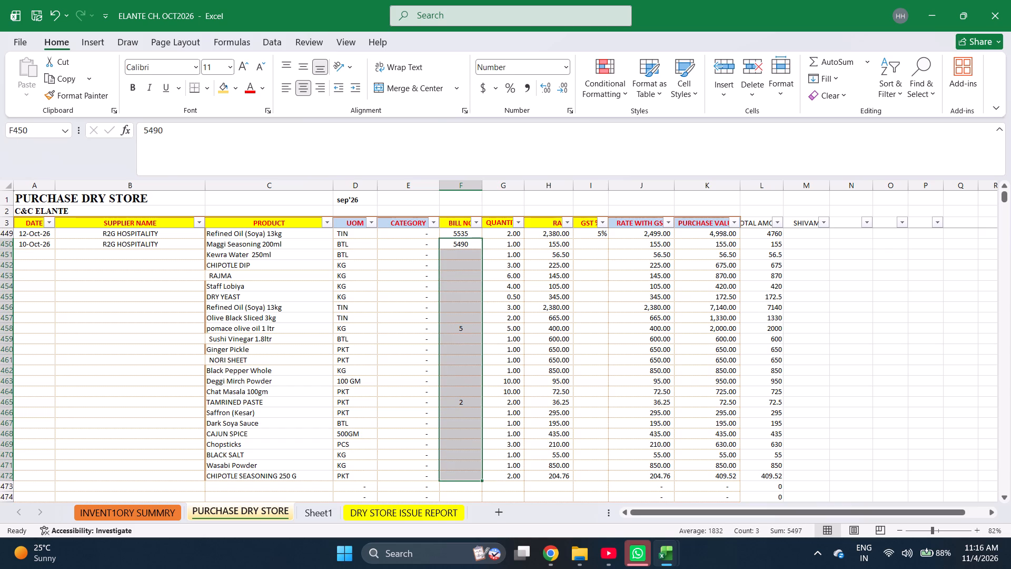
{"action": "key", "text": "ctrl+d"}
Set the GST rate to 5% for Maggi Seasoning 200ml and 18% for Kewra Water 250ml.
{"action": "key", "text": "Right"}
{"action": "key", "text": "Right"}
{"action": "key", "text": "Right"}
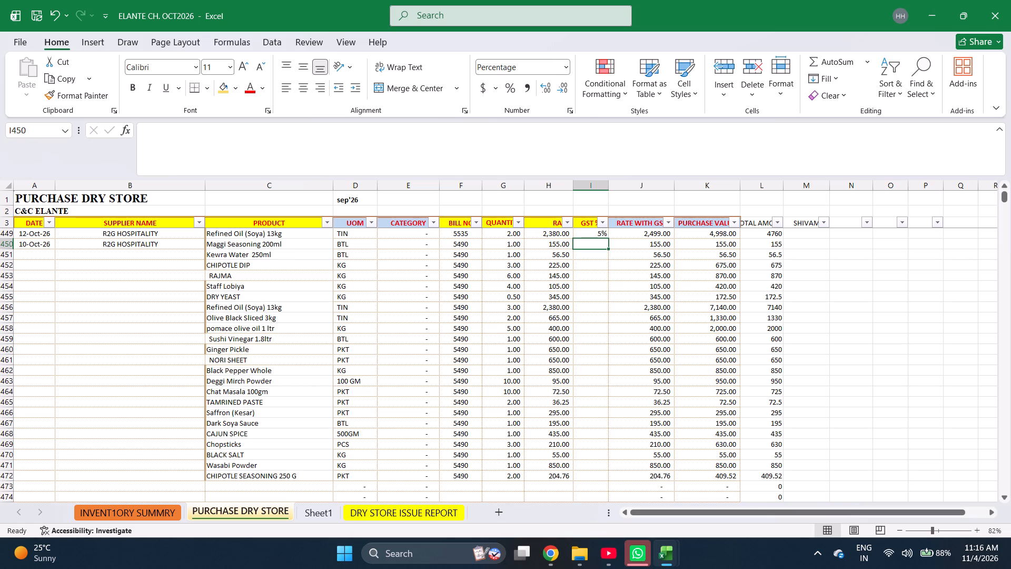
{"action": "key", "text": "5"}
{"action": "key", "text": "Return"}
{"action": "key", "text": "5"}
{"action": "key", "text": "Return"}
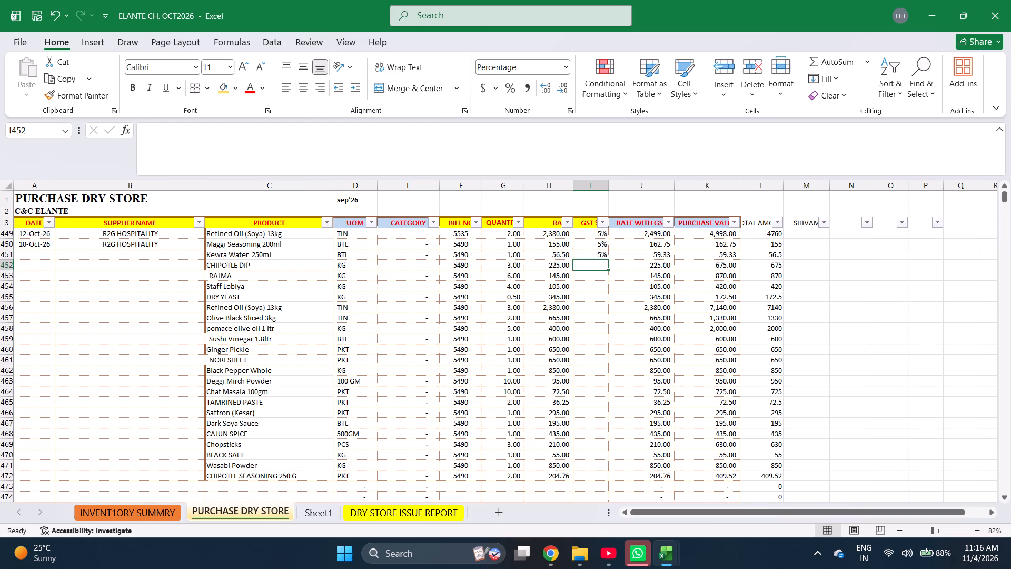
{"action": "key", "text": "Up"}
{"action": "type", "text": "18"}
{"action": "key", "text": "Return"}
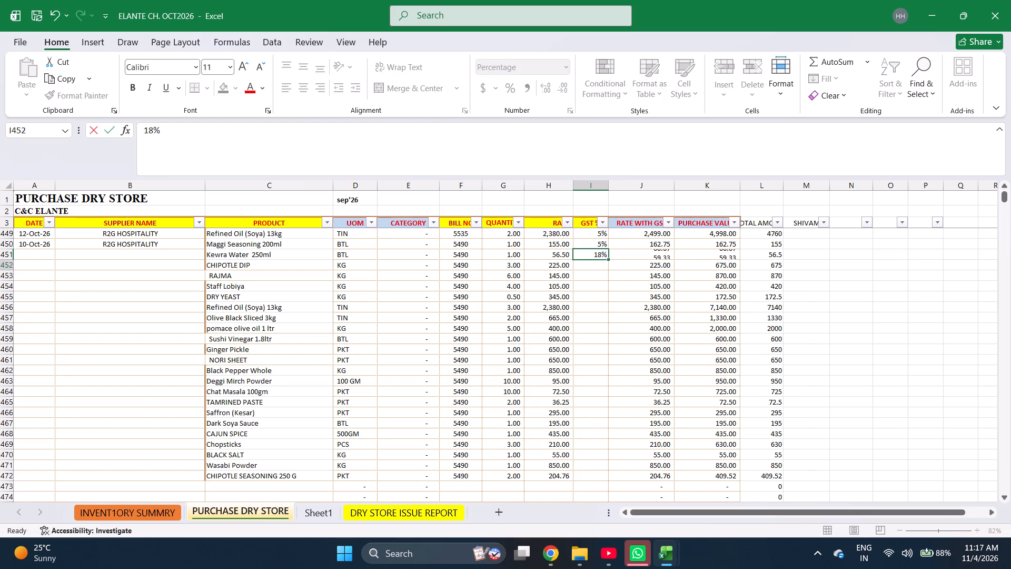
Set the GST rate to 5% for CHIPOTLE DIP and 0% for RAJMA.
{"action": "key", "text": "0"}
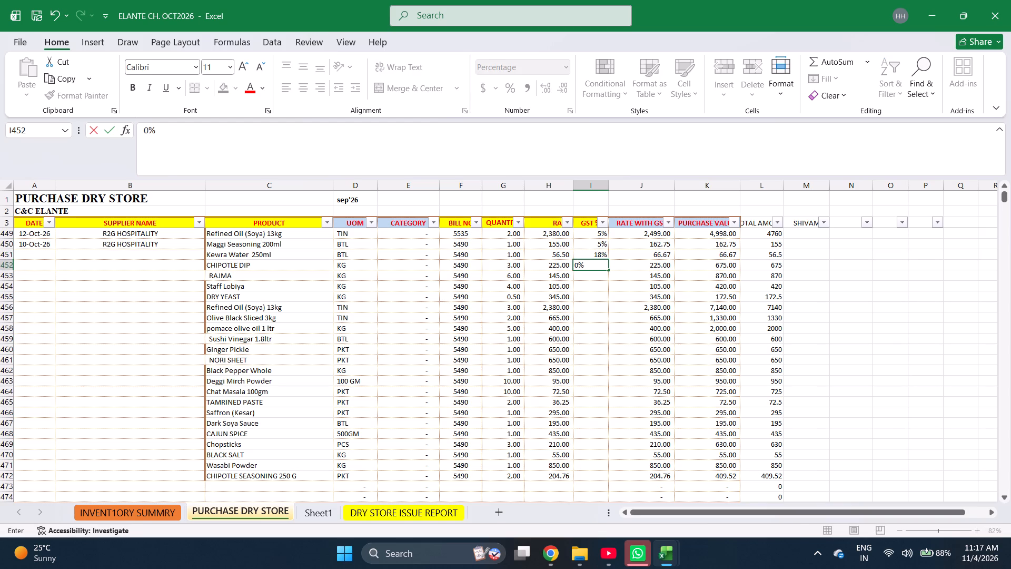
{"action": "key", "text": "Down"}
{"action": "key", "text": "Up"}
{"action": "key", "text": "5"}
{"action": "key", "text": "Return"}
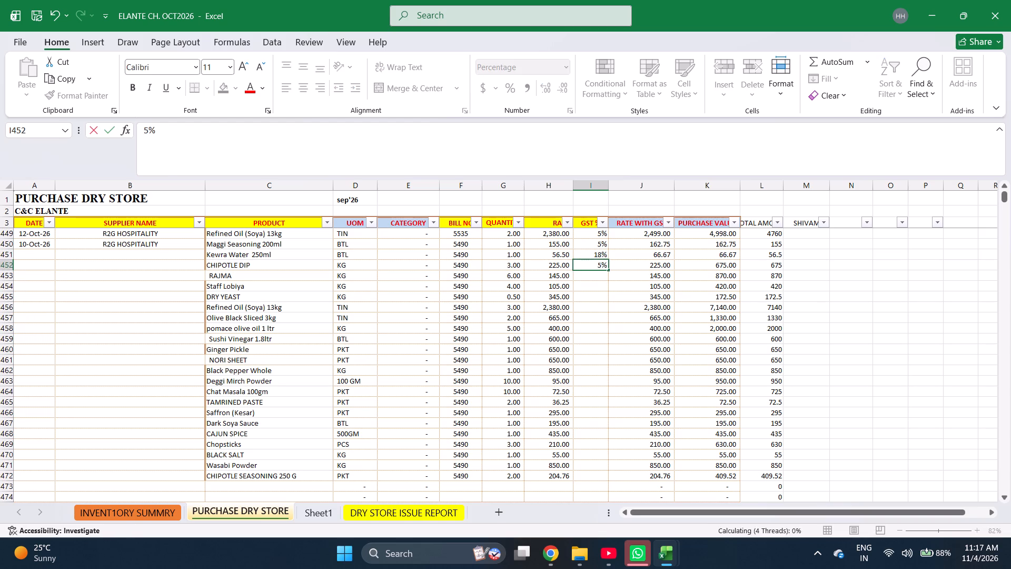
{"action": "key", "text": "0"}
{"action": "key", "text": "Return"}
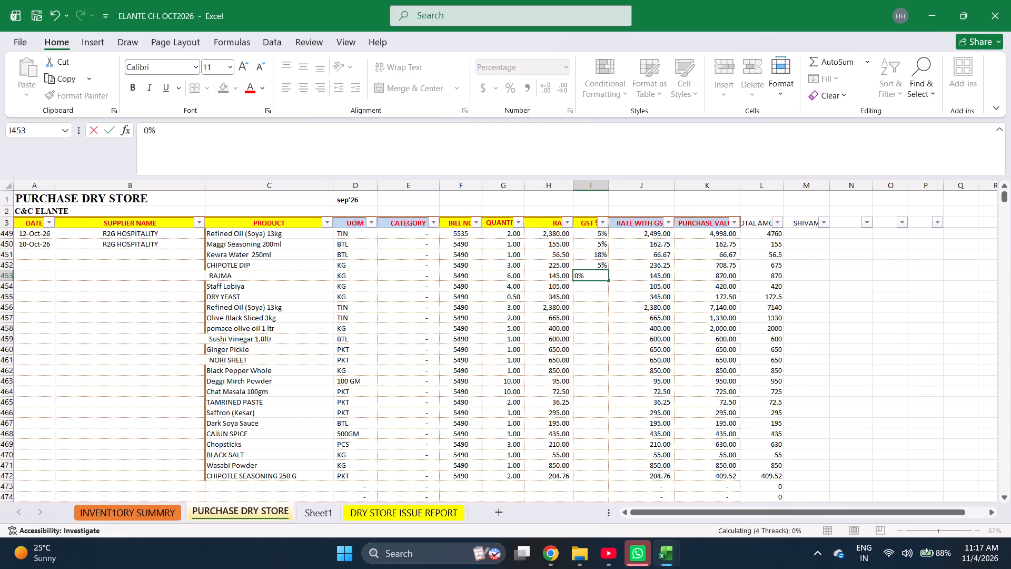
Set the GST rate to 0% for Staff Lobiya, 5% for DRY YEAST through pomace olive oil, and 18% for Sushi Vinegar 1.8ltr.
{"action": "key", "text": "0"}
{"action": "key", "text": "Return"}
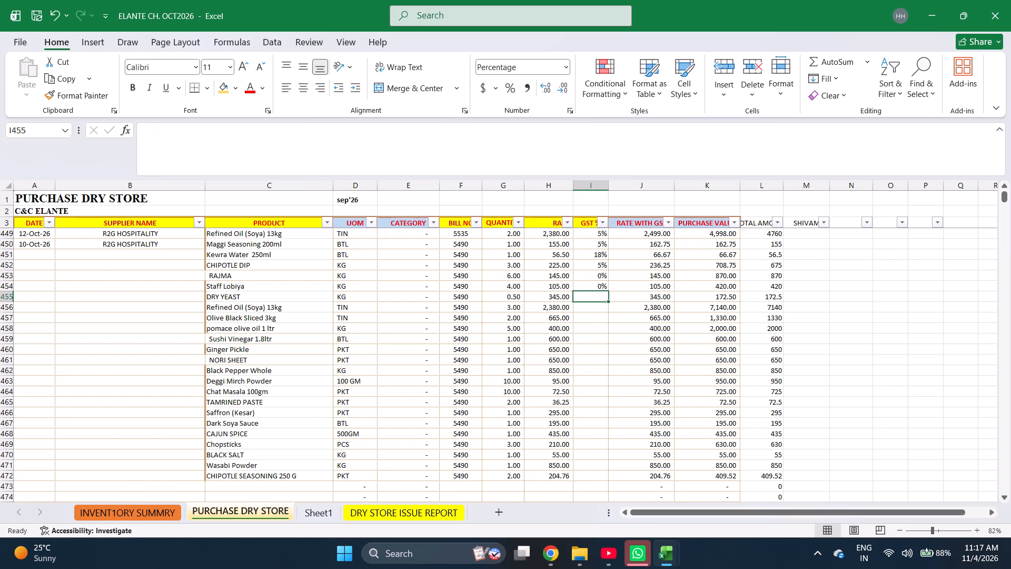
{"action": "key", "text": "5"}
{"action": "key", "text": "Return"}
{"action": "key", "text": "5"}
{"action": "key", "text": "Return"}
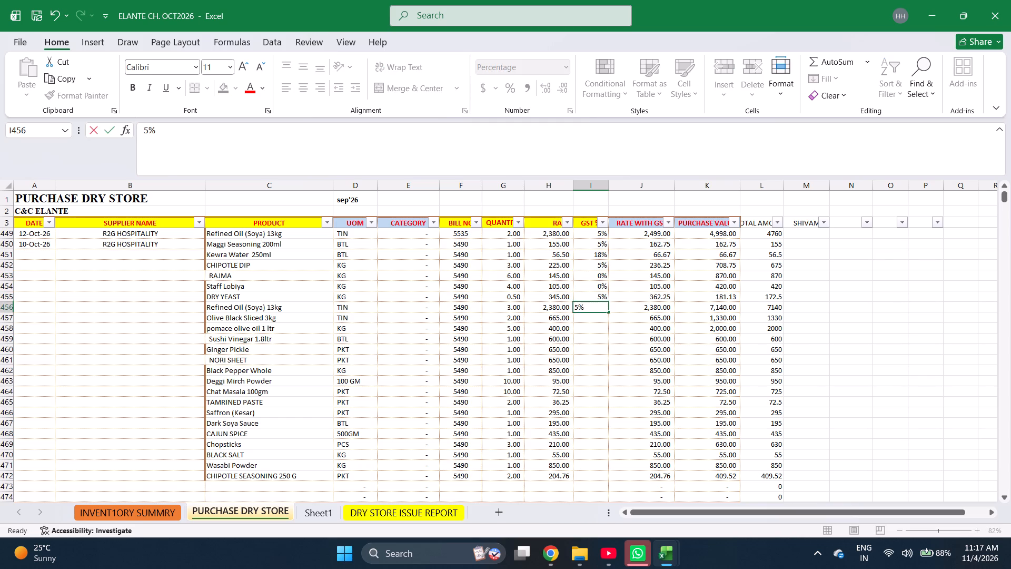
{"action": "key", "text": "5"}
{"action": "key", "text": "Return"}
{"action": "key", "text": "5"}
{"action": "key", "text": "Return"}
{"action": "type", "text": "18"}
{"action": "key", "text": "Return"}
Set the GST rate to 5% for Ginger Pickle through Chat Masala 100gm and 0% for TAMRINED PASTE.
{"action": "key", "text": "5"}
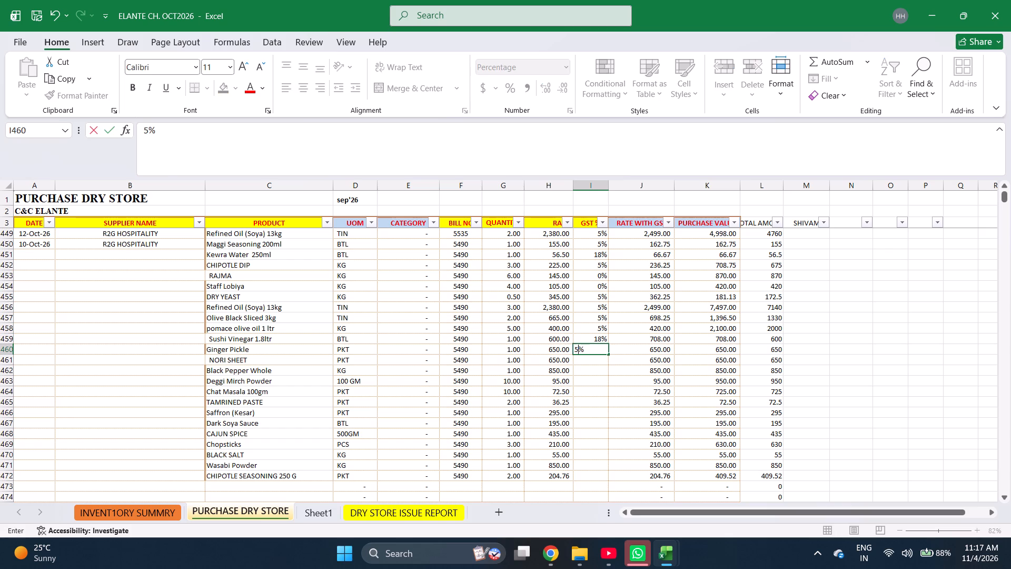
{"action": "key", "text": "Return"}
{"action": "key", "text": "5"}
{"action": "key", "text": "Return"}
{"action": "key", "text": "5"}
{"action": "key", "text": "Return"}
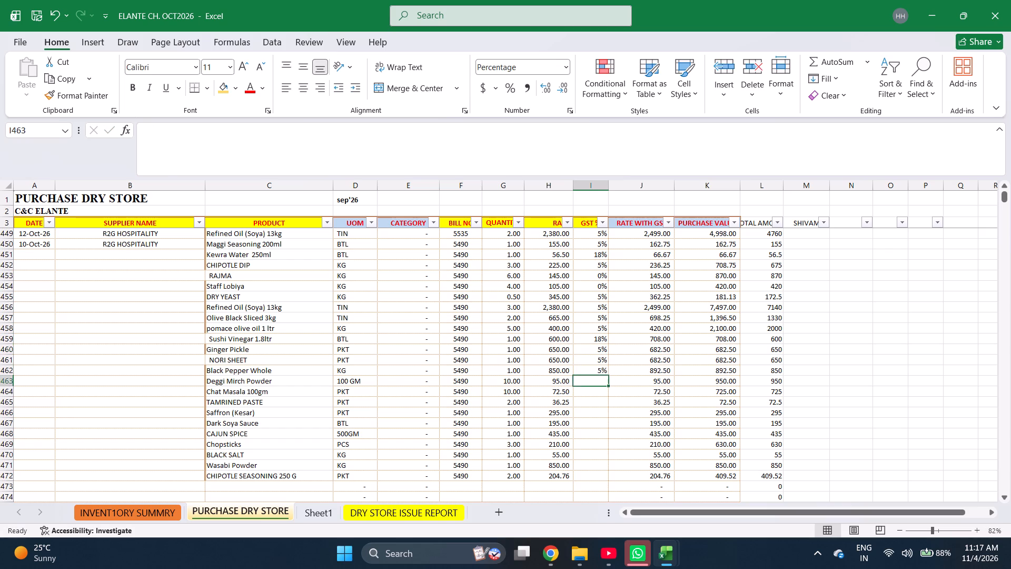
{"action": "key", "text": "5"}
{"action": "key", "text": "Return"}
{"action": "key", "text": "5"}
{"action": "key", "text": "Return"}
{"action": "key", "text": "0"}
{"action": "key", "text": "Return"}
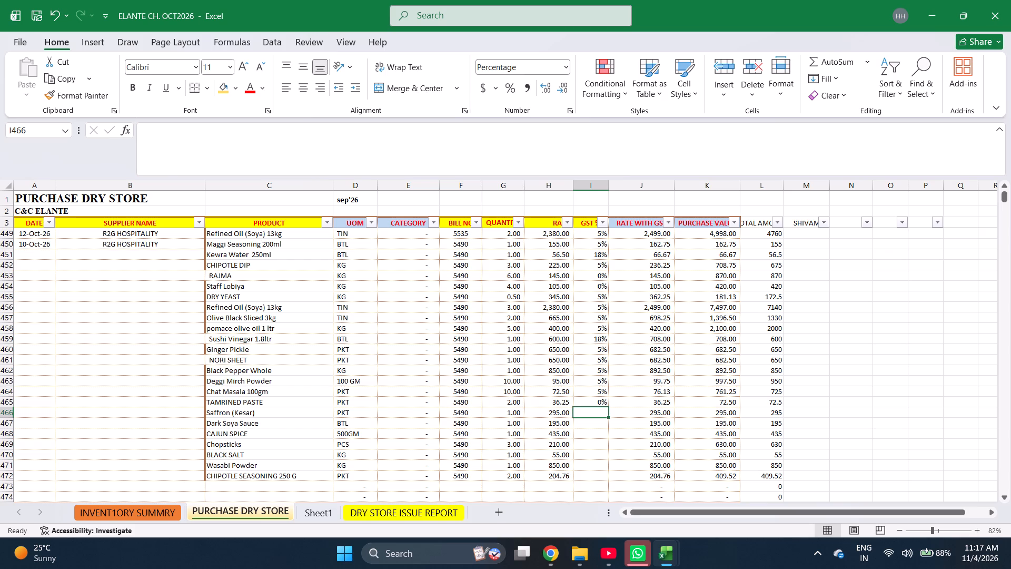
Set the GST rate in rows 466 to 472 to 5%, except 0% for BLACK SALT.
{"action": "key", "text": "5"}
{"action": "key", "text": "Return"}
{"action": "key", "text": "5"}
{"action": "key", "text": "Return"}
{"action": "key", "text": "5"}
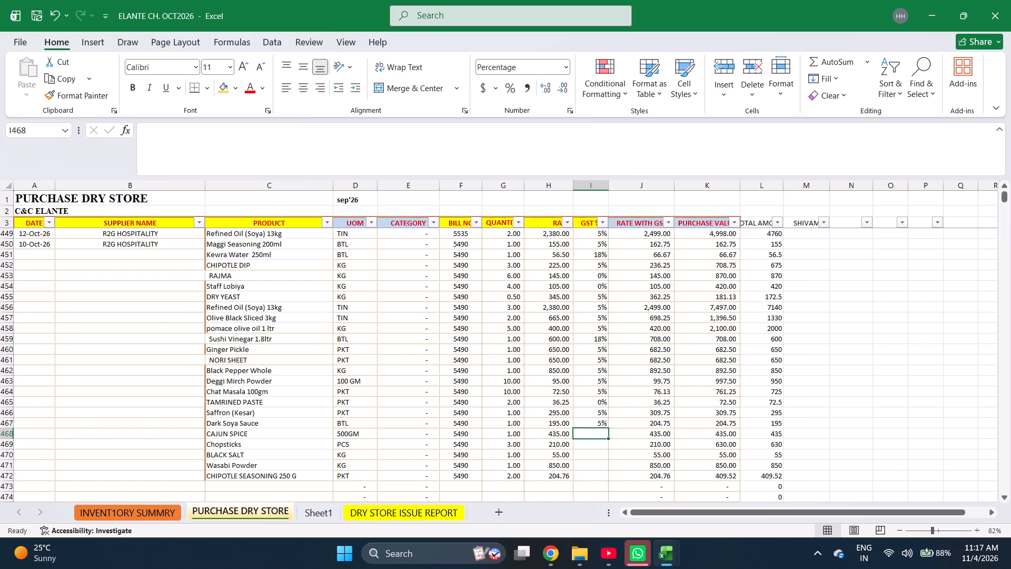
{"action": "key", "text": "Return"}
{"action": "key", "text": "5"}
{"action": "key", "text": "Return"}
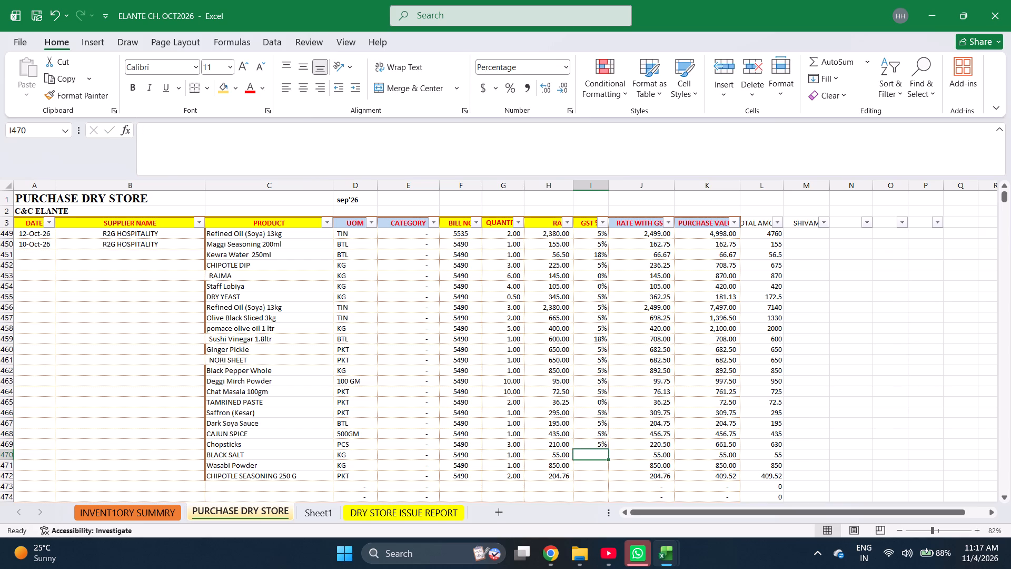
{"action": "key", "text": "0"}
{"action": "key", "text": "Return"}
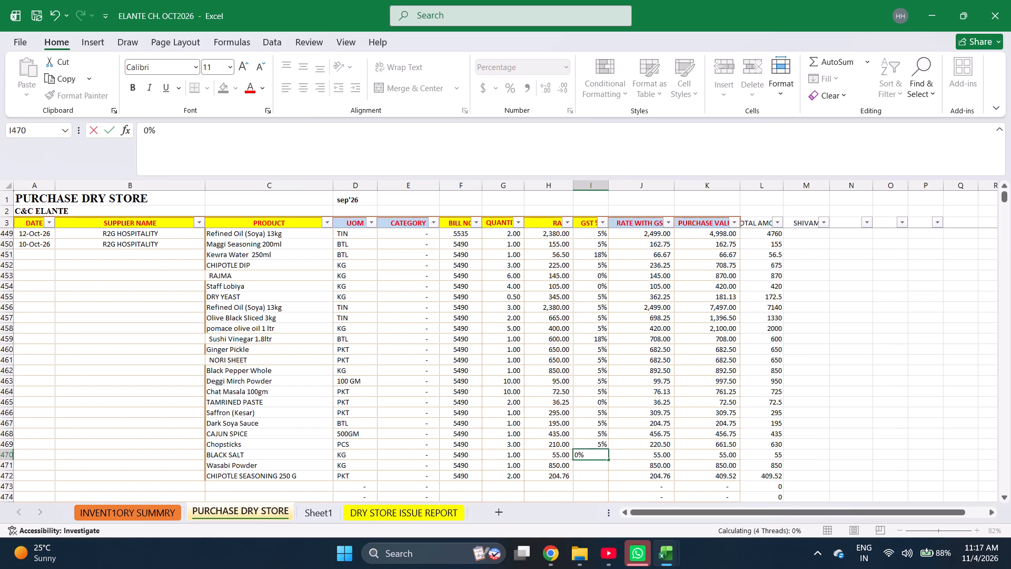
{"action": "key", "text": "5"}
{"action": "key", "text": "Return"}
{"action": "key", "text": "5"}
{"action": "key", "text": "Return"}
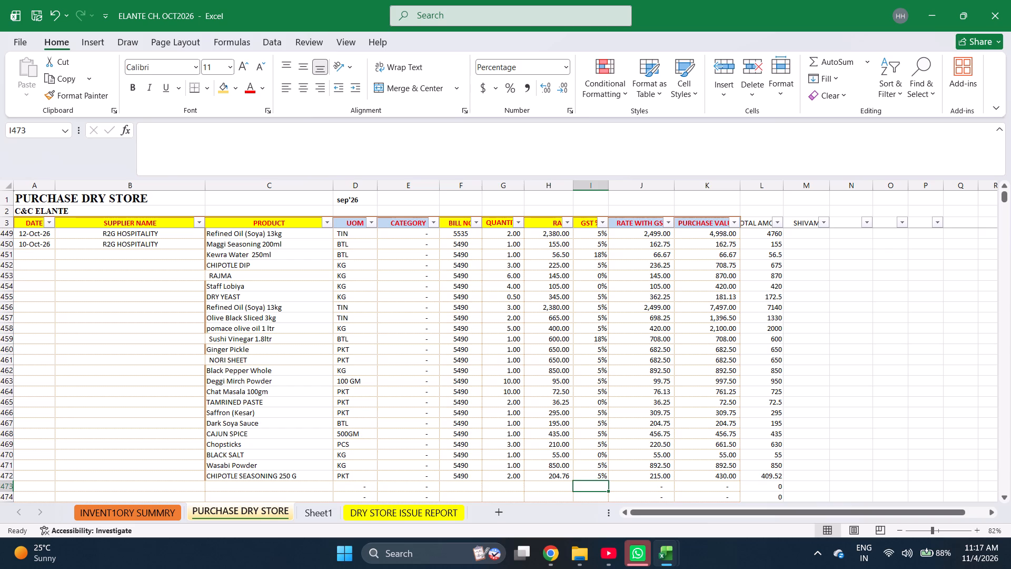
Fill the date 10-Oct-26 and supplier R2G HOSPITALITY down from row 450 through row 472.
{"action": "key", "text": "Left"}
{"action": "key", "text": "Left"}
{"action": "key", "text": "Left"}
{"action": "key", "text": "Left"}
{"action": "key", "text": "Left"}
{"action": "key", "text": "Left"}
{"action": "key", "text": "Left"}
{"action": "key", "text": "Left"}
{"action": "key", "text": "Left"}
{"action": "key", "text": "Left"}
{"action": "key", "text": "Left"}
{"action": "key", "text": "Left"}
{"action": "key", "text": "Left"}
{"action": "key", "text": "Left"}
{"action": "key", "text": "Left"}
{"action": "key", "text": "Left"}
{"action": "key", "text": "ctrl+Up"}
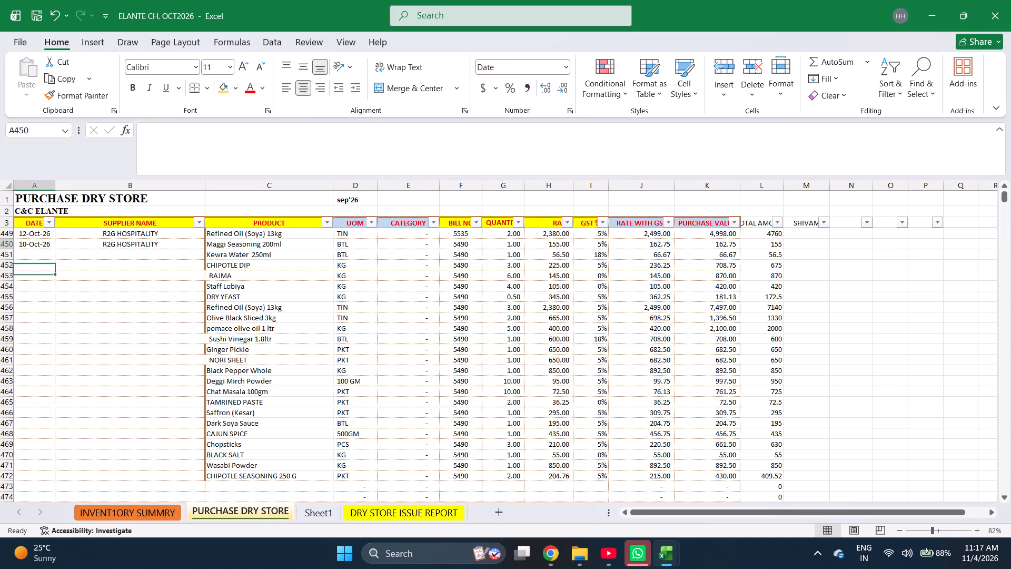
{"action": "key", "text": "shift+Right"}
{"action": "key", "text": "shift+Down"}
{"action": "key", "text": "shift+Down"}
{"action": "key", "text": "shift+Down"}
{"action": "key", "text": "shift+Down"}
{"action": "key", "text": "shift+Down"}
{"action": "key", "text": "shift+Down"}
{"action": "key", "text": "shift+Down"}
{"action": "key", "text": "shift+Down"}
{"action": "key", "text": "shift+Down"}
{"action": "key", "text": "shift+Down"}
{"action": "key", "text": "shift+Down"}
{"action": "key", "text": "shift+Down"}
{"action": "key", "text": "shift+Down"}
{"action": "key", "text": "shift+Down"}
{"action": "key", "text": "shift+Down"}
{"action": "key", "text": "shift+Down"}
{"action": "key", "text": "shift+Down"}
{"action": "key", "text": "shift+Down"}
{"action": "key", "text": "shift+Down"}
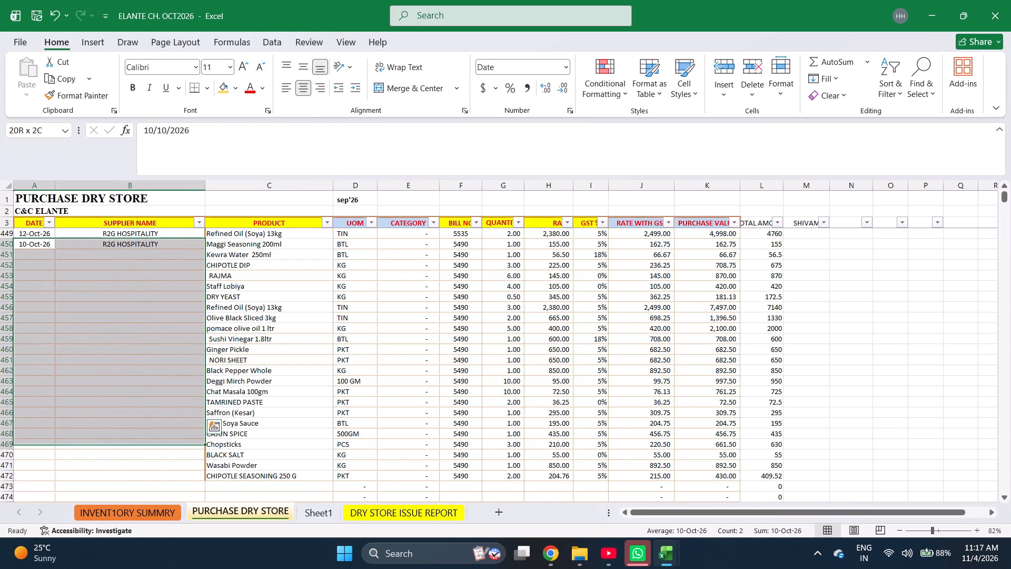
{"action": "key", "text": "shift+Down"}
{"action": "key", "text": "shift+Down"}
{"action": "key", "text": "shift+Down"}
{"action": "key", "text": "ctrl+d"}
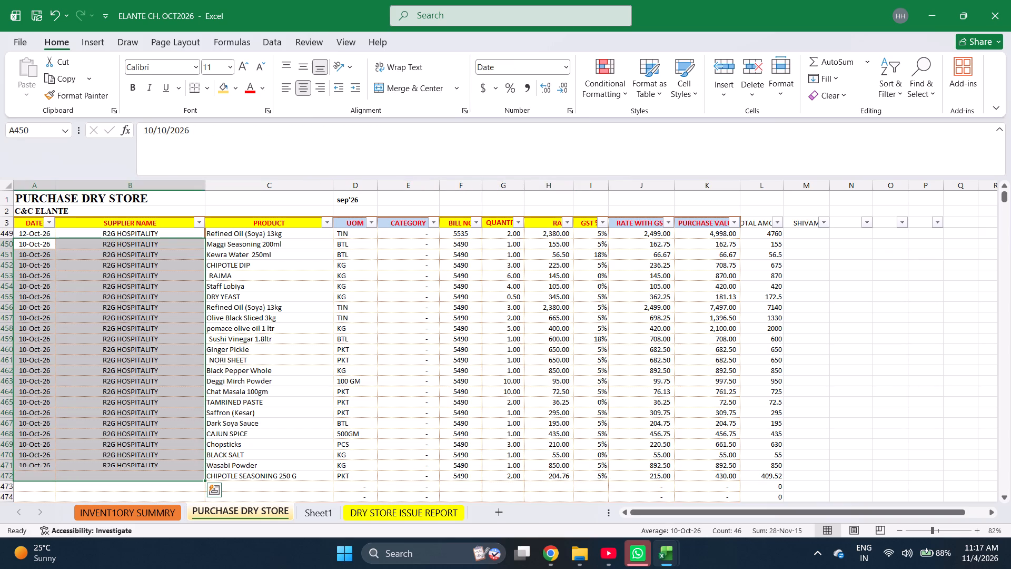
Check the sum of bill 5490's total amounts in L450:L472 and review its quantities, rates and GST line by line.
{"action": "key", "text": "ctrl+Right"}
{"action": "key", "text": "Left"}
{"action": "key", "text": "Right"}
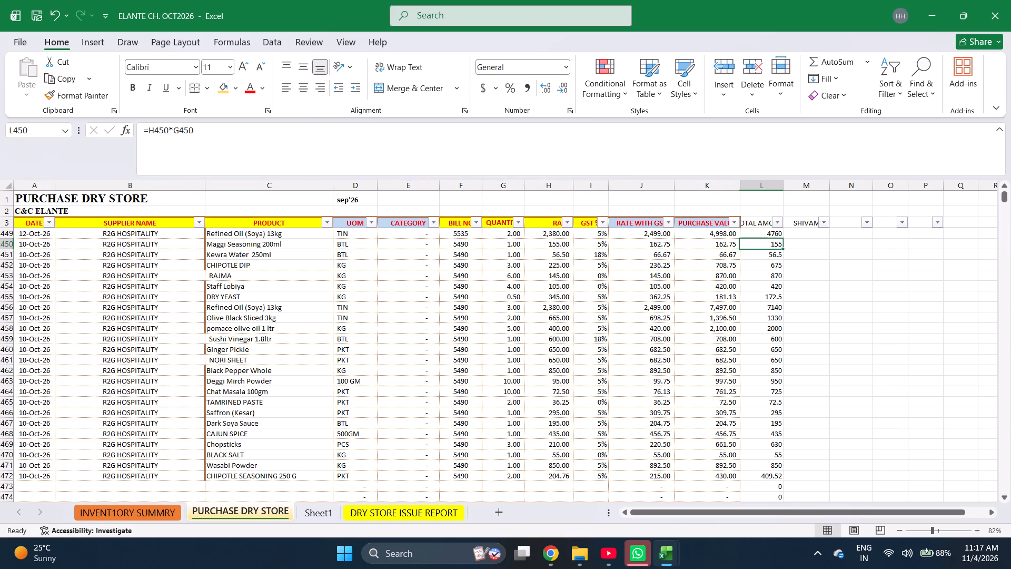
{"action": "key", "text": "shift+Down"}
{"action": "key", "text": "shift+Down"}
{"action": "key", "text": "shift+Down"}
{"action": "key", "text": "shift+Down"}
{"action": "key", "text": "shift+Down"}
{"action": "key", "text": "shift+Down"}
{"action": "key", "text": "shift+Down"}
{"action": "key", "text": "shift+Down"}
{"action": "key", "text": "shift+Down"}
{"action": "key", "text": "shift+Down"}
{"action": "key", "text": "shift+Down"}
{"action": "key", "text": "shift+Down"}
{"action": "key", "text": "shift+Down"}
{"action": "key", "text": "shift+Down"}
{"action": "key", "text": "shift+Down"}
{"action": "key", "text": "shift+Down"}
{"action": "key", "text": "shift+Down"}
{"action": "key", "text": "shift+Down"}
{"action": "key", "text": "shift+Down"}
{"action": "key", "text": "shift+Down"}
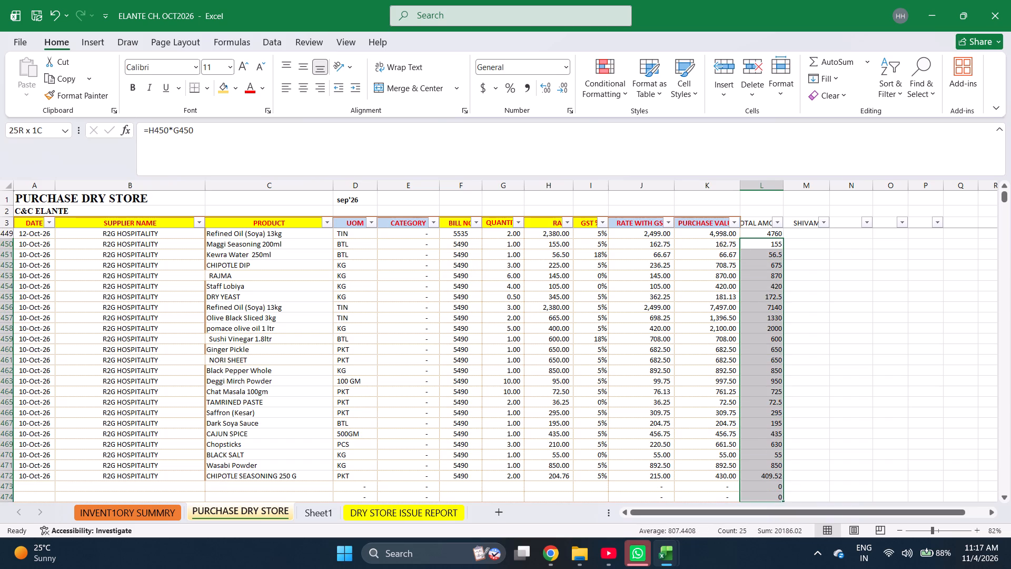
{"action": "key", "text": "shift+Up"}
{"action": "key", "text": "shift+Up"}
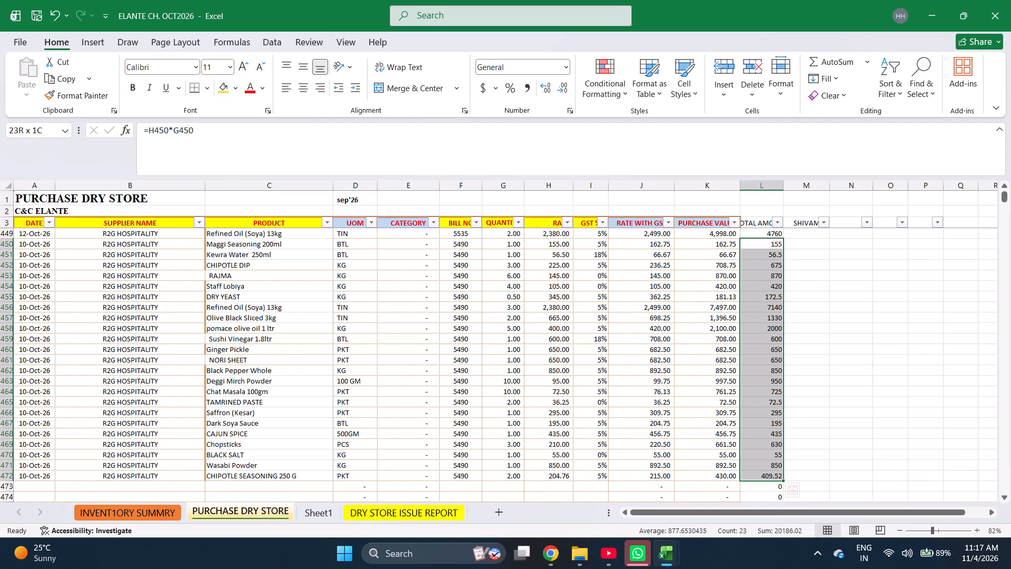
{"action": "scroll", "coordinate": [745, 365], "scroll_direction": "up", "scroll_amount": 3}
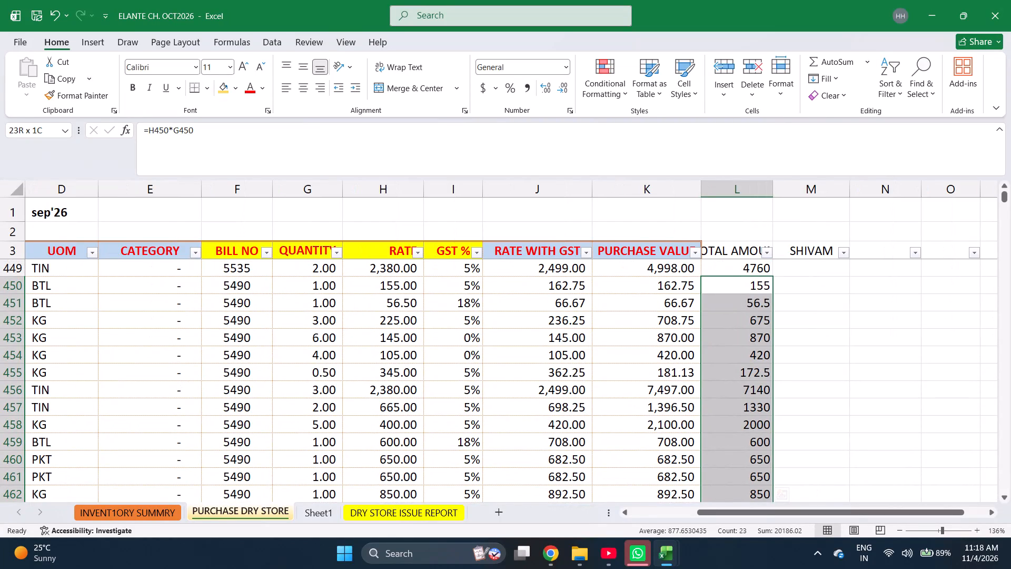
{"action": "scroll", "coordinate": [745, 365], "scroll_direction": "down", "scroll_amount": 1}
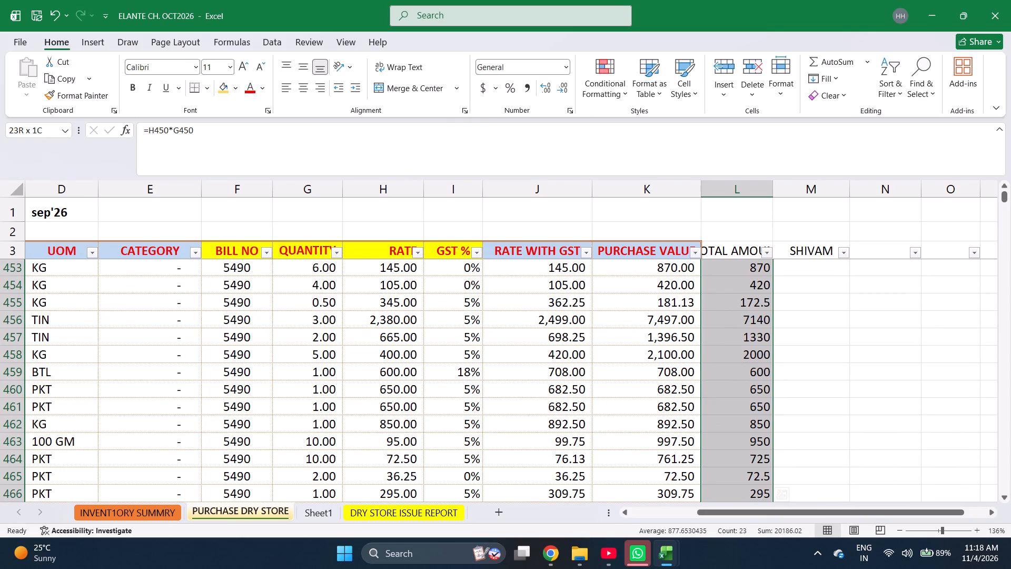
{"action": "scroll", "coordinate": [745, 365], "scroll_direction": "down", "scroll_amount": 1}
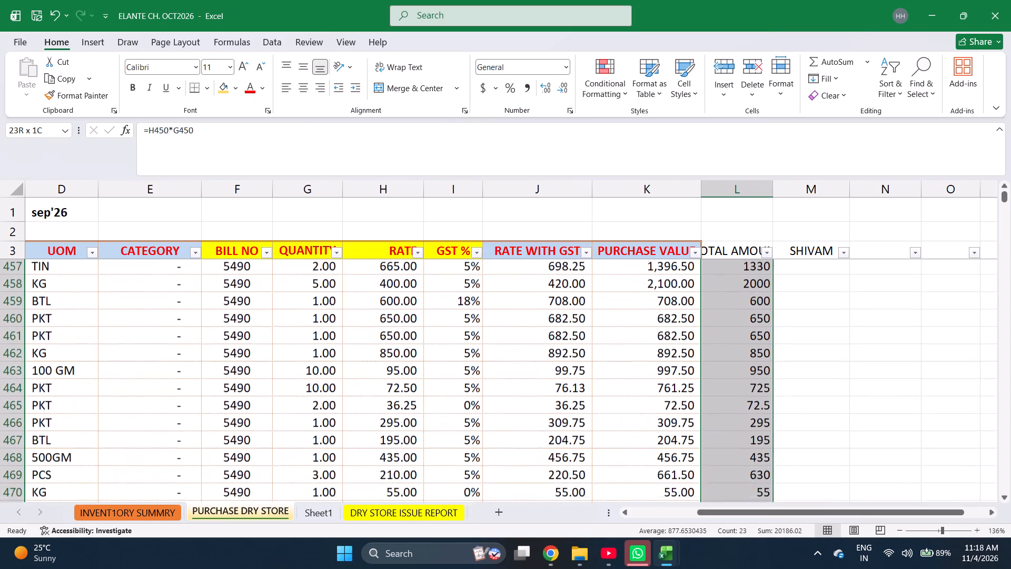
{"action": "scroll", "coordinate": [745, 365], "scroll_direction": "down", "scroll_amount": 1}
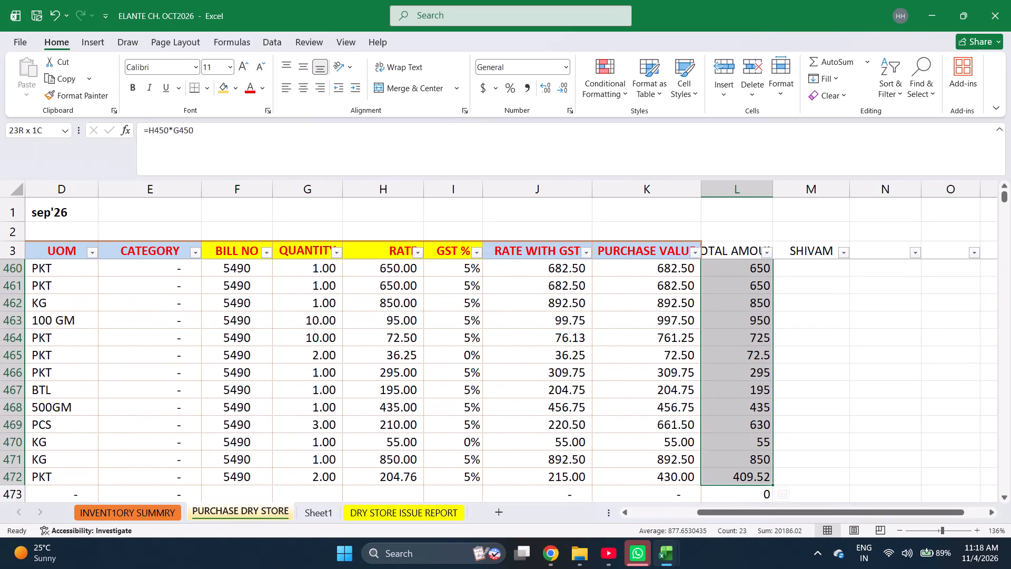
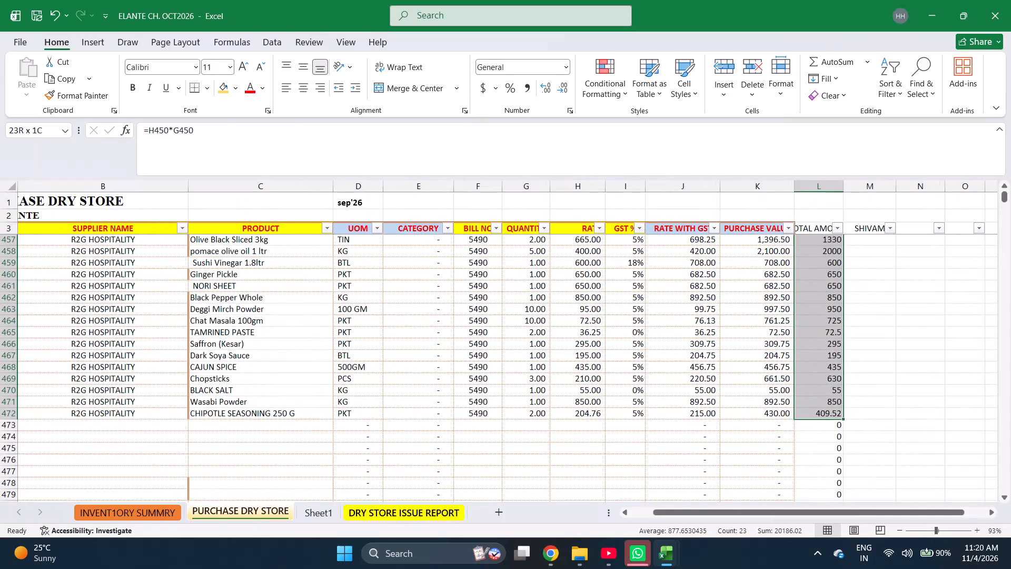
Enter the date 9-Oct-26 in A473, the first empty row below bill 5490.
{"action": "left_click", "coordinate": [111, 437]}
{"action": "key", "text": "ctrl+Left"}
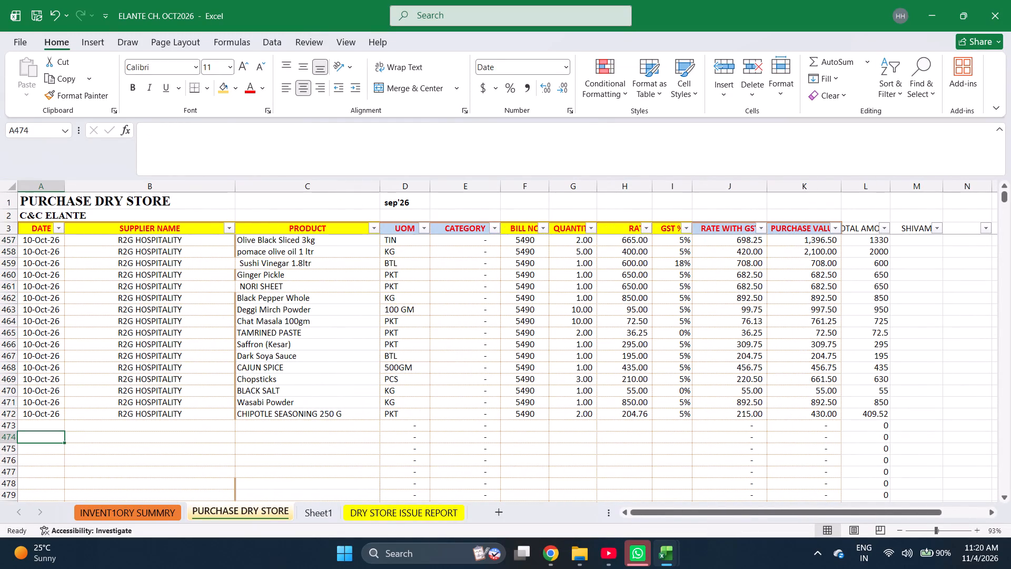
{"action": "key", "text": "Up"}
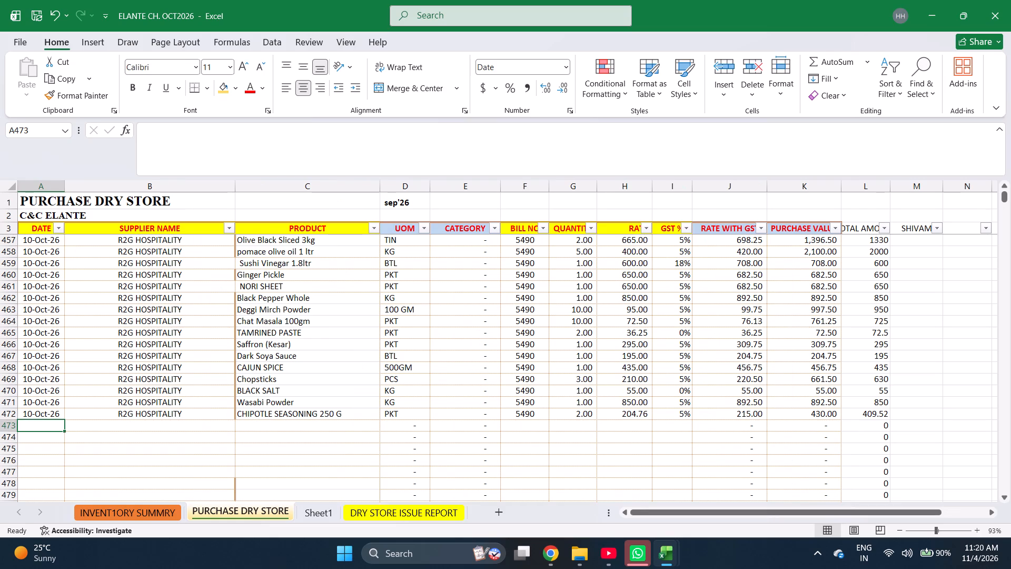
{"action": "type", "text": "10-9-2026"}
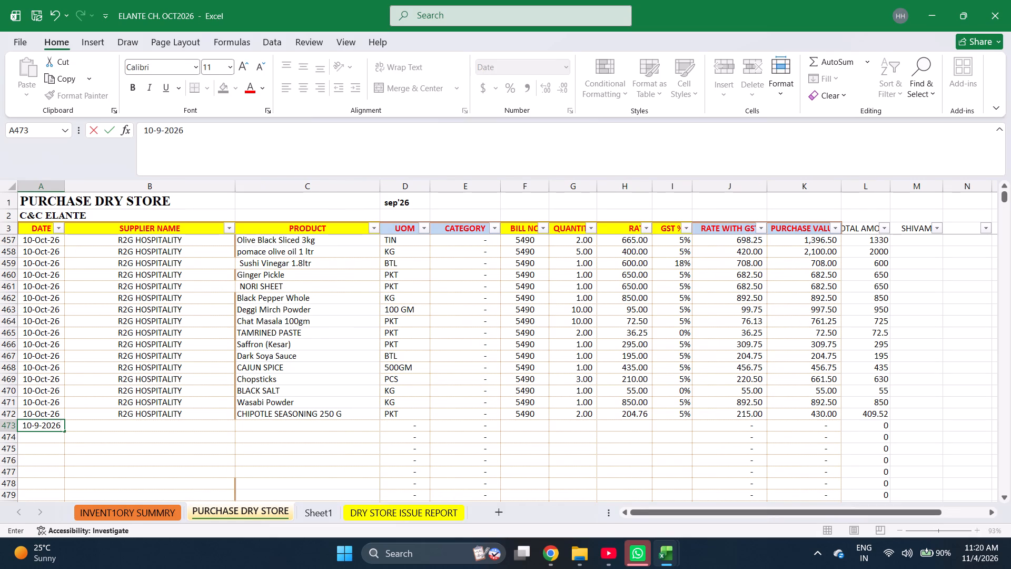
{"action": "key", "text": "Right"}
Look through the supplier names in the purchase sheet's earlier rows and return to the empty supplier cell B473.
{"action": "key", "text": "ctrl+Up"}
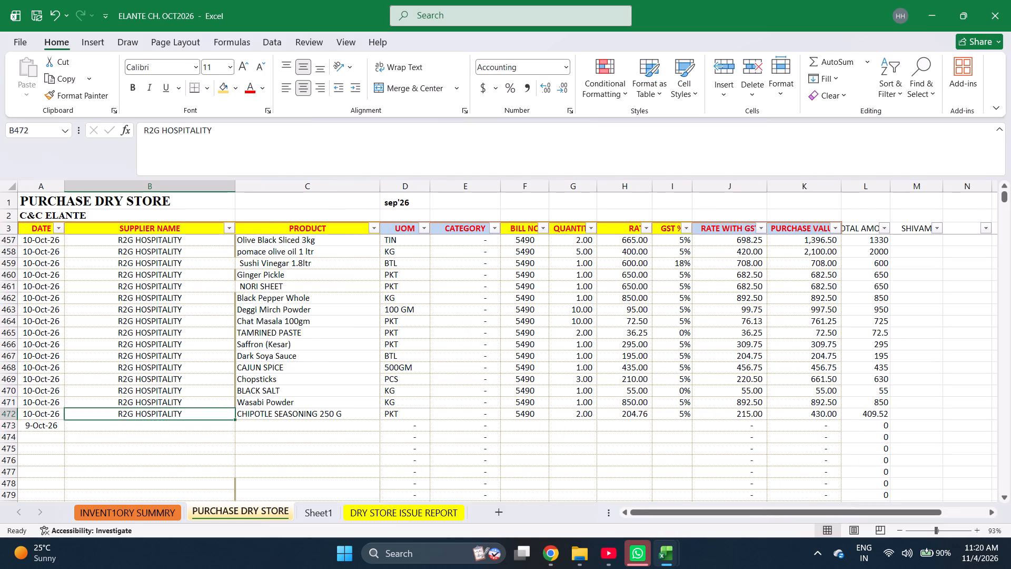
{"action": "key", "text": "ctrl+Up"}
{"action": "key", "text": "ctrl+Up"}
{"action": "key", "text": "ctrl+Up"}
{"action": "key", "text": "ctrl+Up"}
{"action": "key", "text": "ctrl+Up"}
{"action": "key", "text": "ctrl+Up"}
{"action": "key", "text": "ctrl+Up"}
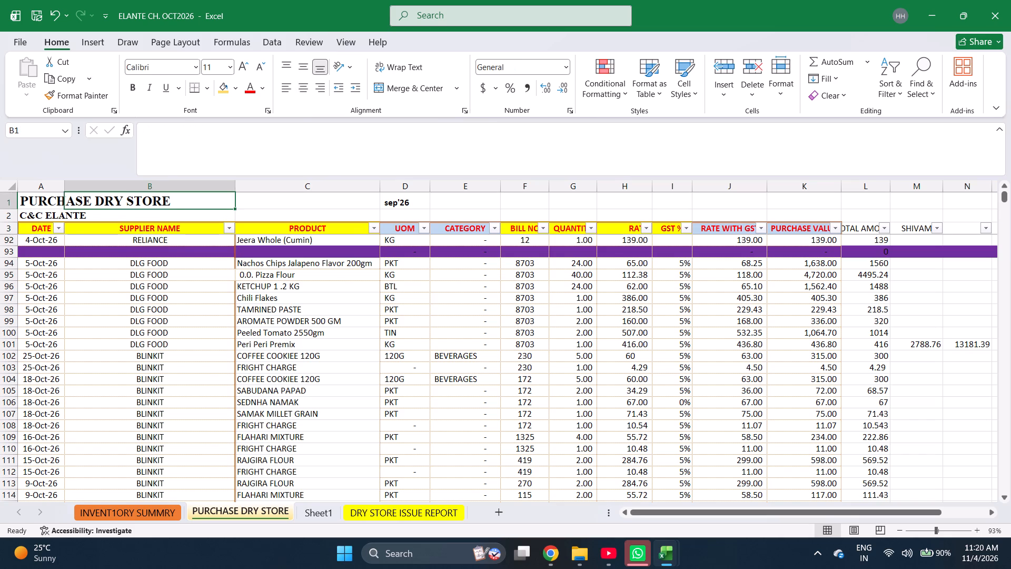
{"action": "key", "text": "Down"}
{"action": "key", "text": "Down"}
{"action": "key", "text": "Down"}
{"action": "key", "text": "Down"}
{"action": "key", "text": "Down"}
{"action": "key", "text": "Down"}
{"action": "key", "text": "Down"}
{"action": "key", "text": "Down"}
{"action": "key", "text": "Down"}
{"action": "key", "text": "Down"}
{"action": "key", "text": "Down"}
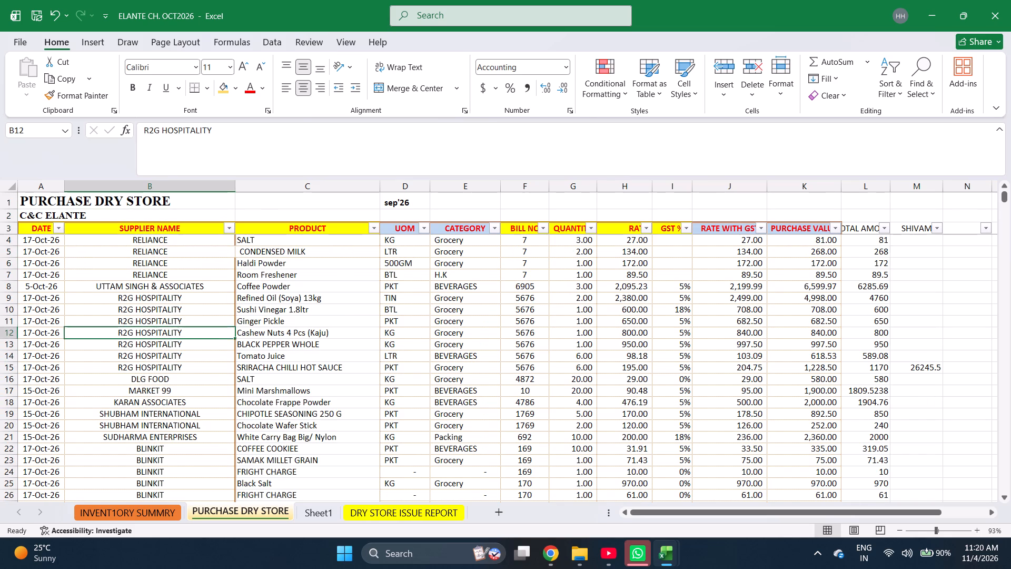
{"action": "key", "text": "Down"}
{"action": "key", "text": "Down"}
{"action": "key", "text": "Down"}
{"action": "key", "text": "Down"}
{"action": "key", "text": "Down"}
{"action": "key", "text": "Down"}
{"action": "key", "text": "Down"}
{"action": "key", "text": "Down"}
{"action": "key", "text": "Down"}
{"action": "key", "text": "Down"}
{"action": "key", "text": "Down"}
{"action": "key", "text": "Down"}
{"action": "key", "text": "Down"}
{"action": "key", "text": "Down"}
{"action": "key", "text": "Down"}
{"action": "key", "text": "Down"}
{"action": "key", "text": "Down"}
{"action": "key", "text": "Down"}
{"action": "key", "text": "Down"}
{"action": "key", "text": "Down"}
{"action": "key", "text": "Up"}
{"action": "key", "text": "Up"}
{"action": "key", "text": "Up"}
{"action": "key", "text": "Up"}
{"action": "key", "text": "Up"}
{"action": "key", "text": "Up"}
{"action": "key", "text": "Up"}
{"action": "key", "text": "Up"}
{"action": "key", "text": "Up"}
{"action": "key", "text": "Up"}
{"action": "key", "text": "Up"}
{"action": "key", "text": "Up"}
{"action": "key", "text": "Up"}
{"action": "key", "text": "Up"}
{"action": "key", "text": "Up"}
{"action": "key", "text": "Up"}
{"action": "key", "text": "Up"}
{"action": "key", "text": "Up"}
{"action": "key", "text": "Up"}
{"action": "key", "text": "Up"}
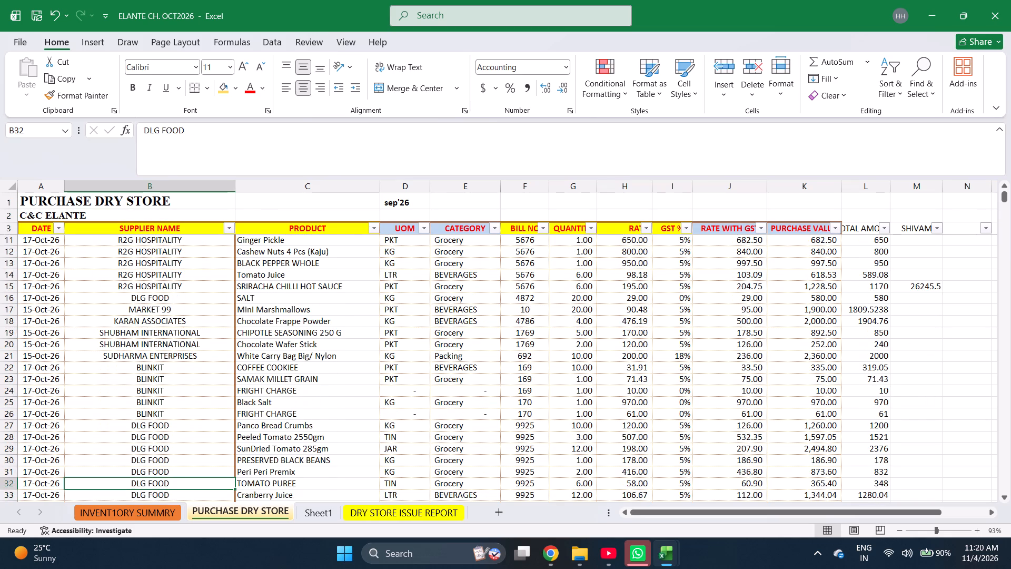
{"action": "key", "text": "Down"}
{"action": "key", "text": "Down"}
{"action": "key", "text": "Down"}
{"action": "key", "text": "Down"}
{"action": "key", "text": "Down"}
{"action": "key", "text": "Down"}
{"action": "key", "text": "Down"}
{"action": "key", "text": "Down"}
{"action": "key", "text": "Down"}
{"action": "key", "text": "Down"}
{"action": "key", "text": "Down"}
{"action": "key", "text": "Down"}
{"action": "key", "text": "Down"}
{"action": "key", "text": "Down"}
{"action": "key", "text": "Down"}
{"action": "key", "text": "Down"}
{"action": "key", "text": "Down"}
{"action": "key", "text": "Down"}
{"action": "key", "text": "Down"}
{"action": "key", "text": "Down"}
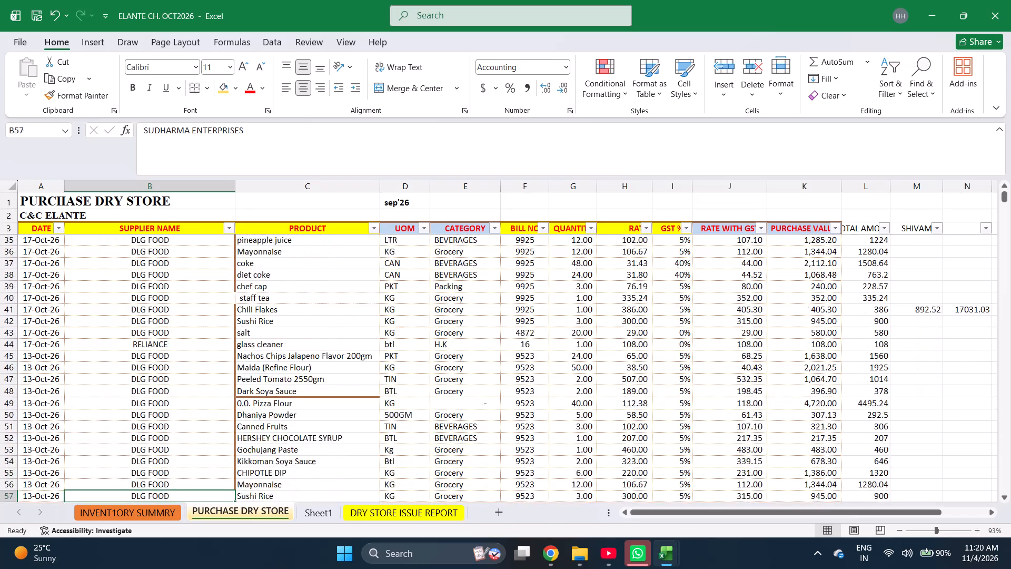
{"action": "key", "text": "Up"}
{"action": "key", "text": "Up"}
{"action": "key", "text": "Up"}
{"action": "key", "text": "Up"}
{"action": "key", "text": "Up"}
{"action": "key", "text": "Up"}
{"action": "key", "text": "Up"}
{"action": "key", "text": "Up"}
{"action": "key", "text": "Up"}
{"action": "key", "text": "Up"}
{"action": "key", "text": "Up"}
{"action": "key", "text": "Up"}
{"action": "key", "text": "Up"}
{"action": "key", "text": "Up"}
{"action": "key", "text": "Up"}
{"action": "key", "text": "Up"}
{"action": "key", "text": "Up"}
{"action": "key", "text": "Up"}
{"action": "key", "text": "Up"}
{"action": "key", "text": "Up"}
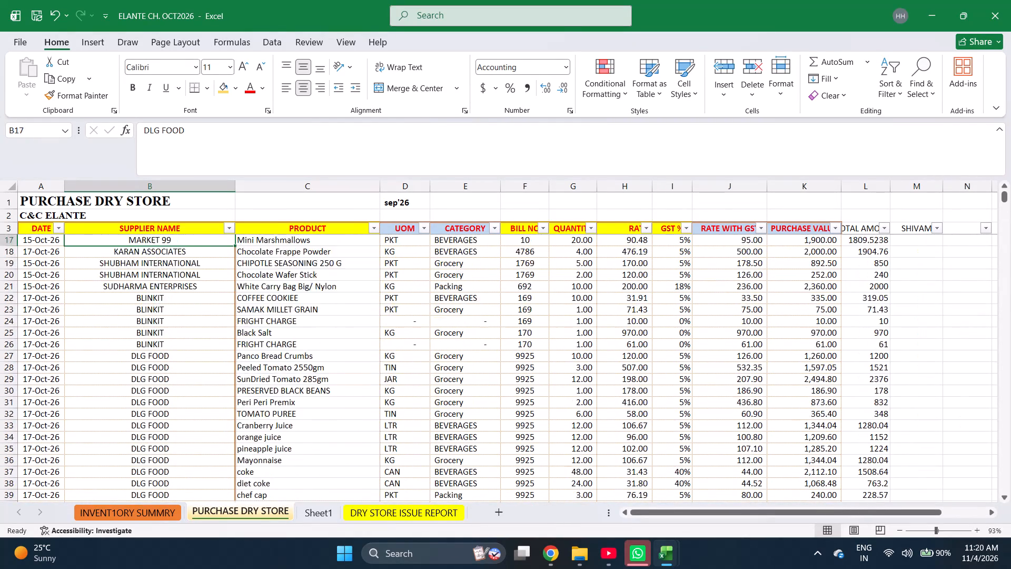
{"action": "key", "text": "Down"}
{"action": "key", "text": "Down"}
{"action": "key", "text": "Down"}
{"action": "key", "text": "Down"}
{"action": "key", "text": "Down"}
{"action": "key", "text": "Down"}
{"action": "key", "text": "Down"}
{"action": "key", "text": "Down"}
{"action": "key", "text": "Down"}
{"action": "key", "text": "Down"}
{"action": "key", "text": "Down"}
{"action": "key", "text": "Down"}
{"action": "key", "text": "Down"}
{"action": "key", "text": "Down"}
{"action": "key", "text": "Down"}
{"action": "key", "text": "Down"}
{"action": "key", "text": "Down"}
{"action": "key", "text": "Down"}
{"action": "key", "text": "Down"}
{"action": "key", "text": "Down"}
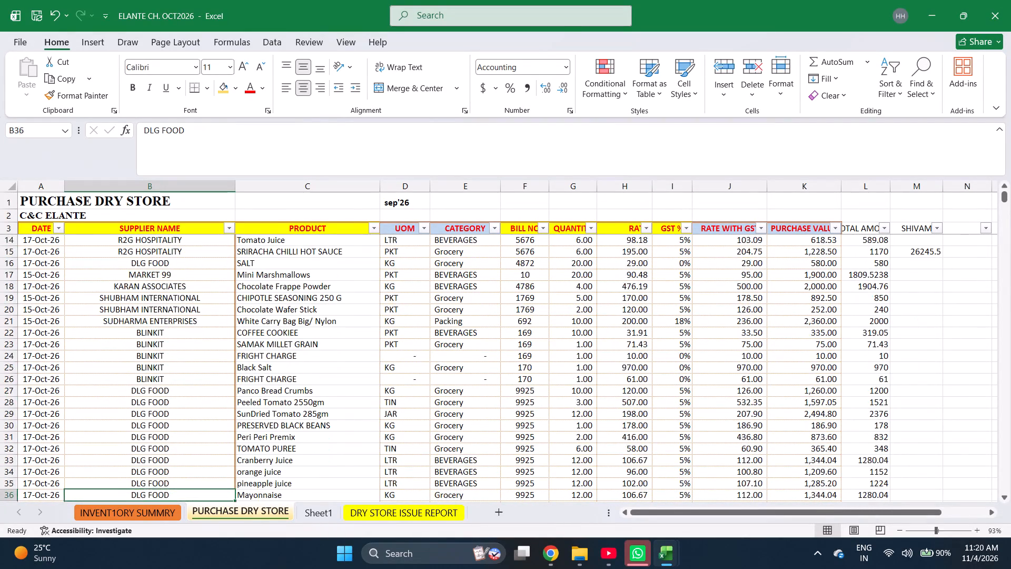
{"action": "key", "text": "ctrl+Down"}
{"action": "key", "text": "ctrl+Down"}
{"action": "key", "text": "ctrl+Down"}
{"action": "key", "text": "ctrl+Down"}
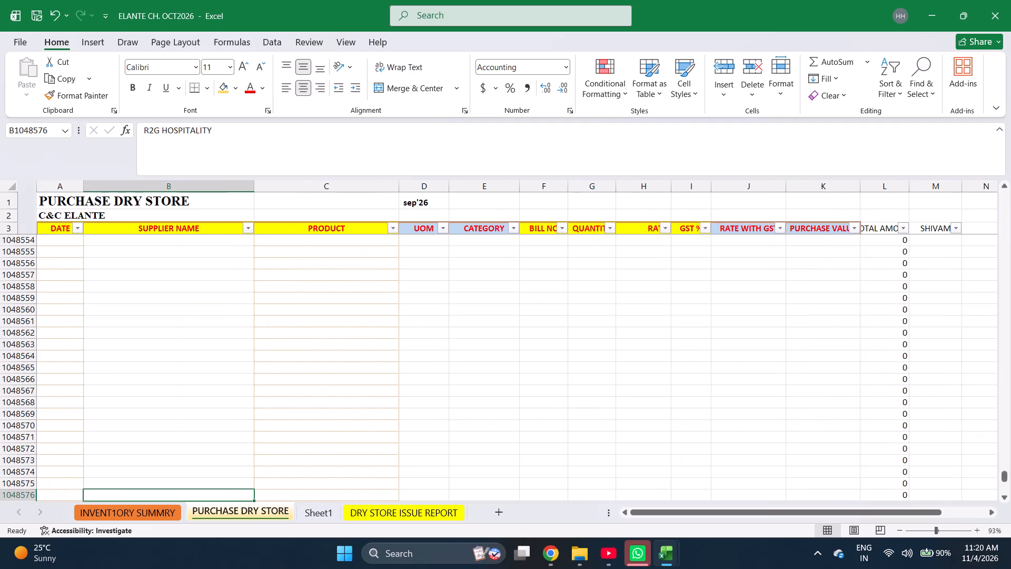
{"action": "key", "text": "ctrl+Up"}
{"action": "key", "text": "Down"}
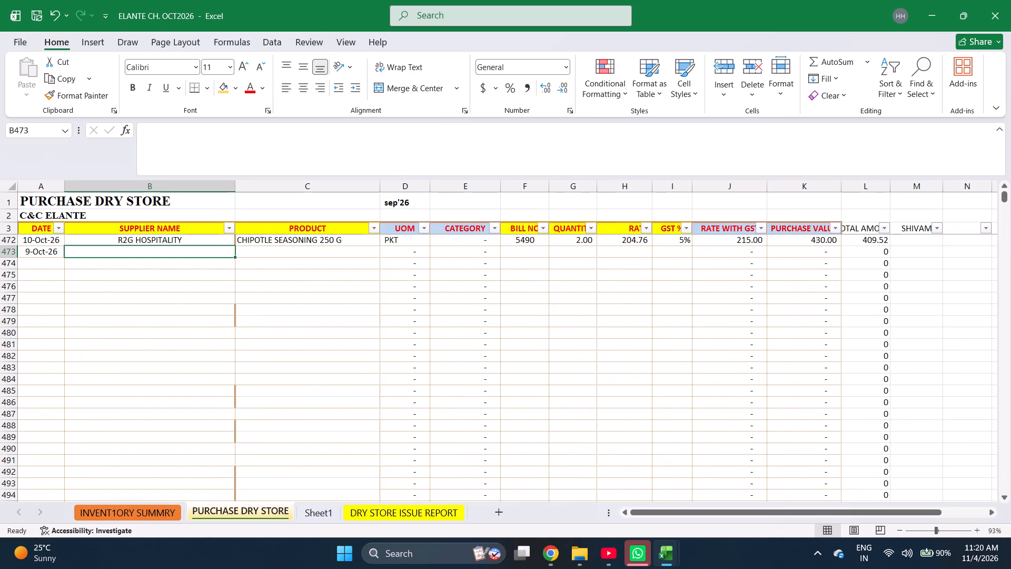
Search the inventory summary for KUTTU and for ATTA, and overwrite the item name in A6 with KUTTU ATTA.
{"action": "key", "text": "ctrl+Page_Up"}
{"action": "key", "text": "ctrl+f"}
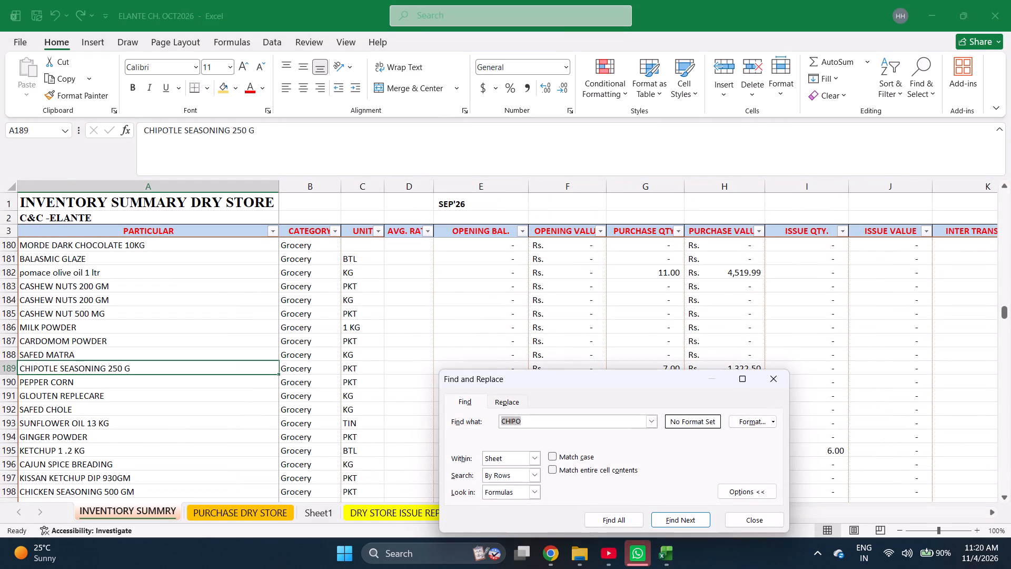
{"action": "type", "text": "kuttu"}
{"action": "key", "text": "Return"}
{"action": "key", "text": "Return"}
{"action": "key", "text": "Escape"}
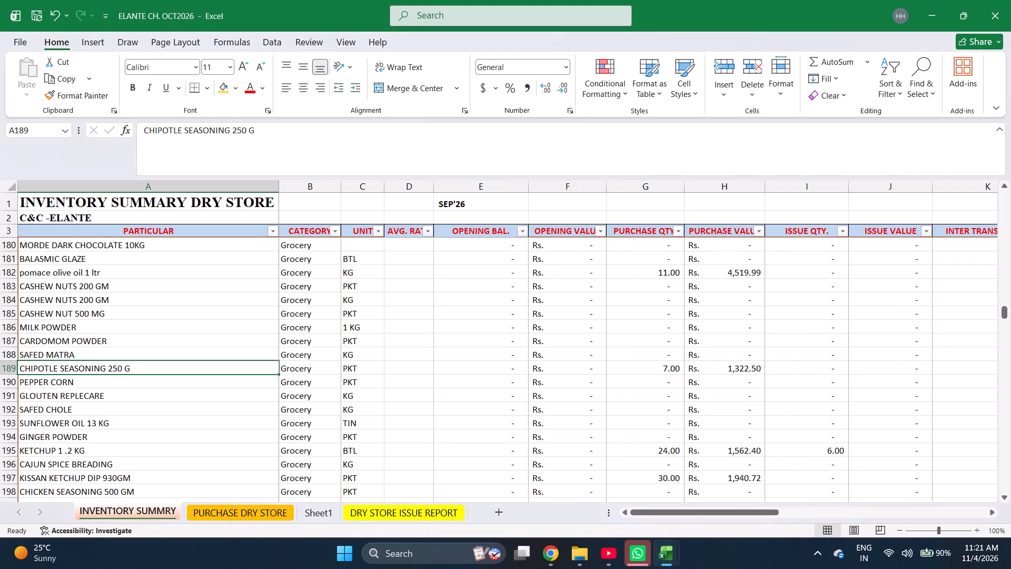
{"action": "key", "text": "ctrl+f"}
{"action": "type", "text": "atta"}
{"action": "key", "text": "Return"}
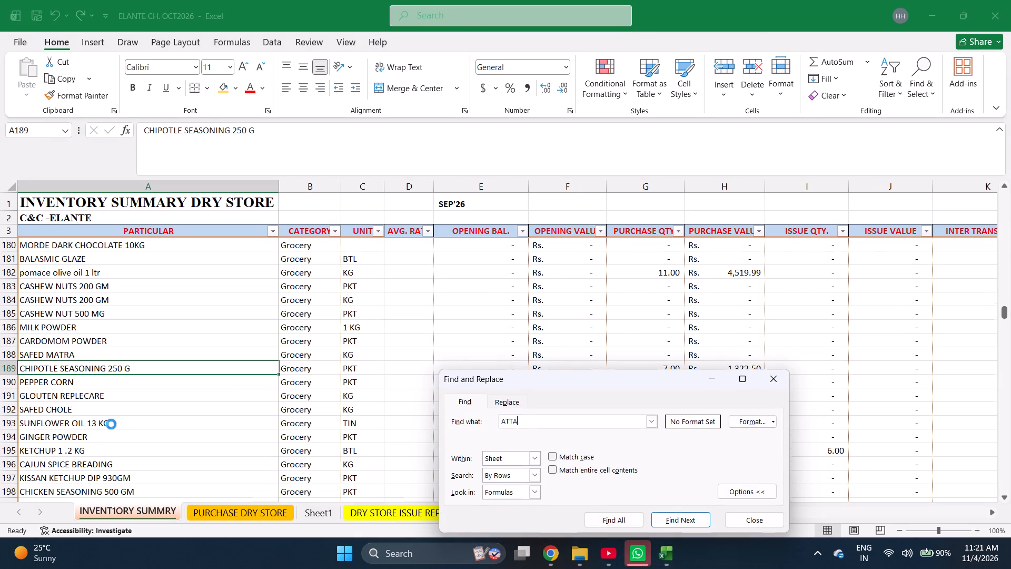
{"action": "key", "text": "Escape"}
{"action": "type", "text": "kuttu atta"}
{"action": "key", "text": "Return"}
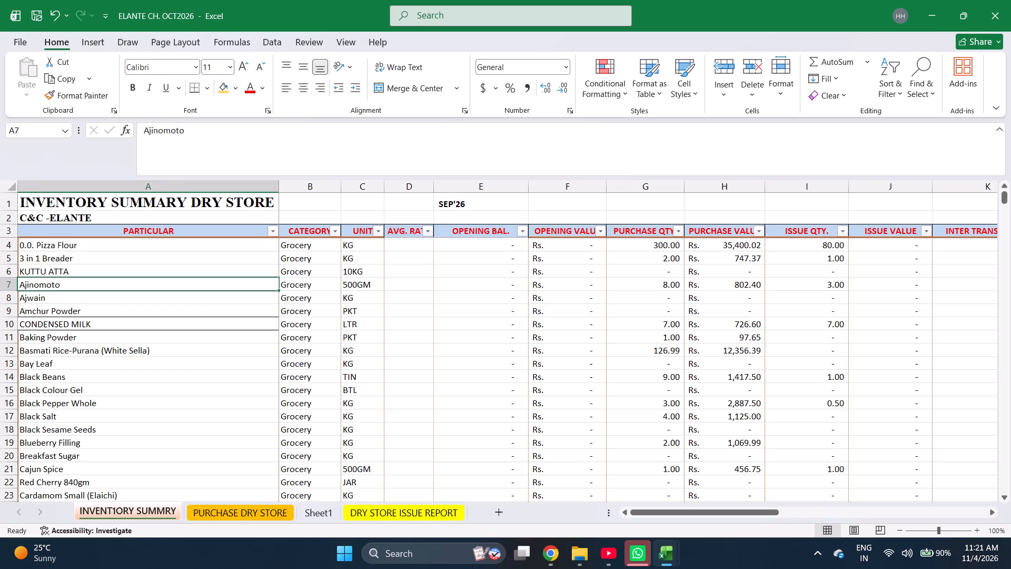
Copy KUTTU ATTA from the inventory summary into product cell C473 of the purchase sheet.
{"action": "key", "text": "Up"}
{"action": "key", "text": "ctrl+c"}
{"action": "key", "text": "ctrl+Page_Down"}
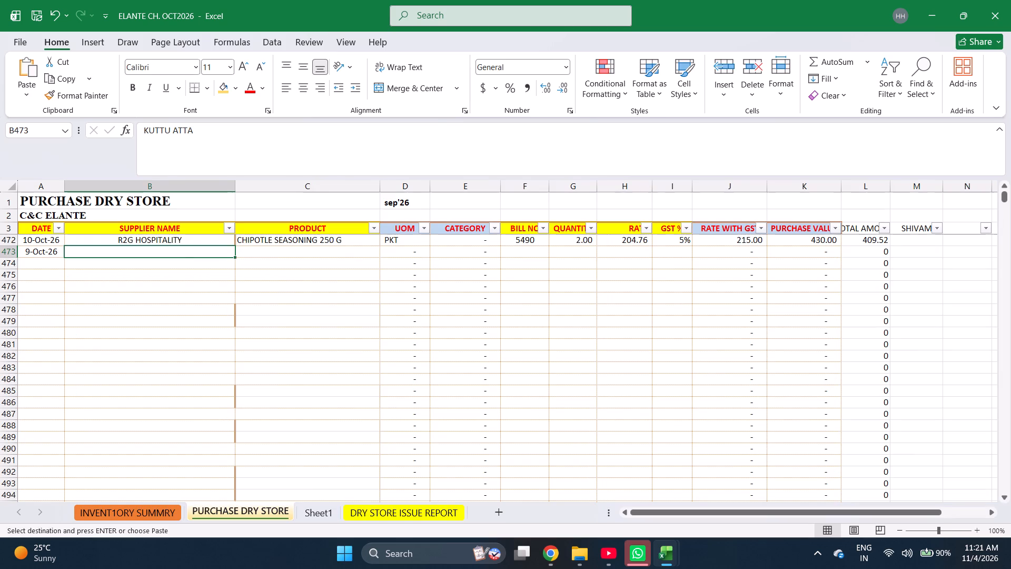
{"action": "key", "text": "Right"}
{"action": "key", "text": "Return"}
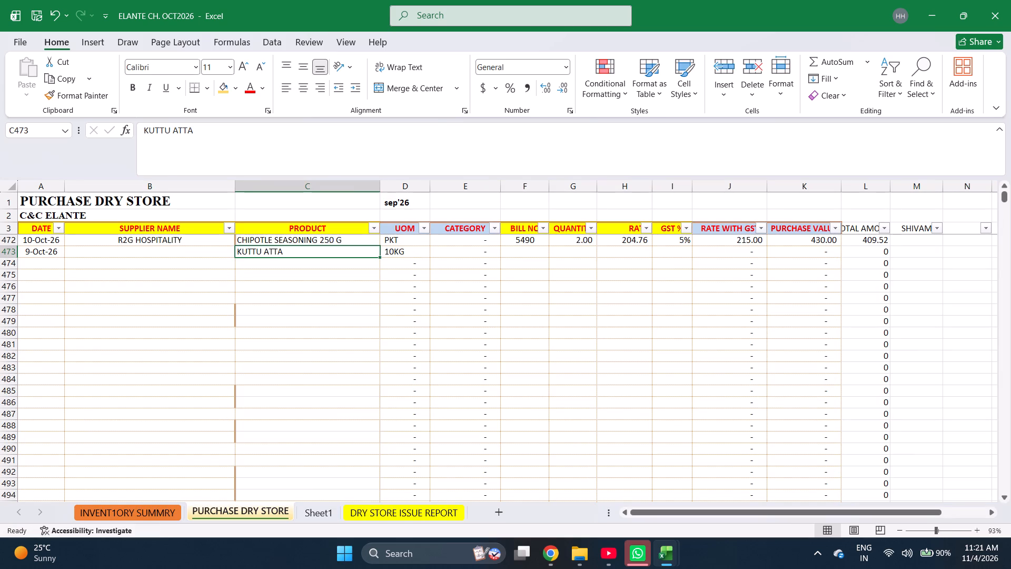
Find SAMAK MILLET GRAIN in the inventory summary and copy it into product cell C474 of the purchase sheet.
{"action": "key", "text": "Return"}
{"action": "key", "text": "ctrl+Page_Up"}
{"action": "key", "text": "ctrl+f"}
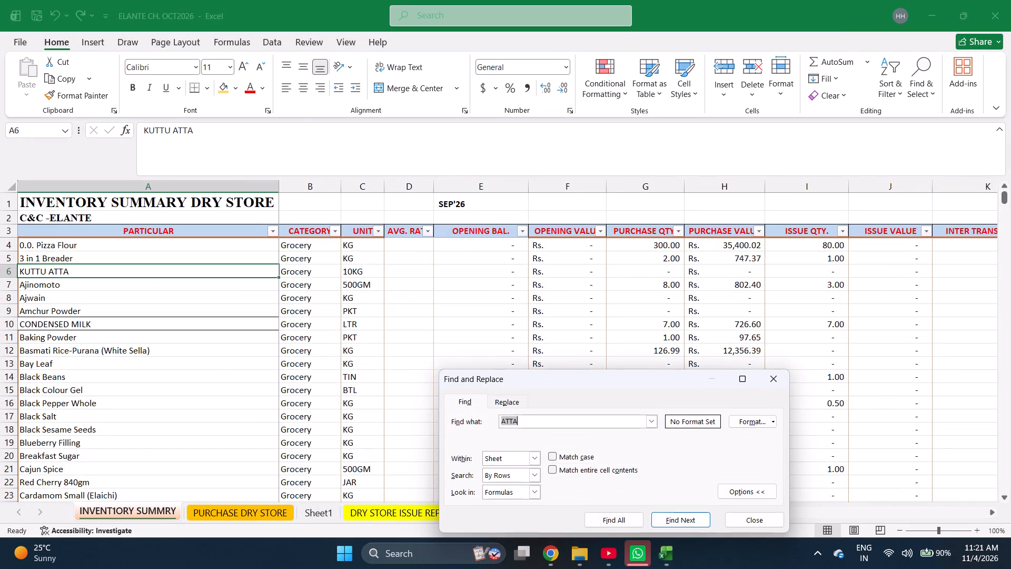
{"action": "type", "text": "samak"}
{"action": "key", "text": "Return"}
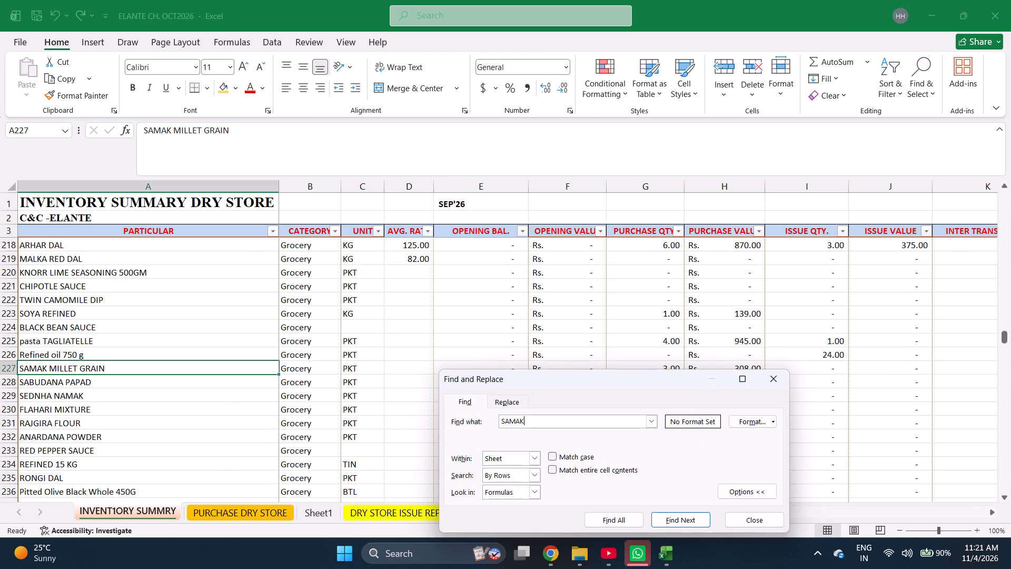
{"action": "key", "text": "Escape"}
{"action": "key", "text": "ctrl+c"}
{"action": "key", "text": "ctrl+Page_Down"}
{"action": "key", "text": "Return"}
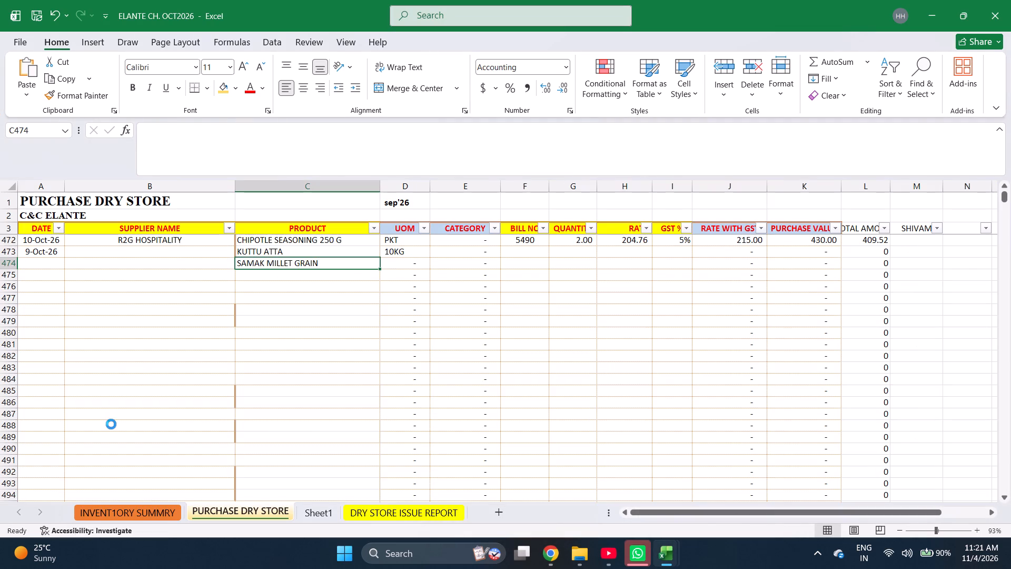
Find Coconut milk 400gm in the inventory summary and copy it into product cell C475 of the purchase sheet.
{"action": "key", "text": "Return"}
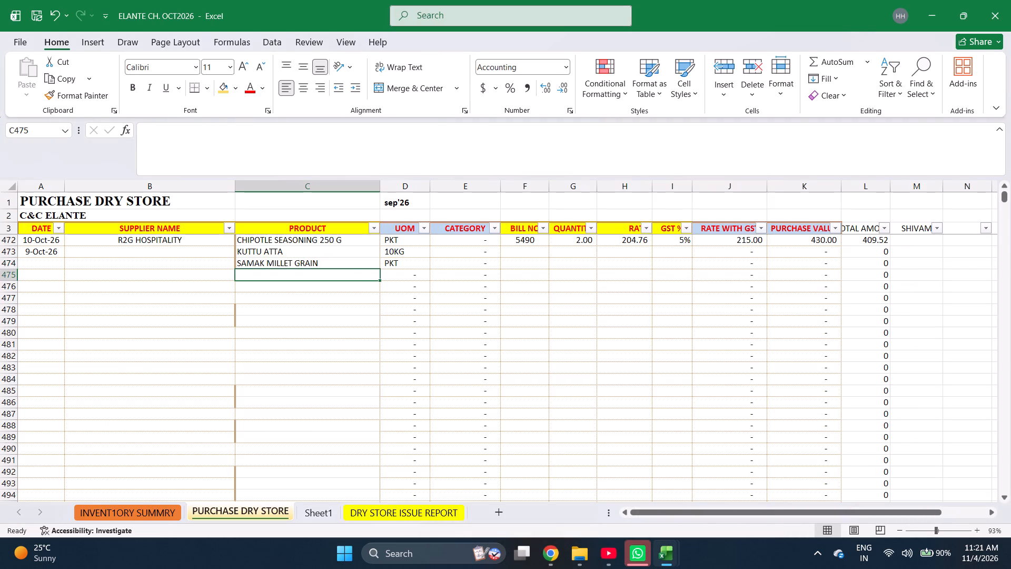
{"action": "key", "text": "ctrl+Page_Up"}
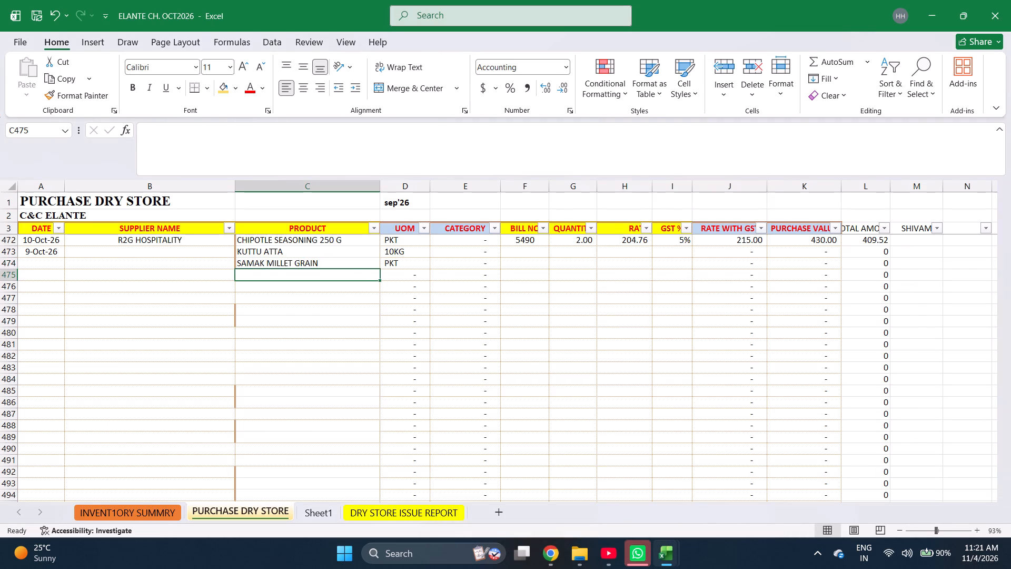
{"action": "key", "text": "ctrl+f"}
{"action": "type", "text": "coco"}
{"action": "key", "text": "Return"}
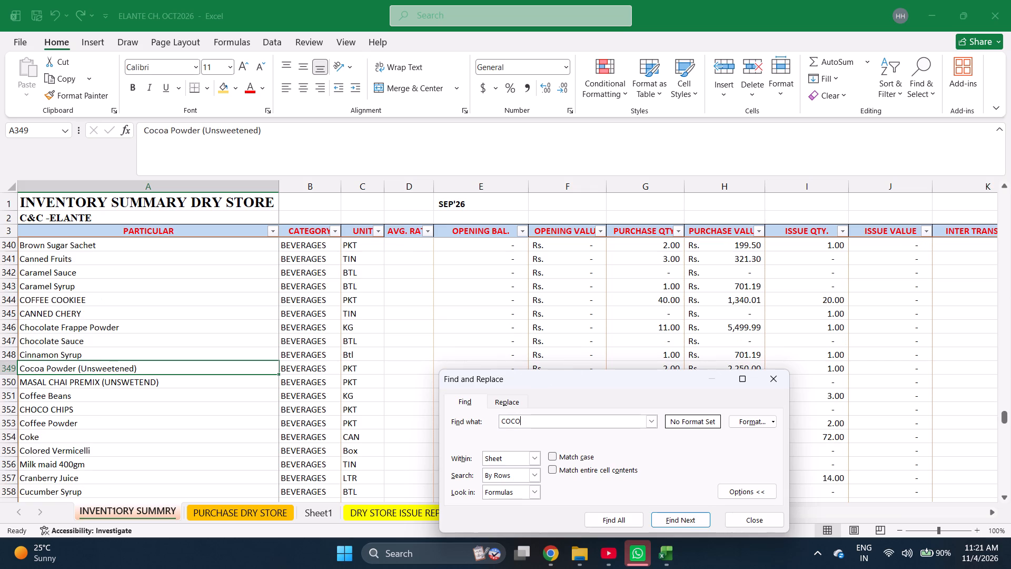
{"action": "key", "text": "n"}
{"action": "key", "text": "Return"}
{"action": "key", "text": "Return"}
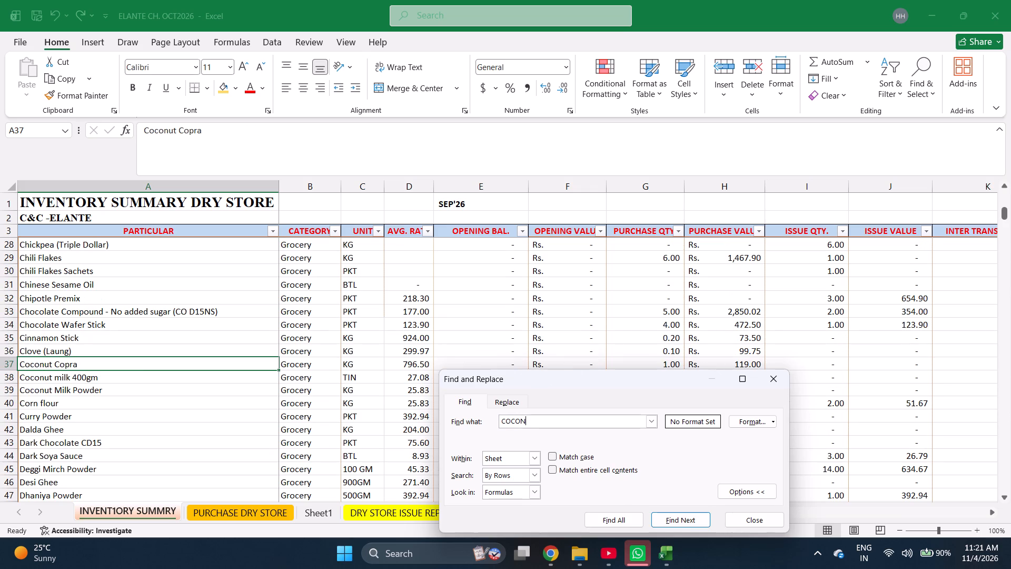
{"action": "key", "text": "Escape"}
{"action": "key", "text": "ctrl+c"}
{"action": "key", "text": "ctrl+Page_Down"}
{"action": "key", "text": "Return"}
{"action": "key", "text": "Return"}
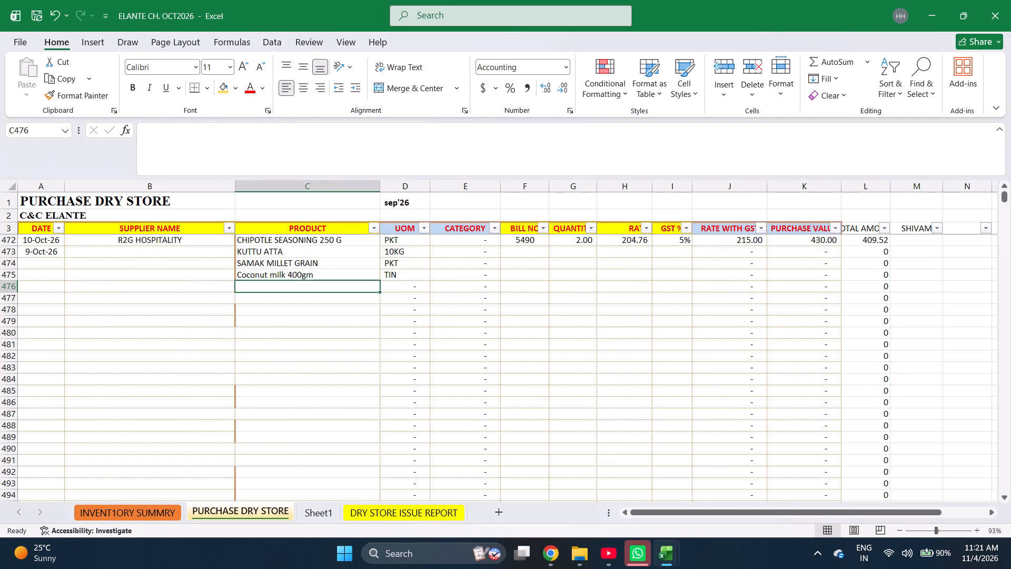
Enter the products TAMRINED PASTE in C476 and SUGAR in C477 of the purchase sheet.
{"action": "type", "text": "tam"}
{"action": "key", "text": "Return"}
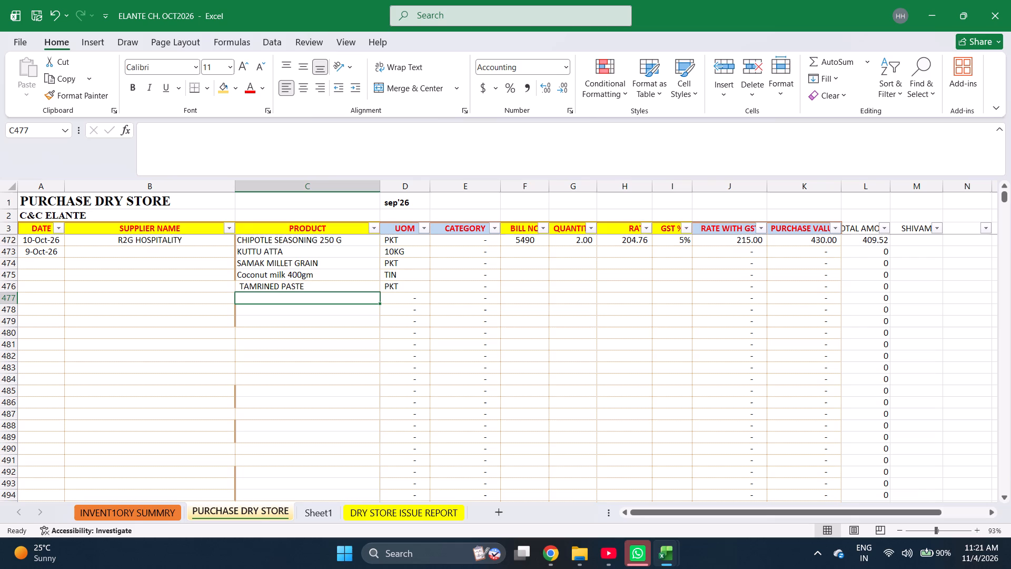
{"action": "type", "text": "suga"}
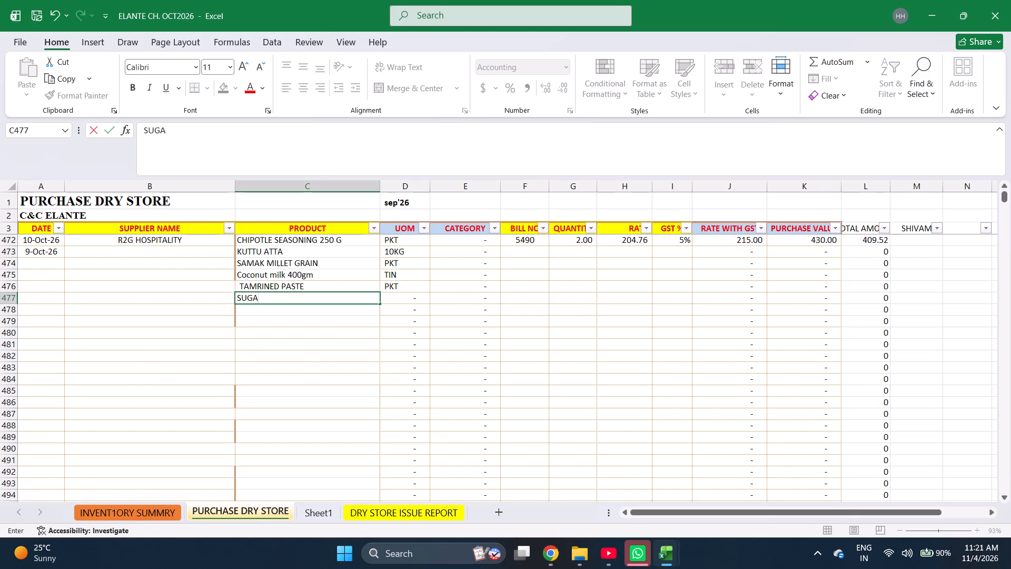
{"action": "key", "text": "r"}
{"action": "key", "text": "Return"}
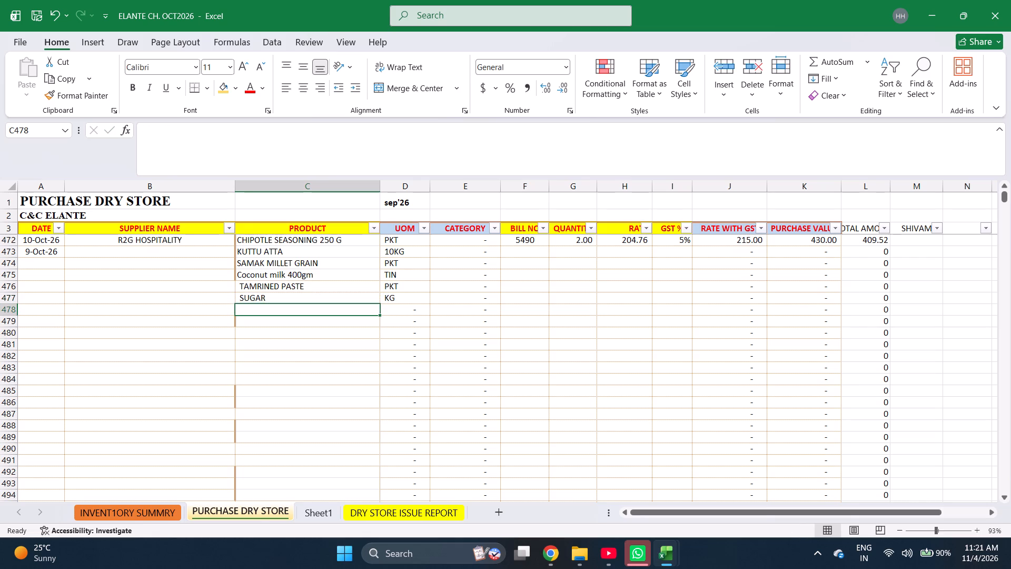
Find SEDNHA NAMAK in the inventory summary and copy it into product cell C478 of the purchase sheet.
{"action": "key", "text": "ctrl+Page_Up"}
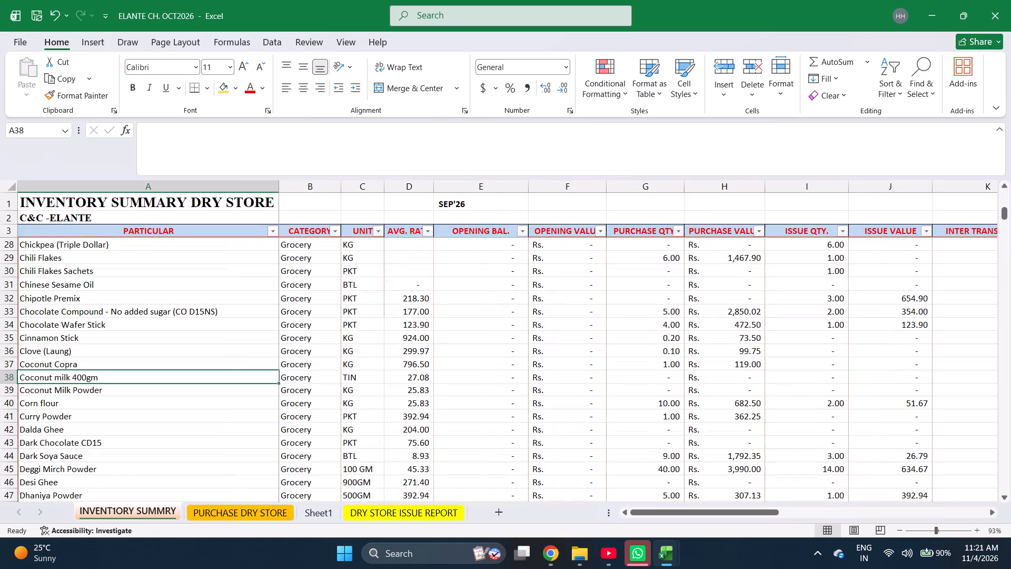
{"action": "key", "text": "ctrl+f"}
{"action": "type", "text": "namak"}
{"action": "key", "text": "Return"}
{"action": "key", "text": "Escape"}
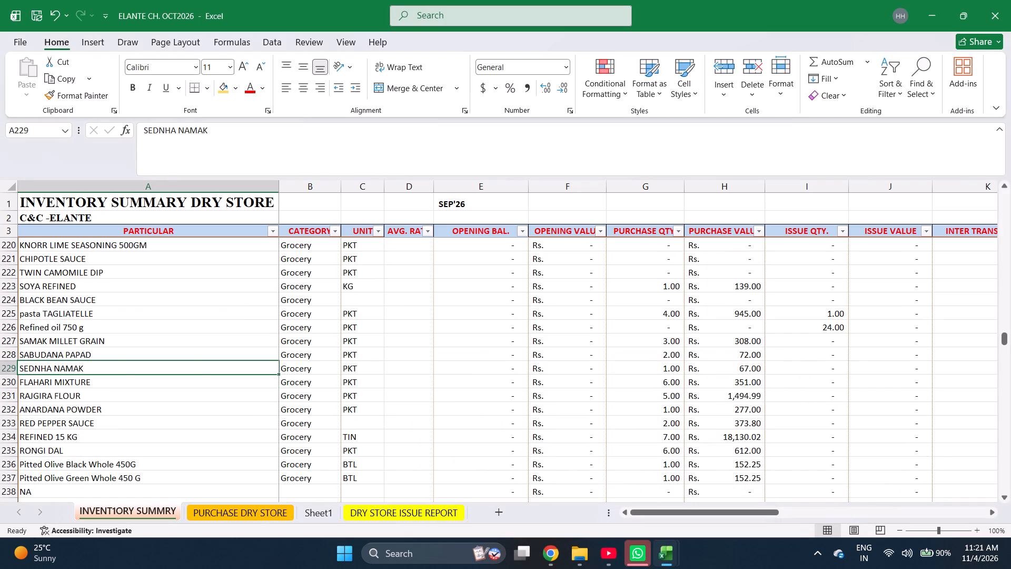
{"action": "key", "text": "ctrl+c"}
{"action": "key", "text": "ctrl+Page_Down"}
{"action": "key", "text": "Return"}
{"action": "key", "text": "Return"}
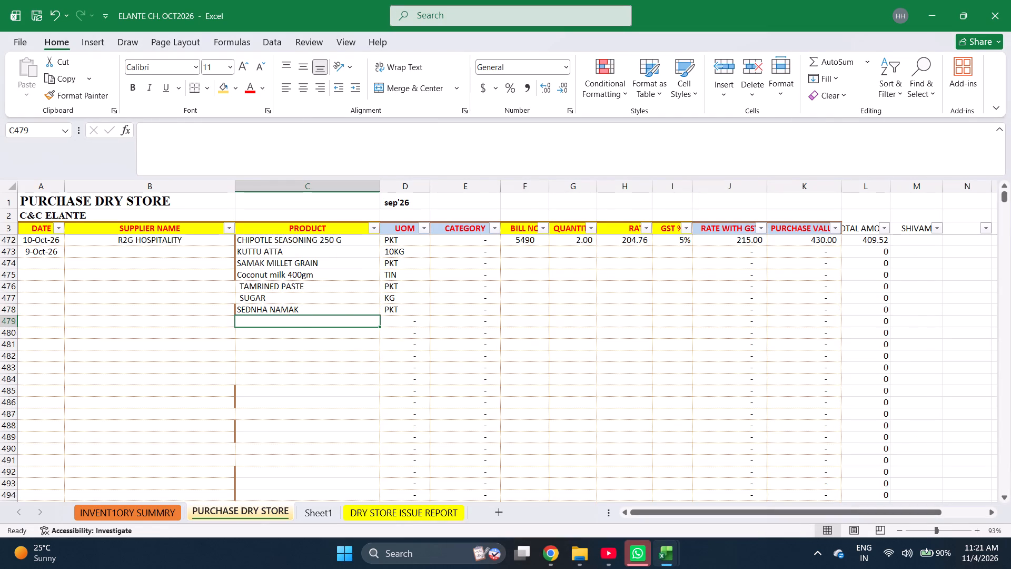
Copy SABUDANA PAPAD from the inventory summary into product cell C479 of the purchase sheet.
{"action": "key", "text": "ctrl+Page_Up"}
{"action": "key", "text": "Down"}
{"action": "key", "text": "Up"}
{"action": "key", "text": "Up"}
{"action": "key", "text": "ctrl+c"}
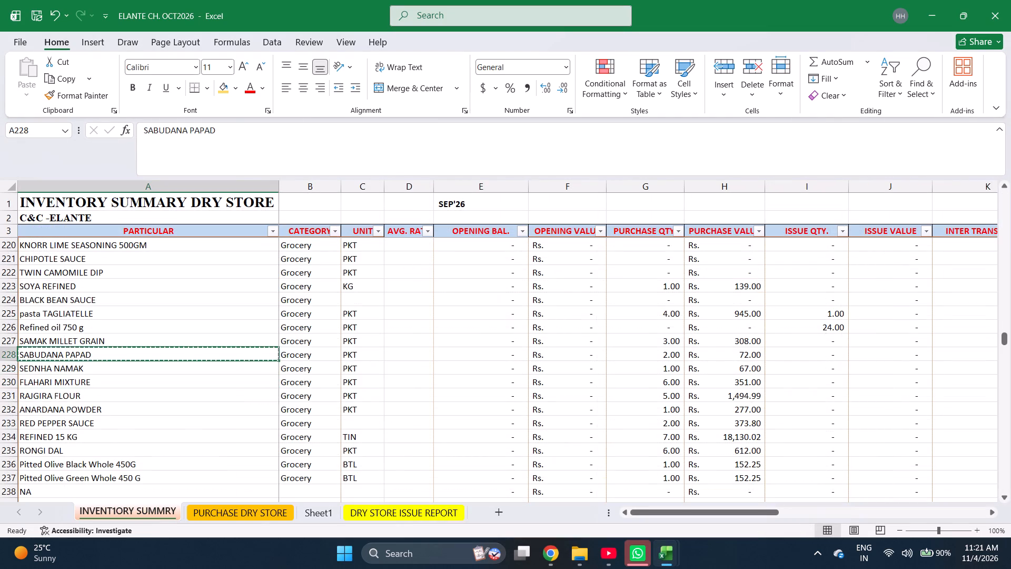
{"action": "key", "text": "ctrl+Page_Down"}
{"action": "key", "text": "Return"}
{"action": "key", "text": "Return"}
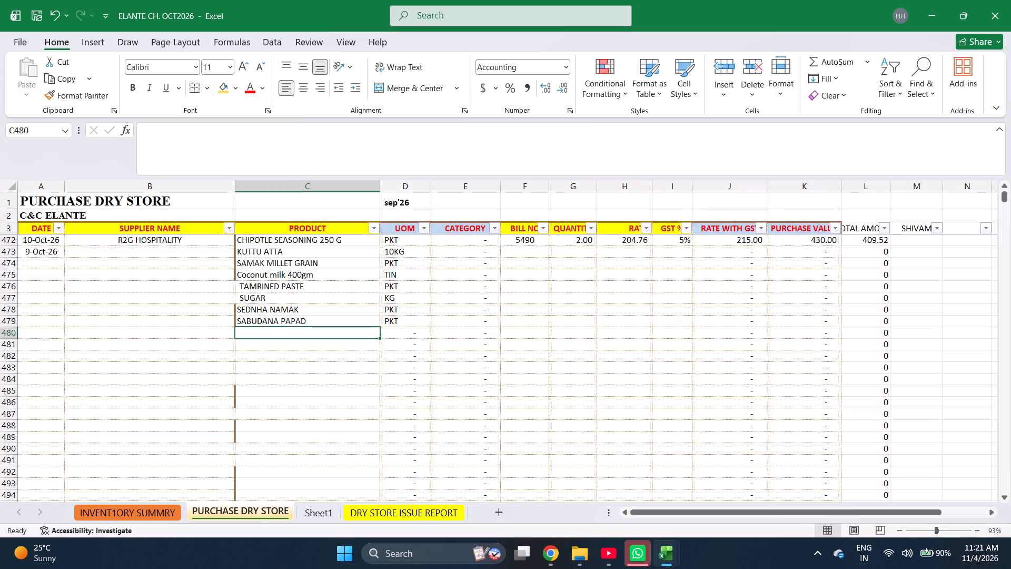
Add the item PISTA GREEN in row 238 of the inventory summary, with category Grocery and unit KG.
{"action": "key", "text": "ctrl+Page_Up"}
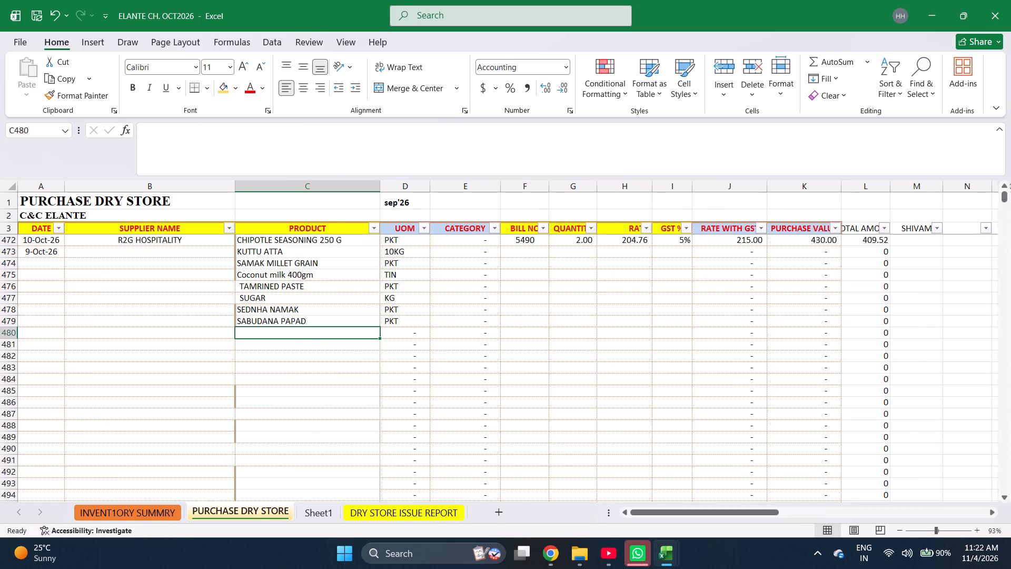
{"action": "key", "text": "Down"}
{"action": "key", "text": "Down"}
{"action": "key", "text": "Down"}
{"action": "key", "text": "Down"}
{"action": "key", "text": "Down"}
{"action": "key", "text": "Down"}
{"action": "key", "text": "Down"}
{"action": "key", "text": "Down"}
{"action": "key", "text": "Down"}
{"action": "key", "text": "Down"}
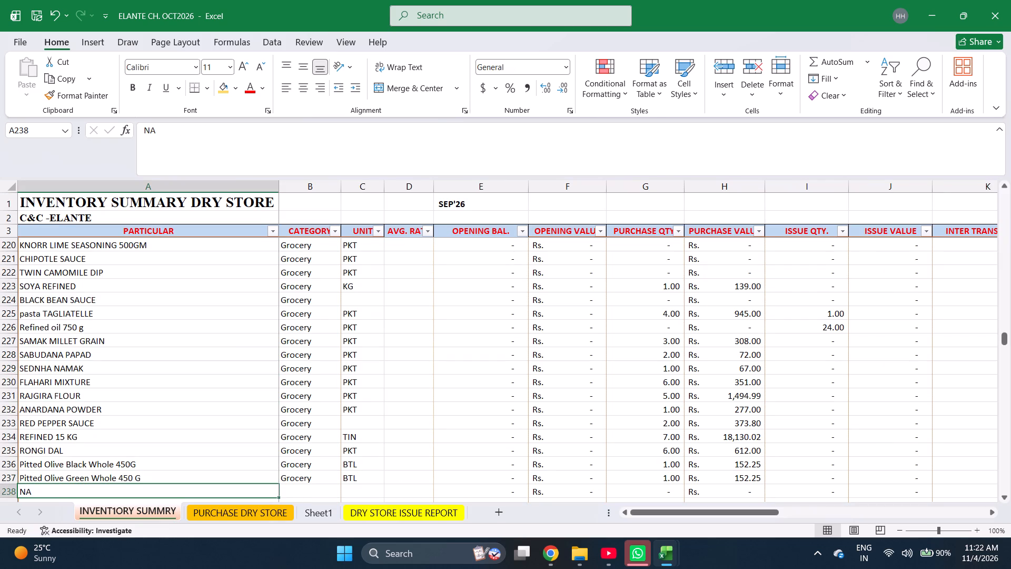
{"action": "type", "text": "pista"}
{"action": "key", "text": "space"}
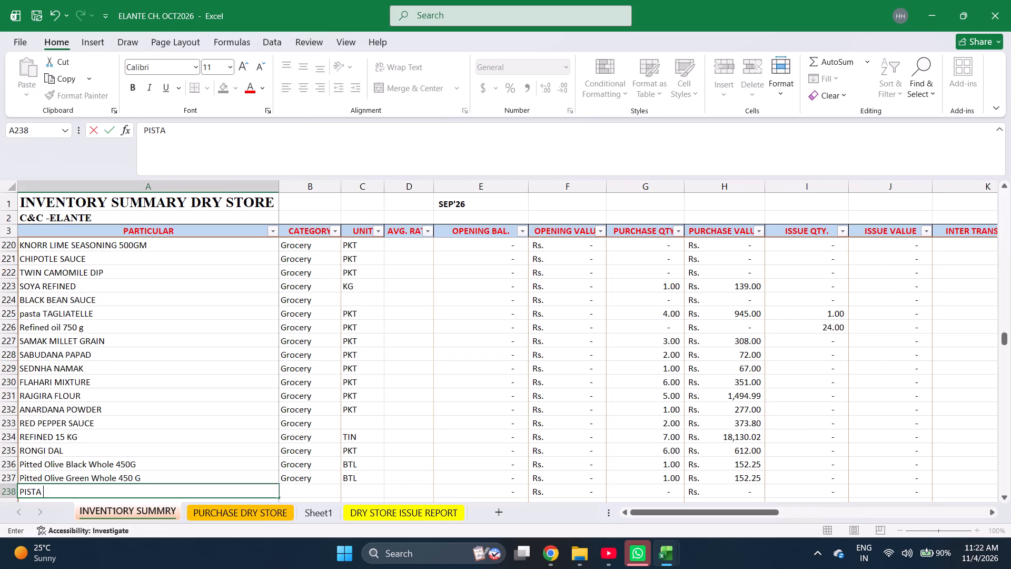
{"action": "type", "text": "green"}
{"action": "key", "text": "Return"}
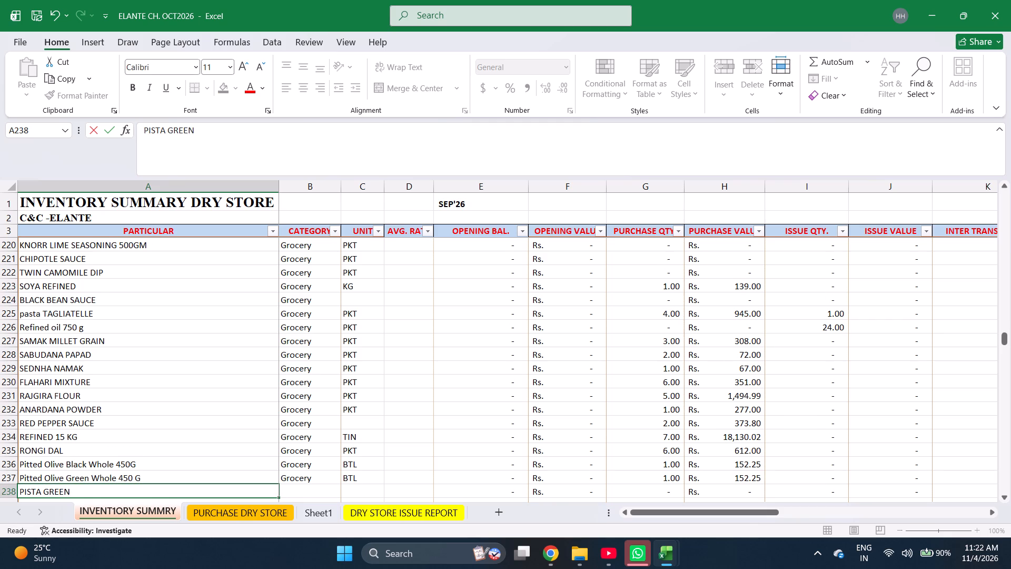
{"action": "key", "text": "Up"}
{"action": "key", "text": "Right"}
{"action": "key", "text": "Right"}
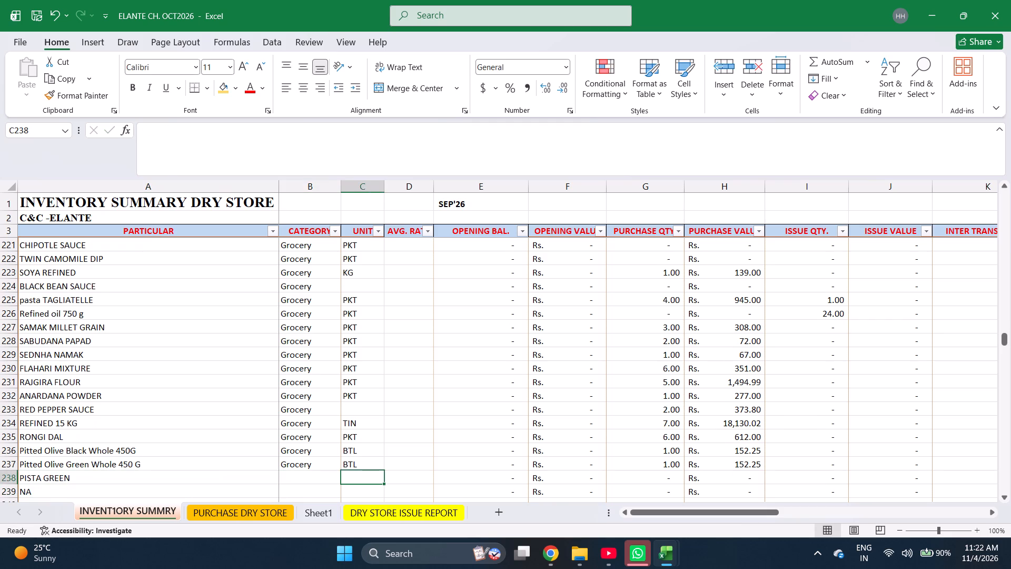
{"action": "key", "text": "Left"}
{"action": "key", "text": "ctrl+d"}
{"action": "key", "text": "Right"}
{"action": "key", "text": "k"}
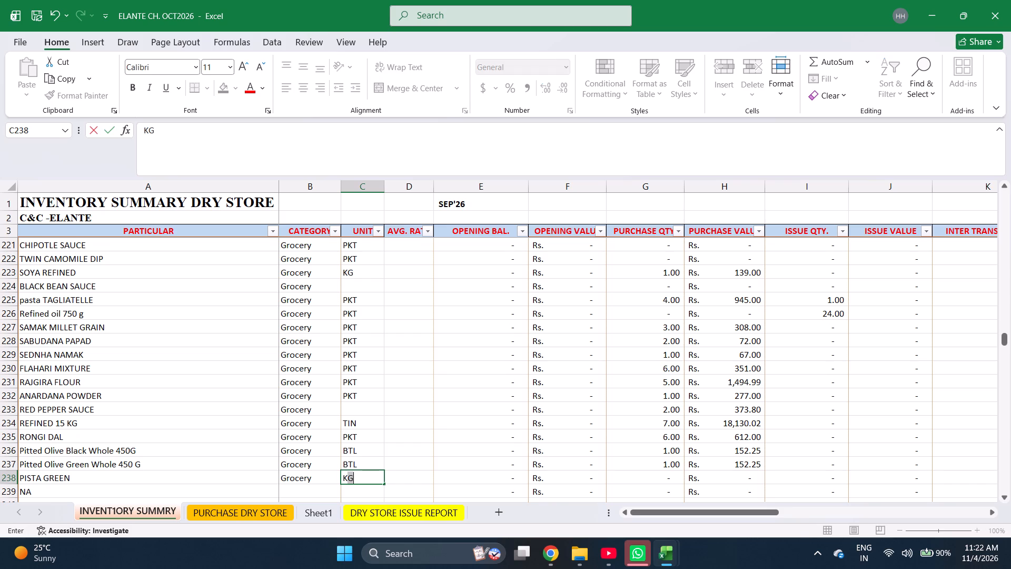
{"action": "key", "text": "Left"}
Copy PISTA GREEN from the inventory summary into product cell C480 of the purchase sheet.
{"action": "key", "text": "Left"}
{"action": "key", "text": "Left"}
{"action": "key", "text": "ctrl+c"}
{"action": "key", "text": "ctrl+Page_Down"}
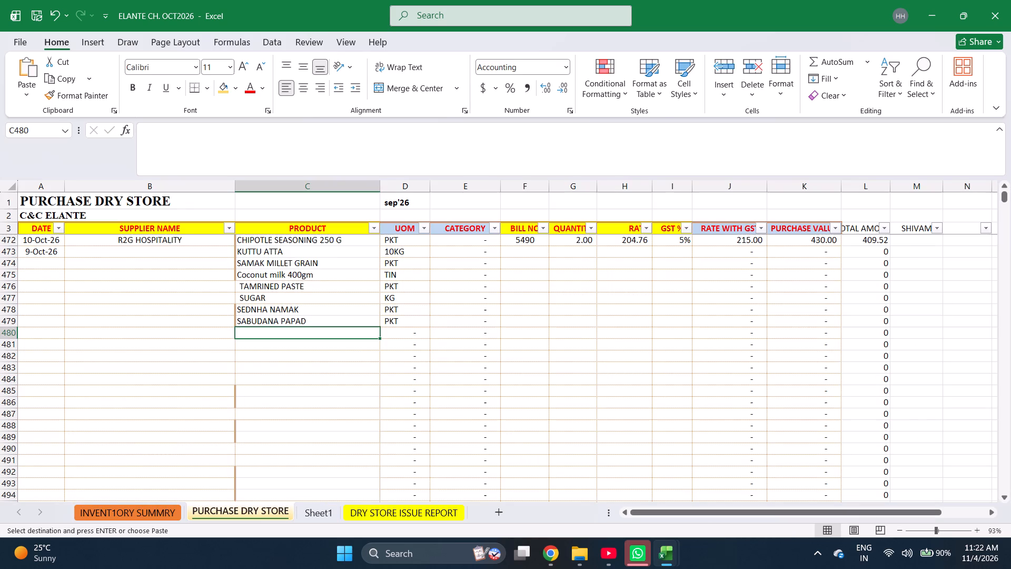
{"action": "key", "text": "Return"}
{"action": "key", "text": "Return"}
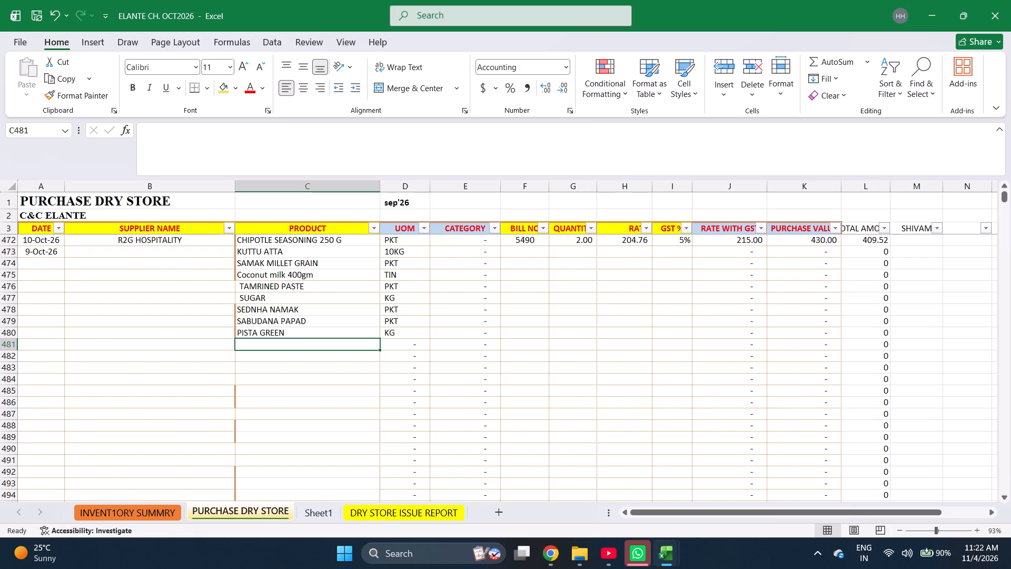
Add the item BADAM (ALMOND) in row 239 of the inventory summary, filling category Grocery and unit KG from the row above.
{"action": "key", "text": "ctrl+Page_Up"}
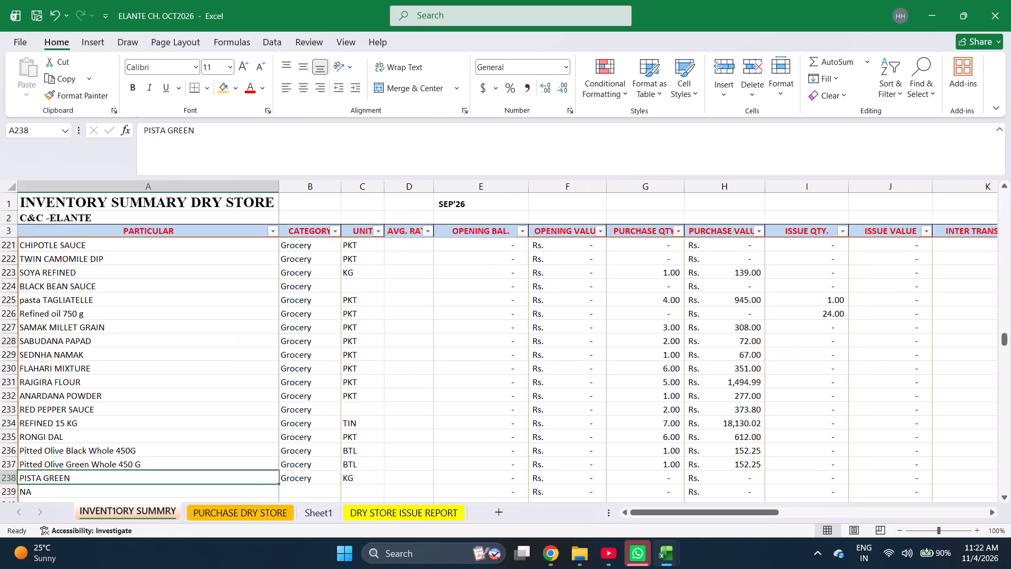
{"action": "key", "text": "Down"}
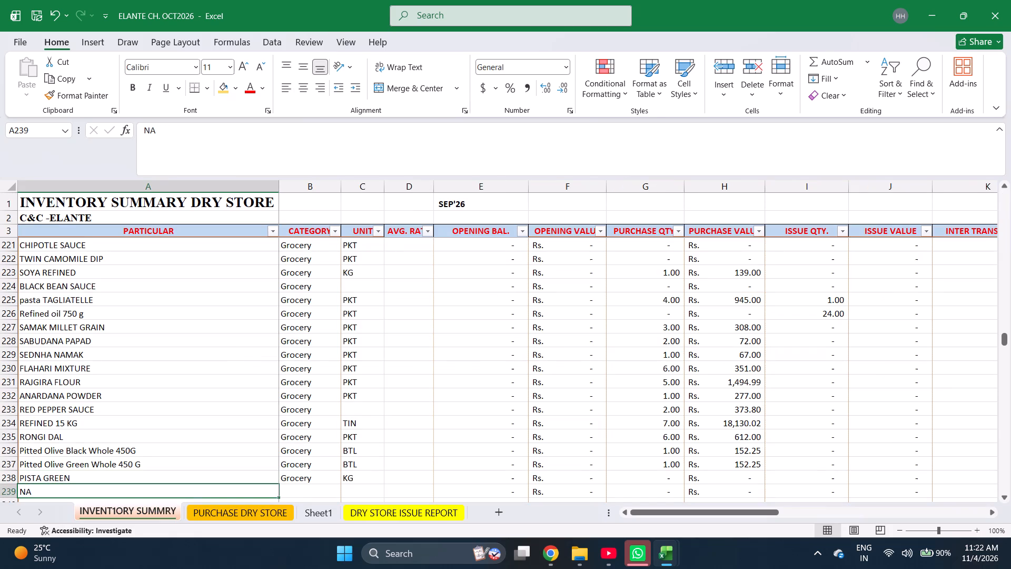
{"action": "type", "text": "ba"}
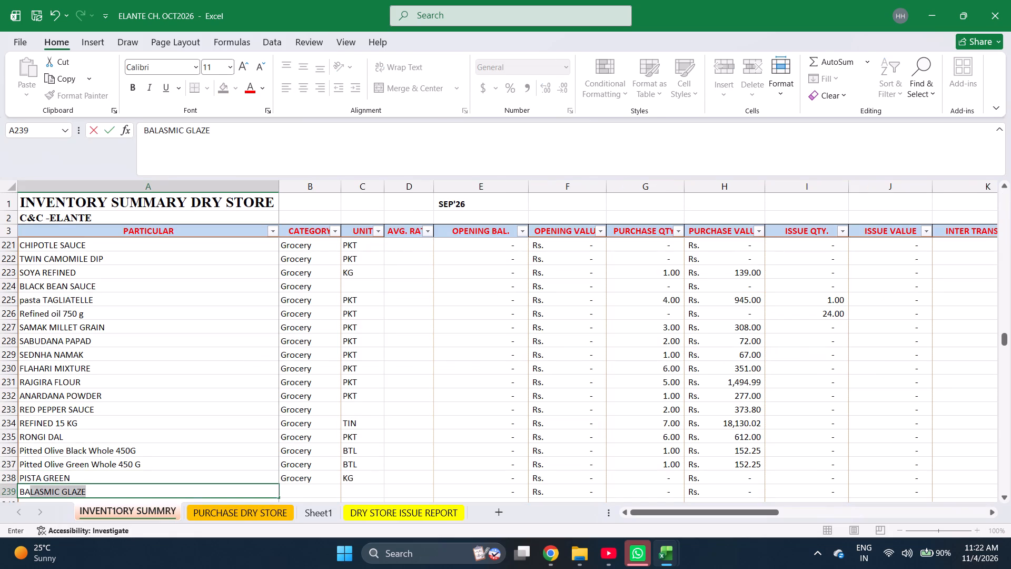
{"action": "type", "text": "dam"}
{"action": "key", "text": "space"}
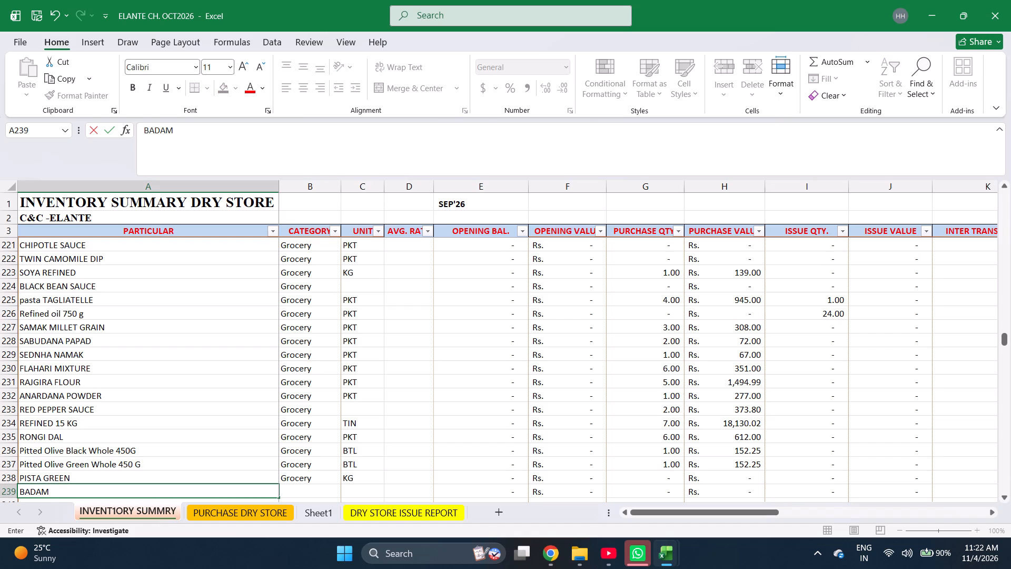
{"action": "type", "text": "(al"}
{"action": "type", "text": "mond"}
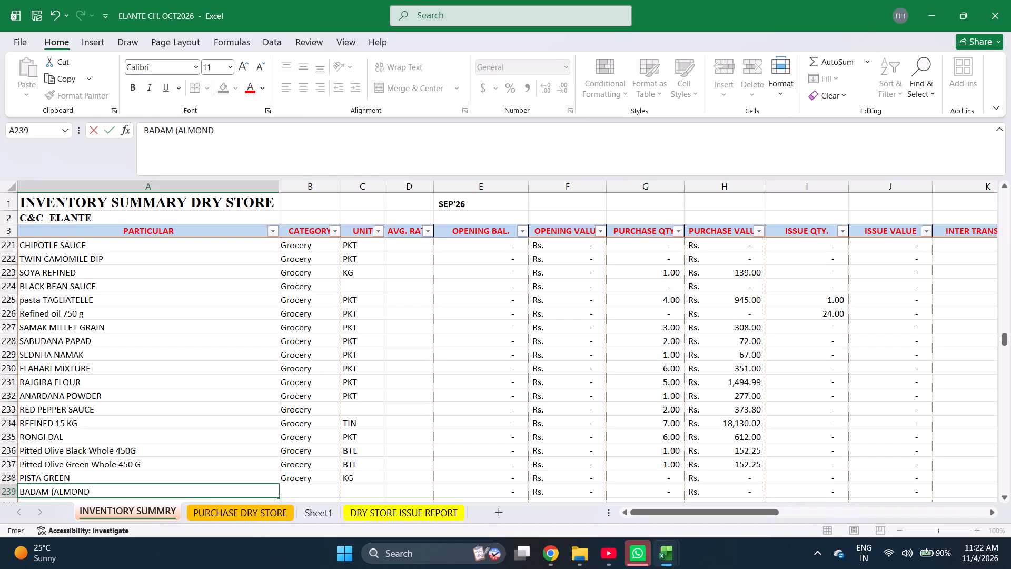
{"action": "key", "text": "shift+parenright"}
{"action": "key", "text": "Right"}
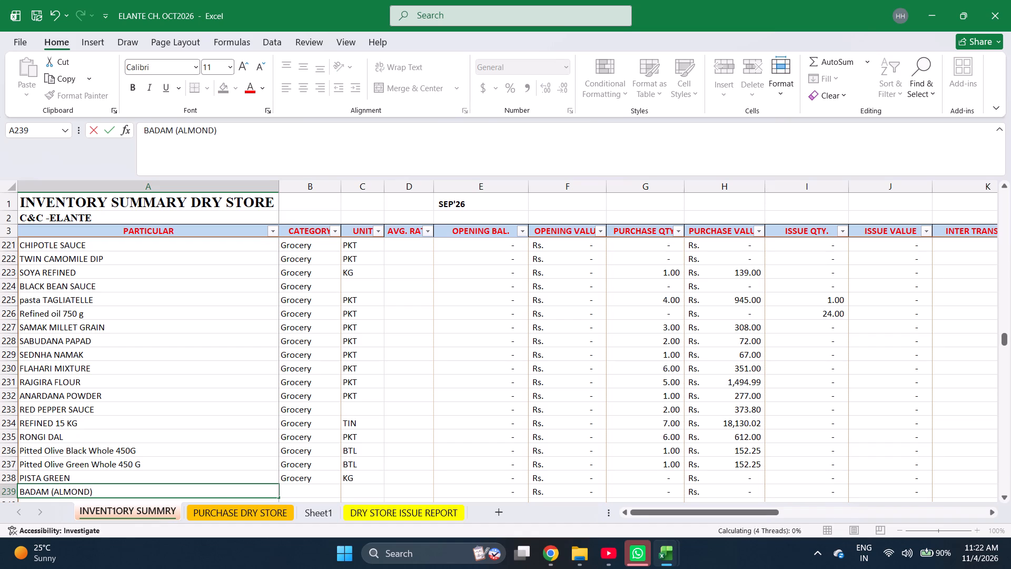
{"action": "key", "text": "Right"}
{"action": "key", "text": "shift+Left"}
{"action": "key", "text": "ctrl+d"}
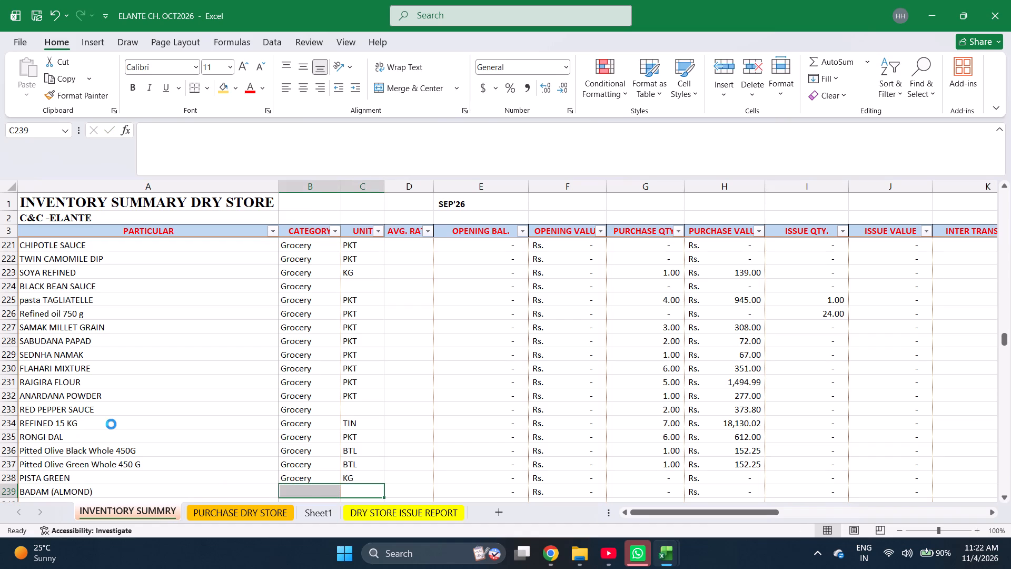
Copy BADAM (ALMOND) from the inventory summary into product cell C481 of the purchase sheet.
{"action": "key", "text": "ctrl+Left"}
{"action": "key", "text": "ctrl+c"}
{"action": "key", "text": "ctrl+Page_Down"}
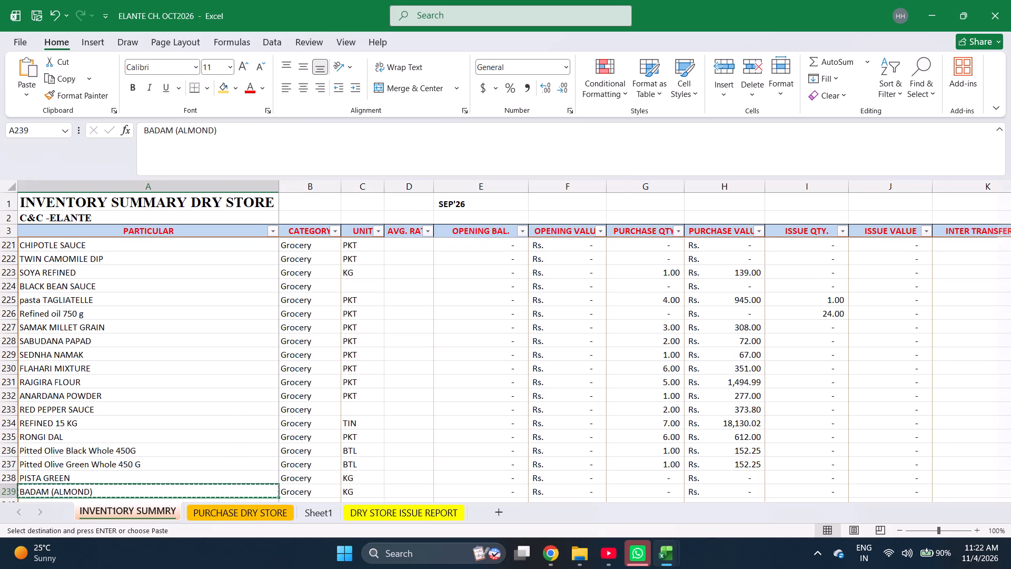
{"action": "key", "text": "Return"}
{"action": "key", "text": "Return"}
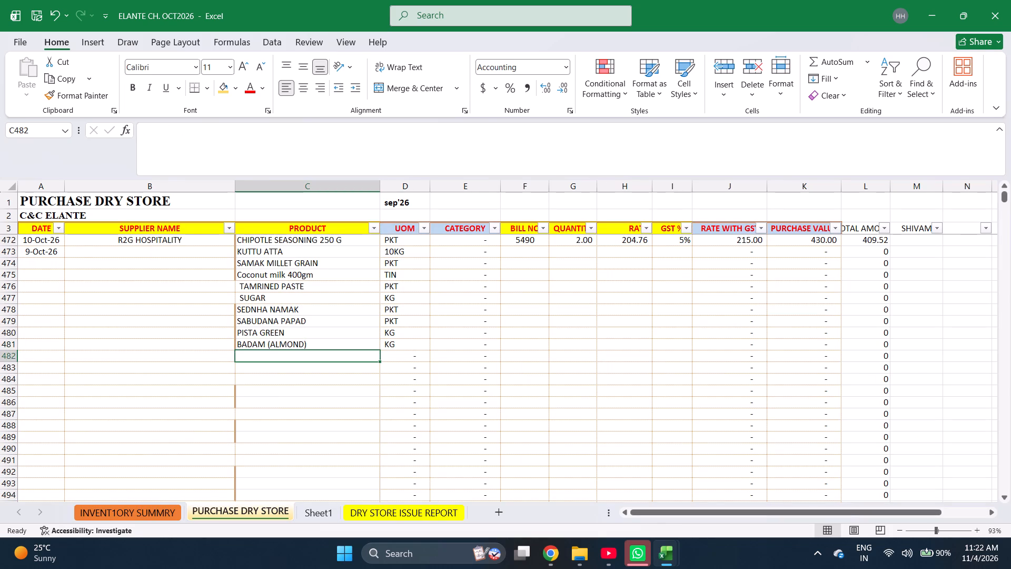
Search the inventory summary for KISM.
{"action": "key", "text": "ctrl+Page_Up"}
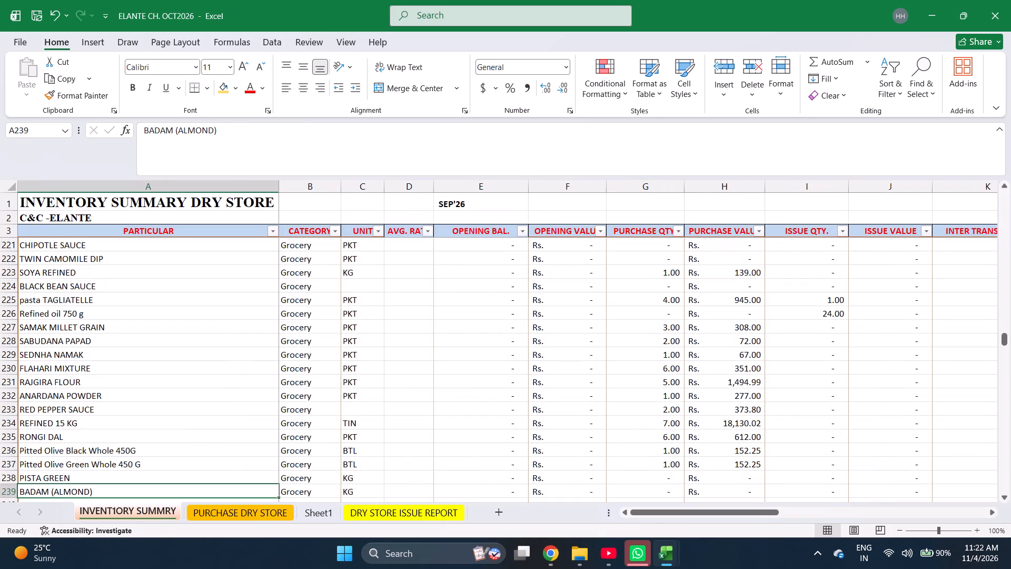
{"action": "key", "text": "ctrl+f"}
{"action": "type", "text": "kism"}
{"action": "key", "text": "Return"}
{"action": "key", "text": "Return"}
{"action": "key", "text": "Escape"}
{"action": "key", "text": "Escape"}
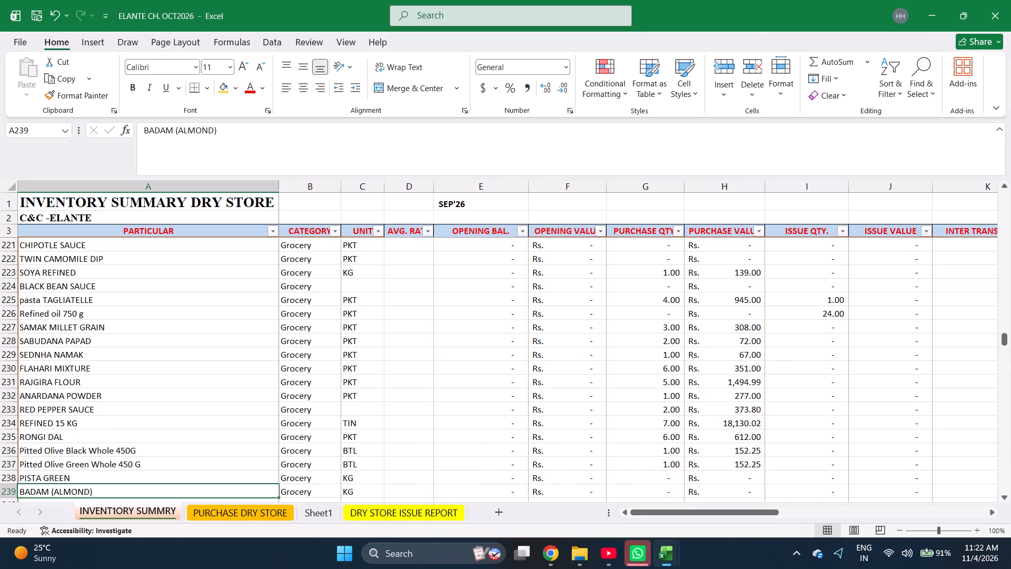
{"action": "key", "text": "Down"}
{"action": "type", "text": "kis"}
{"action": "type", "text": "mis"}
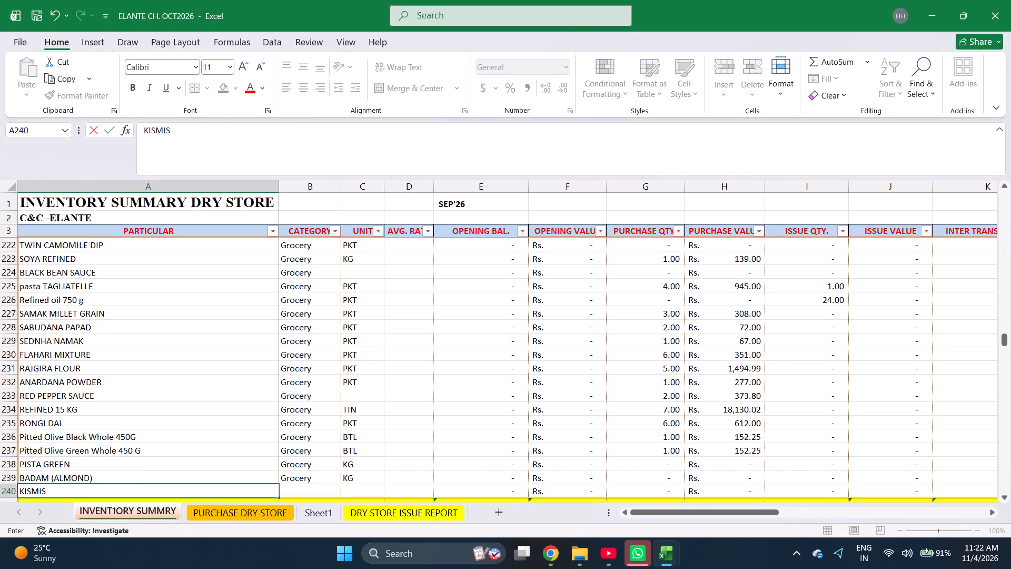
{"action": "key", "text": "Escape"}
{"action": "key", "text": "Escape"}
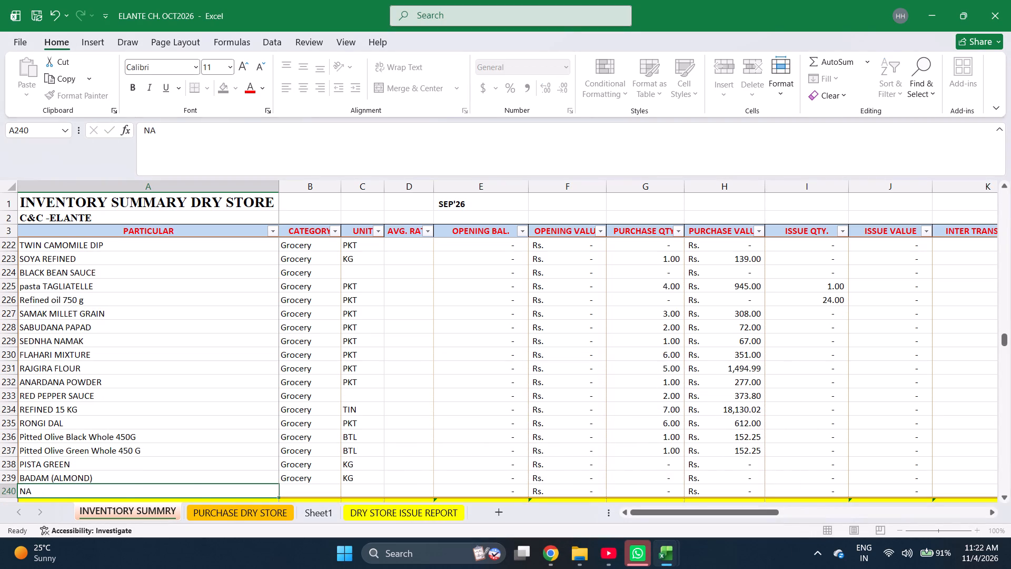
Find the CASH entries in the inventory summary and overwrite the duplicate item name in A184 with KISMIS.
{"action": "key", "text": "ctrl+c"}
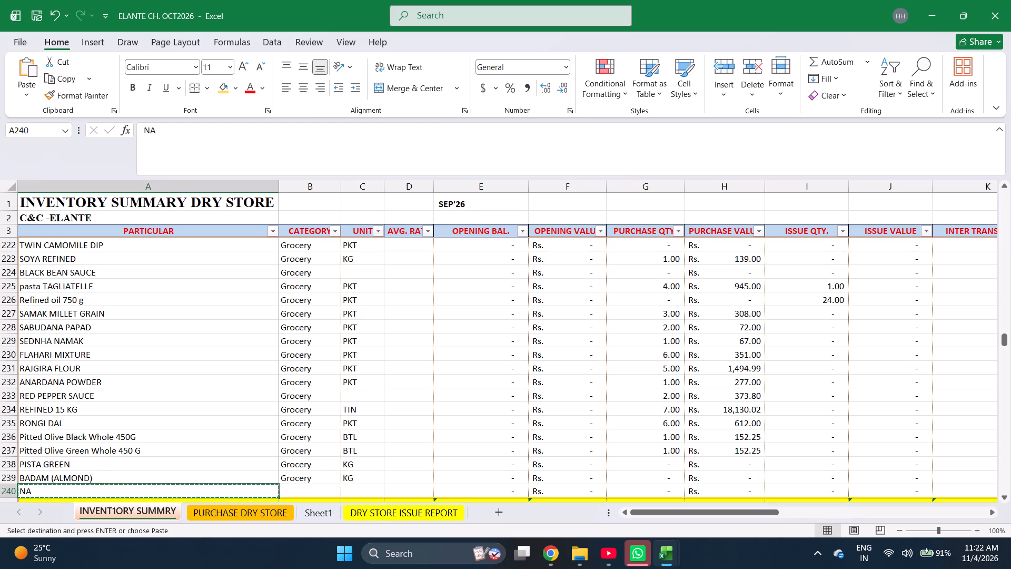
{"action": "key", "text": "ctrl+f"}
{"action": "type", "text": "cashw"}
{"action": "key", "text": "BackSpace"}
{"action": "key", "text": "Return"}
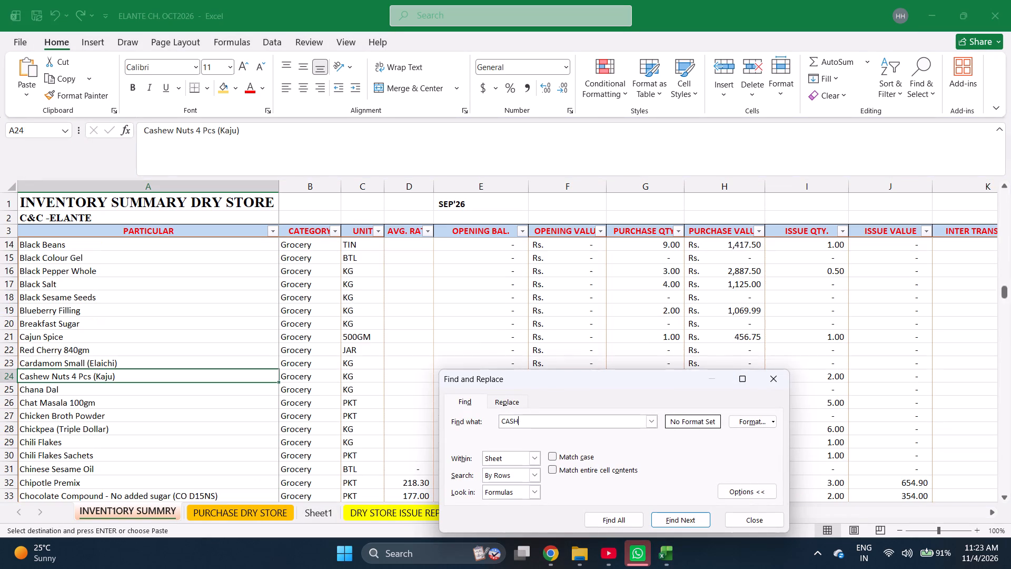
{"action": "key", "text": "Return"}
{"action": "key", "text": "Escape"}
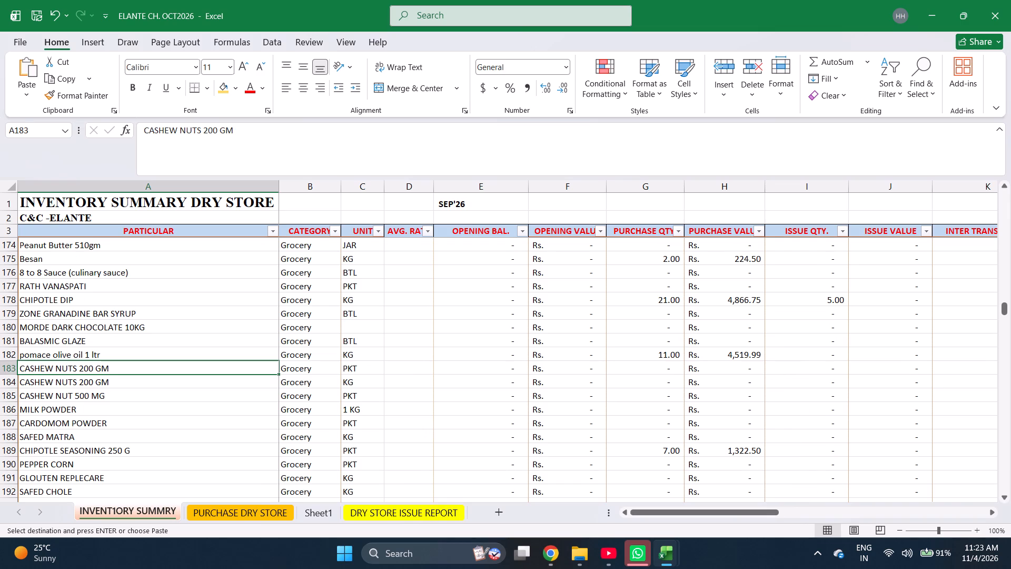
{"action": "key", "text": "Down"}
{"action": "type", "text": "kis"}
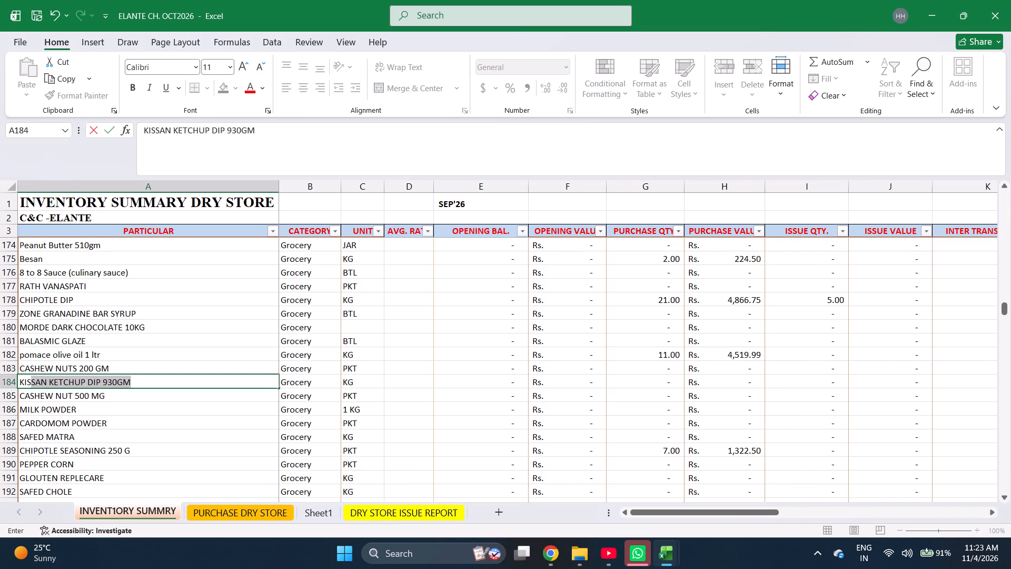
{"action": "key", "text": "m"}
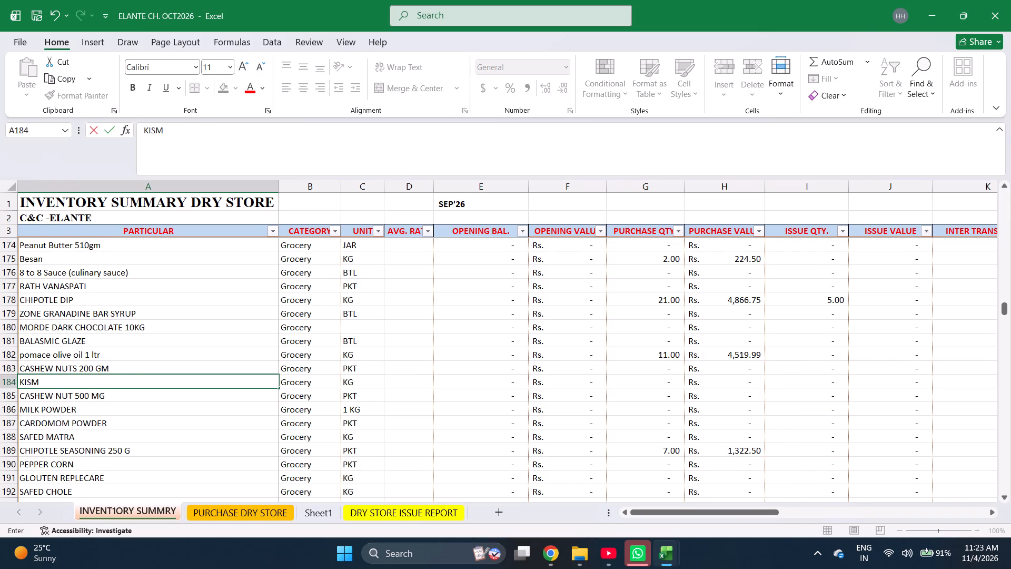
{"action": "type", "text": "is"}
{"action": "key", "text": "space"}
{"action": "key", "text": "BackSpace"}
{"action": "key", "text": "Return"}
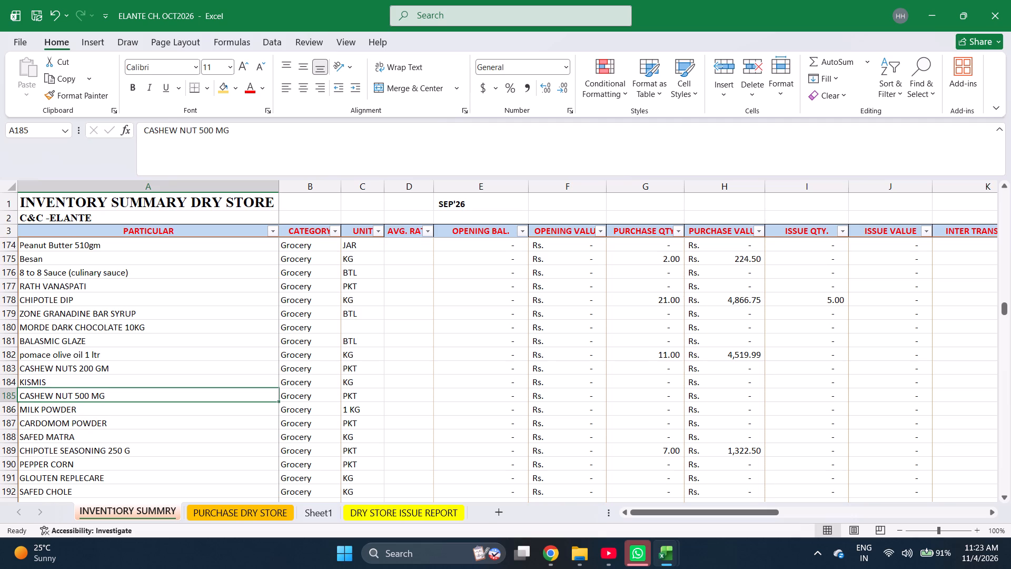
Copy KISMIS from the inventory summary into product cell C482 of the purchase sheet.
{"action": "key", "text": "Up"}
{"action": "key", "text": "ctrl+c"}
{"action": "key", "text": "ctrl+Page_Down"}
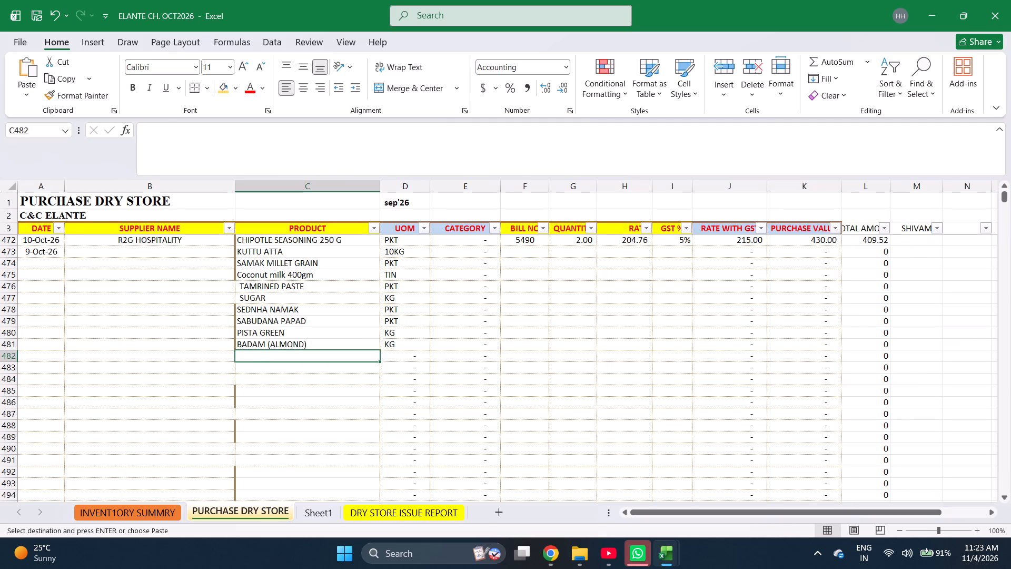
{"action": "key", "text": "Return"}
{"action": "key", "text": "Return"}
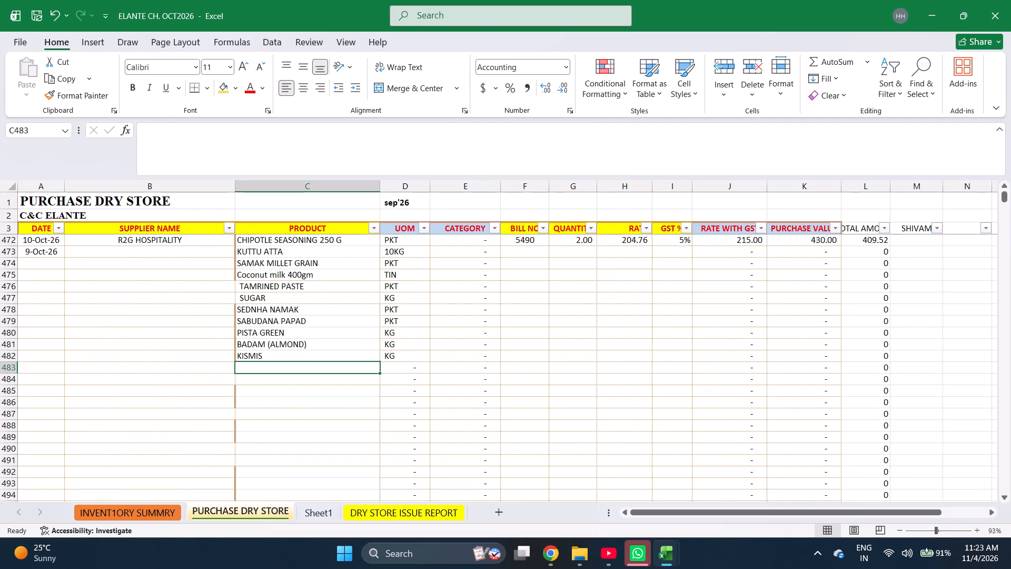
Find MILK M in the inventory summary and copy Milk maid 400gm into product cell C483 of the purchase sheet.
{"action": "key", "text": "ctrl+Page_Up"}
{"action": "key", "text": "ctrl+f"}
{"action": "type", "text": "milk m"}
{"action": "key", "text": "Return"}
{"action": "key", "text": "Escape"}
{"action": "key", "text": "ctrl+c"}
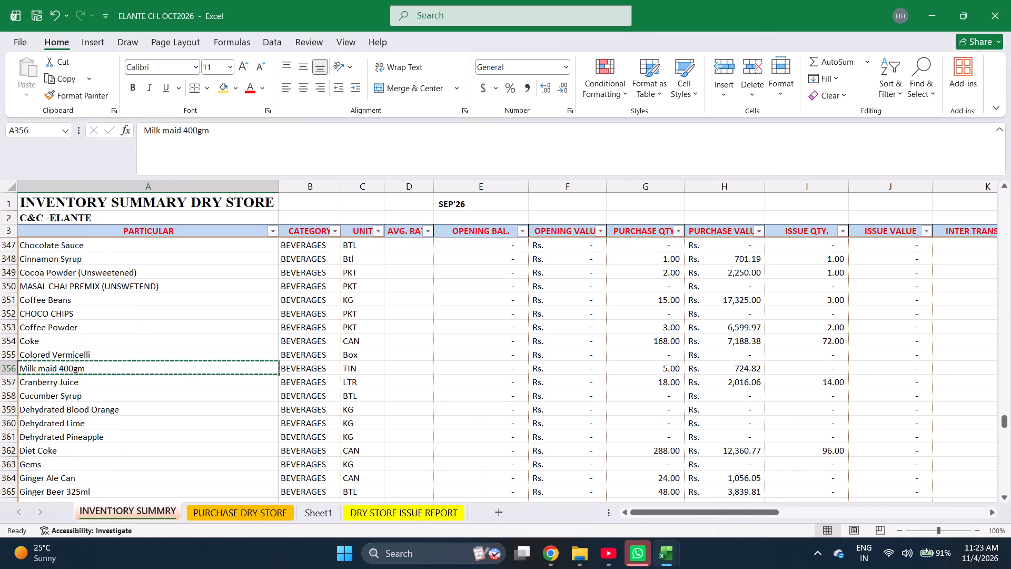
{"action": "key", "text": "ctrl+Page_Down"}
{"action": "key", "text": "Return"}
{"action": "key", "text": "Return"}
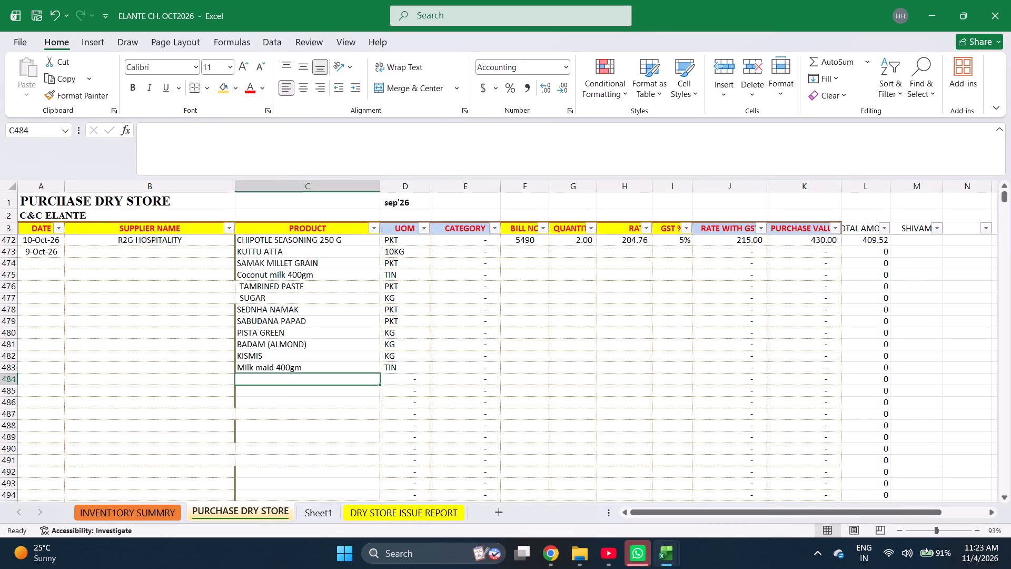
Find the CASH entries in the inventory summary again and overwrite the item name in A185 with MAKHANA.
{"action": "key", "text": "ctrl+Page_Up"}
{"action": "key", "text": "Down"}
{"action": "key", "text": "Down"}
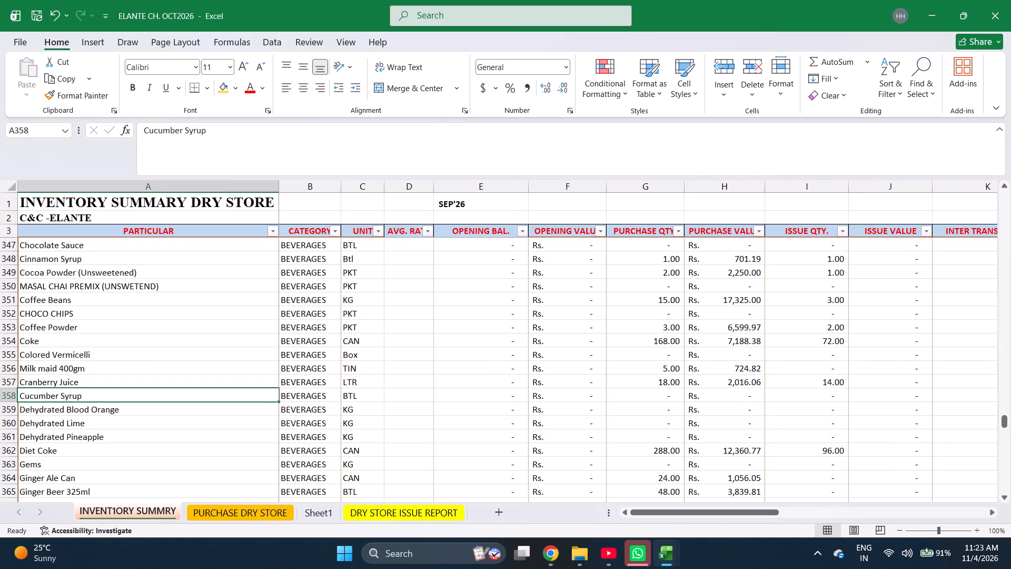
{"action": "key", "text": "ctrl+f"}
{"action": "key", "text": "Down"}
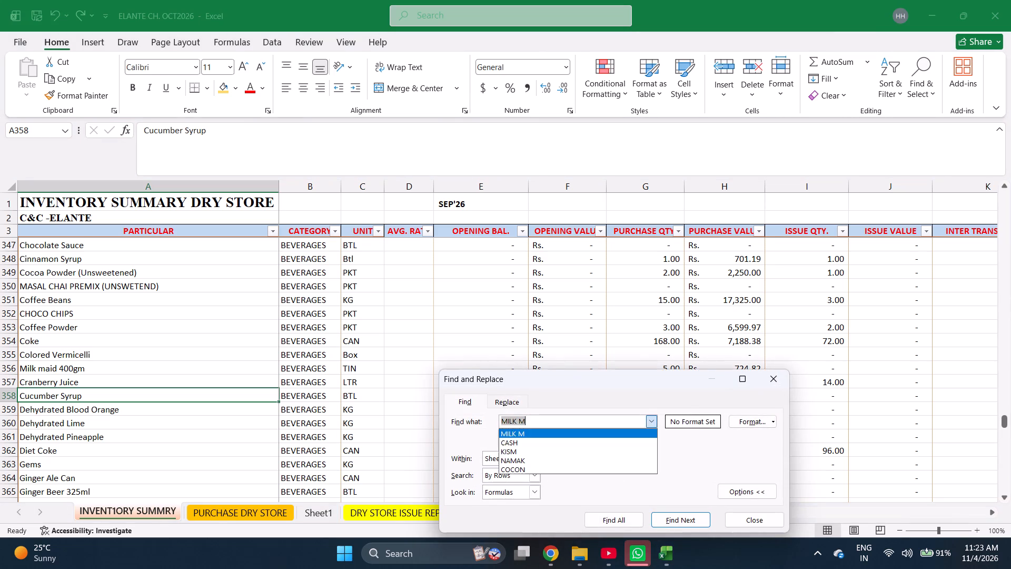
{"action": "key", "text": "Down"}
{"action": "key", "text": "Return"}
{"action": "key", "text": "Return"}
{"action": "key", "text": "Escape"}
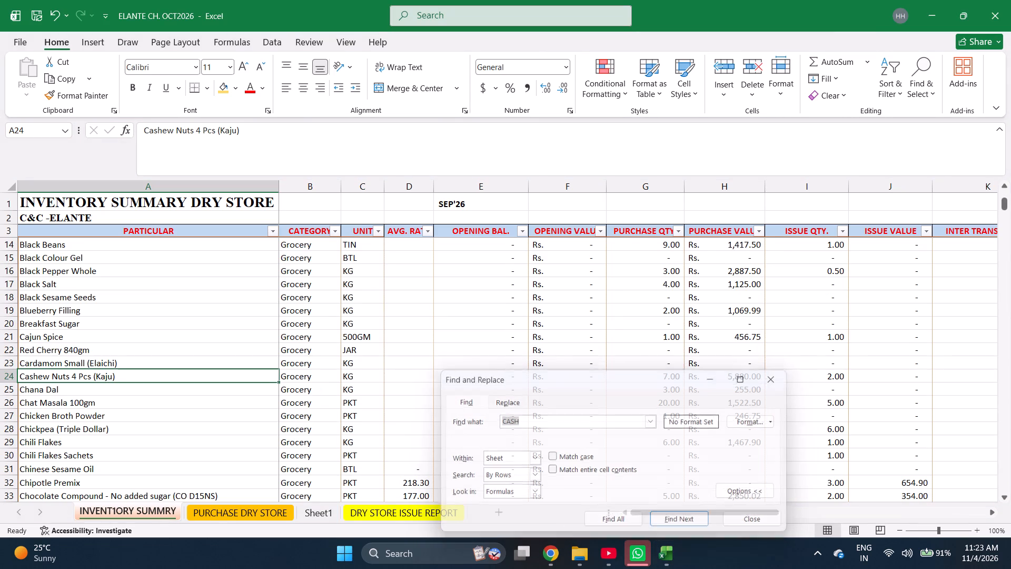
{"action": "key", "text": "ctrl+f"}
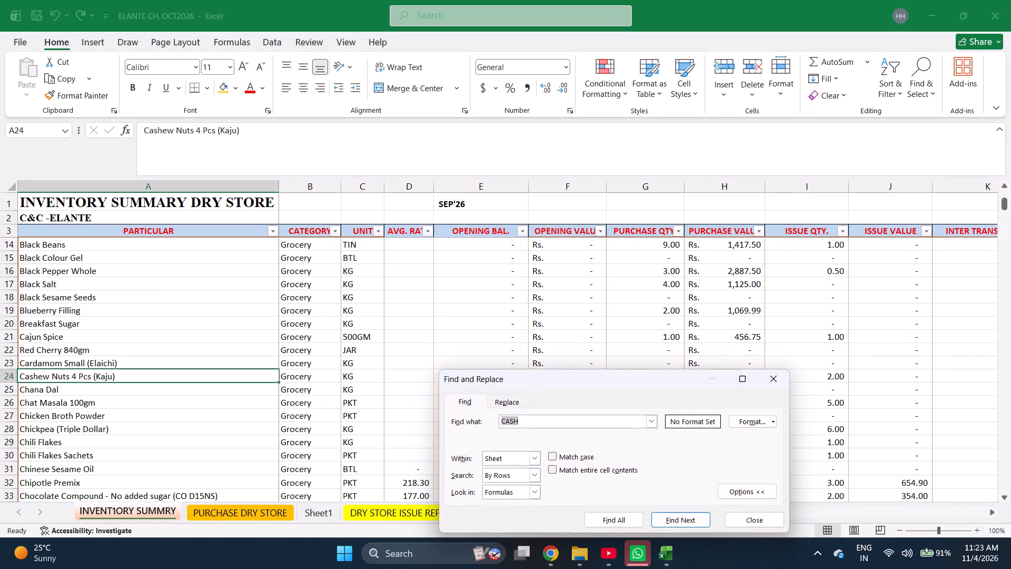
{"action": "key", "text": "Return"}
{"action": "key", "text": "Escape"}
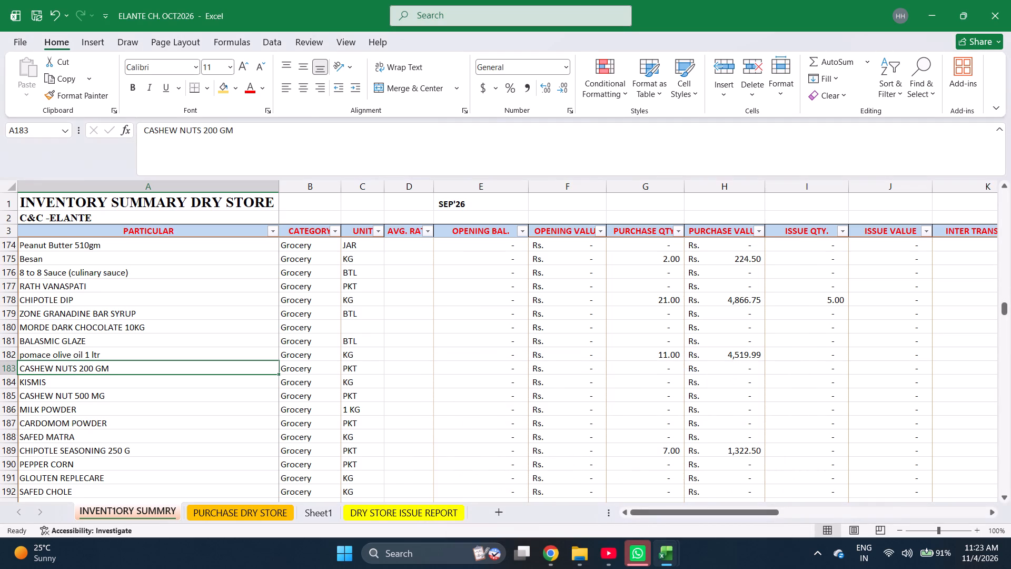
{"action": "key", "text": "Down"}
{"action": "key", "text": "Down"}
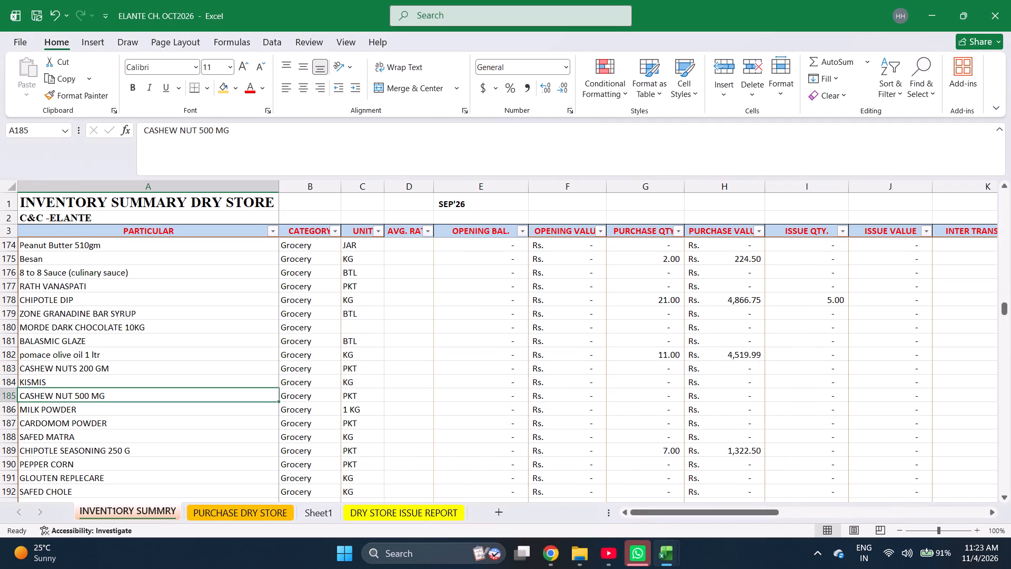
{"action": "key", "text": "Up"}
{"action": "key", "text": "Down"}
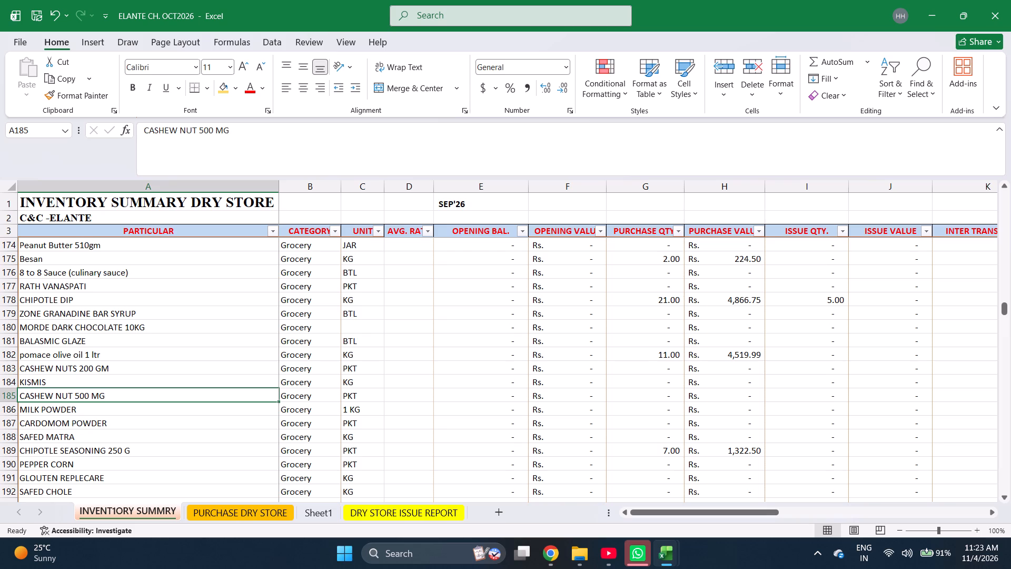
{"action": "type", "text": "makhana"}
{"action": "key", "text": "space"}
{"action": "key", "text": "Right"}
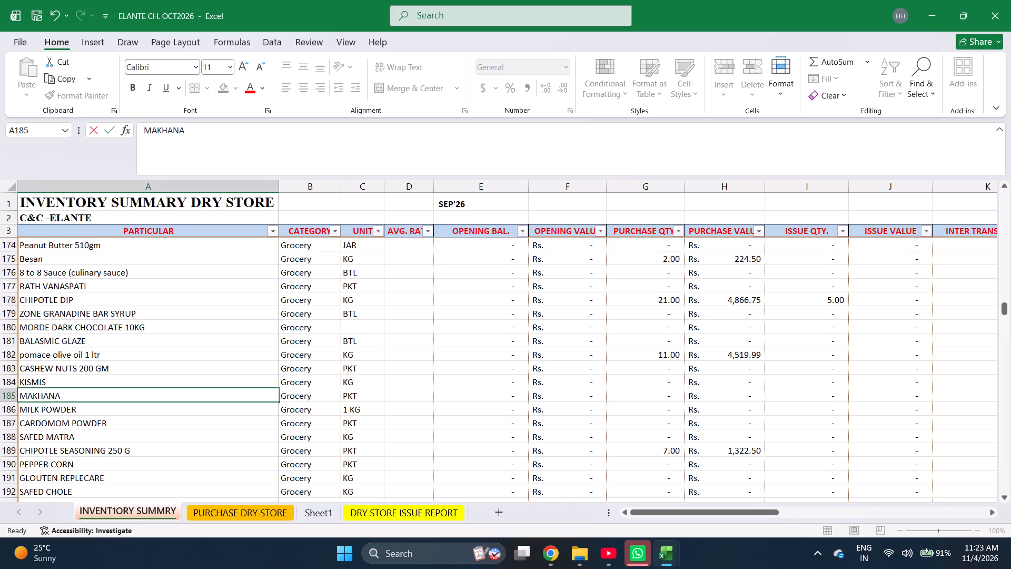
{"action": "key", "text": "Right"}
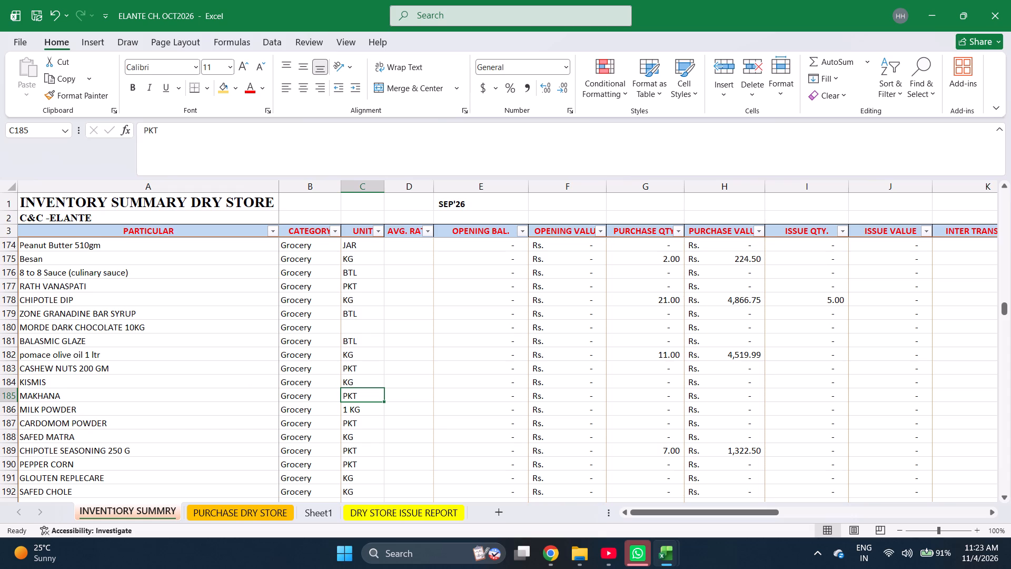
Copy MAKHANA from the inventory summary into product cell C484 of the purchase sheet.
{"action": "key", "text": "Left"}
{"action": "key", "text": "Left"}
{"action": "key", "text": "Left"}
{"action": "key", "text": "Left"}
{"action": "key", "text": "Left"}
{"action": "key", "text": "Left"}
{"action": "key", "text": "Left"}
{"action": "key", "text": "Left"}
{"action": "key", "text": "Left"}
{"action": "key", "text": "Left"}
{"action": "key", "text": "Left"}
{"action": "key", "text": "Left"}
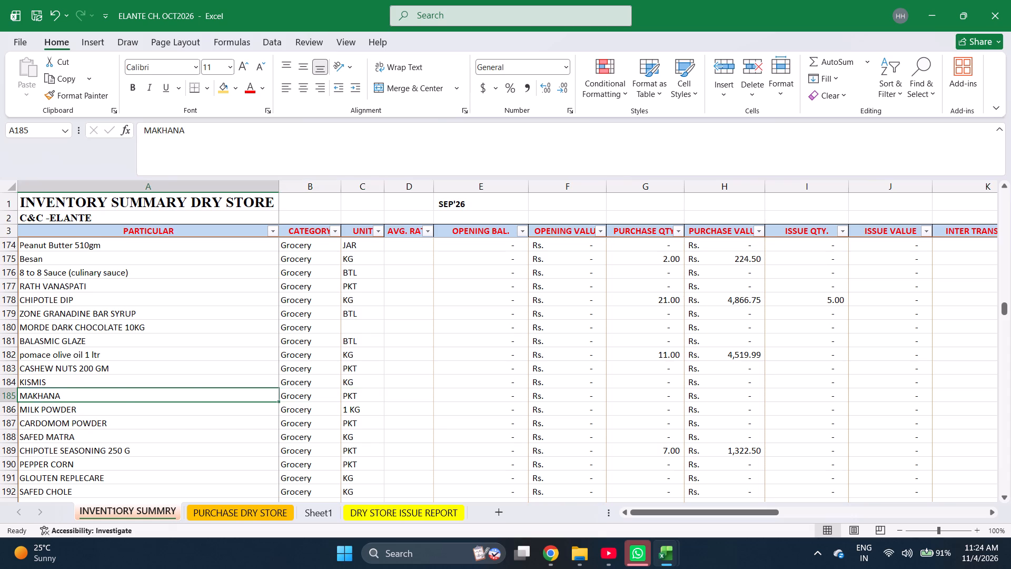
{"action": "key", "text": "ctrl+c"}
{"action": "key", "text": "Page_Down"}
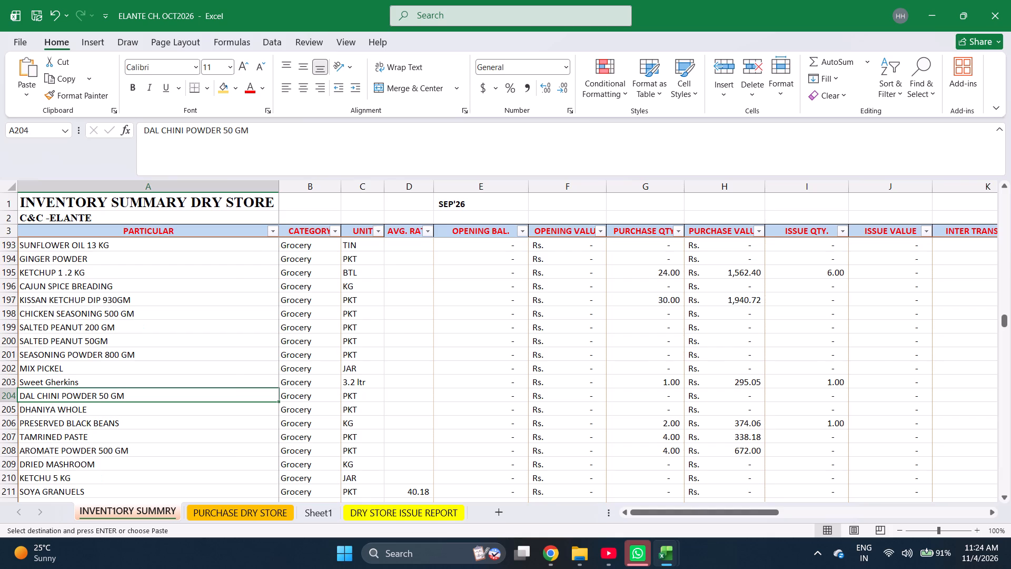
{"action": "key", "text": "ctrl+Page_Down"}
{"action": "key", "text": "Return"}
{"action": "key", "text": "Return"}
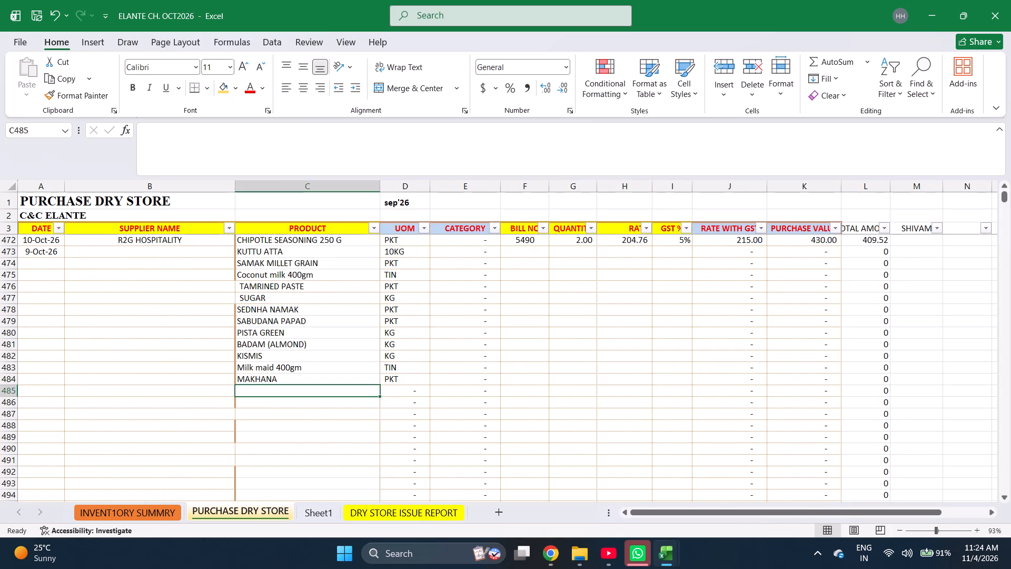
Find BAKIN in the inventory summary and copy Baking Powder into product cell C485 of the purchase sheet.
{"action": "key", "text": "ctrl+Page_Up"}
{"action": "key", "text": "ctrl+f"}
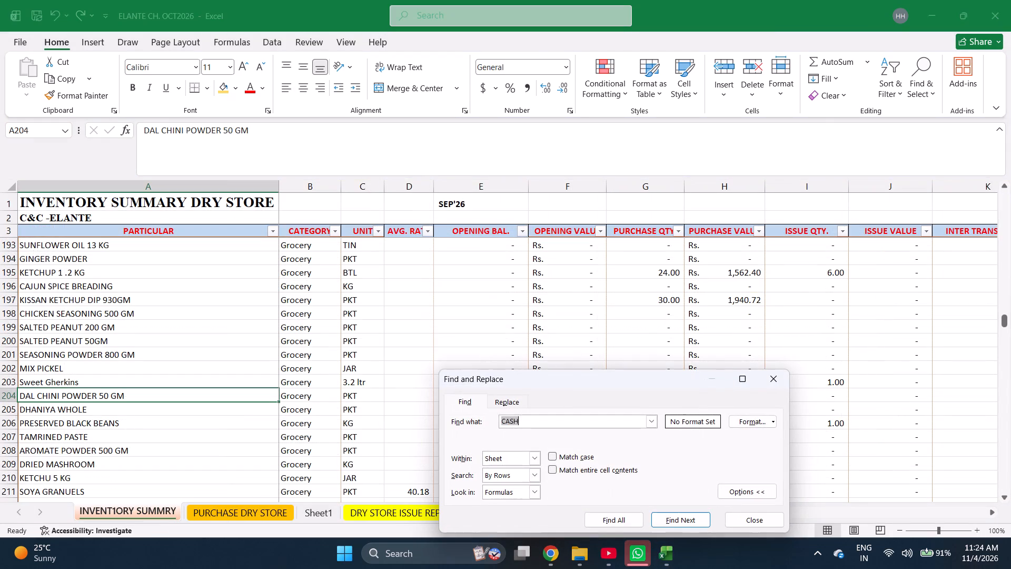
{"action": "type", "text": "baki"}
{"action": "key", "text": "n"}
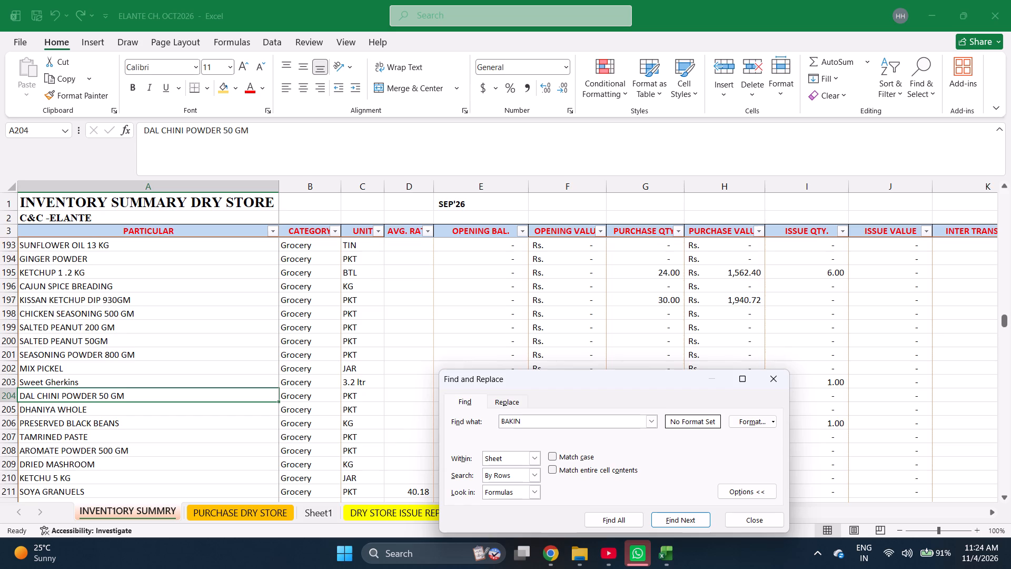
{"action": "key", "text": "Return"}
{"action": "key", "text": "Escape"}
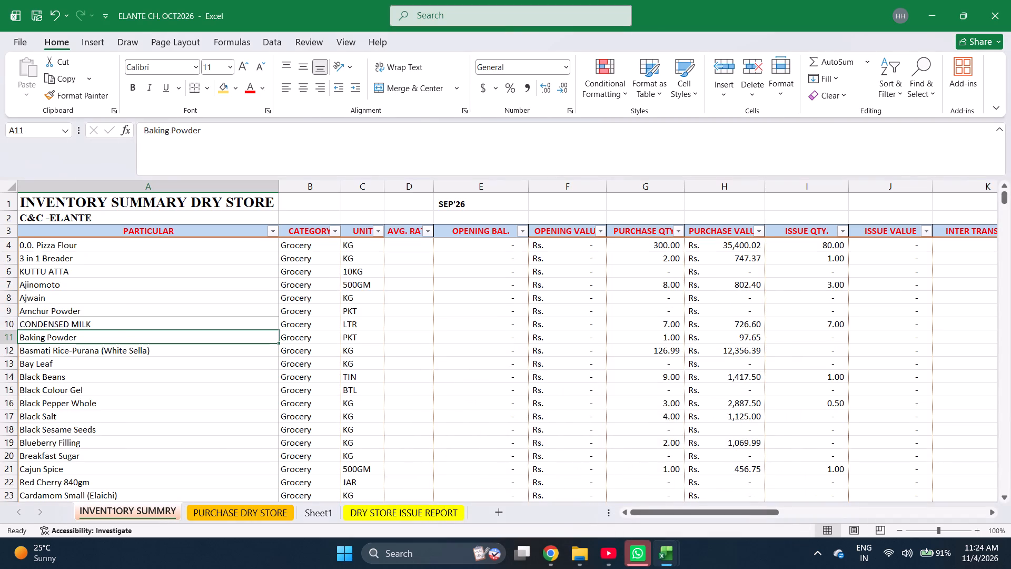
{"action": "key", "text": "ctrl+c"}
{"action": "key", "text": "ctrl+Page_Down"}
{"action": "key", "text": "Return"}
{"action": "key", "text": "Return"}
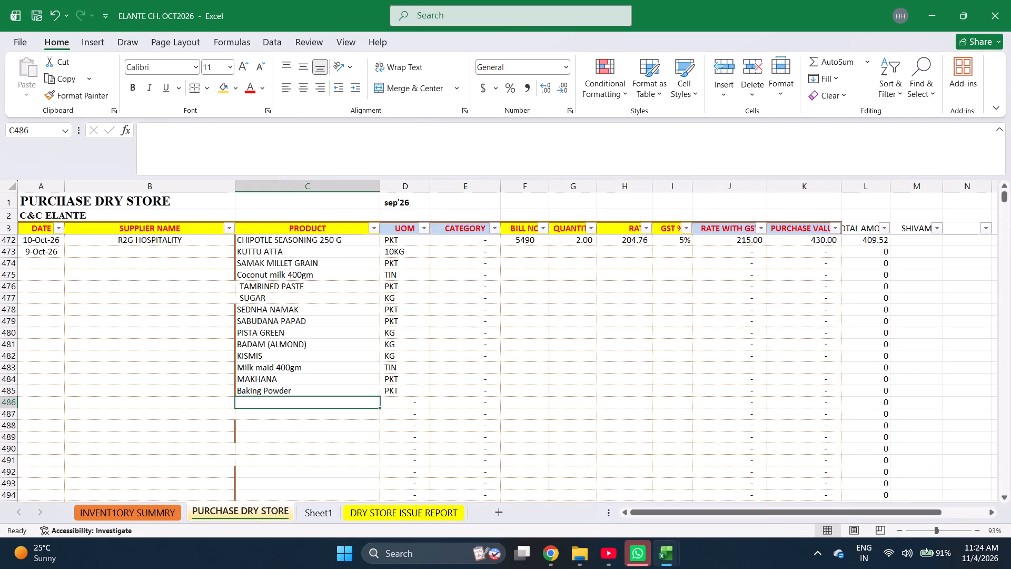
Enter Cashew Nuts 4 Pcs (Kaju) in product cell C486 of the purchase sheet.
{"action": "type", "text": "cash"}
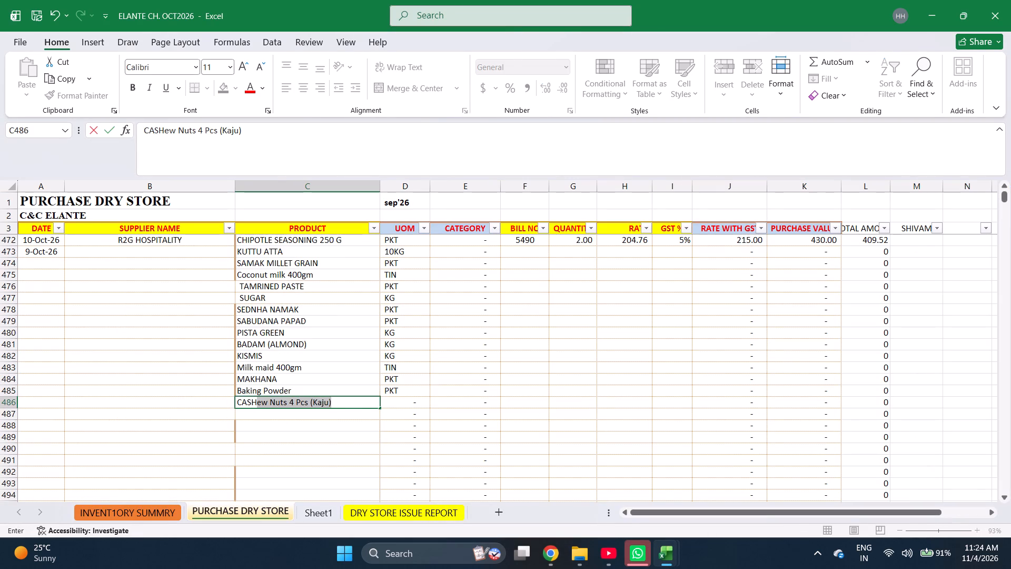
{"action": "key", "text": "Return"}
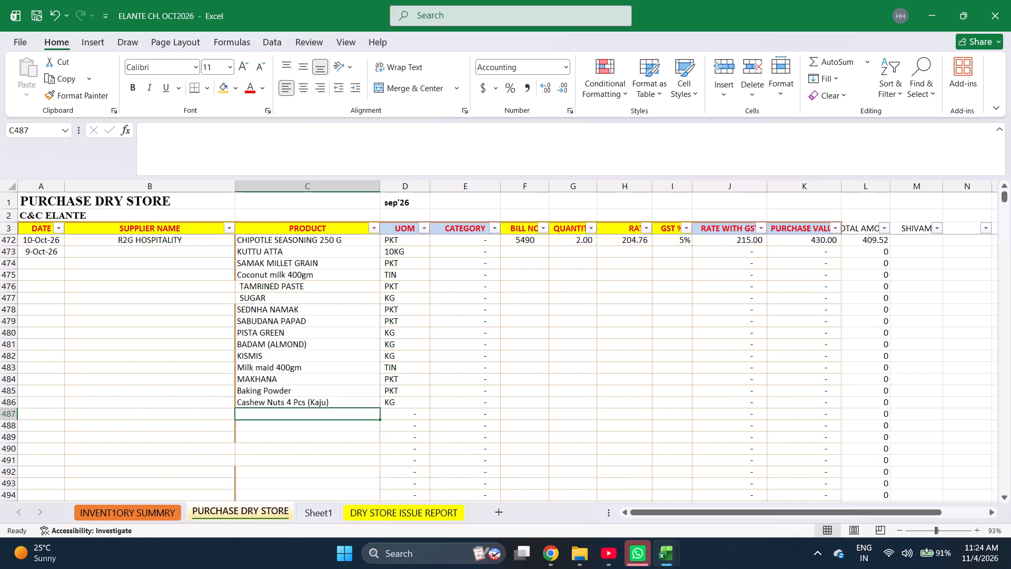
Fill the supplier name R2G HOSPITALITY from the row above into B473 for the 9-Oct-26 bill.
{"action": "key", "text": "Left"}
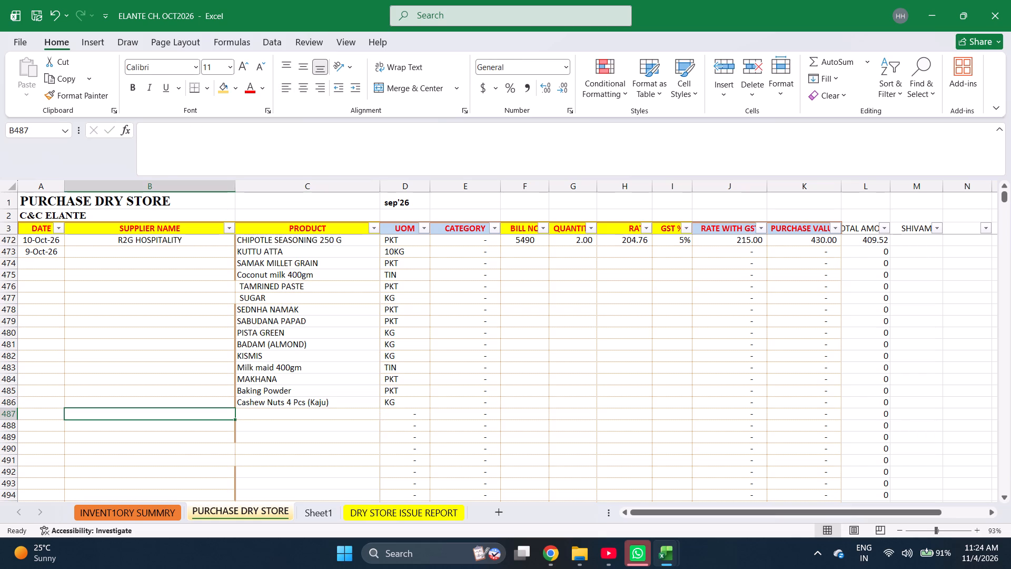
{"action": "key", "text": "ctrl+Up"}
{"action": "key", "text": "Right"}
{"action": "key", "text": "ctrl+shift+Down"}
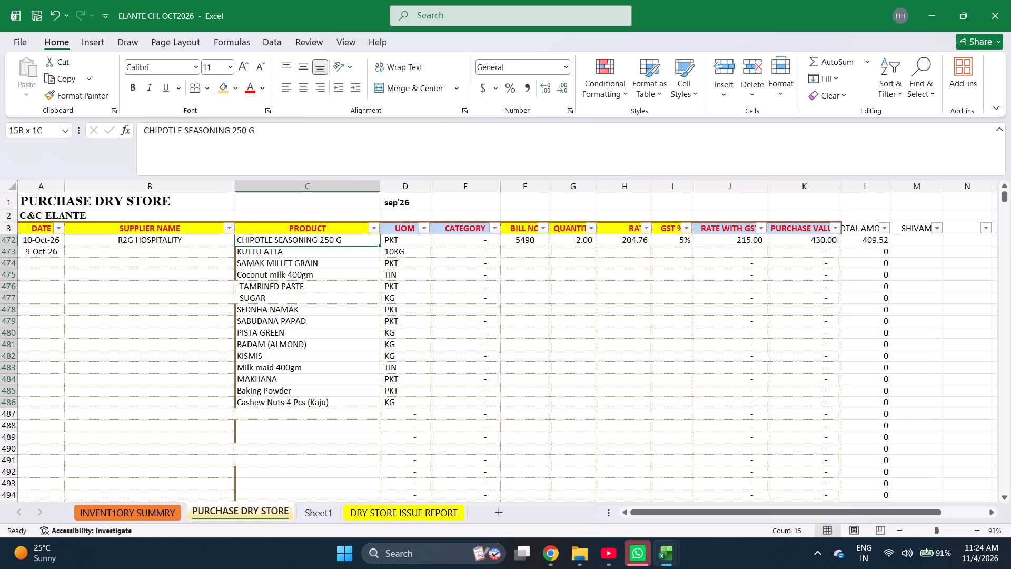
{"action": "key", "text": "Right"}
{"action": "key", "text": "Right"}
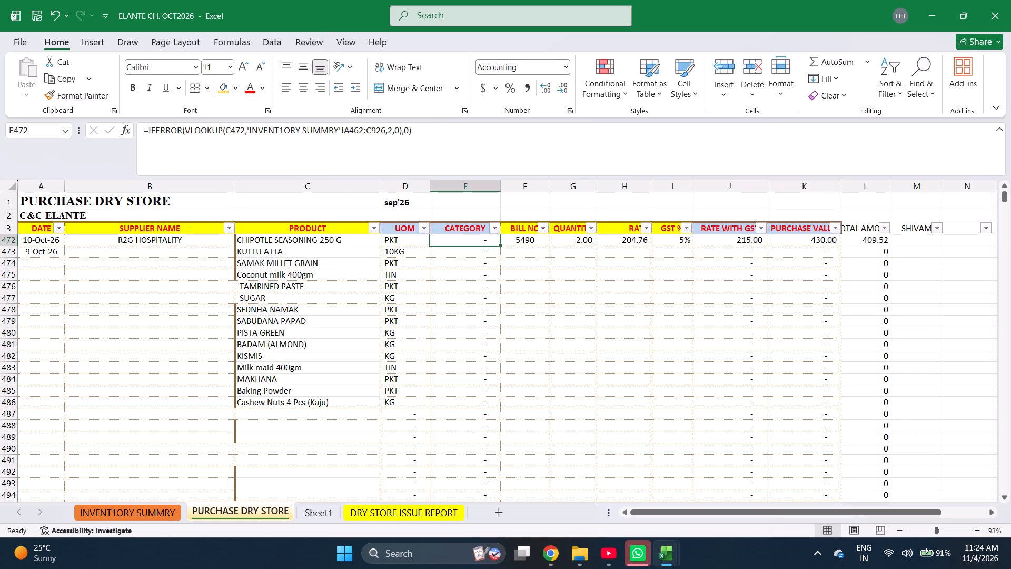
{"action": "key", "text": "Left"}
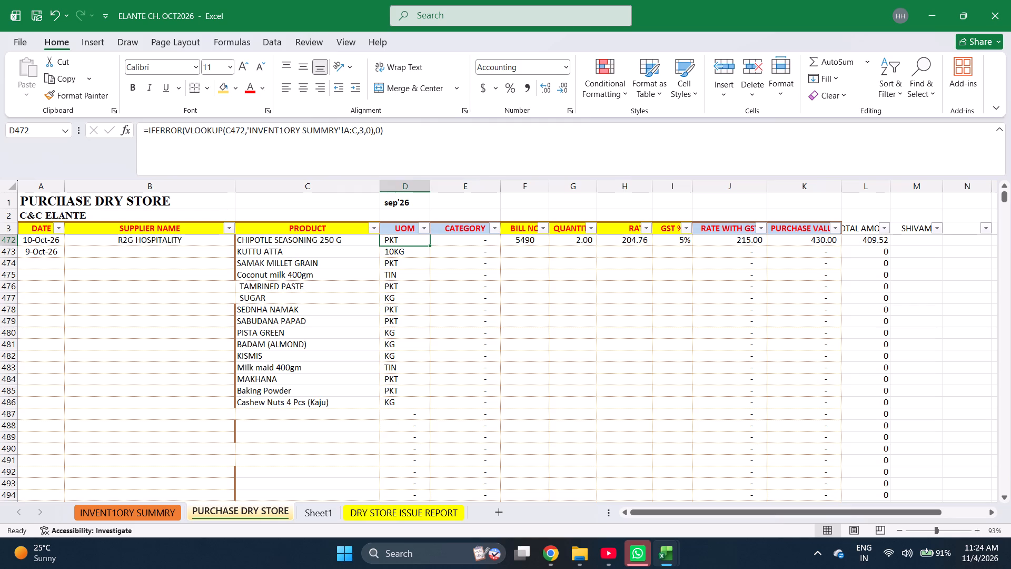
{"action": "key", "text": "Down"}
{"action": "key", "text": "Left"}
{"action": "key", "text": "Left"}
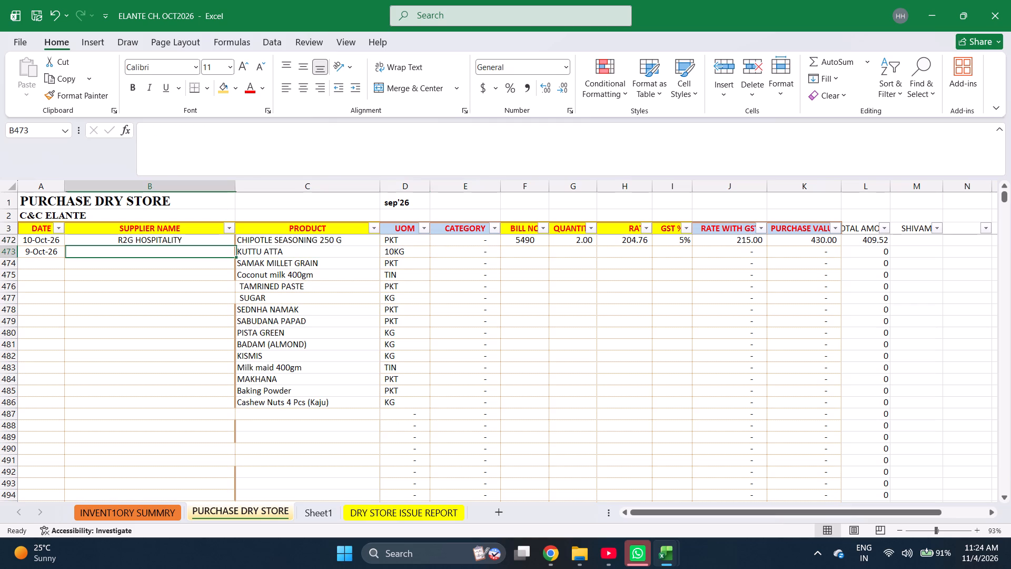
{"action": "key", "text": "ctrl+d"}
{"action": "key", "text": "Down"}
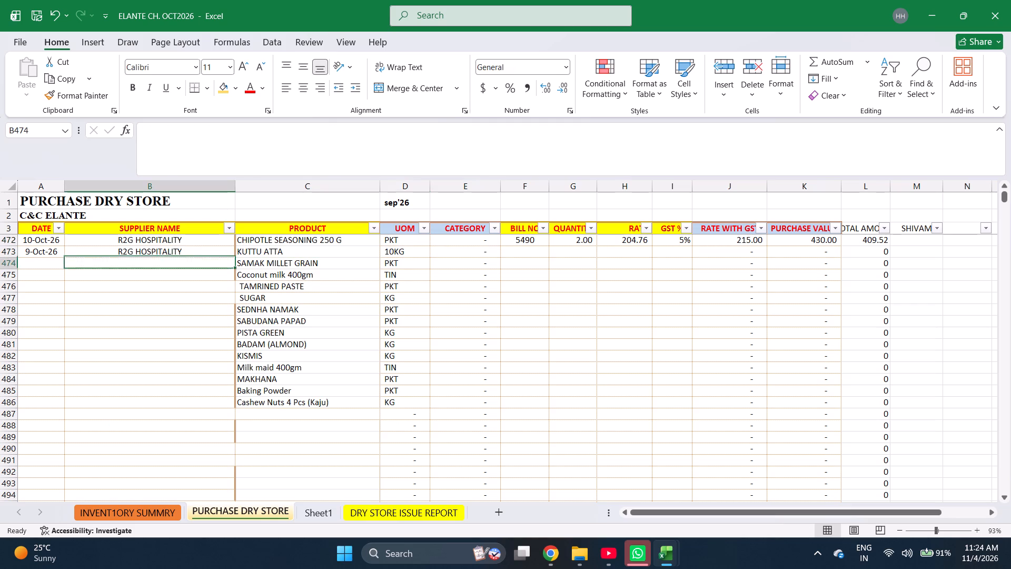
Enter bill number 5446 in F473 for the 9-Oct-26 R2G HOSPITALITY purchase.
{"action": "key", "text": "Down"}
{"action": "key", "text": "Up"}
{"action": "key", "text": "Right"}
{"action": "key", "text": "Right"}
{"action": "key", "text": "Right"}
{"action": "key", "text": "Right"}
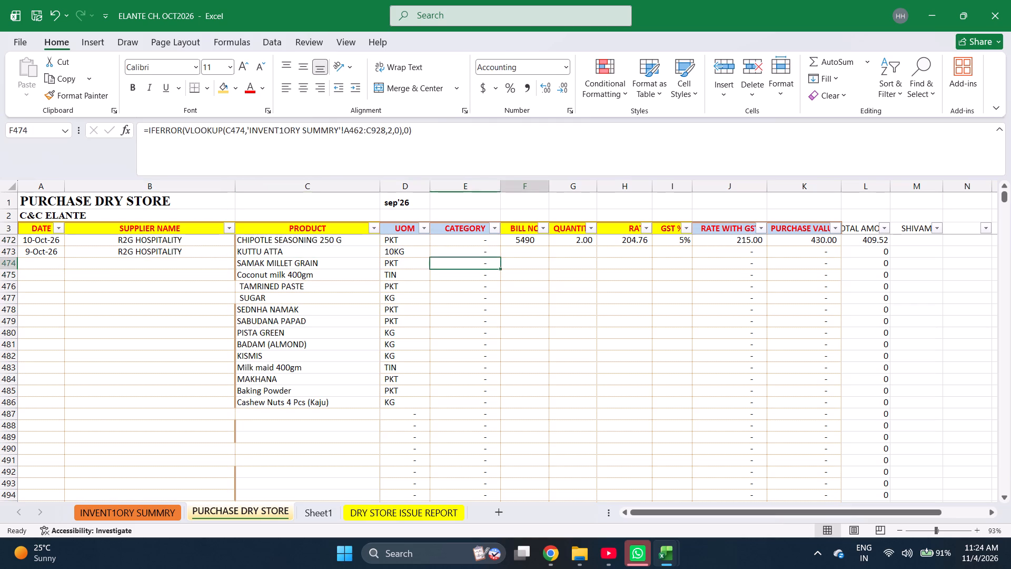
{"action": "key", "text": "Up"}
{"action": "key", "text": "Up"}
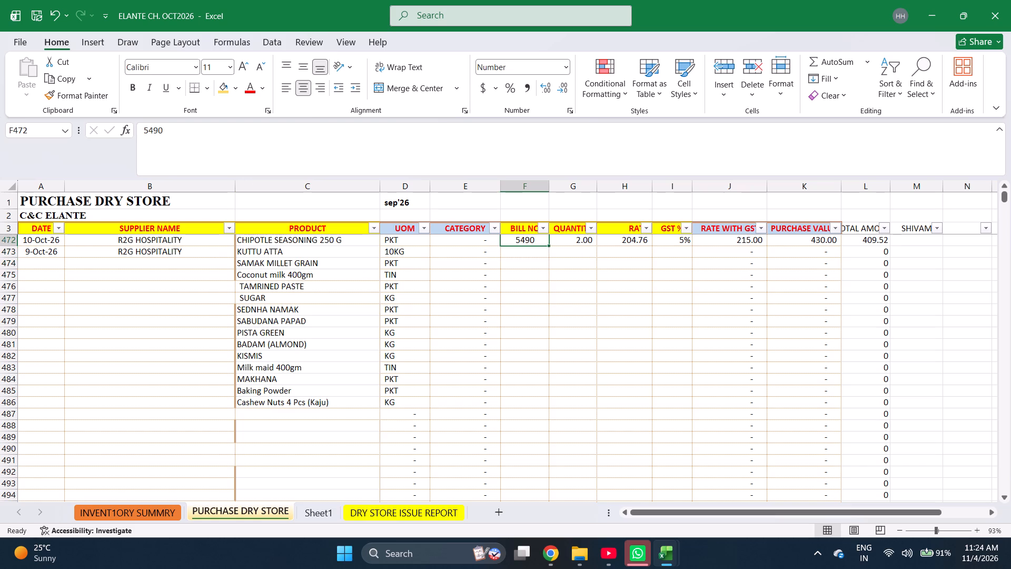
{"action": "key", "text": "Down"}
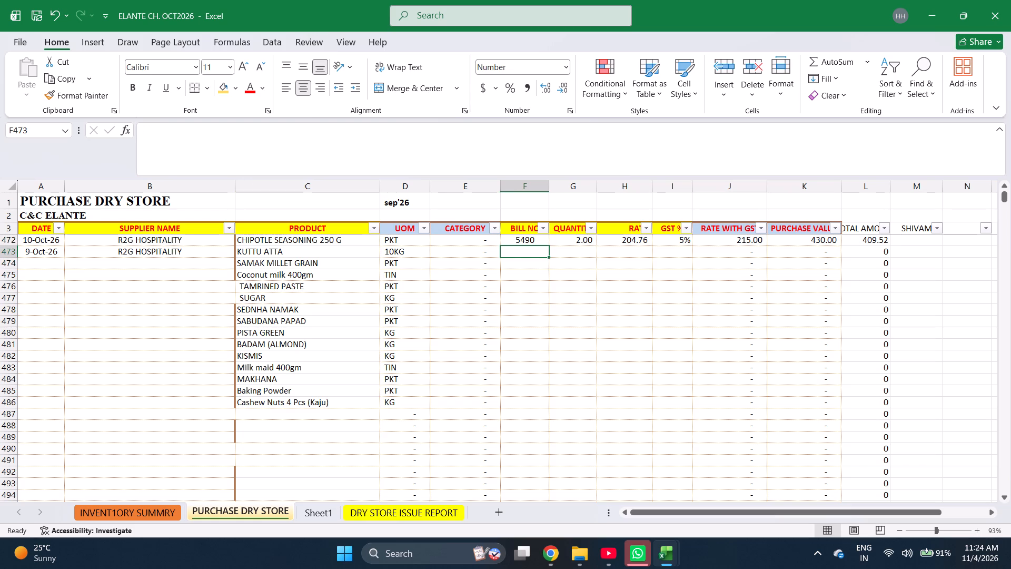
{"action": "type", "text": "5446"}
{"action": "key", "text": "Right"}
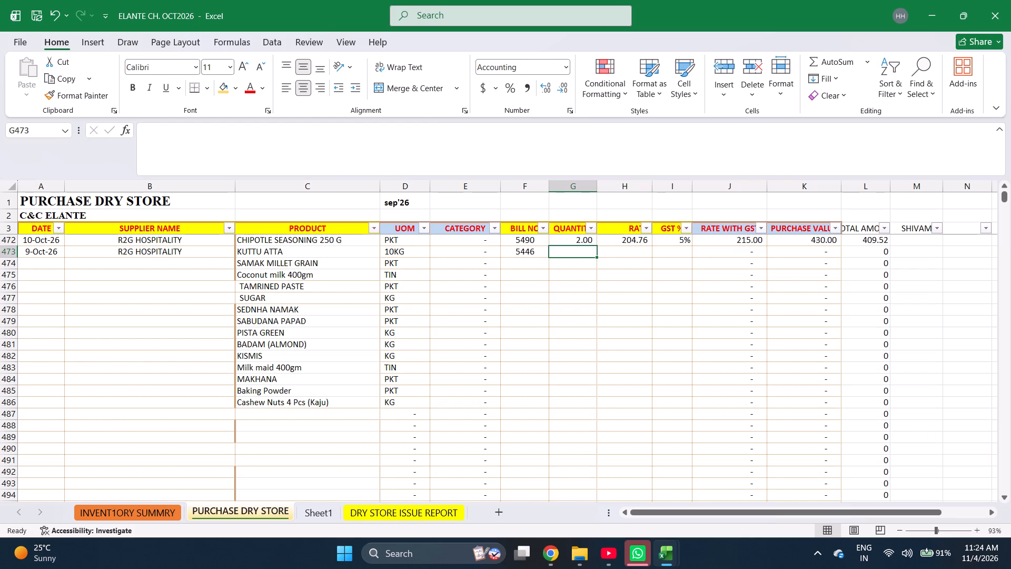
Enter the quantities 2, 2, 2, 0.5, 1, 1 and 2 in G473 to G479, from KUTTU ATTA down to SABUDANA PAPAD.
{"action": "key", "text": "2"}
{"action": "key", "text": "Return"}
{"action": "key", "text": "2"}
{"action": "key", "text": "Return"}
{"action": "key", "text": "2"}
{"action": "key", "text": "Return"}
{"action": "type", "text": "0.5"}
{"action": "key", "text": "Return"}
{"action": "key", "text": "1"}
{"action": "key", "text": "Return"}
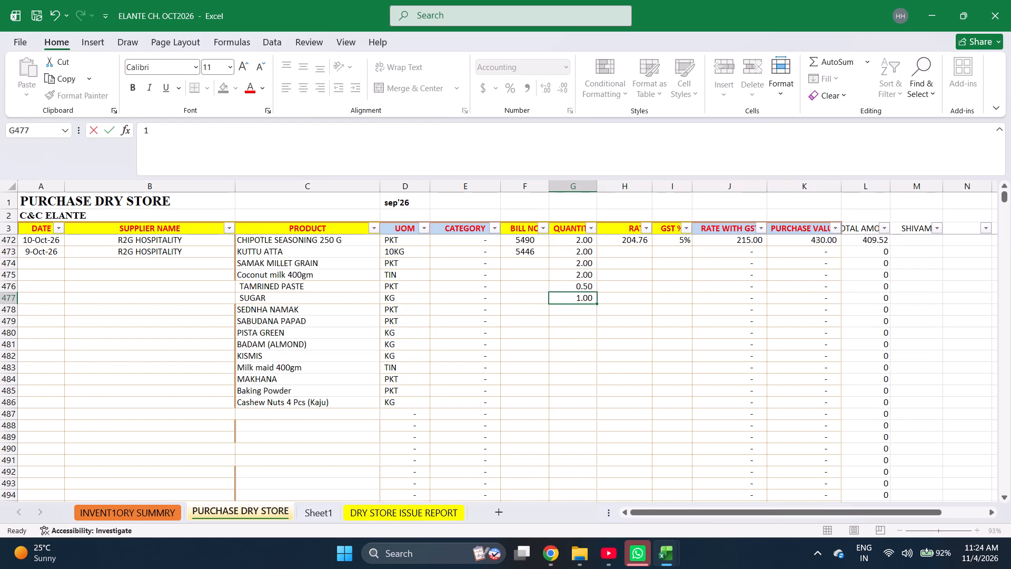
{"action": "key", "text": "1"}
{"action": "key", "text": "Return"}
{"action": "key", "text": "2"}
{"action": "key", "text": "Return"}
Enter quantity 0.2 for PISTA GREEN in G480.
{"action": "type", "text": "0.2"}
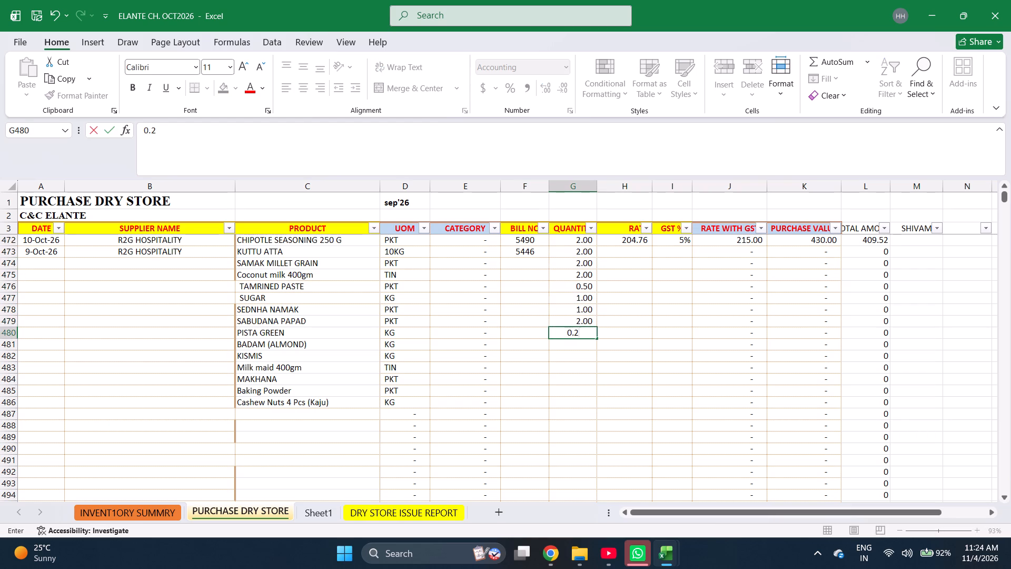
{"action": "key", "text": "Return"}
Set the quantity to 0.5 for PISTA GREEN, BADAM (ALMOND) and KISMIS in G480 to G482.
{"action": "key", "text": "Up"}
{"action": "key", "text": "Up"}
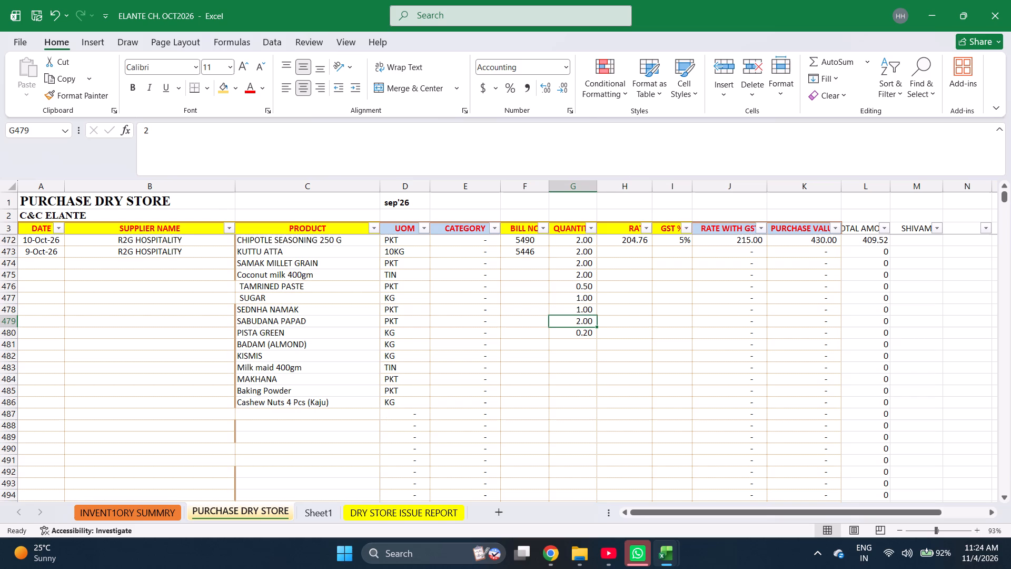
{"action": "key", "text": "Down"}
{"action": "type", "text": "0.5"}
{"action": "key", "text": "Return"}
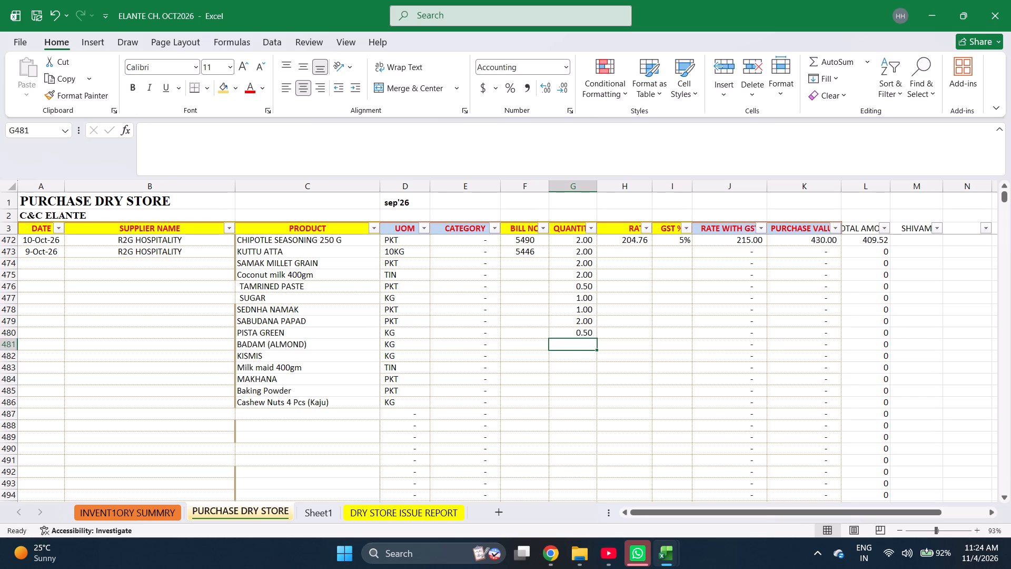
{"action": "type", "text": "0.5"}
{"action": "key", "text": "Return"}
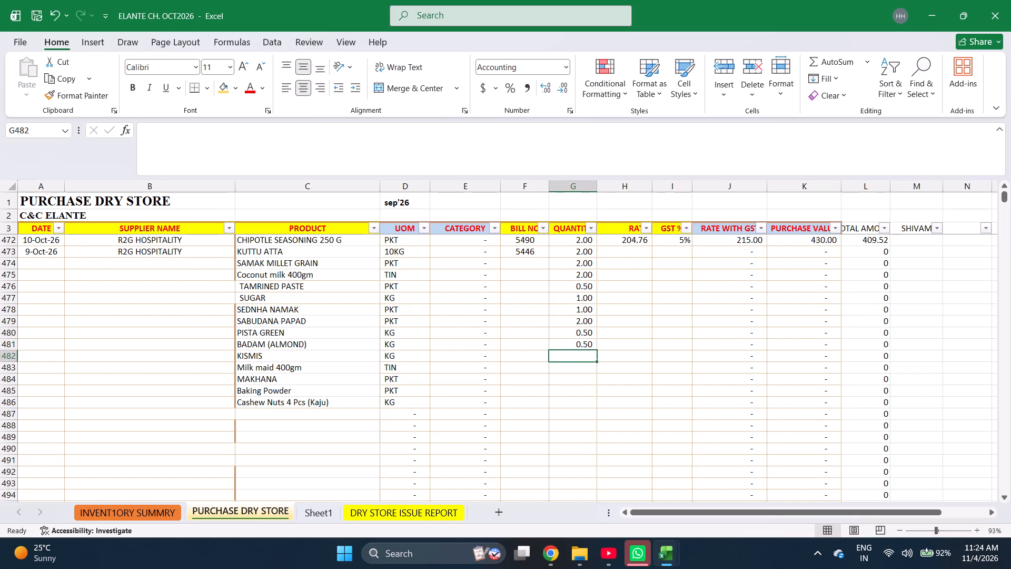
{"action": "type", "text": "0.5"}
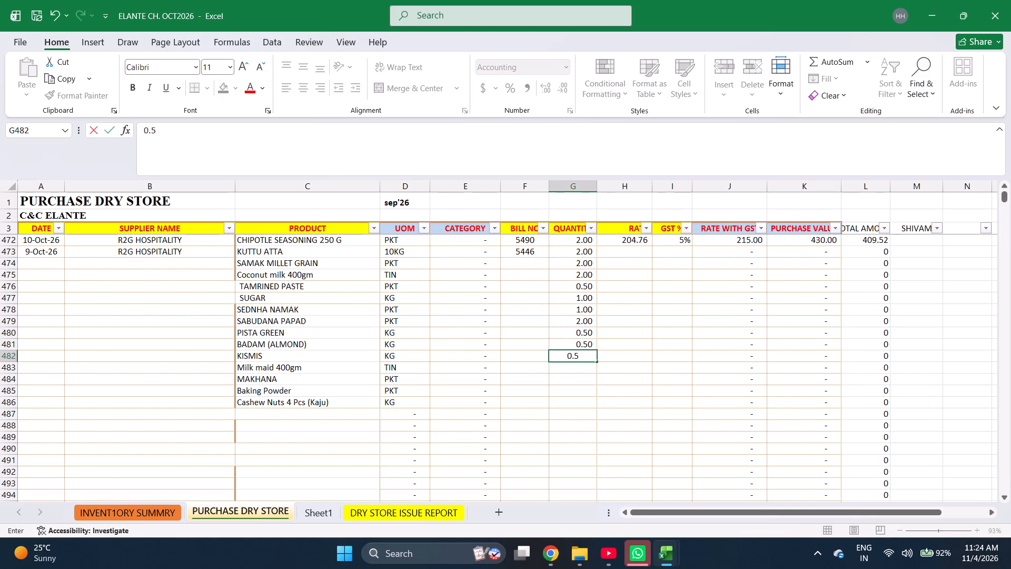
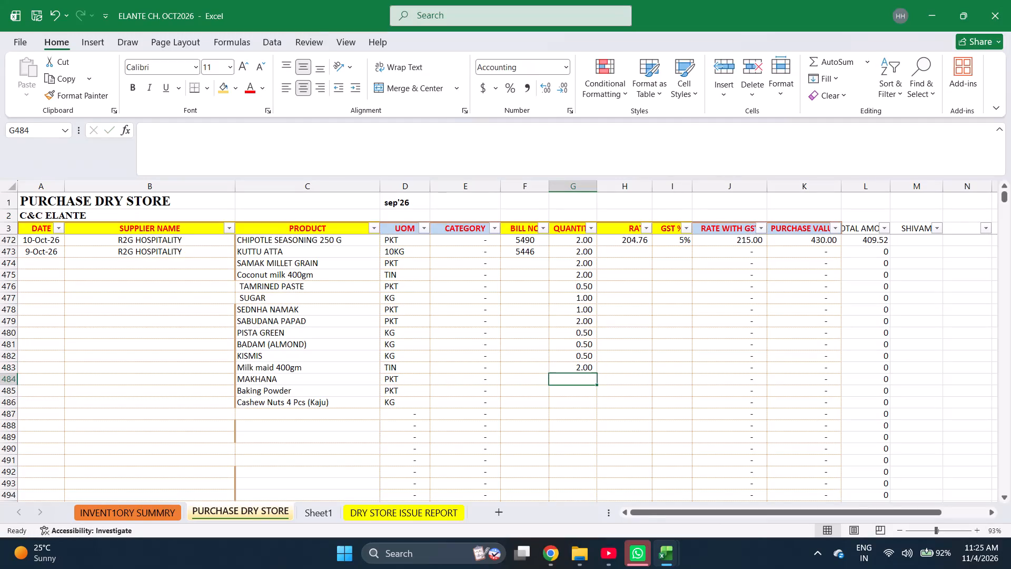
Enter the quantities 2, 1, 1 and 3 in G484 to G487, starting from MAKHANA.
{"action": "key", "text": "Return"}
{"action": "key", "text": "1"}
{"action": "key", "text": "Return"}
{"action": "key", "text": "1"}
{"action": "key", "text": "Return"}
{"action": "key", "text": "3"}
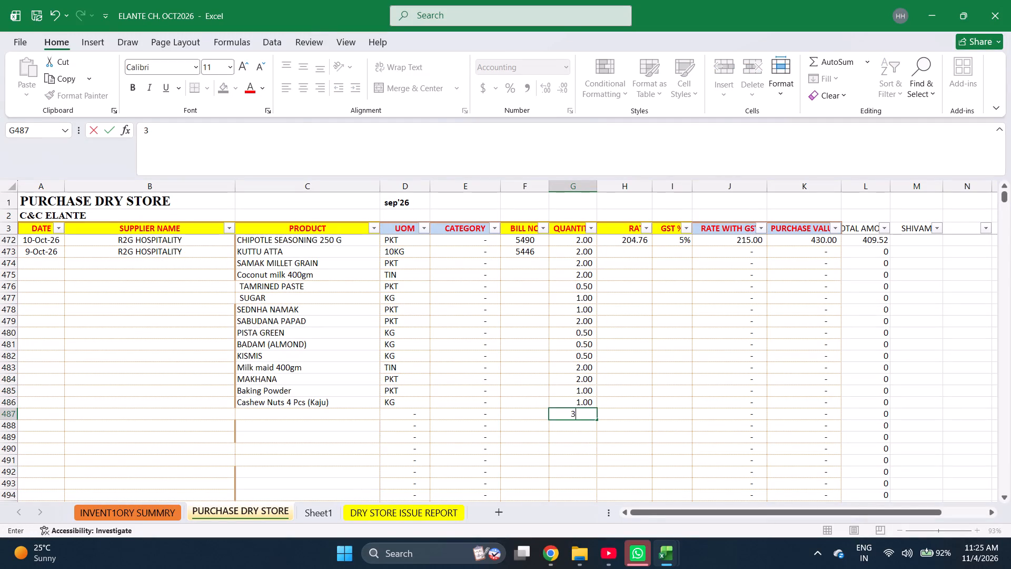
{"action": "key", "text": "Right"}
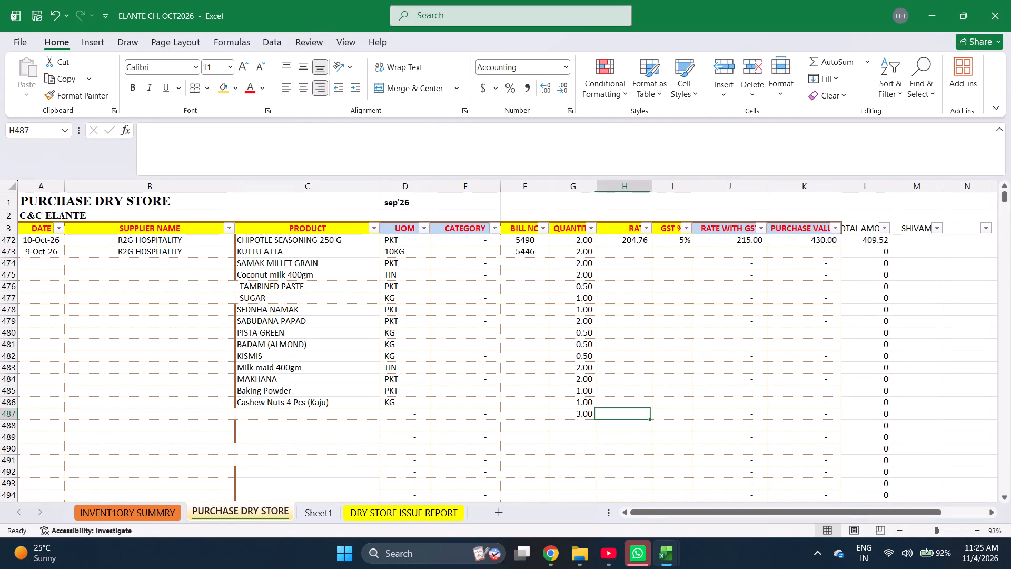
Enter the rate 666.67 in H487.
{"action": "type", "text": "66"}
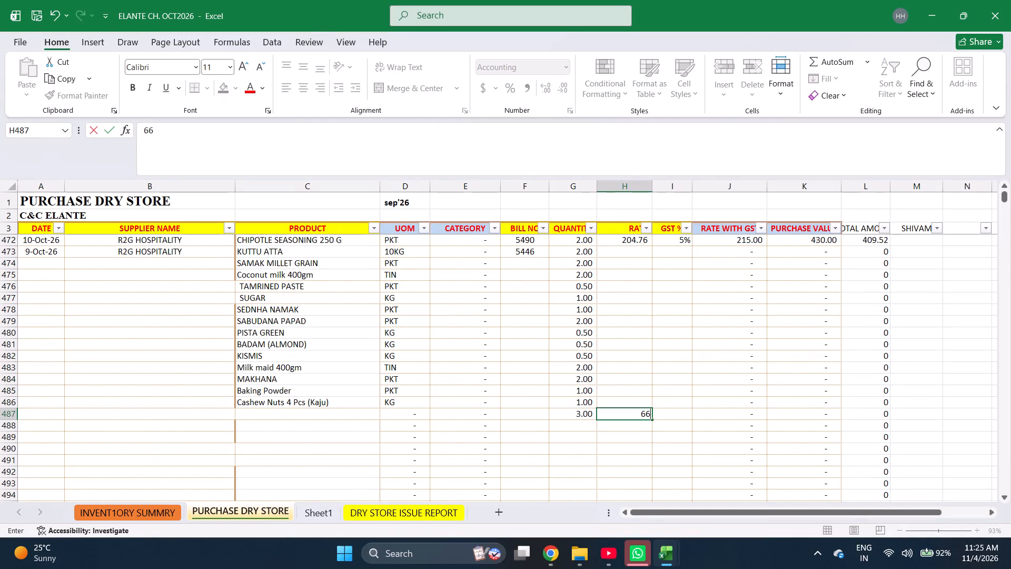
{"action": "type", "text": "6.67"}
{"action": "key", "text": "Right"}
Enter the rates 260, 240, 205 and 145 in H473 to H476, from KUTTU ATTA down to TAMRINED PASTE.
{"action": "key", "text": "ctrl+Up"}
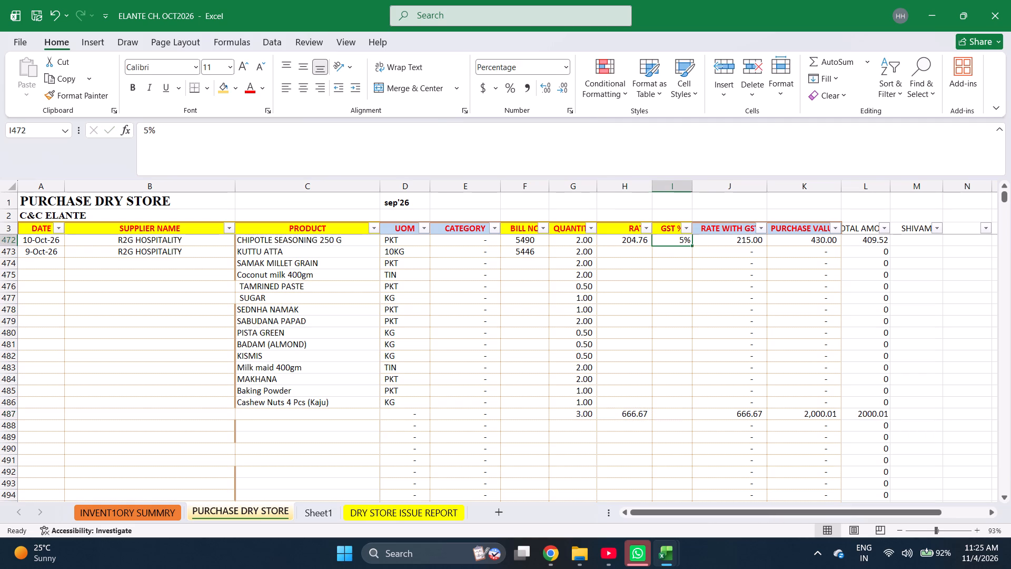
{"action": "key", "text": "Left"}
{"action": "key", "text": "Down"}
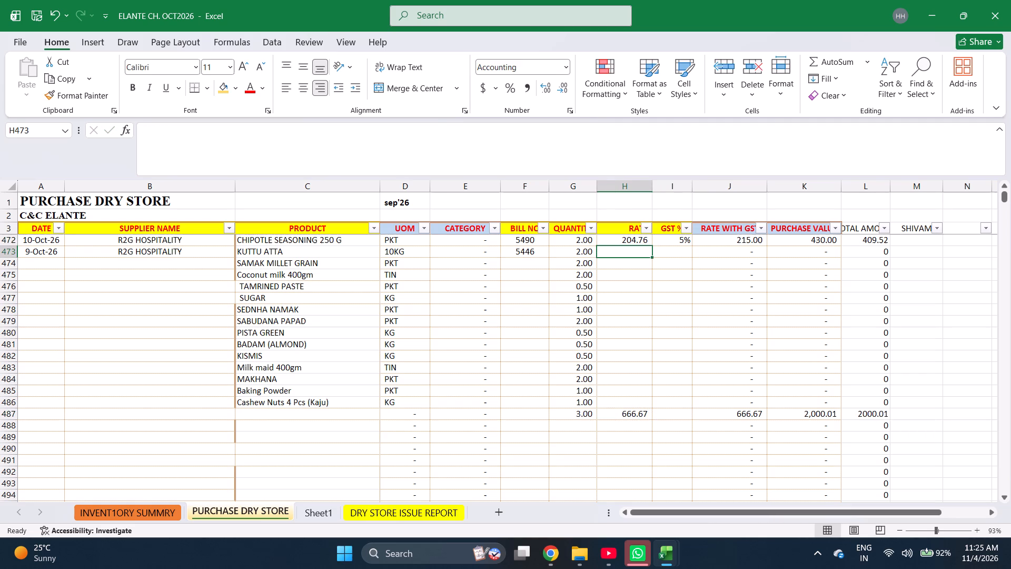
{"action": "type", "text": "260"}
{"action": "key", "text": "Return"}
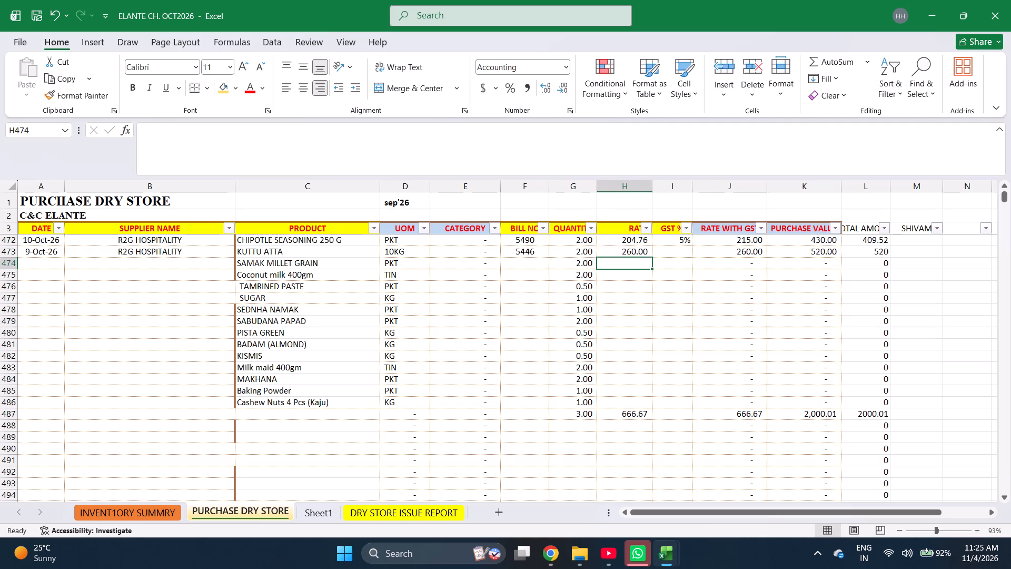
{"action": "type", "text": "240"}
{"action": "key", "text": "Return"}
{"action": "key", "text": "1"}
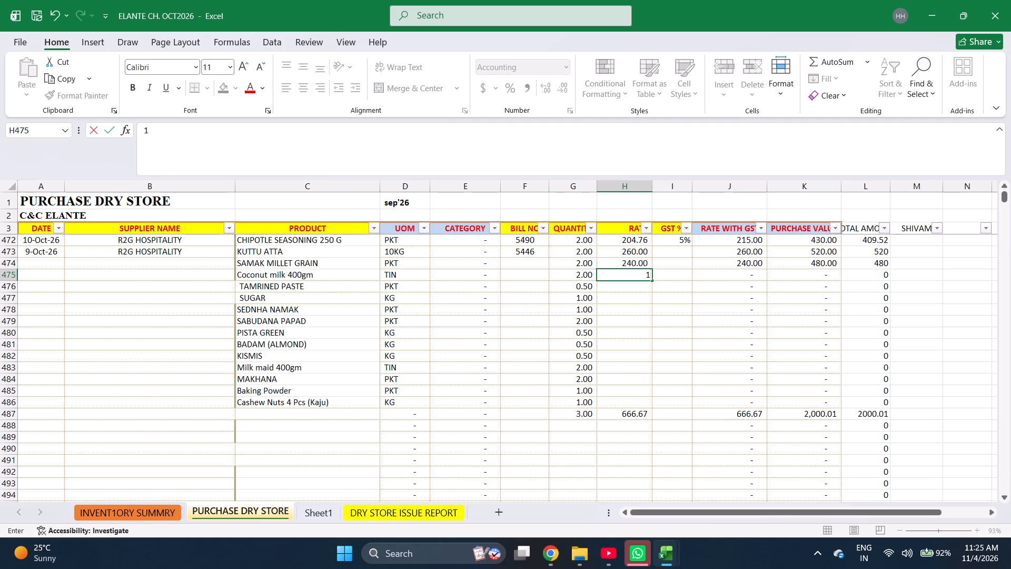
{"action": "key", "text": "Escape"}
{"action": "type", "text": "205"}
{"action": "key", "text": "Return"}
{"action": "type", "text": "145"}
{"action": "key", "text": "Return"}
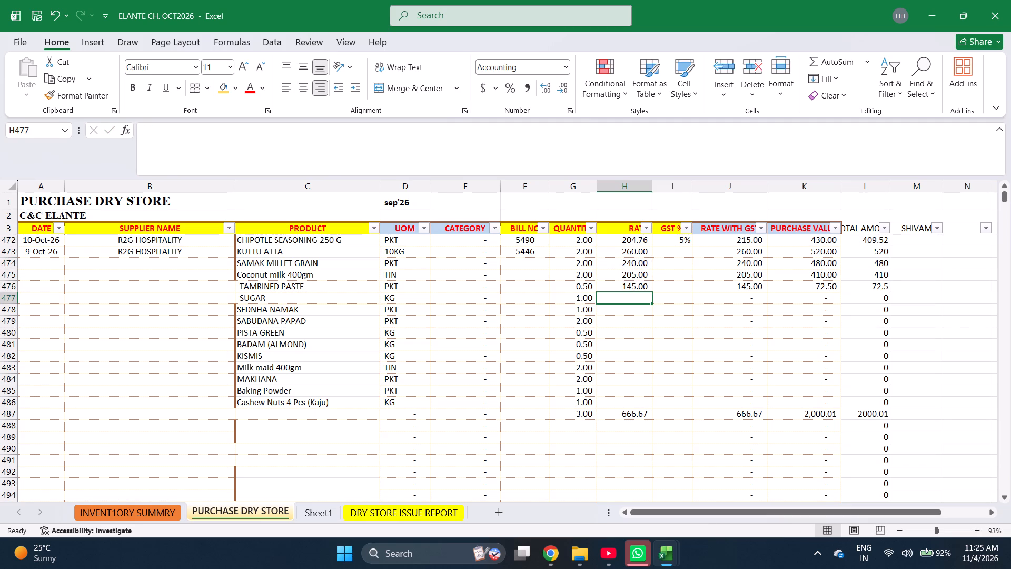
Enter the rates 90, 90, 110 and 2809.52 in H477 to H480, from SUGAR down to PISTA GREEN.
{"action": "type", "text": "90"}
{"action": "key", "text": "Return"}
{"action": "type", "text": "90"}
{"action": "key", "text": "Return"}
{"action": "type", "text": "110"}
{"action": "key", "text": "Return"}
{"action": "type", "text": "2809"}
{"action": "type", "text": ".55"}
{"action": "key", "text": "BackSpace"}
{"action": "key", "text": "2"}
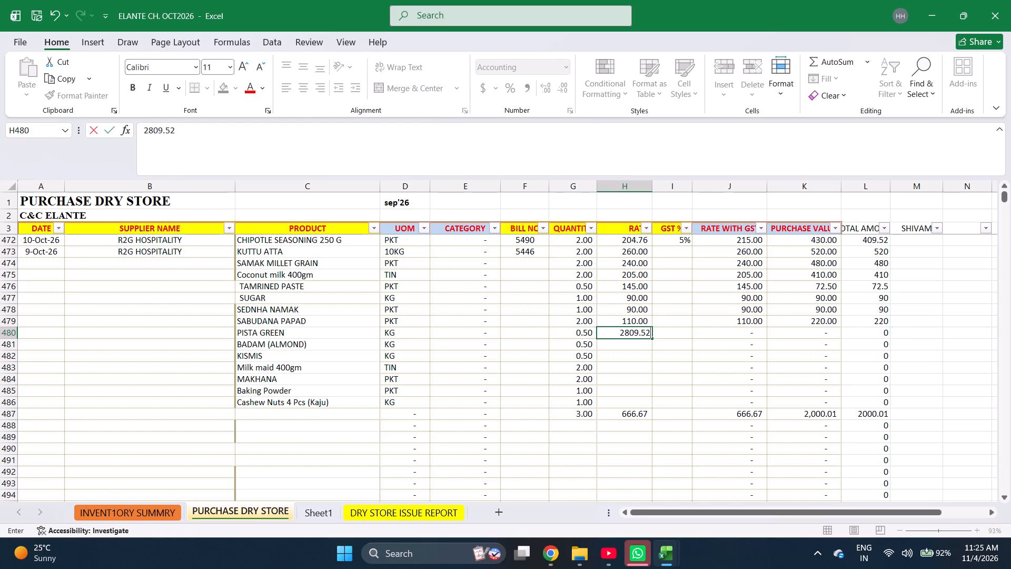
{"action": "key", "text": "Return"}
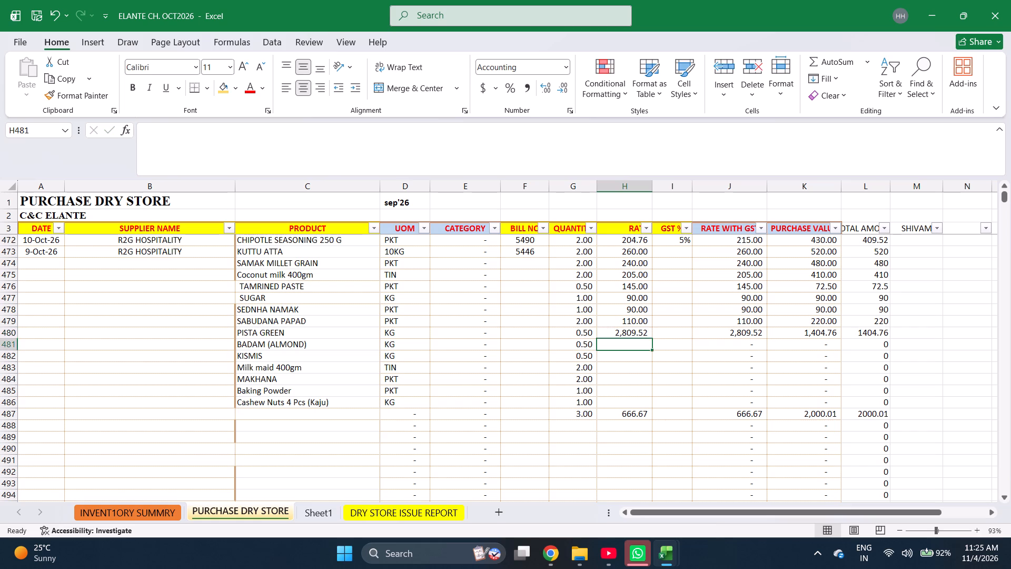
Enter the rates 1090, 465, 138.10, 265, 30 and 800 in H481 to H486, from BADAM (ALMOND) down to Cashew Nuts.
{"action": "type", "text": "1090"}
{"action": "key", "text": "Return"}
{"action": "type", "text": "465"}
{"action": "key", "text": "Return"}
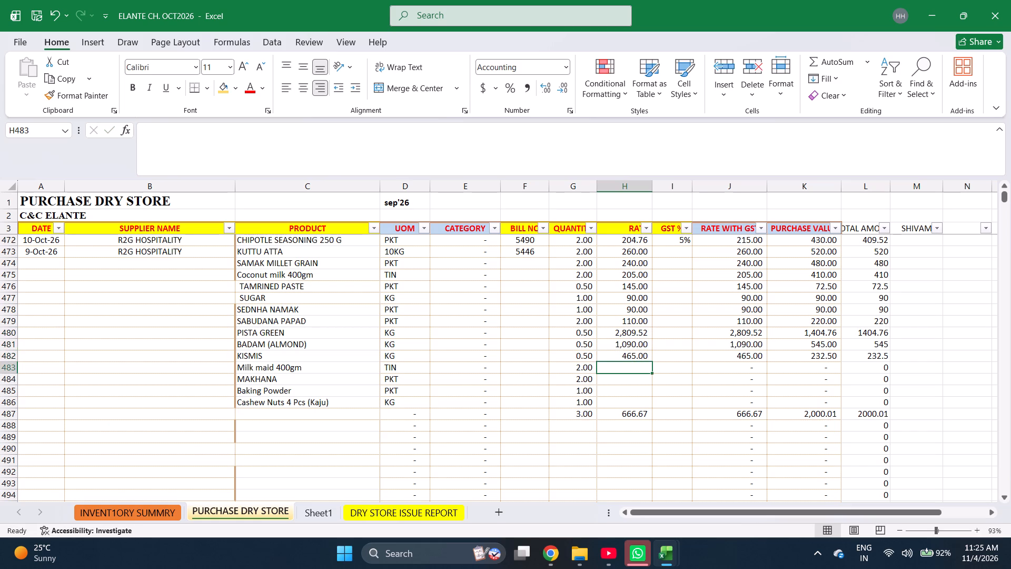
{"action": "type", "text": "138.10"}
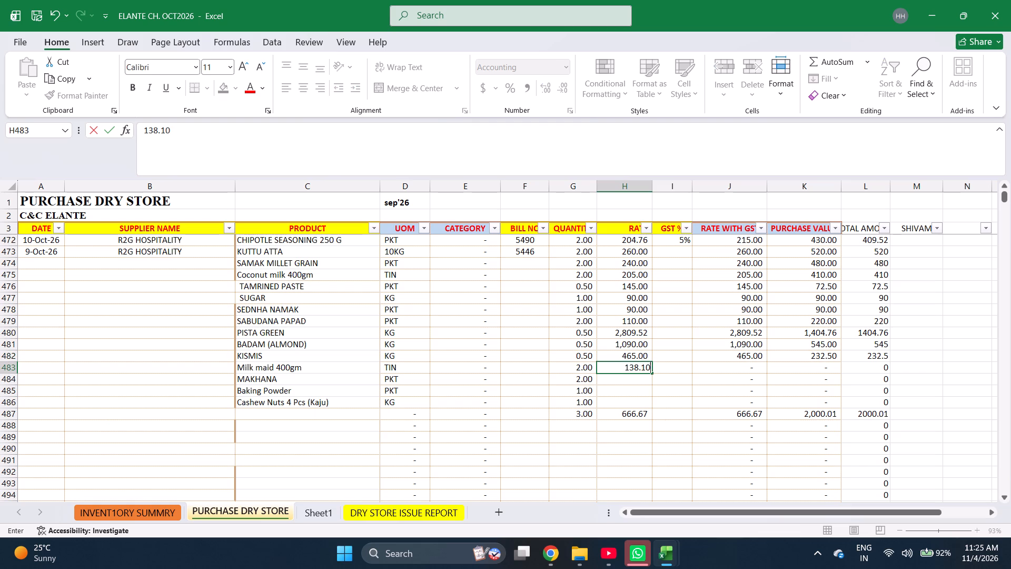
{"action": "key", "text": "Return"}
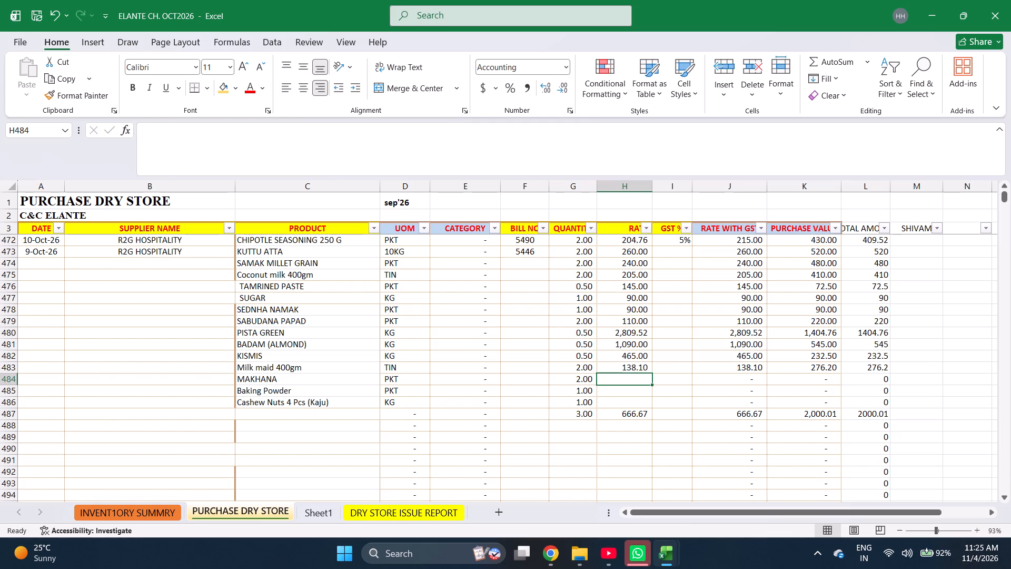
{"action": "type", "text": "265"}
{"action": "key", "text": "Return"}
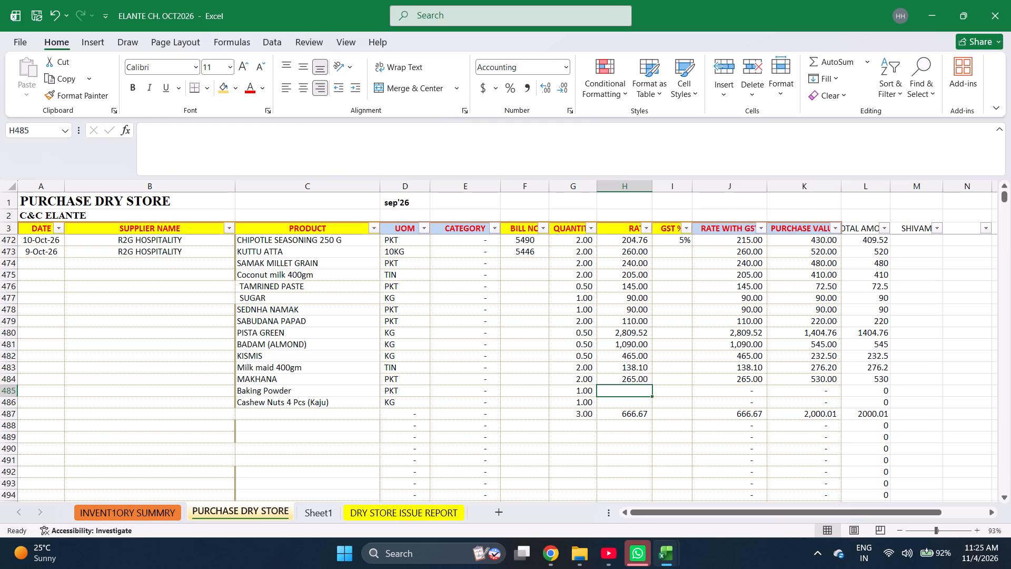
{"action": "type", "text": "30"}
{"action": "key", "text": "Return"}
{"action": "type", "text": "800"}
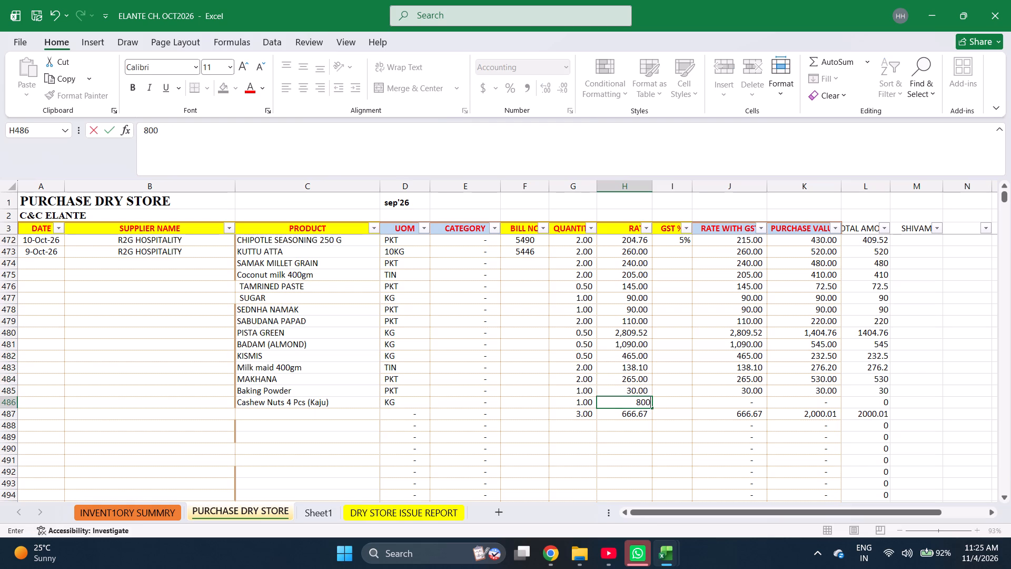
{"action": "key", "text": "Return"}
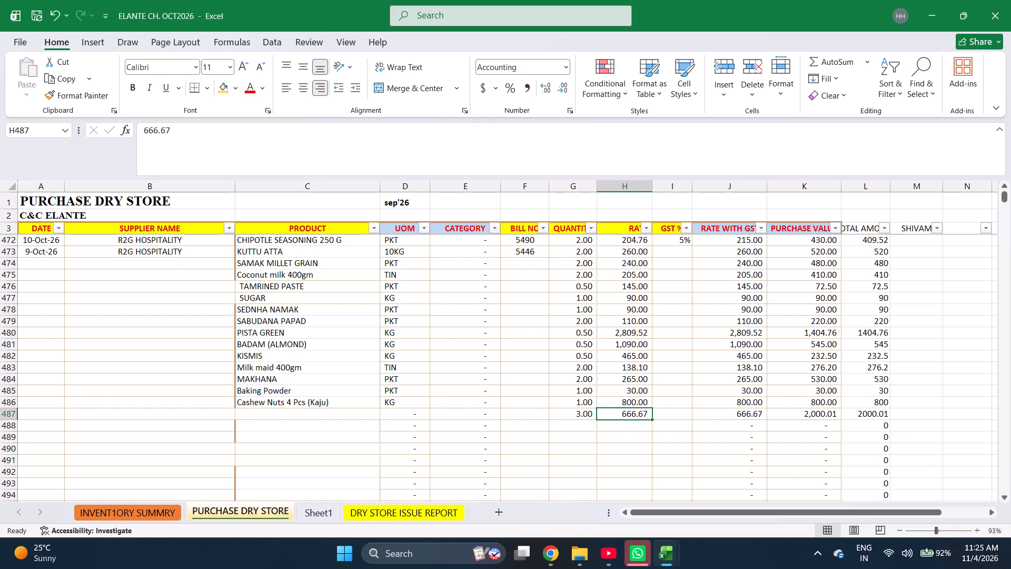
Enter GST of 5%, 0%, 5%, 0%, 0% and 0% in I473 to I478, from KUTTU ATTA down to SEDNHA NAMAK.
{"action": "key", "text": "Right"}
{"action": "key", "text": "ctrl+Up"}
{"action": "key", "text": "Down"}
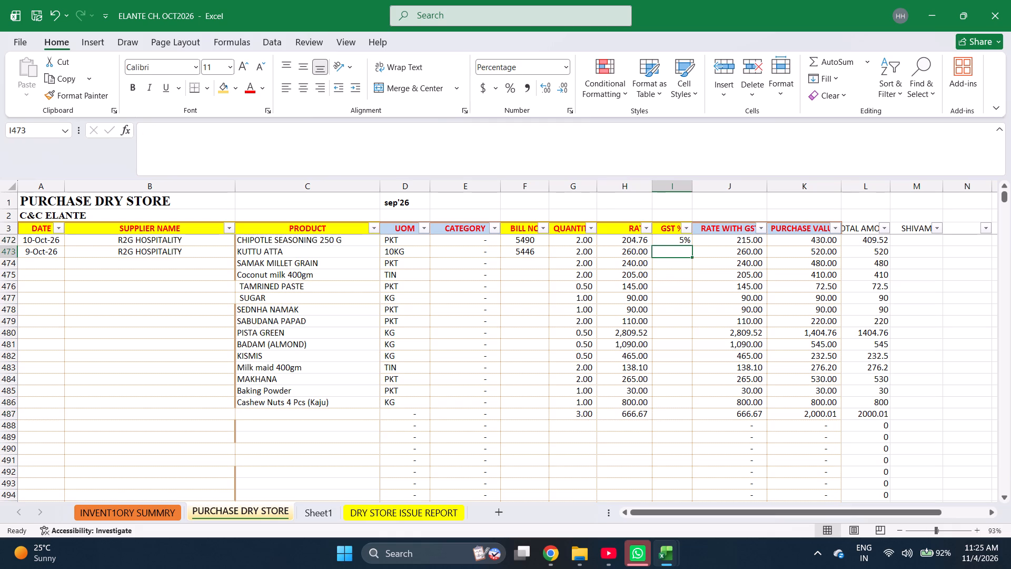
{"action": "key", "text": "5"}
{"action": "key", "text": "Return"}
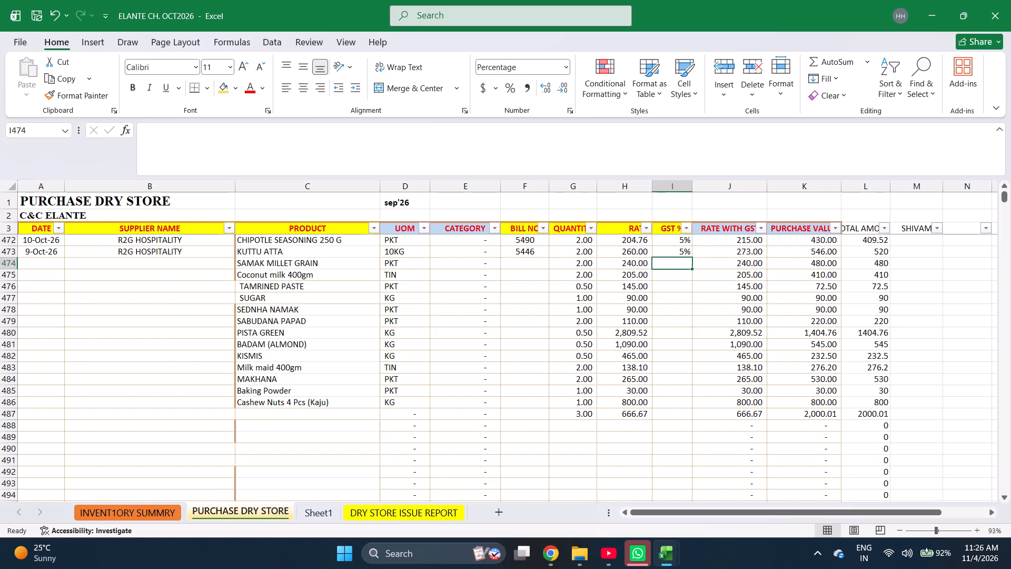
{"action": "key", "text": "0"}
{"action": "key", "text": "Return"}
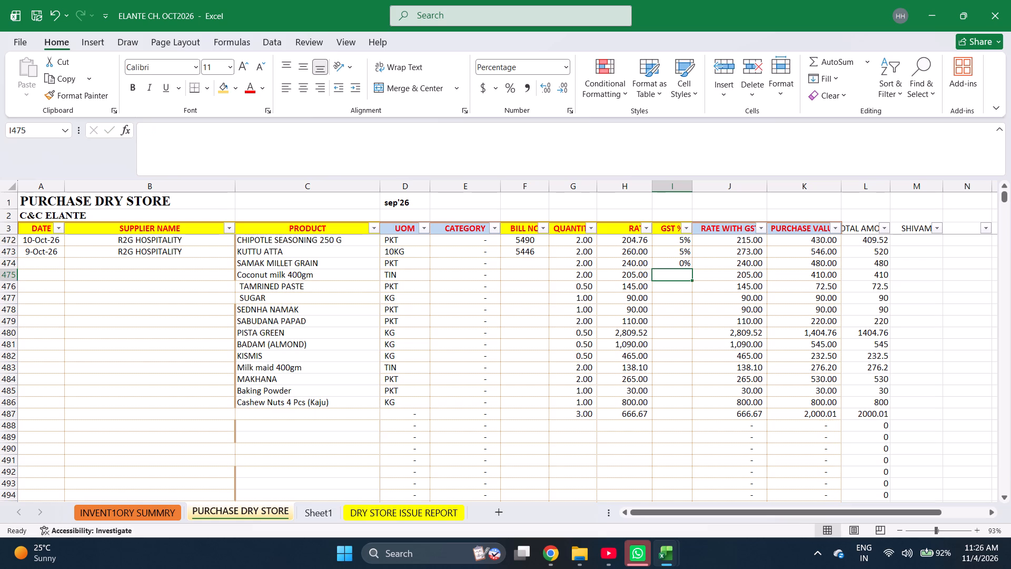
{"action": "key", "text": "5"}
{"action": "key", "text": "Return"}
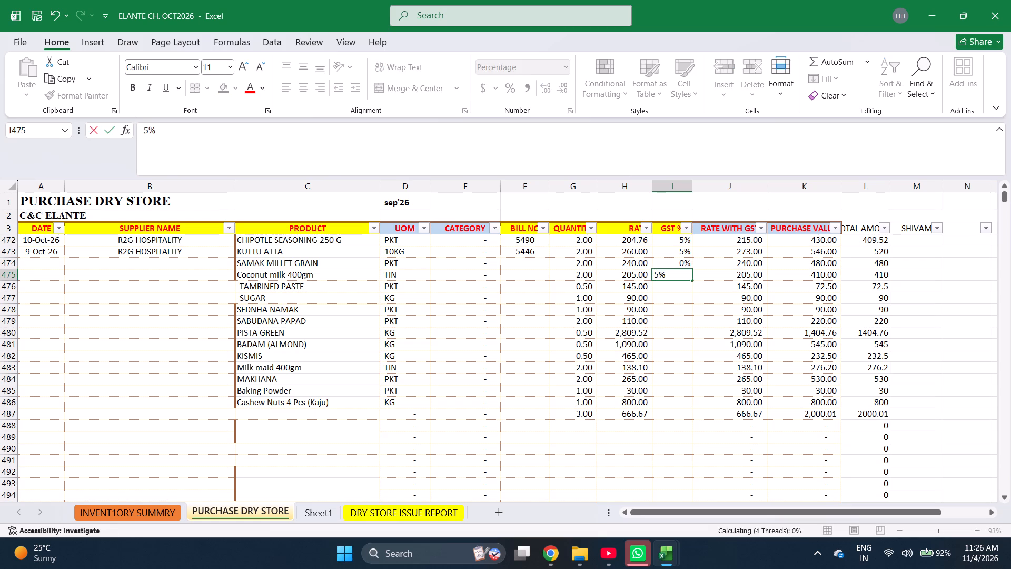
{"action": "key", "text": "0"}
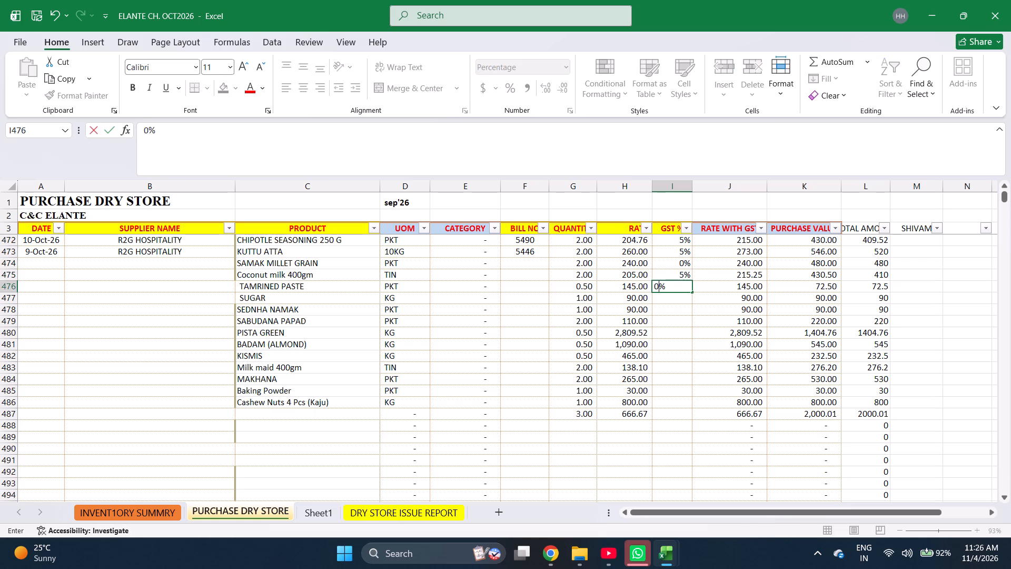
{"action": "key", "text": "Return"}
{"action": "key", "text": "0"}
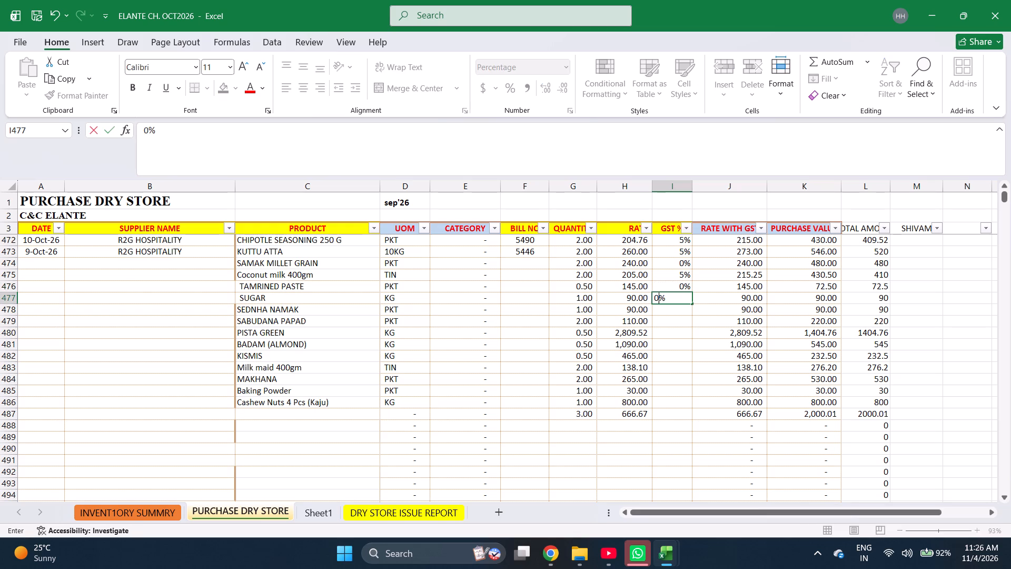
{"action": "key", "text": "Return"}
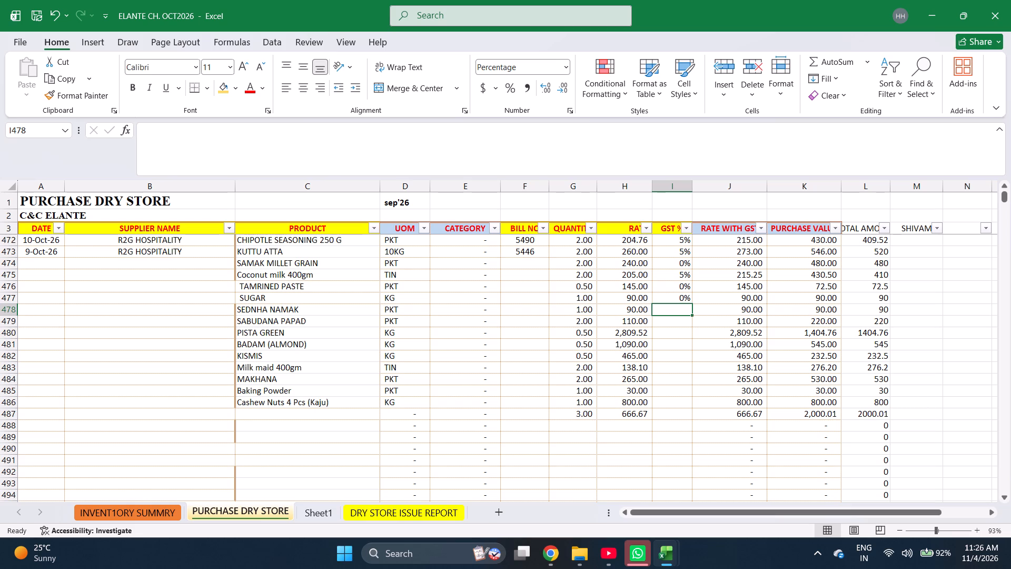
{"action": "key", "text": "0"}
{"action": "key", "text": "Return"}
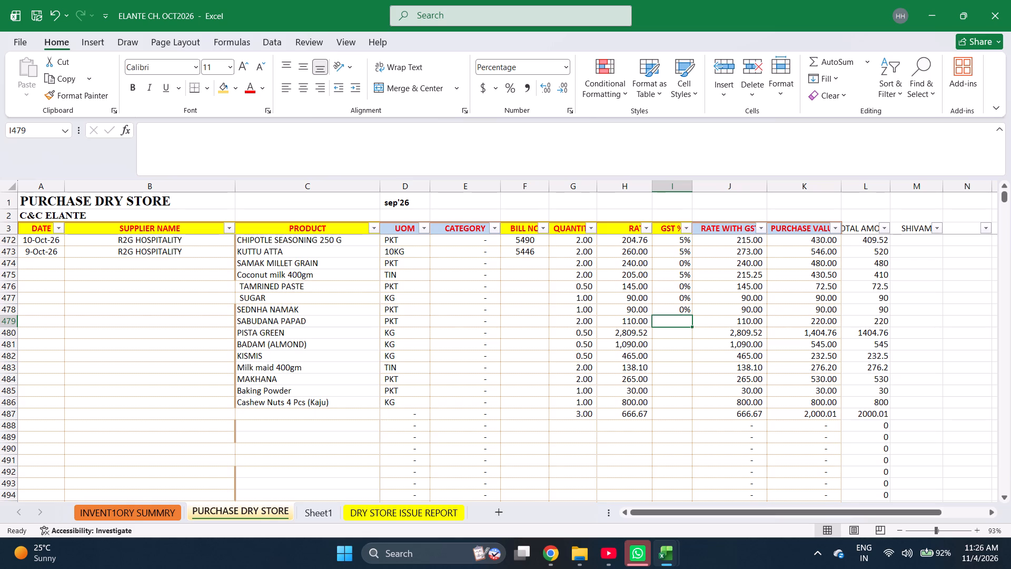
Enter 5% GST for each item in I479 to I484, from SABUDANA PAPAD down to MAKHANA.
{"action": "key", "text": "5"}
{"action": "key", "text": "Return"}
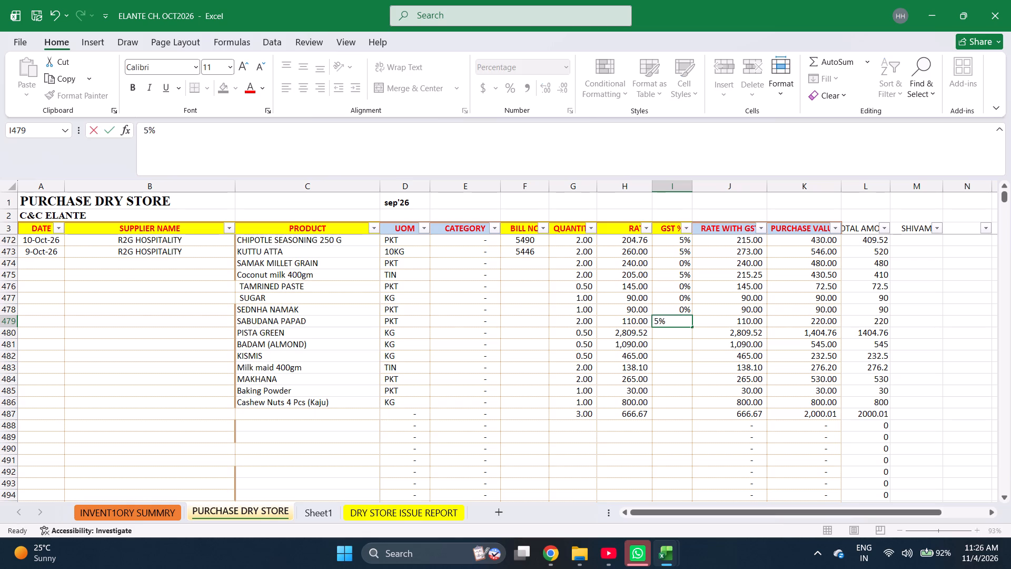
{"action": "key", "text": "5"}
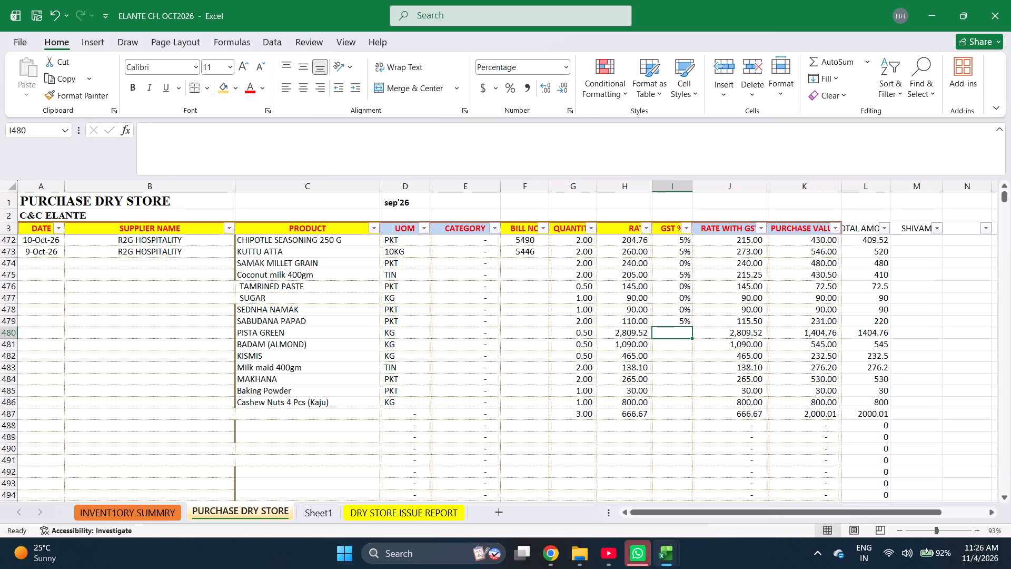
{"action": "key", "text": "Return"}
{"action": "key", "text": "5"}
{"action": "key", "text": "Return"}
{"action": "key", "text": "5"}
{"action": "key", "text": "Return"}
{"action": "key", "text": "5"}
{"action": "key", "text": "Return"}
{"action": "key", "text": "5"}
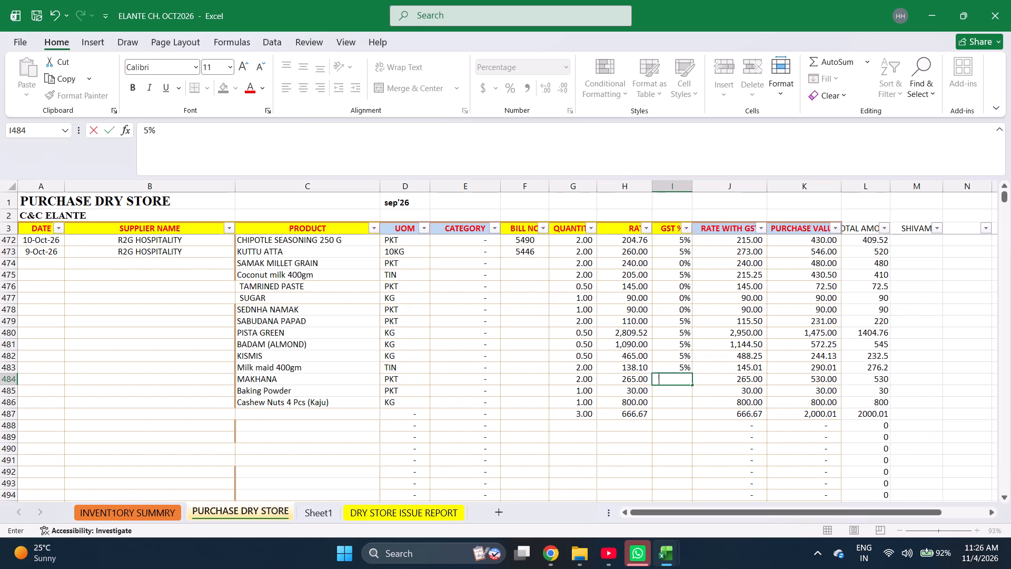
{"action": "key", "text": "Return"}
Enter 18% GST for Baking Powder in I485 and 5% in I486 and I487.
{"action": "key", "text": "5"}
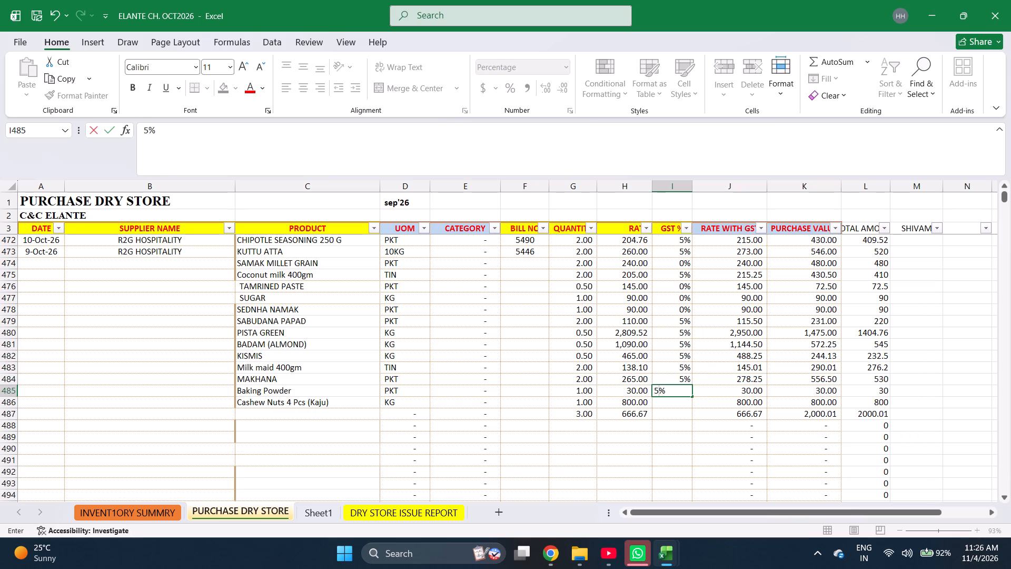
{"action": "key", "text": "Escape"}
{"action": "type", "text": "18"}
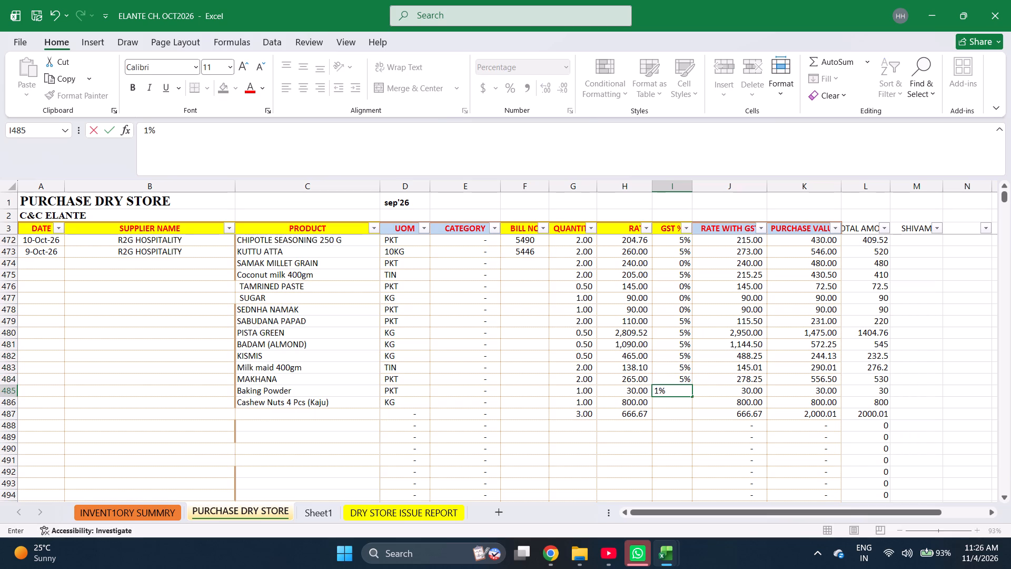
{"action": "key", "text": "Return"}
{"action": "key", "text": "5"}
{"action": "key", "text": "Return"}
{"action": "key", "text": "5"}
{"action": "key", "text": "Left"}
Fill bill number 5446 down from F473 to F486.
{"action": "key", "text": "Left"}
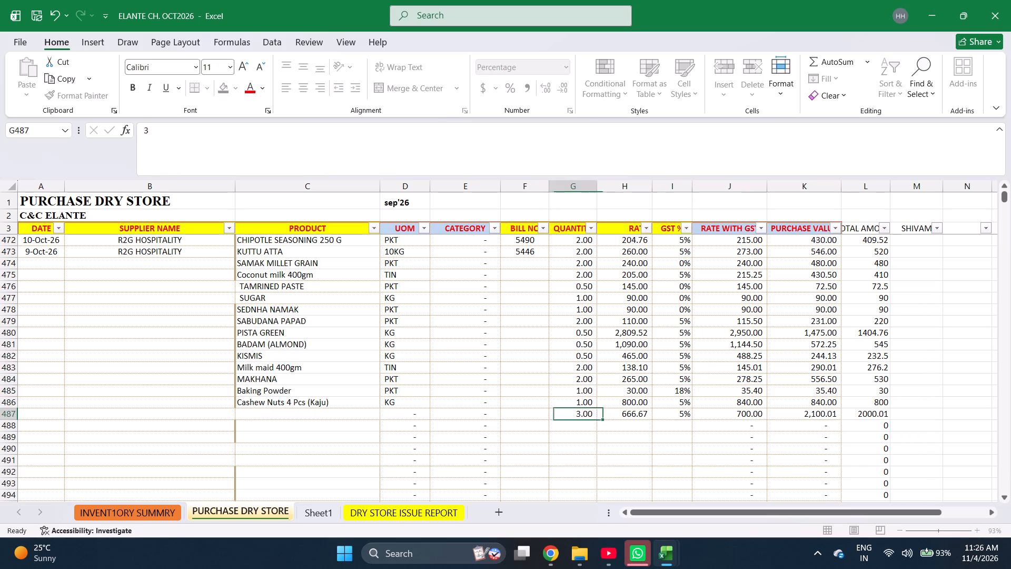
{"action": "key", "text": "Left"}
{"action": "key", "text": "ctrl+Up"}
{"action": "key", "text": "shift+Down"}
{"action": "key", "text": "shift+Down"}
{"action": "key", "text": "shift+Down"}
{"action": "key", "text": "shift+Down"}
{"action": "key", "text": "shift+Down"}
{"action": "key", "text": "shift+Down"}
{"action": "key", "text": "shift+Down"}
{"action": "key", "text": "shift+Down"}
{"action": "key", "text": "shift+Down"}
{"action": "key", "text": "shift+Down"}
{"action": "key", "text": "shift+Down"}
{"action": "key", "text": "shift+Down"}
{"action": "key", "text": "shift+Down"}
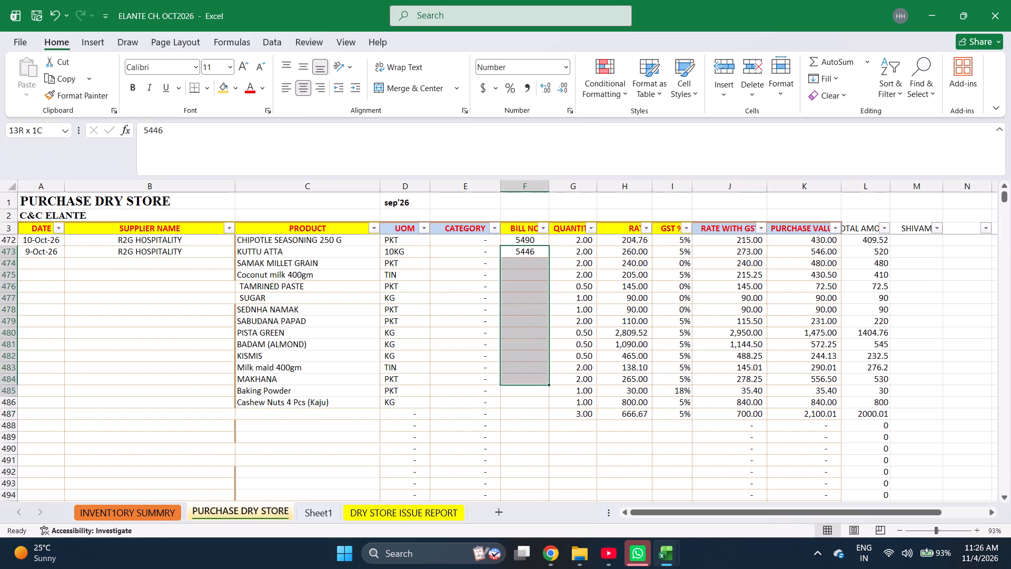
{"action": "key", "text": "shift+Up"}
{"action": "key", "text": "shift+Down"}
{"action": "key", "text": "ctrl+d"}
Fill the date 9-Oct-26 and supplier R2G HOSPITALITY down from row 473 to row 486 in columns A and B.
{"action": "key", "text": "ctrl+Left"}
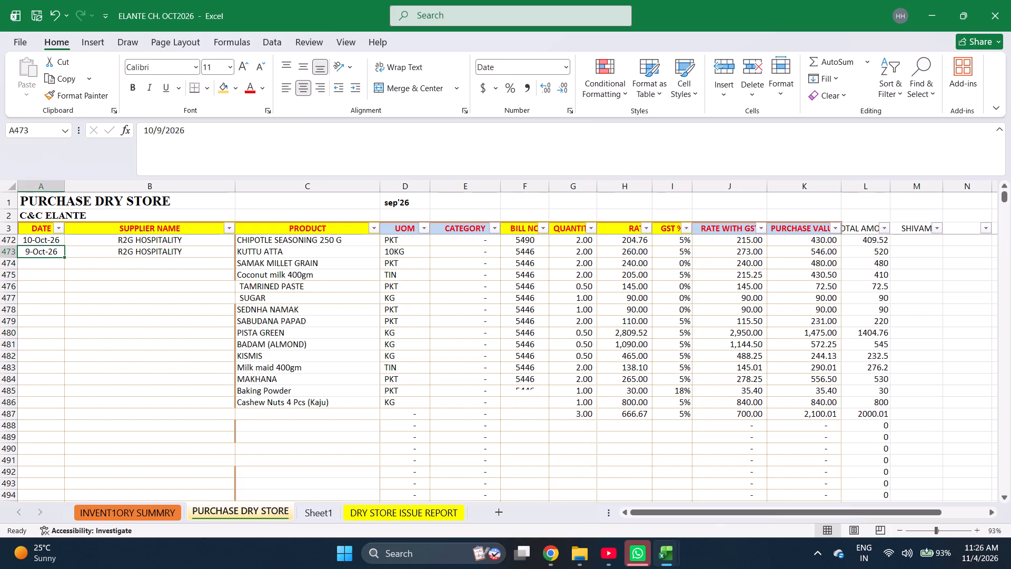
{"action": "key", "text": "shift+Right"}
{"action": "key", "text": "shift+Down"}
{"action": "key", "text": "shift+Down"}
{"action": "key", "text": "shift+Down"}
{"action": "key", "text": "shift+Down"}
{"action": "key", "text": "shift+Down"}
{"action": "key", "text": "shift+Down"}
{"action": "key", "text": "shift+Down"}
{"action": "key", "text": "shift+Down"}
{"action": "key", "text": "shift+Down"}
{"action": "key", "text": "shift+Down"}
{"action": "key", "text": "shift+Down"}
{"action": "key", "text": "shift+Down"}
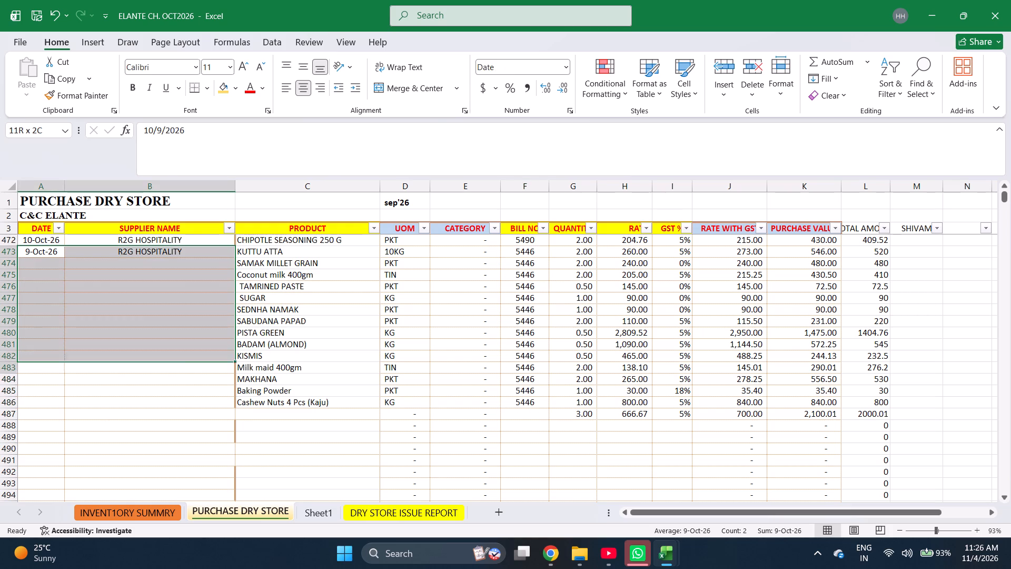
{"action": "key", "text": "shift+Down"}
{"action": "key", "text": "ctrl+d"}
Select the purchase values in K473 to K486 to check the total of bill 5446.
{"action": "key", "text": "ctrl+Right"}
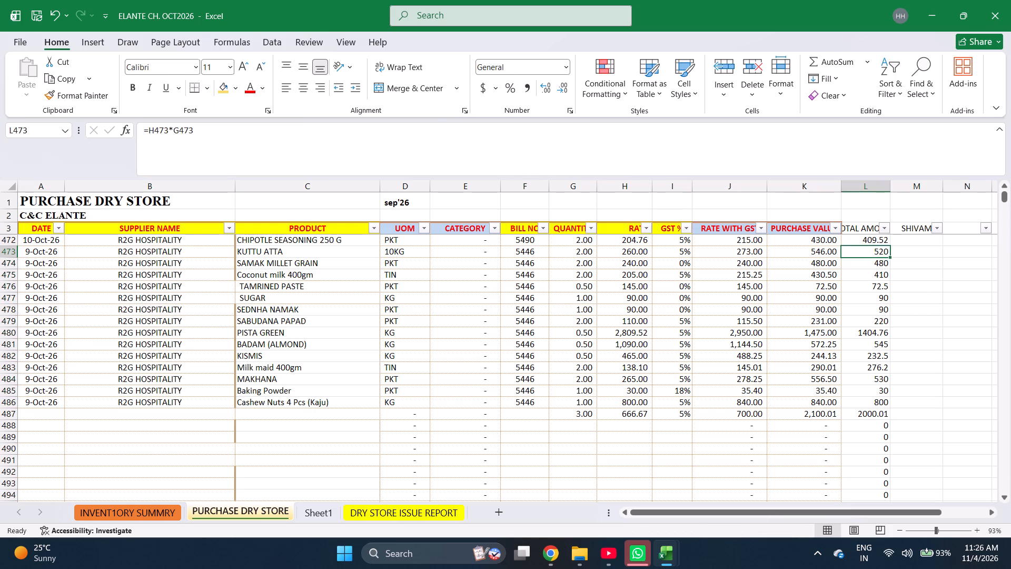
{"action": "key", "text": "Left"}
{"action": "key", "text": "shift+Down"}
{"action": "key", "text": "shift+Down"}
{"action": "key", "text": "shift+Down"}
{"action": "key", "text": "shift+Down"}
{"action": "key", "text": "shift+Down"}
{"action": "key", "text": "shift+Down"}
{"action": "key", "text": "shift+Down"}
{"action": "key", "text": "shift+Down"}
{"action": "key", "text": "shift+Down"}
{"action": "key", "text": "shift+Down"}
{"action": "key", "text": "shift+Down"}
{"action": "key", "text": "shift+Down"}
{"action": "key", "text": "shift+Down"}
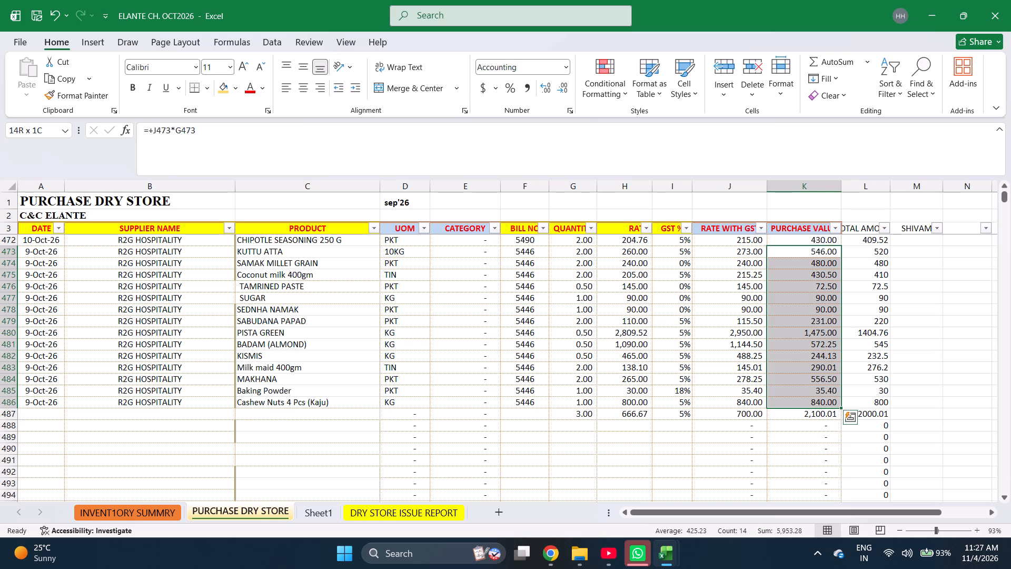
Clear the quantity, rate and GST values from G487 to I487.
{"action": "key", "text": "shift+Down"}
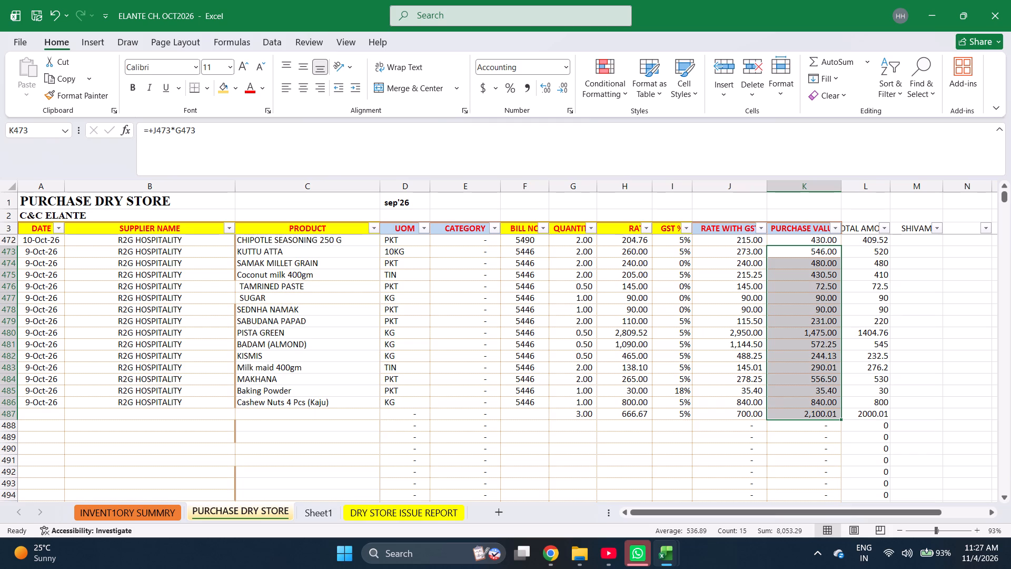
{"action": "key", "text": "Left"}
{"action": "key", "text": "Left"}
{"action": "key", "text": "Left"}
{"action": "key", "text": "Left"}
{"action": "key", "text": "ctrl+Down"}
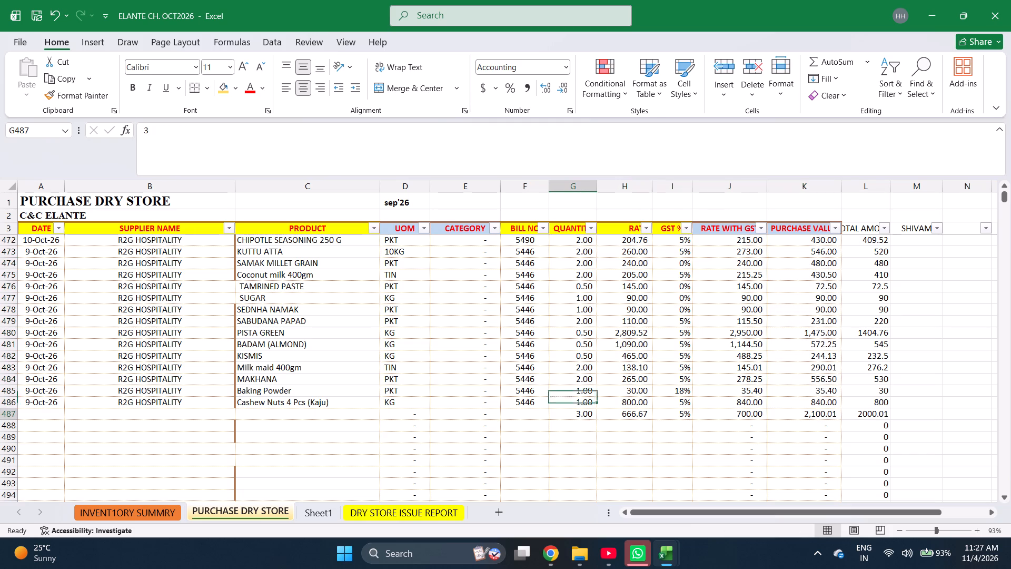
{"action": "key", "text": "shift+Right"}
{"action": "key", "text": "shift+Right"}
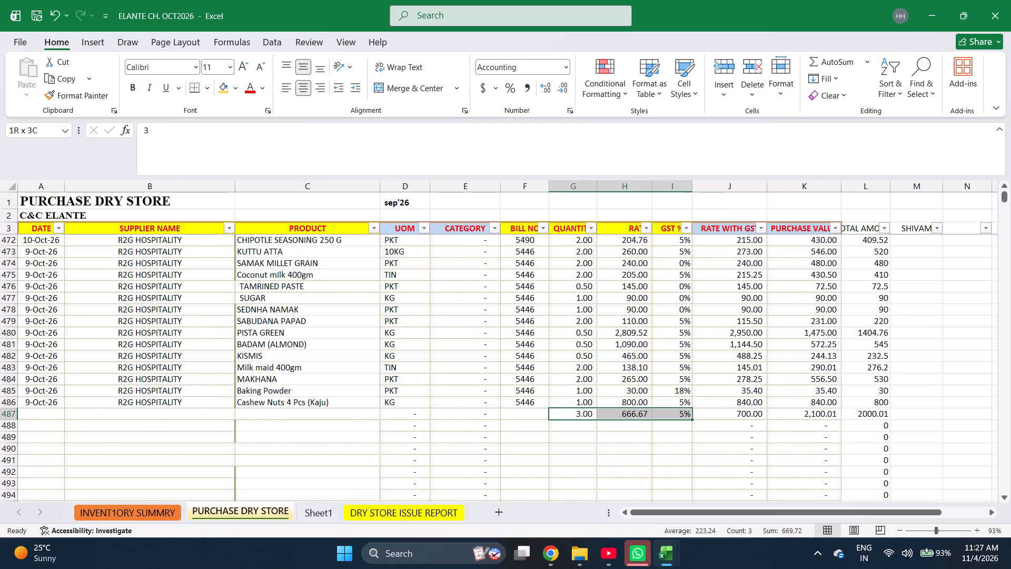
{"action": "key", "text": "Delete"}
Enter the date 8-Oct-26 in A487 and fill the supplier R2G HOSPITALITY down into B487.
{"action": "key", "text": "Left"}
{"action": "key", "text": "Left"}
{"action": "key", "text": "Left"}
{"action": "key", "text": "Left"}
{"action": "key", "text": "Left"}
{"action": "key", "text": "Left"}
{"action": "key", "text": "Left"}
{"action": "key", "text": "Left"}
{"action": "key", "text": "Left"}
{"action": "key", "text": "Left"}
{"action": "key", "text": "Left"}
{"action": "key", "text": "Left"}
{"action": "key", "text": "Left"}
{"action": "key", "text": "Left"}
{"action": "key", "text": "Left"}
{"action": "key", "text": "Left"}
{"action": "key", "text": "Left"}
{"action": "key", "text": "Left"}
{"action": "key", "text": "Left"}
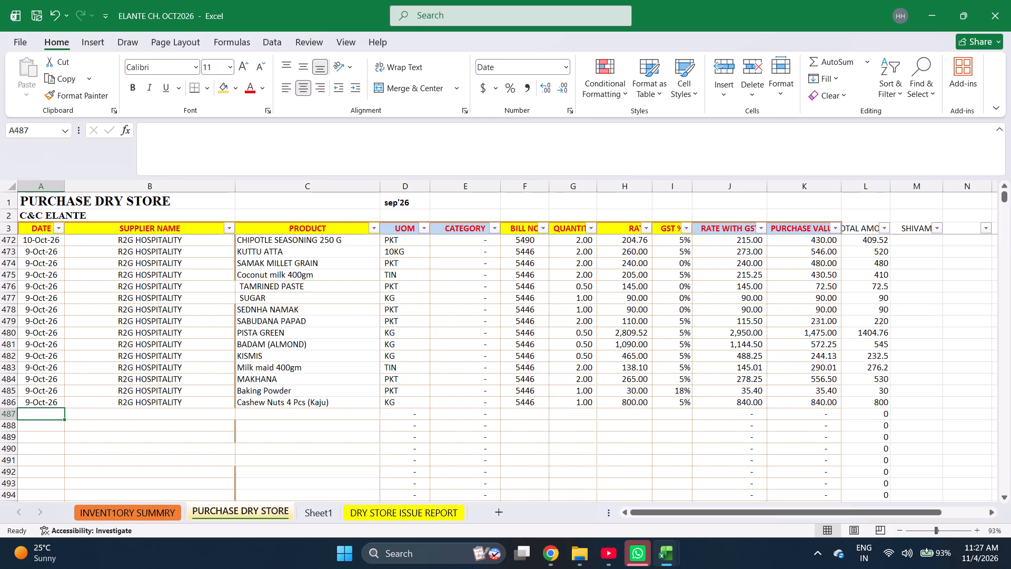
{"action": "type", "text": "10-"}
{"action": "type", "text": "8-2026"}
{"action": "key", "text": "Right"}
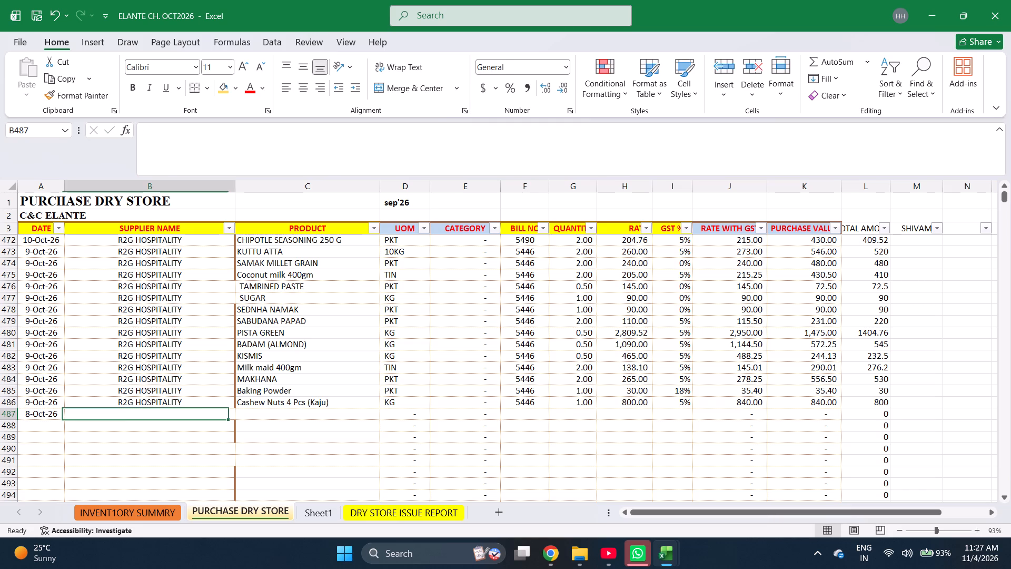
{"action": "key", "text": "ctrl+d"}
Find Kasoori Methi in the inventory summary sheet by searching for "kas" and copy it into C487 of the purchase sheet.
{"action": "key", "text": "Right"}
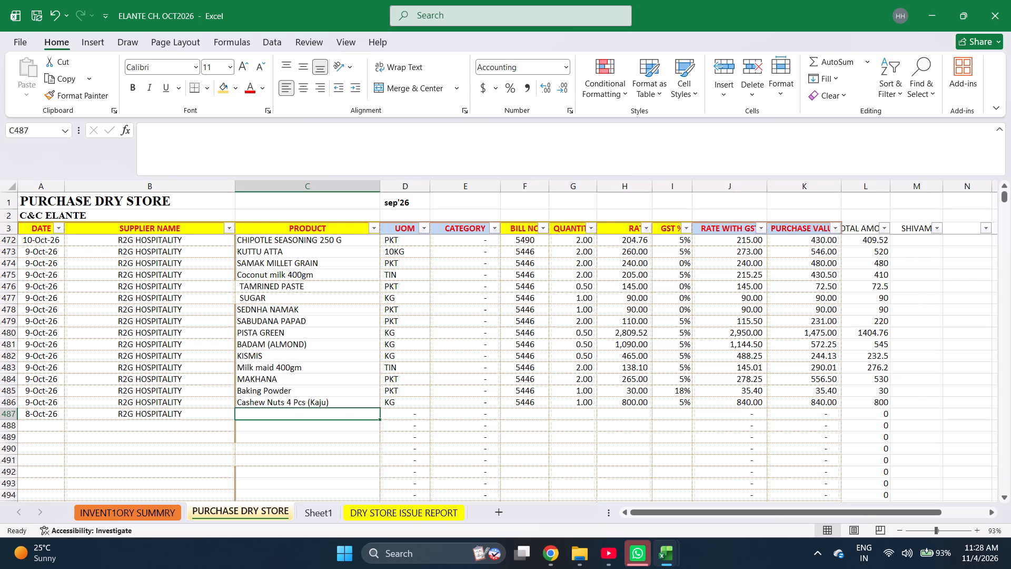
{"action": "key", "text": "ctrl+Page_Up"}
{"action": "key", "text": "ctrl+f"}
{"action": "type", "text": "kas"}
{"action": "key", "text": "Return"}
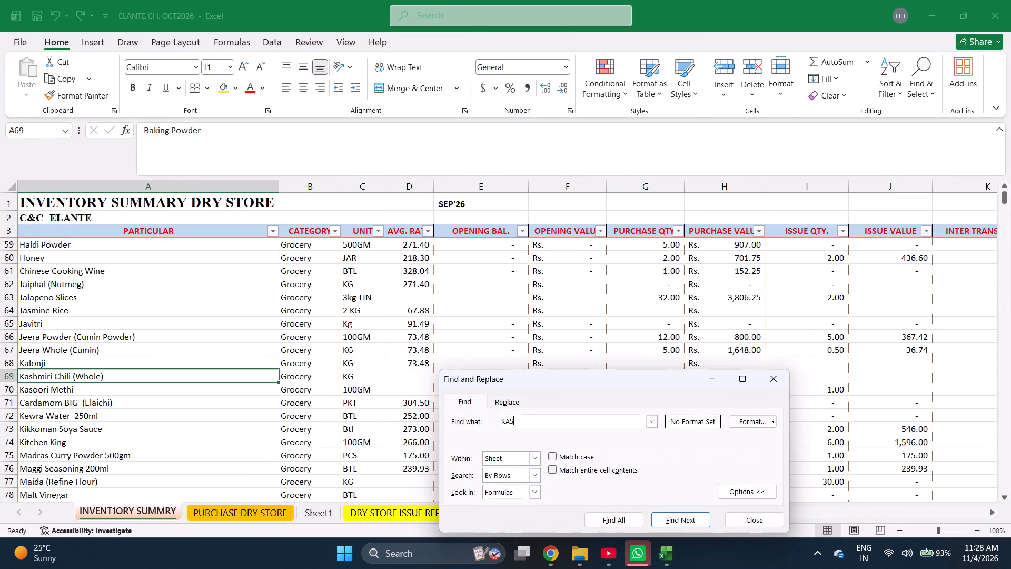
{"action": "key", "text": "Return"}
{"action": "key", "text": "Escape"}
{"action": "key", "text": "ctrl+c"}
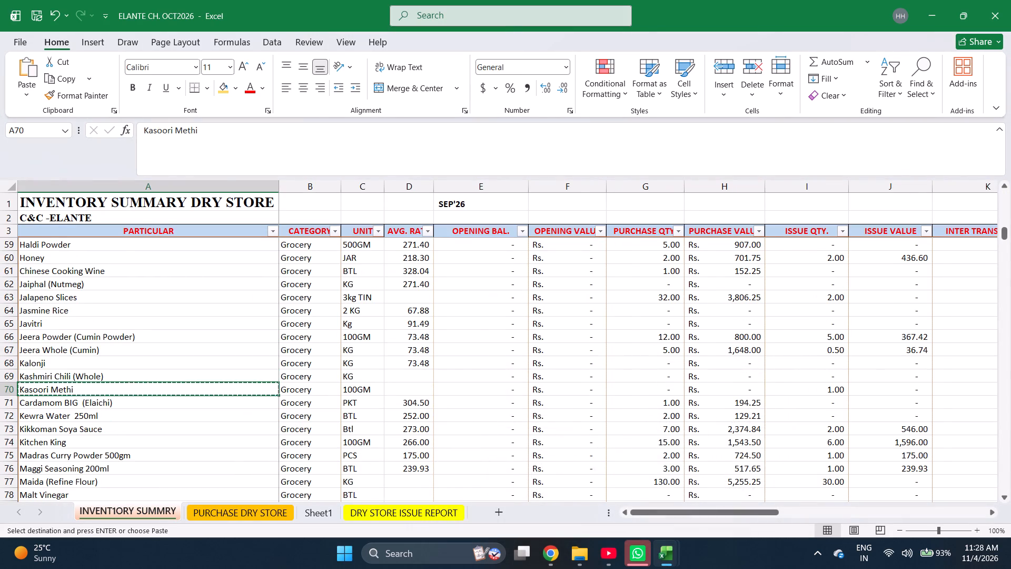
{"action": "key", "text": "ctrl+Page_Down"}
{"action": "key", "text": "Return"}
{"action": "key", "text": "Return"}
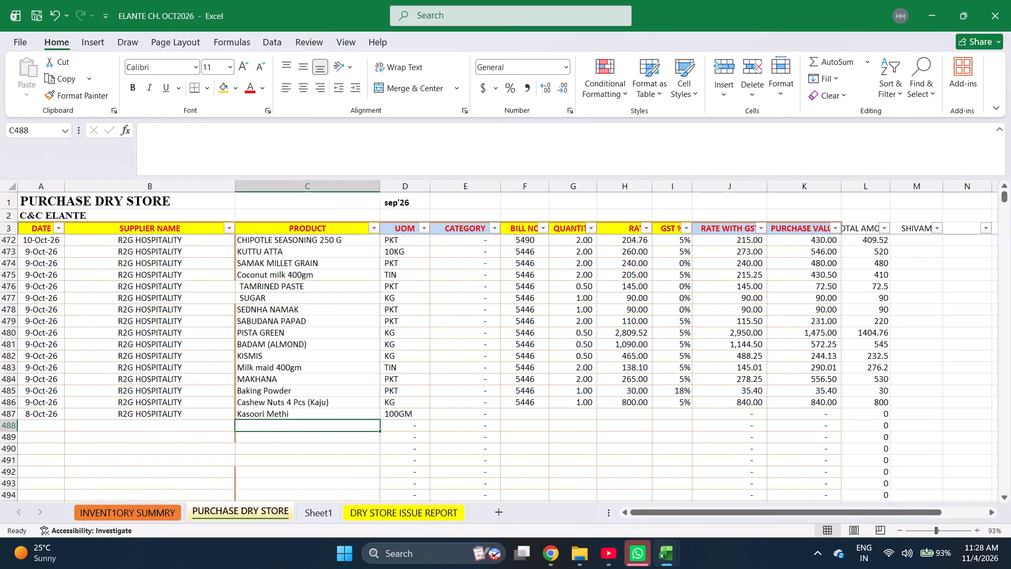
Enter the products RAJMA, AMCHUR POWDER and CORN FLOUR in C488 to C490.
{"action": "type", "text": "rajma"}
{"action": "key", "text": "Return"}
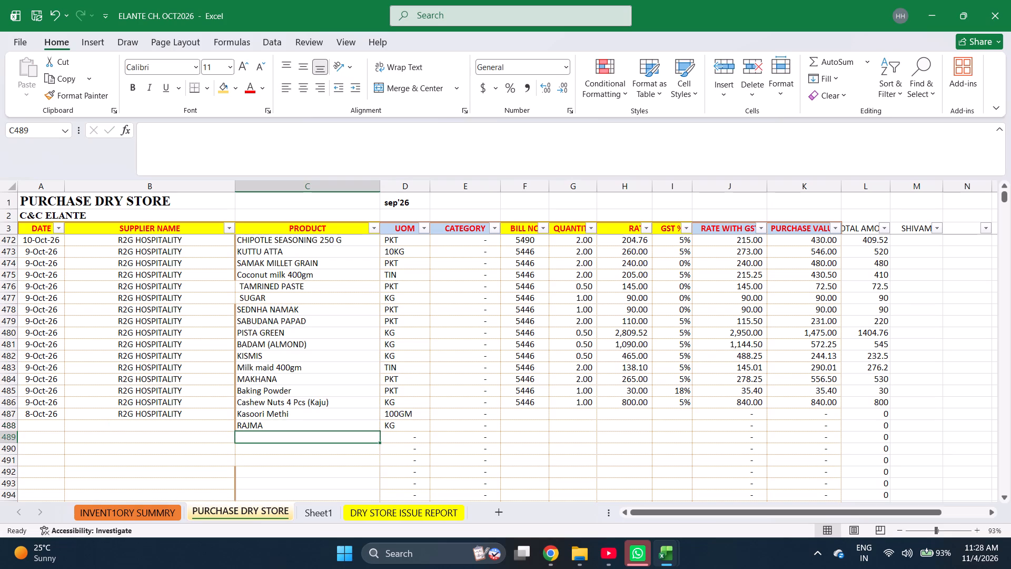
{"action": "type", "text": "amchur"}
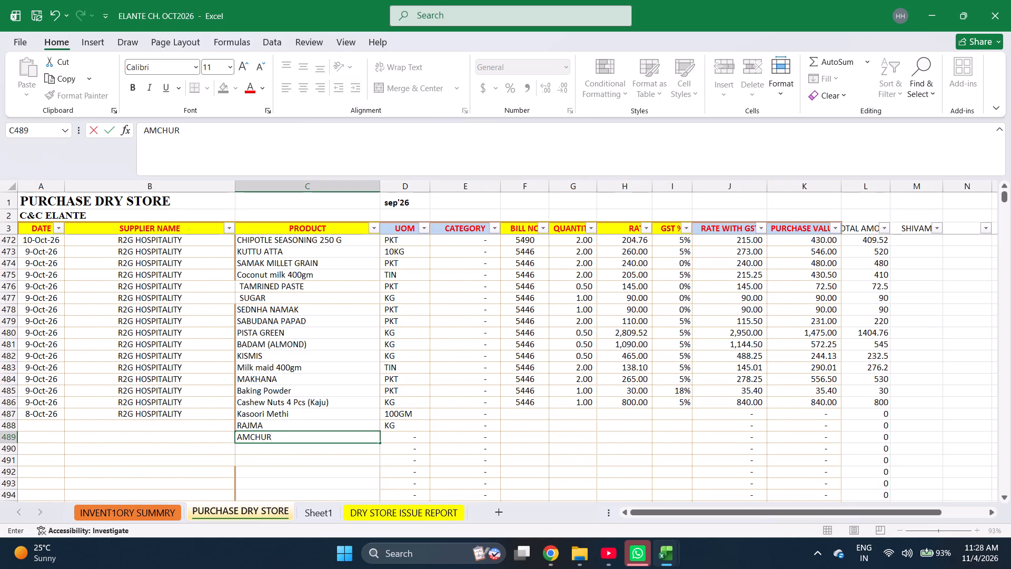
{"action": "key", "text": "space"}
{"action": "type", "text": "powder"}
{"action": "key", "text": "Return"}
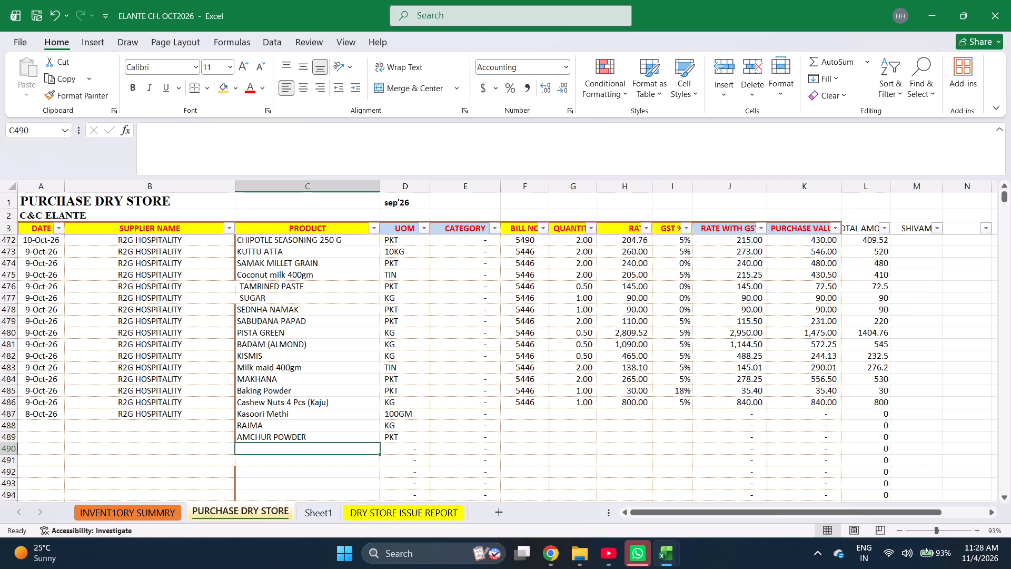
{"action": "type", "text": "corn f"}
{"action": "type", "text": "lo"}
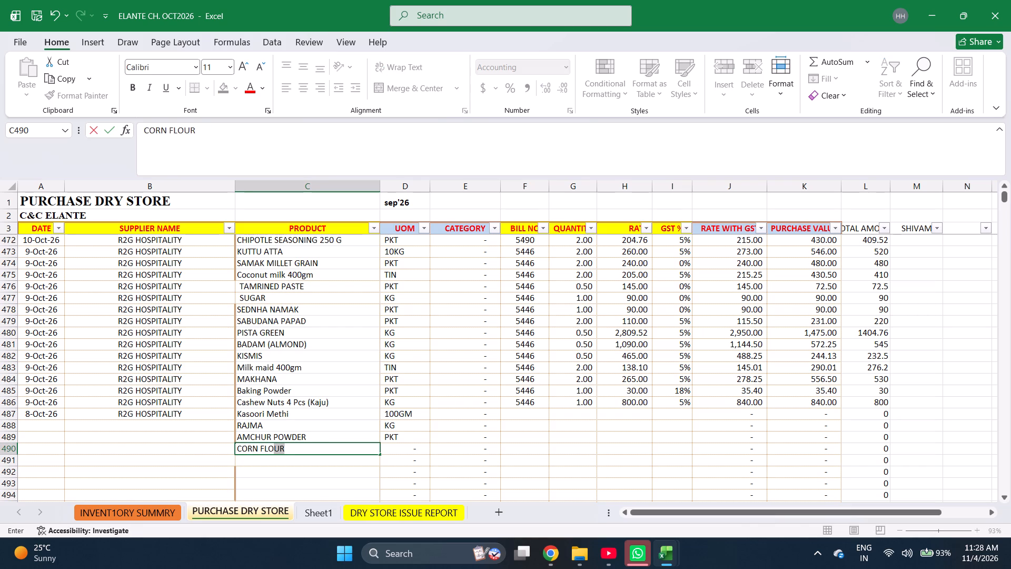
{"action": "key", "text": "Return"}
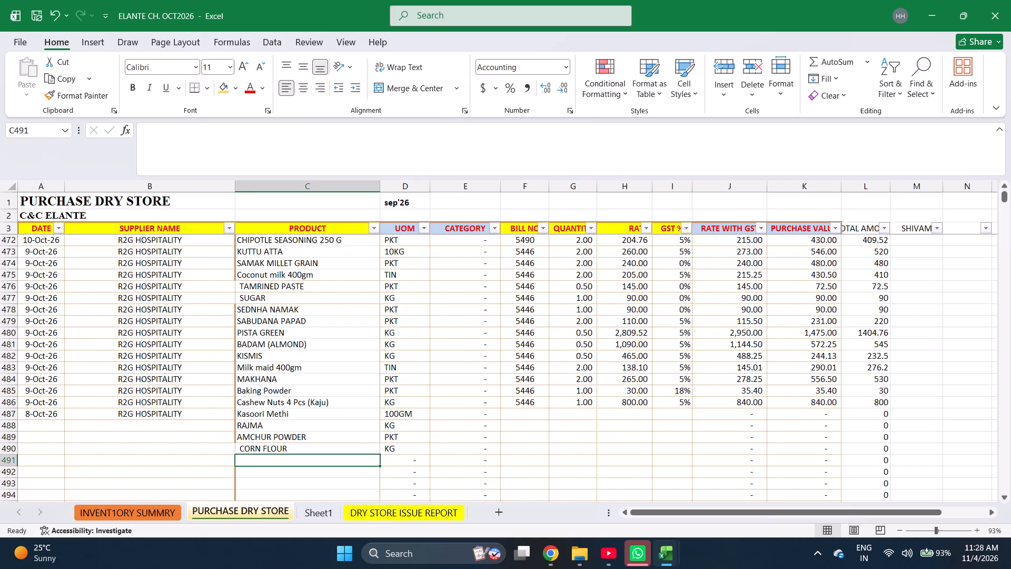
Enter the products Cashew Nuts 4 Pcs (Kaju), Olive Black Sliced 3kg, HONEY and Chocolate Wafer Stick in C491 to C494.
{"action": "type", "text": "cash"}
{"action": "key", "text": "Return"}
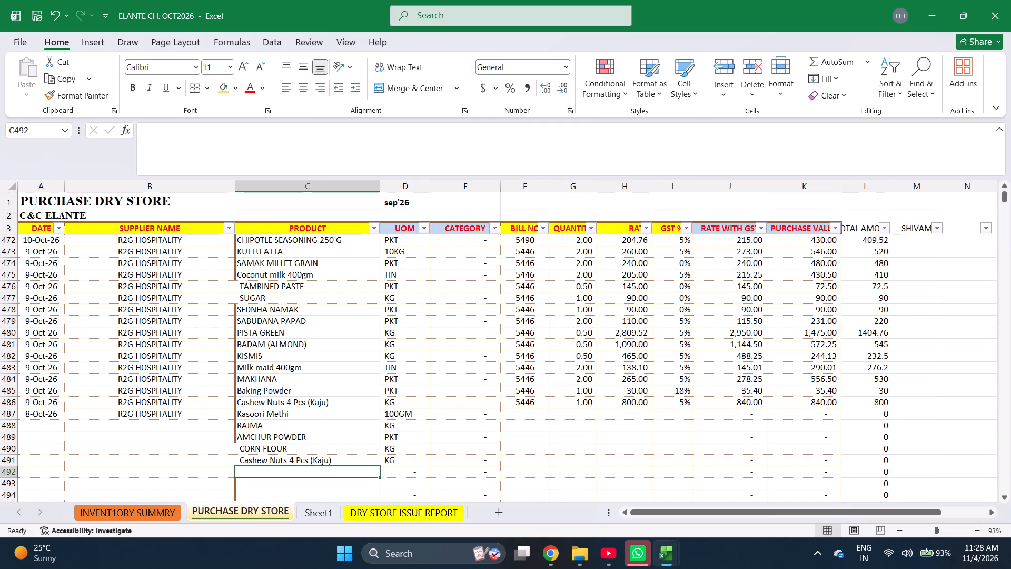
{"action": "type", "text": "oli"}
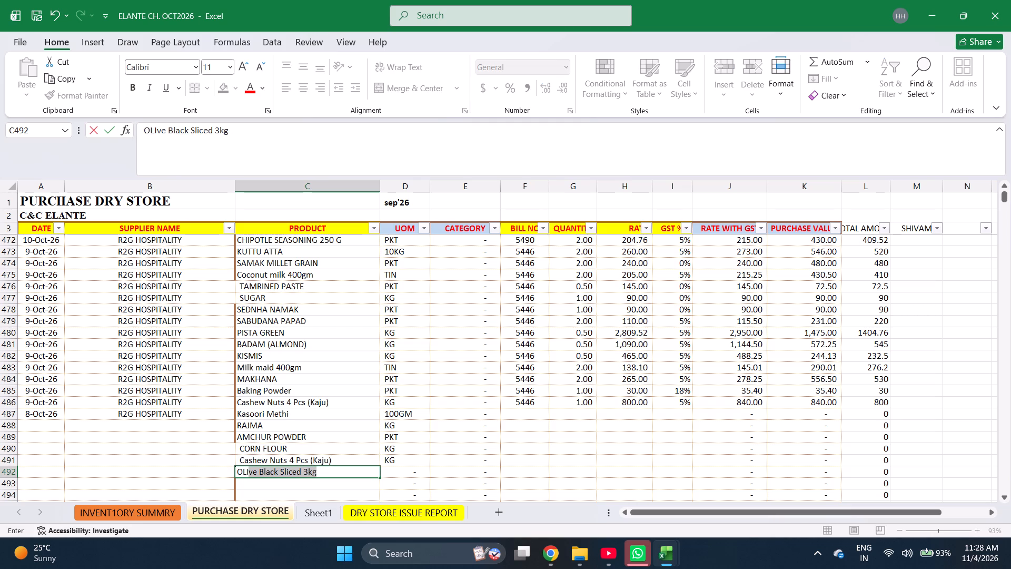
{"action": "key", "text": "Return"}
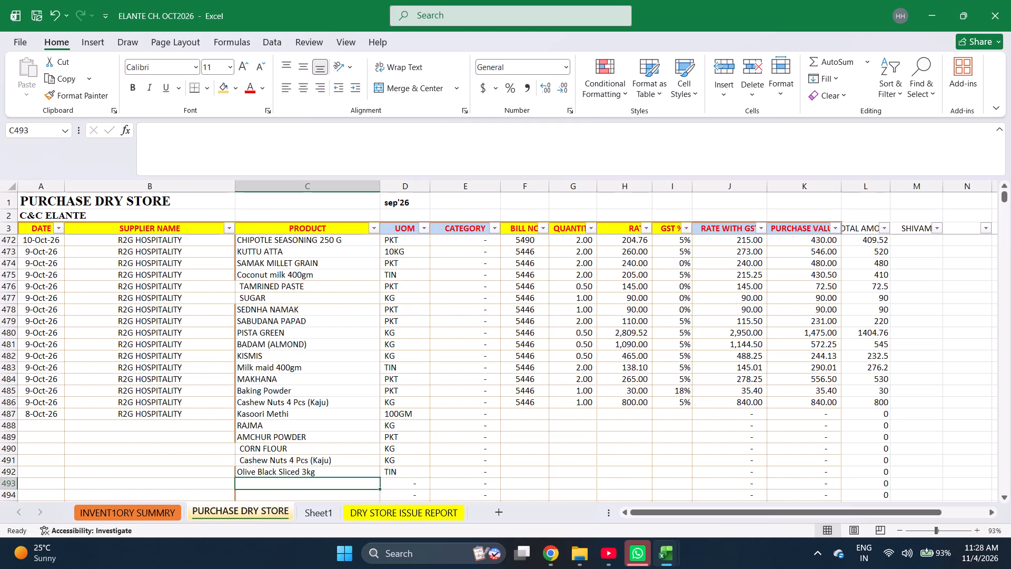
{"action": "type", "text": "hone"}
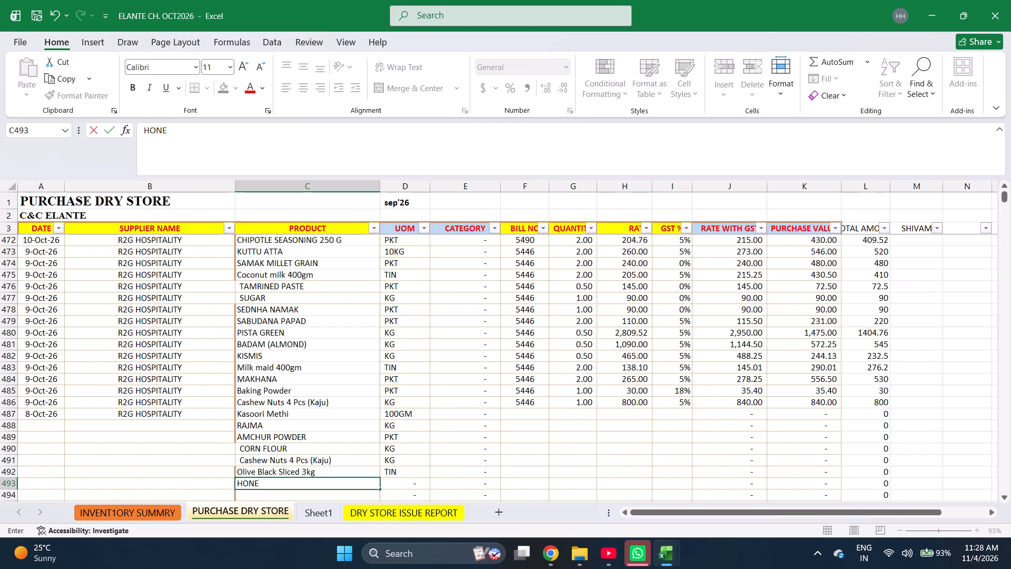
{"action": "key", "text": "y"}
{"action": "key", "text": "Return"}
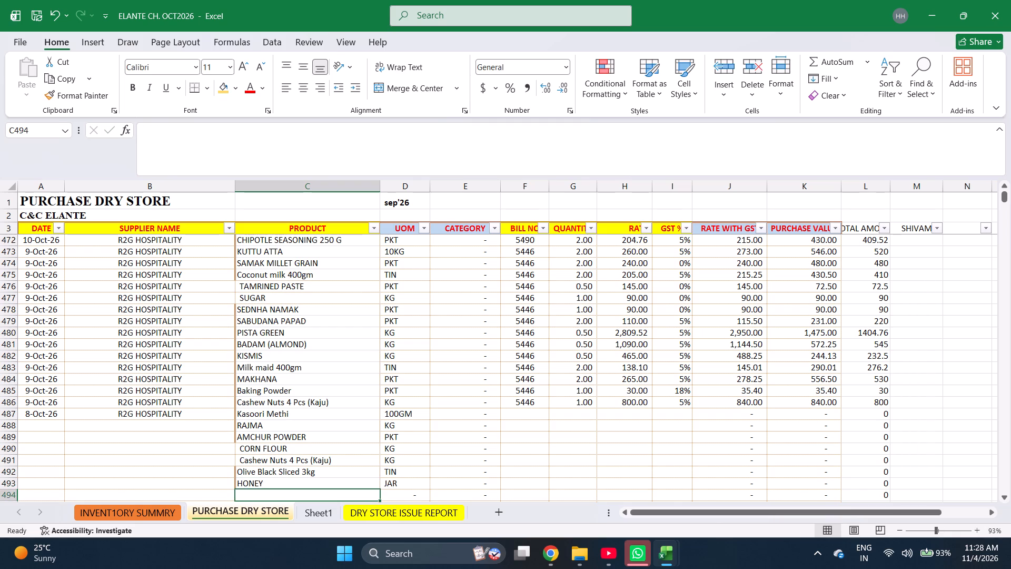
{"action": "type", "text": "choc"}
{"action": "key", "text": "Return"}
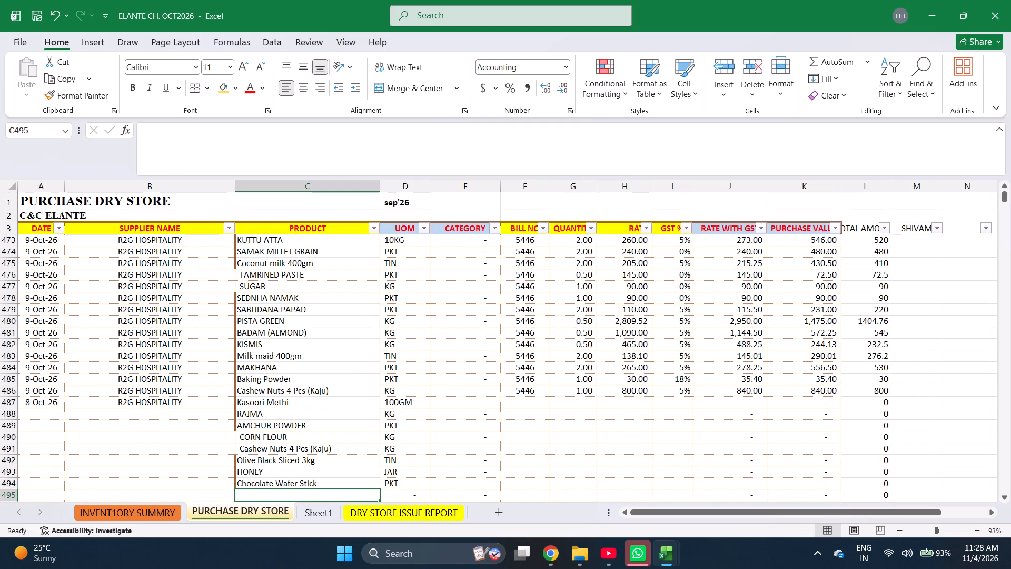
Enter the products PINEAPPLE JUICE, Staff Dal (Mix Dal), Refined Oil (Soya) 13kg and COKE in C495 to C498.
{"action": "type", "text": "pine"}
{"action": "type", "text": "apple juice"}
{"action": "key", "text": "Return"}
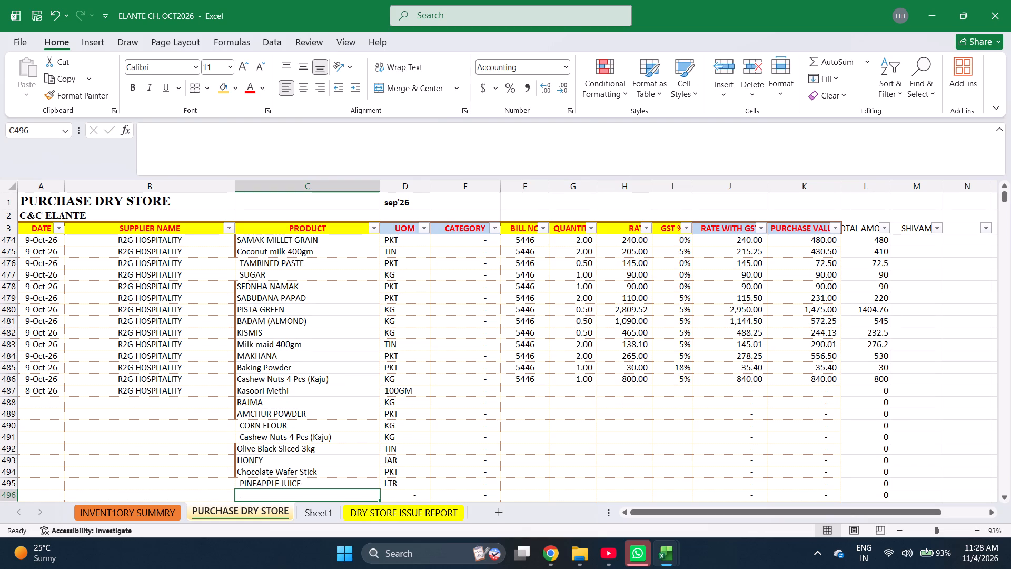
{"action": "type", "text": "sta"}
{"action": "type", "text": "ff"}
{"action": "key", "text": "space"}
{"action": "key", "text": "m"}
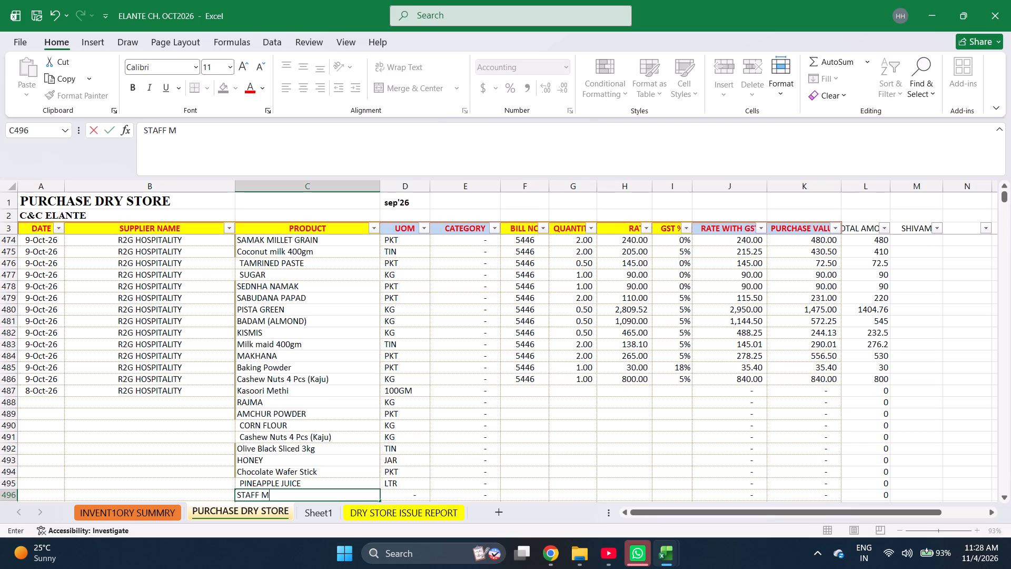
{"action": "key", "text": "BackSpace"}
{"action": "key", "text": "d"}
{"action": "type", "text": "al"}
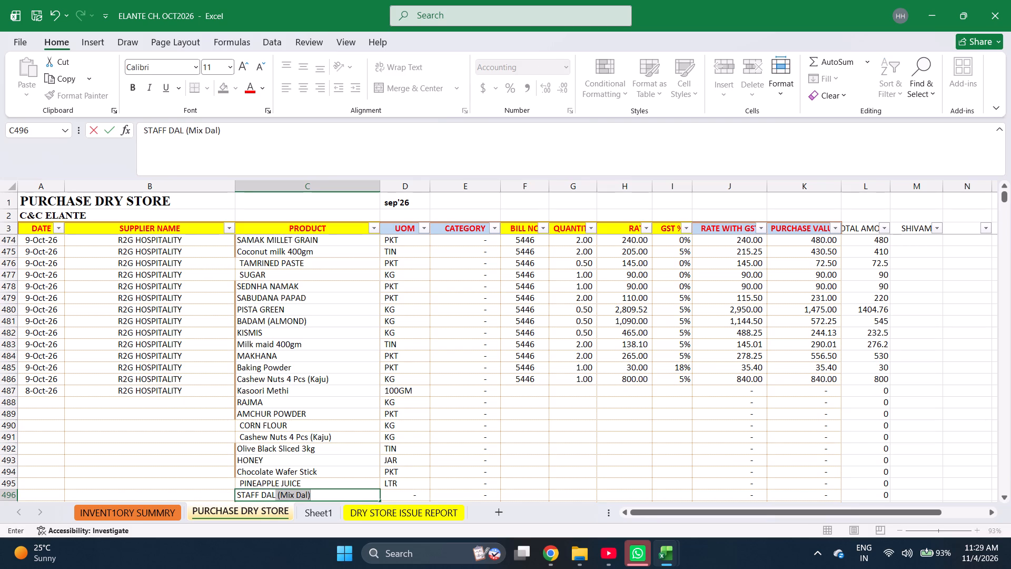
{"action": "key", "text": "Return"}
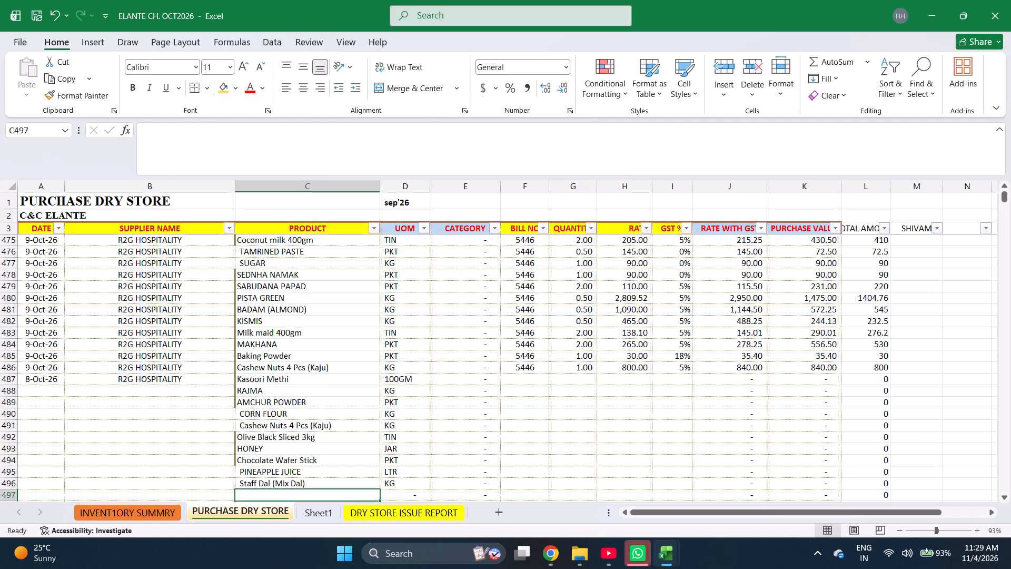
{"action": "type", "text": "ref"}
{"action": "key", "text": "Return"}
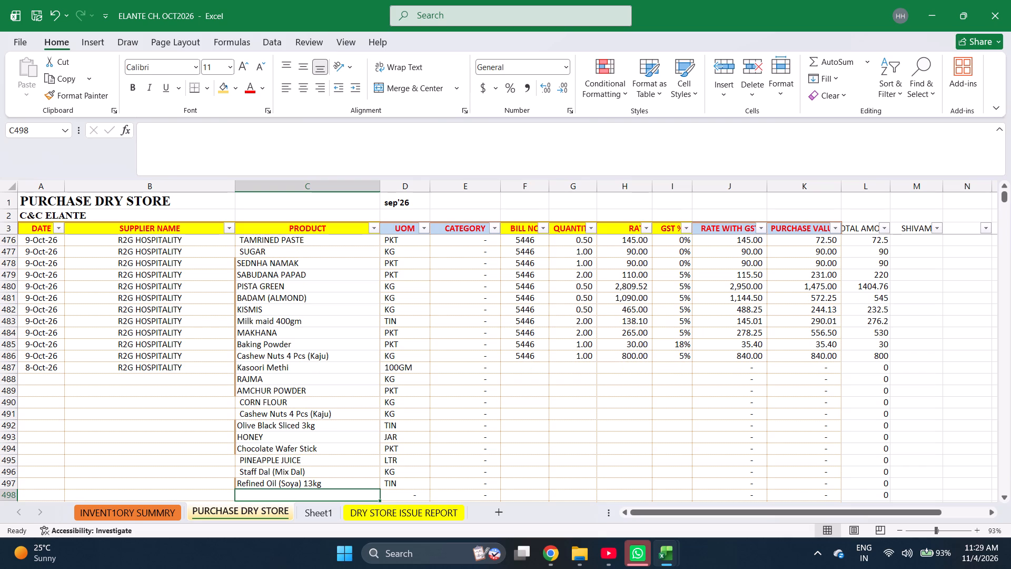
{"action": "type", "text": "coke"}
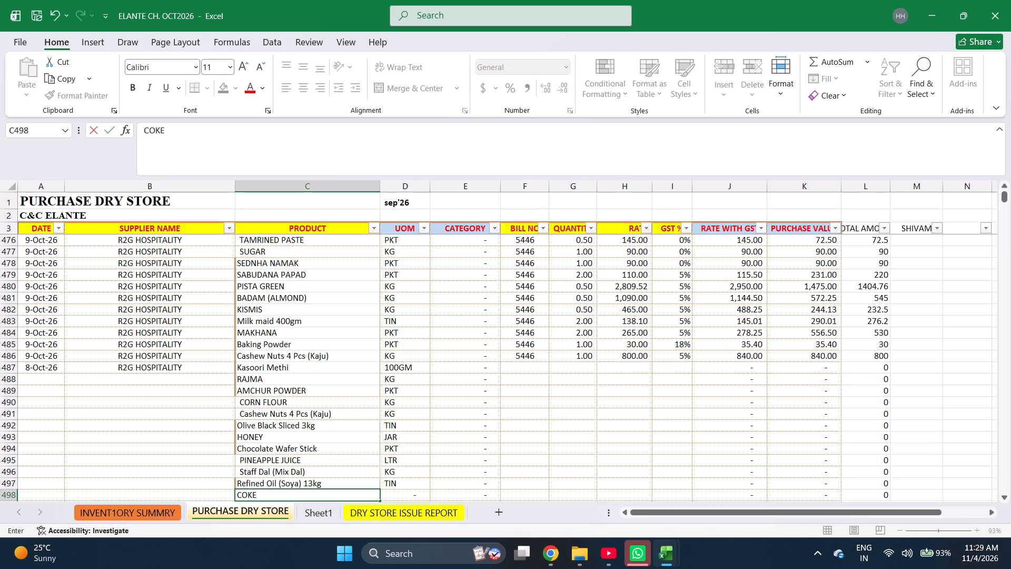
{"action": "key", "text": "Return"}
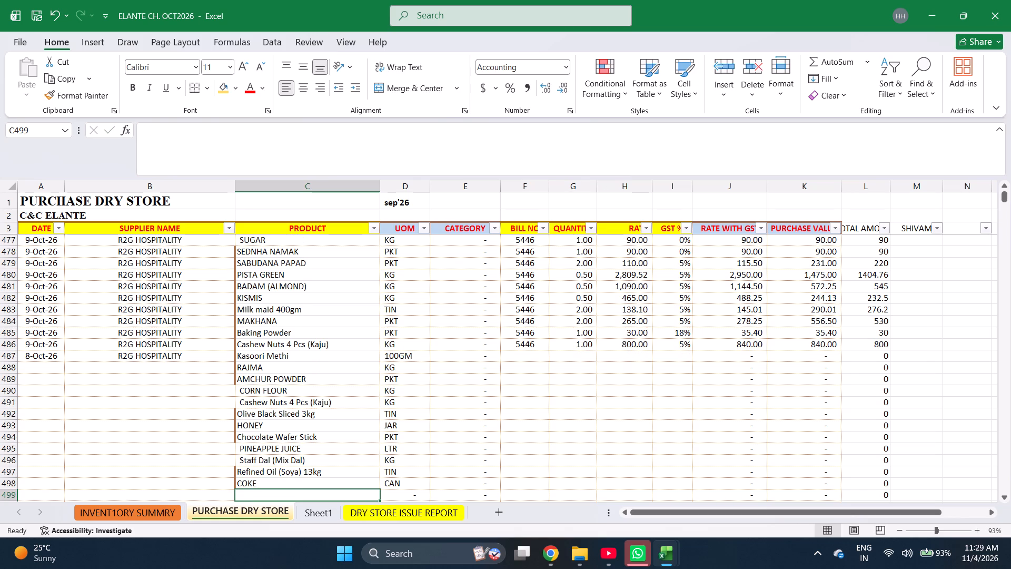
Select the products in C487 to C498 to check their count, and enter bill number 5423 in F487.
{"action": "key", "text": "Left"}
{"action": "key", "text": "ctrl+Up"}
{"action": "key", "text": "Right"}
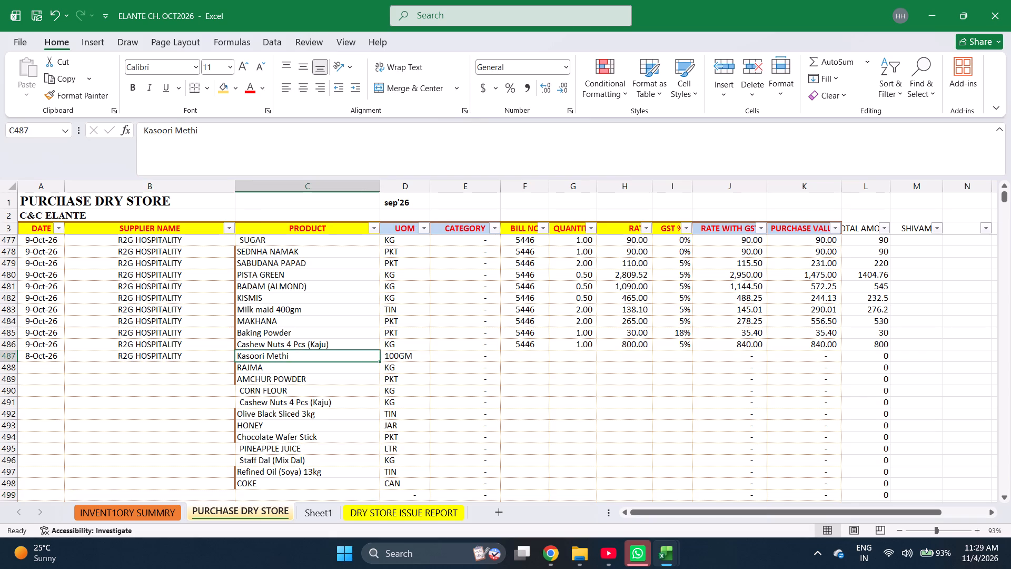
{"action": "key", "text": "ctrl+shift+Down"}
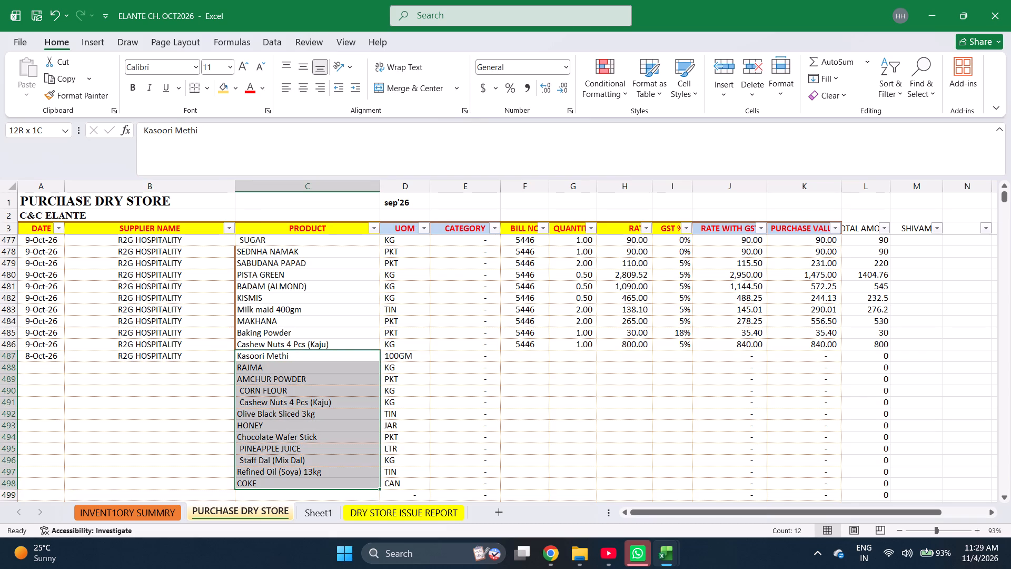
{"action": "key", "text": "Right"}
{"action": "key", "text": "Right"}
{"action": "key", "text": "Right"}
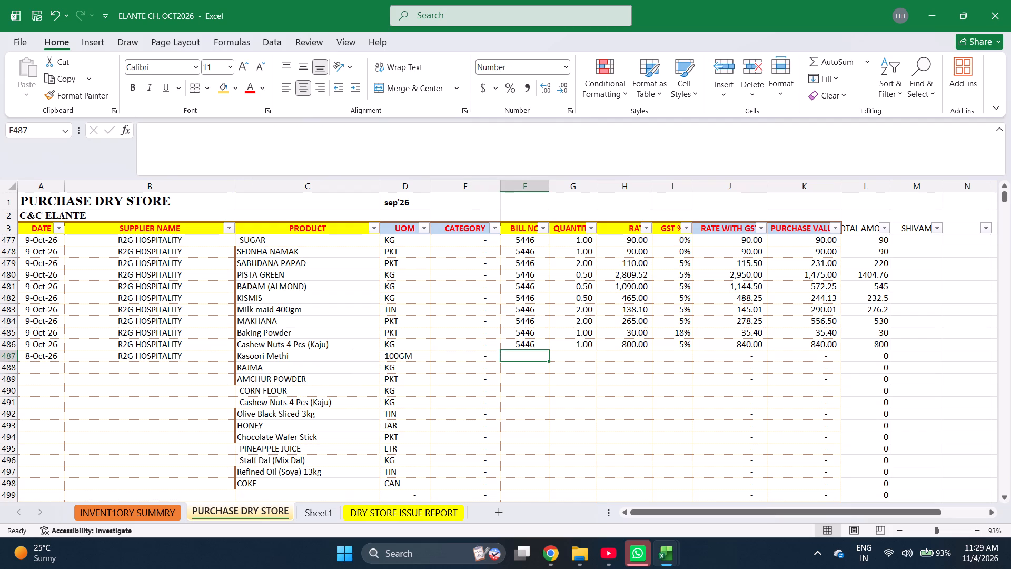
{"action": "type", "text": "5423"}
{"action": "key", "text": "Right"}
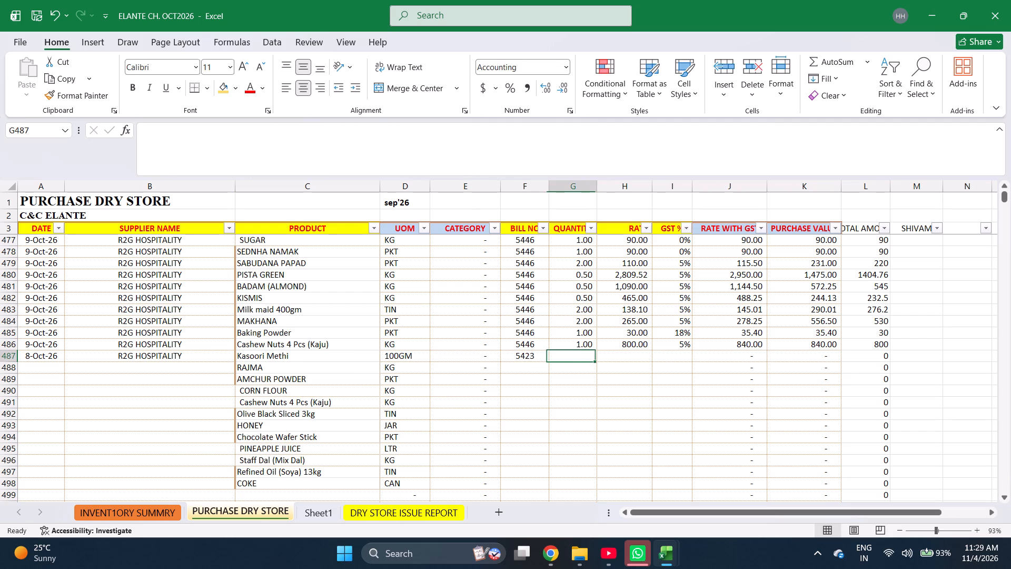
Enter the quantities 1, 6, 3 and 5 for Kasoori Methi through CORN FLOUR in G487 to G490.
{"action": "key", "text": "1"}
{"action": "key", "text": "Return"}
{"action": "key", "text": "6"}
{"action": "key", "text": "Return"}
{"action": "key", "text": "3"}
{"action": "key", "text": "Return"}
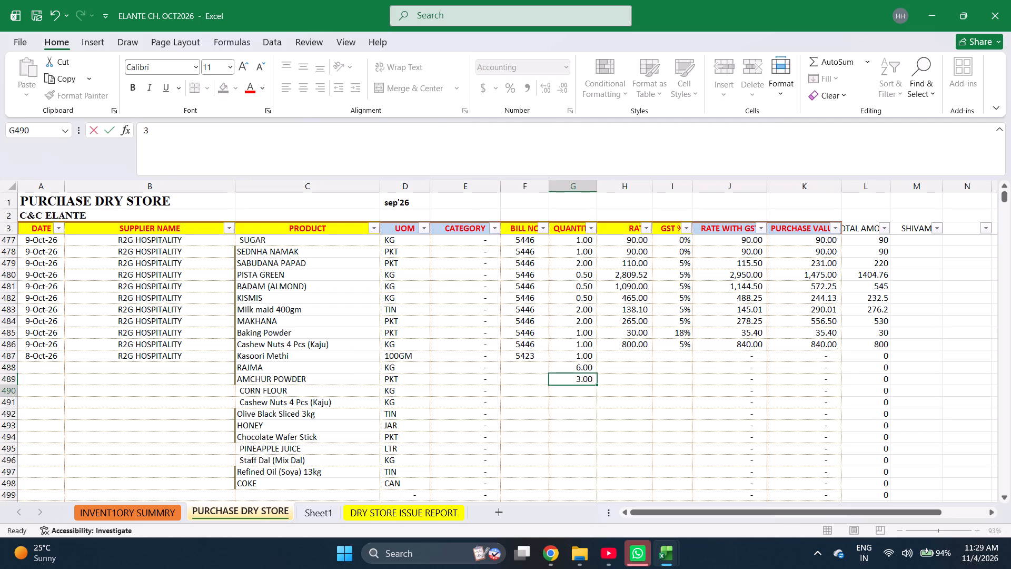
{"action": "key", "text": "5"}
{"action": "key", "text": "Return"}
Enter quantity 1 for each product in G491 to G494 and 12 for PINEAPPLE JUICE in G495.
{"action": "key", "text": "1"}
{"action": "key", "text": "Return"}
{"action": "key", "text": "1"}
{"action": "key", "text": "Return"}
{"action": "key", "text": "1"}
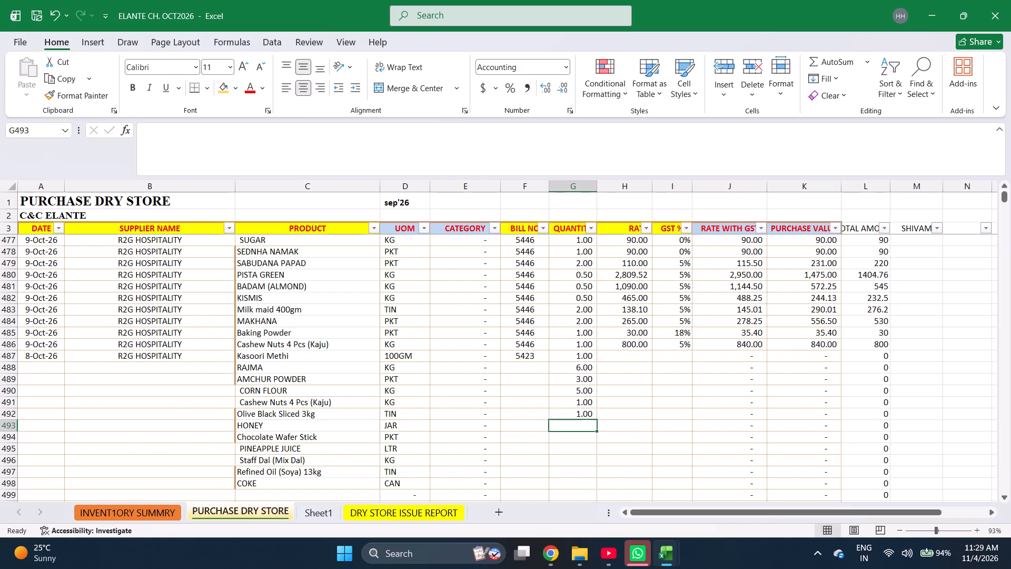
{"action": "key", "text": "Return"}
{"action": "key", "text": "1"}
{"action": "key", "text": "Return"}
{"action": "type", "text": "12"}
{"action": "key", "text": "Return"}
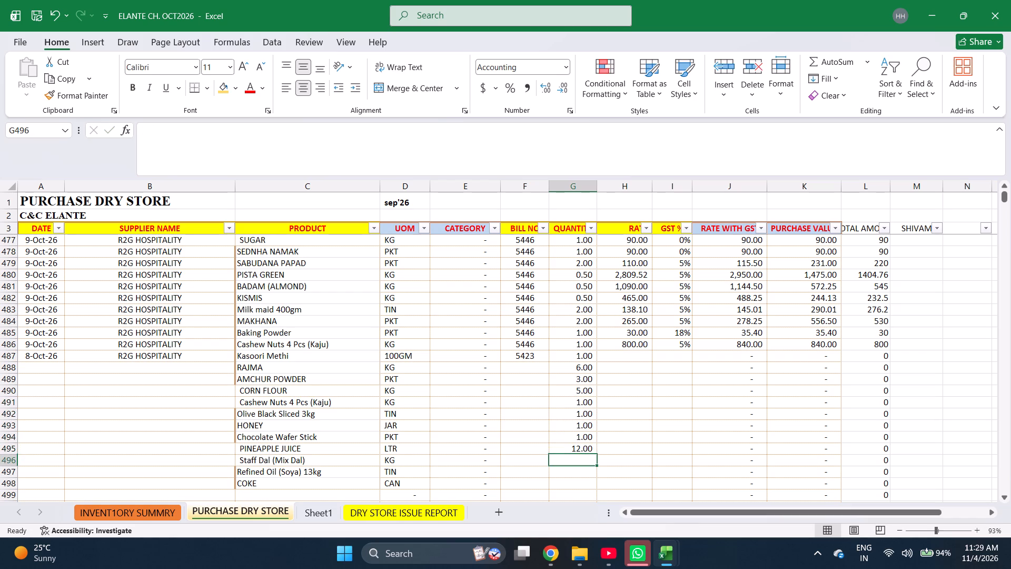
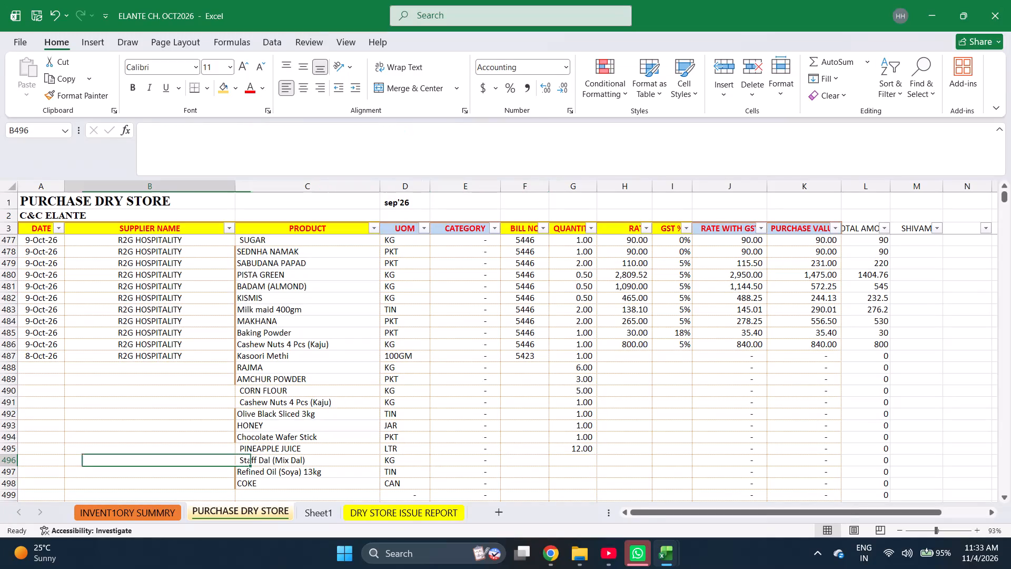
Copy the Staff Dal (Mix Dal), Refined Oil (Soya) 13kg and COKE product entries one row lower, starting at C497.
{"action": "key", "text": "ctrl+Up"}
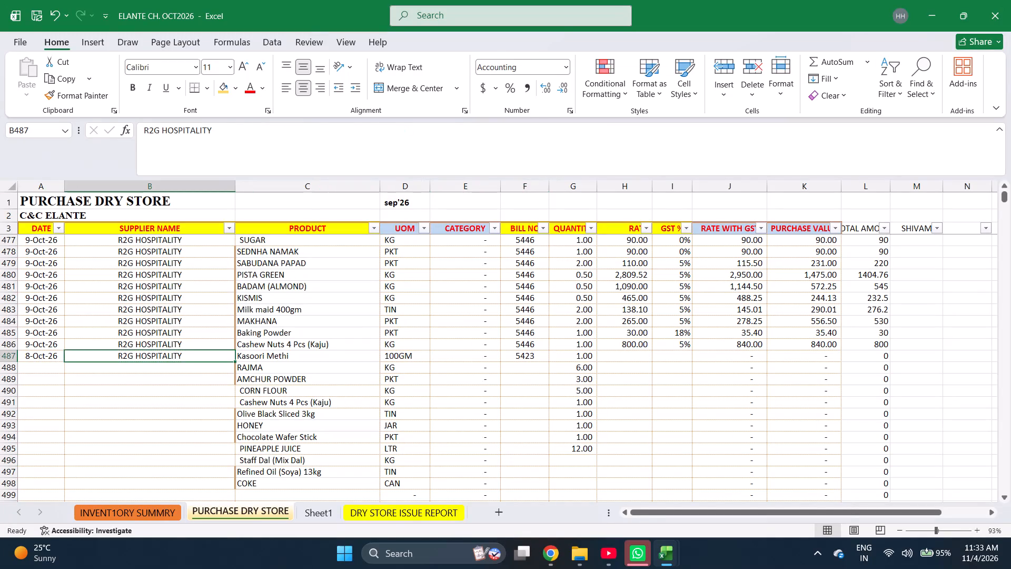
{"action": "key", "text": "Right"}
{"action": "key", "text": "Down"}
{"action": "key", "text": "ctrl+shift+Down"}
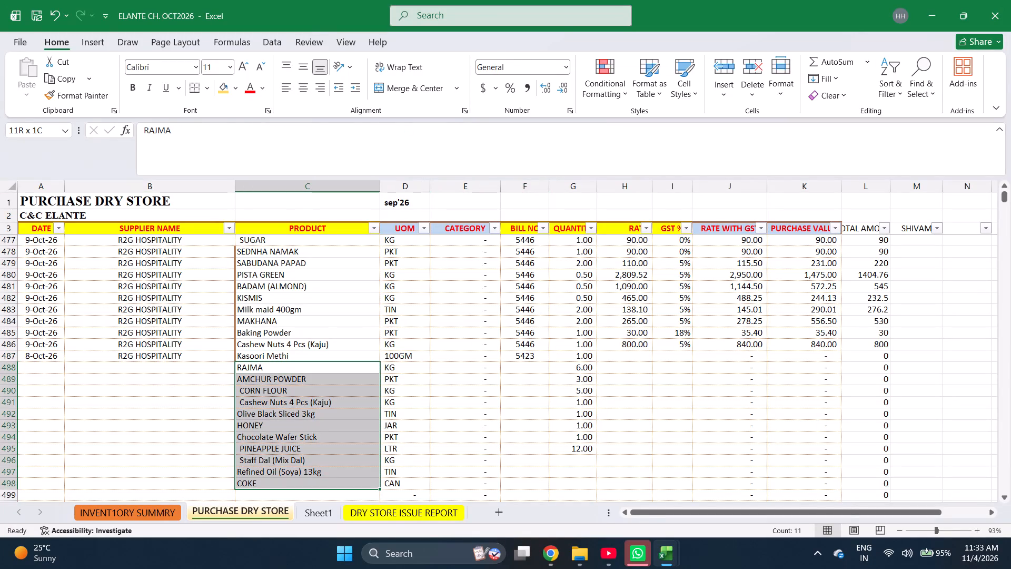
{"action": "key", "text": "Down"}
{"action": "key", "text": "Down"}
{"action": "key", "text": "Down"}
{"action": "key", "text": "Down"}
{"action": "key", "text": "Down"}
{"action": "key", "text": "Down"}
{"action": "key", "text": "Down"}
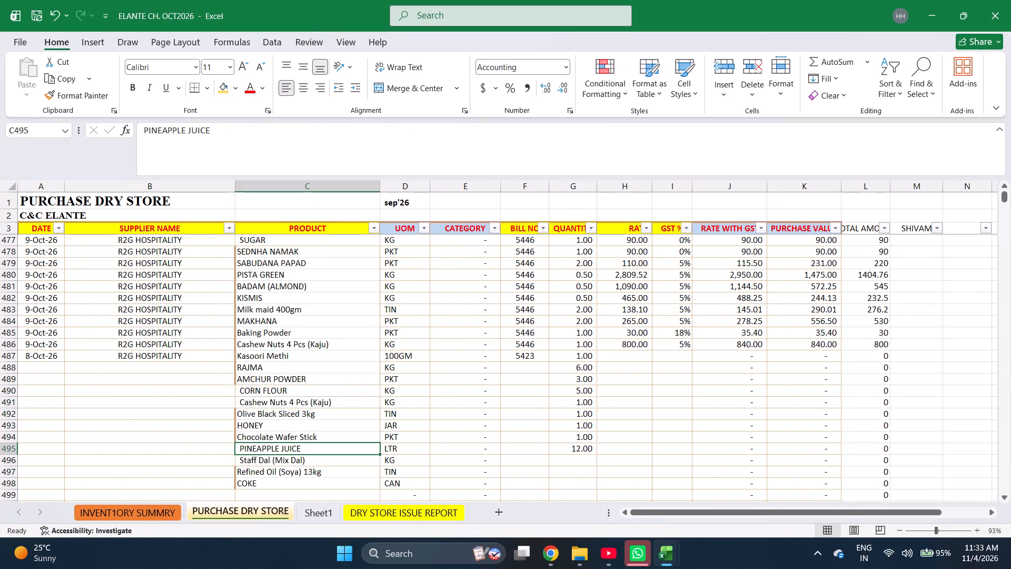
{"action": "key", "text": "Down"}
{"action": "key", "text": "ctrl+shift+Down"}
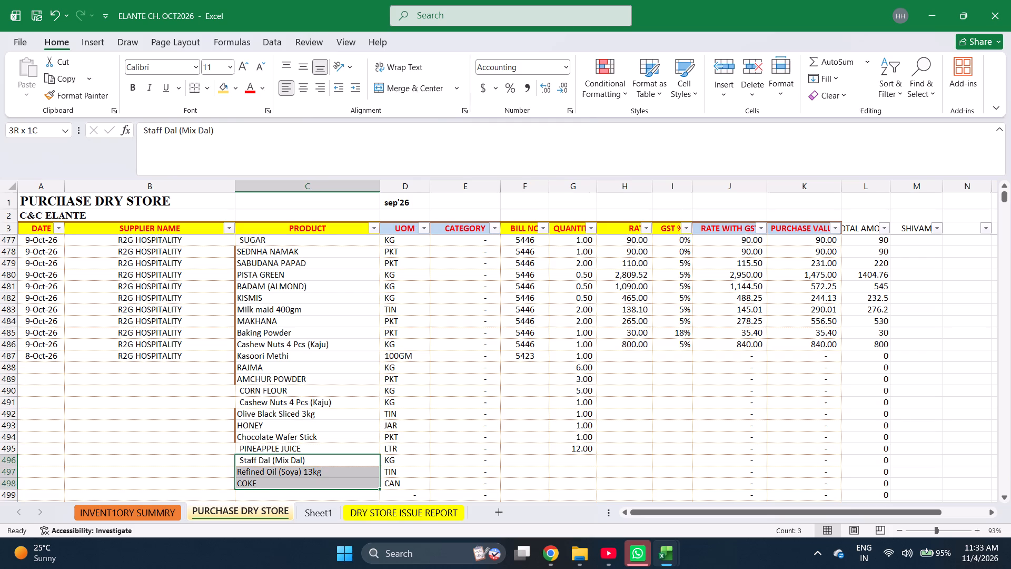
{"action": "key", "text": "ctrl+c"}
{"action": "key", "text": "Down"}
{"action": "key", "text": "Return"}
{"action": "key", "text": "Up"}
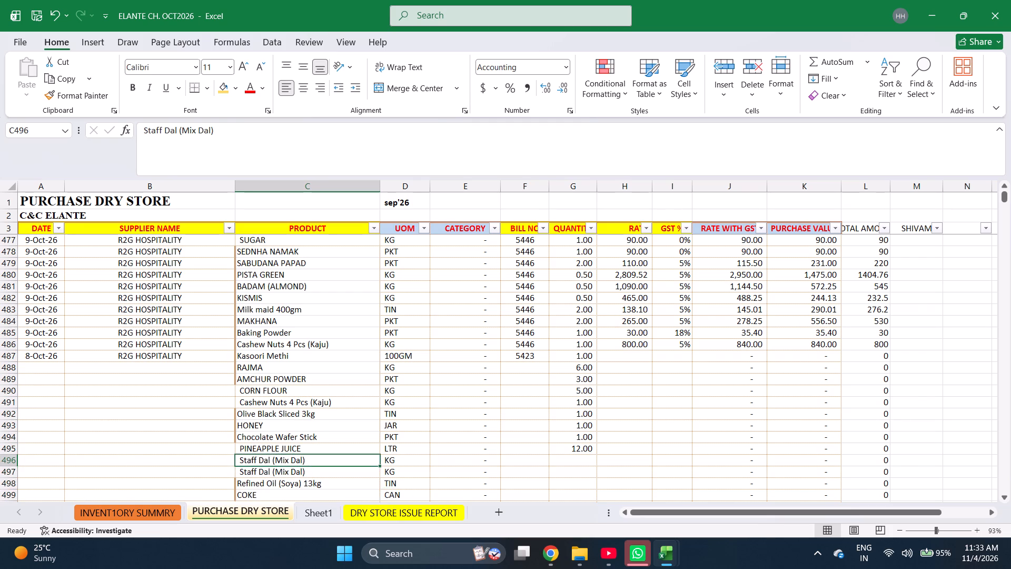
Find "cran" in the inventory summary sheet and copy the matching product name into C496 of the purchase sheet.
{"action": "key", "text": "ctrl+Page_Up"}
{"action": "key", "text": "ctrl+f"}
{"action": "type", "text": "cran"}
{"action": "key", "text": "Return"}
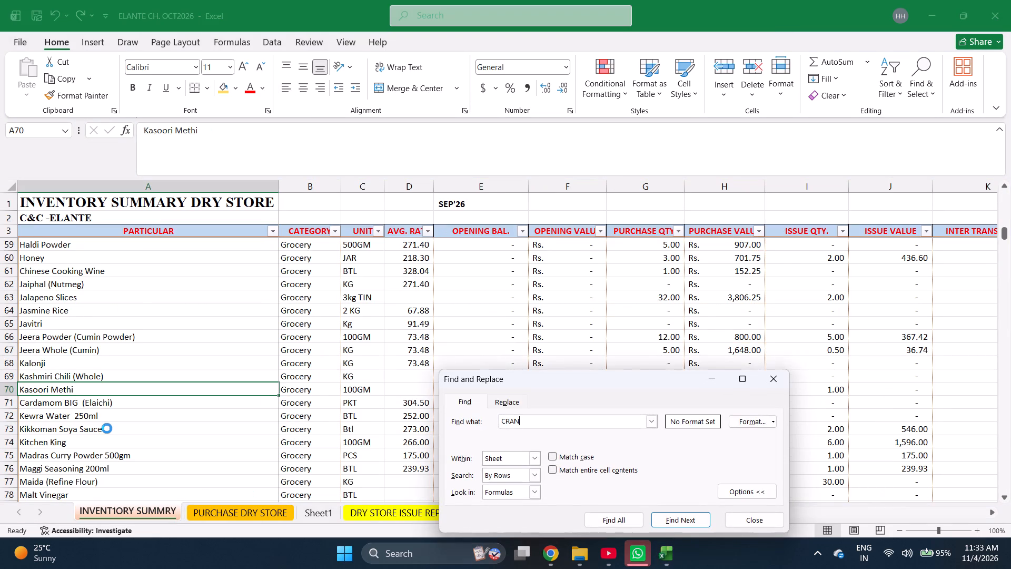
{"action": "key", "text": "Escape"}
{"action": "key", "text": "ctrl+c"}
{"action": "key", "text": "ctrl+Page_Down"}
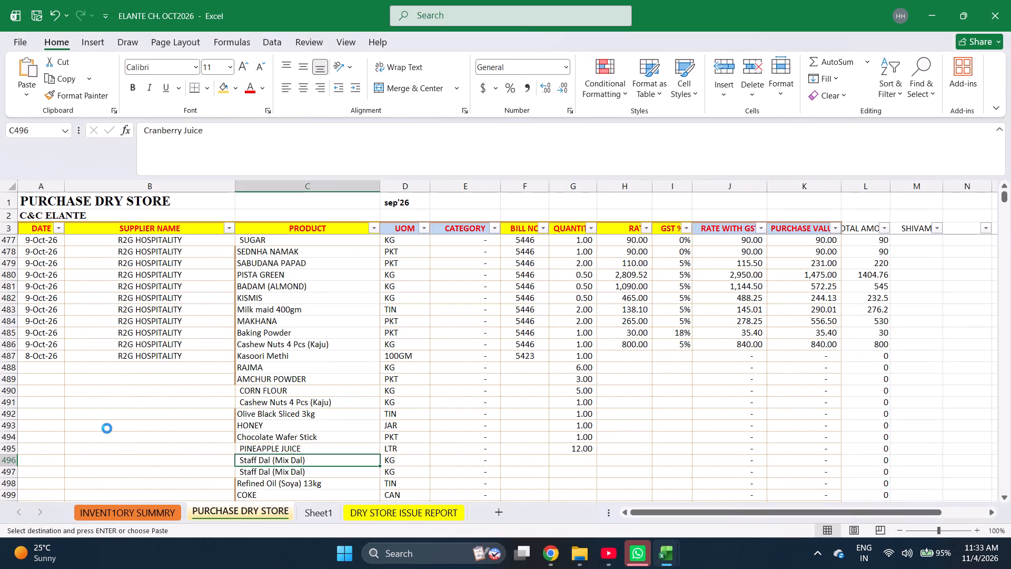
{"action": "key", "text": "Return"}
Enter quantities of 12 for Cranberry Juice, 6 for Staff Dal and 2 for Refined Oil (Soya) 13kg.
{"action": "key", "text": "Left"}
{"action": "key", "text": "Right"}
{"action": "key", "text": "Right"}
{"action": "key", "text": "Right"}
{"action": "key", "text": "Right"}
{"action": "key", "text": "Right"}
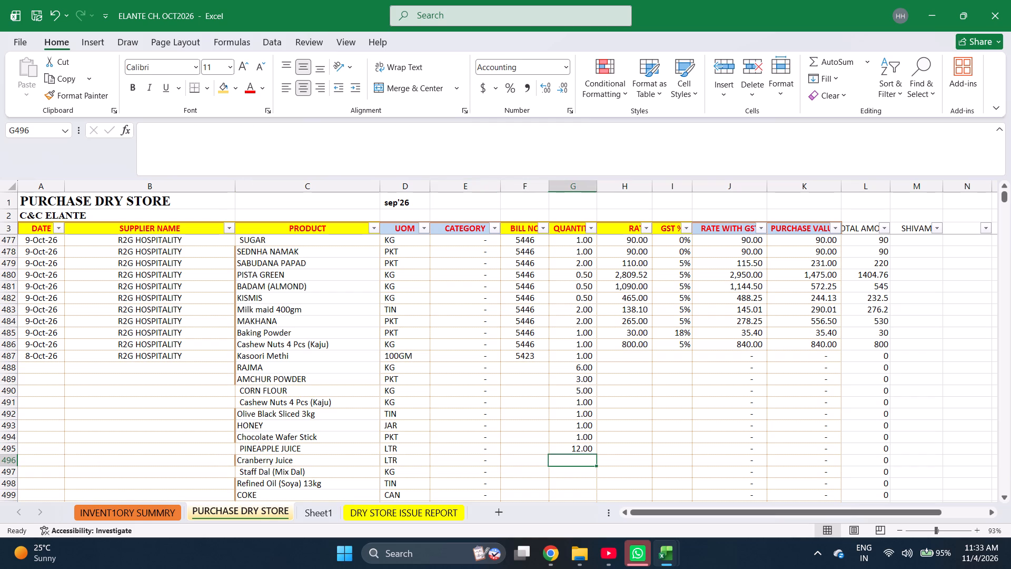
{"action": "type", "text": "12"}
{"action": "key", "text": "Return"}
{"action": "key", "text": "6"}
{"action": "key", "text": "Return"}
{"action": "key", "text": "2"}
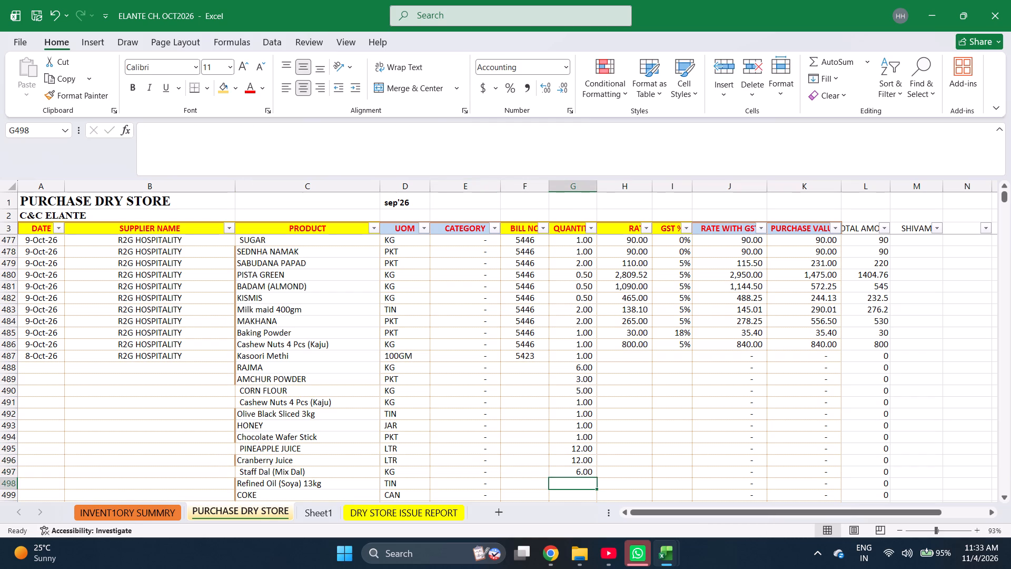
{"action": "key", "text": "Return"}
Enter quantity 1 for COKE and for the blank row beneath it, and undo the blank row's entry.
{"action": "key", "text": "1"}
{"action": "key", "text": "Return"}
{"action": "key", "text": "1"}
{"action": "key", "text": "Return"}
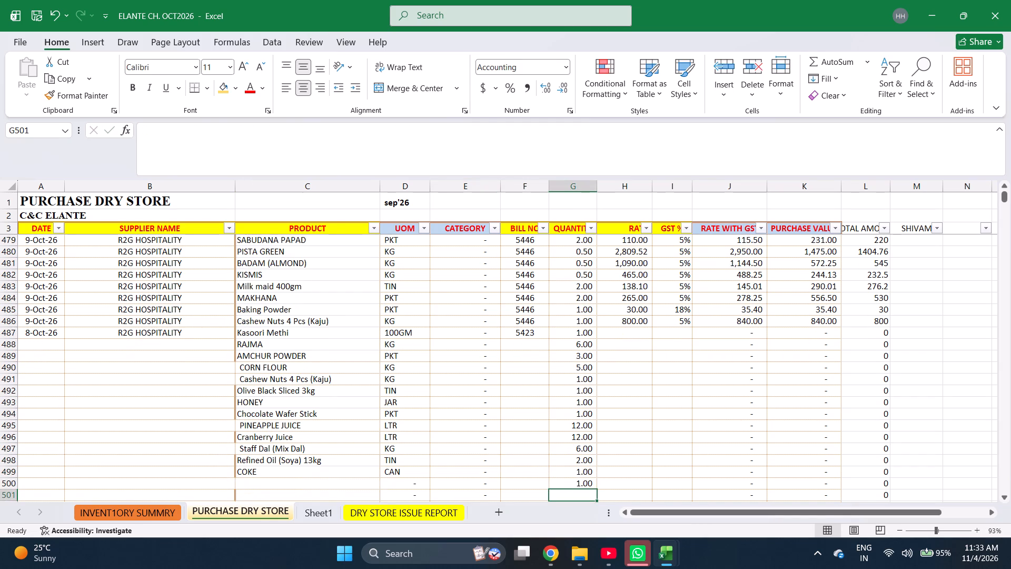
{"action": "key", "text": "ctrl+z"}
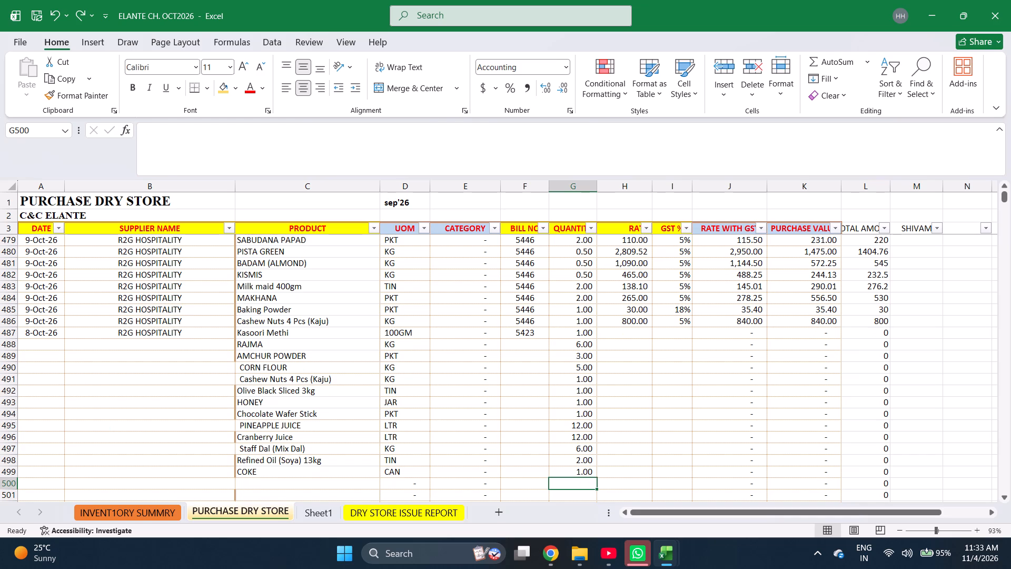
Set the COKE quantity in row 499 to 24.
{"action": "key", "text": "Up"}
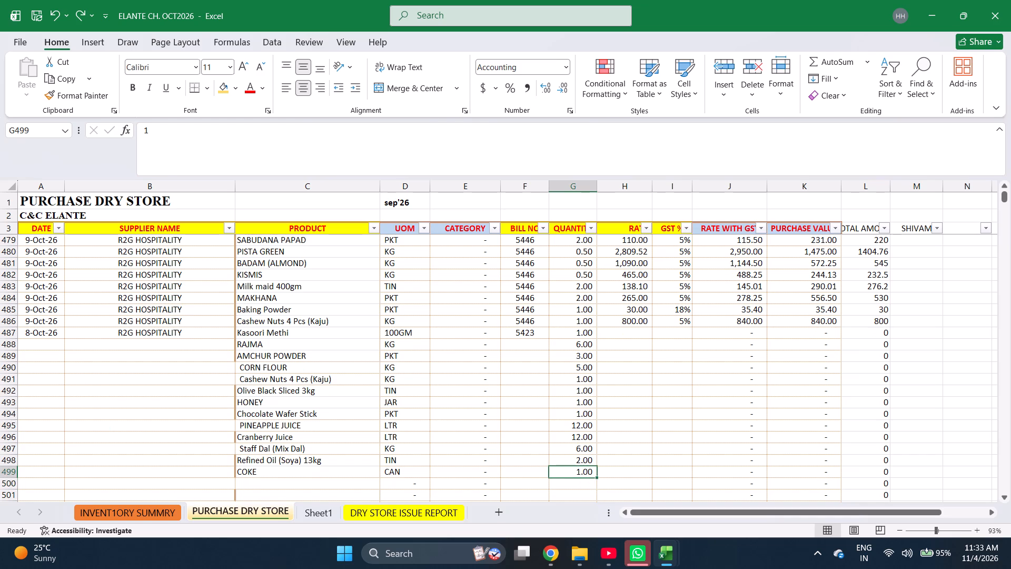
{"action": "type", "text": "24"}
{"action": "key", "text": "Return"}
Go to the last filled cell in the rate column of the purchase sheet.
{"action": "key", "text": "Right"}
{"action": "key", "text": "ctrl+Up"}
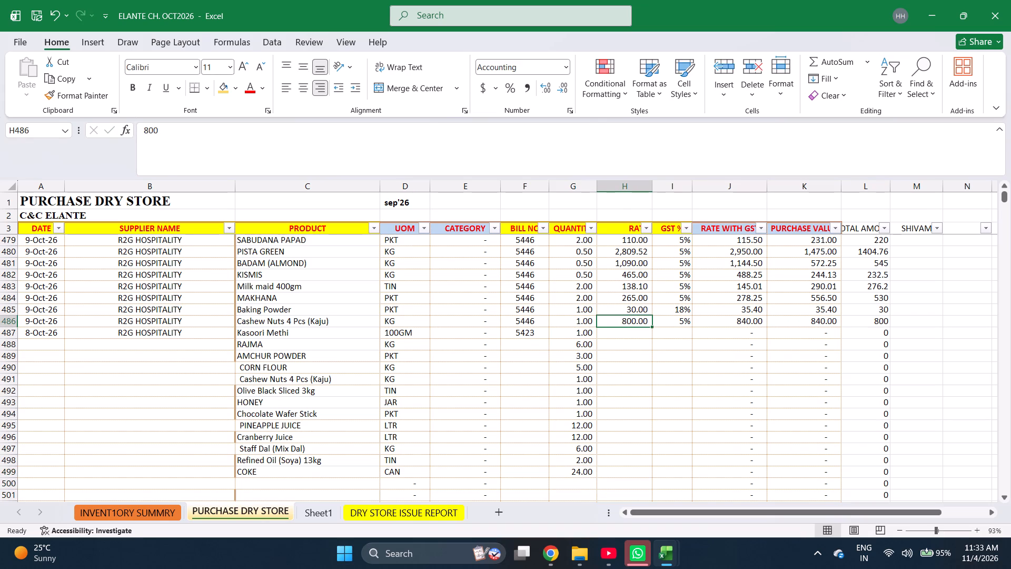
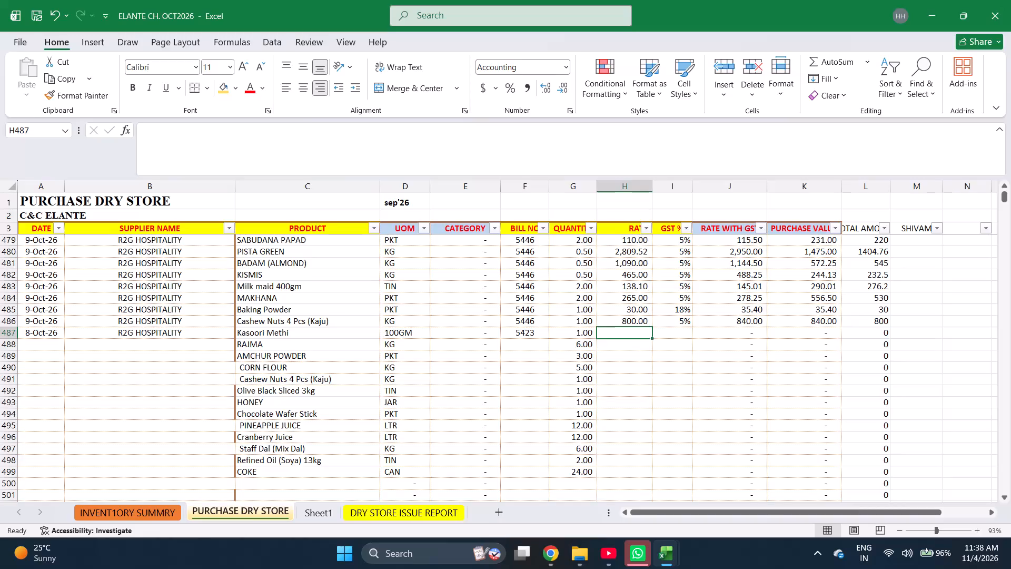
Enter rates of 285 for Kasoori Methi and 145 for RAJMA in rows 487 and 488.
{"action": "type", "text": "170"}
{"action": "key", "text": "Return"}
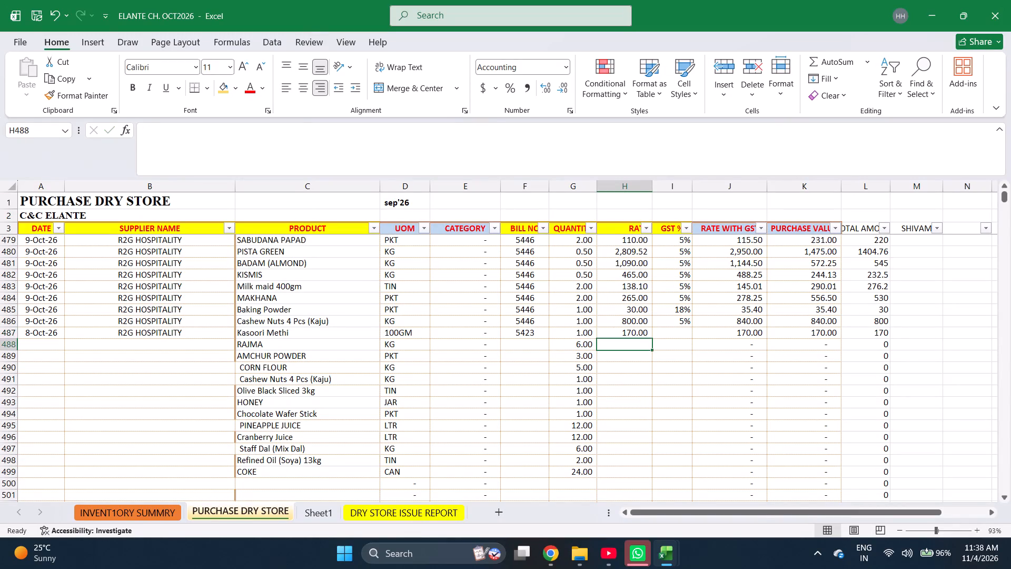
{"action": "type", "text": "285"}
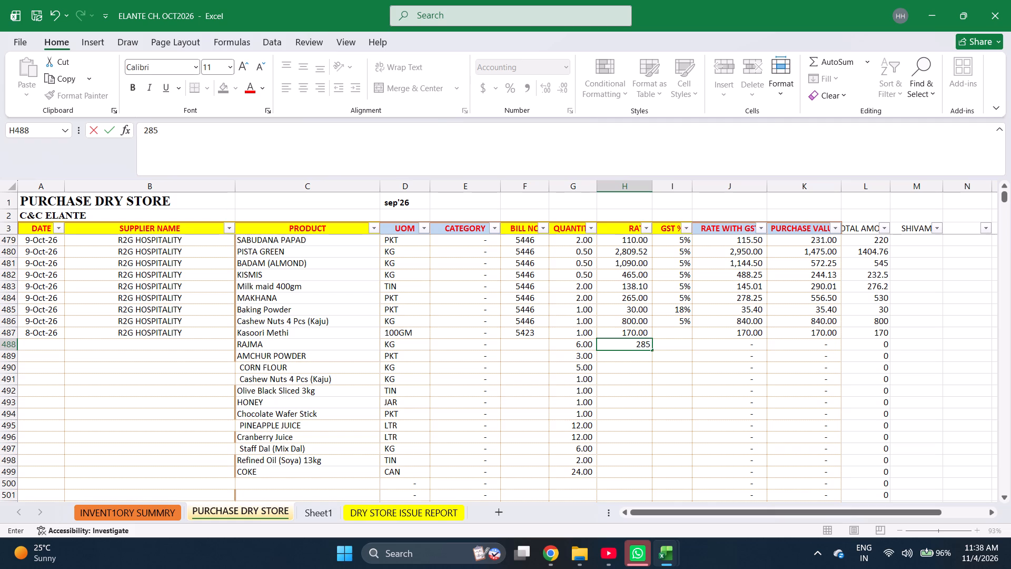
{"action": "key", "text": "Up"}
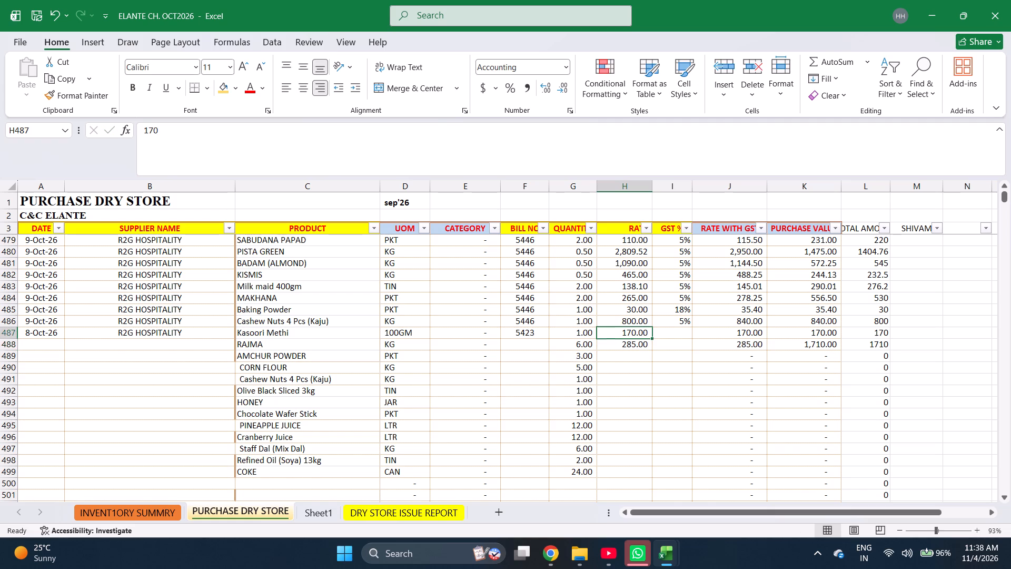
{"action": "type", "text": "285"}
{"action": "key", "text": "Return"}
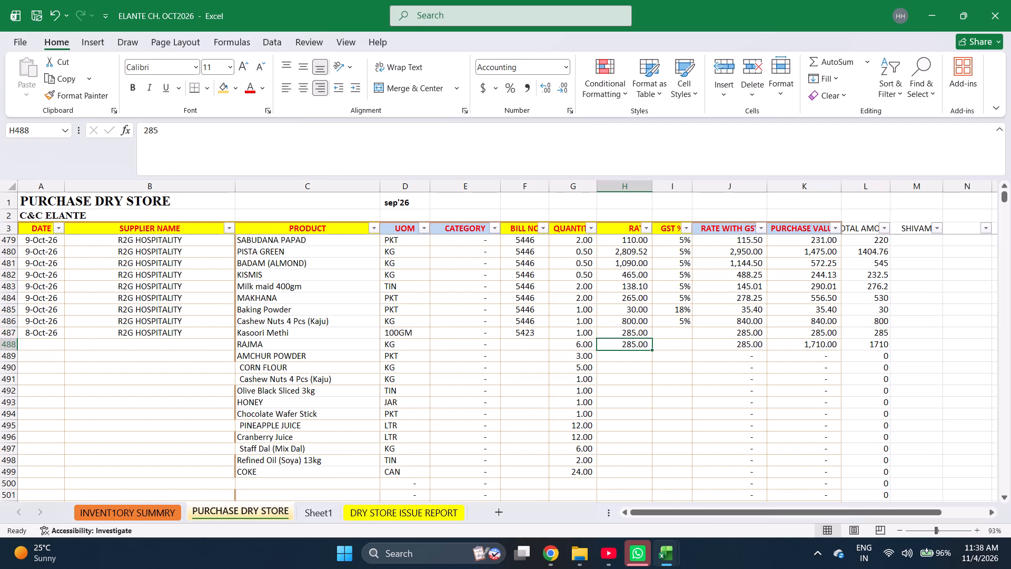
{"action": "type", "text": "45"}
{"action": "key", "text": "Return"}
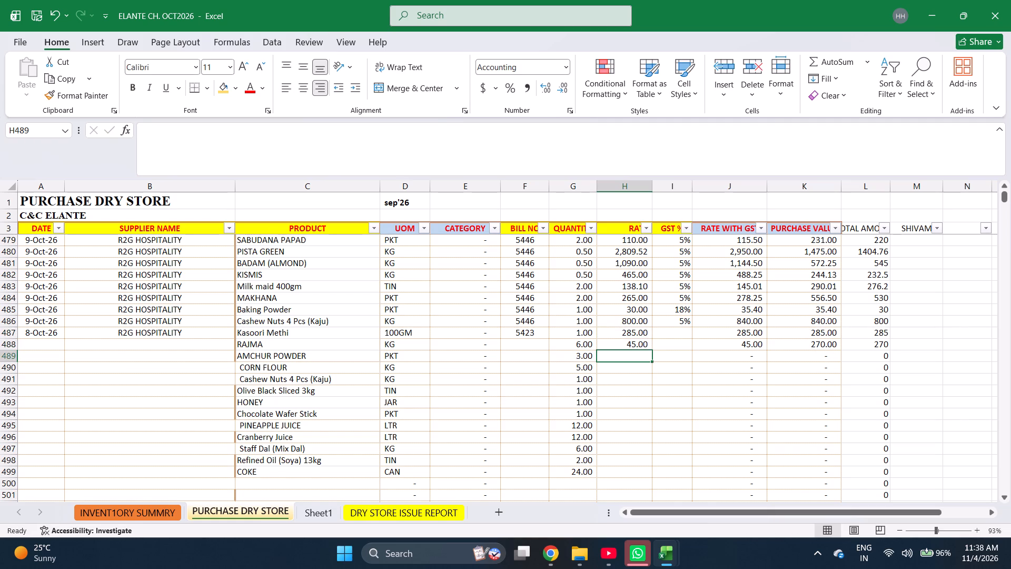
{"action": "key", "text": "Up"}
{"action": "type", "text": "145"}
{"action": "key", "text": "Return"}
Enter rates of 76.19 for AMCHUR POWDER, 65 for CORN FLOUR, 800 for Cashew Nuts and 665 for Olive Black Sliced 3kg.
{"action": "type", "text": "76.19"}
{"action": "key", "text": "Return"}
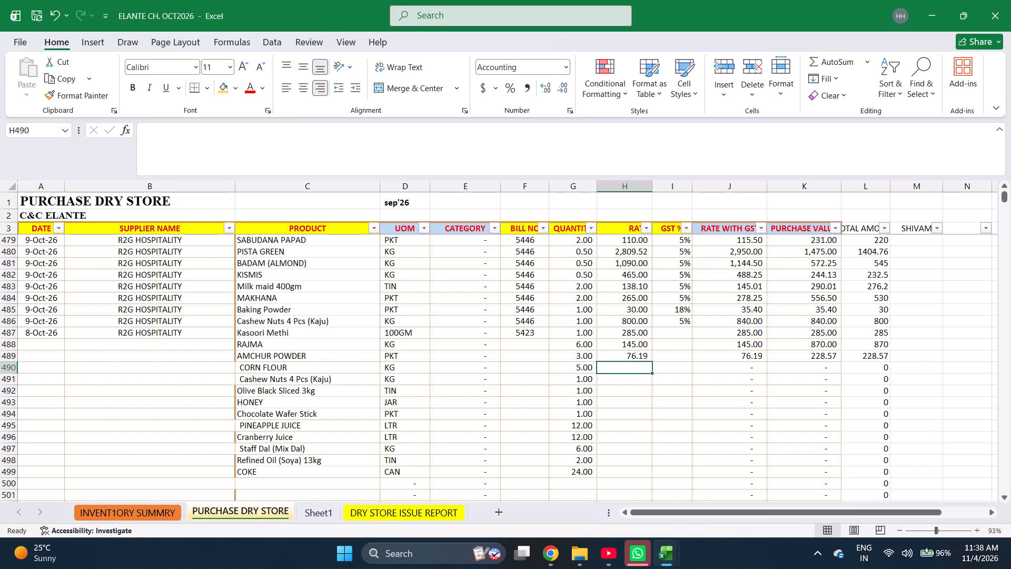
{"action": "type", "text": "65"}
{"action": "key", "text": "Return"}
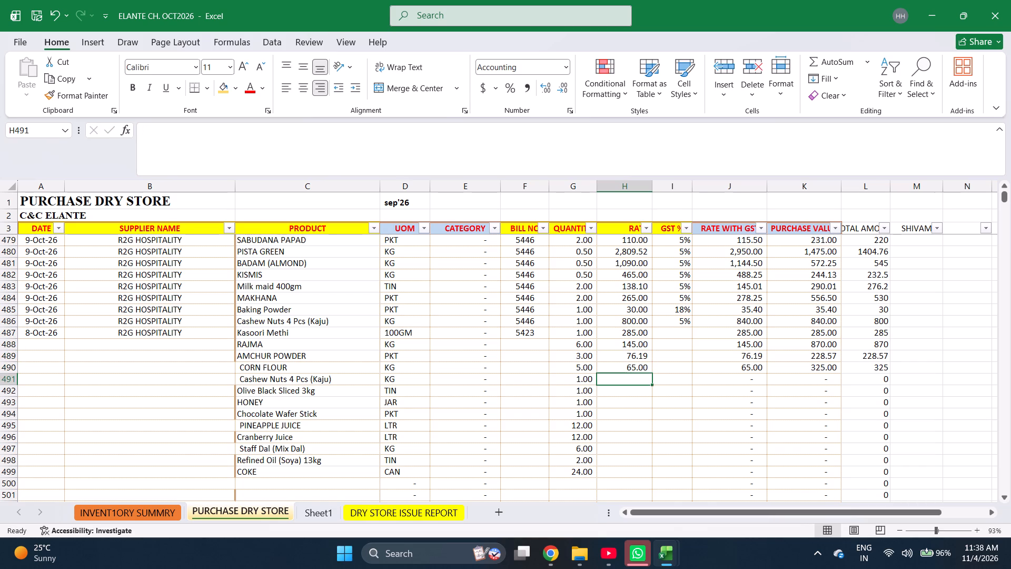
{"action": "type", "text": "800"}
{"action": "key", "text": "Return"}
{"action": "type", "text": "665"}
{"action": "key", "text": "Return"}
Enter rates of 330.15 for HONEY and 105 for Chocolate Wafer Stick.
{"action": "type", "text": "33"}
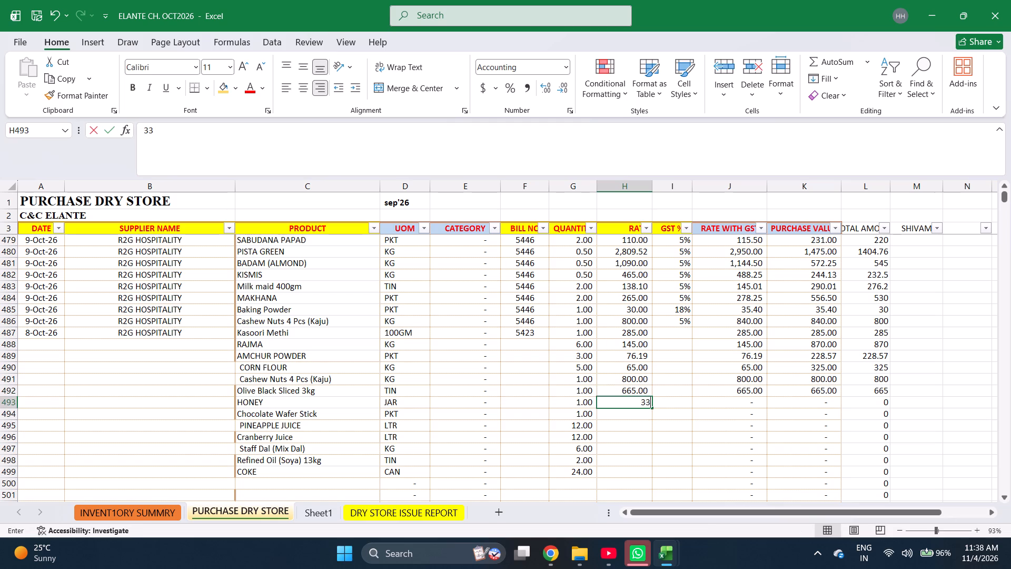
{"action": "key", "text": "Return"}
{"action": "type", "text": "105"}
{"action": "key", "text": "Return"}
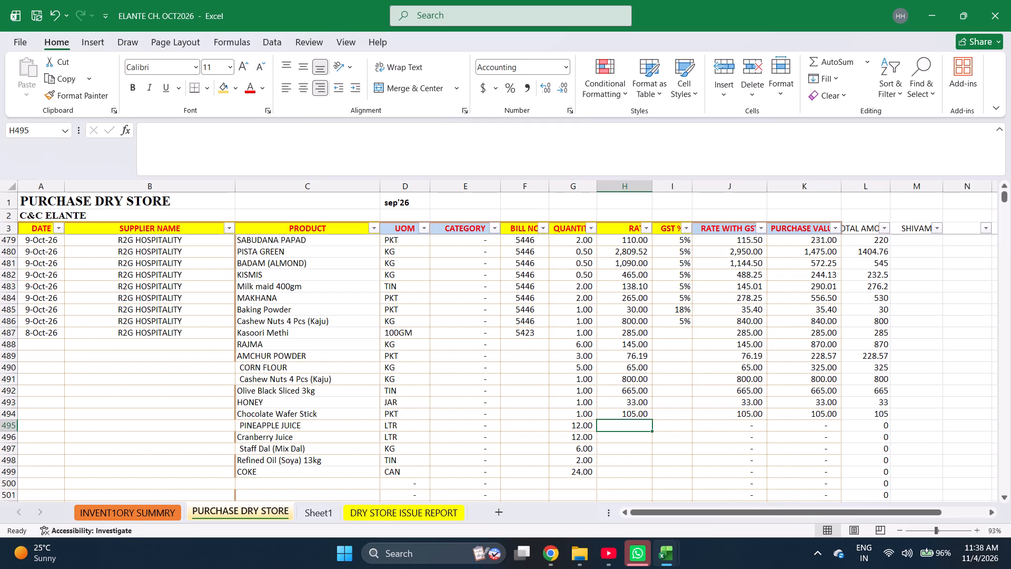
{"action": "key", "text": "Up"}
{"action": "key", "text": "Up"}
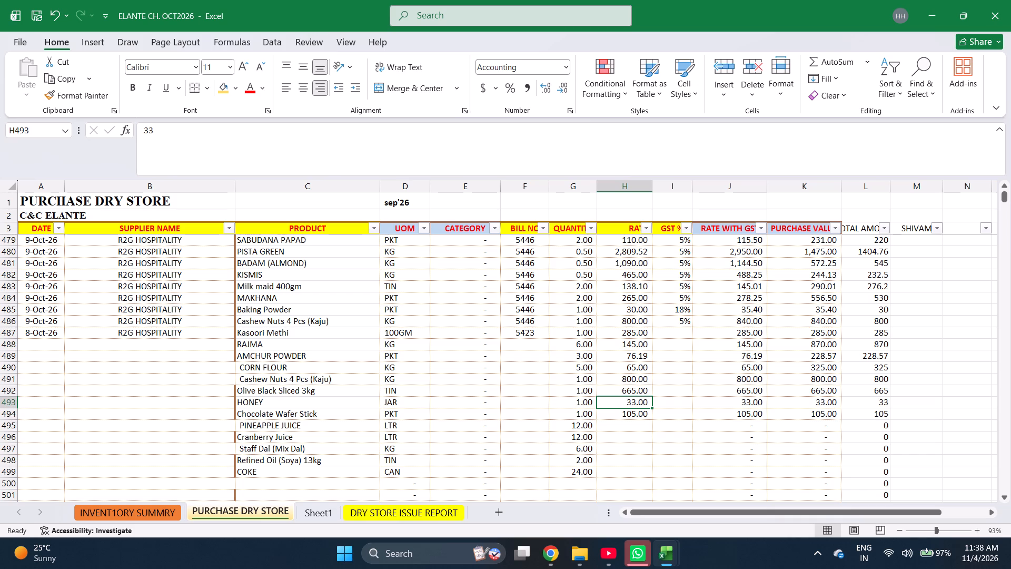
{"action": "type", "text": "330.15"}
{"action": "key", "text": "Return"}
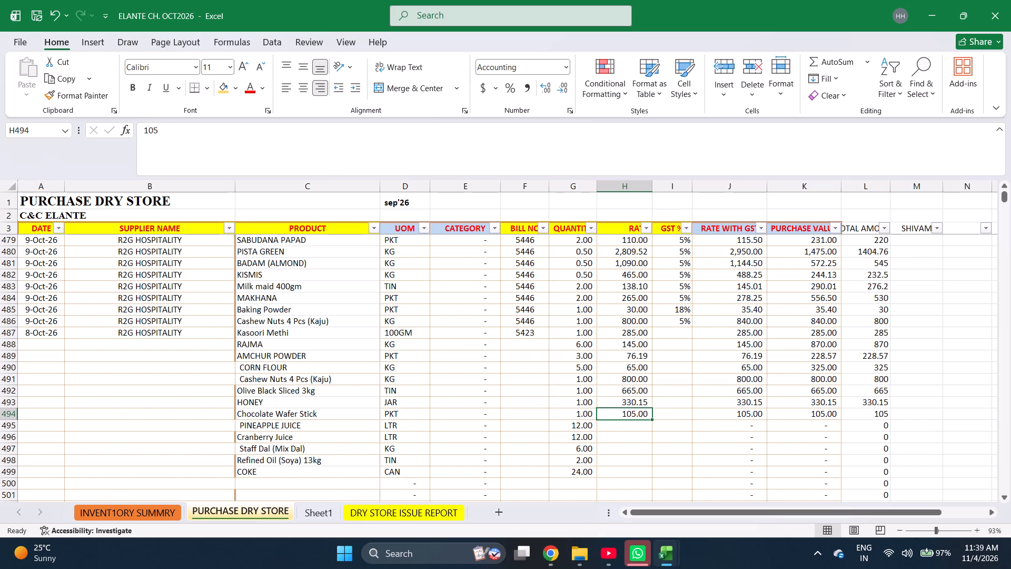
Enter rates of 104 for PINEAPPLE JUICE and 97.81 for Cranberry Juice.
{"action": "key", "text": "Return"}
{"action": "key", "text": "Return"}
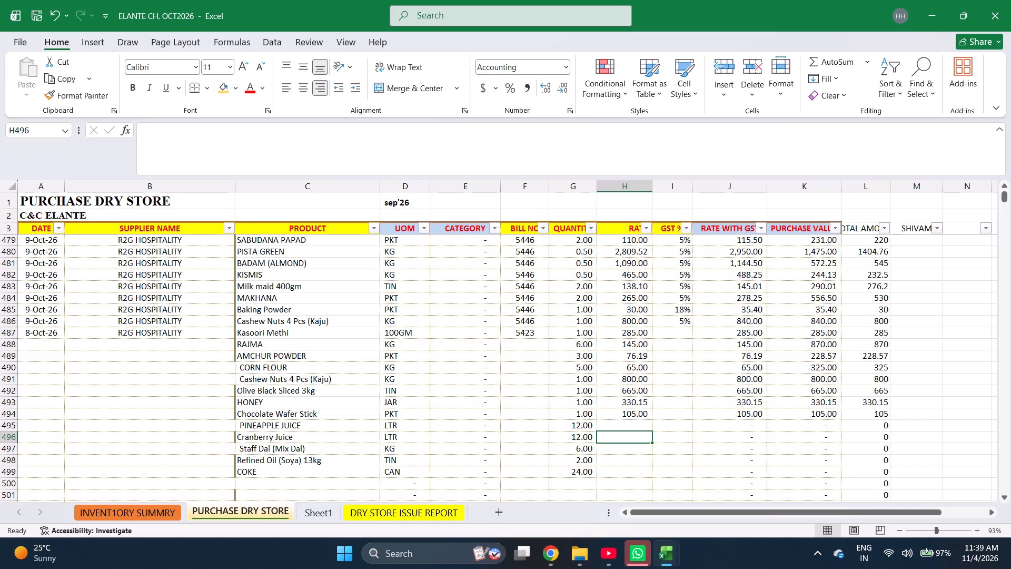
{"action": "key", "text": "Page_Down"}
{"action": "key", "text": "Page_Up"}
{"action": "key", "text": "Up"}
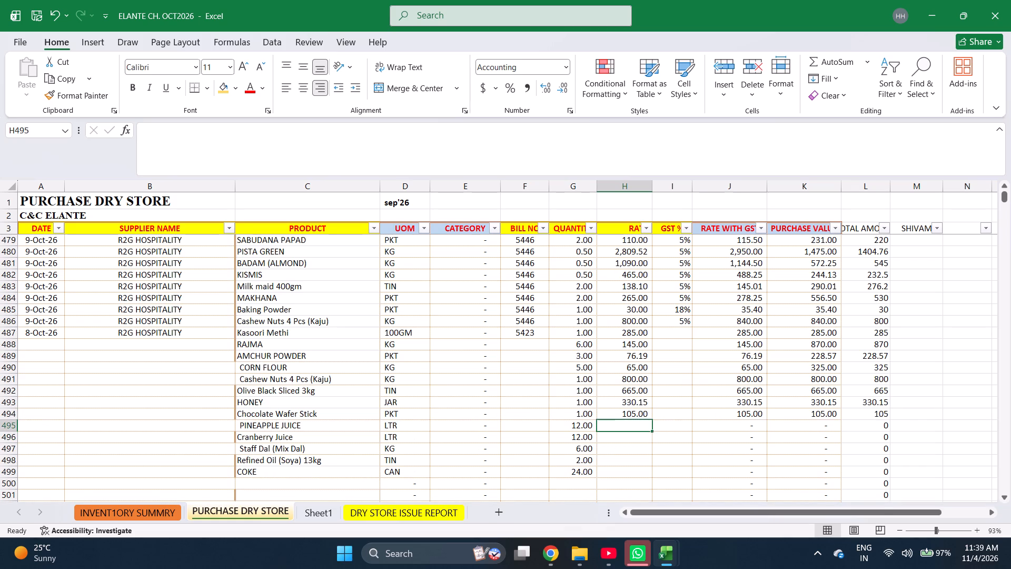
{"action": "type", "text": "104"}
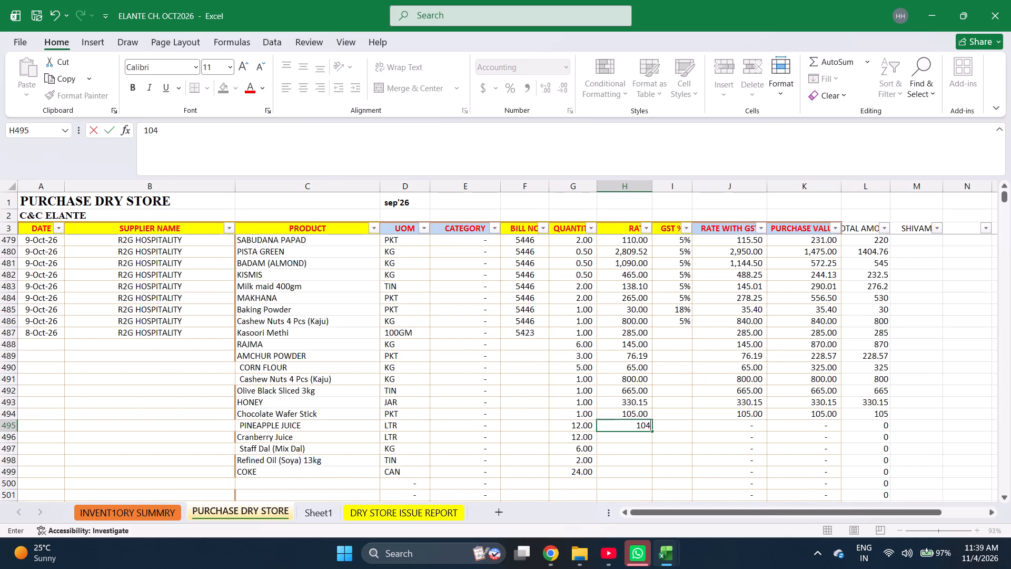
{"action": "key", "text": "Return"}
{"action": "type", "text": "97.81"}
{"action": "key", "text": "Return"}
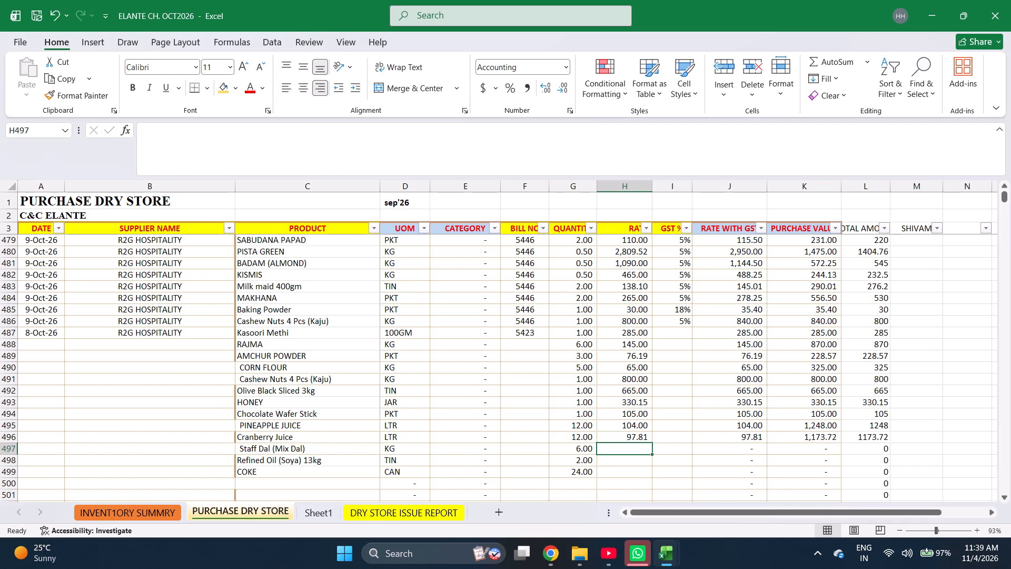
Enter rates of 115 for Staff Dal, 2380 for Refined Oil (Soya) 13kg and 28.57 for COKE.
{"action": "type", "text": "115"}
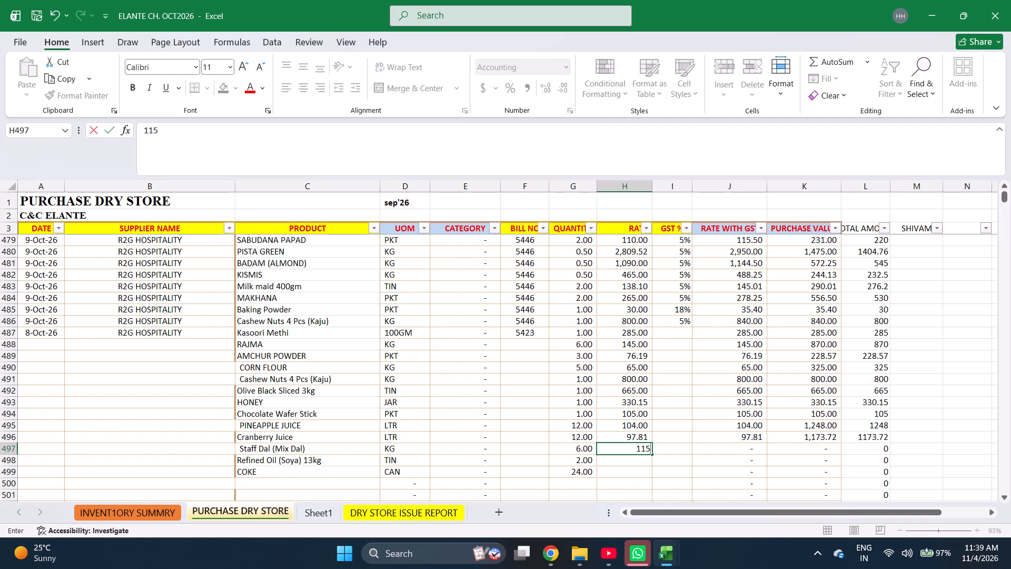
{"action": "key", "text": "Return"}
{"action": "type", "text": "2380"}
{"action": "key", "text": "Return"}
{"action": "type", "text": "1250"}
{"action": "key", "text": "Return"}
{"action": "key", "text": "Up"}
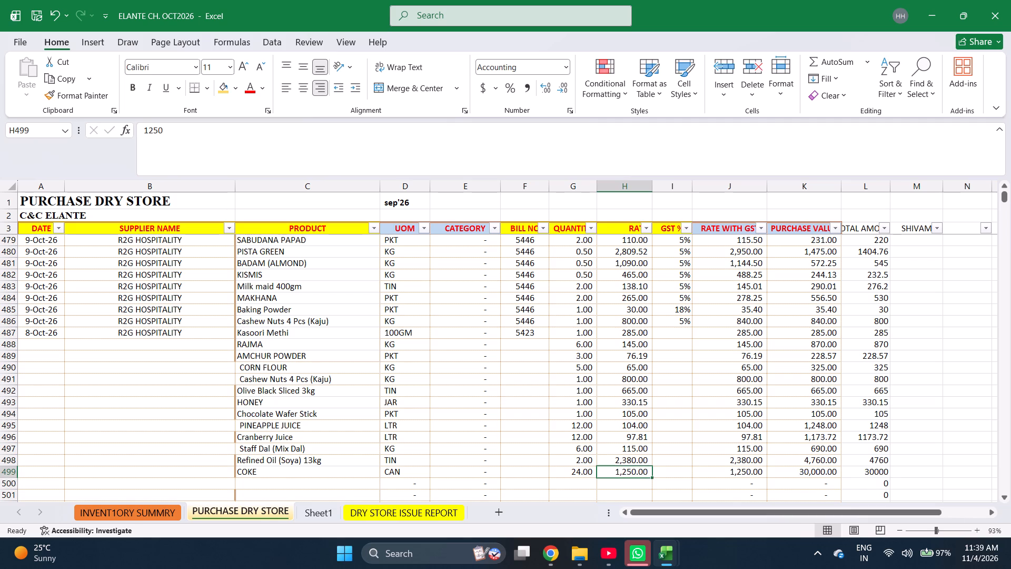
{"action": "type", "text": "28.57"}
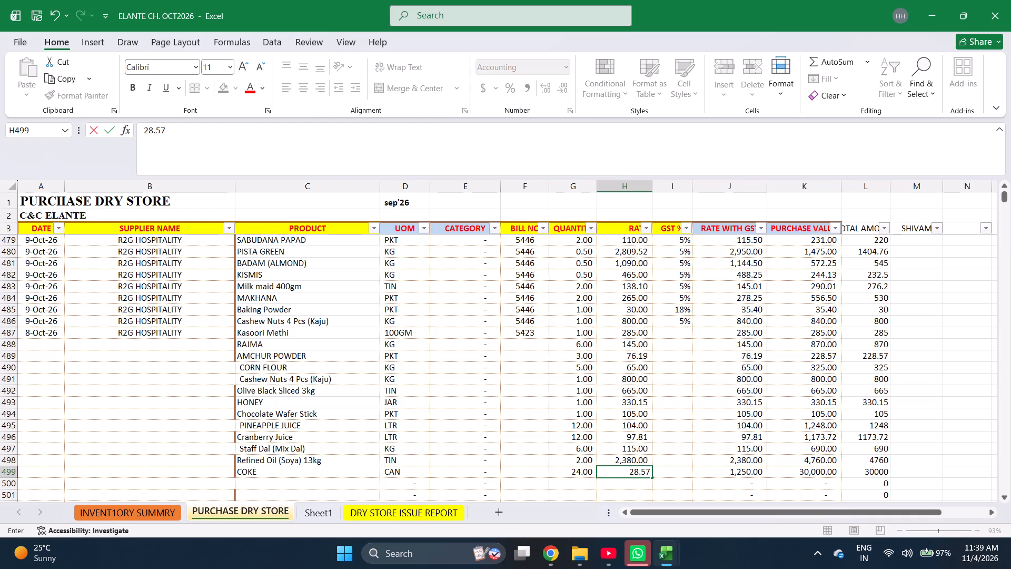
{"action": "key", "text": "Right"}
Enter GST of 5% for Kasoori Methi, RAJMA, CORN FLOUR and Cashew Nuts in rows 487–491, with 0% for AMCHUR POWDER.
{"action": "key", "text": "ctrl+Up"}
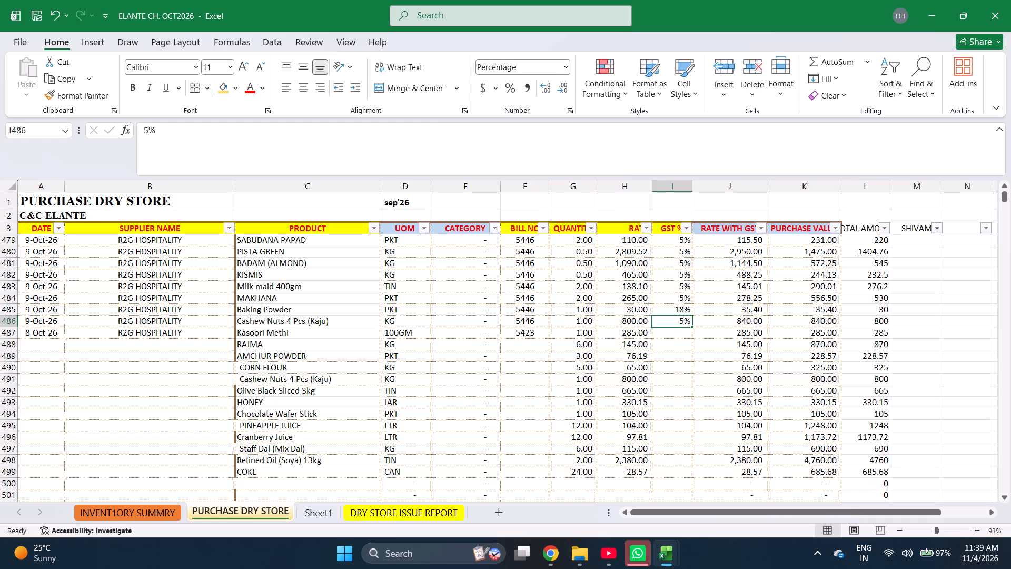
{"action": "key", "text": "Down"}
{"action": "key", "text": "5"}
{"action": "key", "text": "Return"}
{"action": "key", "text": "5"}
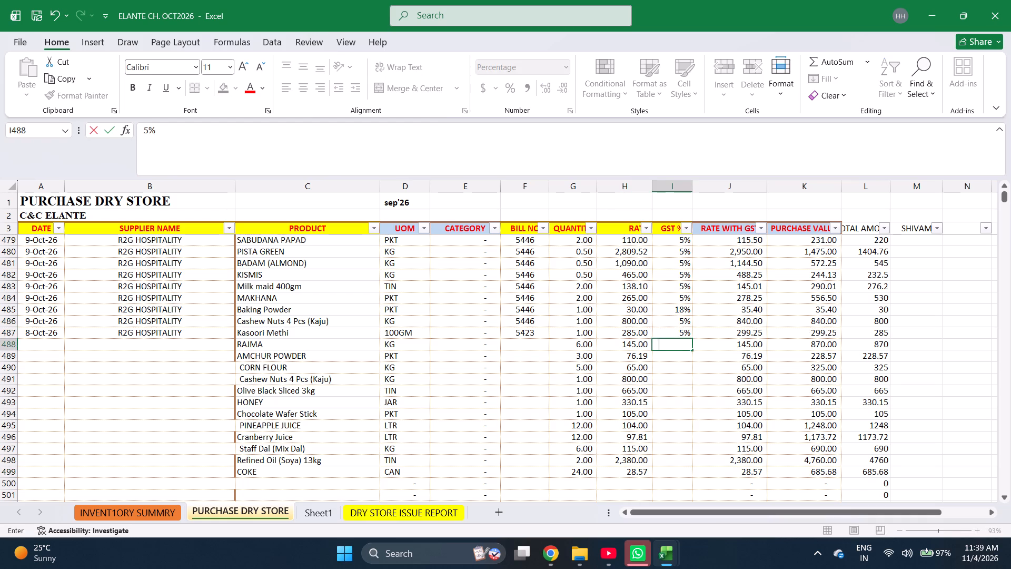
{"action": "key", "text": "Return"}
{"action": "key", "text": "0"}
{"action": "key", "text": "Return"}
{"action": "key", "text": "5"}
{"action": "key", "text": "Return"}
{"action": "key", "text": "5"}
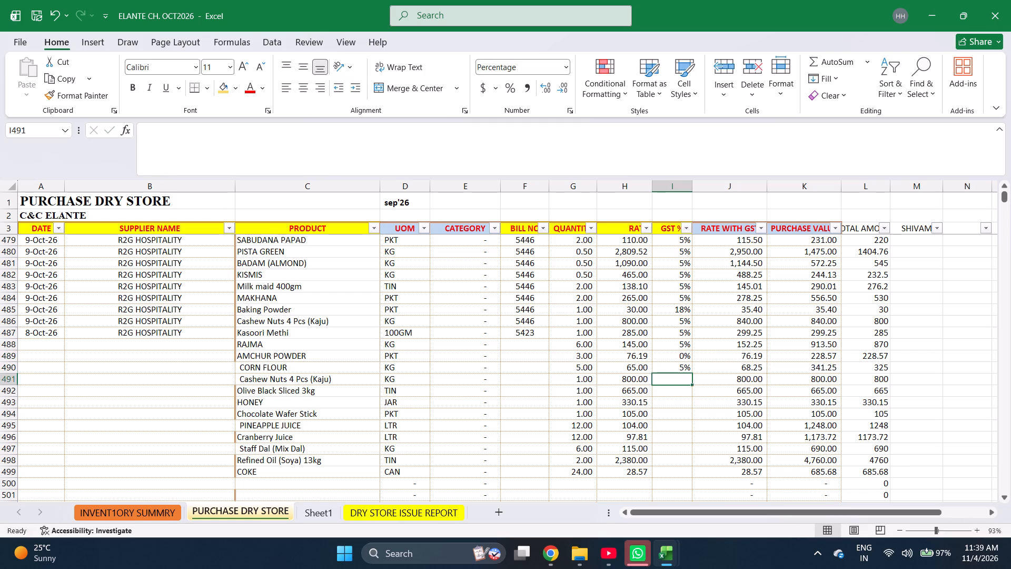
{"action": "key", "text": "Return"}
Enter GST of 5% for Olive Black Sliced, HONEY, Chocolate Wafer Stick, PINEAPPLE JUICE and Cranberry Juice.
{"action": "key", "text": "5"}
{"action": "key", "text": "Return"}
{"action": "key", "text": "5"}
{"action": "key", "text": "Return"}
{"action": "key", "text": "5"}
{"action": "key", "text": "Return"}
{"action": "key", "text": "5"}
{"action": "key", "text": "Return"}
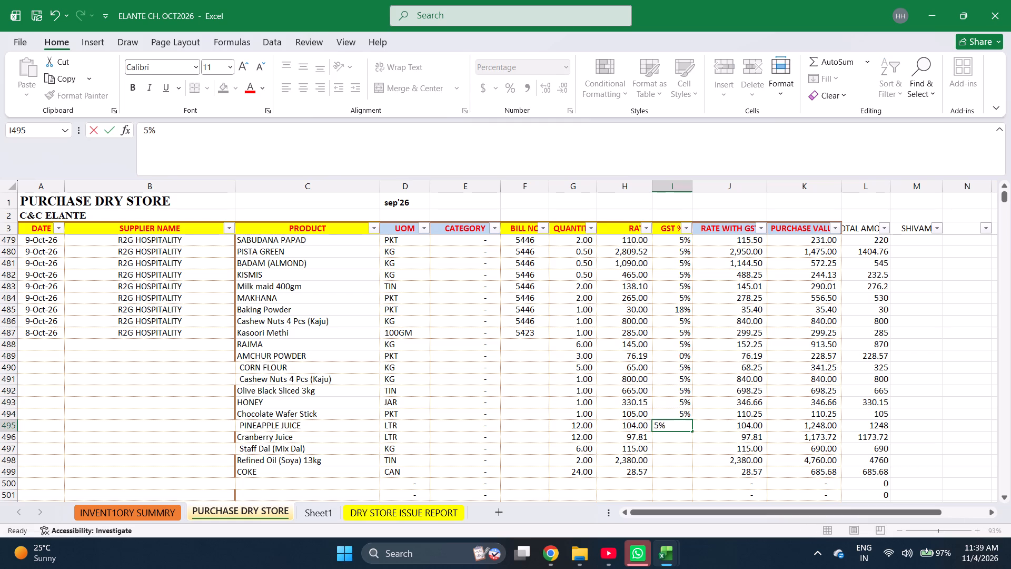
{"action": "key", "text": "5"}
{"action": "key", "text": "Return"}
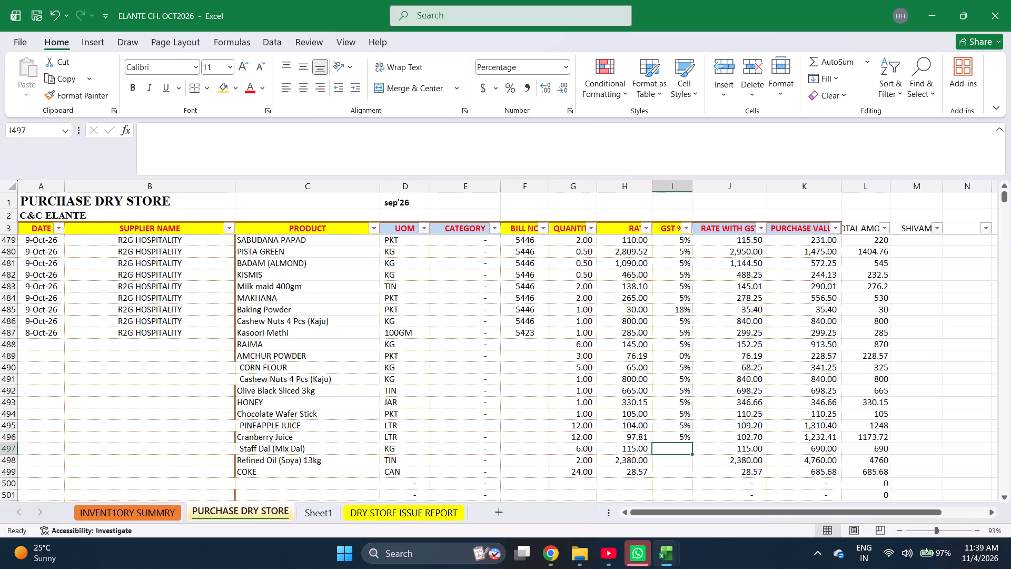
Enter GST of 0% for Staff Dal, 5% for Refined Oil (Soya) 13kg and 40% for COKE.
{"action": "key", "text": "0"}
{"action": "key", "text": "Return"}
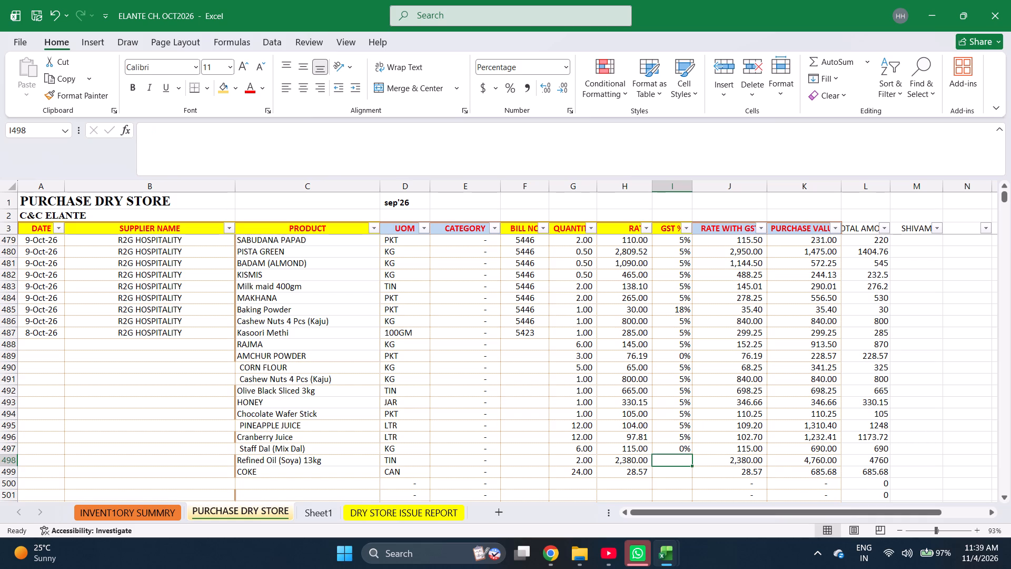
{"action": "key", "text": "5"}
{"action": "key", "text": "Return"}
{"action": "type", "text": "40"}
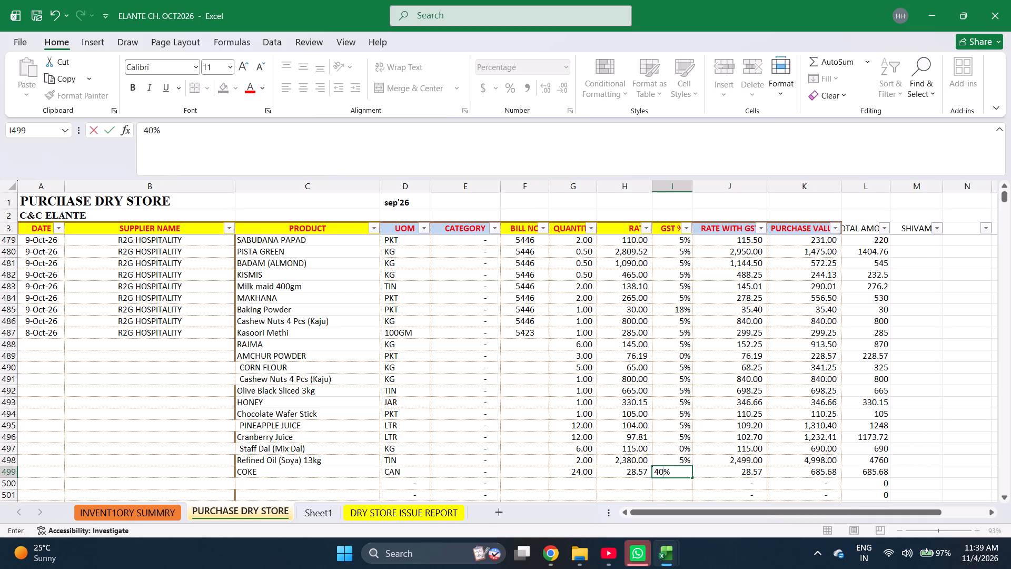
{"action": "key", "text": "Left"}
Fill bill number 5423 down from the Kasoori Methi row to the COKE row.
{"action": "key", "text": "Left"}
{"action": "key", "text": "Left"}
{"action": "key", "text": "ctrl+Up"}
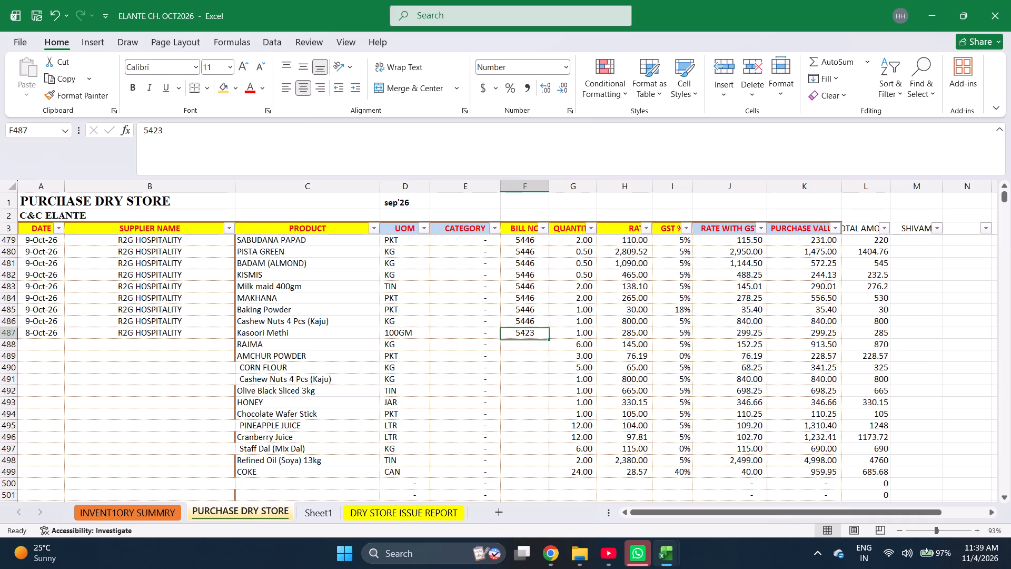
{"action": "key", "text": "shift+Down"}
{"action": "key", "text": "shift+Down"}
{"action": "key", "text": "shift+Down"}
{"action": "key", "text": "shift+Down"}
{"action": "key", "text": "shift+Down"}
{"action": "key", "text": "shift+Down"}
{"action": "key", "text": "shift+Down"}
{"action": "key", "text": "shift+Down"}
{"action": "key", "text": "shift+Down"}
{"action": "key", "text": "shift+Down"}
{"action": "key", "text": "shift+Down"}
{"action": "key", "text": "shift+Down"}
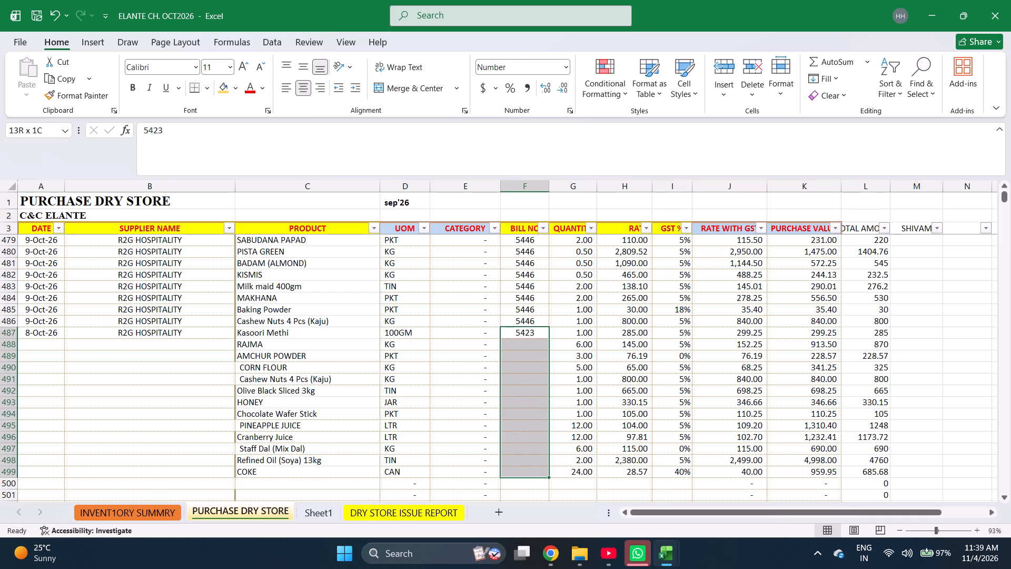
{"action": "key", "text": "ctrl+d"}
Fill the date 8-Oct-26 and supplier R2G HOSPITALITY down from row 487 to row 499.
{"action": "key", "text": "ctrl+Left"}
{"action": "key", "text": "shift+Right"}
{"action": "key", "text": "shift+Down"}
{"action": "key", "text": "shift+Down"}
{"action": "key", "text": "shift+Down"}
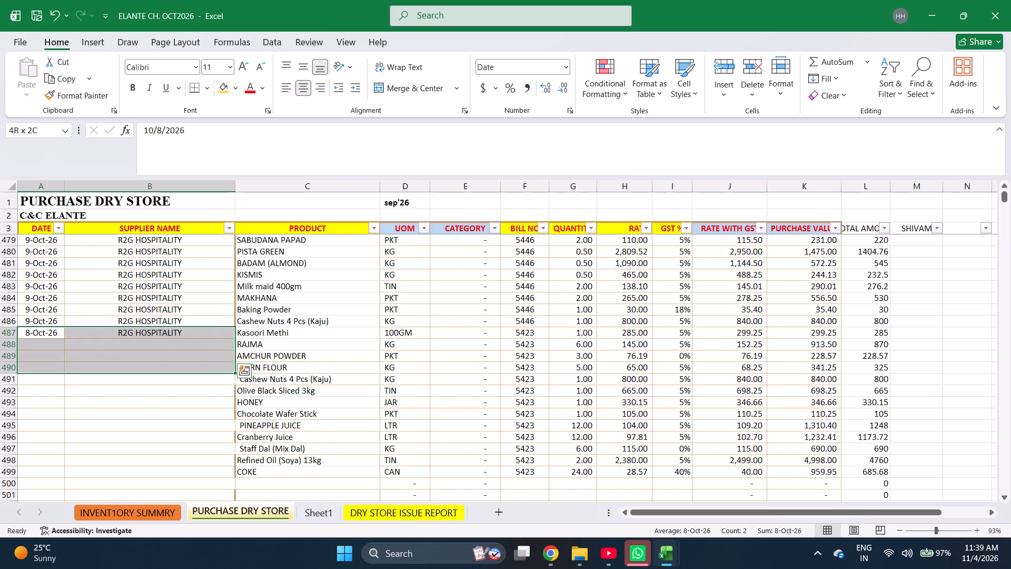
{"action": "key", "text": "shift+Down"}
{"action": "key", "text": "shift+Down"}
{"action": "key", "text": "shift+Down"}
{"action": "key", "text": "shift+Down"}
{"action": "key", "text": "shift+Down"}
{"action": "key", "text": "shift+Down"}
{"action": "key", "text": "shift+Down"}
{"action": "key", "text": "shift+Down"}
{"action": "key", "text": "shift+Down"}
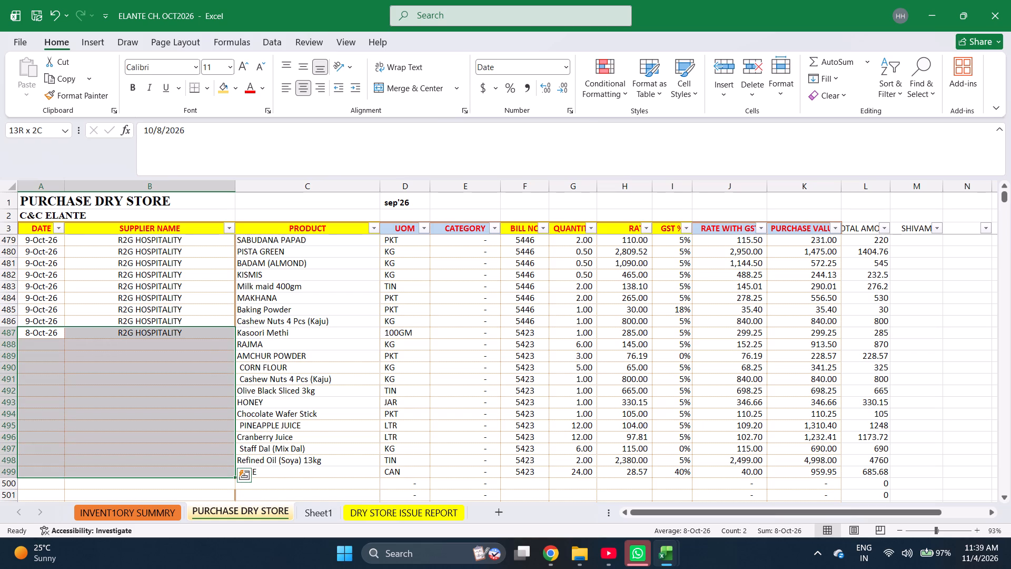
{"action": "key", "text": "ctrl+d"}
Check the sum of the total amounts for the bill 5423 items in rows 487 to 499.
{"action": "key", "text": "ctrl+Right"}
{"action": "key", "text": "Left"}
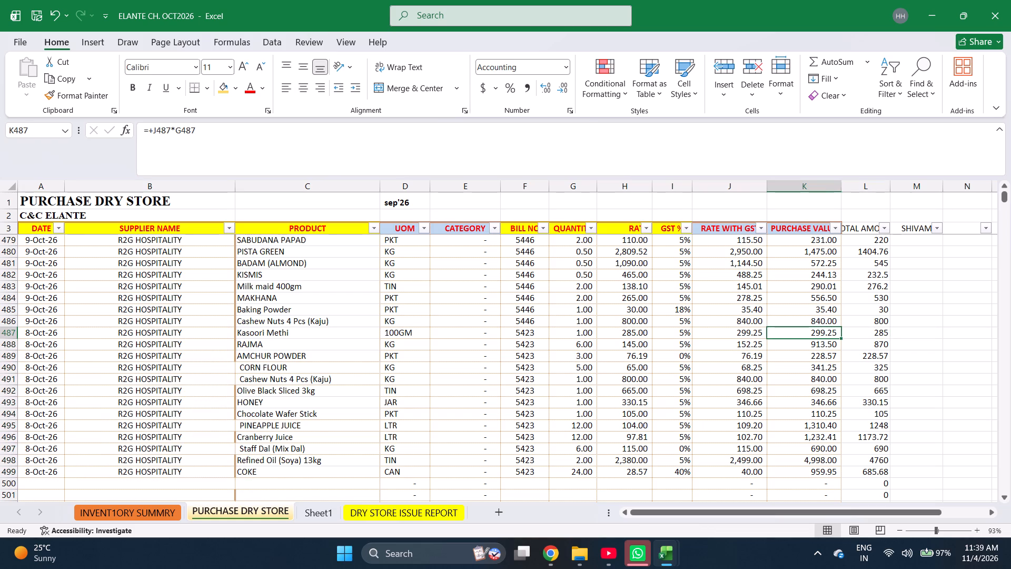
{"action": "key", "text": "Right"}
{"action": "key", "text": "shift+Down"}
{"action": "key", "text": "shift+Down"}
{"action": "key", "text": "shift+Down"}
{"action": "key", "text": "shift+Down"}
{"action": "key", "text": "shift+Down"}
{"action": "key", "text": "shift+Down"}
{"action": "key", "text": "shift+Down"}
{"action": "key", "text": "shift+Down"}
{"action": "key", "text": "shift+Down"}
{"action": "key", "text": "shift+Down"}
{"action": "key", "text": "shift+Down"}
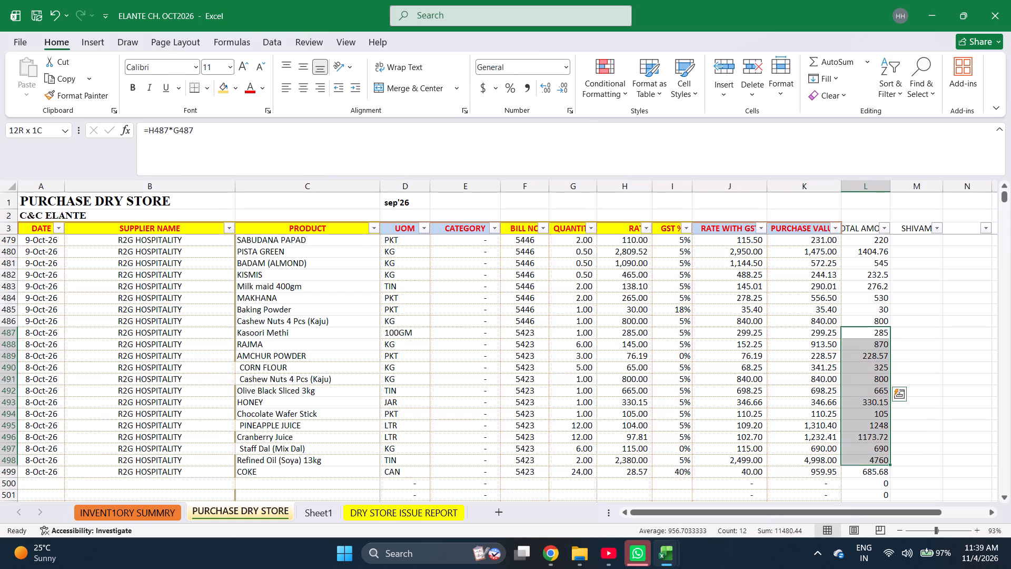
{"action": "key", "text": "shift+Down"}
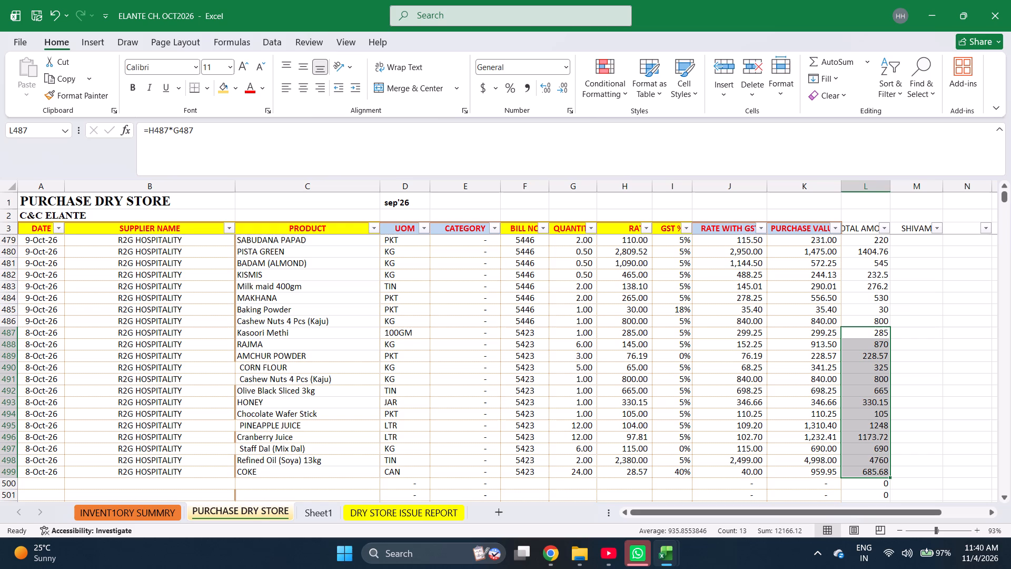
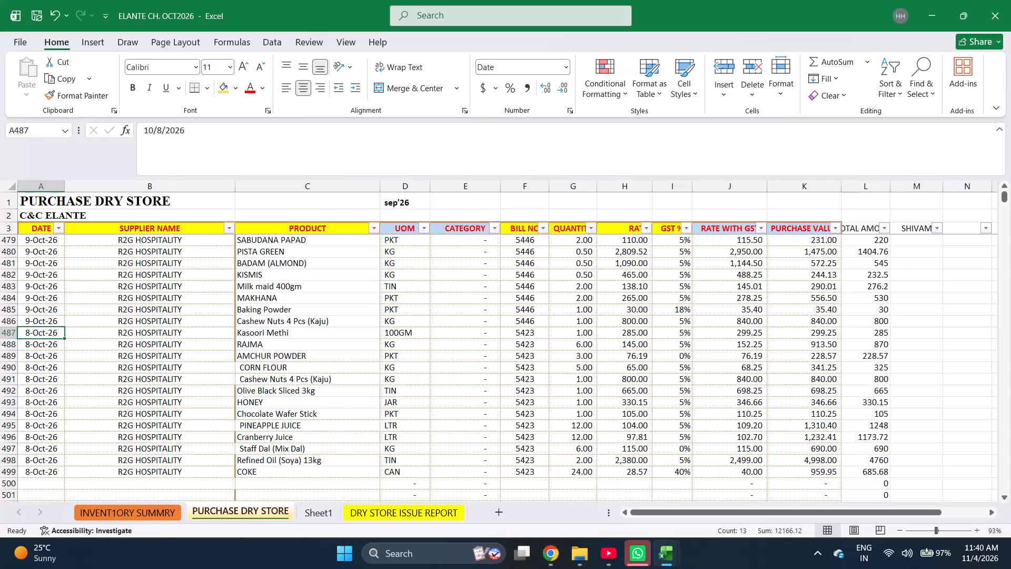
Start a new bill in row 500 with date 7-Oct-26 and supplier R2G HOSPITALITY.
{"action": "key", "text": "ctrl+Down"}
{"action": "key", "text": "Down"}
{"action": "type", "text": "10-7-2026"}
{"action": "key", "text": "Right"}
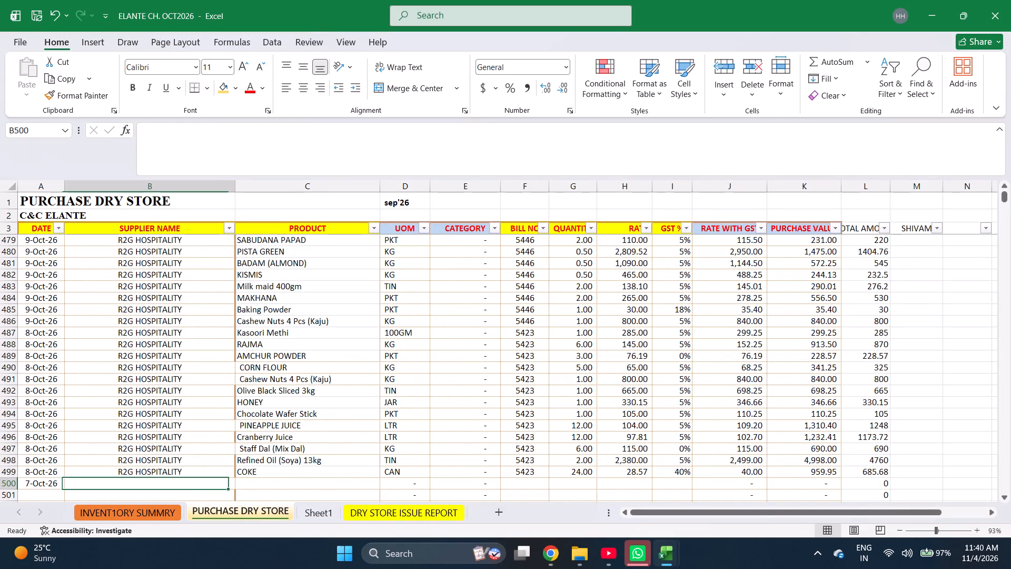
{"action": "key", "text": "ctrl+d"}
Enter the products Refined Oil (Soya) 13kg, Lotus Biscoff Spread (Smooth), Milk maid 400gm and ENGLISH MUSTARD in rows 500 to 503.
{"action": "key", "text": "Right"}
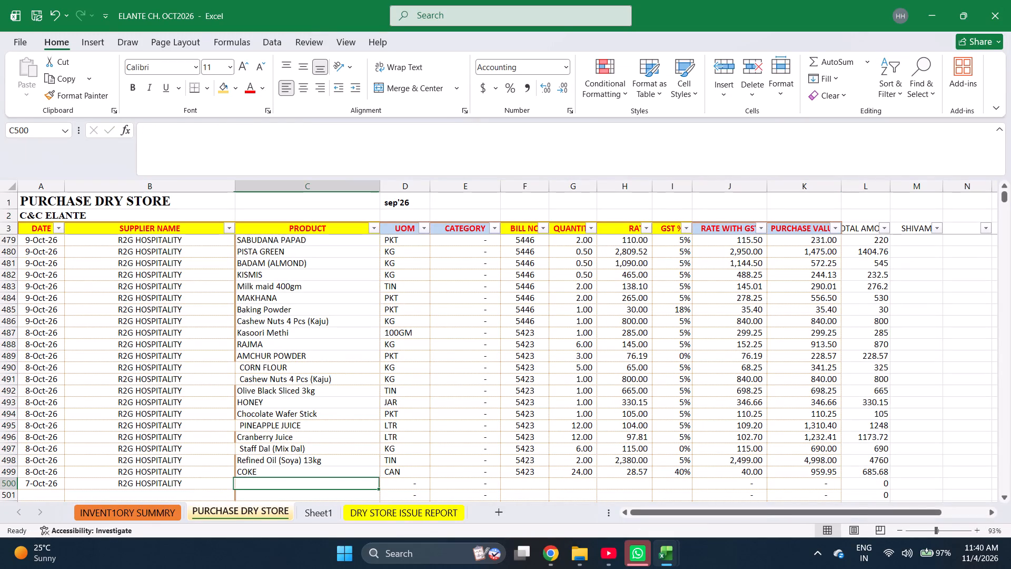
{"action": "type", "text": "ref"}
{"action": "key", "text": "Return"}
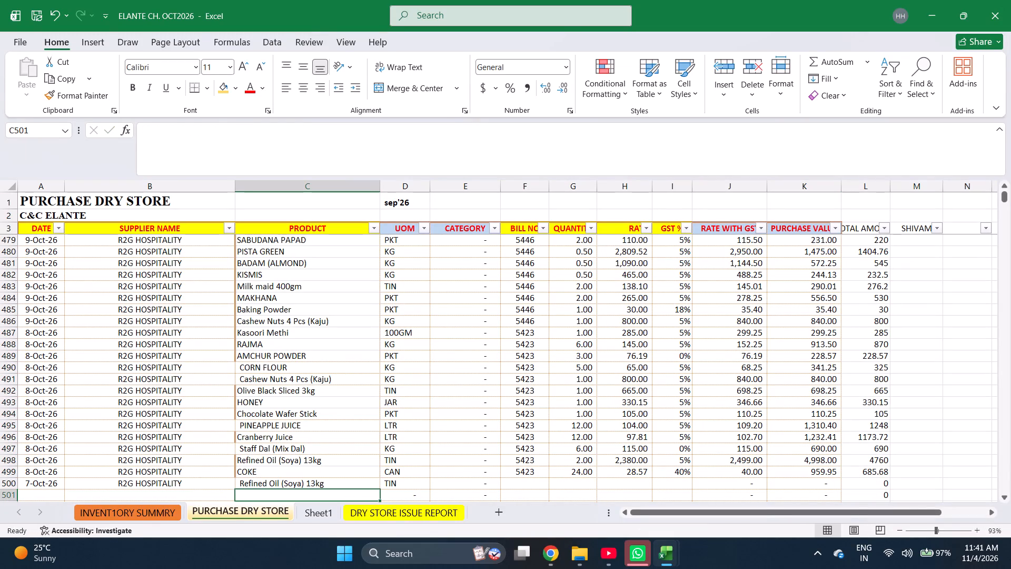
{"action": "type", "text": "lotus"}
{"action": "key", "text": "Return"}
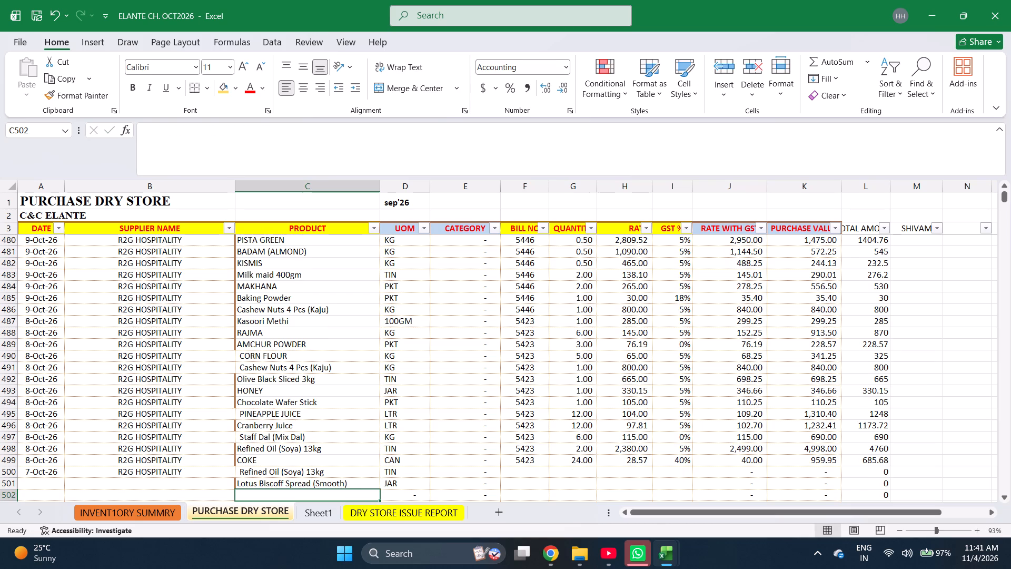
{"action": "type", "text": "milk"}
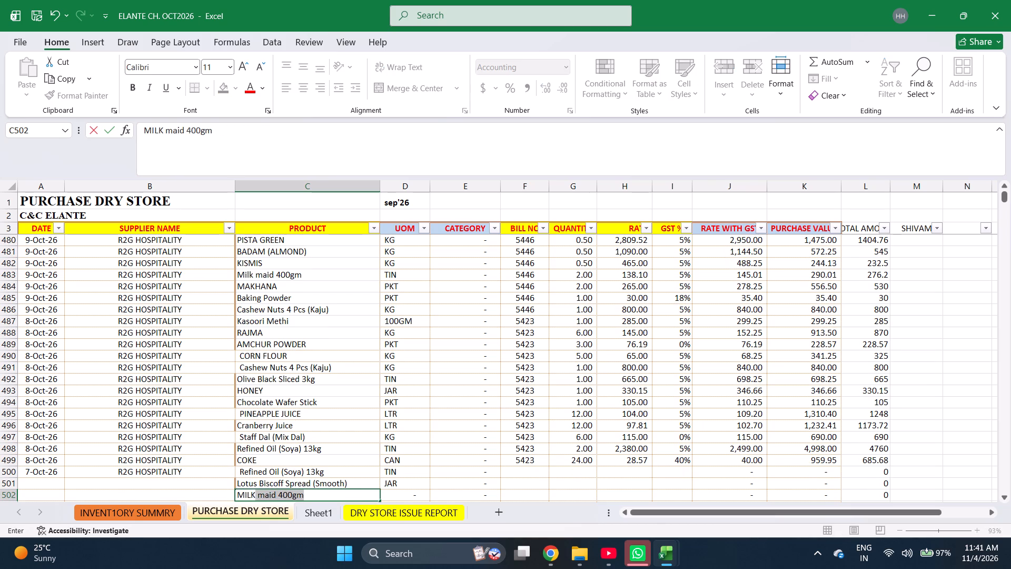
{"action": "key", "text": "Return"}
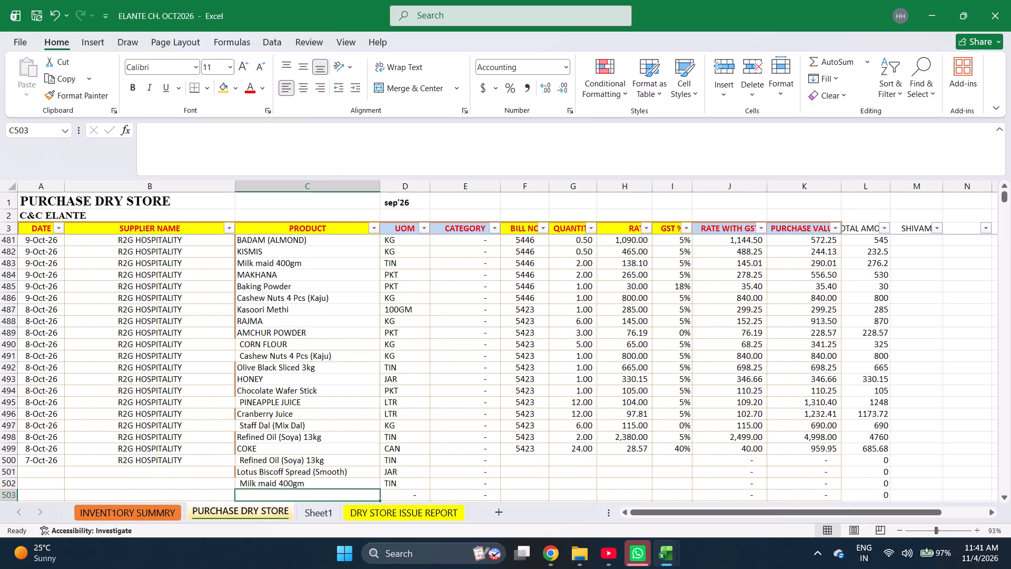
{"action": "type", "text": "english"}
{"action": "key", "text": "space"}
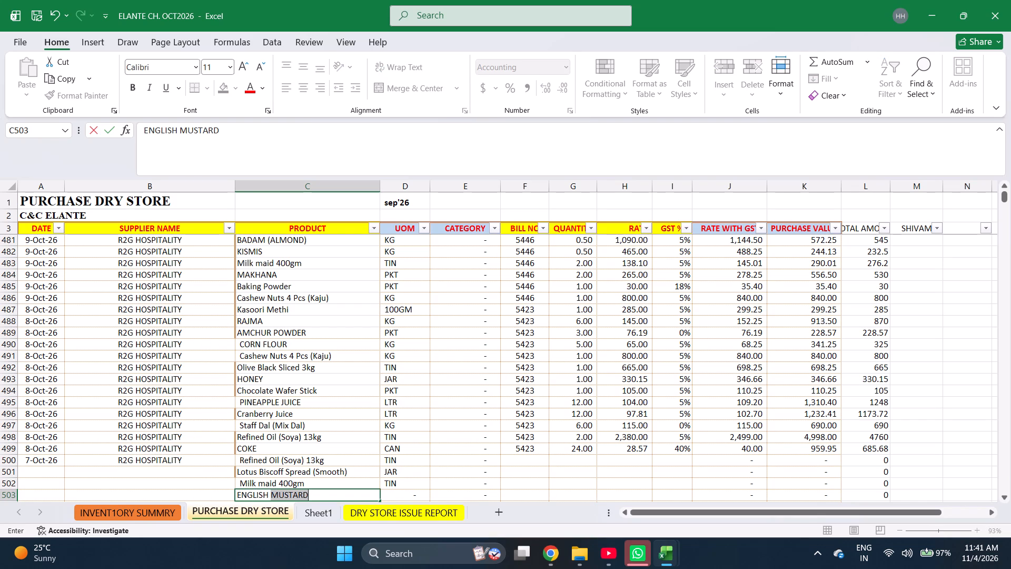
{"action": "key", "text": "Return"}
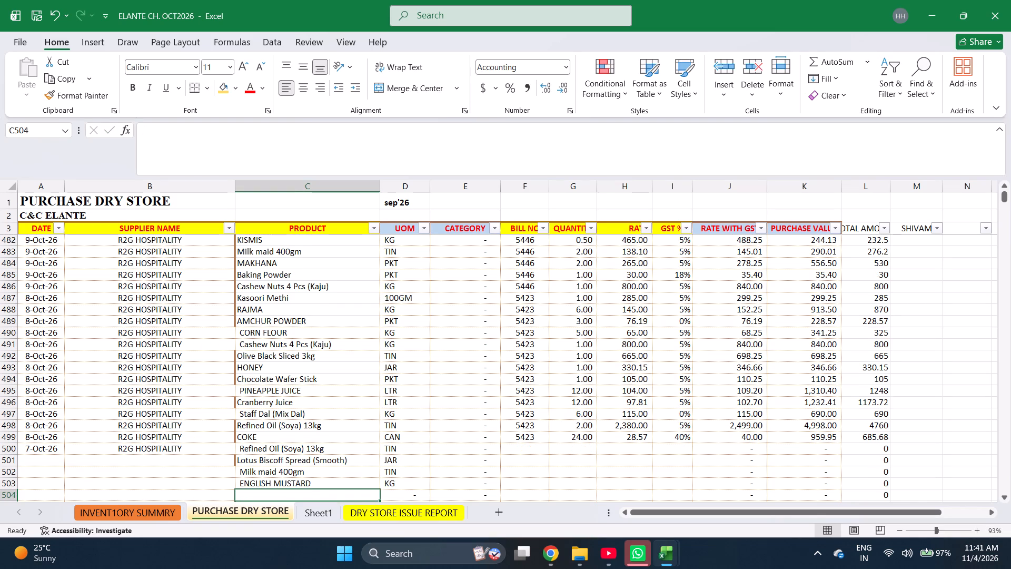
Enter the products NORI SHEET, Walnut Kennels and Jeera Whole (Cumin) in rows 504 to 506.
{"action": "type", "text": "nori"}
{"action": "key", "text": "Return"}
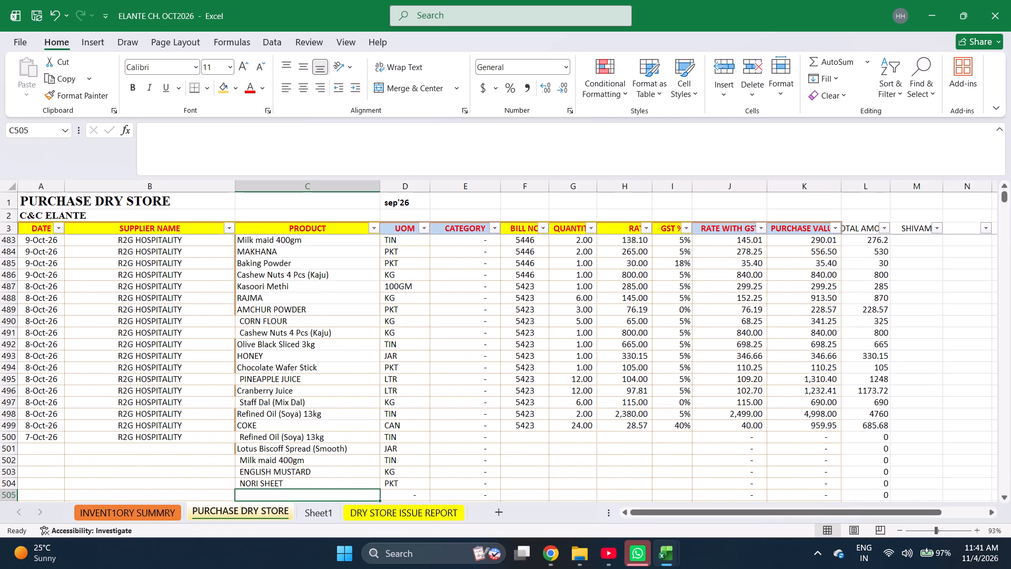
{"action": "type", "text": "walnut k"}
{"action": "key", "text": "Return"}
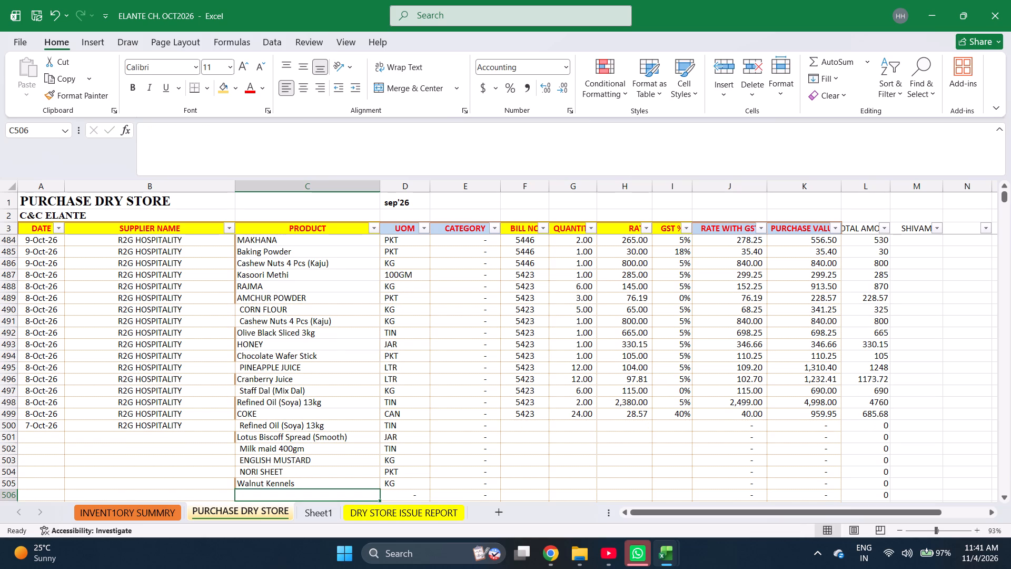
{"action": "type", "text": "jeera s"}
{"action": "key", "text": "BackSpace"}
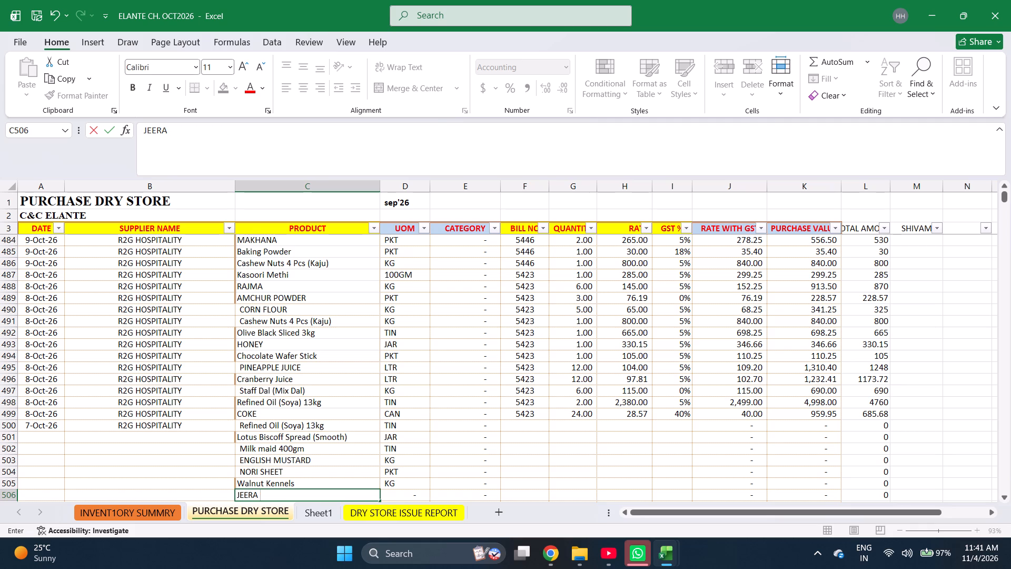
{"action": "key", "text": "w"}
{"action": "key", "text": "Return"}
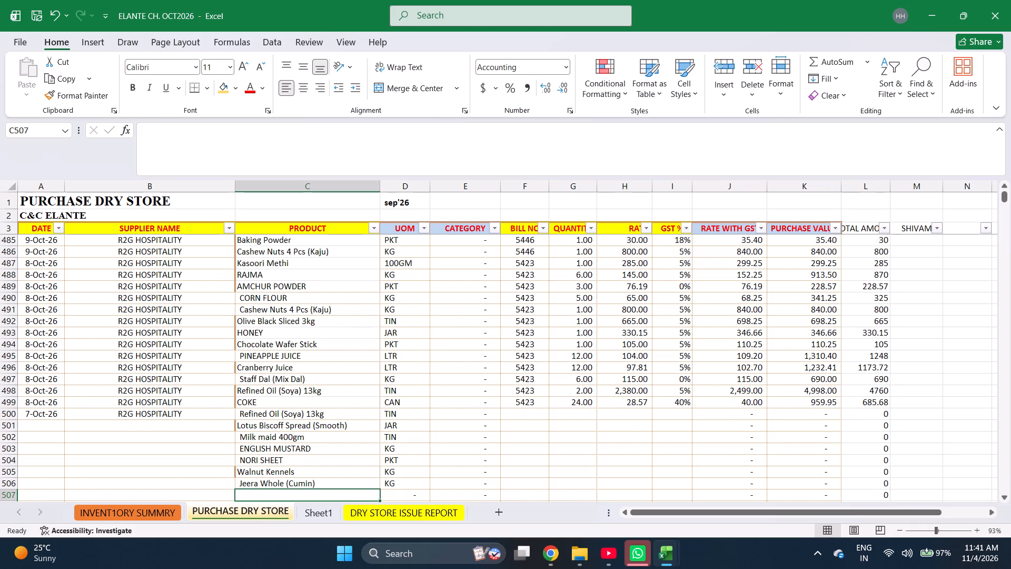
Find Jeera Powder (Cumin Powder) in the inventory summary sheet and copy its name into the product cell of row 507 in PURCHASE DRY STORE.
{"action": "key", "text": "ctrl+Page_Up"}
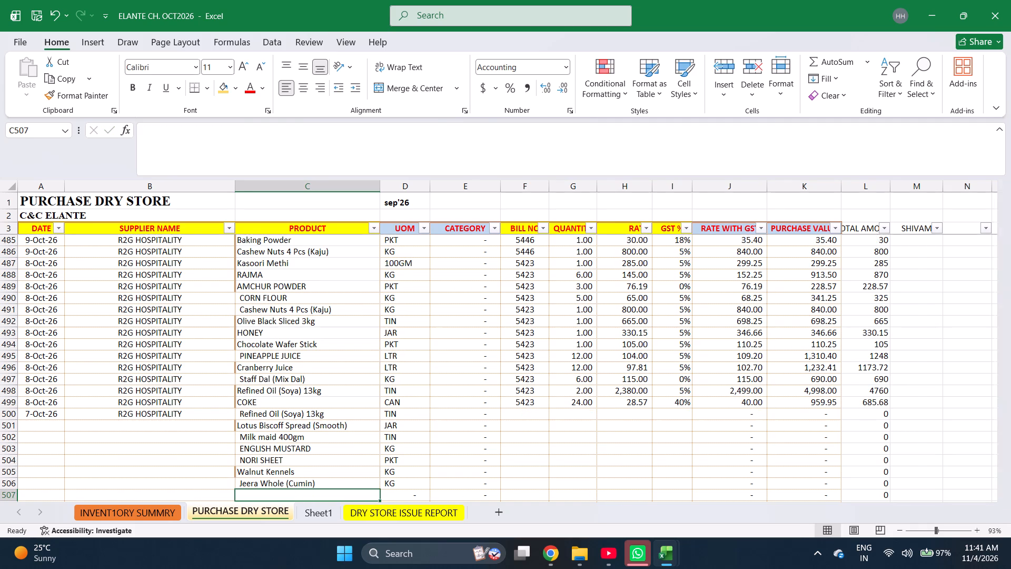
{"action": "key", "text": "ctrl+f"}
{"action": "type", "text": "jeera"}
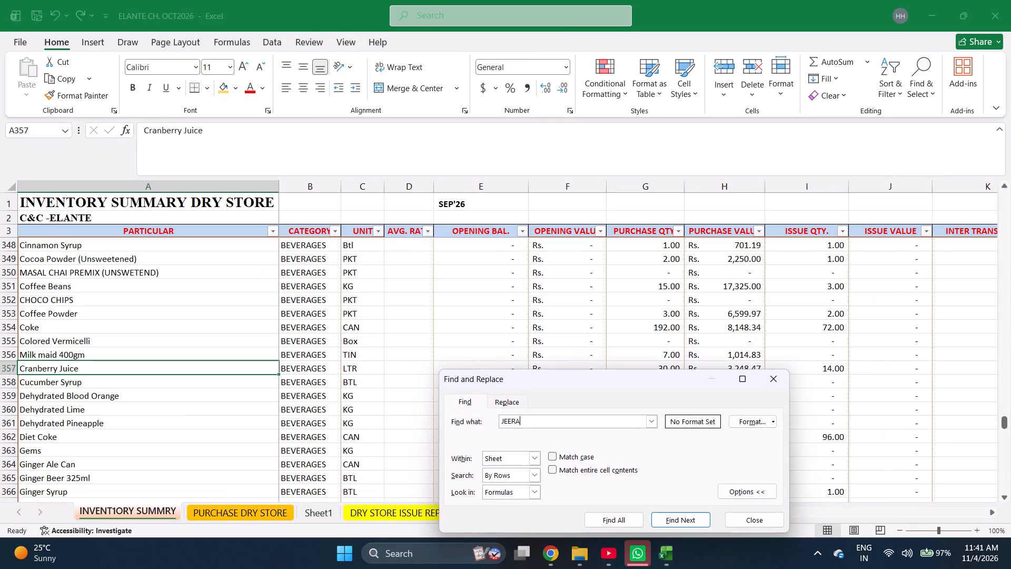
{"action": "key", "text": "space"}
{"action": "key", "text": "Return"}
{"action": "key", "text": "Return"}
{"action": "key", "text": "Return"}
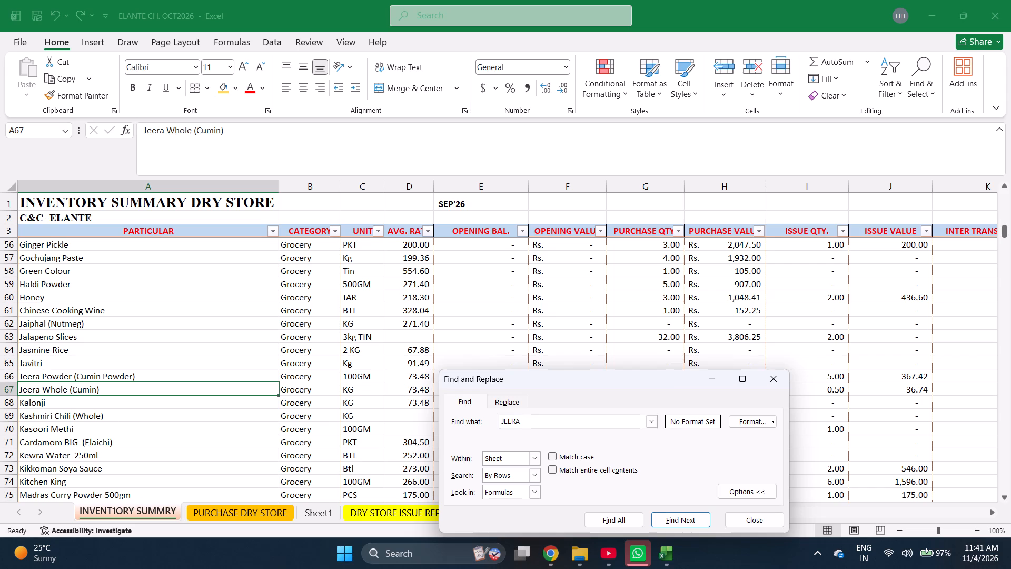
{"action": "key", "text": "Escape"}
{"action": "key", "text": "ctrl+c"}
{"action": "key", "text": "ctrl+Page_Down"}
{"action": "key", "text": "Return"}
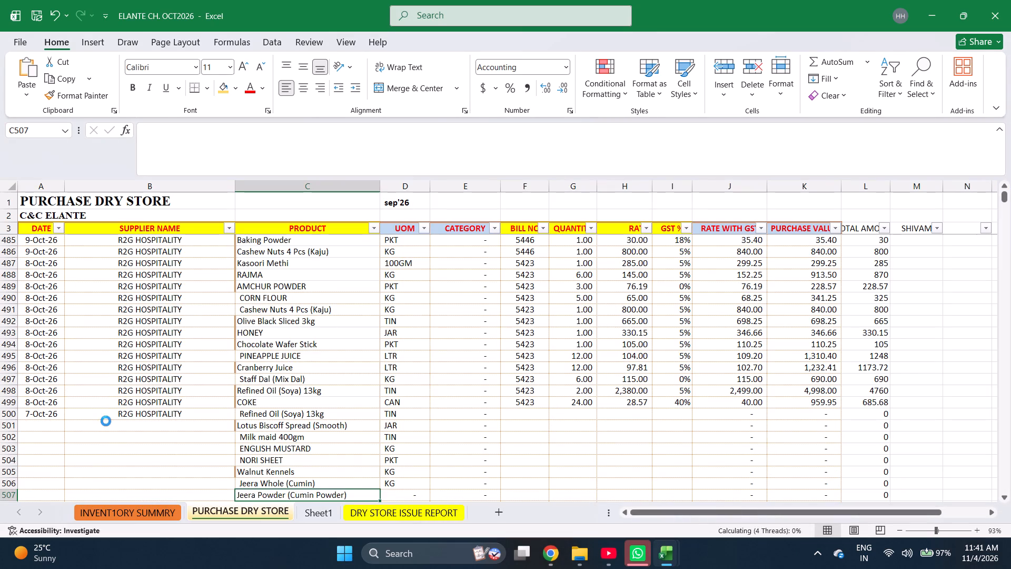
{"action": "key", "text": "Return"}
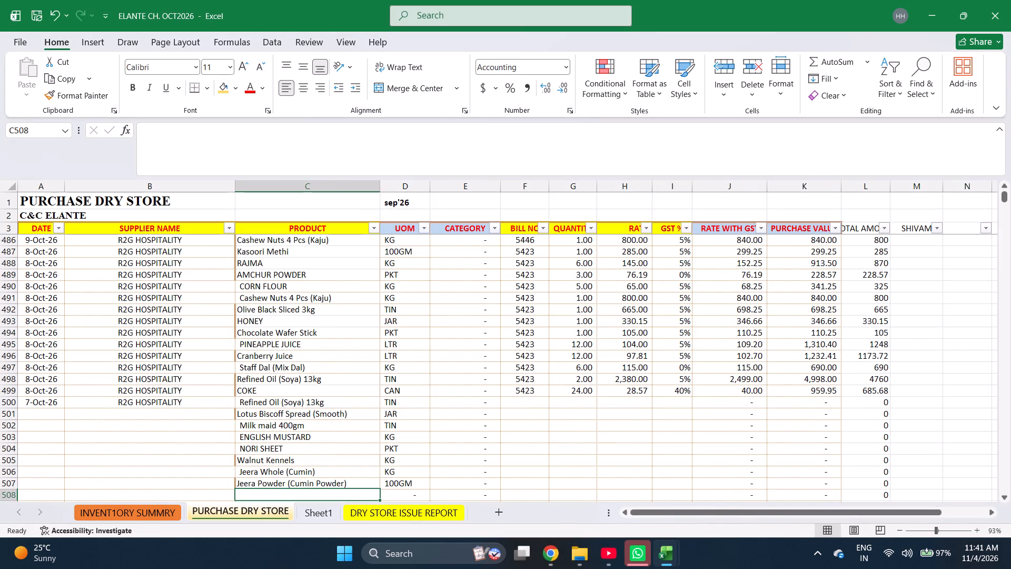
Enter the product PAPRIKA POWDER in row 508.
{"action": "type", "text": "paprika powder"}
{"action": "key", "text": "Return"}
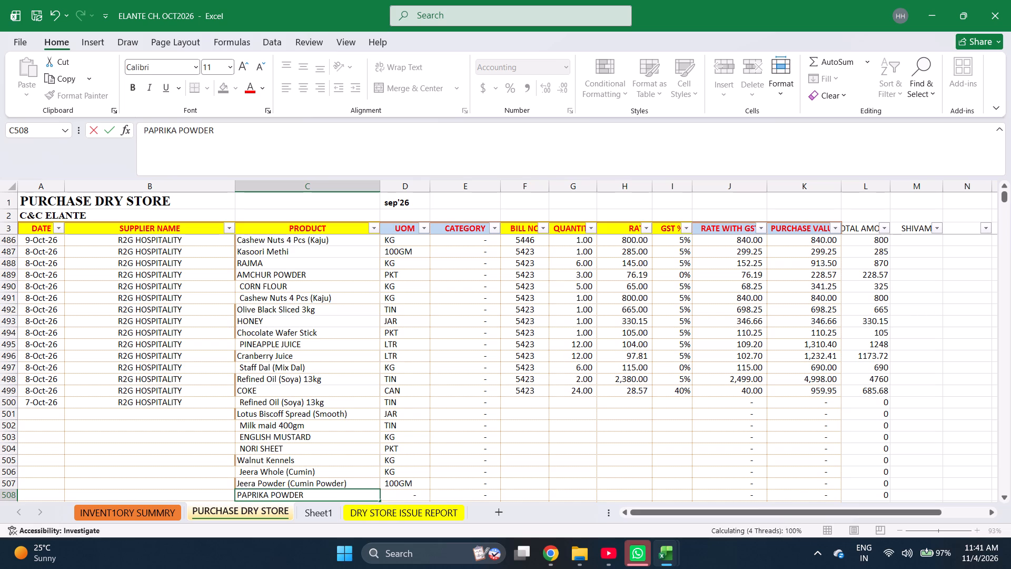
Enter bill number 5405 for Refined Oil (Soya) 13kg in row 500.
{"action": "key", "text": "Left"}
{"action": "key", "text": "ctrl+Up"}
{"action": "key", "text": "Right"}
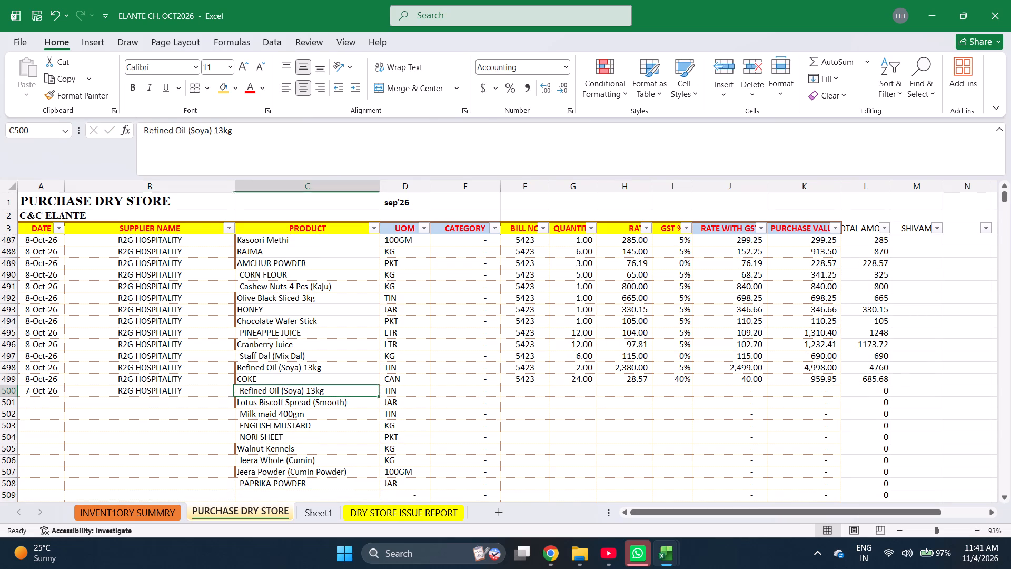
{"action": "key", "text": "ctrl+shift+Down"}
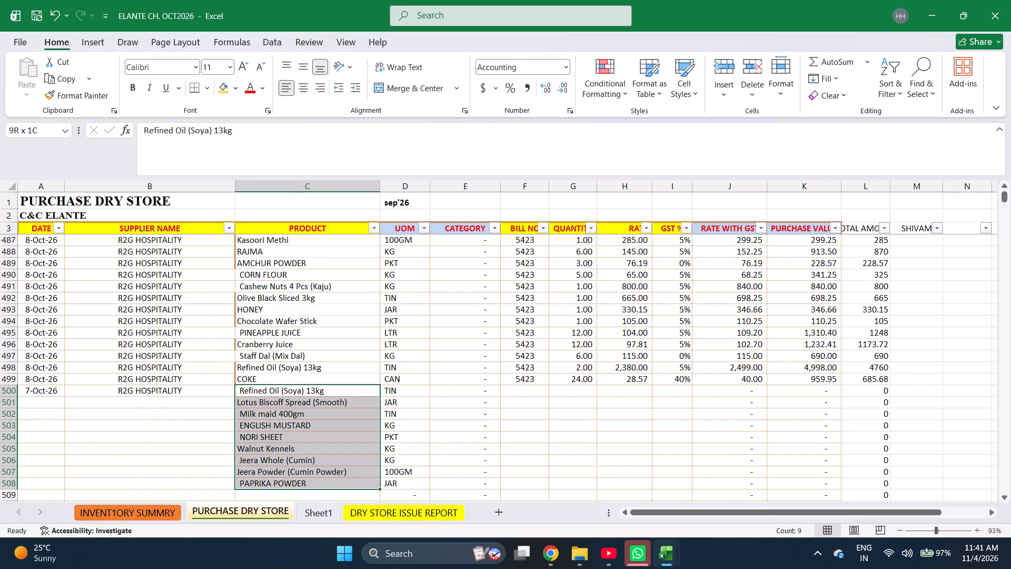
{"action": "key", "text": "Right"}
{"action": "key", "text": "Right"}
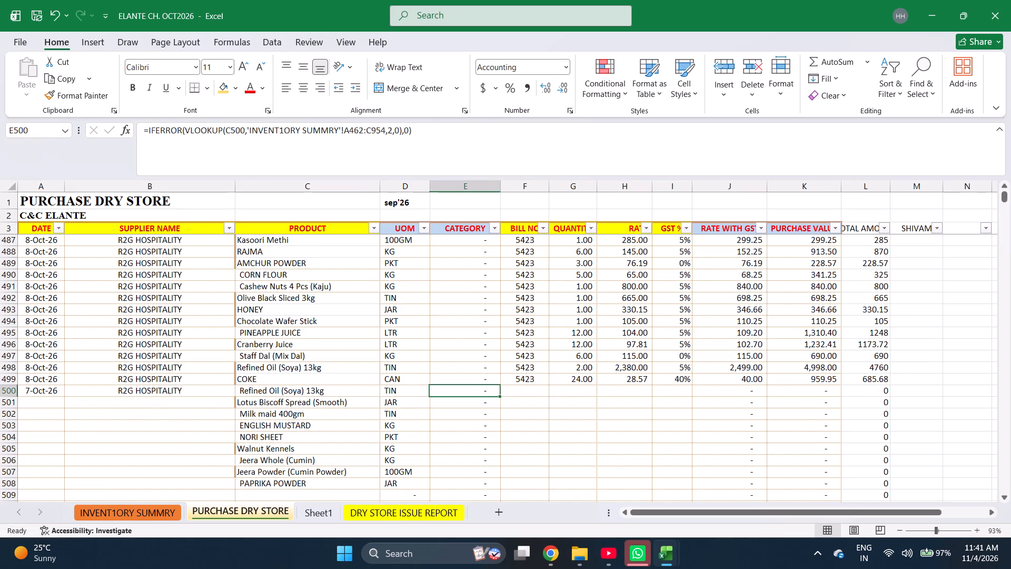
{"action": "key", "text": "Right"}
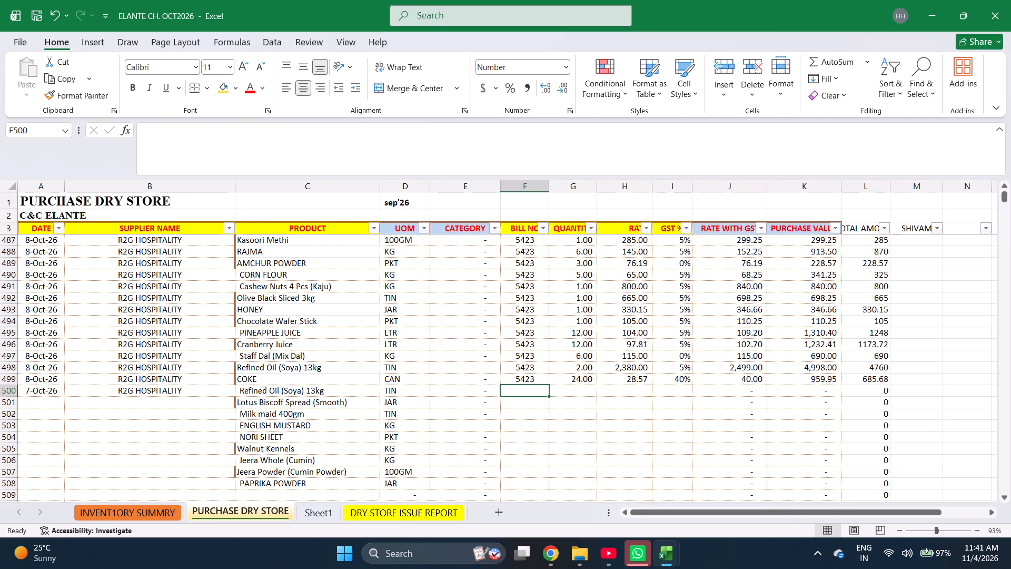
{"action": "type", "text": "5405"}
Enter quantities 2 for Refined Oil, Lotus Biscoff Spread and Milk maid, and 1 for ENGLISH MUSTARD and NORI SHEET in rows 500 to 504.
{"action": "key", "text": "Right"}
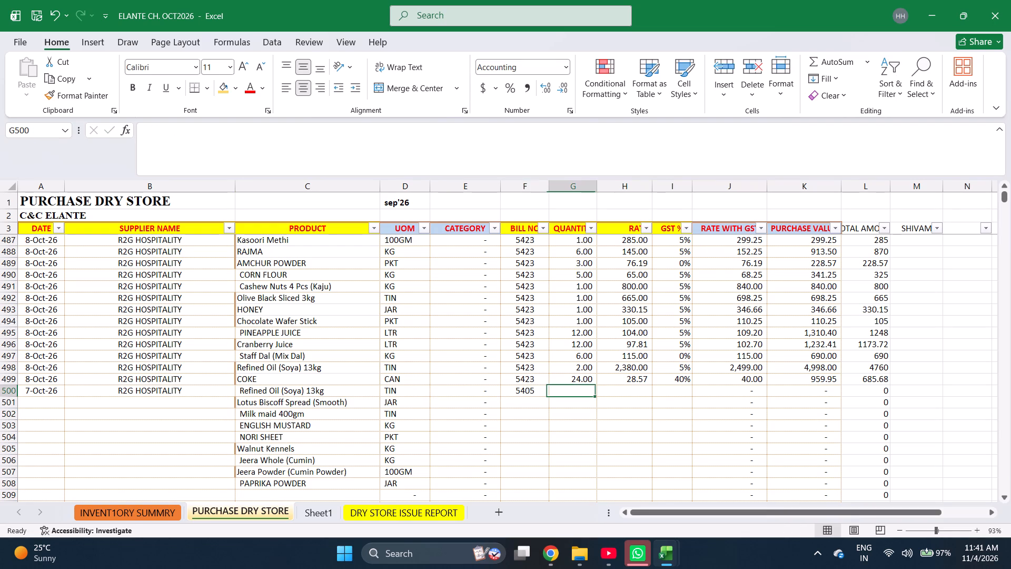
{"action": "key", "text": "2"}
{"action": "key", "text": "Return"}
{"action": "key", "text": "2"}
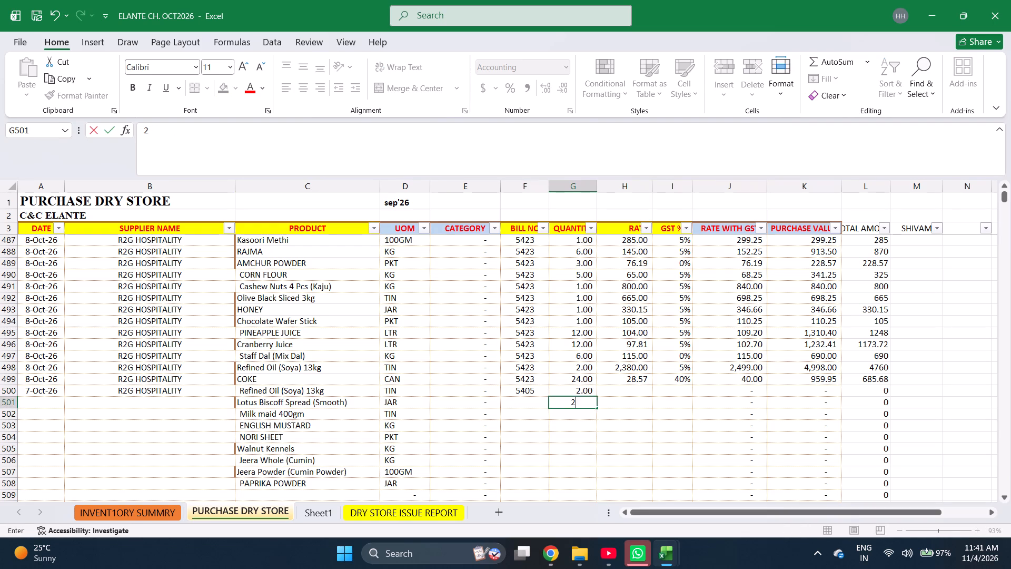
{"action": "key", "text": "Return"}
{"action": "key", "text": "2"}
{"action": "key", "text": "Return"}
{"action": "key", "text": "1"}
{"action": "key", "text": "Return"}
{"action": "key", "text": "1"}
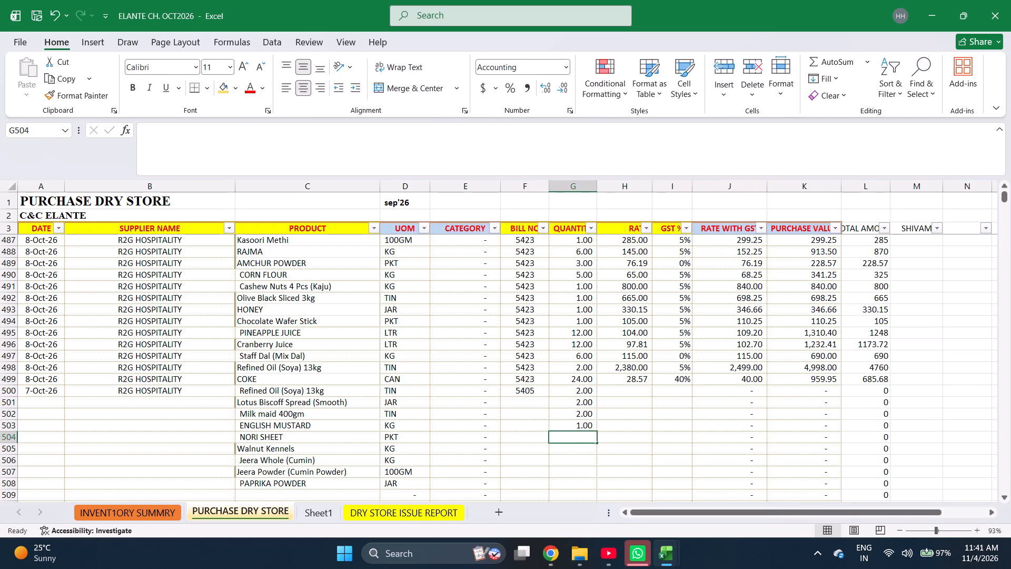
{"action": "key", "text": "Return"}
Enter quantities 1 for Walnut Kennels and Jeera Whole, and 2 for Jeera Powder and PAPRIKA POWDER.
{"action": "key", "text": "1"}
{"action": "key", "text": "Return"}
{"action": "key", "text": "1"}
{"action": "key", "text": "Return"}
{"action": "key", "text": "2"}
{"action": "key", "text": "Return"}
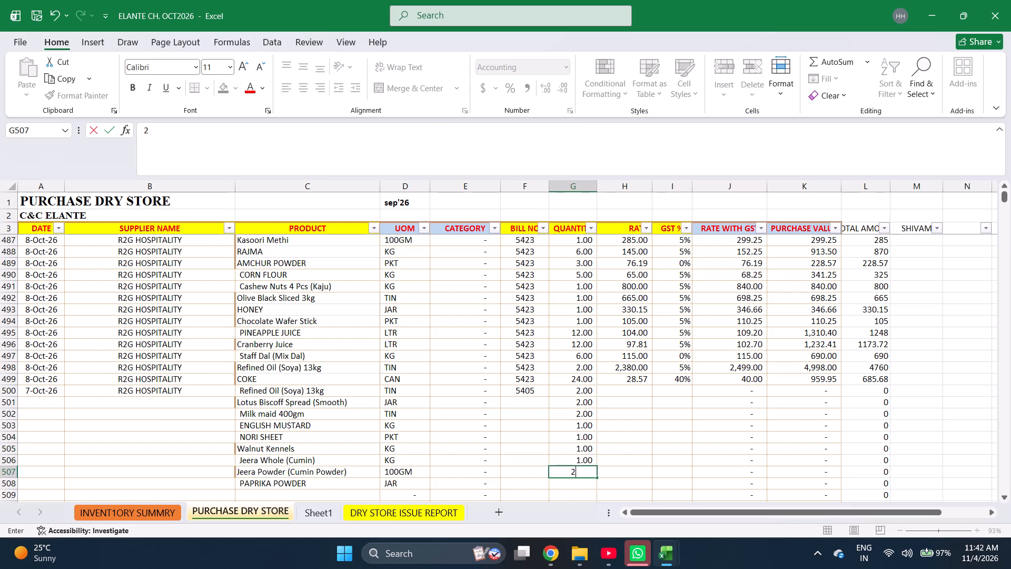
{"action": "key", "text": "2"}
Fill bill number 5405 down from row 500 to the PAPRIKA POWDER row.
{"action": "key", "text": "Left"}
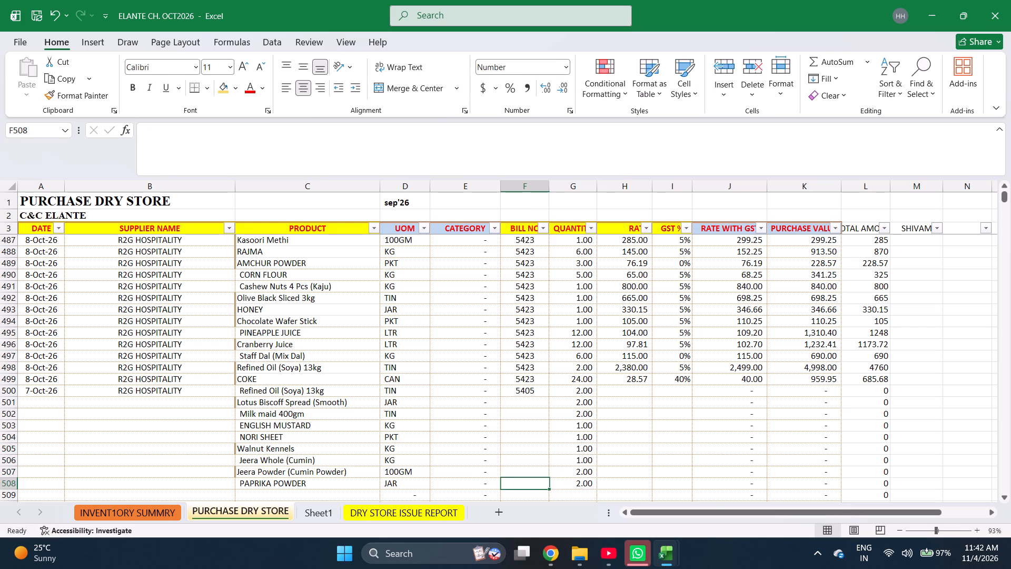
{"action": "key", "text": "ctrl+Up"}
{"action": "key", "text": "shift+Down"}
{"action": "key", "text": "shift+Down"}
{"action": "key", "text": "shift+Down"}
{"action": "key", "text": "shift+Down"}
{"action": "key", "text": "shift+Down"}
{"action": "key", "text": "shift+Down"}
{"action": "key", "text": "shift+Down"}
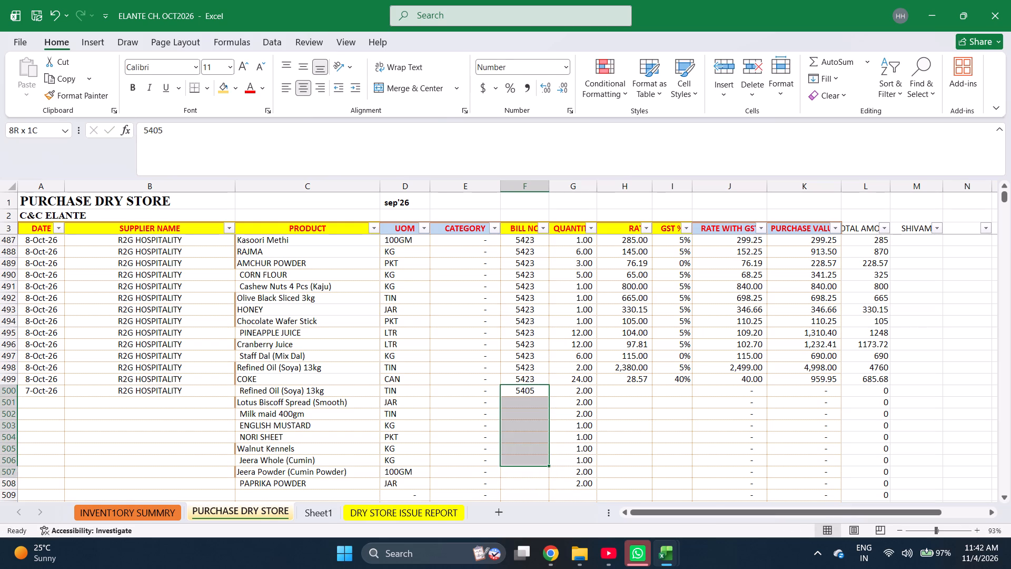
{"action": "key", "text": "shift+Down"}
{"action": "key", "text": "ctrl+d"}
Enter rates 2380 for Refined Oil, 490 for Lotus Biscoff Spread, 138.10 for Milk maid, 165 for ENGLISH MUSTARD and 650 for NORI SHEET.
{"action": "key", "text": "ctrl+Right"}
{"action": "key", "text": "Right"}
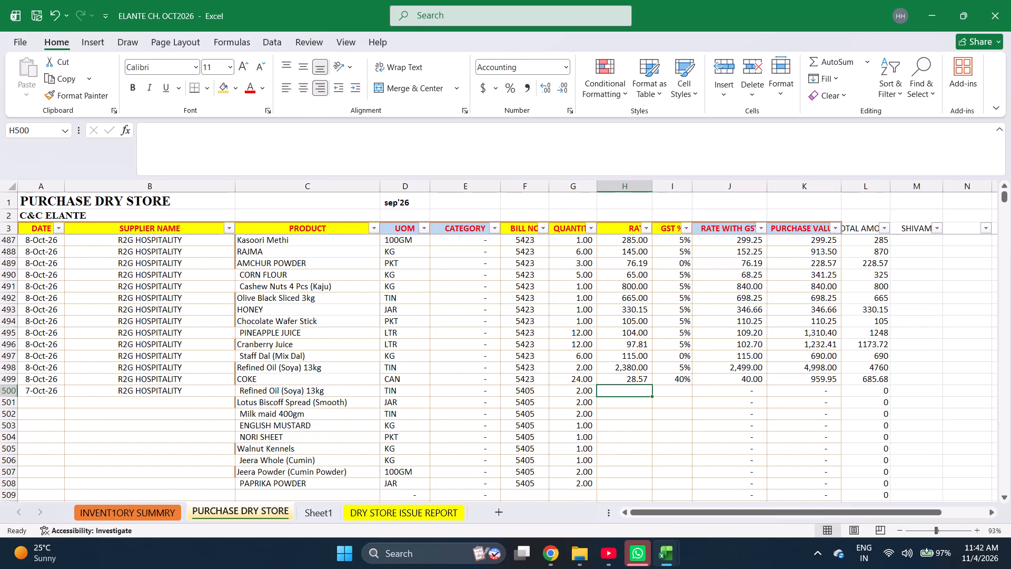
{"action": "type", "text": "2380"}
{"action": "key", "text": "Return"}
{"action": "key", "text": "7"}
{"action": "key", "text": "Escape"}
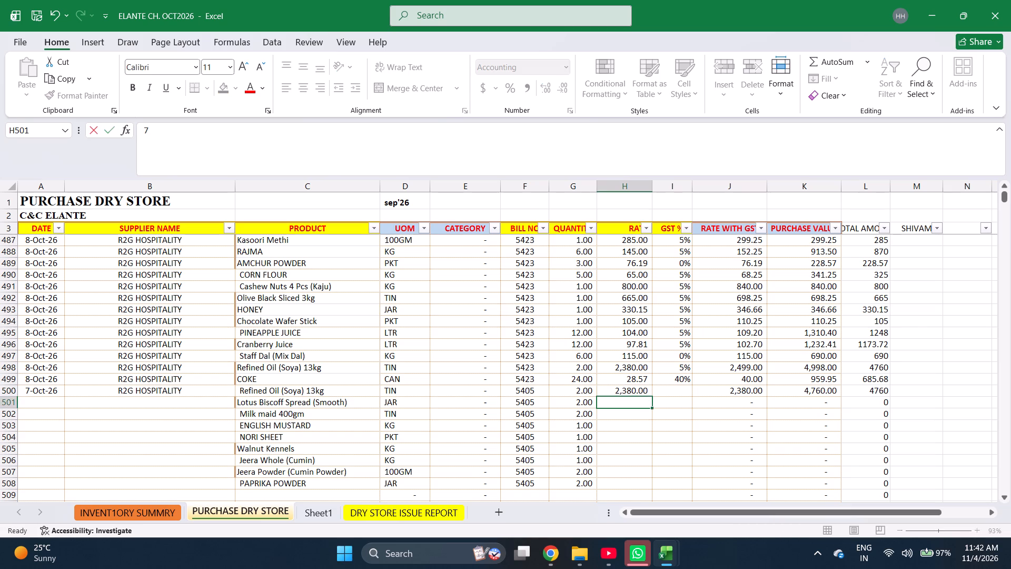
{"action": "type", "text": "490"}
{"action": "key", "text": "Return"}
{"action": "type", "text": "138.10"}
{"action": "key", "text": "Return"}
{"action": "type", "text": "165"}
{"action": "key", "text": "Return"}
{"action": "type", "text": "650"}
{"action": "key", "text": "Return"}
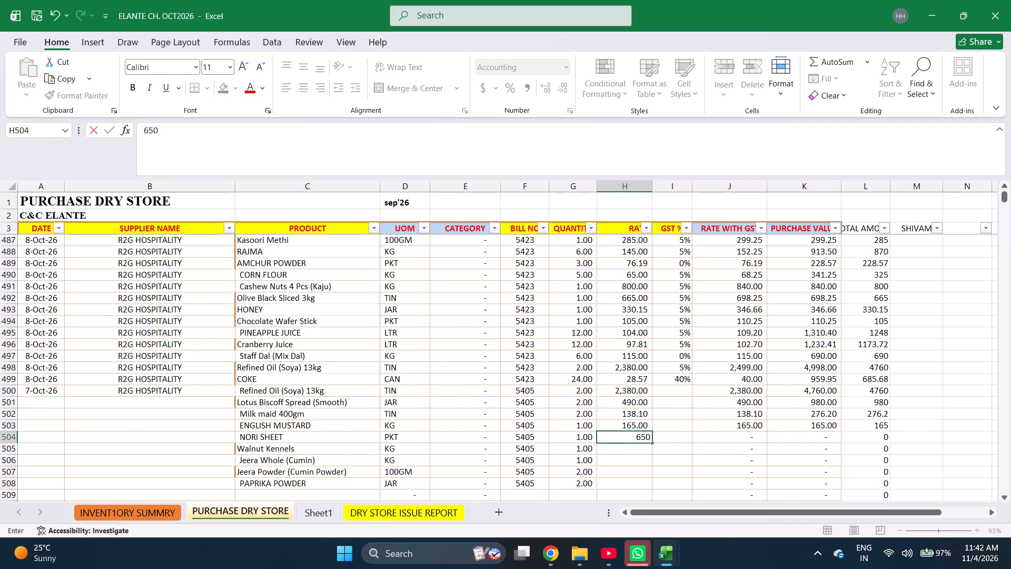
Enter rates 1100 for Walnut Kennels, 285 for Jeera Whole, 74.50 for Jeera Powder and 345 for PAPRIKA POWDER.
{"action": "type", "text": "1100"}
{"action": "key", "text": "Return"}
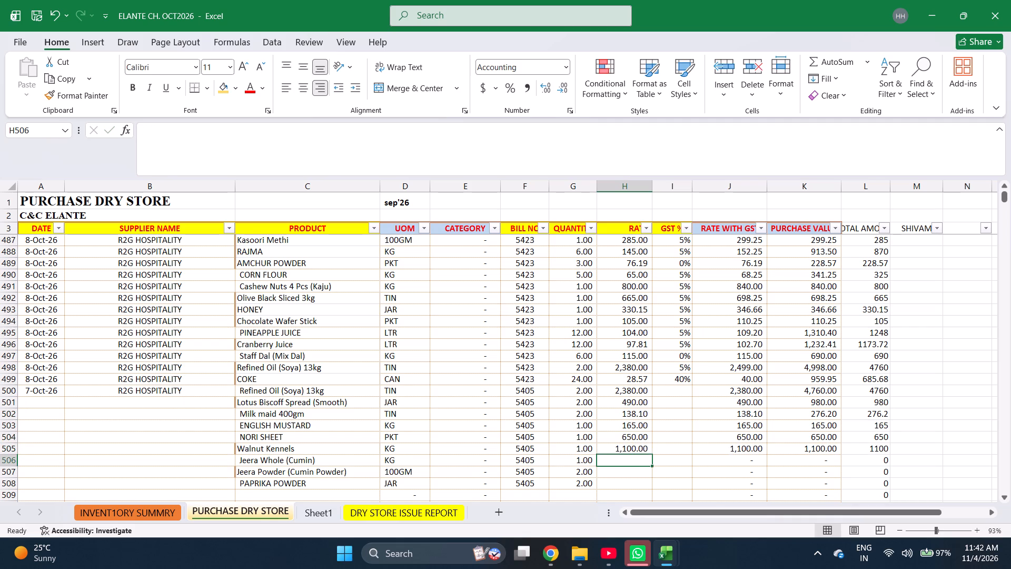
{"action": "type", "text": "285"}
{"action": "key", "text": "Return"}
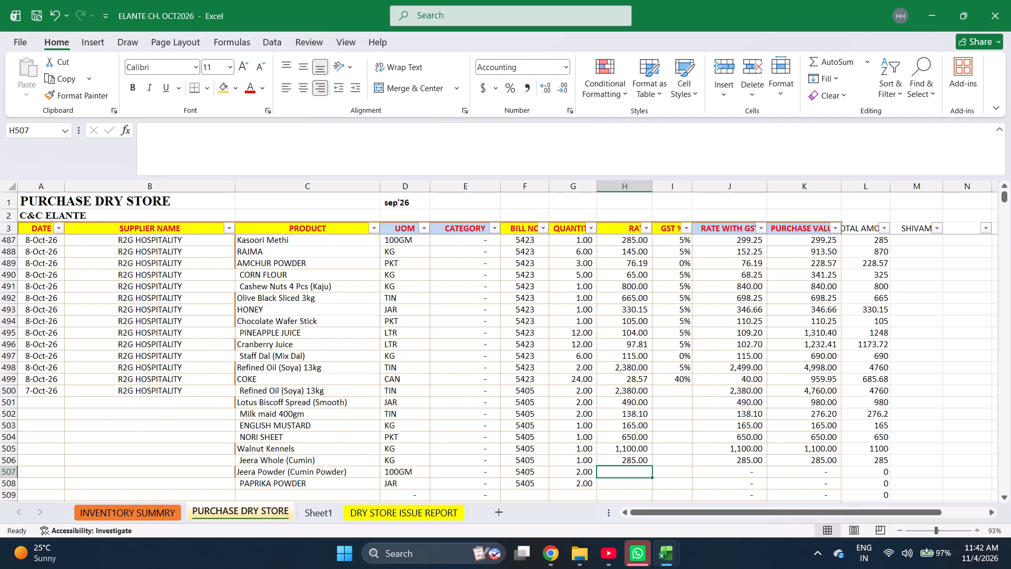
{"action": "type", "text": "74.50"}
{"action": "key", "text": "Return"}
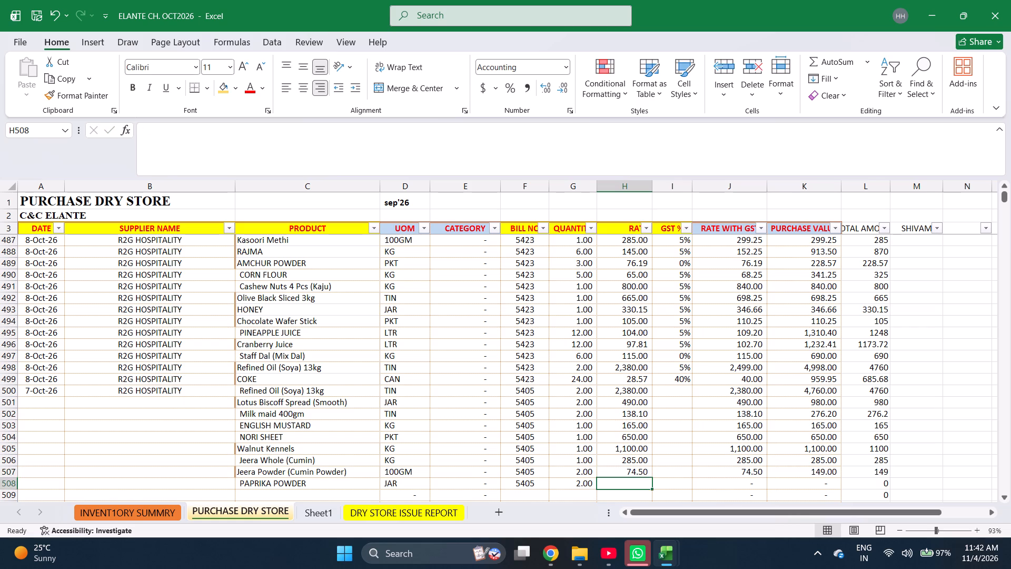
{"action": "type", "text": "345"}
{"action": "key", "text": "Return"}
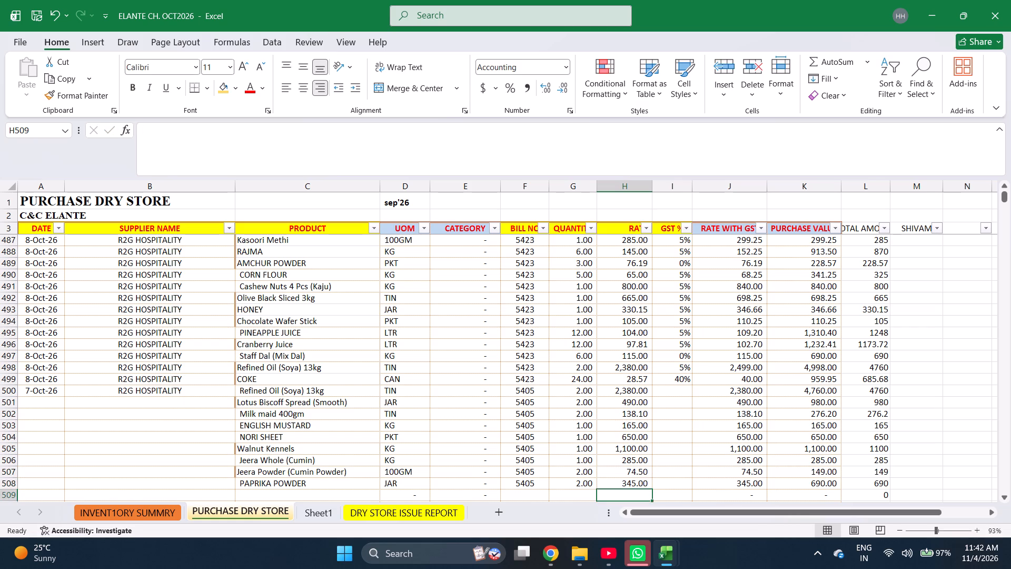
Enter 5% GST for Refined Oil in row 500 and fill it down to the PAPRIKA POWDER row.
{"action": "key", "text": "Right"}
{"action": "key", "text": "ctrl+Up"}
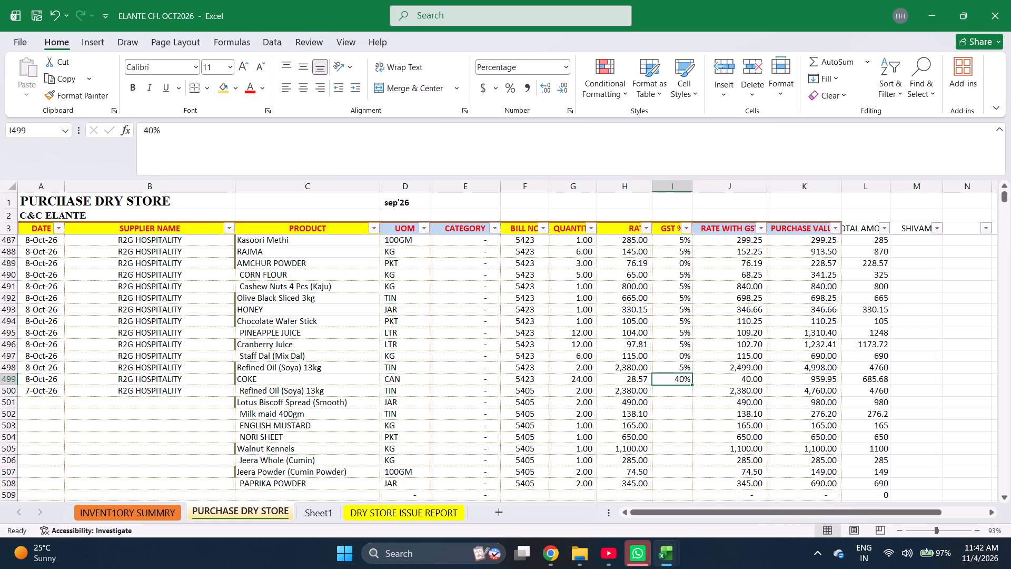
{"action": "key", "text": "Down"}
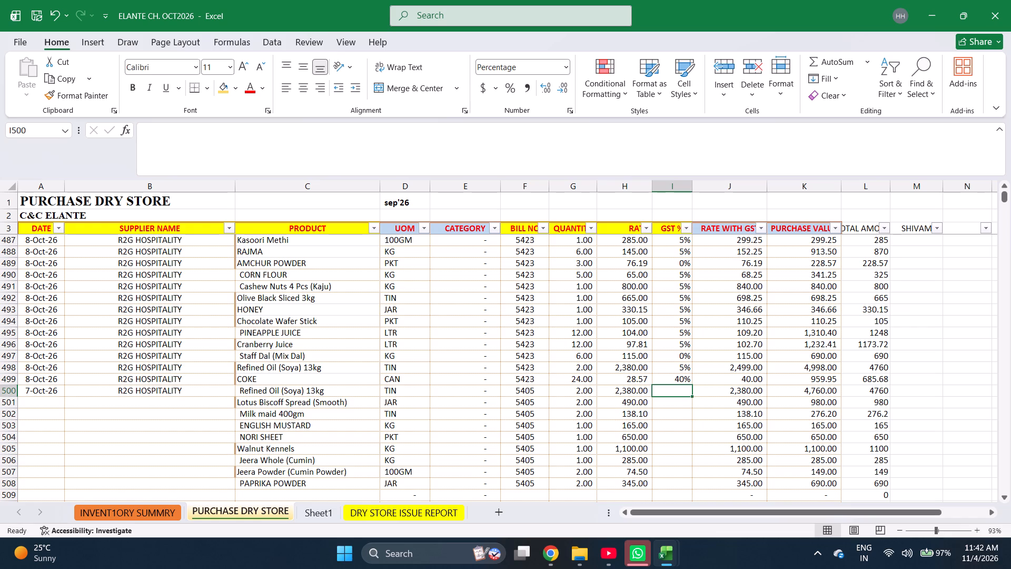
{"action": "key", "text": "5"}
{"action": "key", "text": "shift+Down"}
{"action": "key", "text": "shift+Down"}
{"action": "key", "text": "shift+Down"}
{"action": "key", "text": "shift+Down"}
{"action": "key", "text": "shift+Down"}
{"action": "key", "text": "shift+Down"}
{"action": "key", "text": "shift+Down"}
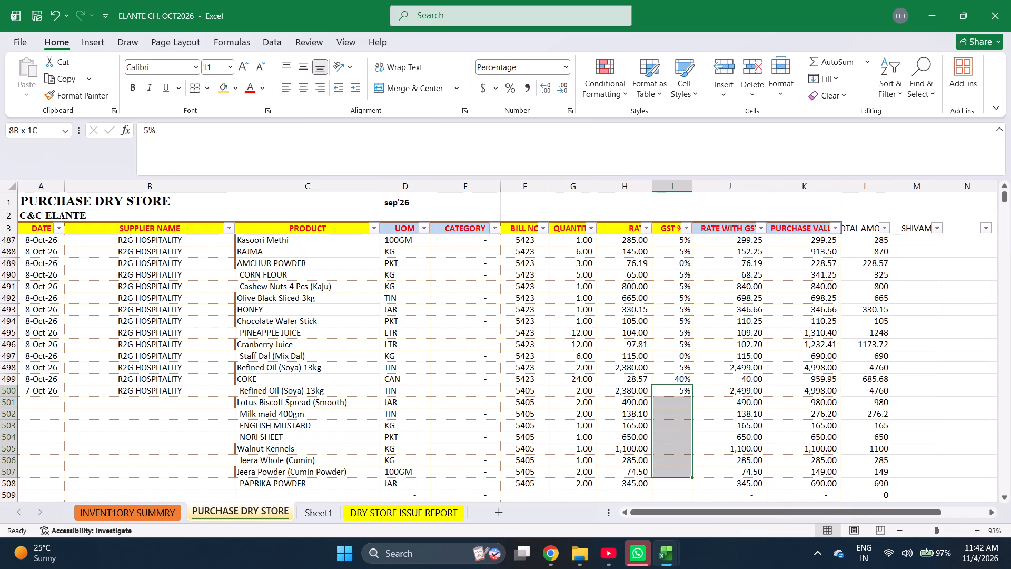
{"action": "key", "text": "shift+Down"}
{"action": "key", "text": "ctrl+d"}
Fill the date 7-Oct-26 and supplier R2G HOSPITALITY from row 500 down to the PAPRIKA POWDER row.
{"action": "key", "text": "ctrl+Left"}
{"action": "key", "text": "shift+Right"}
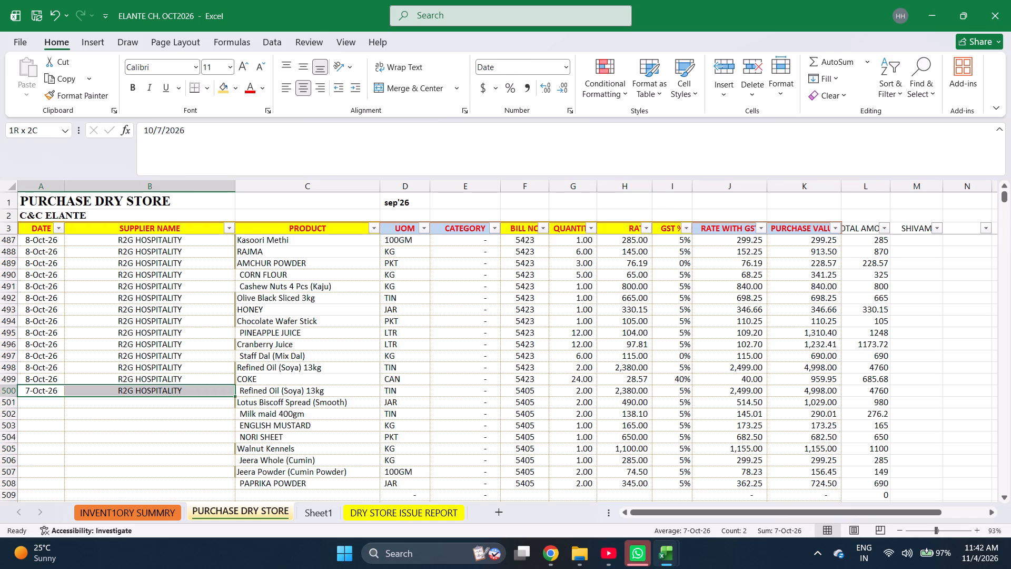
{"action": "key", "text": "shift+Down"}
{"action": "key", "text": "shift+Down"}
{"action": "key", "text": "shift+Down"}
{"action": "key", "text": "shift+Down"}
{"action": "key", "text": "shift+Down"}
{"action": "key", "text": "shift+Down"}
{"action": "key", "text": "shift+Down"}
{"action": "key", "text": "shift+Down"}
{"action": "key", "text": "shift+Down"}
{"action": "key", "text": "shift+Up"}
{"action": "key", "text": "ctrl+d"}
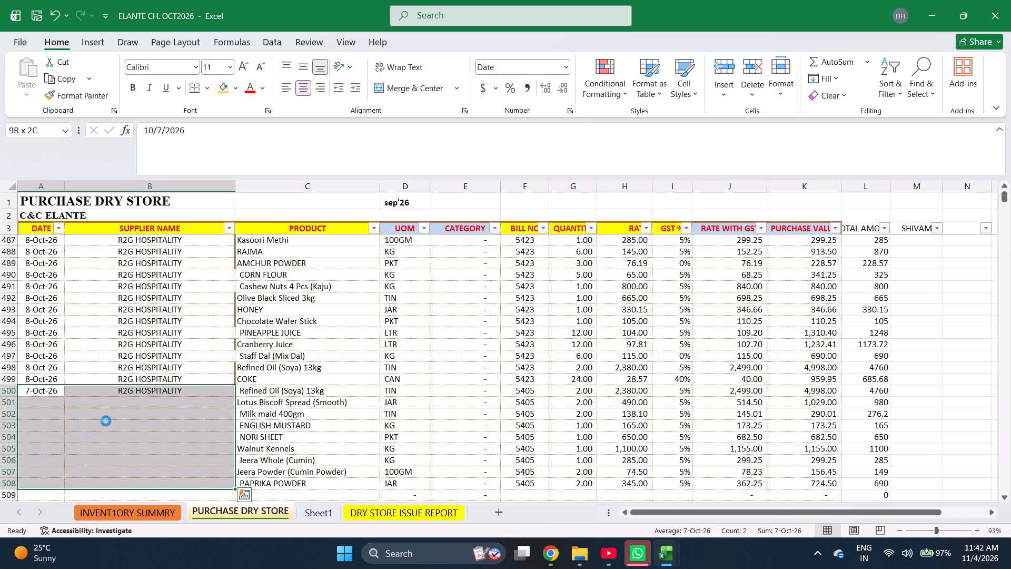
Check the total purchase value of the bill 5405 items in rows 500 to 508.
{"action": "key", "text": "ctrl+Right"}
{"action": "key", "text": "Left"}
{"action": "key", "text": "shift+Down"}
{"action": "key", "text": "shift+Down"}
{"action": "key", "text": "shift+Down"}
{"action": "key", "text": "shift+Down"}
{"action": "key", "text": "shift+Down"}
{"action": "key", "text": "shift+Down"}
{"action": "key", "text": "shift+Down"}
{"action": "key", "text": "shift+Down"}
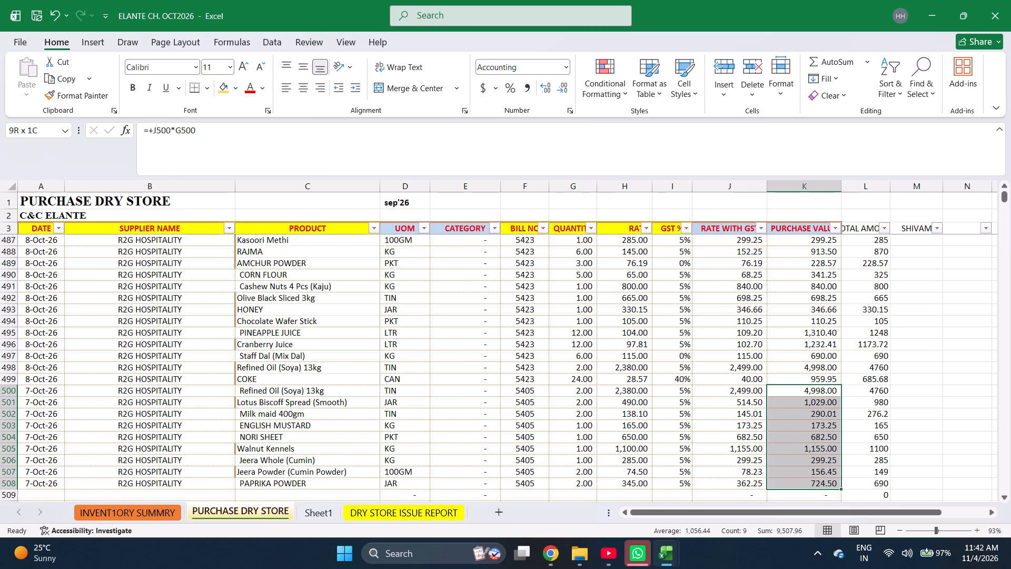
Start a new bill in row 509 with date 10-6-2026 and supplier R2G HOSPITALITY.
{"action": "key", "text": "ctrl+Left"}
{"action": "key", "text": "ctrl+Down"}
{"action": "key", "text": "Down"}
{"action": "type", "text": "10-"}
{"action": "type", "text": "6-206"}
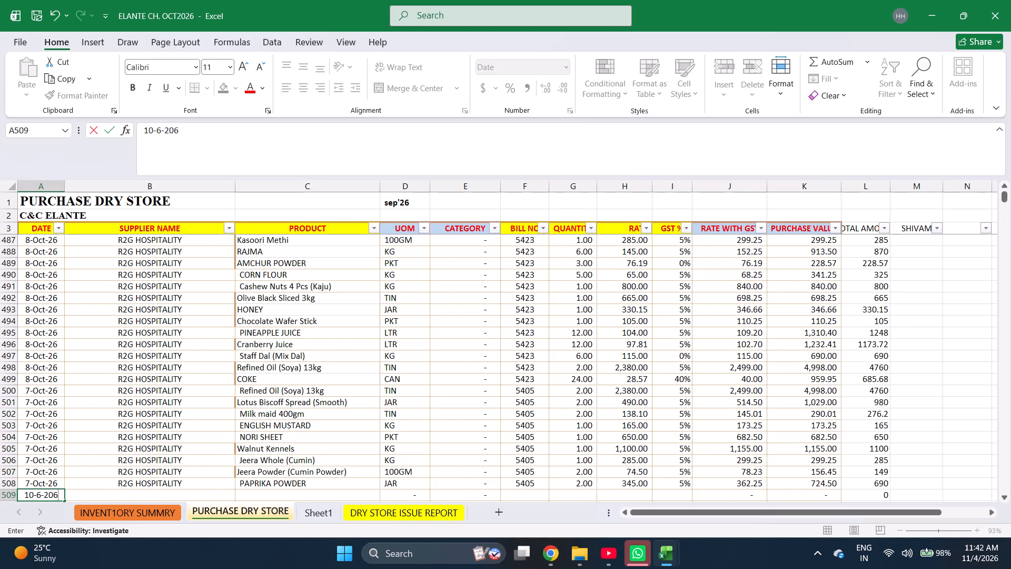
{"action": "key", "text": "BackSpace"}
{"action": "type", "text": "26"}
{"action": "key", "text": "Right"}
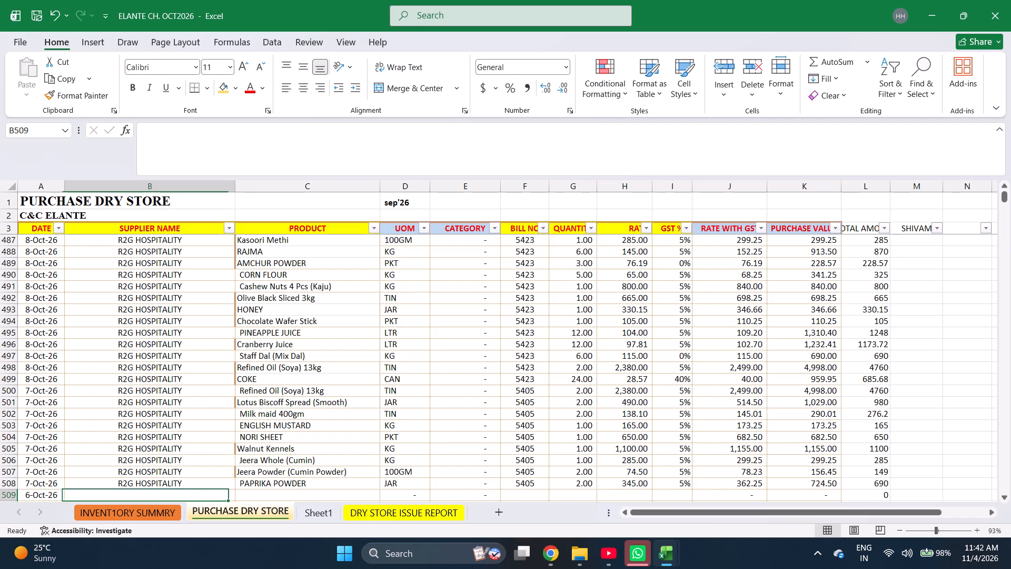
{"action": "key", "text": "ctrl+d"}
{"action": "key", "text": "Right"}
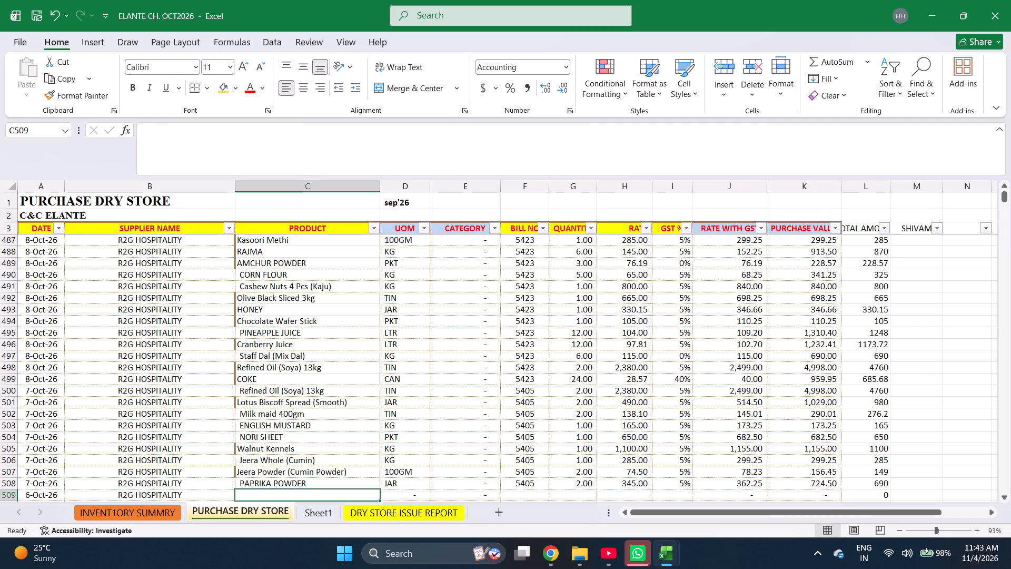
Enter the products White Sugar Sachet, Ginger Pickle and Sushi Vinegar 1.8ltr from row 509 down.
{"action": "type", "text": "white suga"}
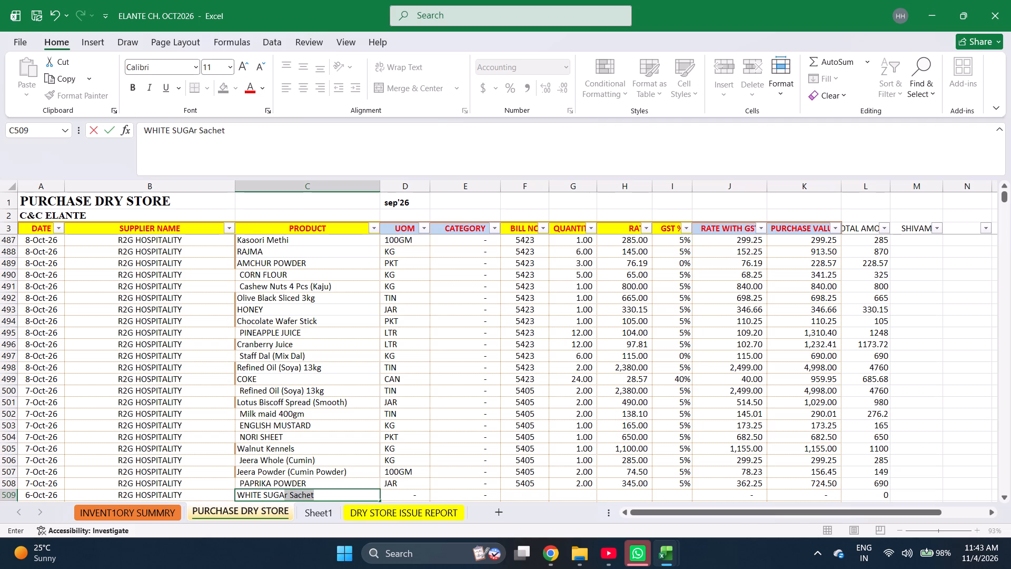
{"action": "key", "text": "Return"}
{"action": "type", "text": "ging"}
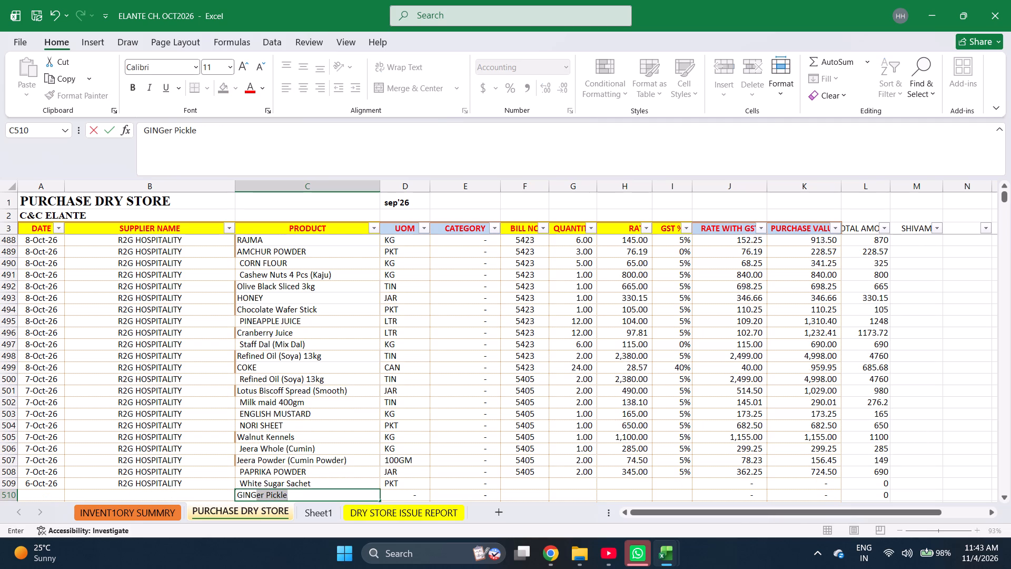
{"action": "key", "text": "Return"}
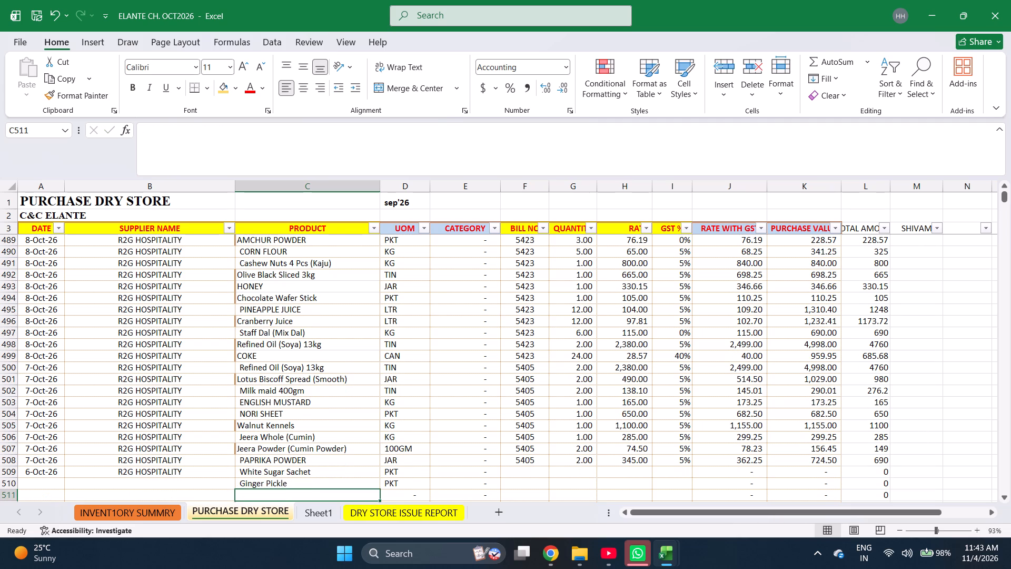
{"action": "type", "text": "sushi"}
{"action": "key", "text": "Return"}
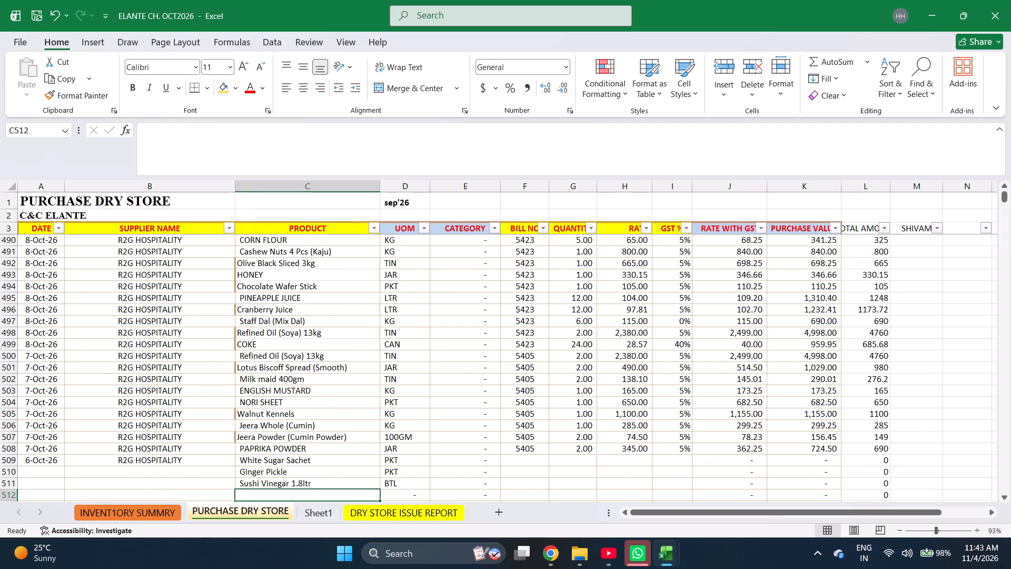
Add Mayonnaise as the product in row 512, copying its exact name from the inventory summary sheet.
{"action": "type", "text": "may"}
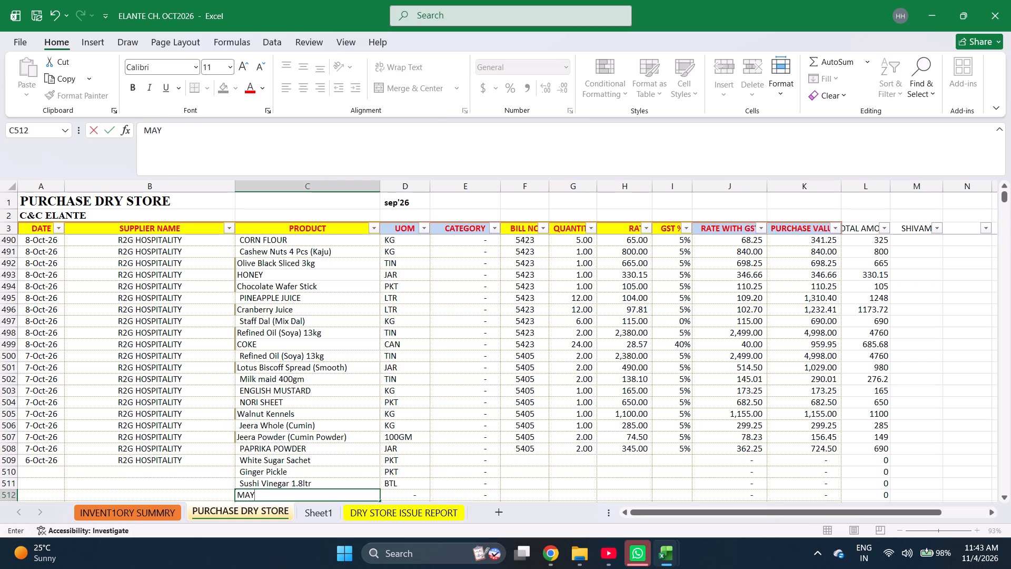
{"action": "type", "text": "onnise"}
{"action": "key", "text": "Return"}
{"action": "key", "text": "ctrl+Page_Up"}
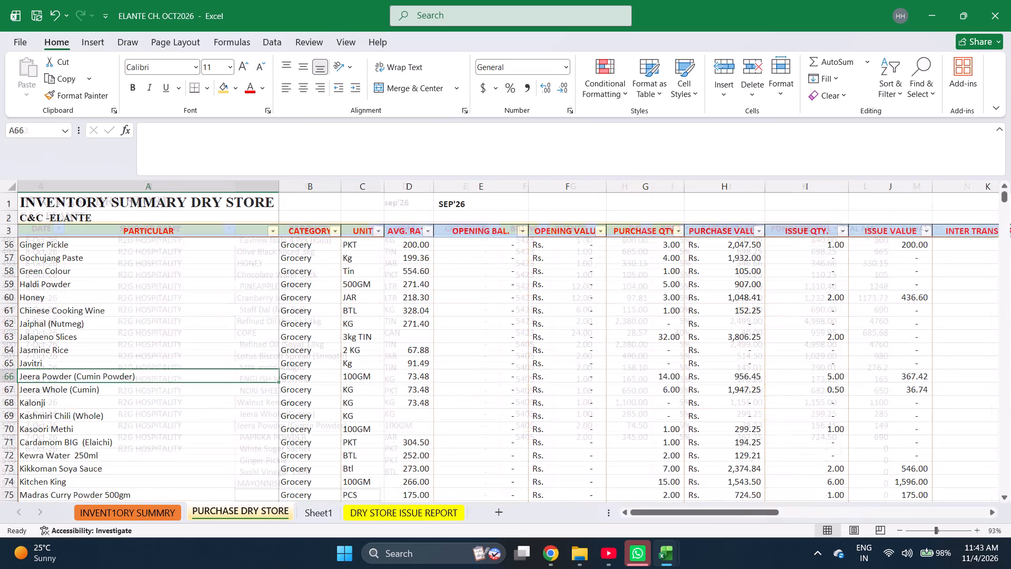
{"action": "key", "text": "ctrl+f"}
{"action": "type", "text": "mayo"}
{"action": "key", "text": "Return"}
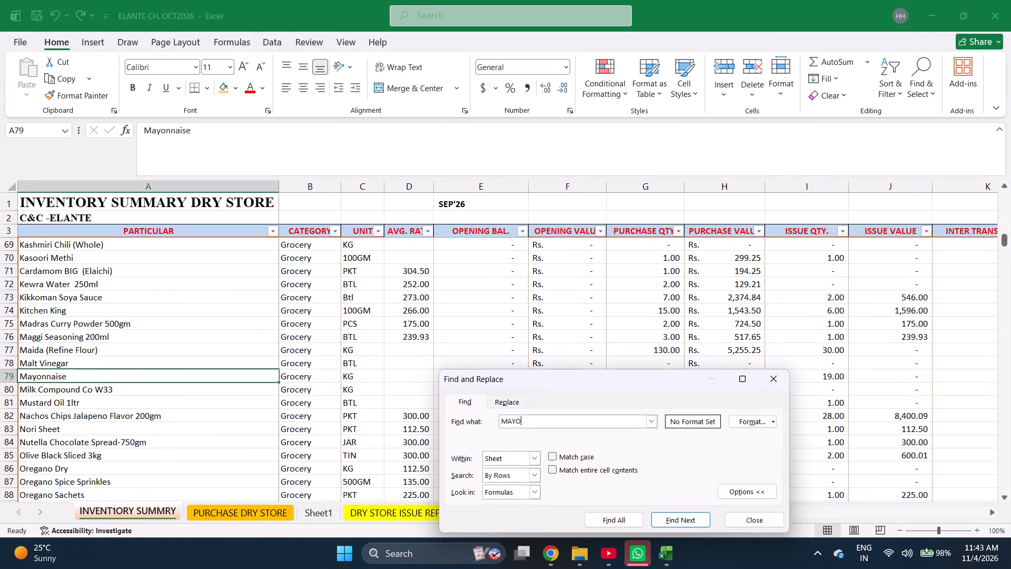
{"action": "key", "text": "Escape"}
{"action": "key", "text": "ctrl+c"}
{"action": "key", "text": "ctrl+Page_Down"}
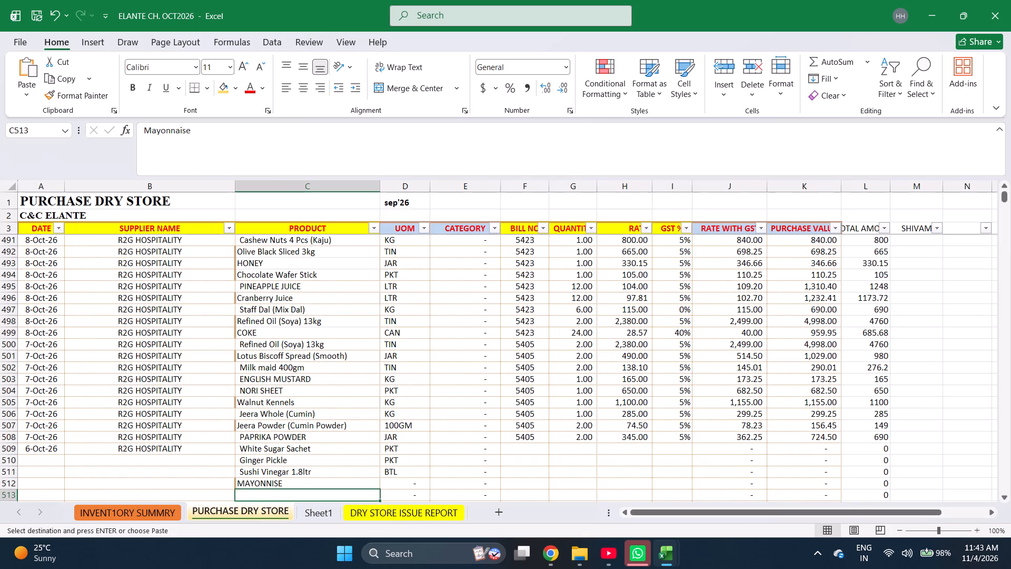
{"action": "key", "text": "Return"}
{"action": "key", "text": "ctrl+z"}
{"action": "key", "text": "Up"}
{"action": "key", "text": "Return"}
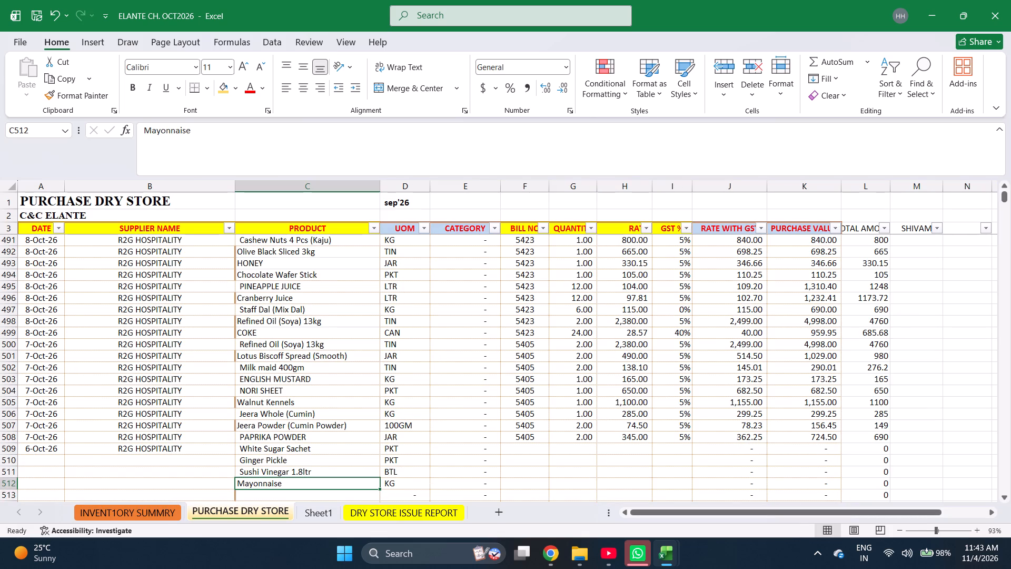
Add SRIRACHA CHILLI HOT SAUCE as the product in row 513, copying its name from the inventory summary sheet.
{"action": "key", "text": "Down"}
{"action": "type", "text": "sr"}
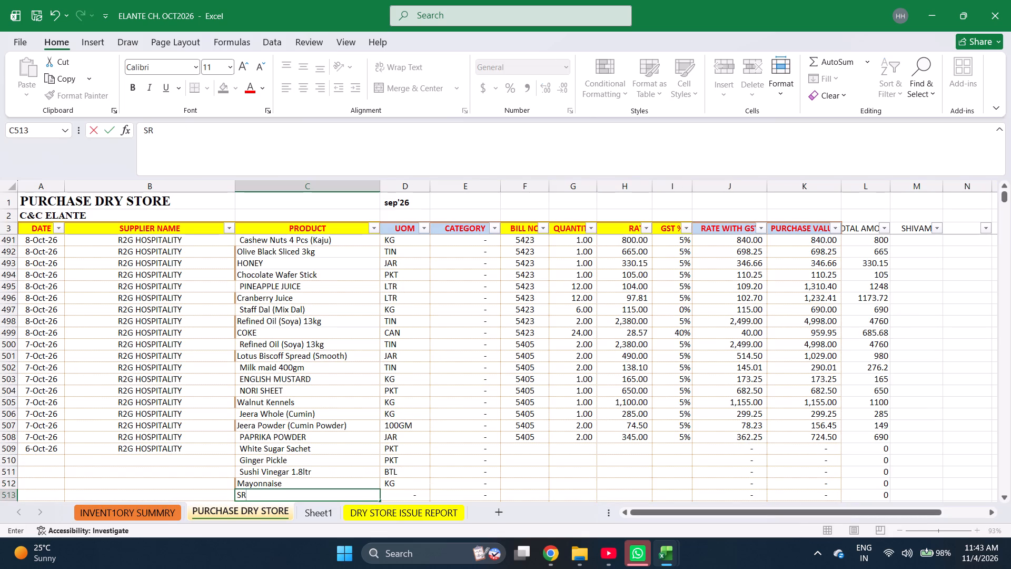
{"action": "type", "text": "iracha s"}
{"action": "key", "text": "BackSpace"}
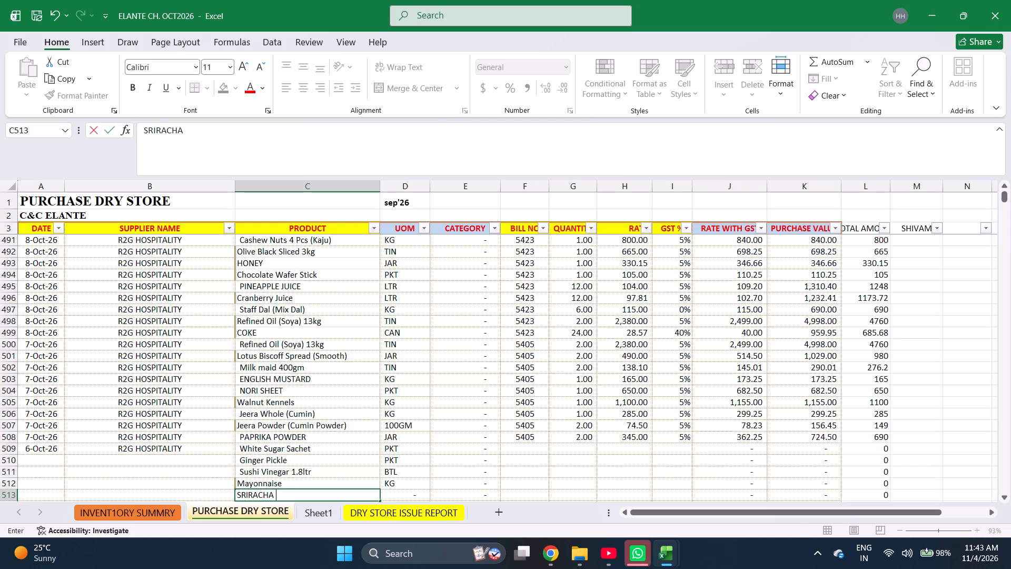
{"action": "key", "text": "ctrl+Page_Up"}
{"action": "key", "text": "ctrl+f"}
{"action": "type", "text": "sr"}
{"action": "key", "text": "Return"}
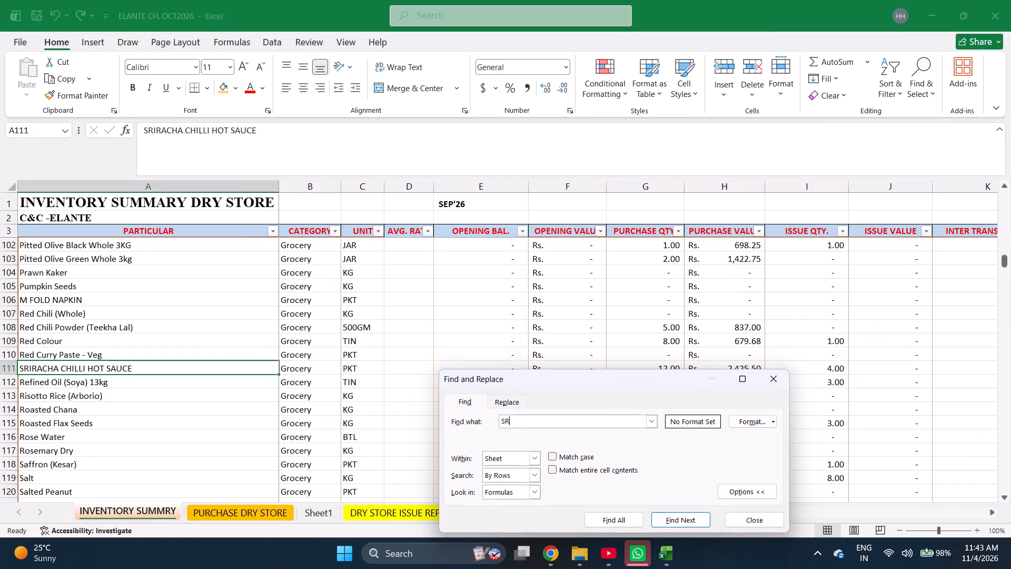
{"action": "key", "text": "Escape"}
{"action": "key", "text": "ctrl+c"}
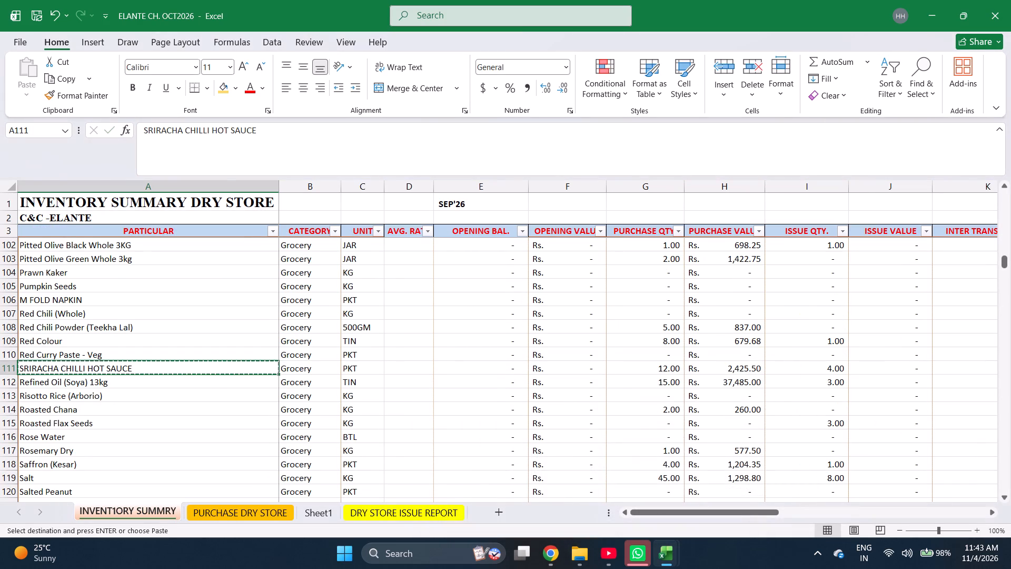
{"action": "key", "text": "ctrl+Page_Down"}
{"action": "key", "text": "Return"}
{"action": "key", "text": "Return"}
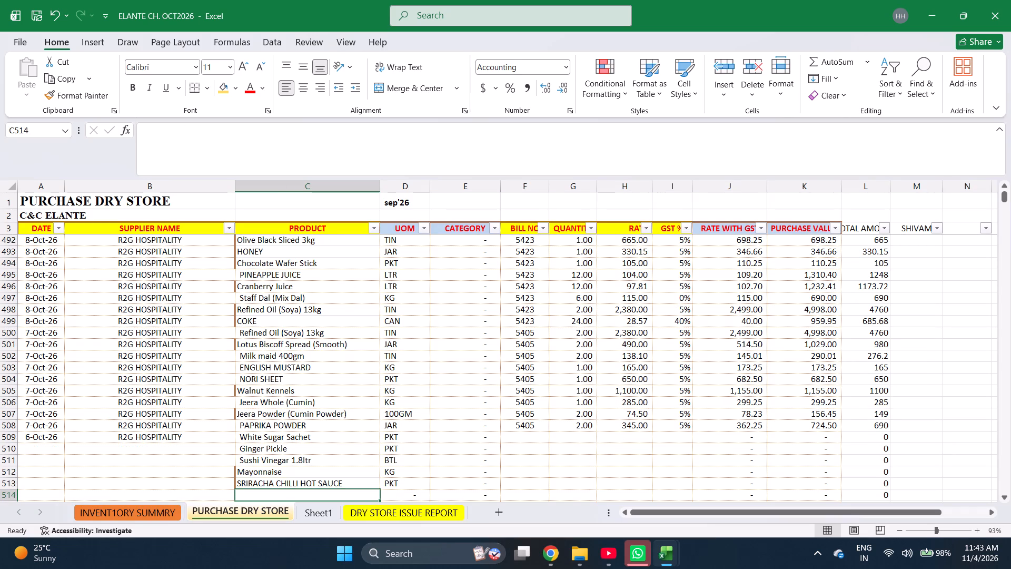
Enter the products Maggi Seasoning 200ml, DIET COKE, COKE and Green Colour in rows 514 to 517.
{"action": "type", "text": "maggi"}
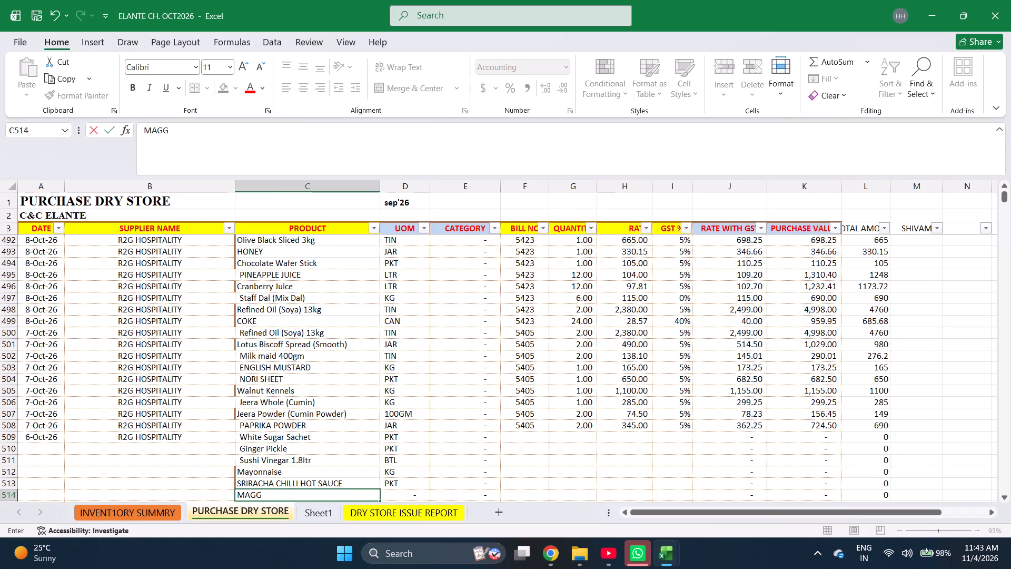
{"action": "key", "text": "space"}
{"action": "key", "text": "Return"}
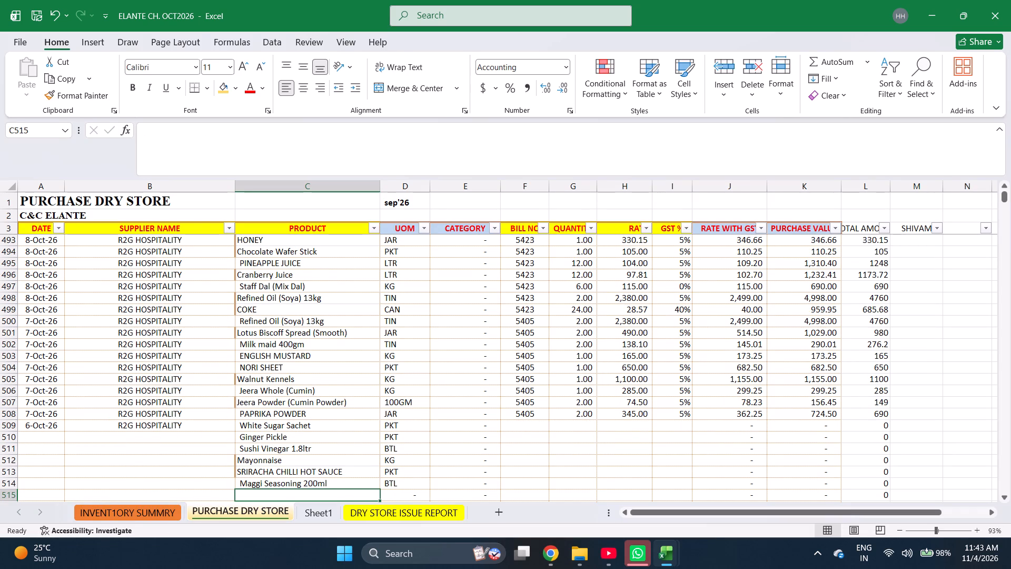
{"action": "type", "text": "die"}
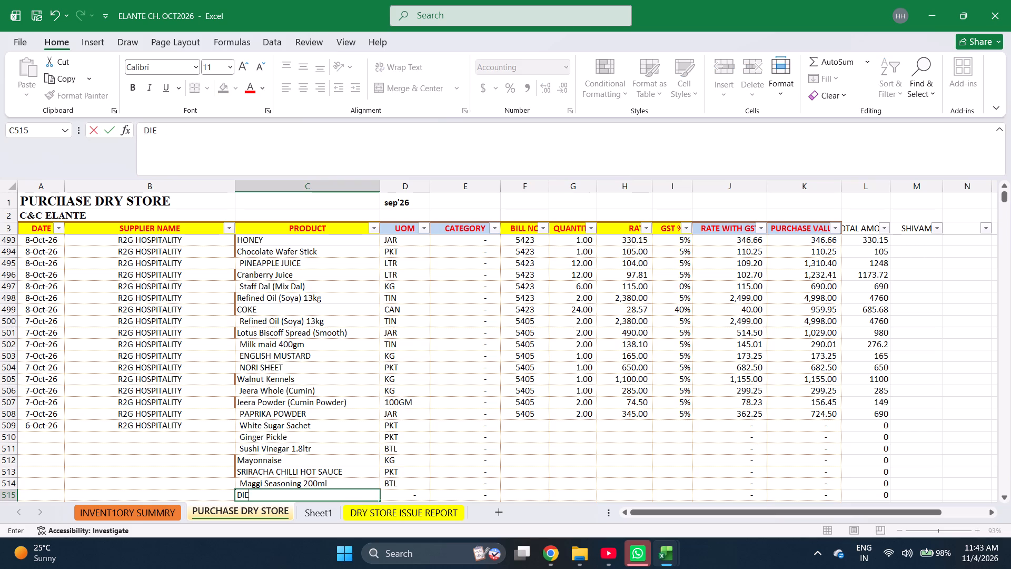
{"action": "key", "text": "Return"}
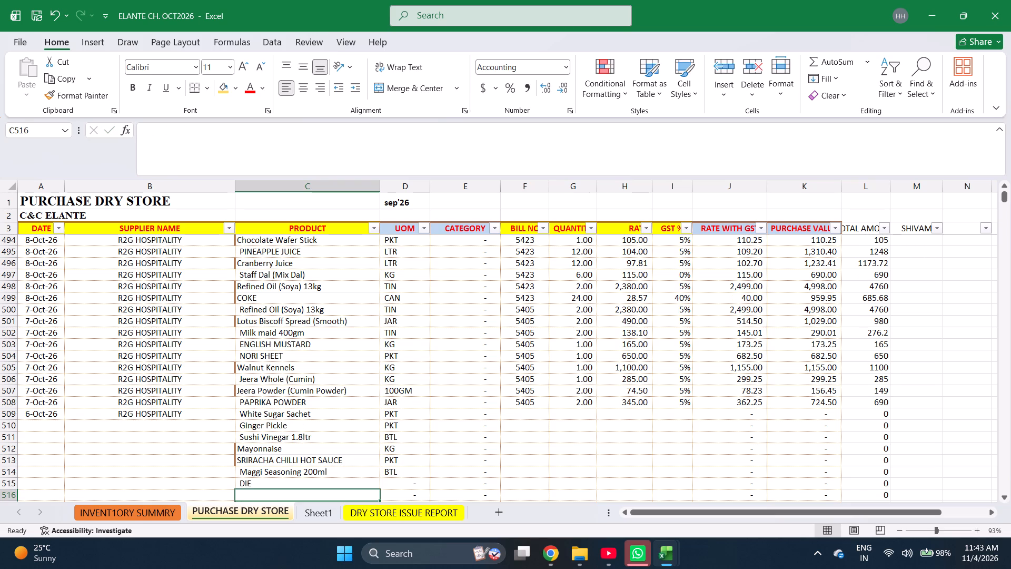
{"action": "key", "text": "Up"}
{"action": "type", "text": "diet"}
{"action": "key", "text": "space"}
{"action": "type", "text": "coke"}
{"action": "key", "text": "Return"}
{"action": "type", "text": "coke"}
{"action": "key", "text": "Return"}
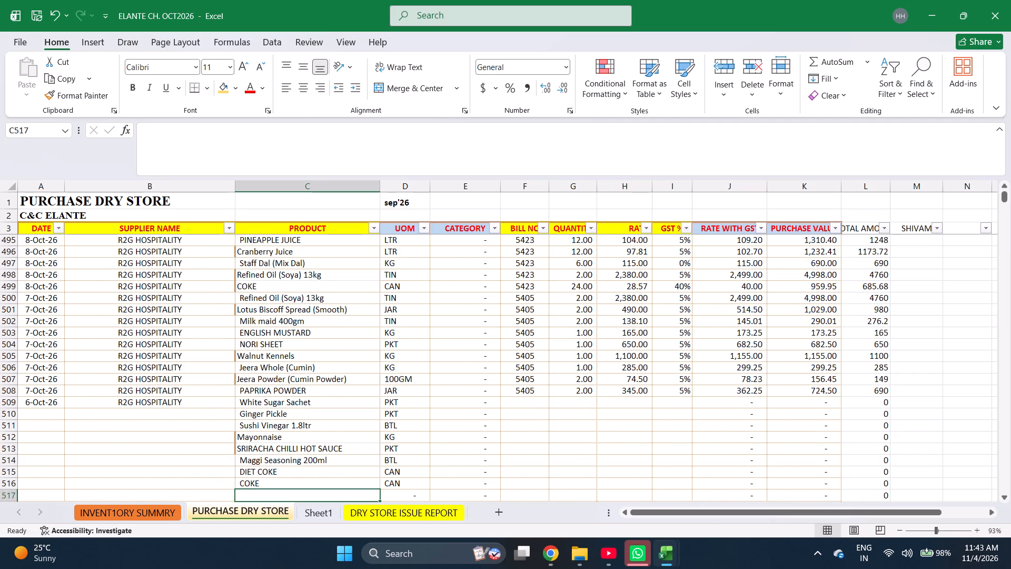
{"action": "type", "text": "green"}
{"action": "key", "text": "space"}
{"action": "key", "text": "c"}
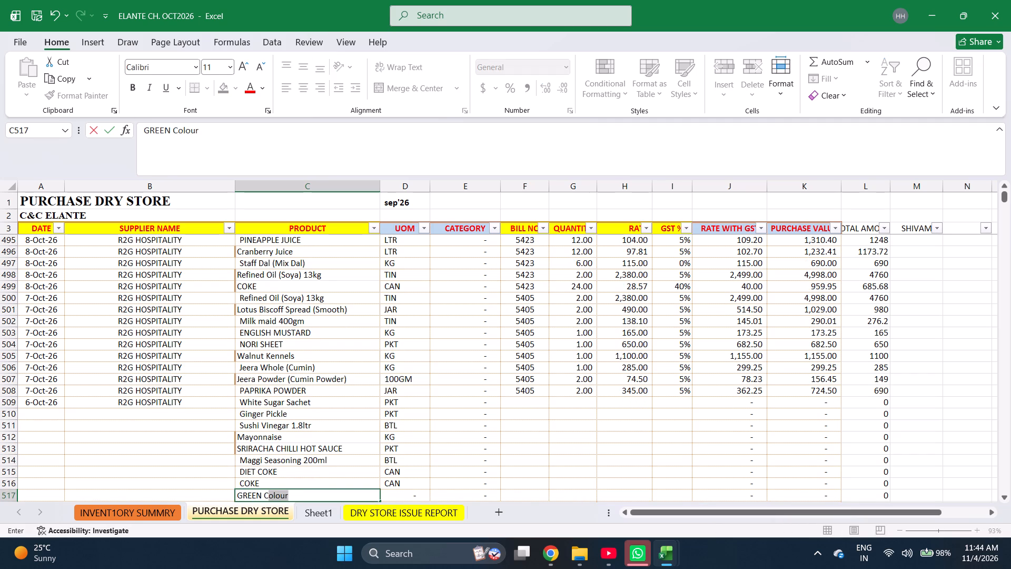
{"action": "key", "text": "Return"}
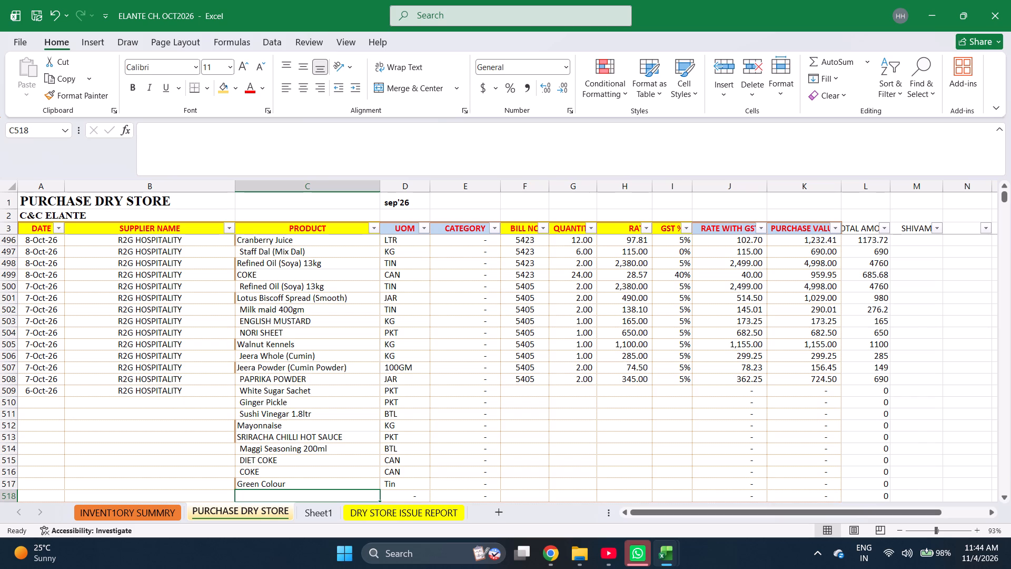
Find CHOCO CHIPS in the inventory summary sheet and copy its name.
{"action": "key", "text": "ctrl+Page_Up"}
{"action": "key", "text": "ctrl+f"}
{"action": "type", "text": "chocp"}
{"action": "key", "text": "BackSpace"}
{"action": "key", "text": "BackSpace"}
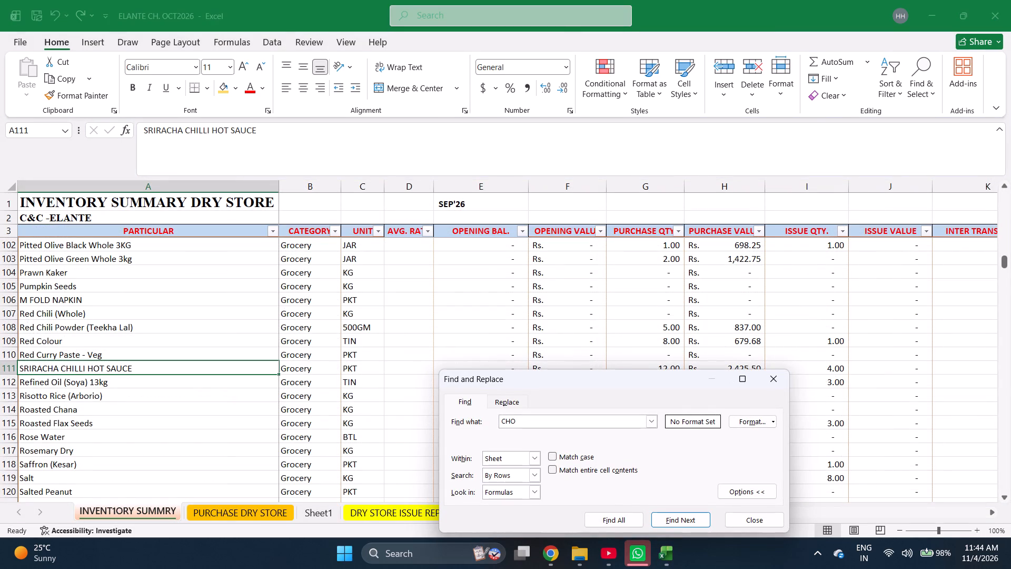
{"action": "key", "text": "BackSpace"}
{"action": "type", "text": "oco"}
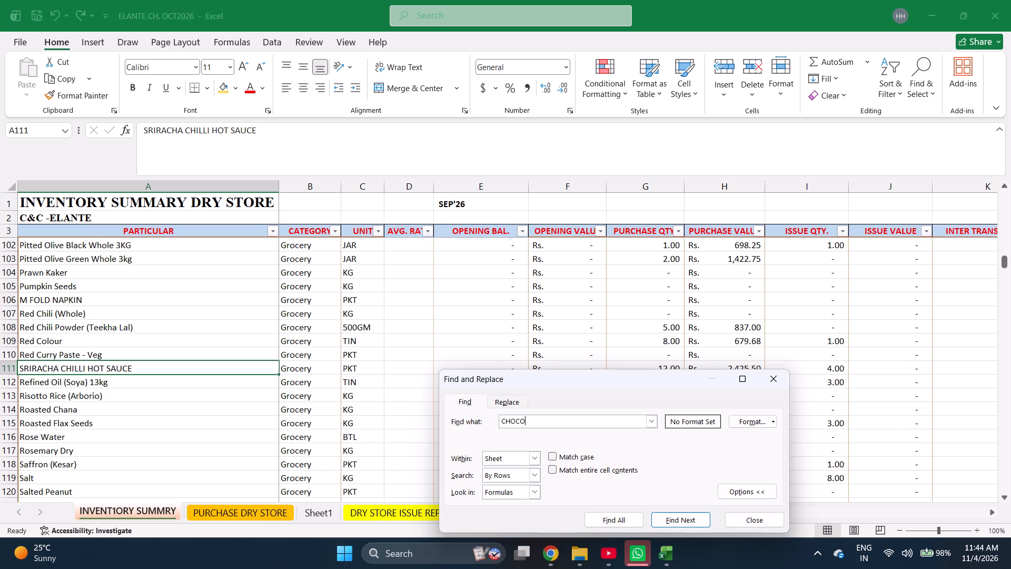
{"action": "key", "text": "Return"}
{"action": "key", "text": "Return"}
{"action": "key", "text": "space"}
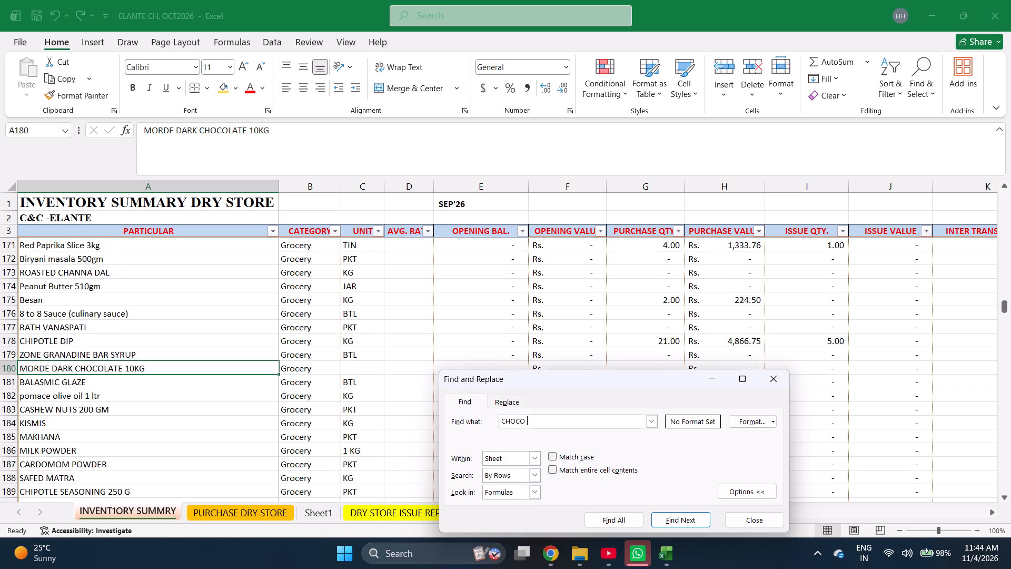
{"action": "type", "text": "c"}
{"action": "key", "text": "Return"}
{"action": "key", "text": "Escape"}
{"action": "key", "text": "ctrl+c"}
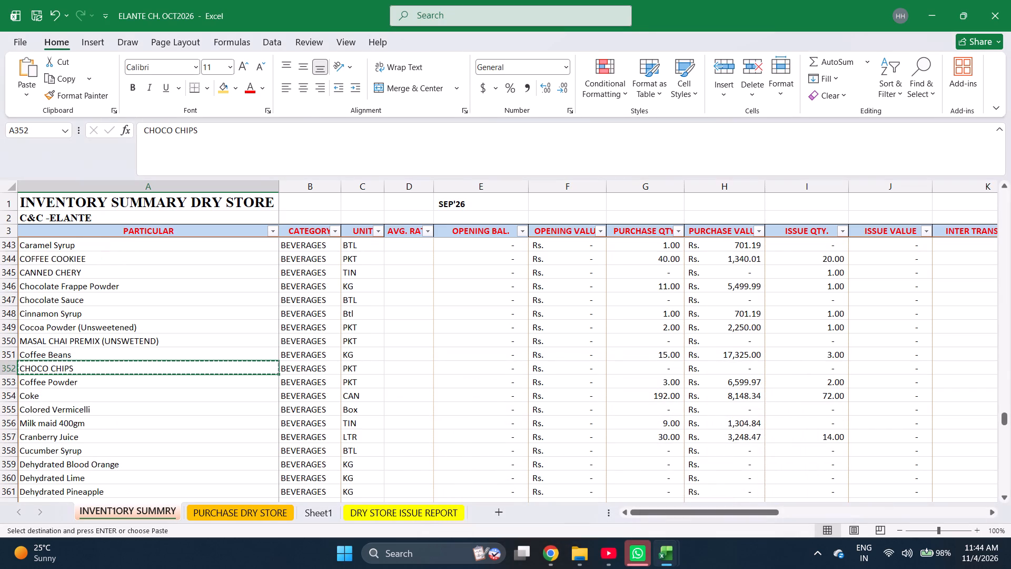
Change the unit of CHOCO CHIPS in the inventory summary sheet to KG.
{"action": "key", "text": "Right"}
{"action": "key", "text": "Right"}
{"action": "key", "text": "k"}
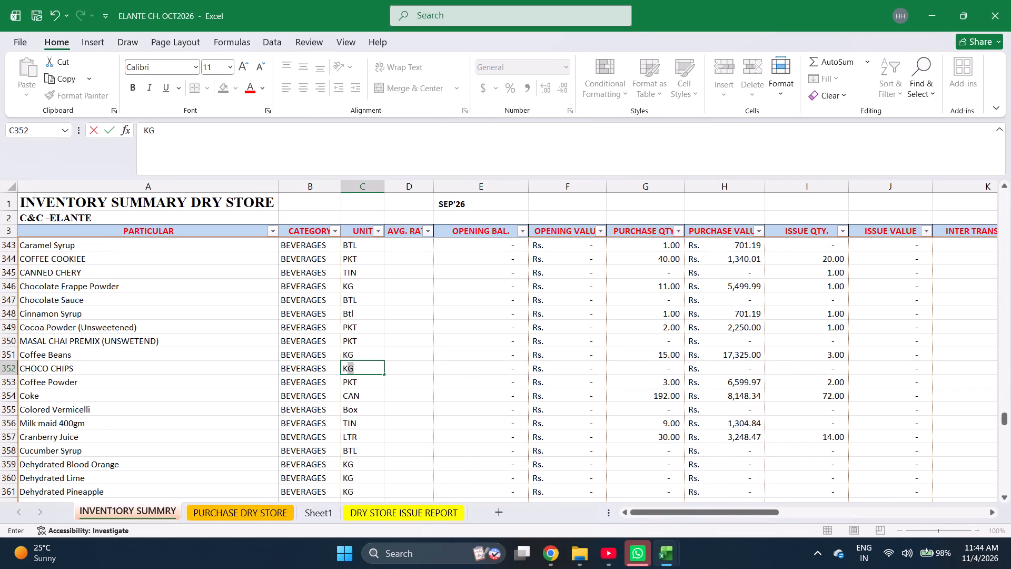
{"action": "key", "text": "Left"}
{"action": "key", "text": "Left"}
{"action": "key", "text": "Left"}
{"action": "key", "text": "Left"}
{"action": "key", "text": "Left"}
{"action": "key", "text": "Left"}
{"action": "key", "text": "Left"}
{"action": "key", "text": "Left"}
{"action": "key", "text": "Left"}
{"action": "key", "text": "Left"}
Copy the CHOCO CHIPS name from the inventory summary into the product cell of row 518 in PURCHASE DRY STORE.
{"action": "key", "text": "ctrl+c"}
{"action": "key", "text": "ctrl+Page_Down"}
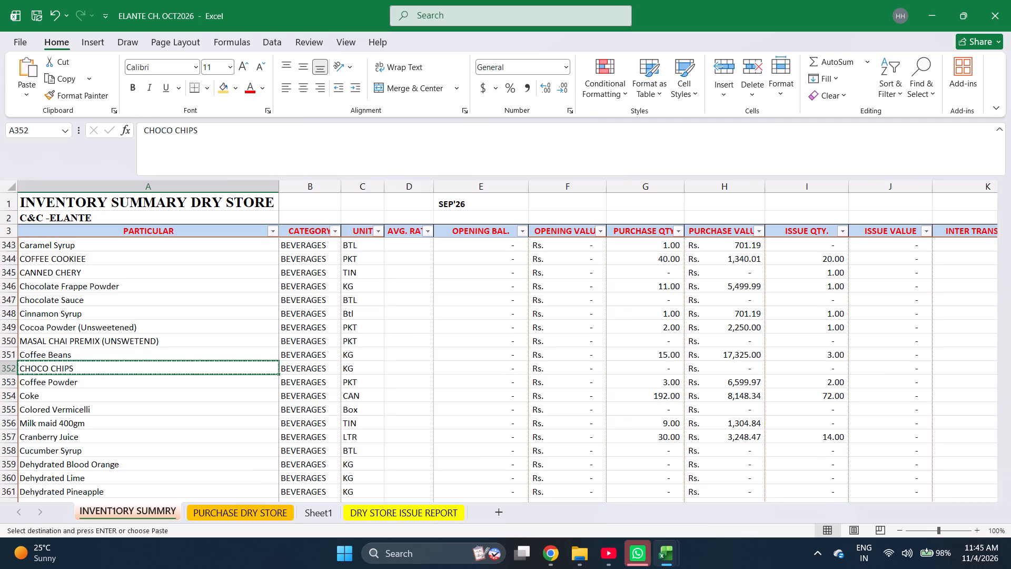
{"action": "key", "text": "Return"}
{"action": "key", "text": "Return"}
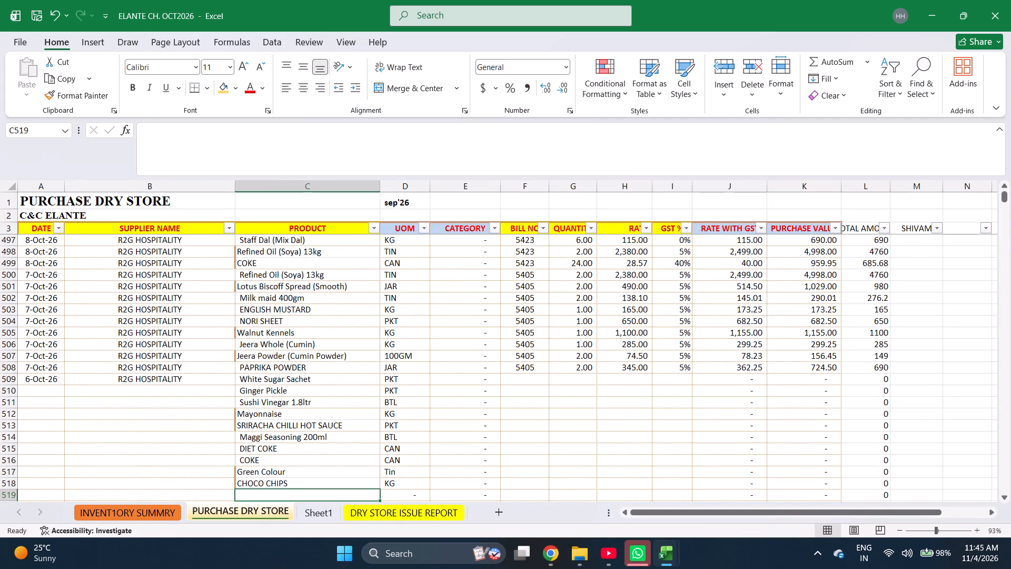
Enter bill number 5381 for White Sugar Sachet in row 509.
{"action": "key", "text": "Left"}
{"action": "key", "text": "ctrl+Up"}
{"action": "key", "text": "Right"}
{"action": "key", "text": "ctrl+shift+Down"}
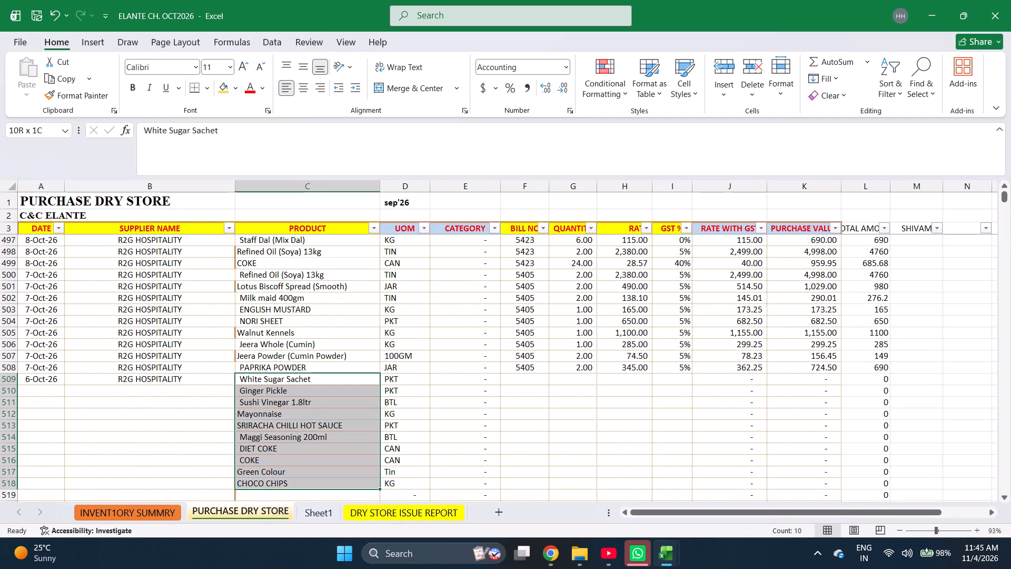
{"action": "key", "text": "Right"}
{"action": "key", "text": "Right"}
{"action": "key", "text": "Right"}
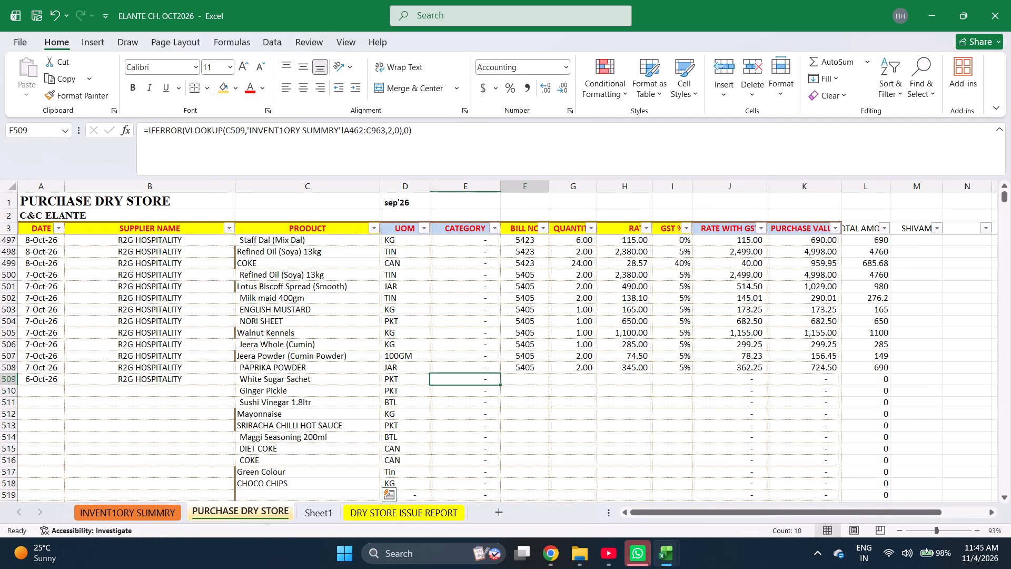
{"action": "type", "text": "5381"}
{"action": "key", "text": "Right"}
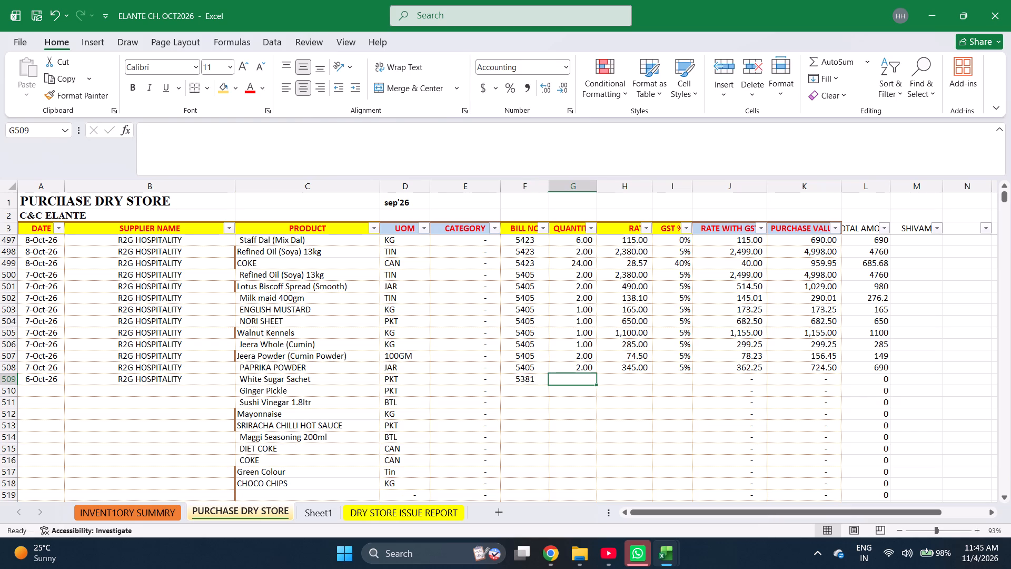
Enter the quantities 1, 1, 1, 12 and 6 for rows 509 to 513, White Sugar Sachet to SRIRACHA CHILLI HOT SAUCE.
{"action": "key", "text": "1"}
{"action": "key", "text": "Return"}
{"action": "key", "text": "1"}
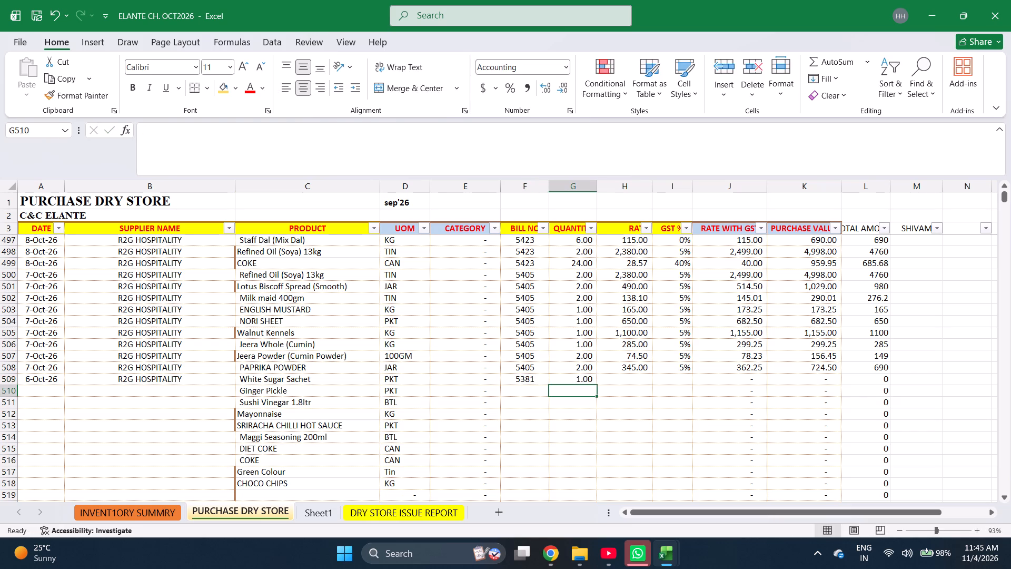
{"action": "key", "text": "Return"}
{"action": "key", "text": "1"}
{"action": "key", "text": "Return"}
{"action": "type", "text": "12"}
{"action": "key", "text": "Return"}
{"action": "key", "text": "6"}
{"action": "key", "text": "Return"}
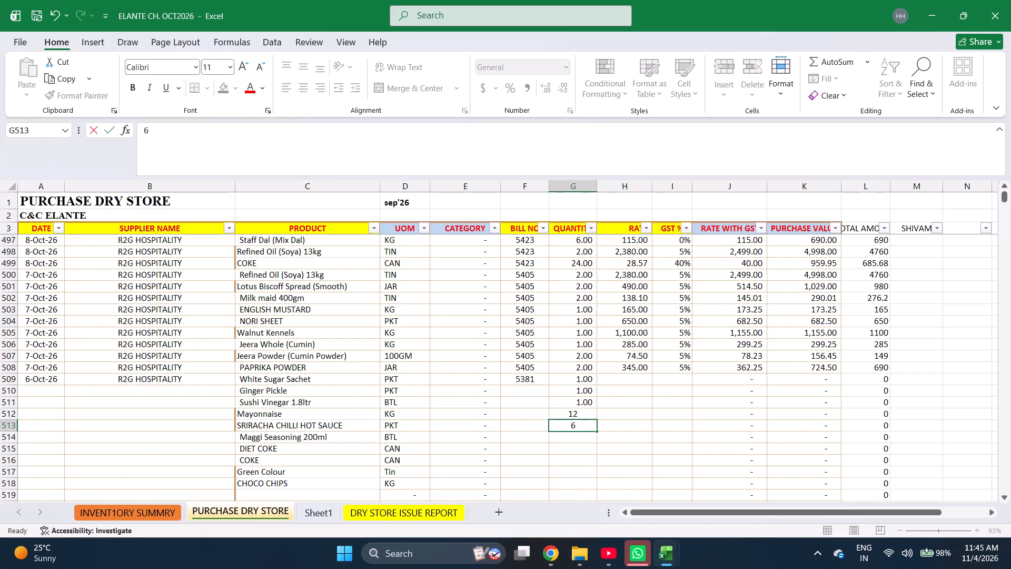
Enter the quantities 1, 48, 24, 1 and 5 for rows 514 to 518, Maggi Seasoning 200ml to CHOCO CHIPS.
{"action": "key", "text": "1"}
{"action": "key", "text": "Return"}
{"action": "type", "text": "48"}
{"action": "key", "text": "Return"}
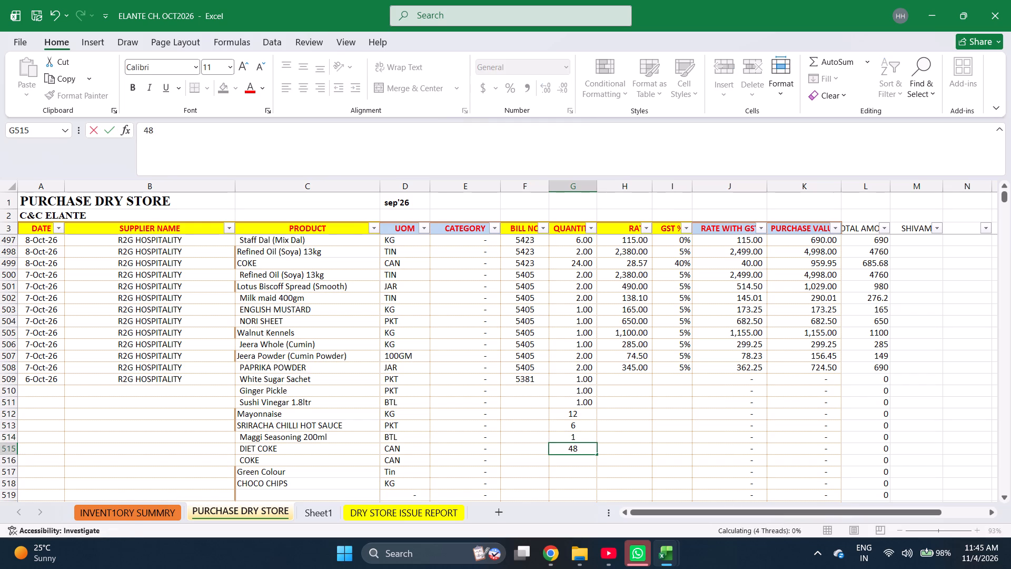
{"action": "type", "text": "24"}
{"action": "key", "text": "Return"}
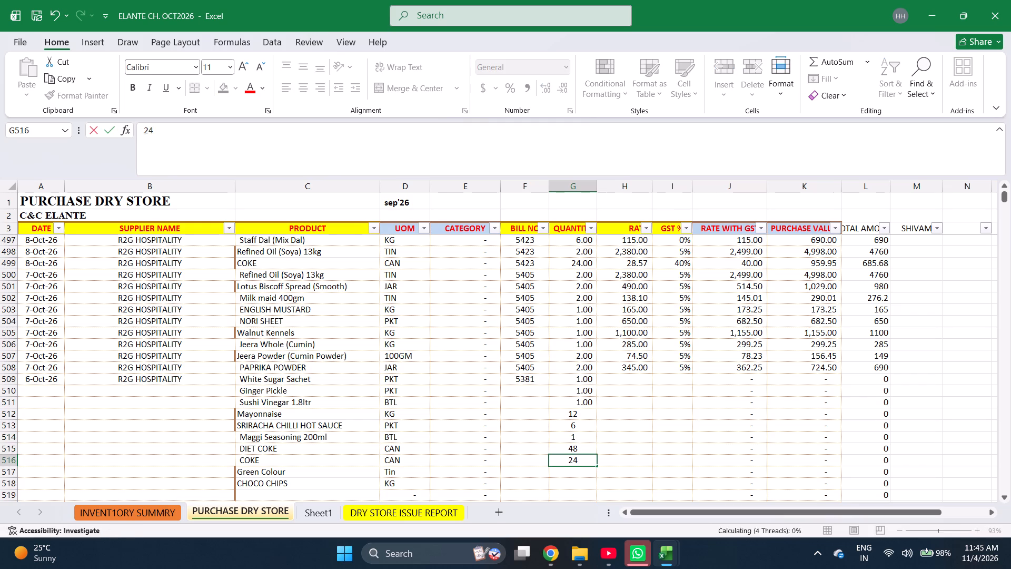
{"action": "key", "text": "1"}
{"action": "key", "text": "Return"}
{"action": "key", "text": "5"}
{"action": "key", "text": "Return"}
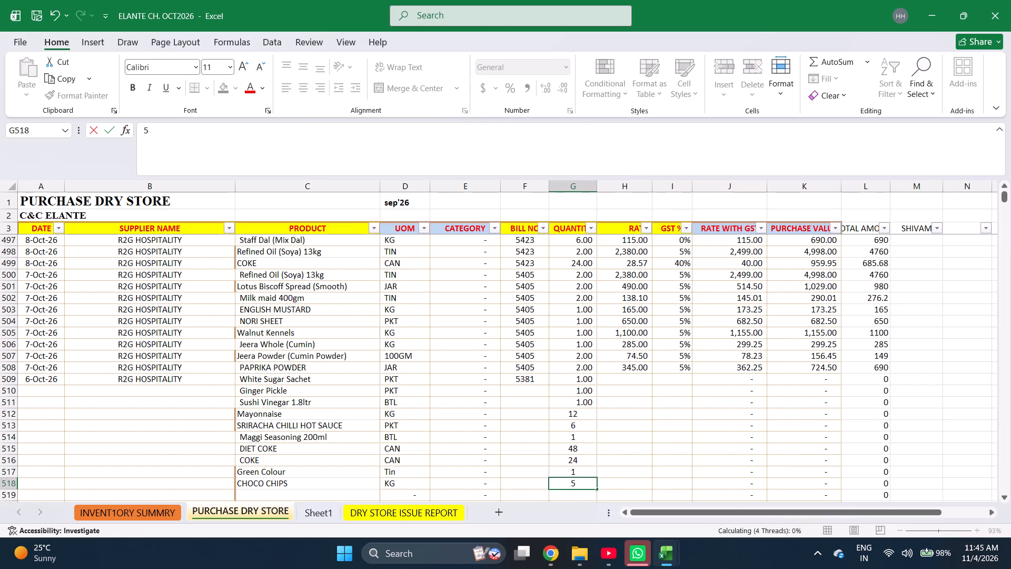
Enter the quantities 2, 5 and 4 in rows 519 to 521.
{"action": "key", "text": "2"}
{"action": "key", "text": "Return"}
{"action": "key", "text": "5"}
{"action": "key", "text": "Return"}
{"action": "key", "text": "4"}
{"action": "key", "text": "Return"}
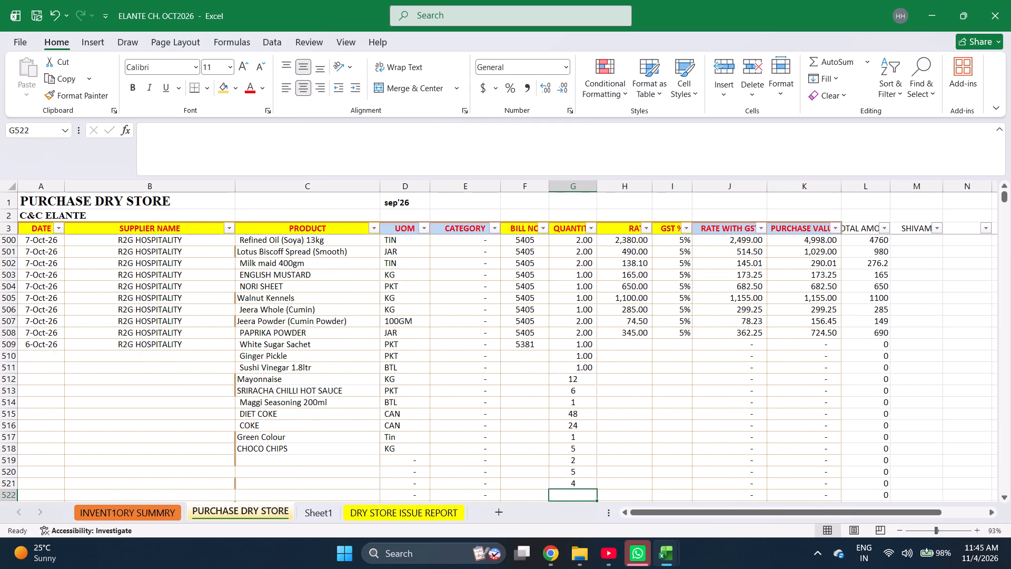
Recheck the last quantities and set the CHOCO CHIPS quantity in row 518 to 4.
{"action": "key", "text": "Up"}
{"action": "key", "text": "Up"}
{"action": "key", "text": "Up"}
{"action": "key", "text": "Up"}
{"action": "key", "text": "Up"}
{"action": "key", "text": "Up"}
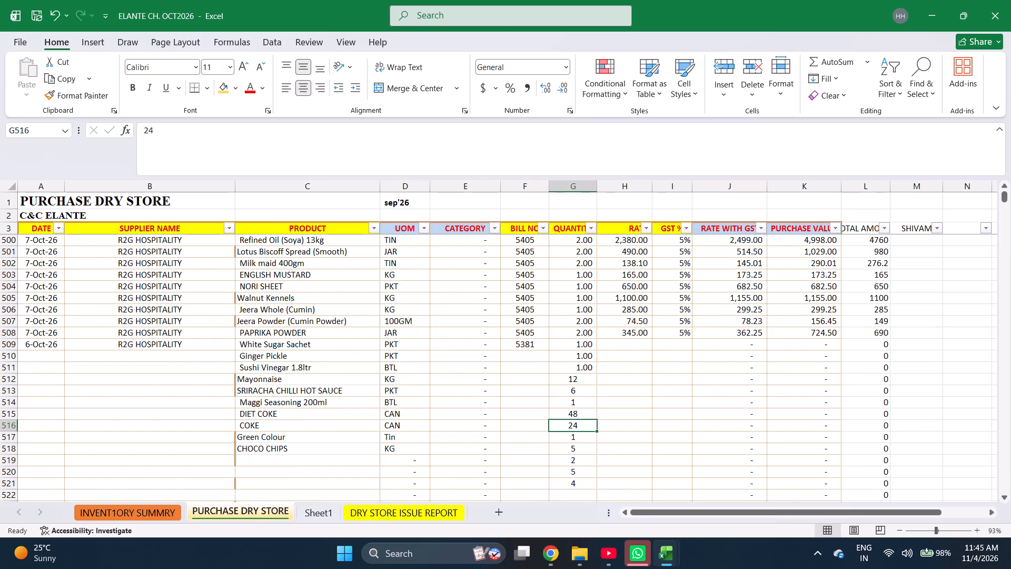
{"action": "key", "text": "Up"}
{"action": "key", "text": "Down"}
{"action": "key", "text": "Down"}
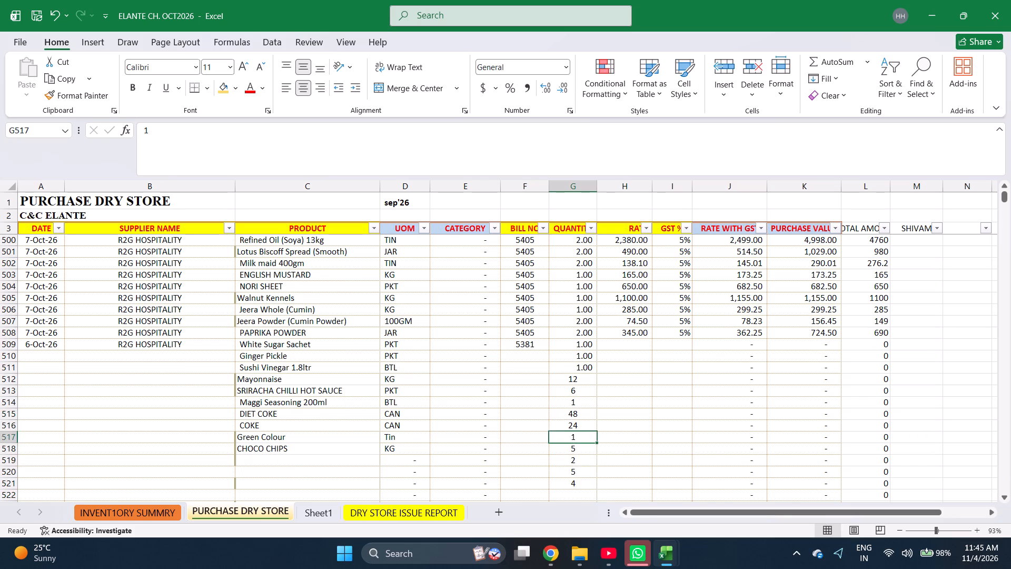
{"action": "key", "text": "Down"}
{"action": "key", "text": "Up"}
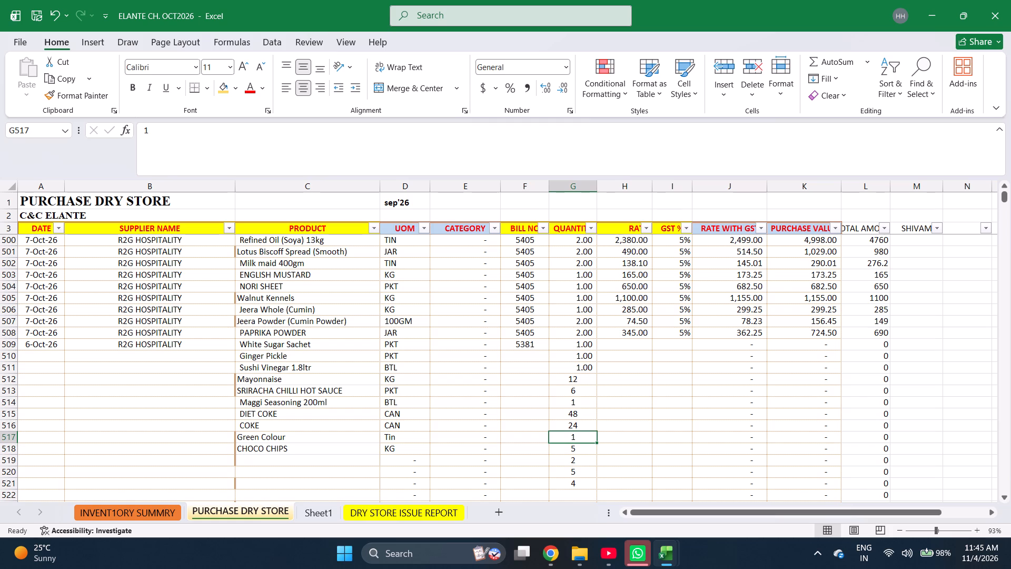
{"action": "key", "text": "Up"}
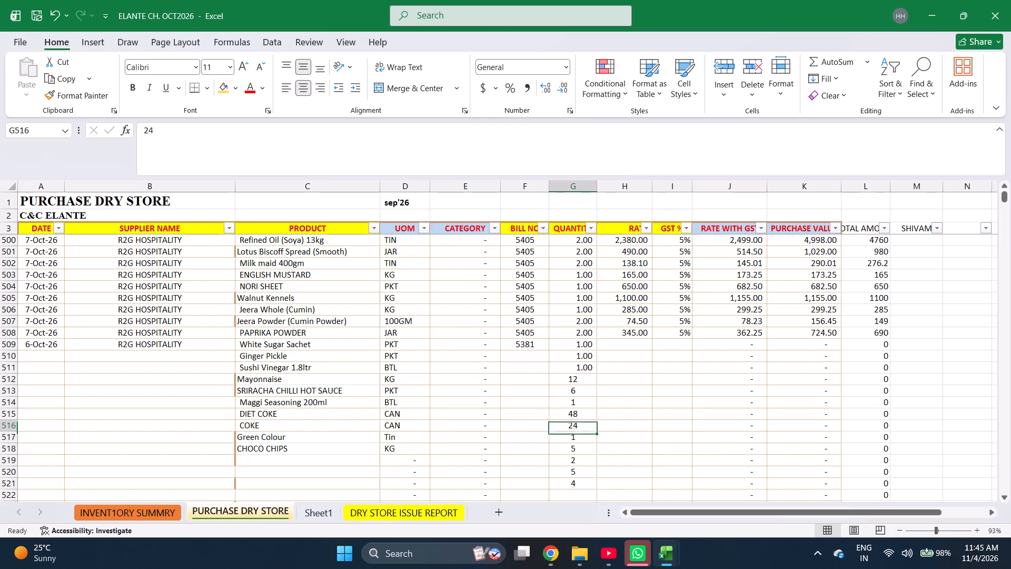
{"action": "key", "text": "Up"}
{"action": "key", "text": "Down"}
{"action": "key", "text": "Down"}
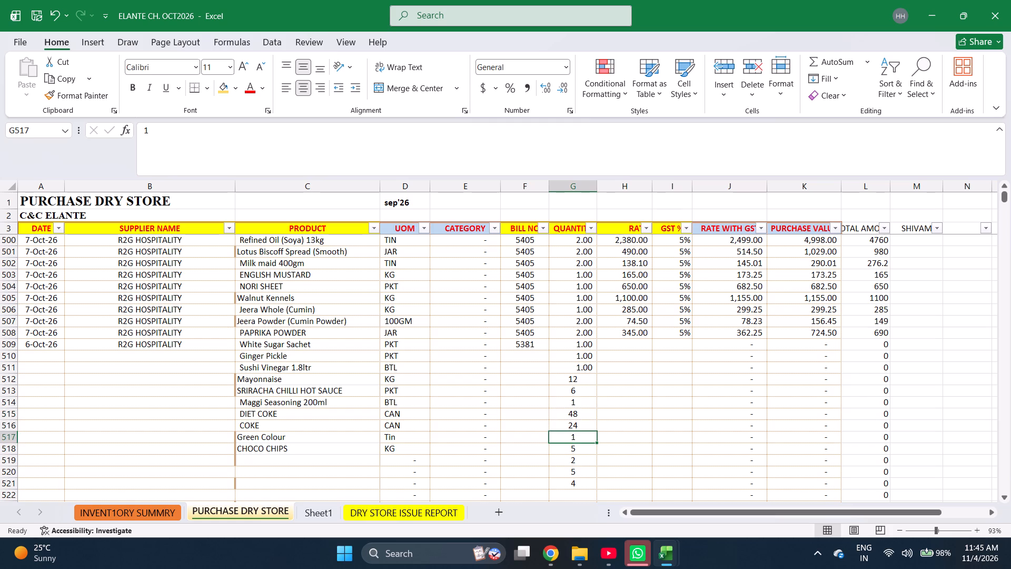
{"action": "key", "text": "Down"}
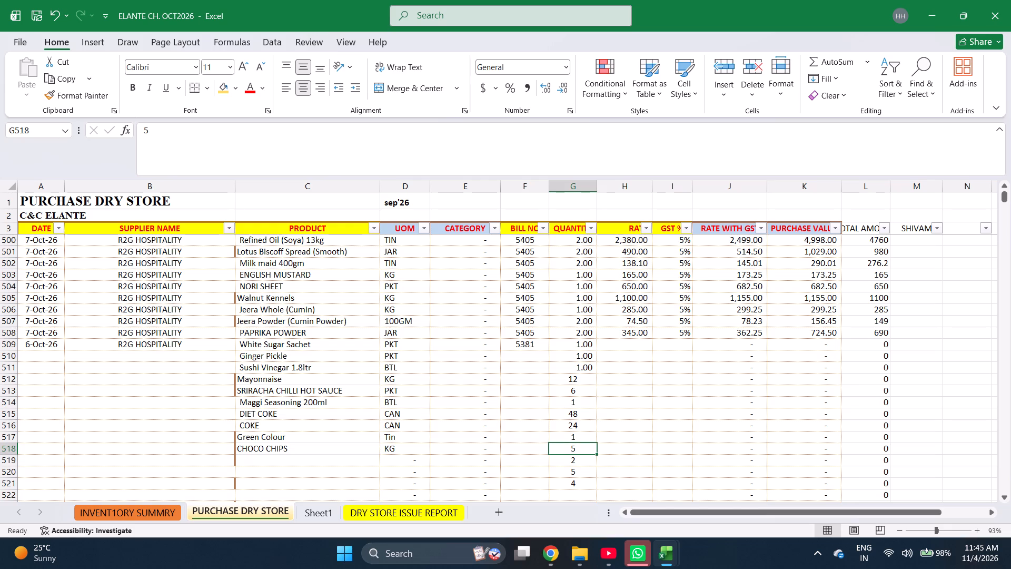
{"action": "key", "text": "4"}
{"action": "key", "text": "Down"}
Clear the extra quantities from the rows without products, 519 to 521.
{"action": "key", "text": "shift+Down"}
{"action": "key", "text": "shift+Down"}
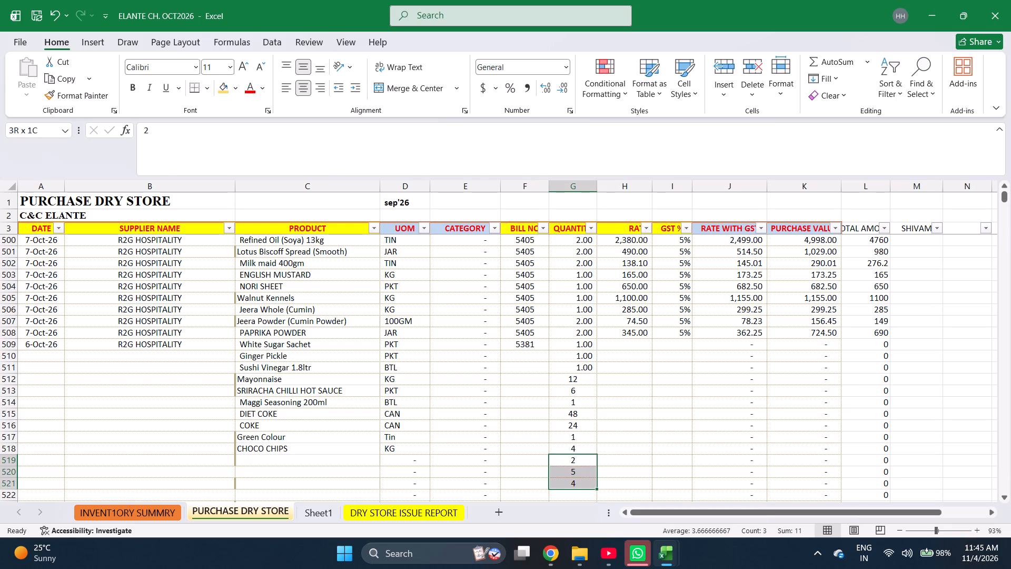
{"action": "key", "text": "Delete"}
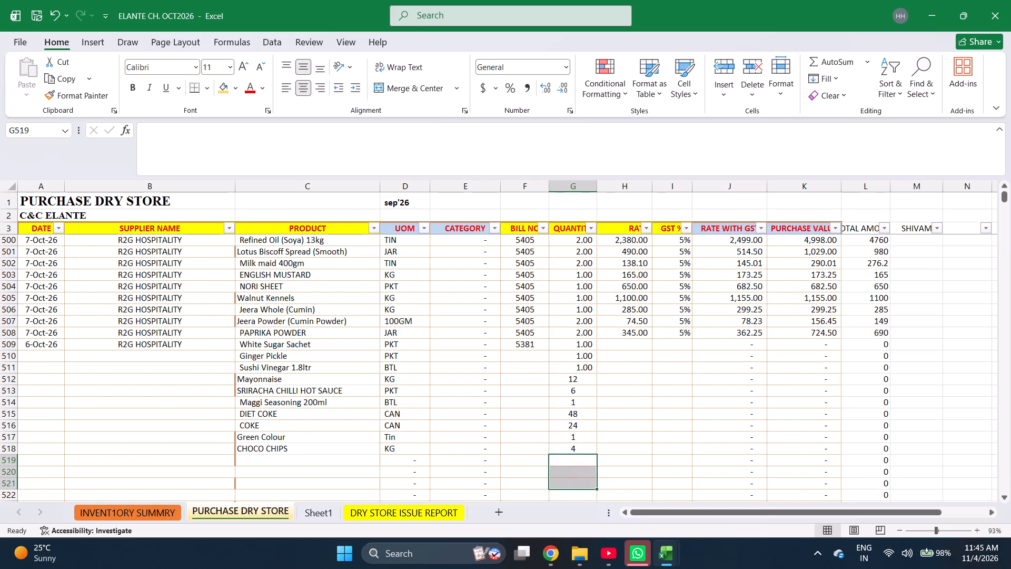
Check the quantities of the bill 5381 products in rows 509 to 518.
{"action": "key", "text": "Up"}
{"action": "key", "text": "Up"}
{"action": "key", "text": "Up"}
{"action": "key", "text": "Up"}
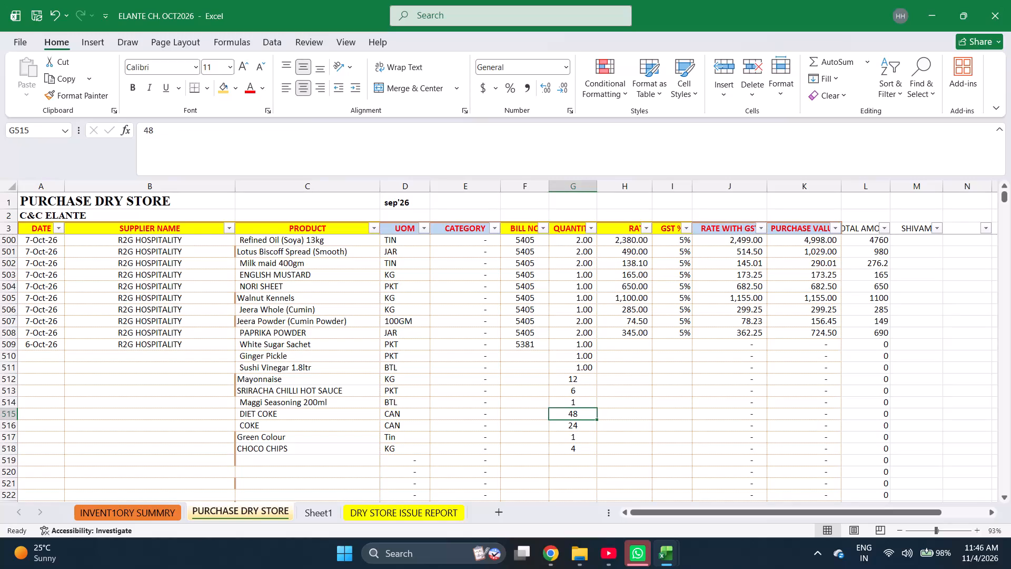
{"action": "key", "text": "Up"}
{"action": "key", "text": "Up"}
{"action": "key", "text": "Up"}
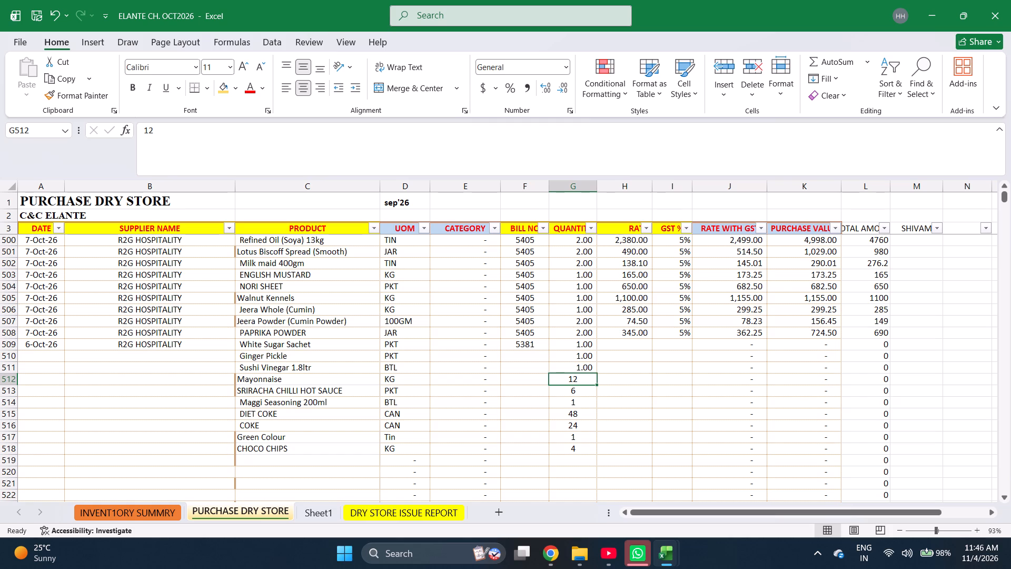
{"action": "key", "text": "Up"}
{"action": "key", "text": "Up"}
{"action": "key", "text": "Up"}
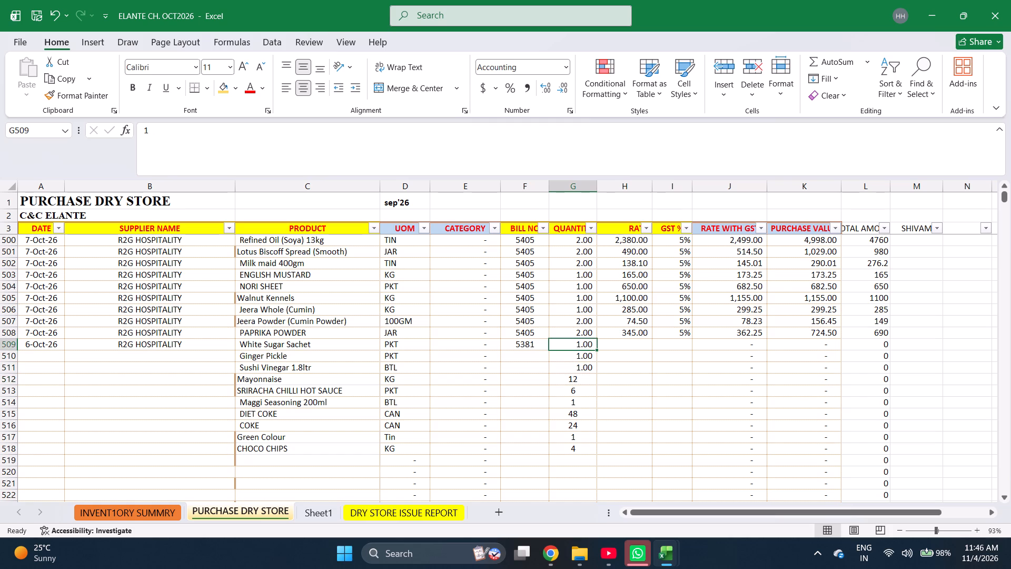
{"action": "key", "text": "Down"}
{"action": "key", "text": "Down"}
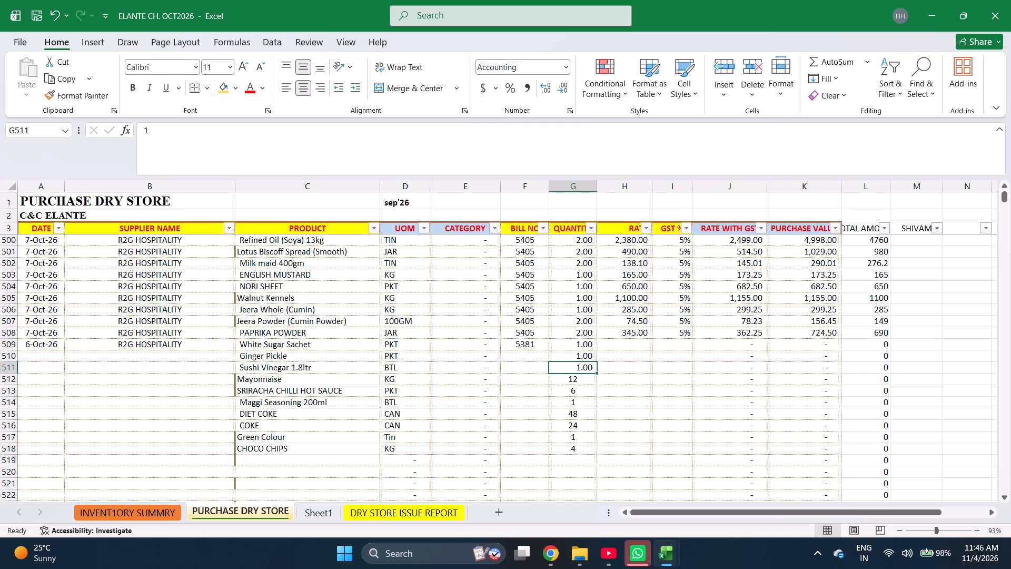
{"action": "key", "text": "Down"}
{"action": "key", "text": "Down"}
{"action": "key", "text": "Down"}
{"action": "key", "text": "Down"}
{"action": "key", "text": "Down"}
{"action": "key", "text": "Down"}
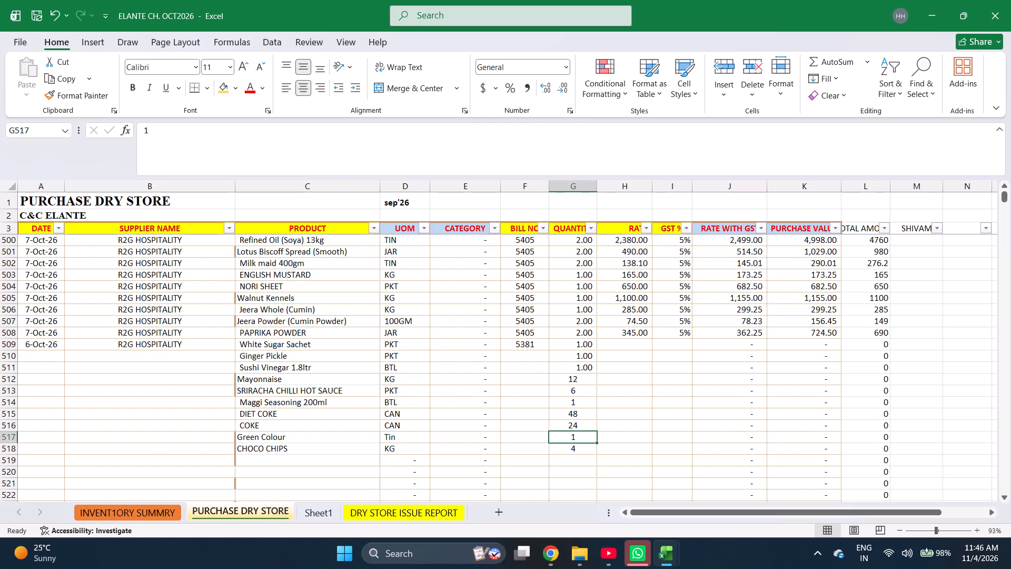
Enter the rates 95, 650 and 600 for White Sugar Sachet, Ginger Pickle and Sushi Vinegar 1.8ltr in rows 509 to 511.
{"action": "key", "text": "Right"}
{"action": "key", "text": "Right"}
{"action": "key", "text": "Up"}
{"action": "key", "text": "Up"}
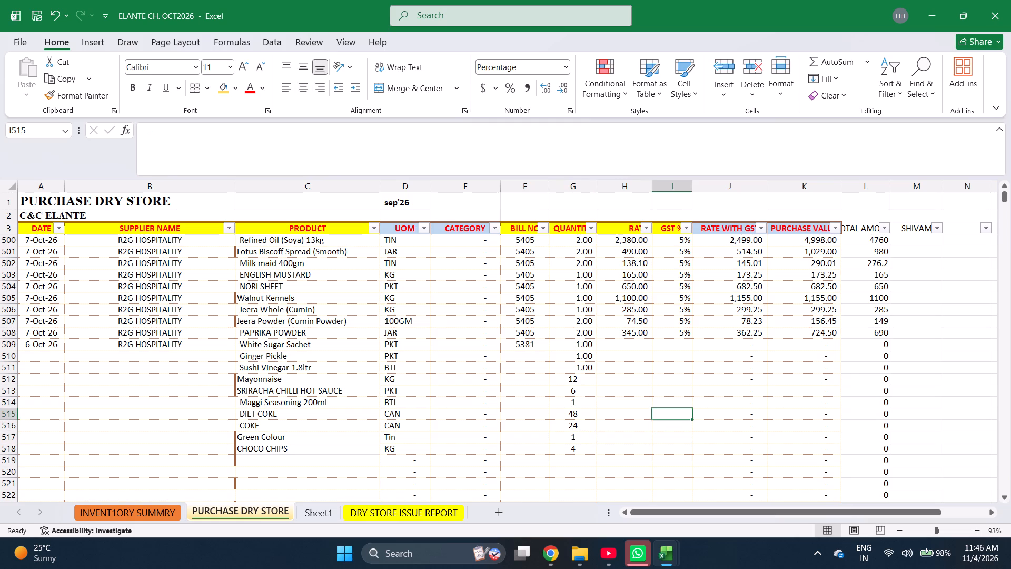
{"action": "key", "text": "Left"}
{"action": "key", "text": "ctrl+Up"}
{"action": "key", "text": "Down"}
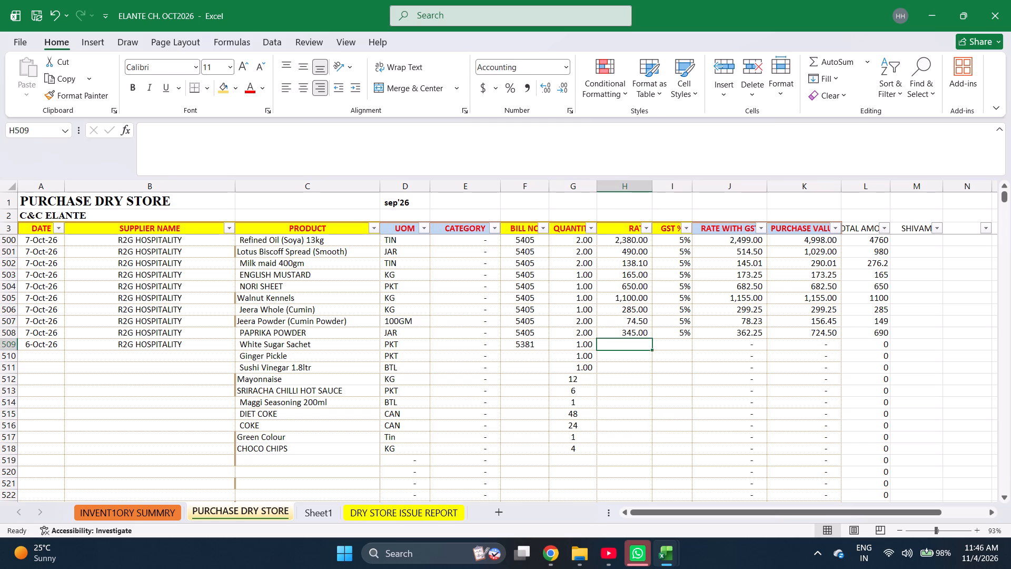
{"action": "type", "text": "95"}
{"action": "key", "text": "Return"}
{"action": "type", "text": "650"}
{"action": "key", "text": "Return"}
{"action": "type", "text": "600"}
{"action": "key", "text": "Return"}
Enter the rates 110, 195, 155, 28.57 and 28.57 for rows 512 to 516, Mayonnaise to COKE.
{"action": "type", "text": "110"}
{"action": "key", "text": "Return"}
{"action": "type", "text": "195"}
{"action": "key", "text": "Return"}
{"action": "type", "text": "155"}
{"action": "key", "text": "Return"}
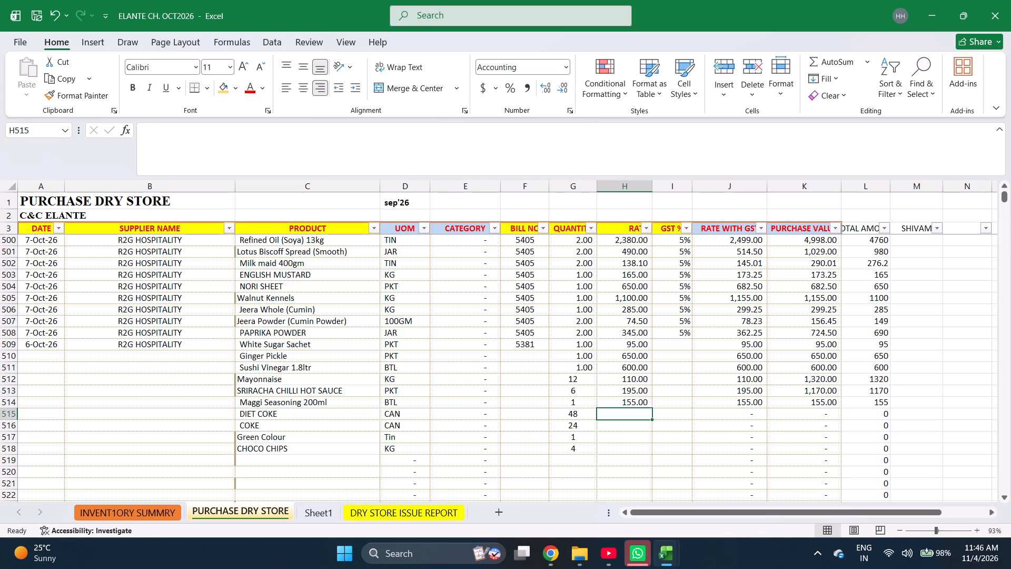
{"action": "type", "text": "28.57"}
{"action": "key", "text": "Return"}
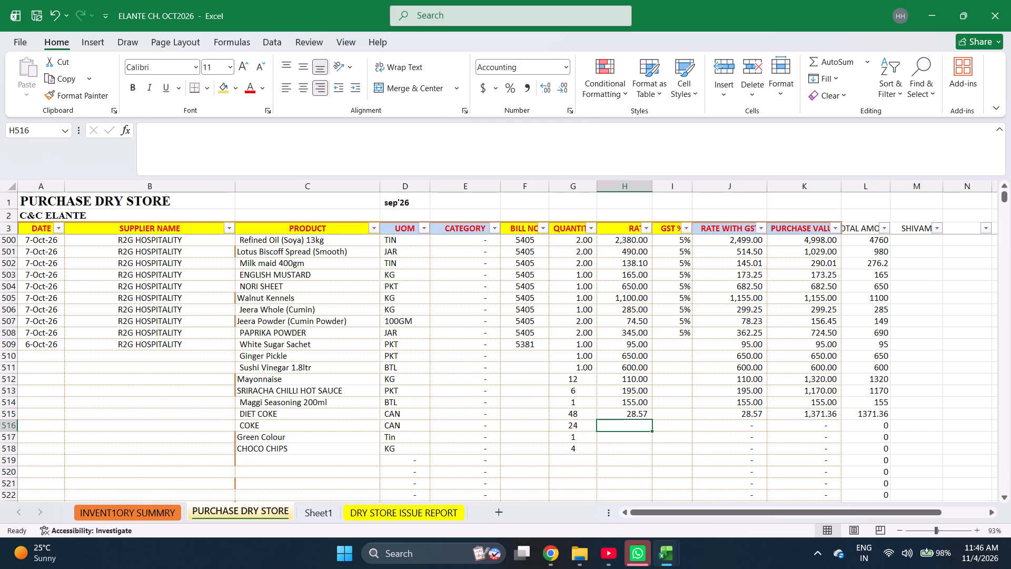
{"action": "type", "text": "28.57"}
{"action": "key", "text": "Return"}
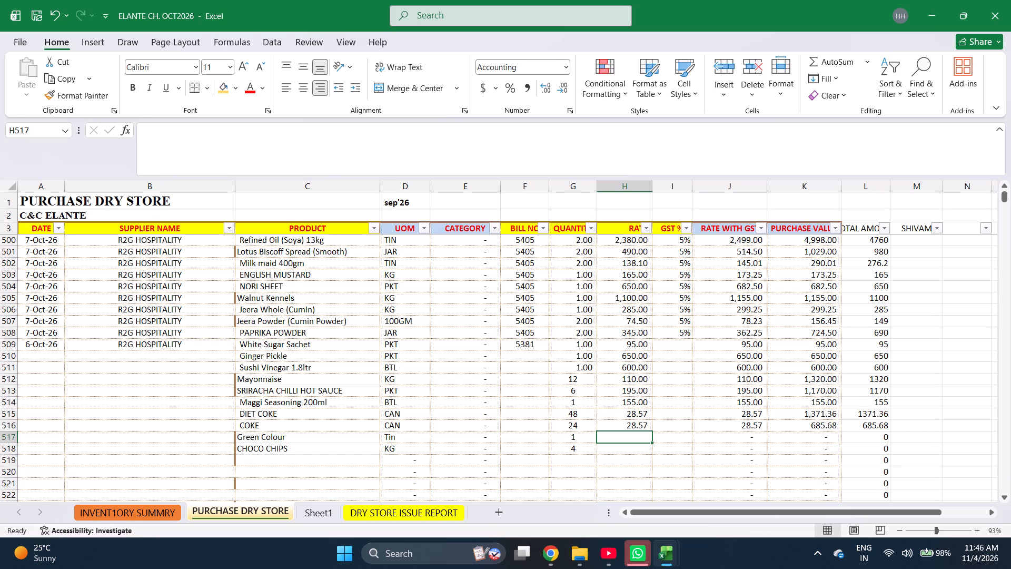
Enter the rates 250 for Green Colour and 245 for CHOCO CHIPS in rows 517 and 518.
{"action": "type", "text": "28"}
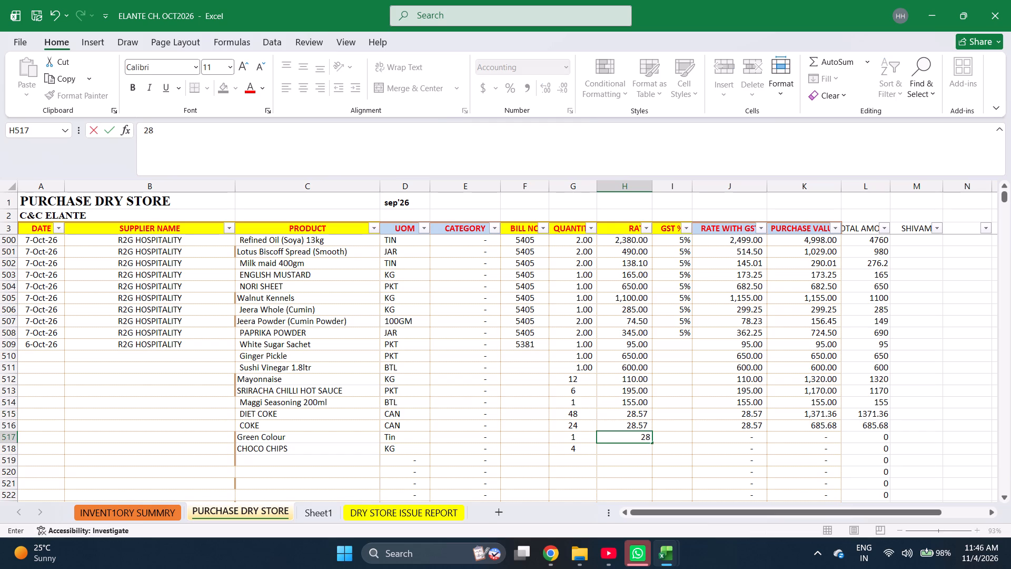
{"action": "key", "text": "Escape"}
{"action": "type", "text": "250"}
{"action": "key", "text": "Return"}
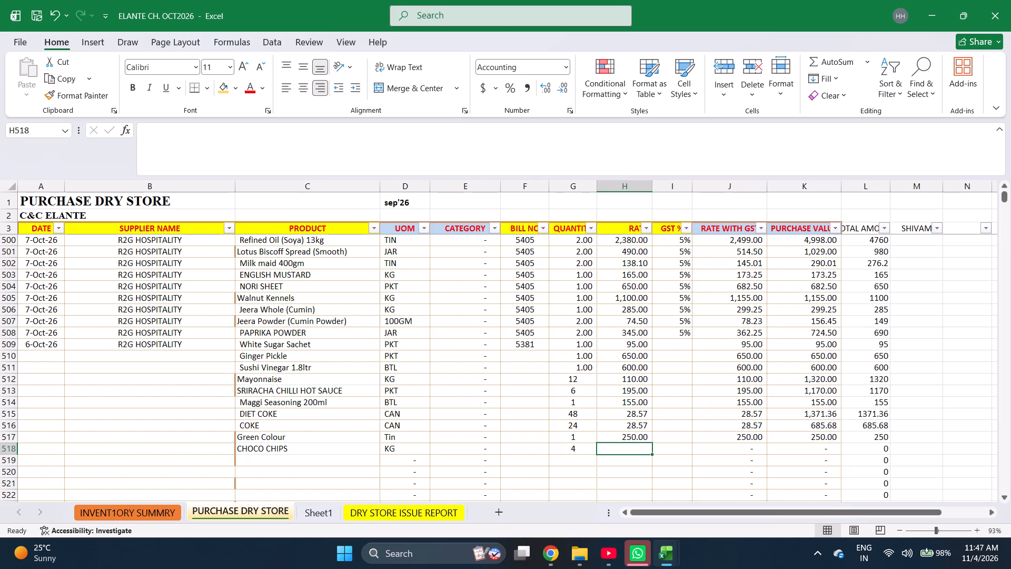
{"action": "type", "text": "245"}
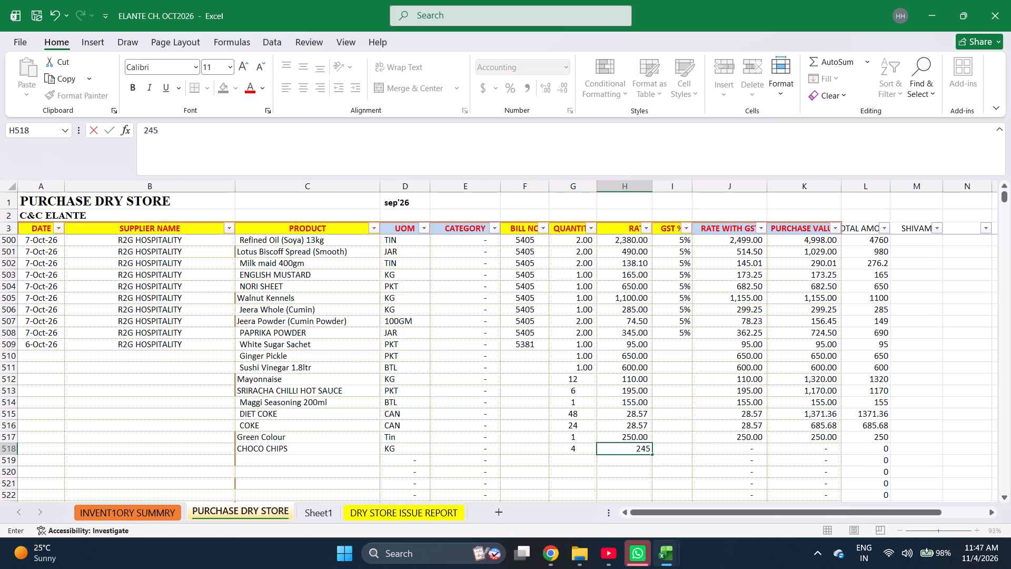
{"action": "key", "text": "Return"}
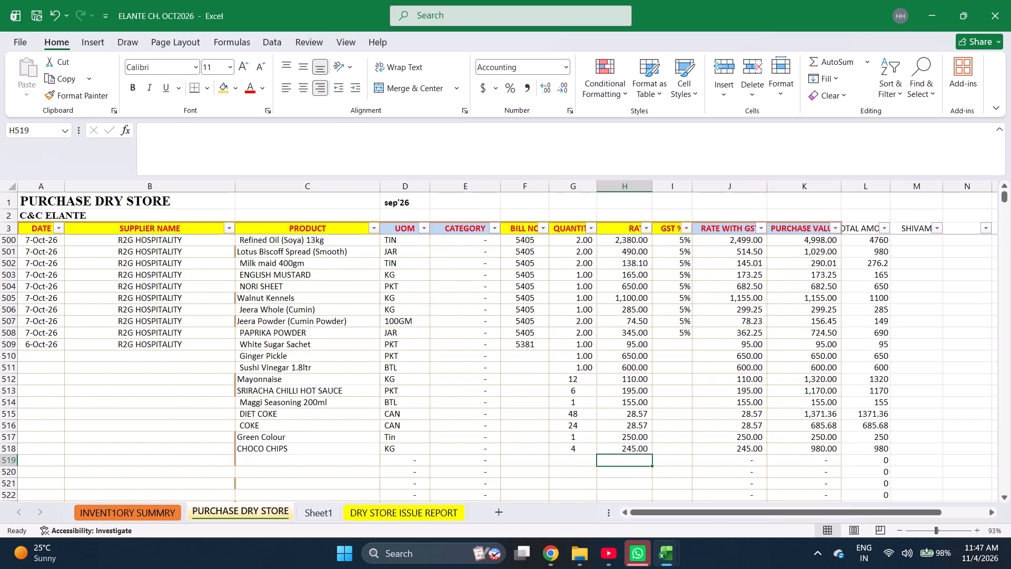
{"action": "key", "text": "Up"}
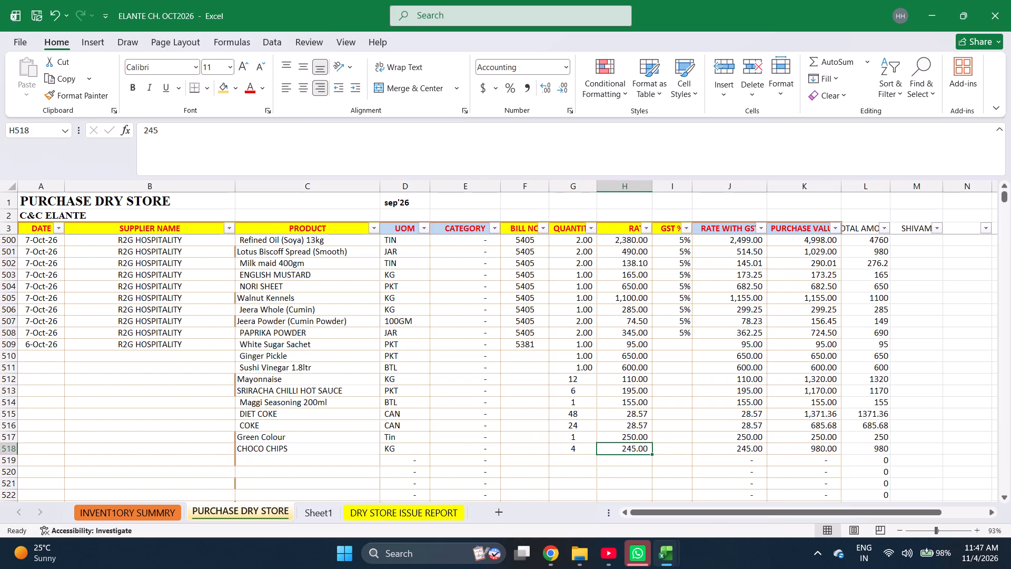
Replace the product in row 517 with Green Apple Syrup, copied from the inventory summary sheet.
{"action": "key", "text": "Up"}
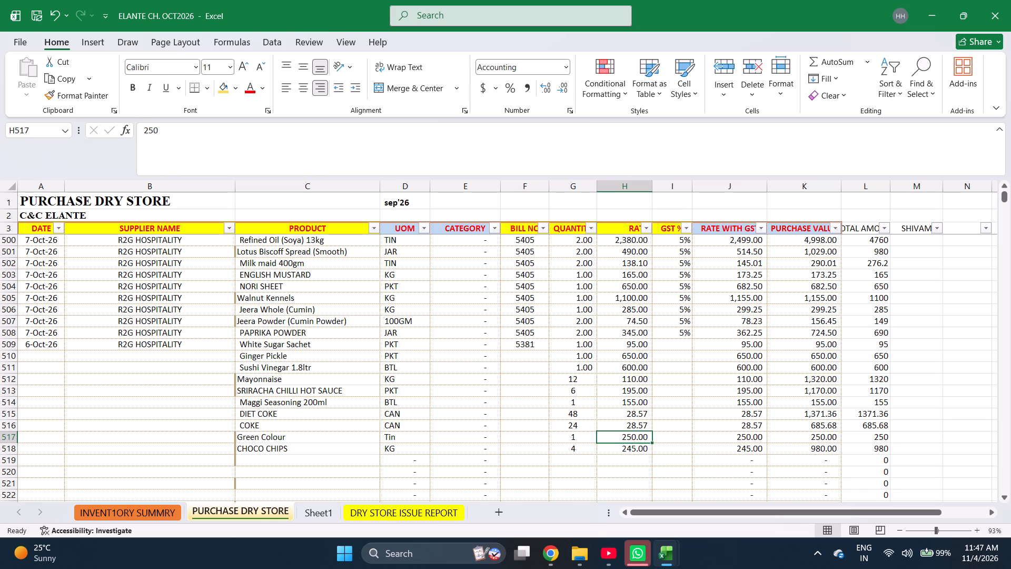
{"action": "key", "text": "ctrl+Page_Up"}
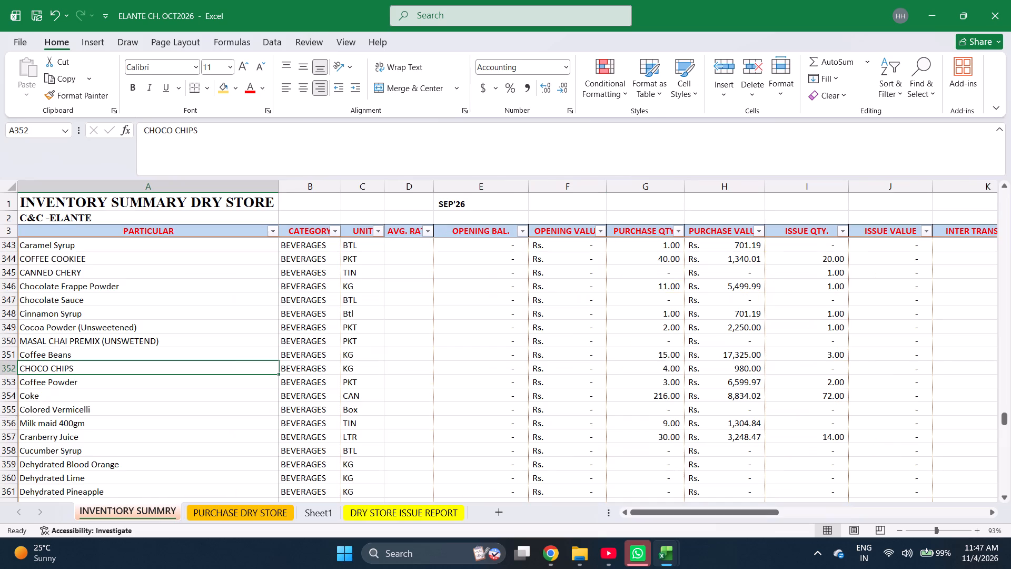
{"action": "key", "text": "ctrl+f"}
{"action": "type", "text": "green"}
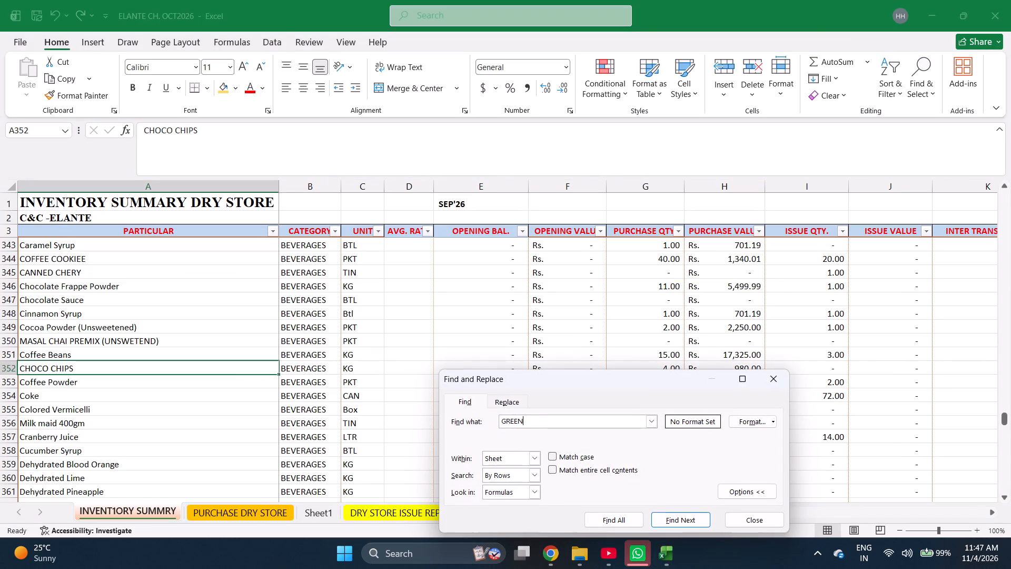
{"action": "key", "text": "space"}
{"action": "key", "text": "Return"}
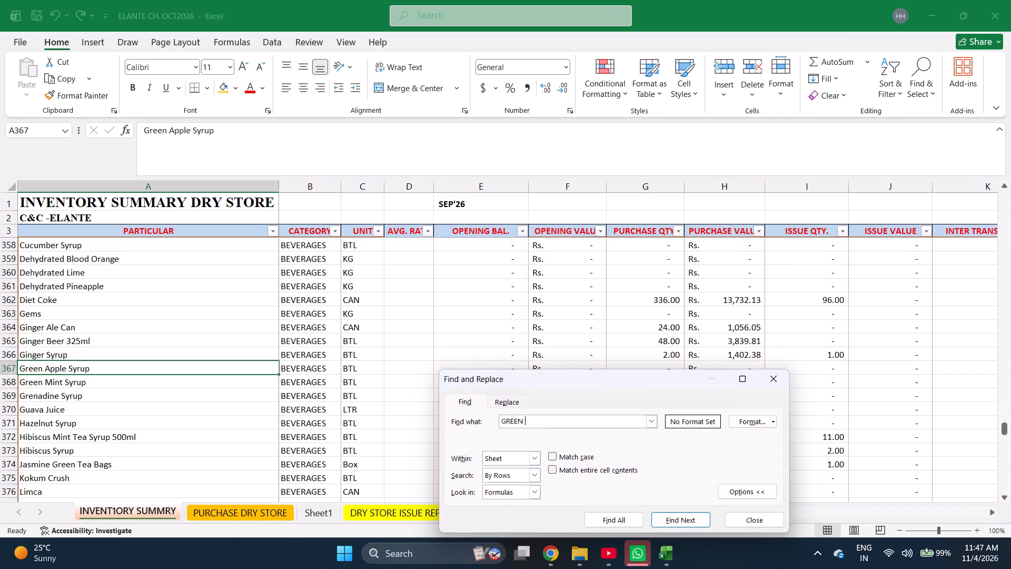
{"action": "key", "text": "Escape"}
{"action": "key", "text": "ctrl+c"}
{"action": "key", "text": "ctrl+Page_Down"}
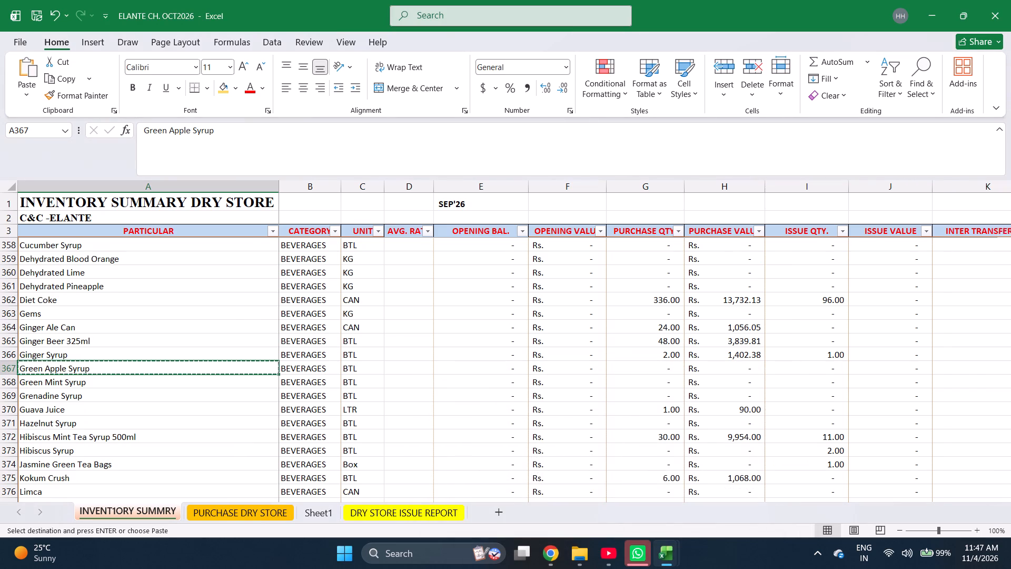
{"action": "key", "text": "Left"}
{"action": "key", "text": "Left"}
{"action": "key", "text": "Left"}
{"action": "key", "text": "Left"}
{"action": "key", "text": "Left"}
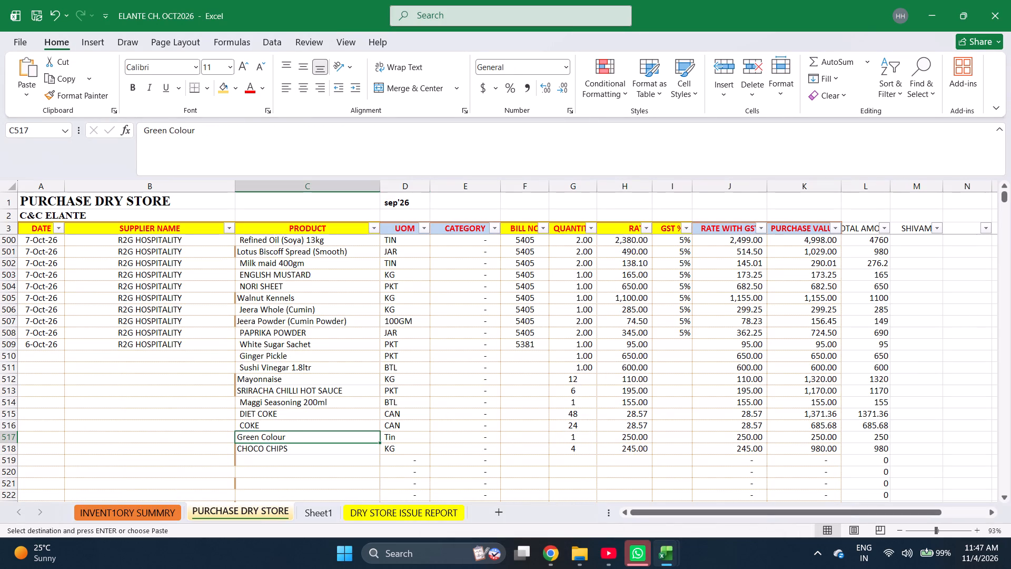
{"action": "key", "text": "Return"}
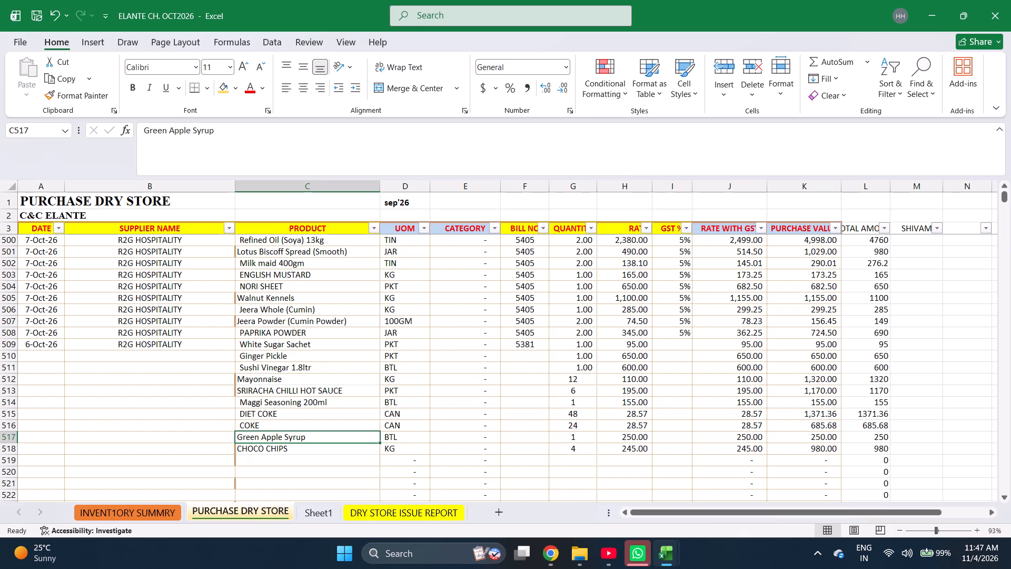
Fill bill number 5381 down from row 509 through row 518.
{"action": "key", "text": "Left"}
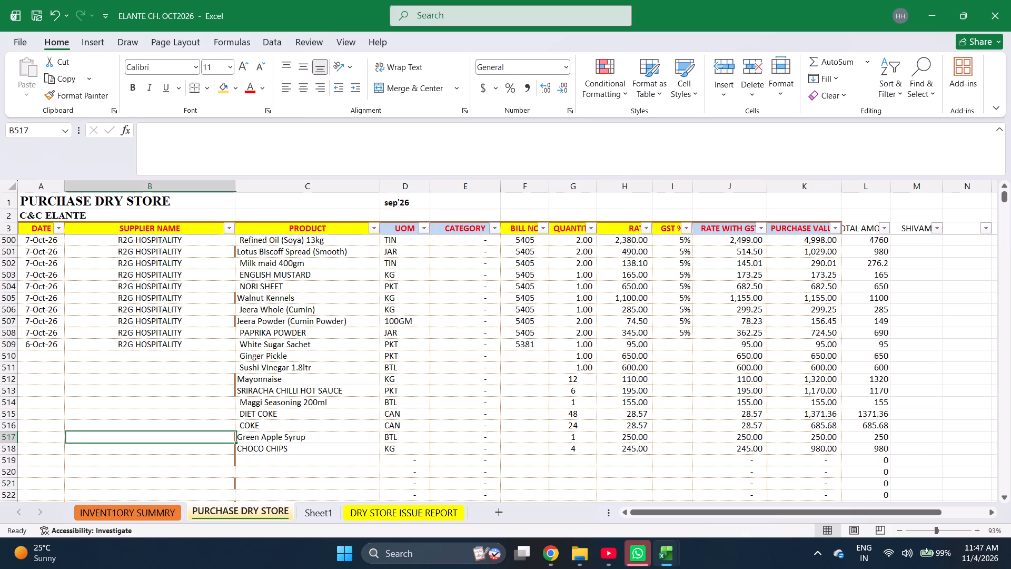
{"action": "key", "text": "ctrl+Up"}
{"action": "key", "text": "Right"}
{"action": "key", "text": "ctrl+shift+Down"}
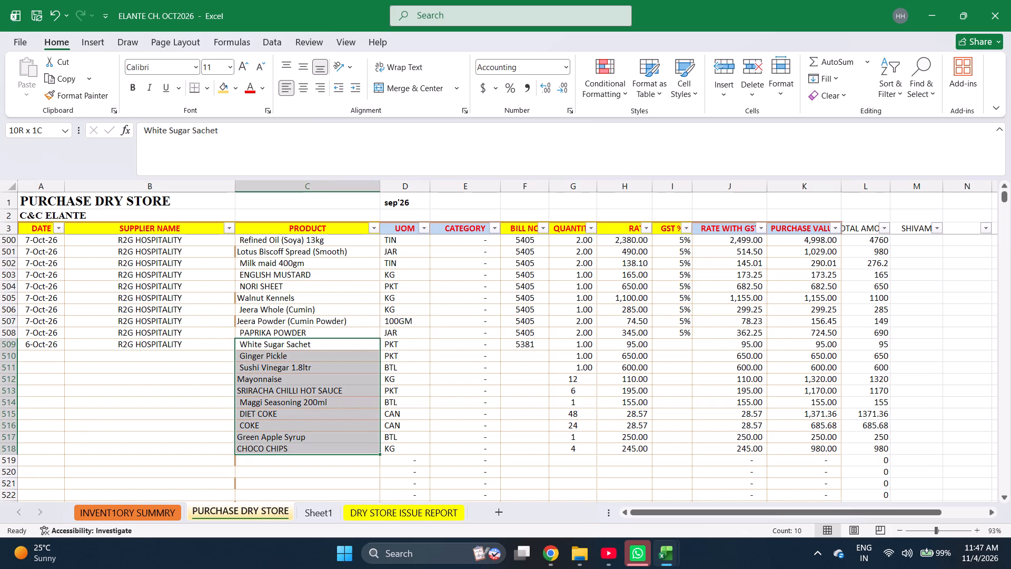
{"action": "key", "text": "Right"}
{"action": "key", "text": "Right"}
{"action": "key", "text": "Right"}
{"action": "key", "text": "Right"}
{"action": "key", "text": "Left"}
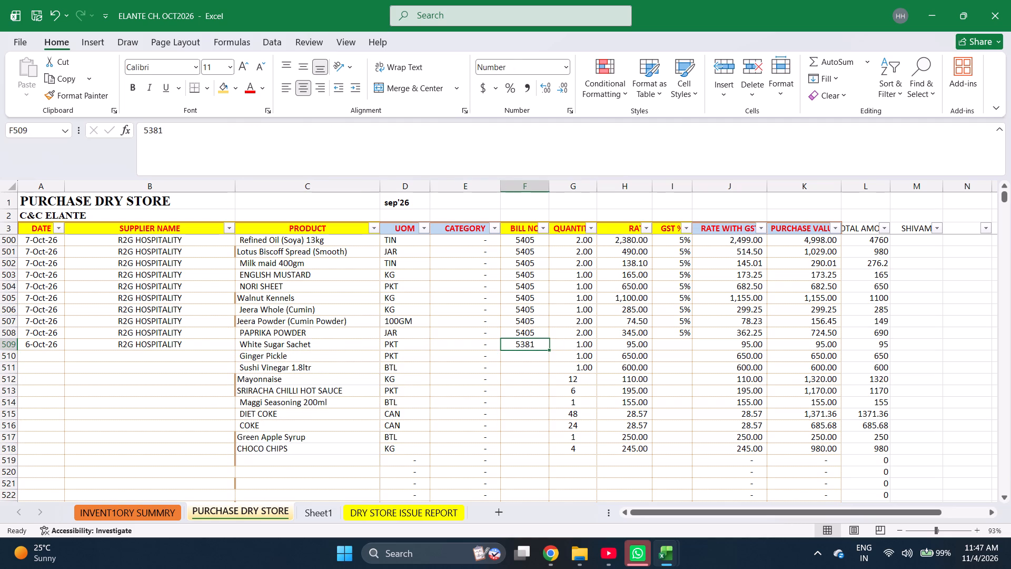
{"action": "key", "text": "shift+Down"}
{"action": "key", "text": "shift+Down"}
{"action": "key", "text": "shift+Down"}
{"action": "key", "text": "shift+Down"}
{"action": "key", "text": "shift+Down"}
{"action": "key", "text": "shift+Down"}
{"action": "key", "text": "shift+Down"}
{"action": "key", "text": "shift+Down"}
{"action": "key", "text": "shift+Down"}
{"action": "key", "text": "ctrl+d"}
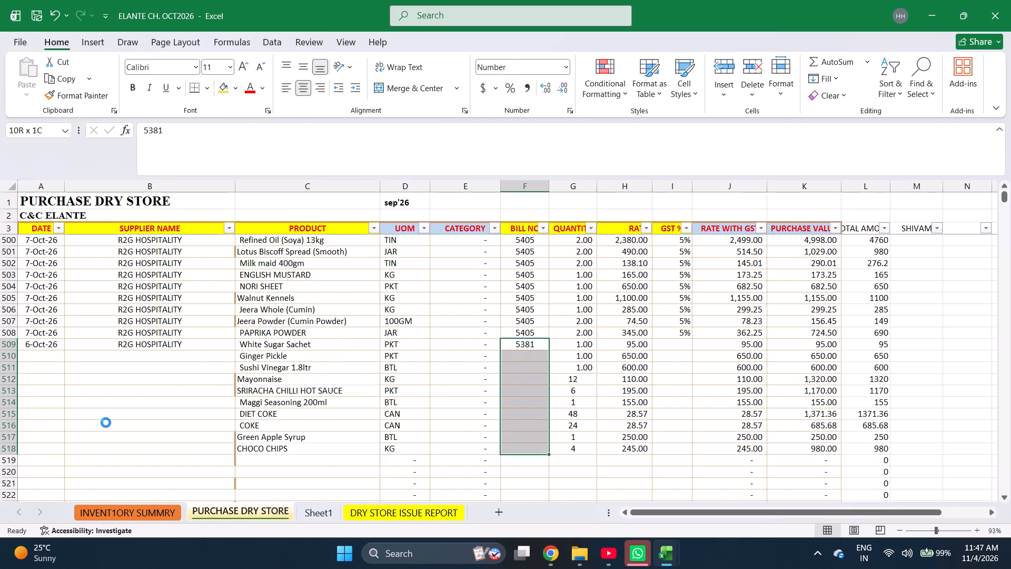
Set the GST to 5% for the bill 5381 products in rows 509 to 518.
{"action": "key", "text": "ctrl+Right"}
{"action": "key", "text": "Right"}
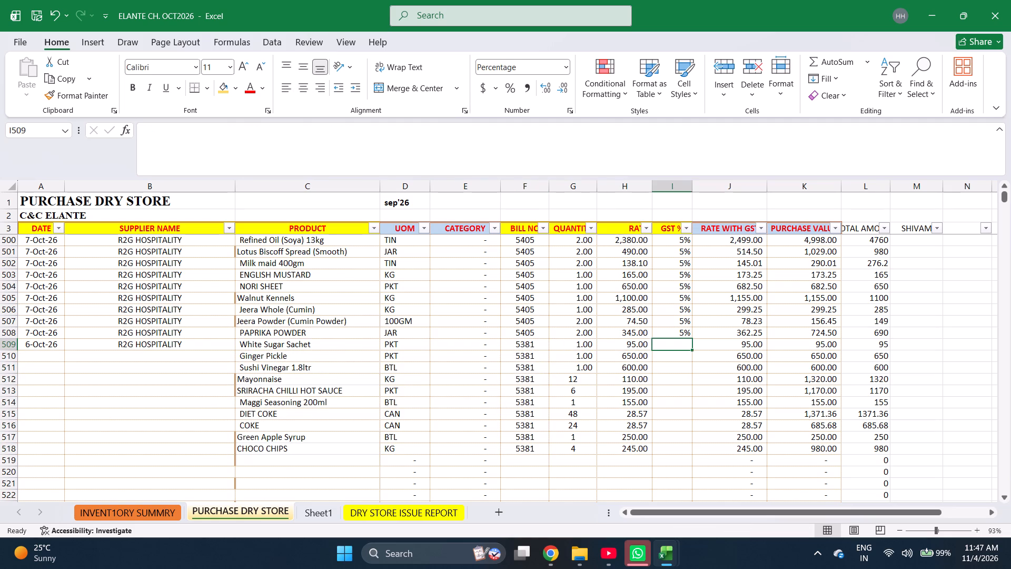
{"action": "key", "text": "5"}
{"action": "key", "text": "shift+Down"}
{"action": "key", "text": "shift+Down"}
{"action": "key", "text": "shift+Down"}
{"action": "key", "text": "shift+Down"}
{"action": "key", "text": "shift+Down"}
{"action": "key", "text": "shift+Down"}
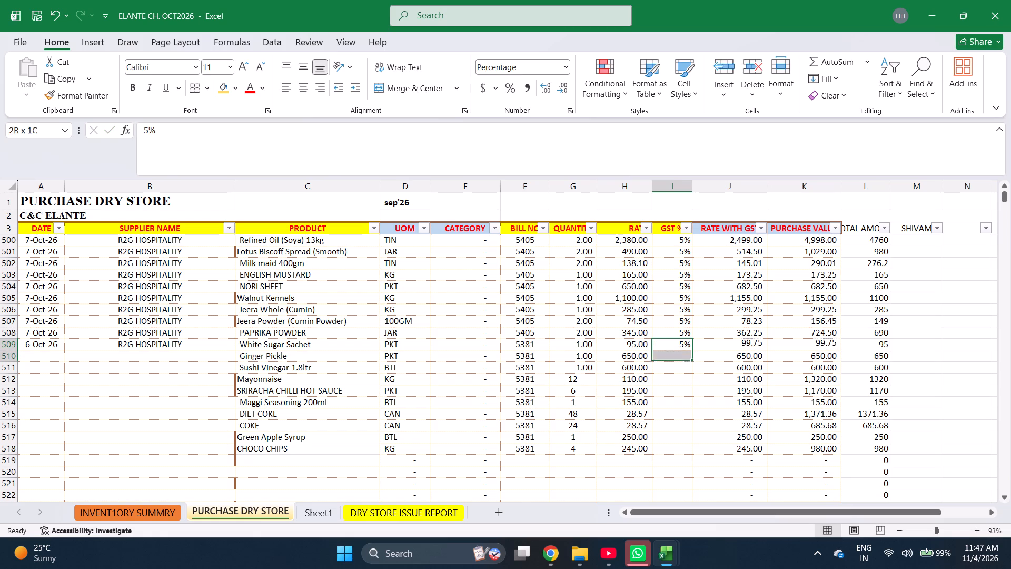
{"action": "key", "text": "shift+Down"}
{"action": "key", "text": "shift+Down"}
{"action": "key", "text": "shift+Down"}
{"action": "key", "text": "ctrl+d"}
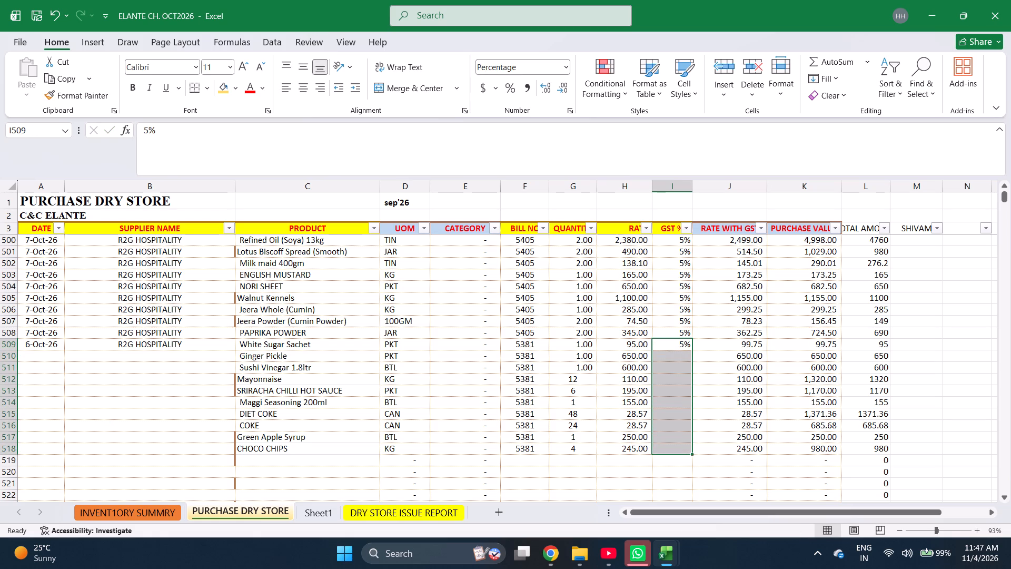
Change the GST of COKE in row 516 and DIET COKE in row 515 to 40%.
{"action": "key", "text": "Down"}
{"action": "key", "text": "Down"}
{"action": "key", "text": "Down"}
{"action": "key", "text": "Down"}
{"action": "key", "text": "Down"}
{"action": "key", "text": "Down"}
{"action": "key", "text": "Down"}
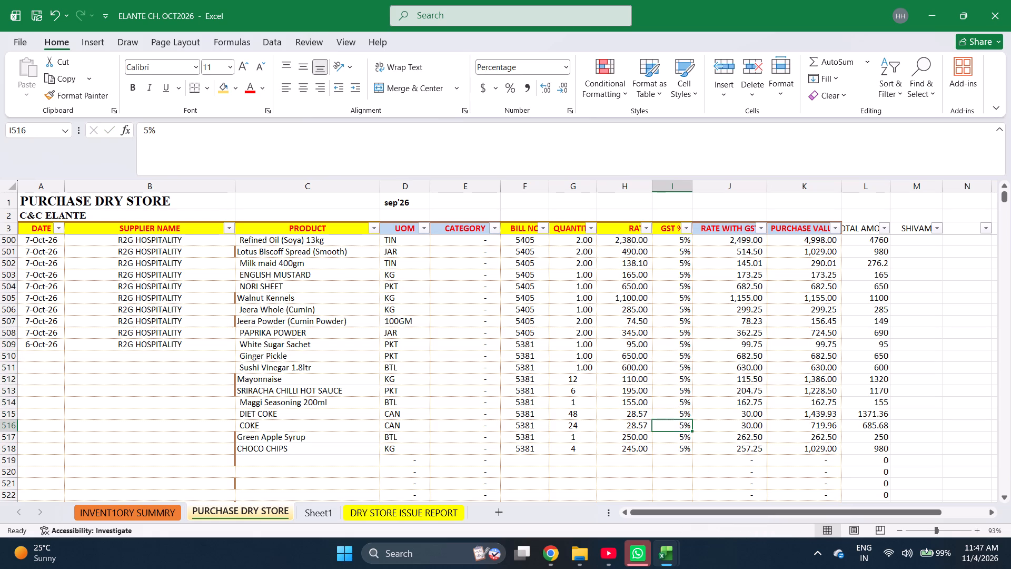
{"action": "type", "text": "40"}
{"action": "key", "text": "Return"}
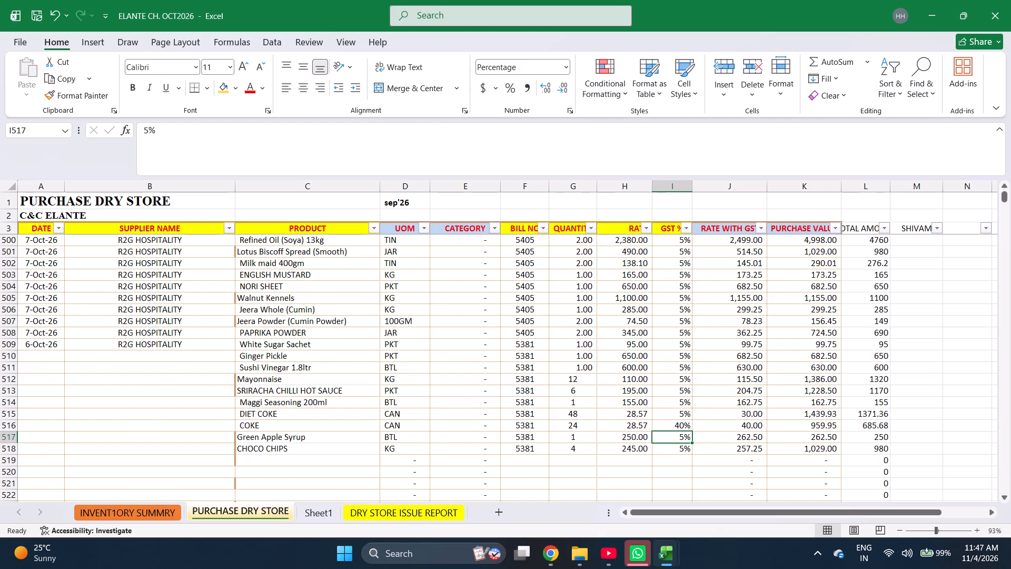
{"action": "key", "text": "Up"}
{"action": "key", "text": "Up"}
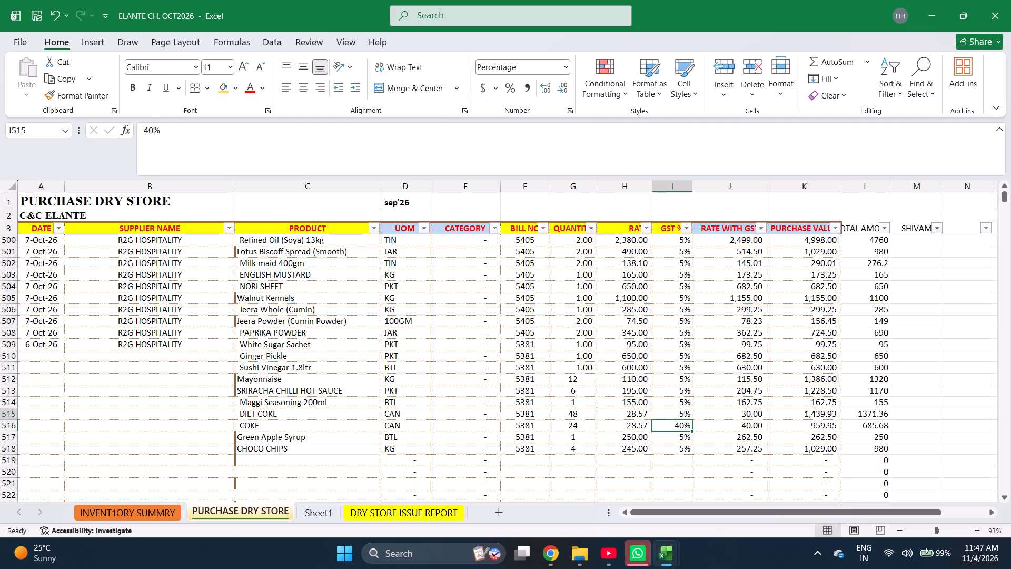
{"action": "type", "text": "40"}
Fill the date 6-Oct-26 and supplier R2G HOSPITALITY down from row 509 through row 518.
{"action": "key", "text": "ctrl+Left"}
{"action": "key", "text": "ctrl+Left"}
{"action": "key", "text": "ctrl+Left"}
{"action": "key", "text": "ctrl+Left"}
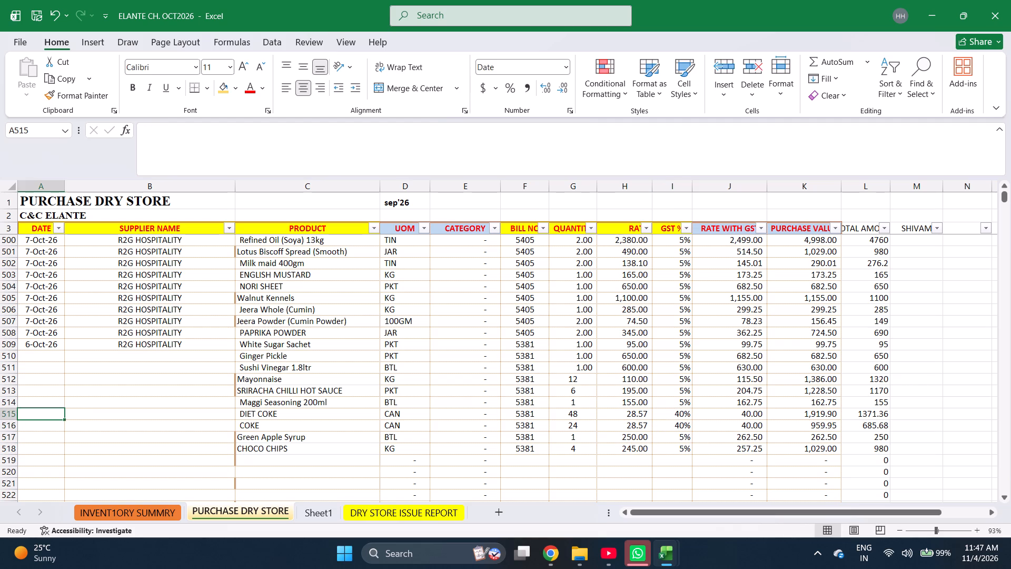
{"action": "key", "text": "ctrl+Up"}
{"action": "key", "text": "shift+Right"}
{"action": "key", "text": "shift+Down"}
{"action": "key", "text": "shift+Down"}
{"action": "key", "text": "shift+Down"}
{"action": "key", "text": "shift+Down"}
{"action": "key", "text": "shift+Down"}
{"action": "key", "text": "shift+Down"}
{"action": "key", "text": "shift+Down"}
{"action": "key", "text": "shift+Down"}
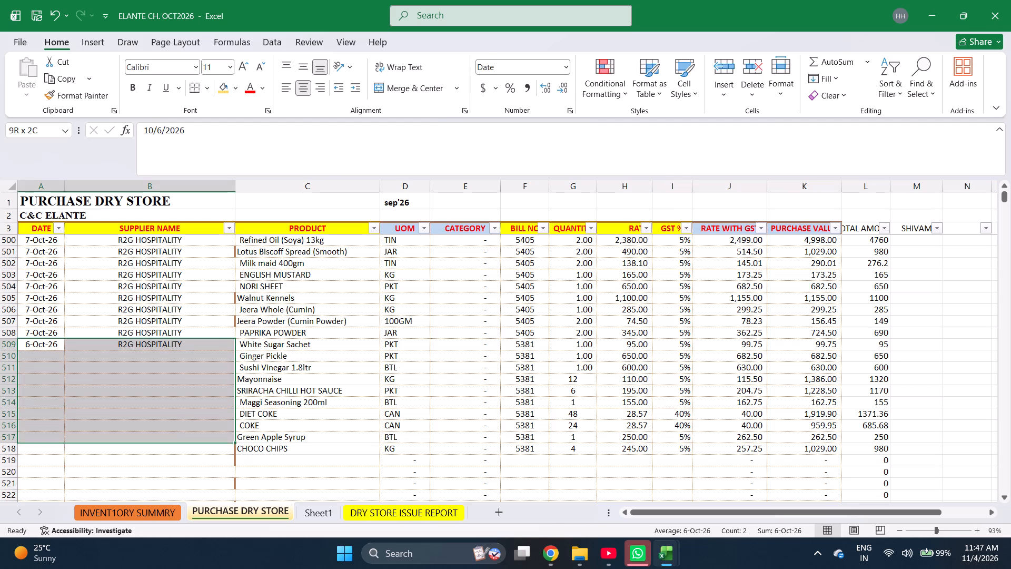
{"action": "key", "text": "shift+Down"}
{"action": "key", "text": "ctrl+d"}
Check the sum of the total amounts for bill 5381 in rows 509 to 518.
{"action": "key", "text": "ctrl+Right"}
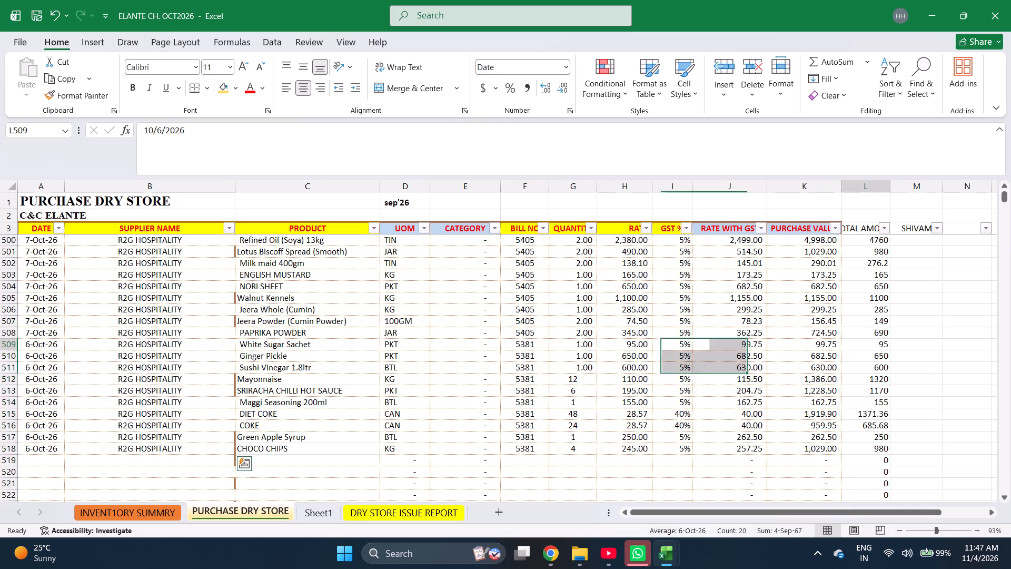
{"action": "key", "text": "Left"}
{"action": "key", "text": "shift+Down"}
{"action": "key", "text": "Right"}
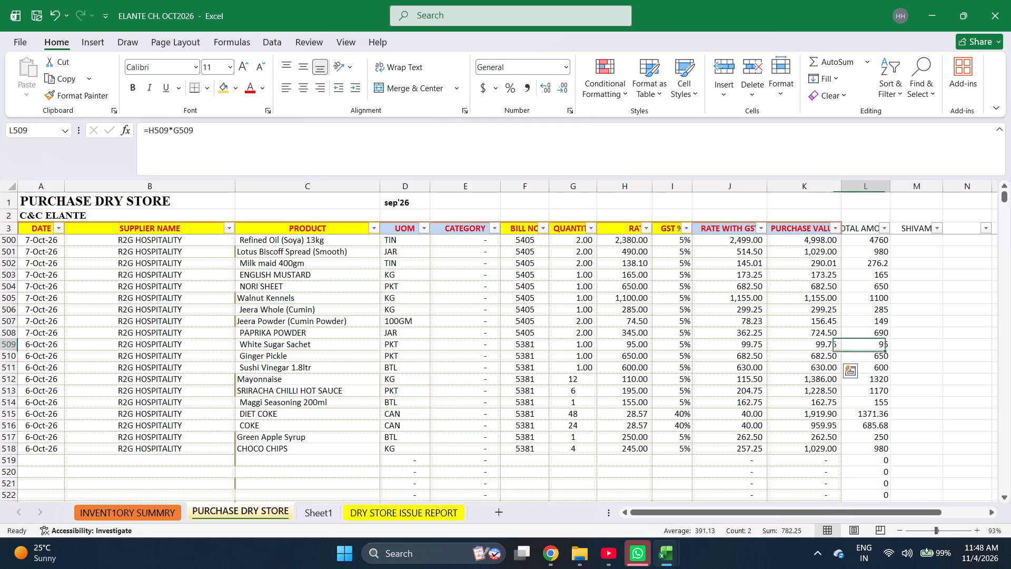
{"action": "key", "text": "shift+Down"}
{"action": "key", "text": "shift+Down"}
{"action": "key", "text": "shift+Down"}
{"action": "key", "text": "shift+Down"}
{"action": "key", "text": "shift+Down"}
{"action": "key", "text": "shift+Down"}
{"action": "key", "text": "shift+Down"}
{"action": "key", "text": "shift+Down"}
{"action": "key", "text": "shift+Down"}
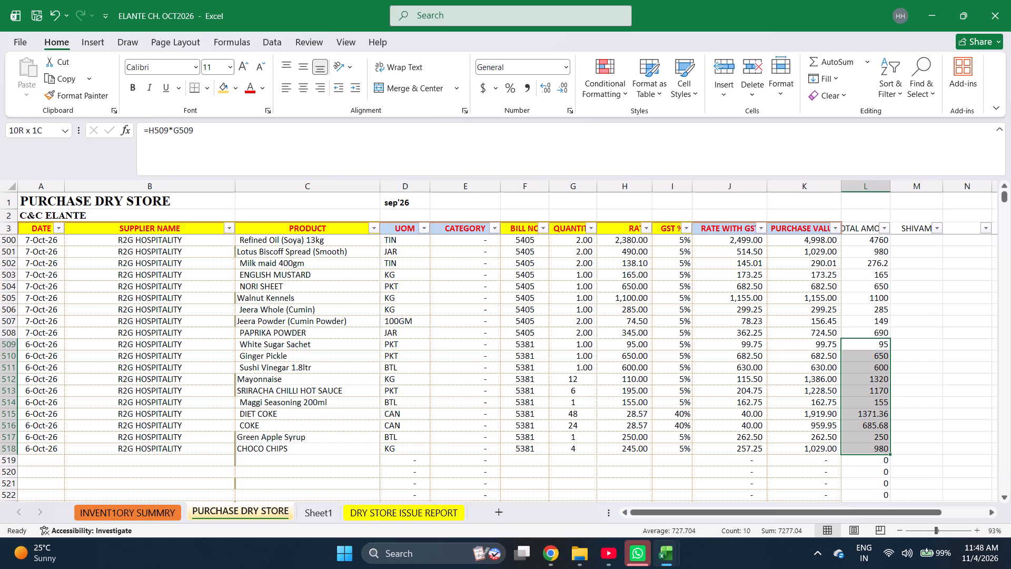
Start the next bill in row 519 with the date 5-Oct-26 and supplier R2G HOSPITALITY.
{"action": "key", "text": "ctrl+Left"}
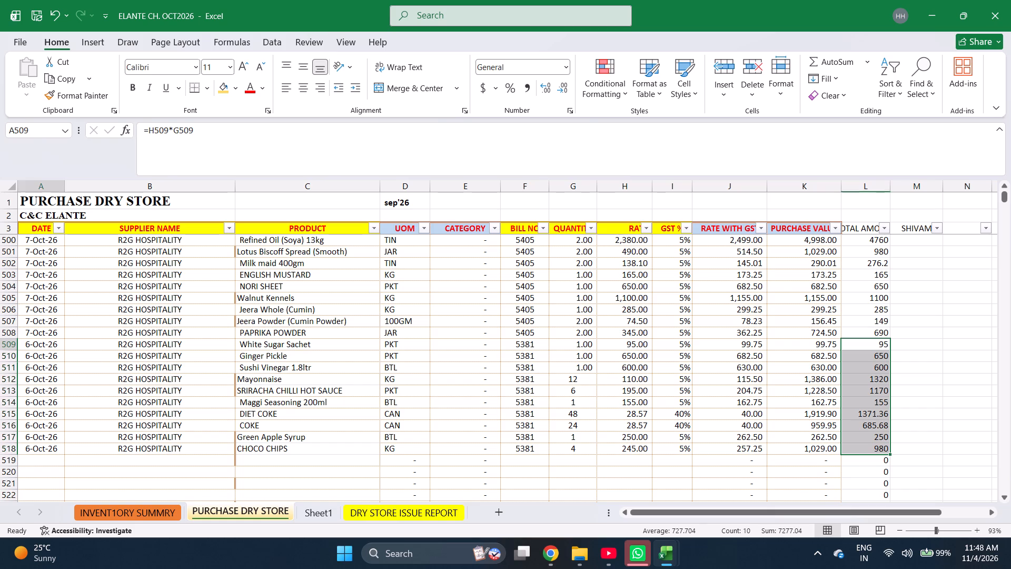
{"action": "key", "text": "ctrl+Left"}
{"action": "key", "text": "ctrl+Left"}
{"action": "key", "text": "ctrl+Down"}
{"action": "key", "text": "Down"}
{"action": "type", "text": "10-5-2026"}
{"action": "key", "text": "Right"}
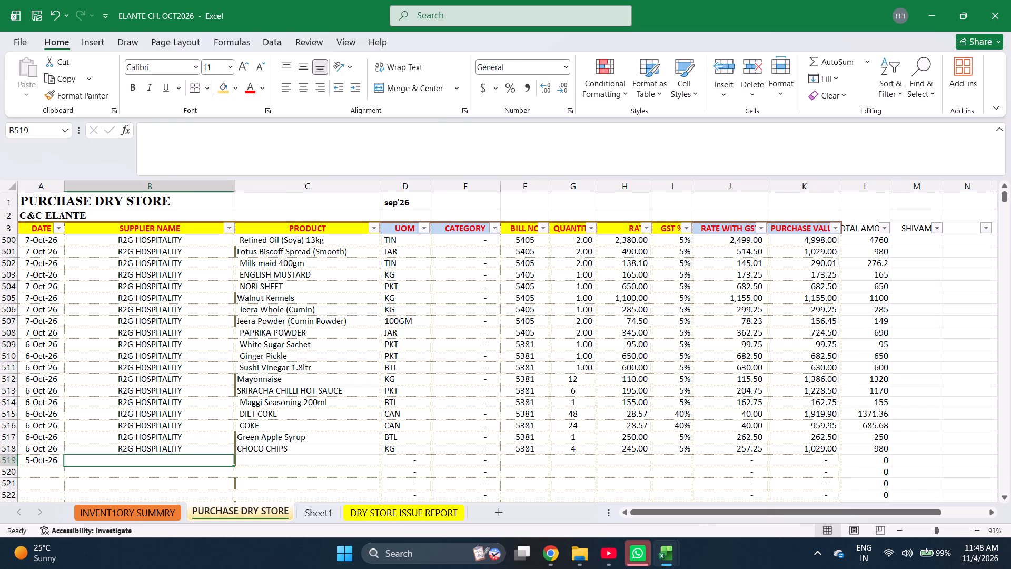
{"action": "key", "text": "ctrl+d"}
{"action": "key", "text": "ctrl+f"}
{"action": "key", "text": "Right"}
{"action": "key", "text": "Escape"}
{"action": "key", "text": "Right"}
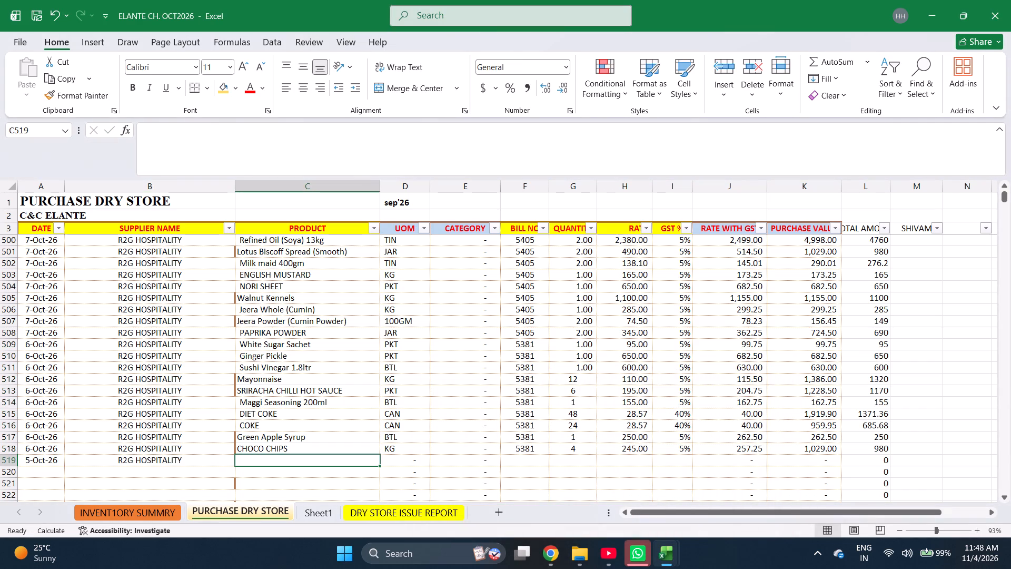
Enter Nutella Chocolate Spread-750gm as the product in row 519.
{"action": "type", "text": "nutella"}
{"action": "key", "text": "space"}
{"action": "key", "text": "Return"}
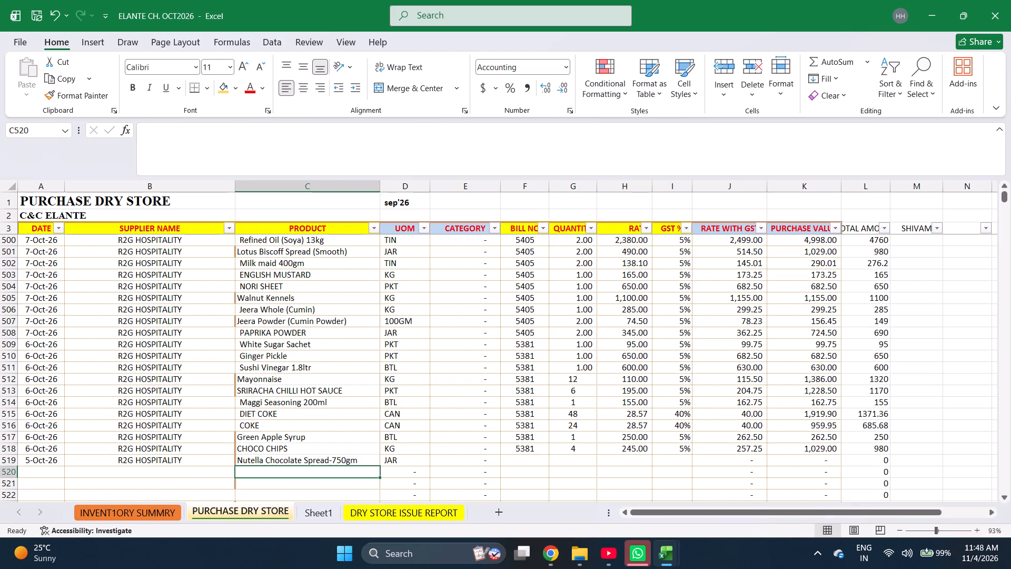
Enter Red Chili (Whole) as the product in row 520, using the exact name from the inventory summary sheet.
{"action": "type", "text": "red chii"}
{"action": "key", "text": "BackSpace"}
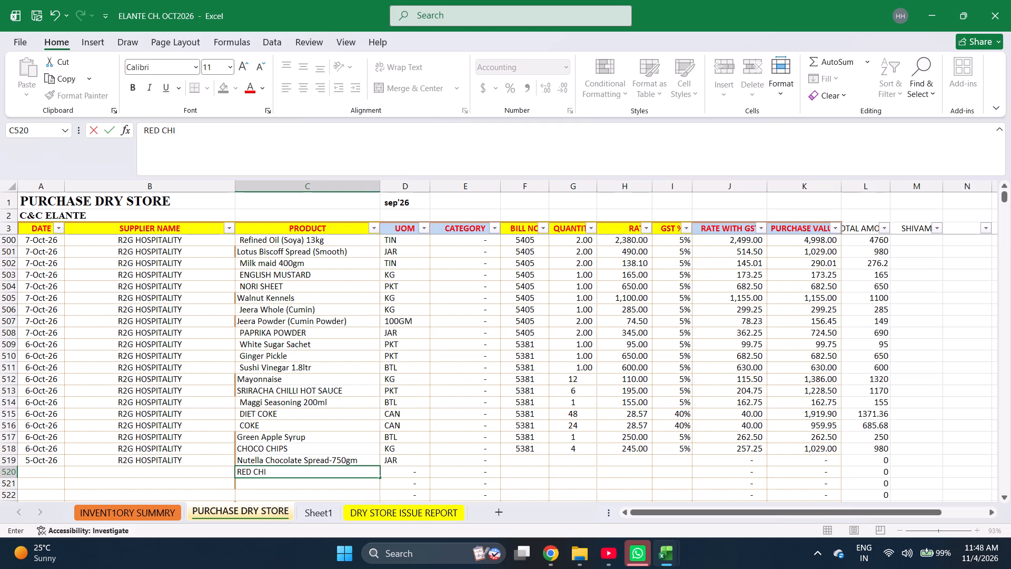
{"action": "type", "text": "li whole"}
{"action": "key", "text": "Return"}
{"action": "key", "text": "ctrl+Page_Up"}
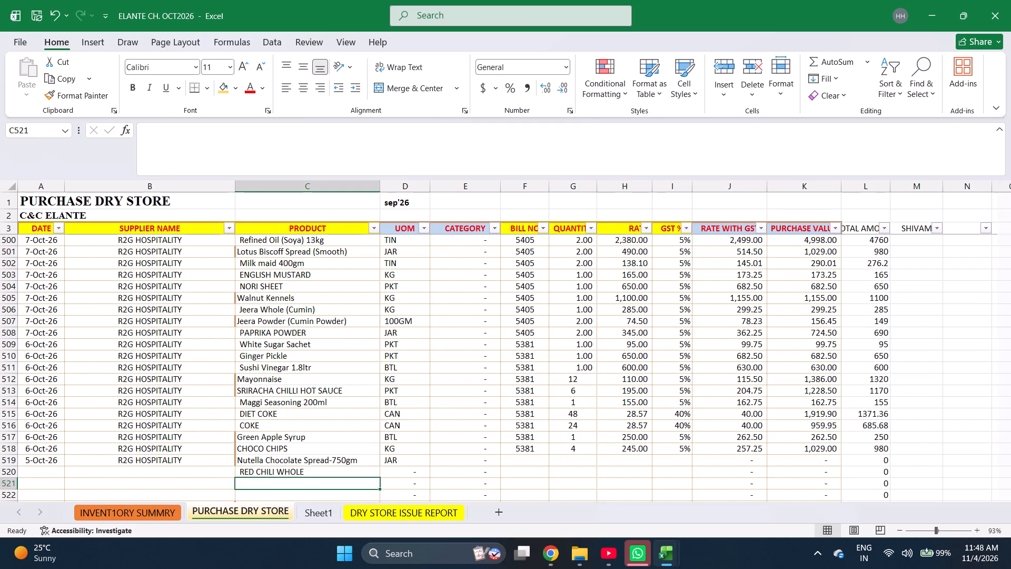
{"action": "key", "text": "ctrl+f"}
{"action": "type", "text": "red chi"}
{"action": "key", "text": "Return"}
{"action": "key", "text": "Escape"}
{"action": "key", "text": "ctrl+c"}
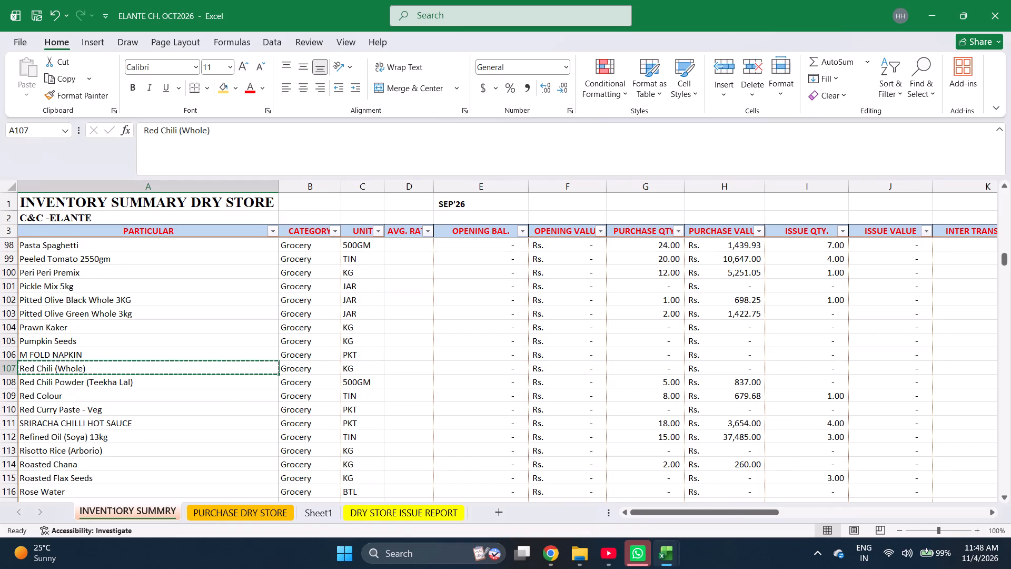
{"action": "key", "text": "ctrl+Page_Down"}
{"action": "key", "text": "Return"}
{"action": "key", "text": "ctrl+z"}
{"action": "key", "text": "Up"}
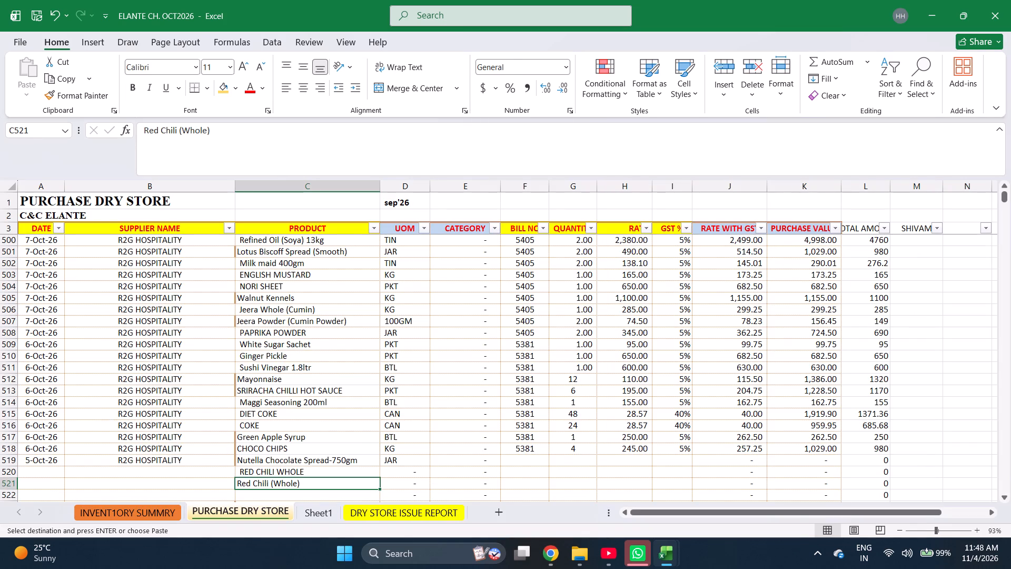
{"action": "key", "text": "Return"}
{"action": "key", "text": "Return"}
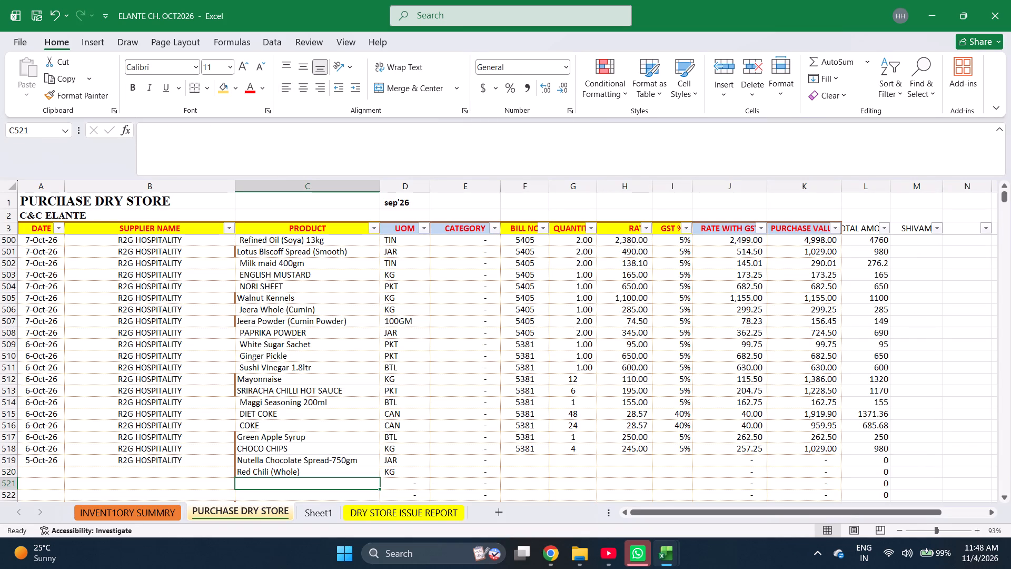
Enter BESAN in row 521 and PRESERVED BLACK BEANS in row 522, copying the beans' name from the inventory summary sheet.
{"action": "type", "text": "besan"}
{"action": "key", "text": "Return"}
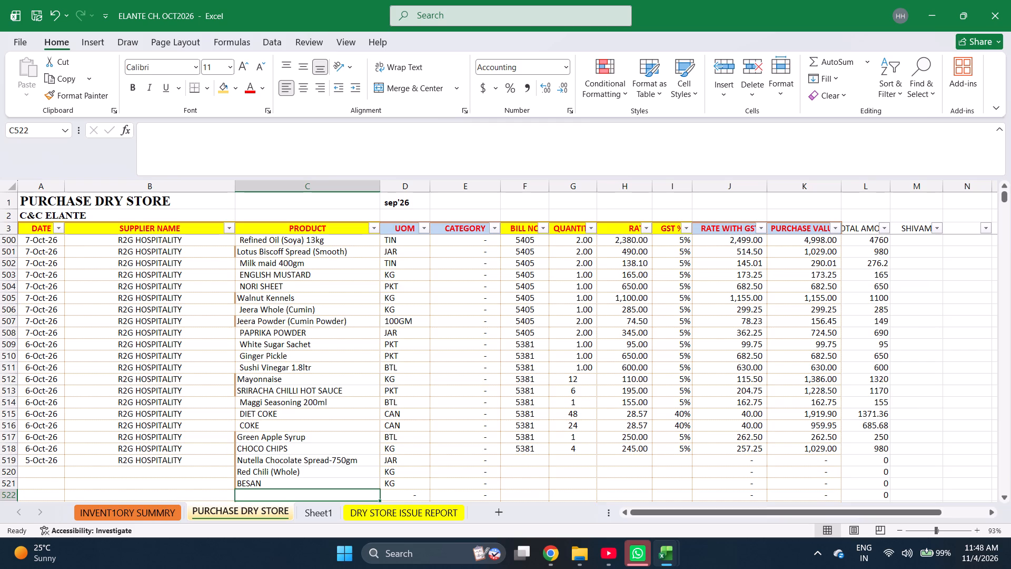
{"action": "key", "text": "ctrl+Page_Up"}
{"action": "key", "text": "ctrl+f"}
{"action": "type", "text": "bean"}
{"action": "key", "text": "Return"}
{"action": "key", "text": "Return"}
{"action": "key", "text": "Escape"}
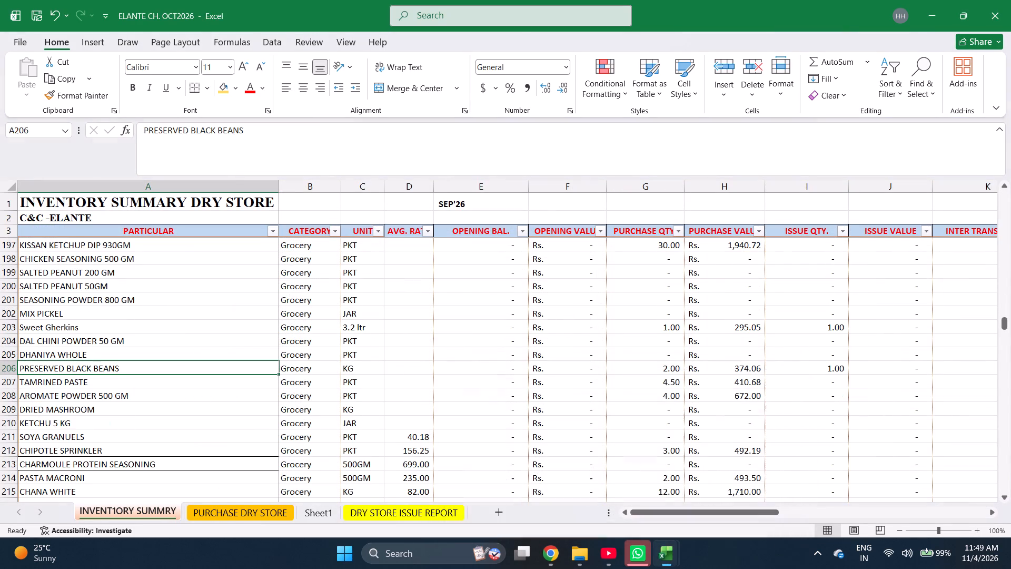
{"action": "key", "text": "ctrl+c"}
{"action": "key", "text": "ctrl+Page_Down"}
{"action": "key", "text": "Return"}
{"action": "key", "text": "Return"}
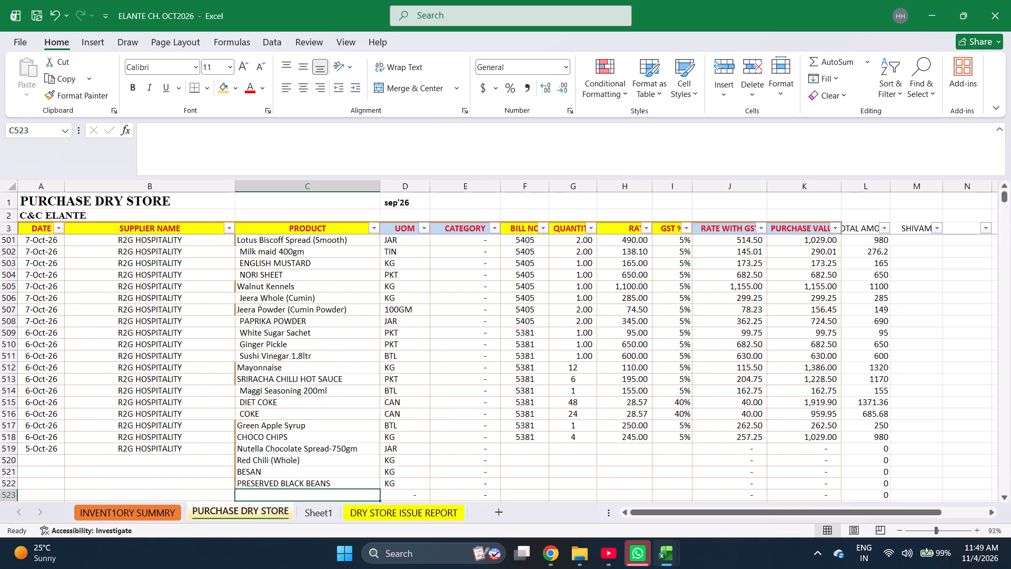
Enter Olive Black Sliced 3kg as the product in row 523.
{"action": "type", "text": "oli"}
{"action": "key", "text": "Return"}
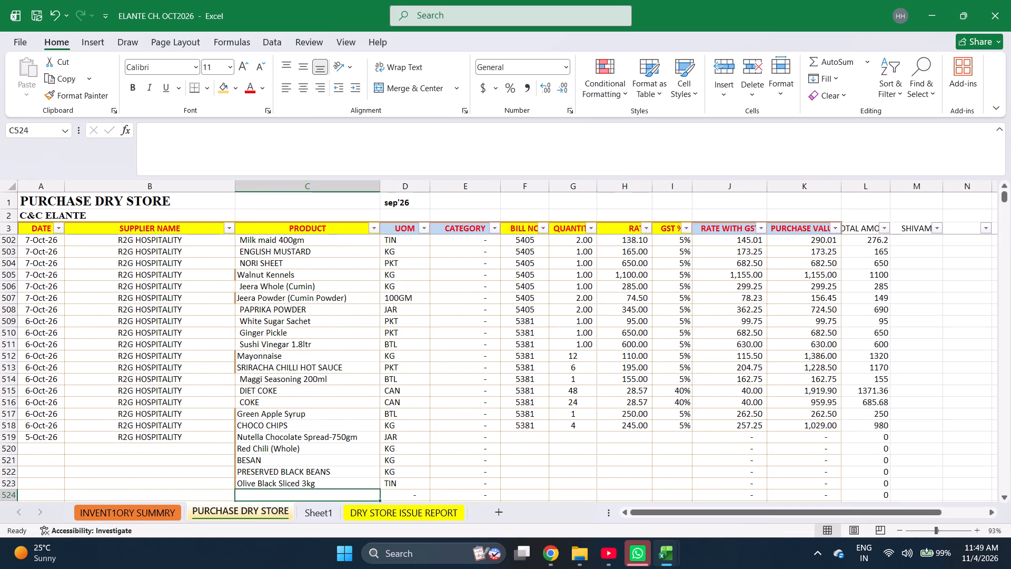
Copy Pitted Olive Black Whole 450G and Pitted Olive Green Whole 450 G from the inventory summary sheet into product rows 524 and 525.
{"action": "key", "text": "ctrl+Up"}
{"action": "key", "text": "ctrl+Page_Up"}
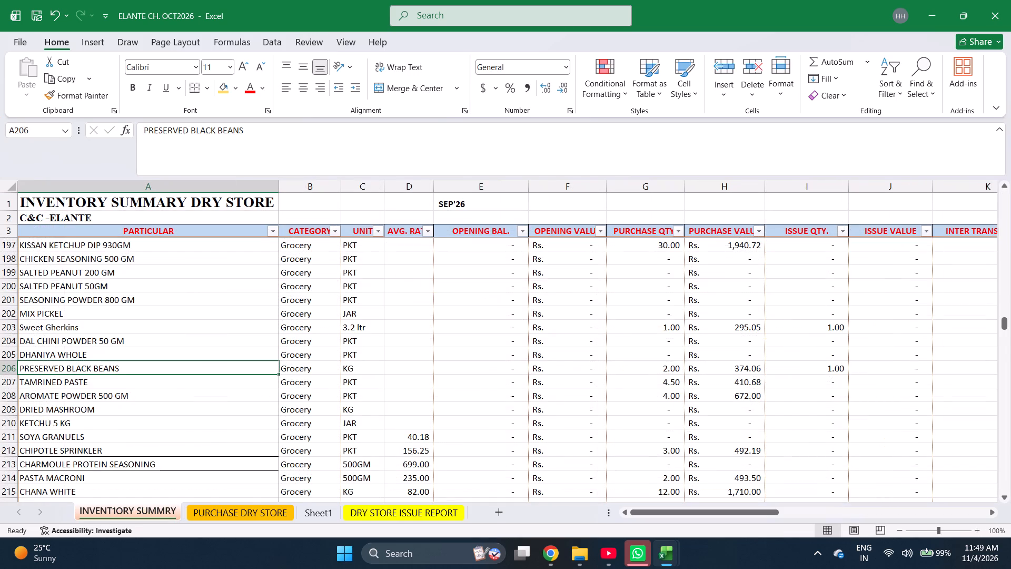
{"action": "key", "text": "Page_Down"}
{"action": "key", "text": "Page_Down"}
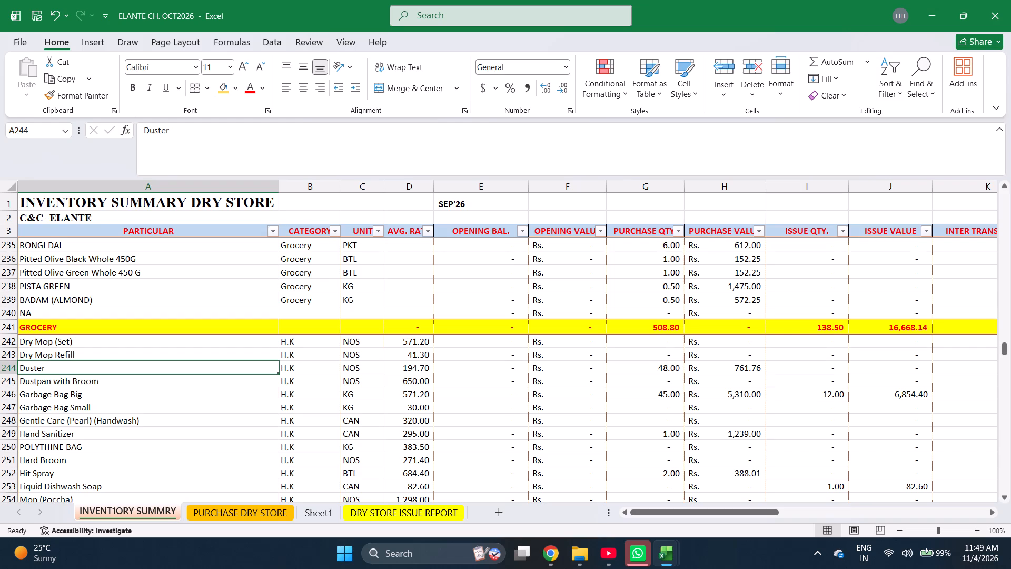
{"action": "key", "text": "Up"}
{"action": "key", "text": "Up"}
{"action": "key", "text": "Up"}
{"action": "key", "text": "Up"}
{"action": "key", "text": "Up"}
{"action": "key", "text": "Up"}
{"action": "key", "text": "Up"}
{"action": "key", "text": "Up"}
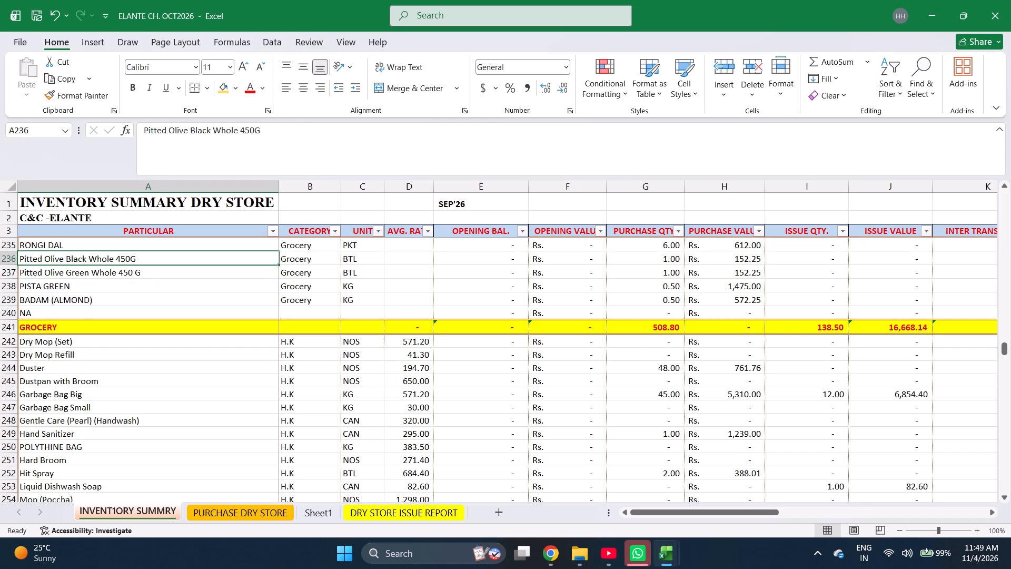
{"action": "key", "text": "shift+Down"}
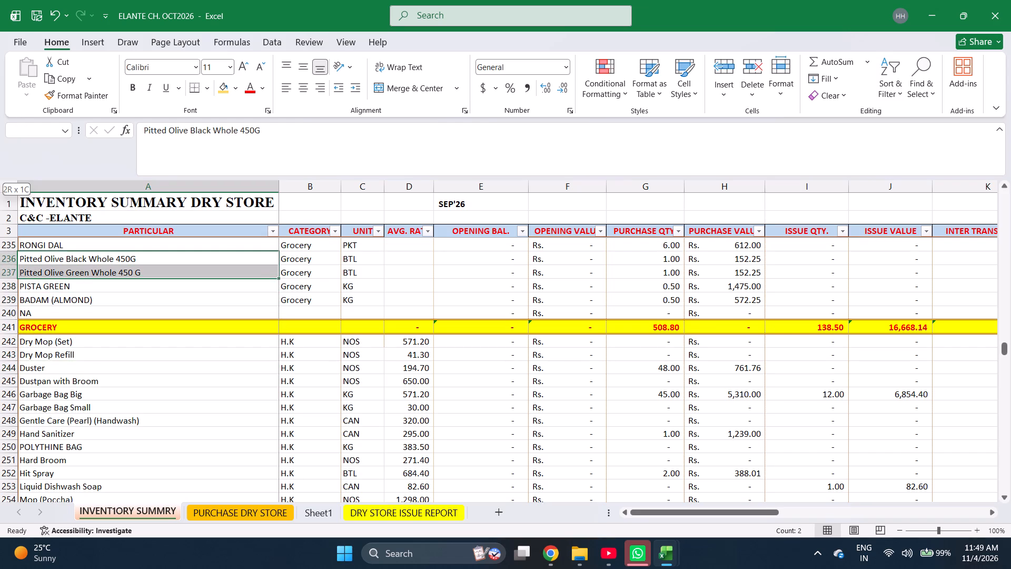
{"action": "key", "text": "ctrl+c"}
{"action": "key", "text": "ctrl+Page_Down"}
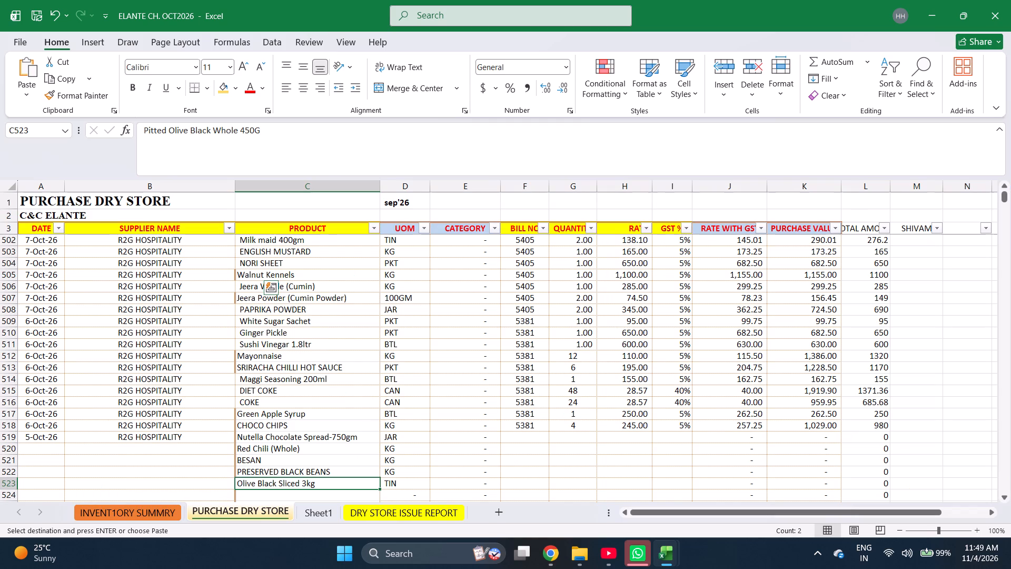
{"action": "key", "text": "Down"}
{"action": "key", "text": "Return"}
{"action": "key", "text": "Return"}
{"action": "key", "text": "Return"}
{"action": "key", "text": "Return"}
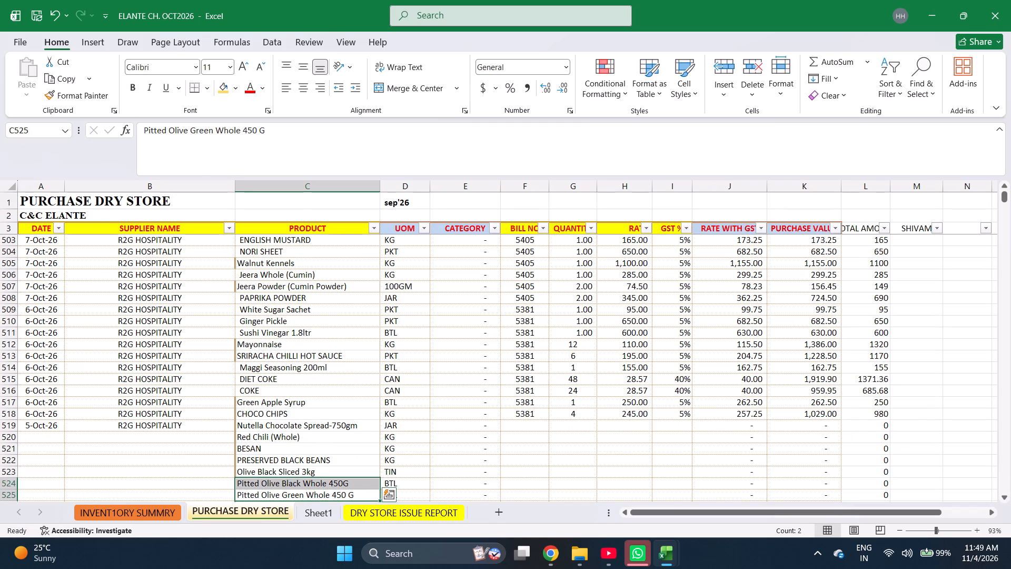
{"action": "key", "text": "Down"}
{"action": "key", "text": "Down"}
{"action": "key", "text": "Escape"}
{"action": "key", "text": "Down"}
{"action": "key", "text": "Down"}
{"action": "key", "text": "Up"}
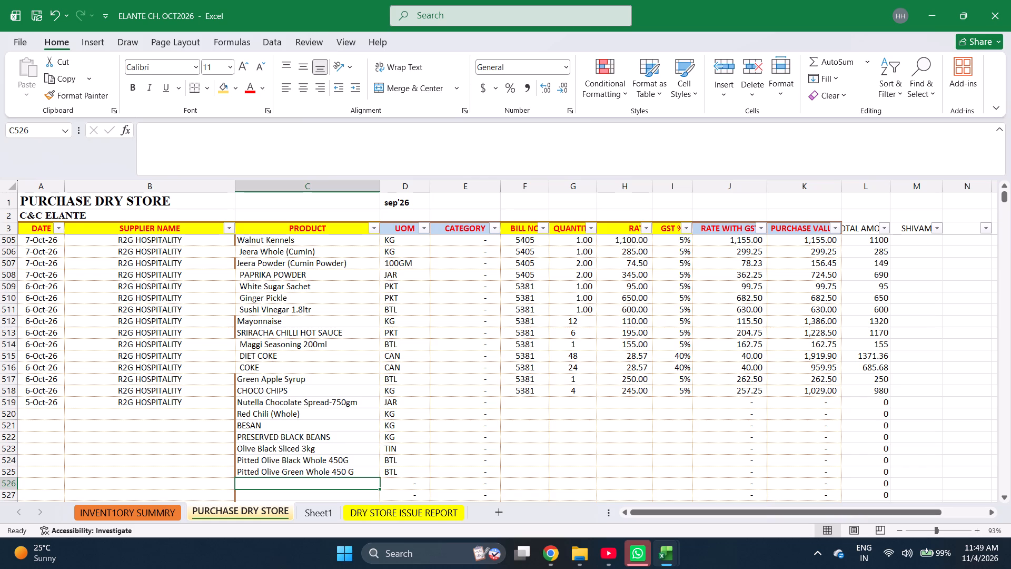
Find Mango Puree in the inventory summary sheet and copy its name into the product cell of row 526.
{"action": "key", "text": "ctrl+Page_Up"}
{"action": "key", "text": "Down"}
{"action": "key", "text": "ctrl+f"}
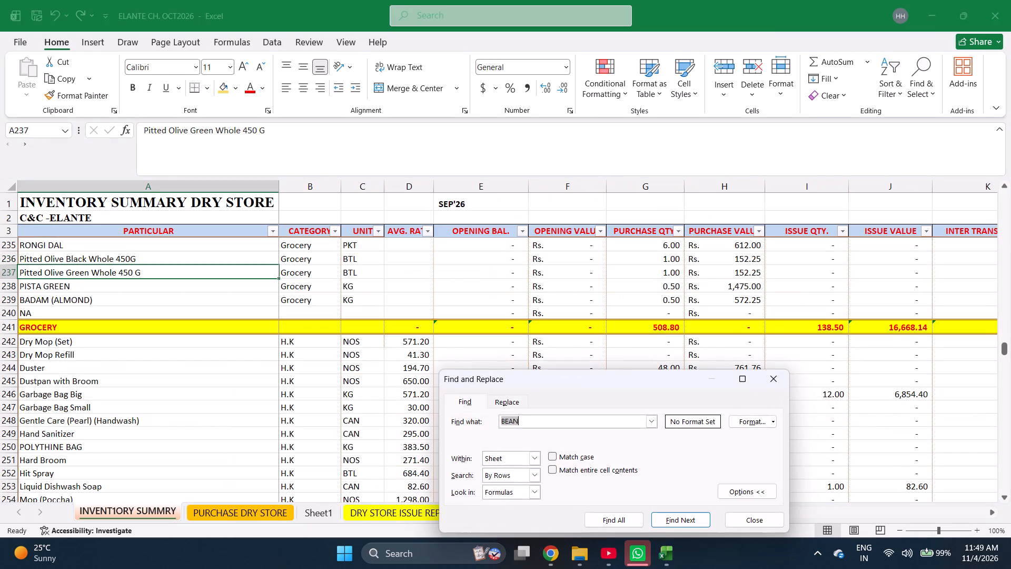
{"action": "type", "text": "mangi"}
{"action": "key", "text": "Return"}
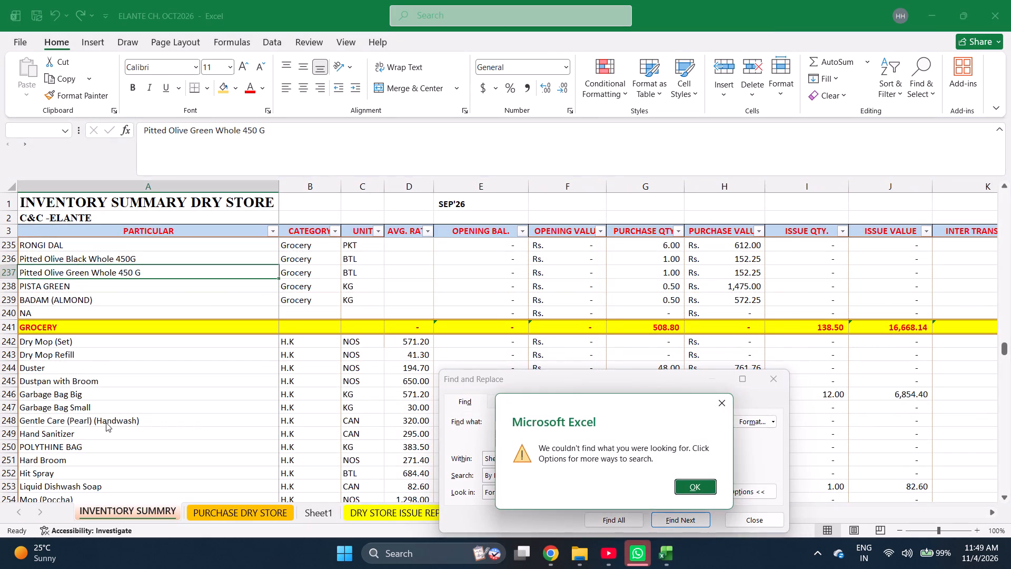
{"action": "key", "text": "Return"}
{"action": "key", "text": "BackSpace"}
{"action": "key", "text": "Return"}
{"action": "key", "text": "Escape"}
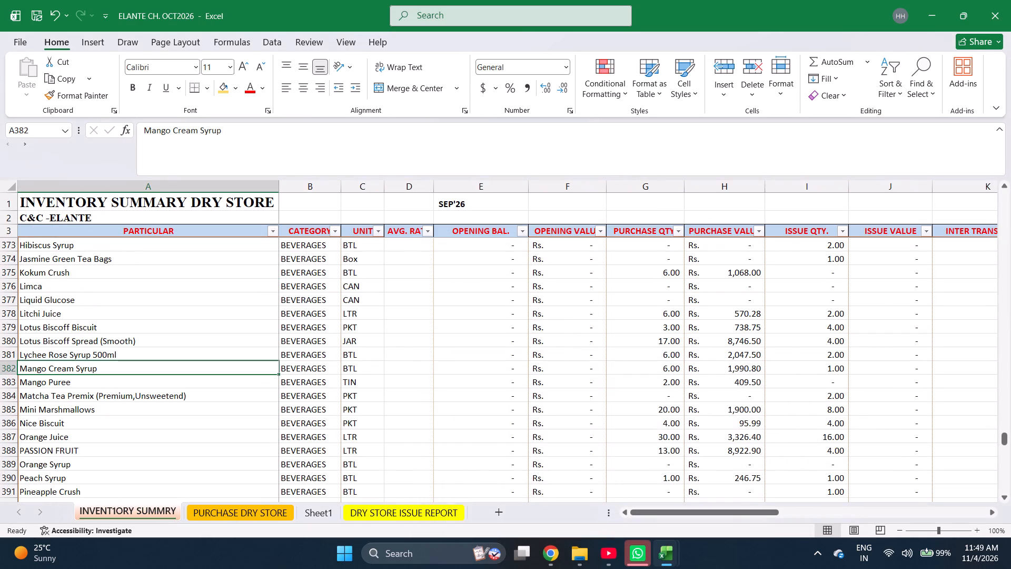
{"action": "key", "text": "ctrl+f"}
{"action": "key", "text": "Return"}
{"action": "key", "text": "Escape"}
{"action": "key", "text": "ctrl+c"}
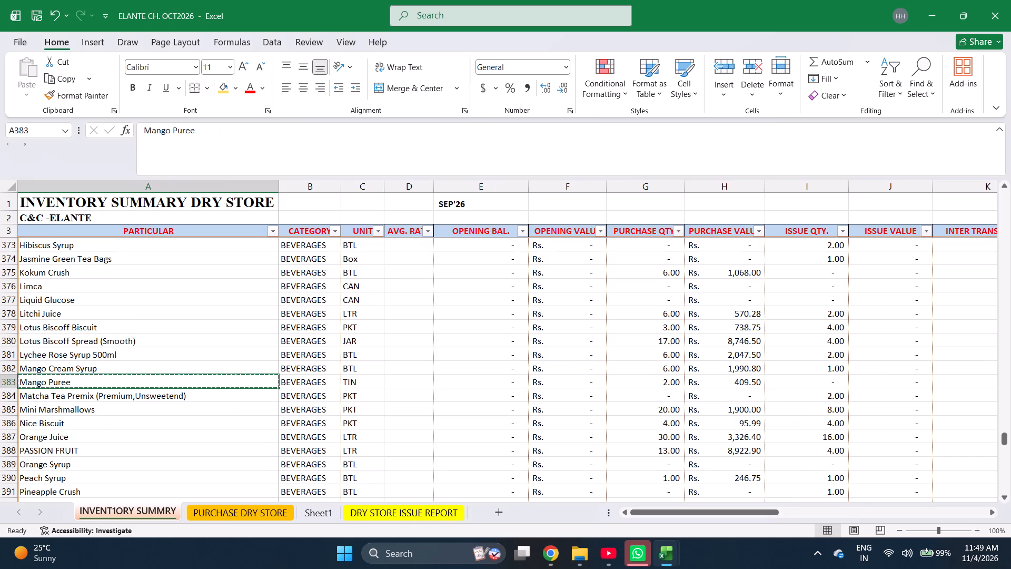
{"action": "key", "text": "ctrl+Page_Down"}
{"action": "key", "text": "Return"}
{"action": "key", "text": "Return"}
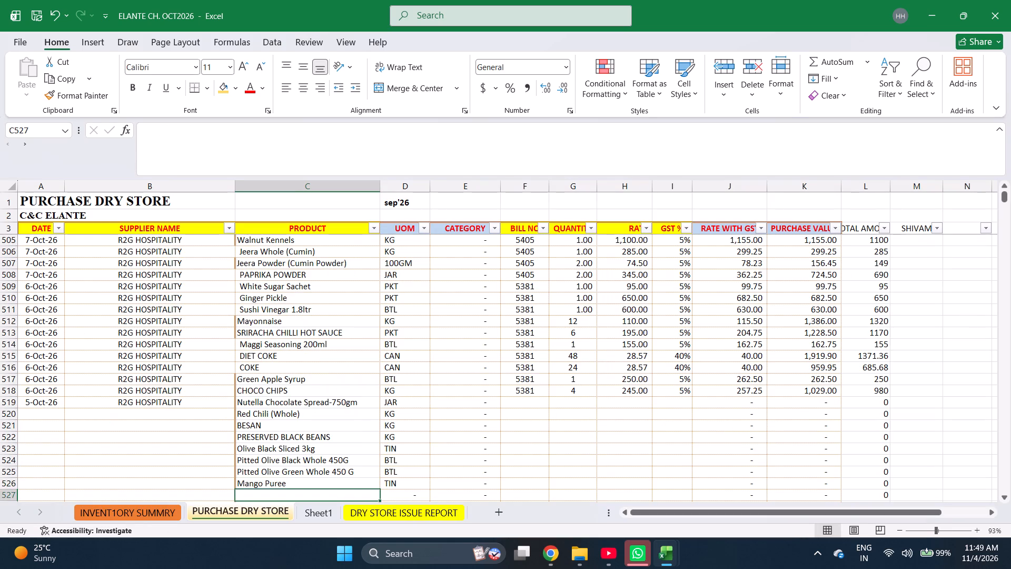
Find Tomato Juice in the inventory summary sheet and copy its name into the product cell of row 527.
{"action": "key", "text": "ctrl+Page_Up"}
{"action": "key", "text": "ctrl+f"}
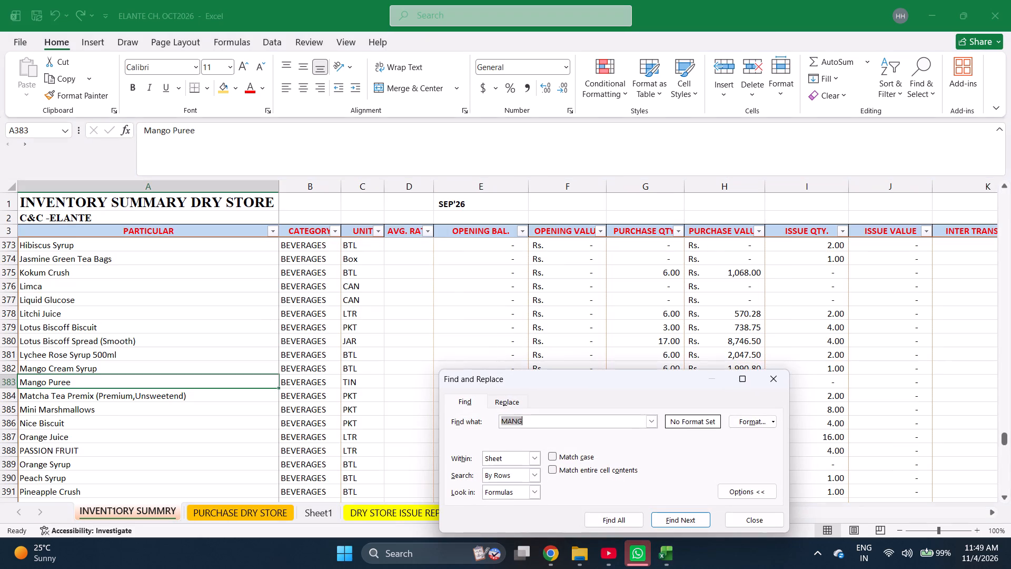
{"action": "type", "text": "tomato j"}
{"action": "key", "text": "Return"}
{"action": "key", "text": "Escape"}
{"action": "key", "text": "ctrl+c"}
{"action": "key", "text": "ctrl+Page_Down"}
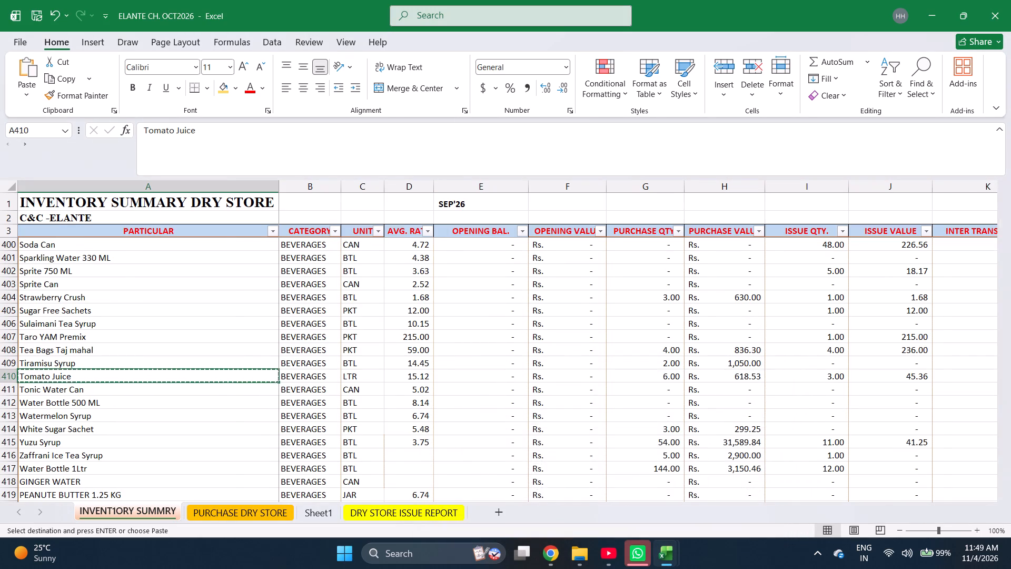
{"action": "key", "text": "Return"}
{"action": "key", "text": "Return"}
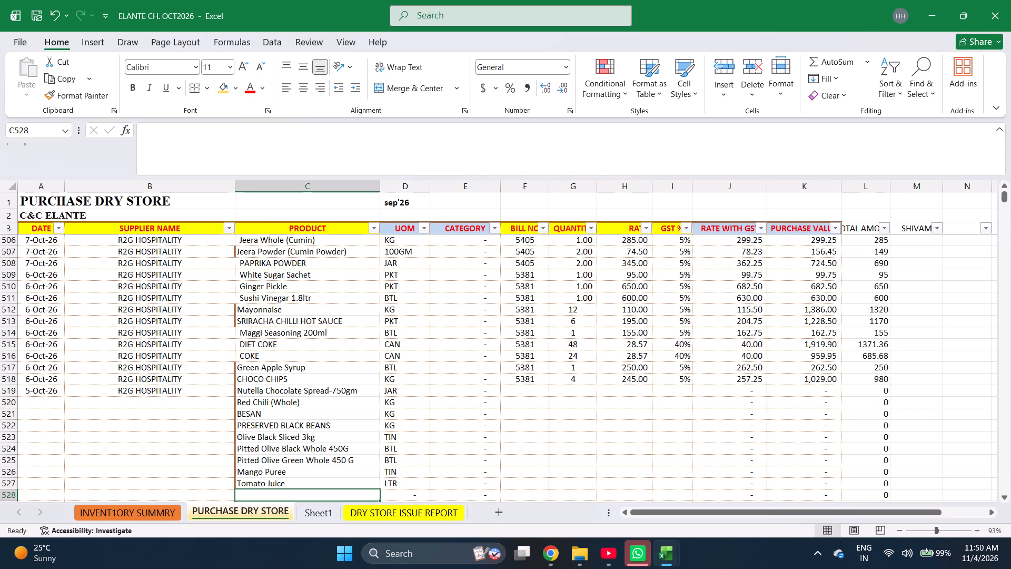
Find Oregano Dry in the inventory summary sheet and copy its name into the product cell of row 528.
{"action": "key", "text": "ctrl+Page_Up"}
{"action": "key", "text": "ctrl+f"}
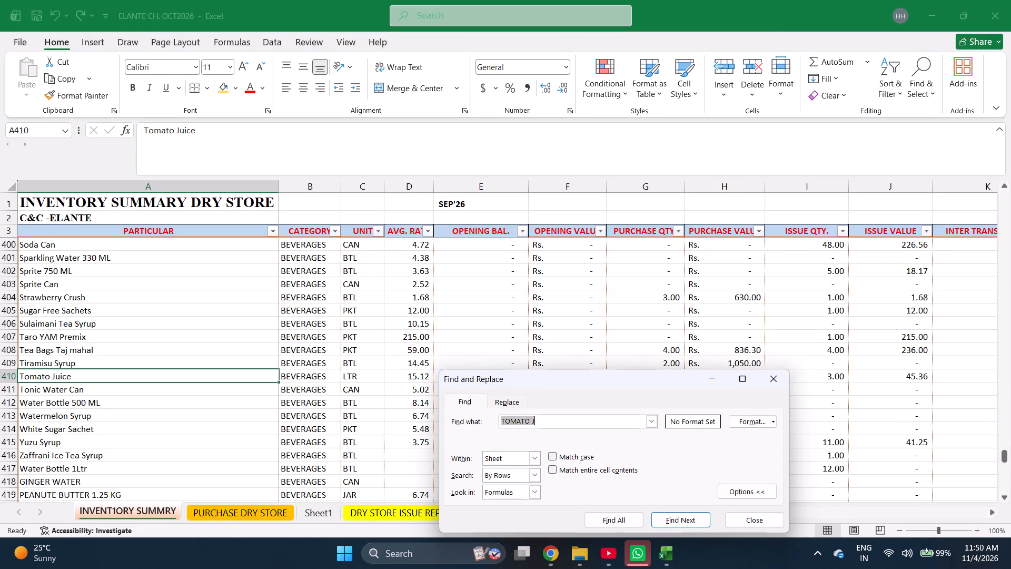
{"action": "type", "text": "oreg"}
{"action": "key", "text": "Return"}
{"action": "key", "text": "Return"}
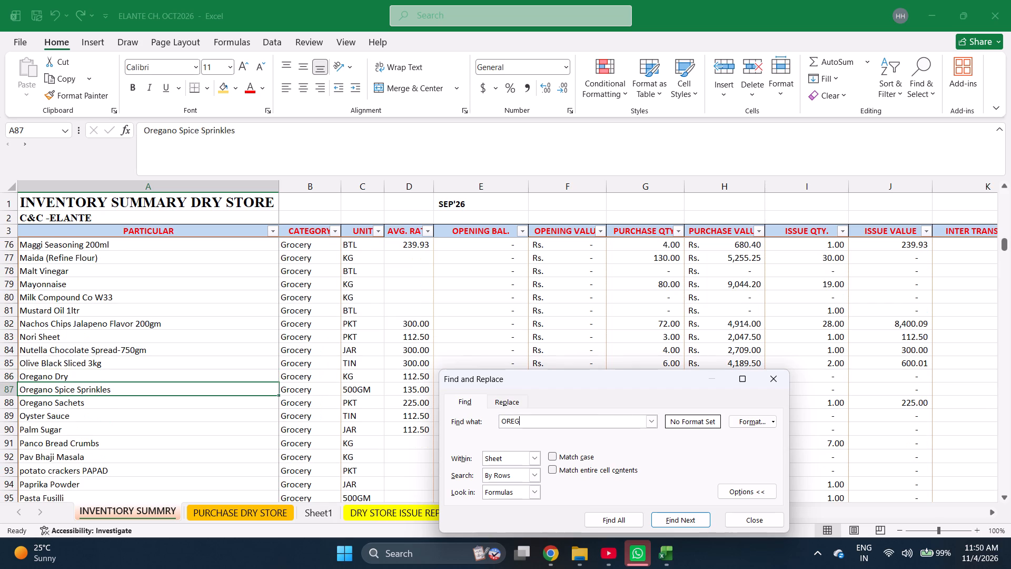
{"action": "key", "text": "Escape"}
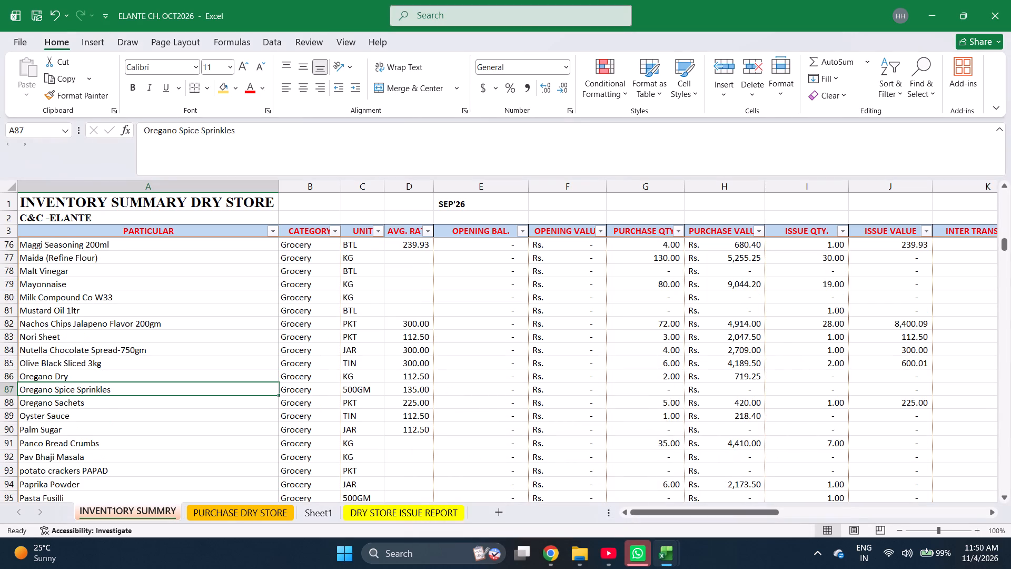
{"action": "key", "text": "Up"}
{"action": "key", "text": "ctrl+c"}
{"action": "key", "text": "ctrl+Page_Down"}
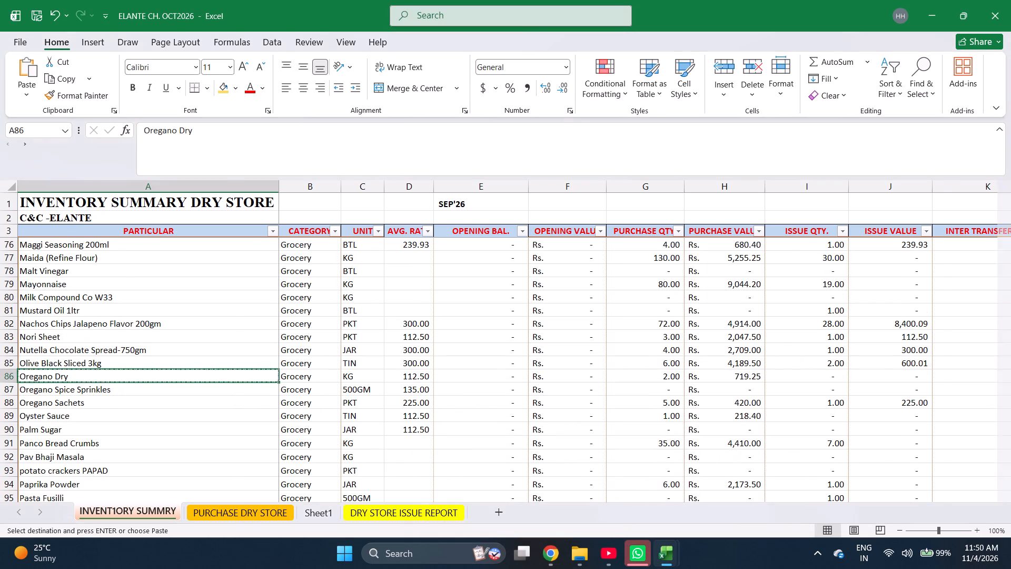
{"action": "key", "text": "Return"}
{"action": "key", "text": "Return"}
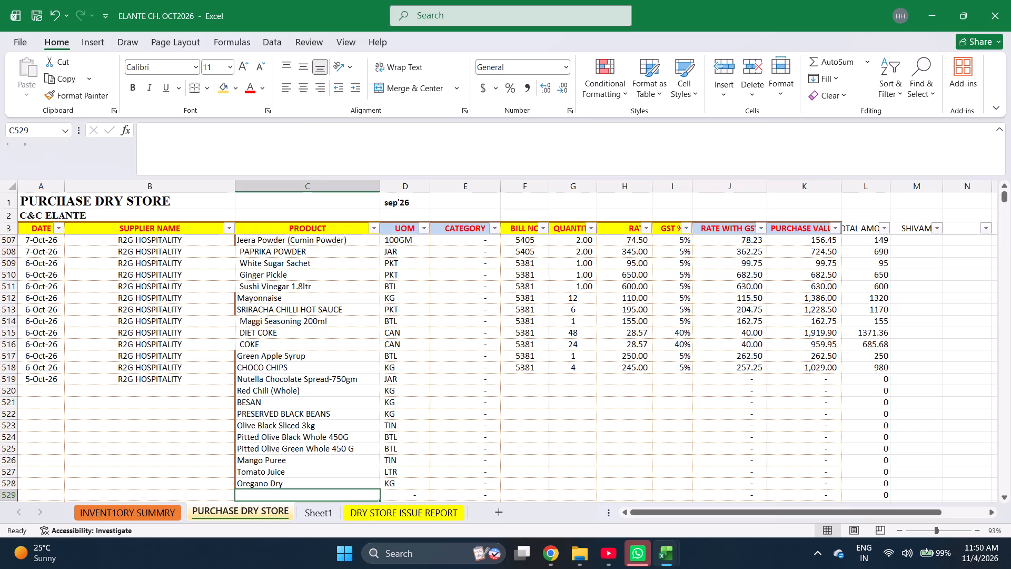
Enter CORN FLOUR as the product in row 529 and ENGLISH MUSTARD in row 530.
{"action": "type", "text": "corn"}
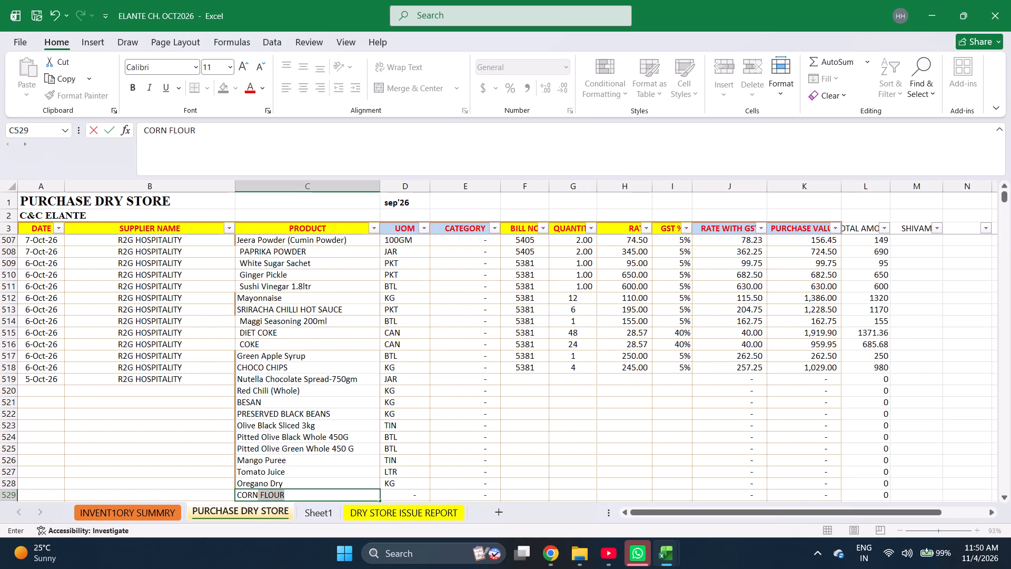
{"action": "key", "text": "space"}
{"action": "key", "text": "Return"}
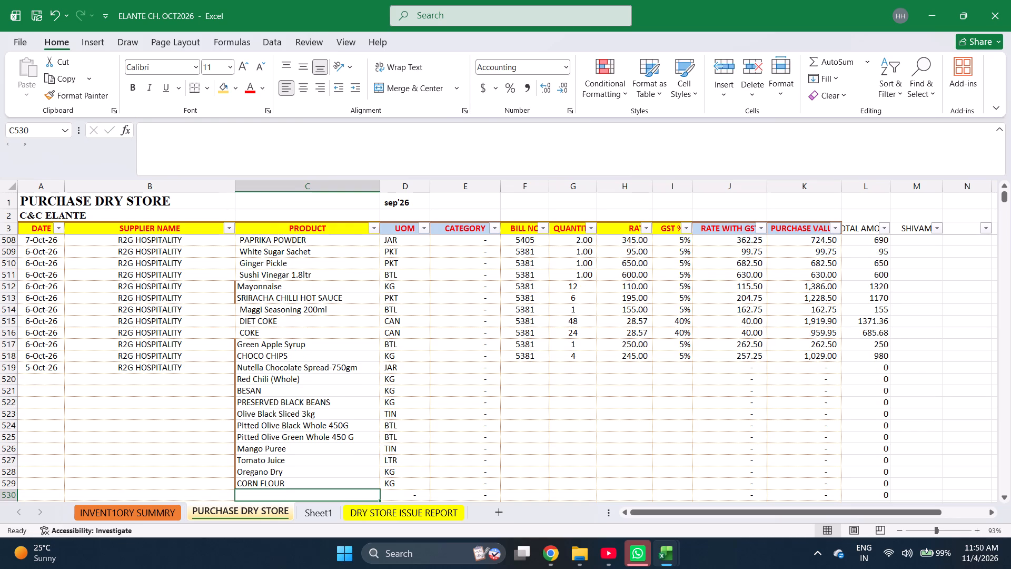
{"action": "type", "text": "eng"}
{"action": "key", "text": "Return"}
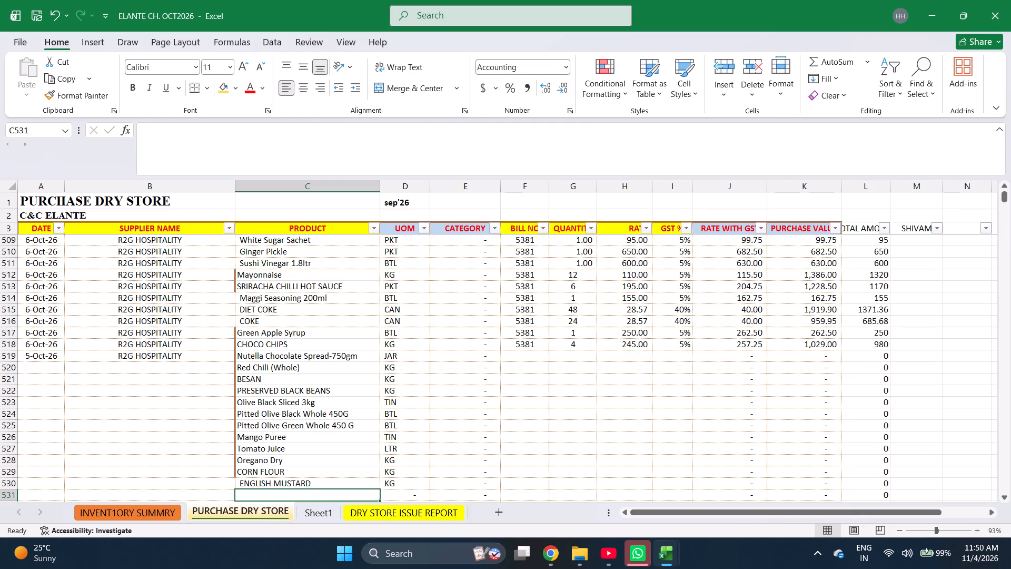
Enter Refined Oil (Soya) 13kg as the product in row 531 and CAJUN SPICE in row 532.
{"action": "type", "text": "ref"}
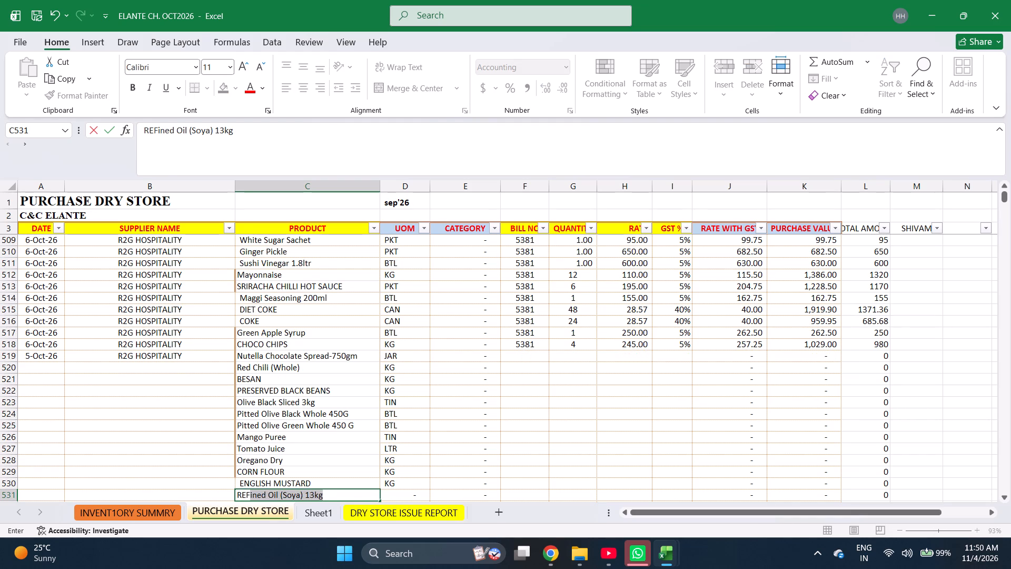
{"action": "key", "text": "Return"}
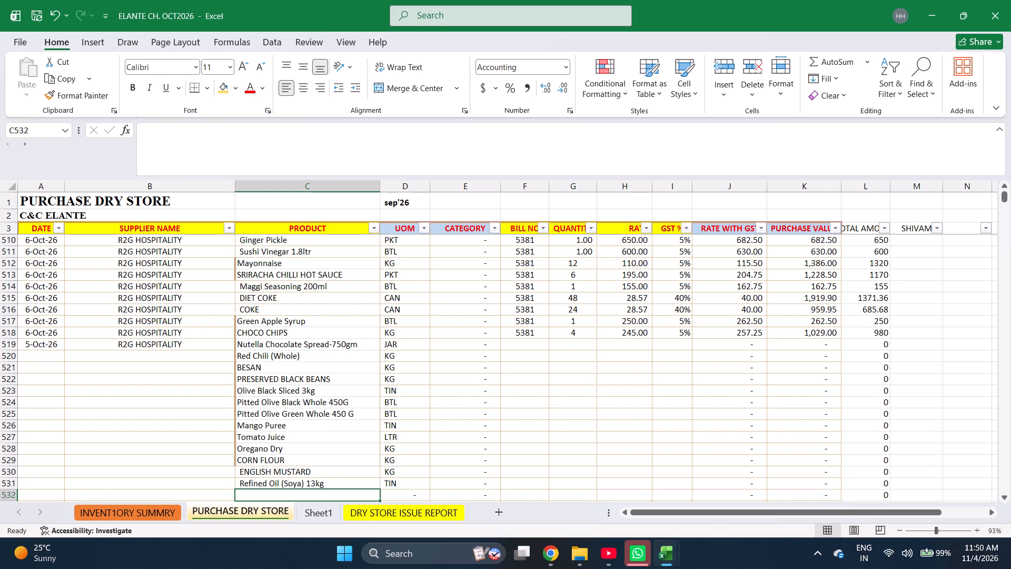
{"action": "type", "text": "caju"}
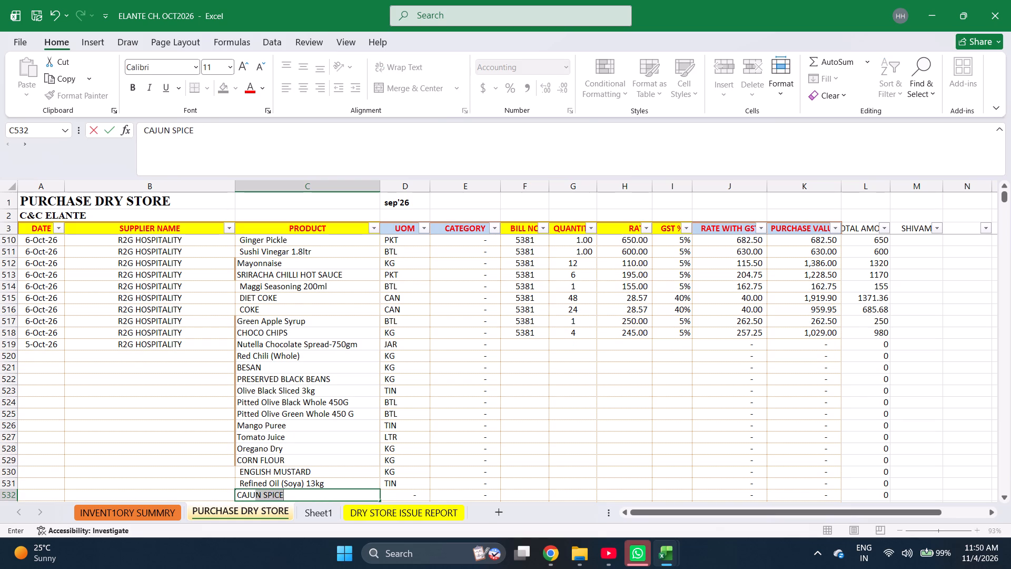
{"action": "key", "text": "Return"}
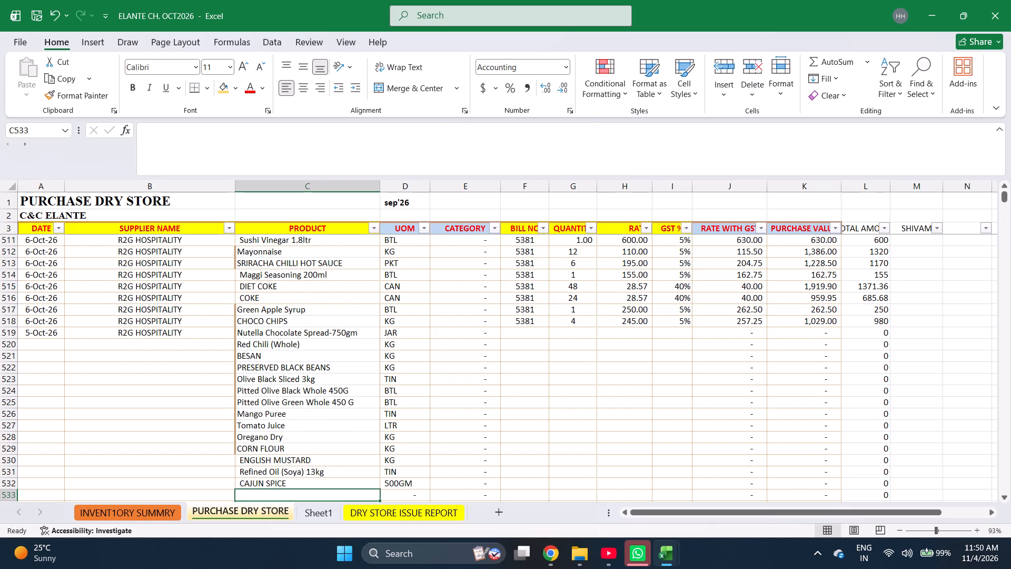
Enter AJINOMOTO as the product in row 533 and CHANA WHITE in row 534.
{"action": "type", "text": "ajomp"}
{"action": "key", "text": "BackSpace"}
{"action": "key", "text": "BackSpace"}
{"action": "key", "text": "BackSpace"}
{"action": "key", "text": "BackSpace"}
{"action": "key", "text": "BackSpace"}
{"action": "type", "text": "aji"}
{"action": "key", "text": "Return"}
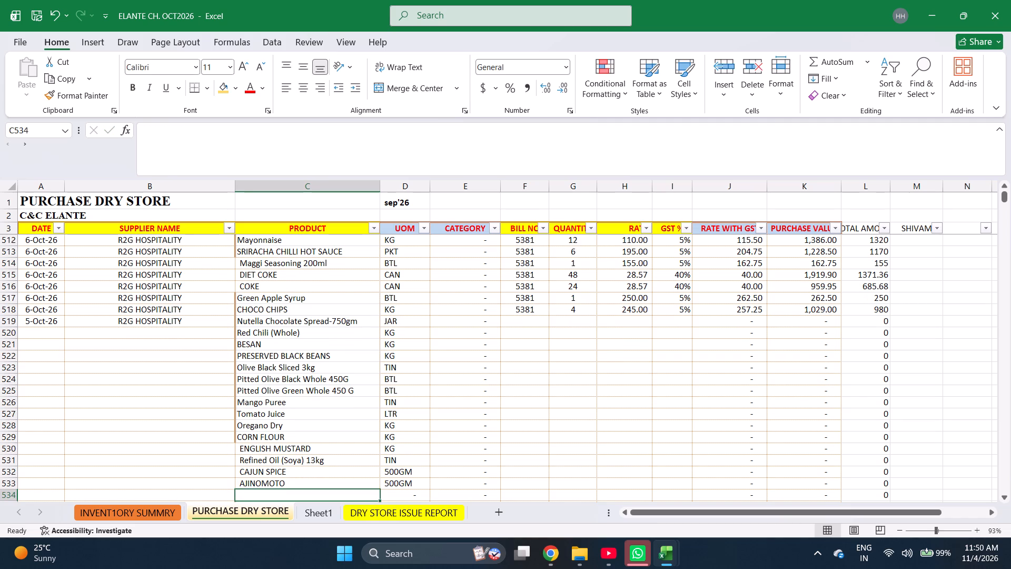
{"action": "key", "text": "w"}
{"action": "key", "text": "BackSpace"}
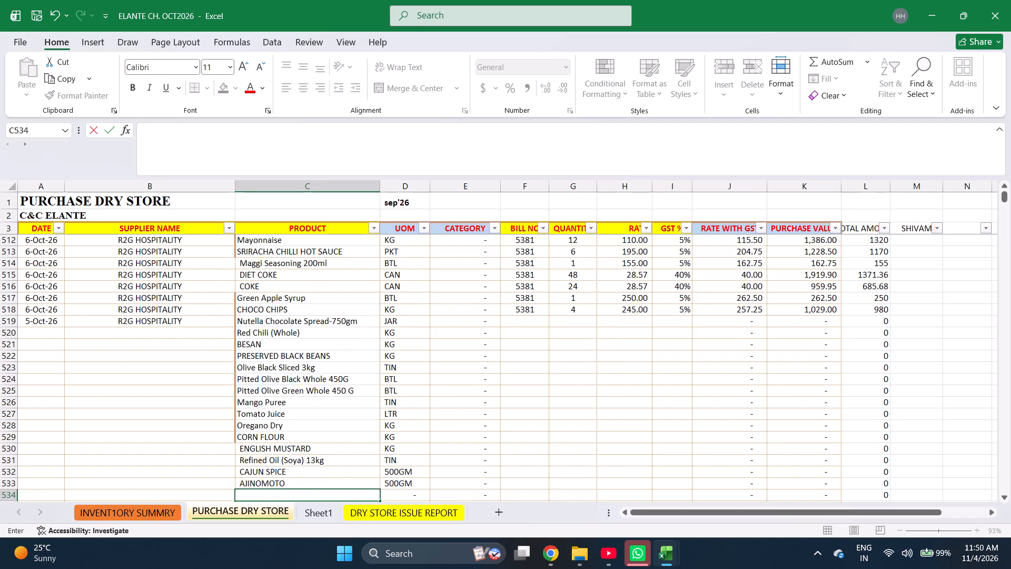
{"action": "type", "text": "chana whi"}
{"action": "key", "text": "Return"}
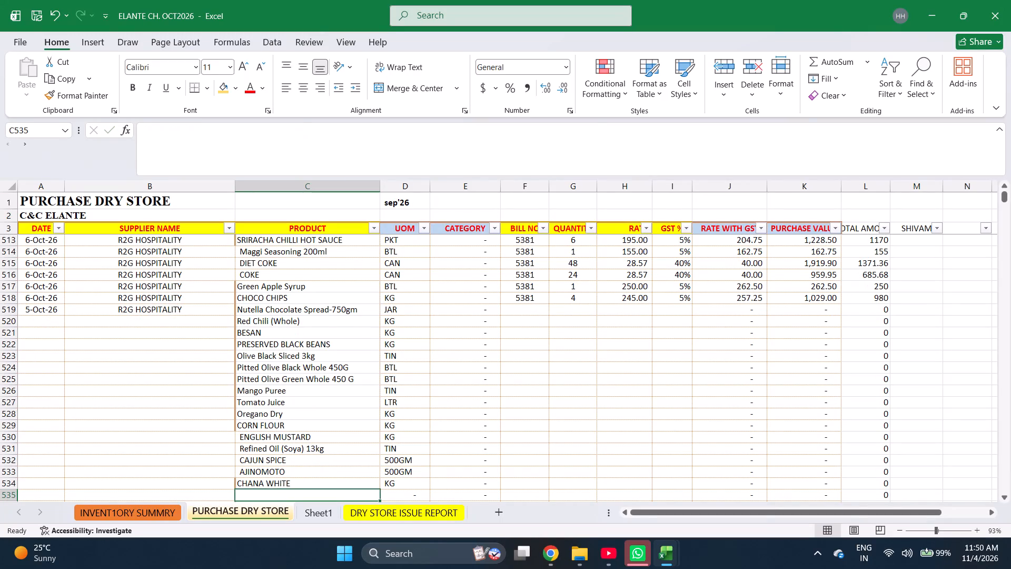
Enter JALAPENO SLICES as the product in row 535.
{"action": "type", "text": "jala"}
{"action": "type", "text": "pena="}
{"action": "key", "text": "BackSpace"}
{"action": "key", "text": "BackSpace"}
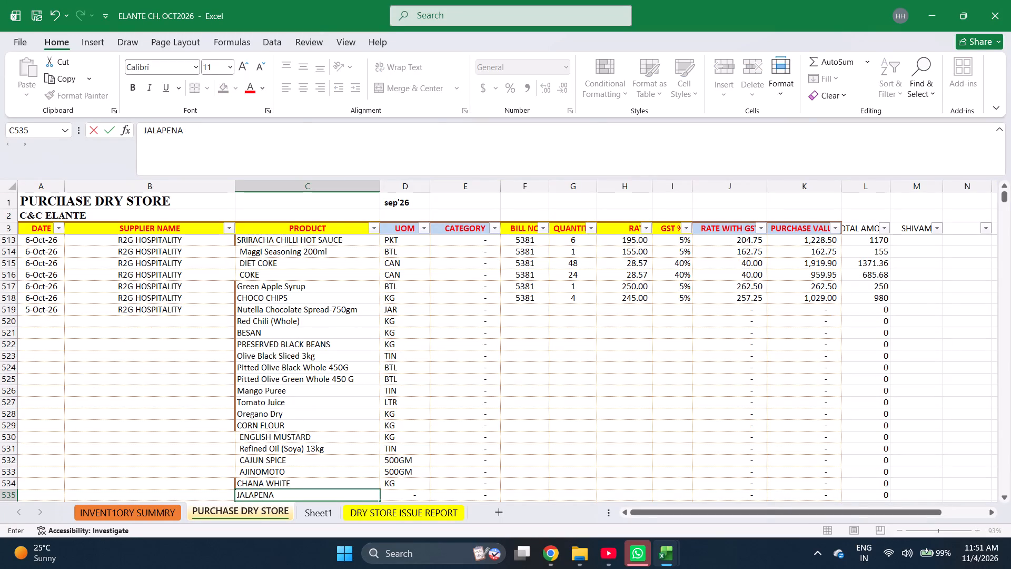
{"action": "key", "text": "BackSpace"}
{"action": "type", "text": "no"}
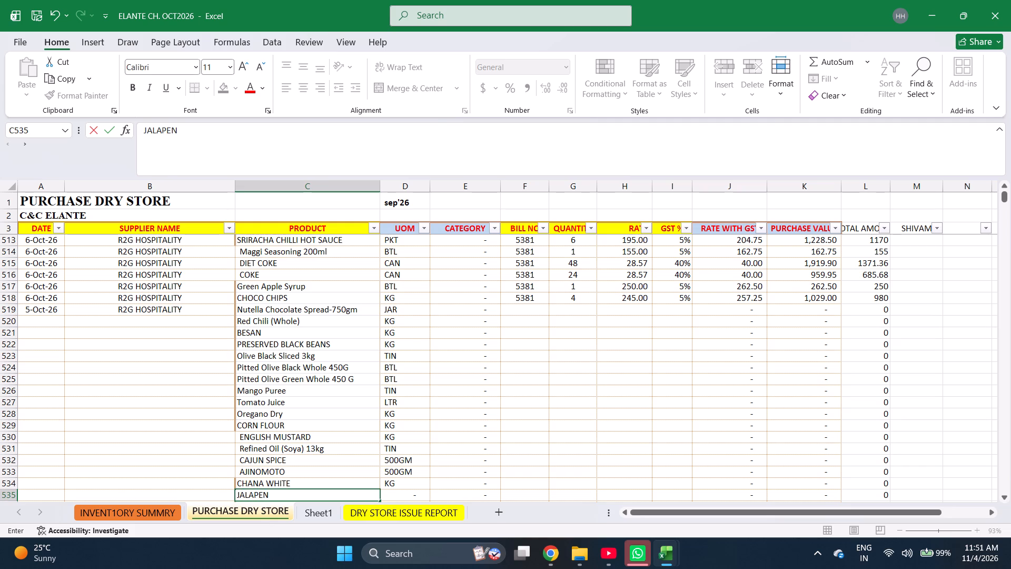
{"action": "key", "text": "space"}
{"action": "type", "text": "sli"}
{"action": "type", "text": "ce"}
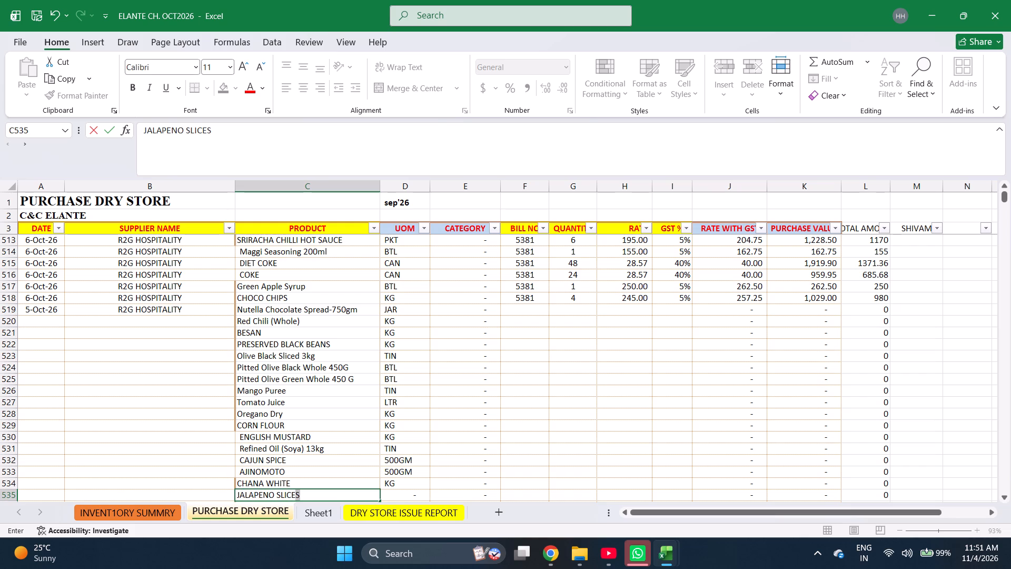
{"action": "key", "text": "Return"}
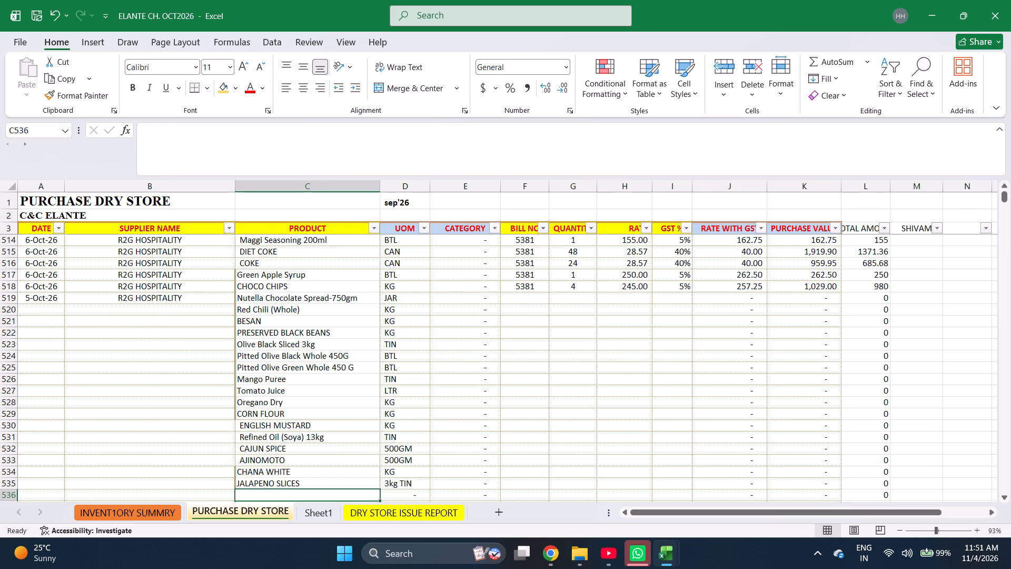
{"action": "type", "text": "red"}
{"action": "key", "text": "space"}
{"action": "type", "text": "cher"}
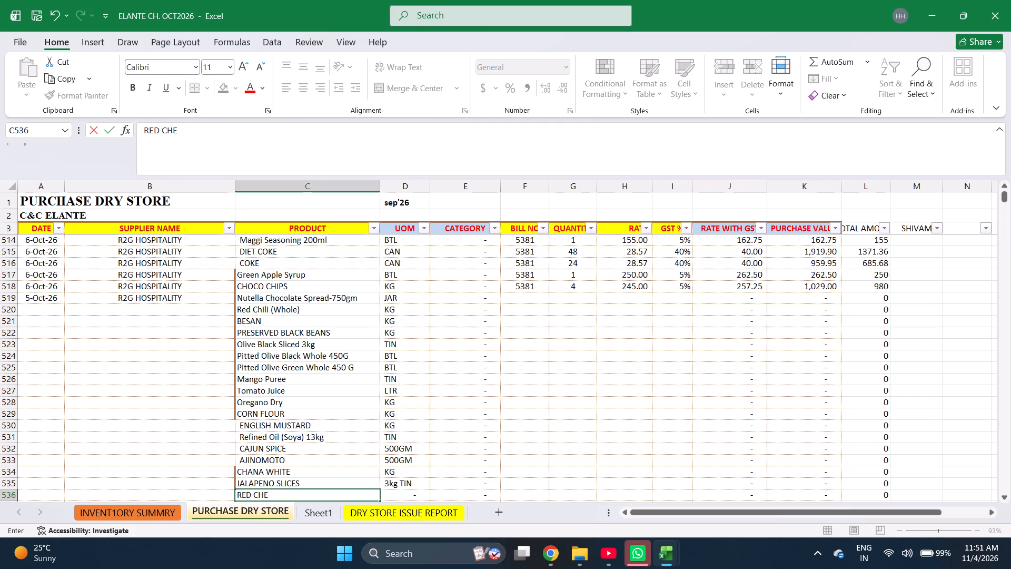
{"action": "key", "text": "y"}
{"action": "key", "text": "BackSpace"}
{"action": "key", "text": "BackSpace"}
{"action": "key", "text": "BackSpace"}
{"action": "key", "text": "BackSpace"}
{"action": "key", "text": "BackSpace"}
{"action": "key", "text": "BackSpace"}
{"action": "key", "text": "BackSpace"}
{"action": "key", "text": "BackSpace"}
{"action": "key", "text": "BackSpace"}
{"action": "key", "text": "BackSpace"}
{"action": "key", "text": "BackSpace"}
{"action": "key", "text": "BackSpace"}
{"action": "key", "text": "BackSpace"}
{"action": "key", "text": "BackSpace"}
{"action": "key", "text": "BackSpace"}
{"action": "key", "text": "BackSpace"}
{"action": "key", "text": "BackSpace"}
Enter CANNED CHERY as the product in row 536 and PAPER STRAW in row 537.
{"action": "key", "text": "c"}
{"action": "type", "text": "anned chery"}
{"action": "key", "text": "Return"}
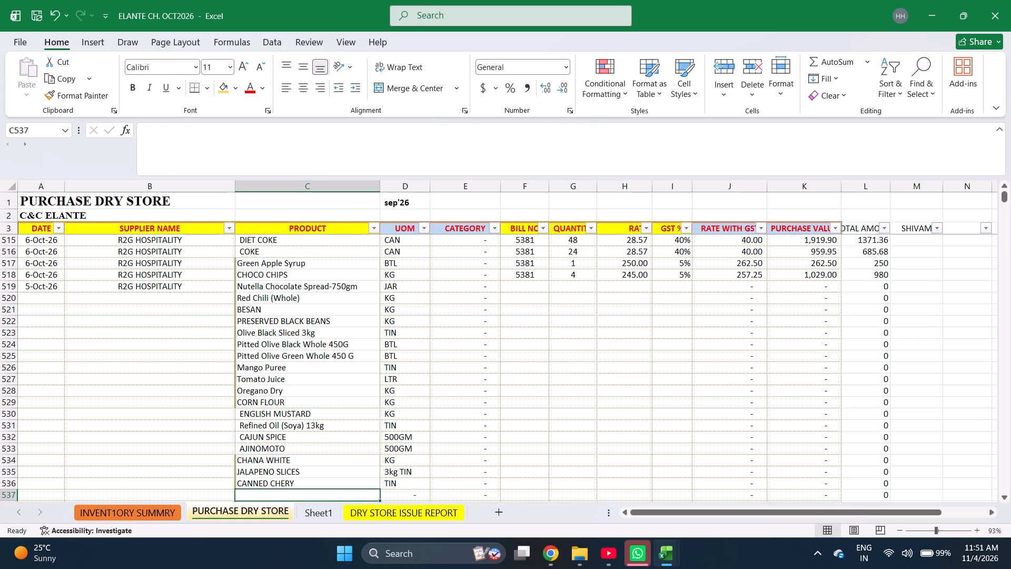
{"action": "type", "text": "paper straw"}
{"action": "key", "text": "Return"}
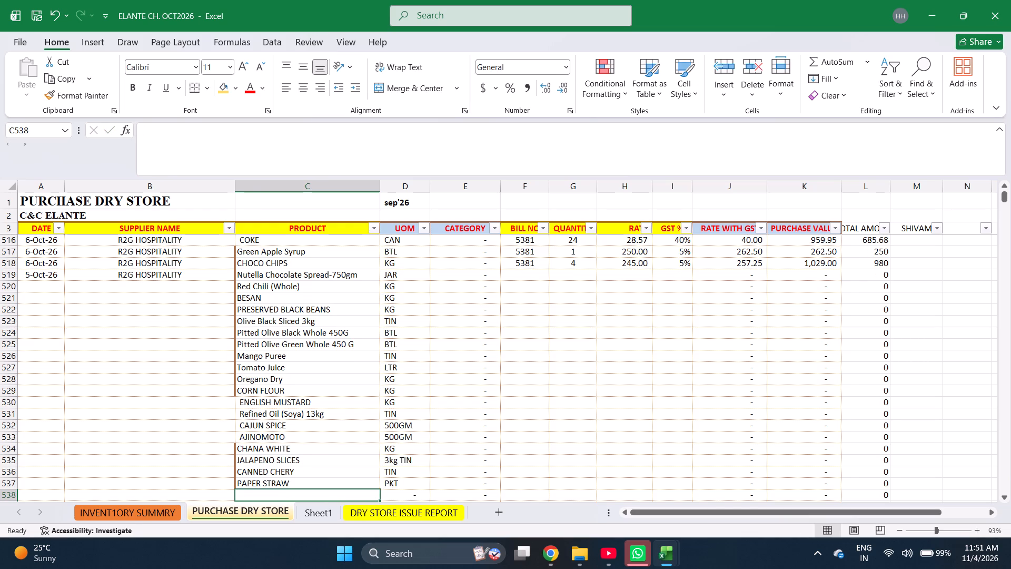
Enter Deggi Mirch Powder as the product in row 538 and Tomato Juice in row 539.
{"action": "type", "text": "deggi mi"}
{"action": "key", "text": "apostrophe"}
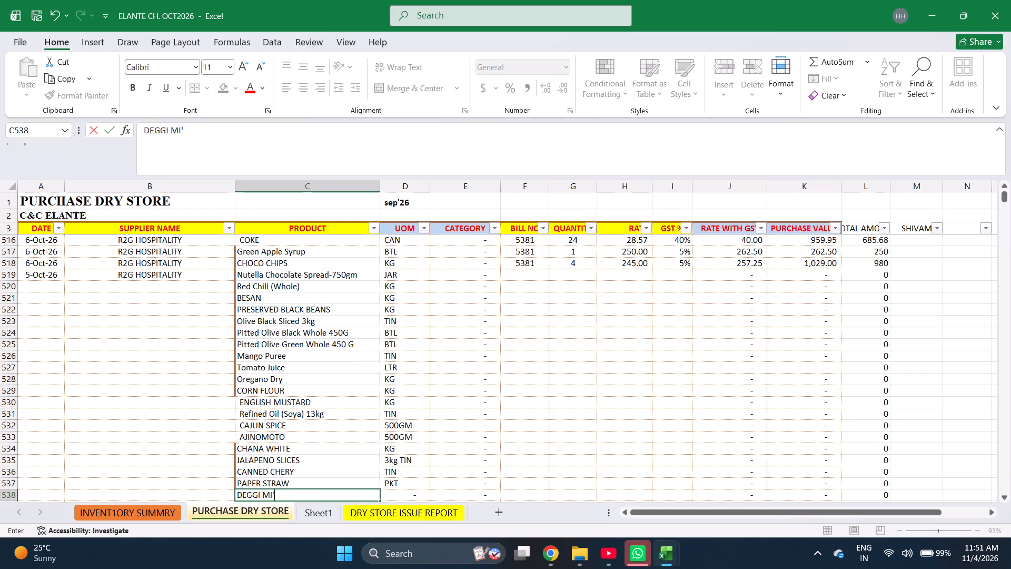
{"action": "key", "text": "BackSpace"}
{"action": "key", "text": "r"}
{"action": "key", "text": "Return"}
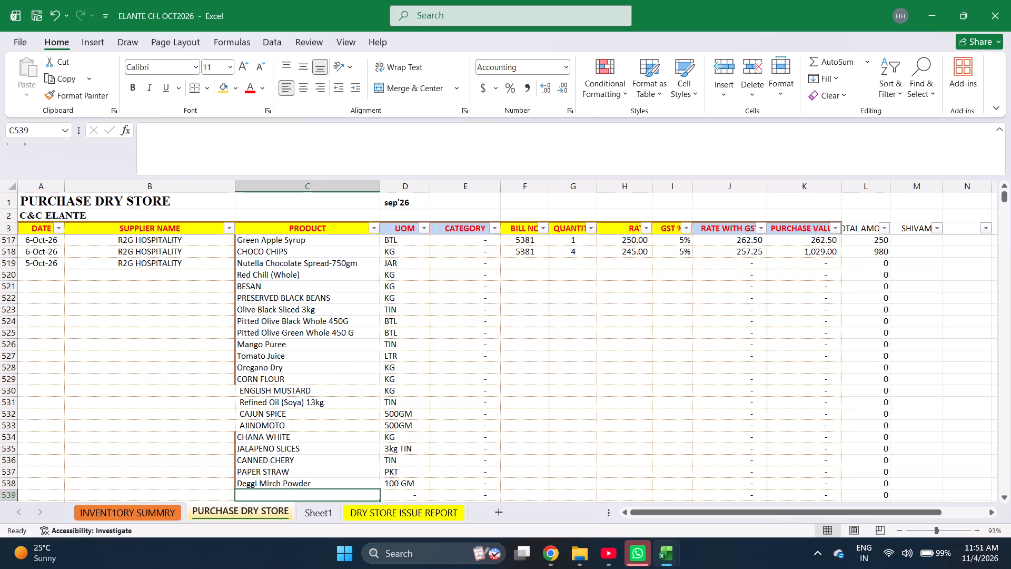
{"action": "type", "text": "to"}
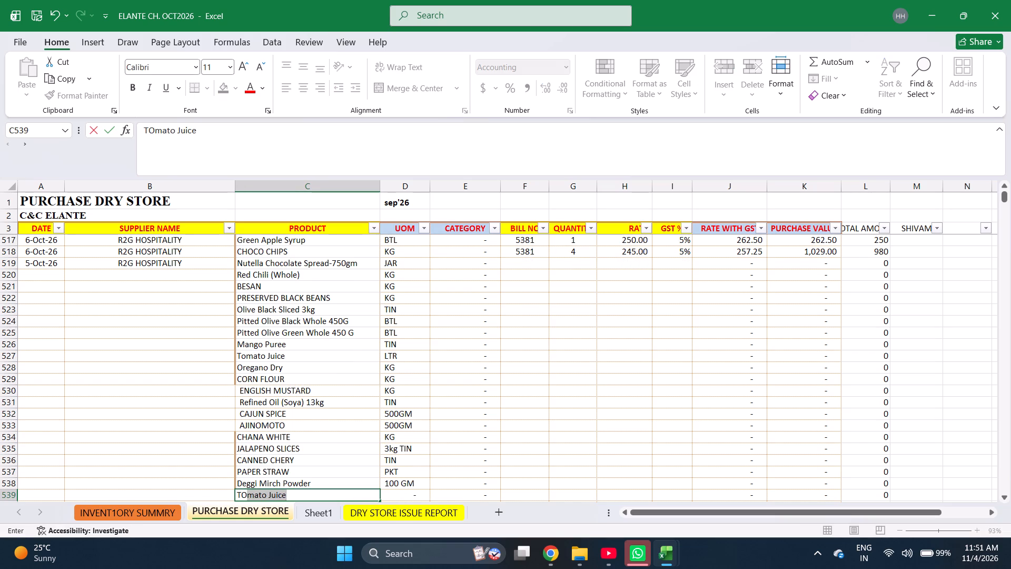
{"action": "key", "text": "Return"}
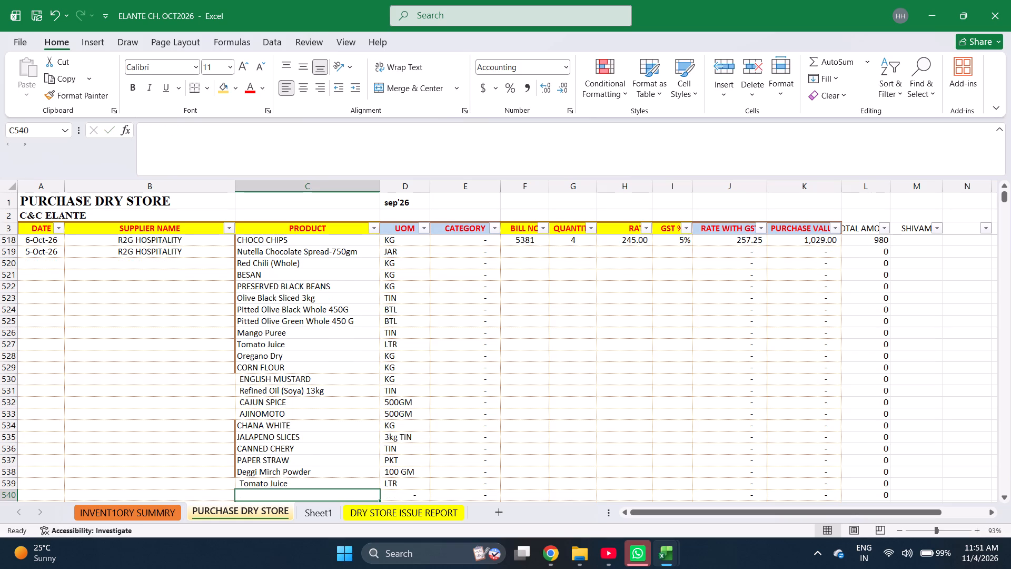
Enter CLING WRAP as the product in row 540 and LITCHI JUICE in row 541.
{"action": "type", "text": "ckl"}
{"action": "key", "text": "BackSpace"}
{"action": "key", "text": "BackSpace"}
{"action": "key", "text": "BackSpace"}
{"action": "type", "text": "cling wrap"}
{"action": "key", "text": "Return"}
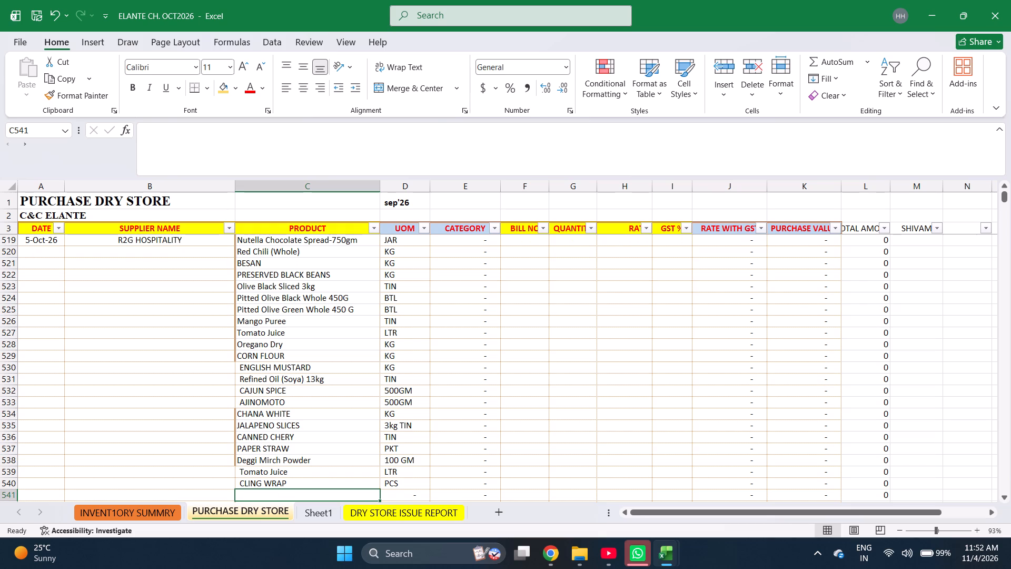
{"action": "type", "text": "litchi juice"}
{"action": "key", "text": "Return"}
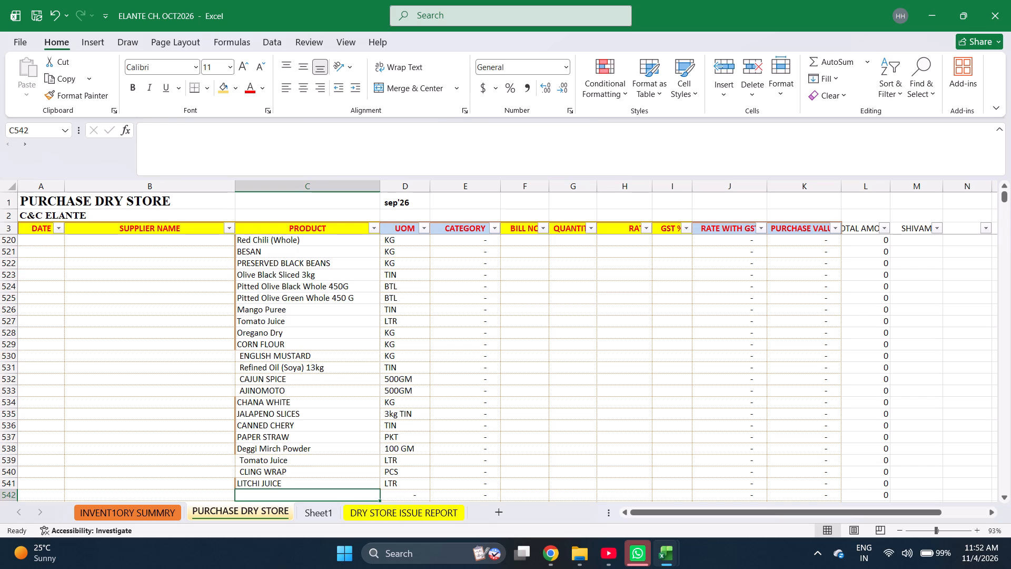
Find Cardamom Small (Elaichi) in the inventory summary sheet and copy its name into the product cell of row 542.
{"action": "key", "text": "ctrl+Page_Up"}
{"action": "key", "text": "ctrl+f"}
{"action": "type", "text": "cr"}
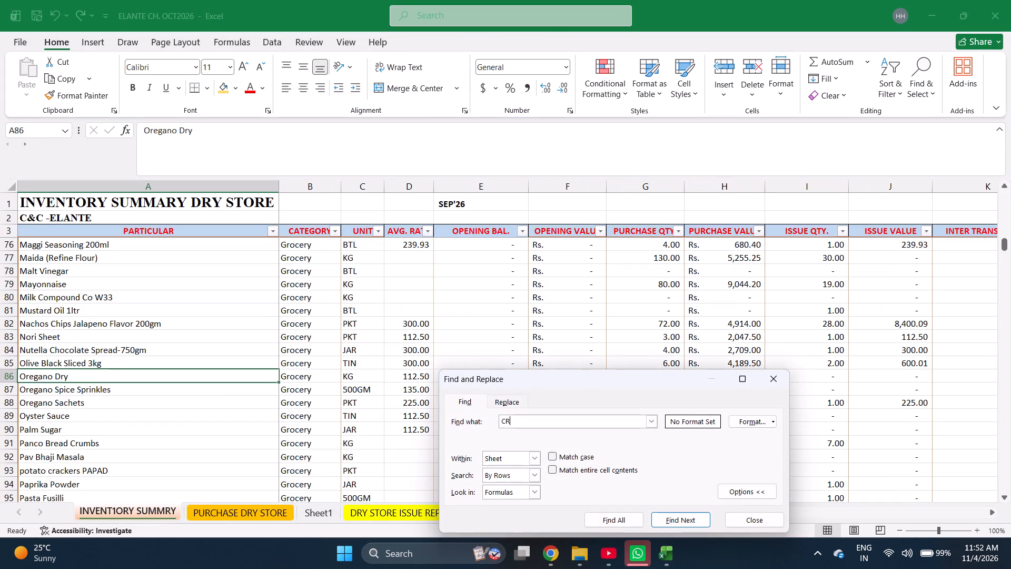
{"action": "key", "text": "BackSpace"}
{"action": "type", "text": "ard"}
{"action": "key", "text": "Return"}
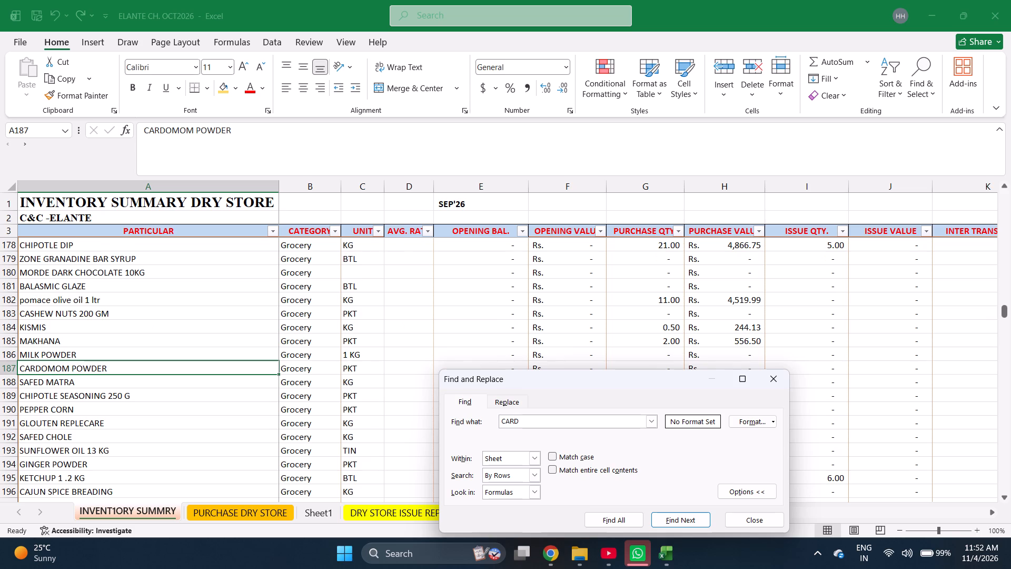
{"action": "key", "text": "Return"}
{"action": "key", "text": "Return"}
{"action": "key", "text": "Return"}
{"action": "key", "text": "Return"}
{"action": "key", "text": "Return"}
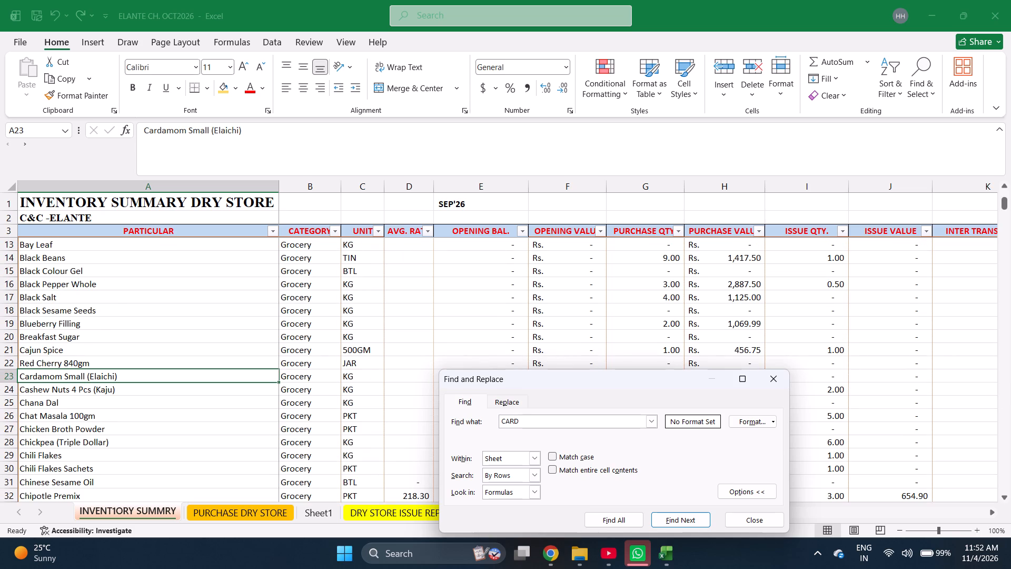
{"action": "key", "text": "Escape"}
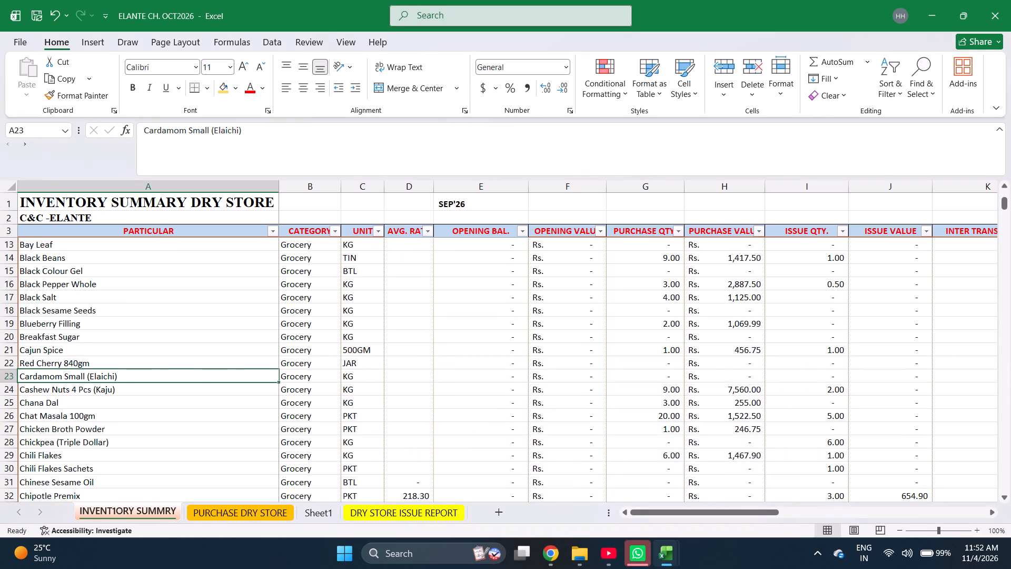
{"action": "key", "text": "ctrl+c"}
{"action": "key", "text": "ctrl+Page_Down"}
{"action": "key", "text": "Return"}
{"action": "key", "text": "Return"}
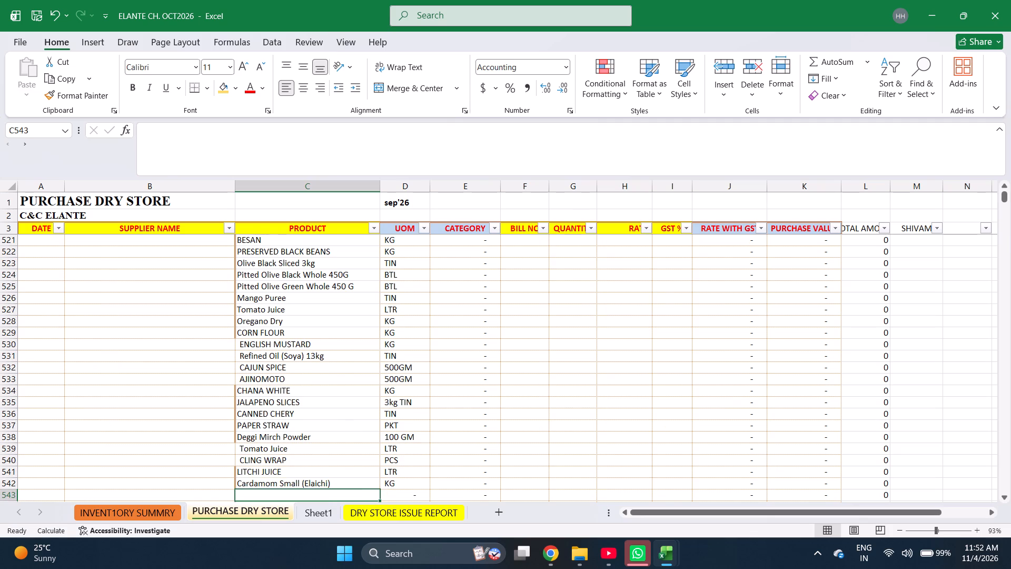
Find Hand Gloves in the inventory summary sheet and copy its name into the product cell of row 543.
{"action": "key", "text": "ctrl+Page_Up"}
{"action": "key", "text": "ctrl+f"}
{"action": "type", "text": "glov"}
{"action": "key", "text": "Return"}
{"action": "key", "text": "Escape"}
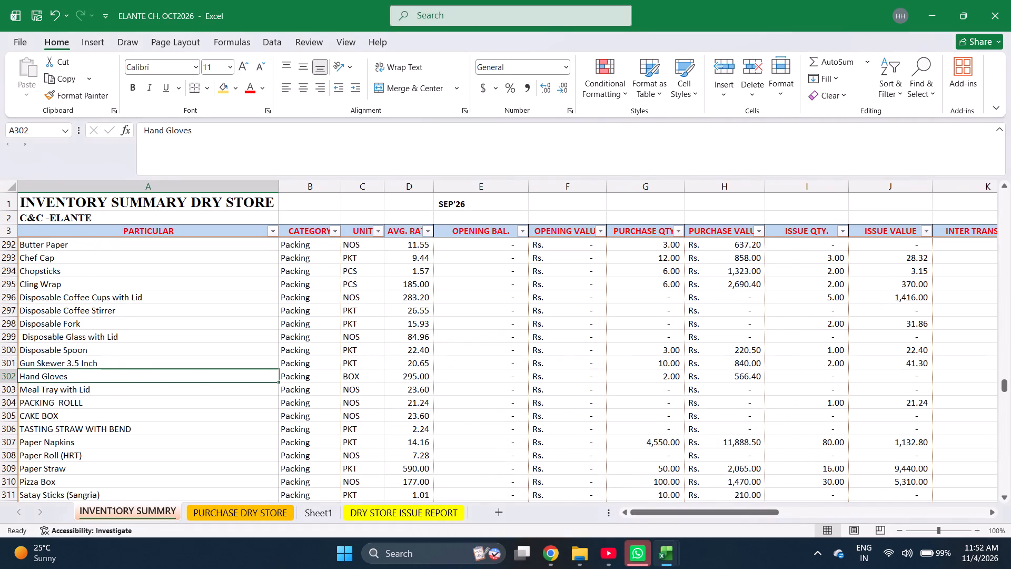
{"action": "key", "text": "ctrl+c"}
{"action": "key", "text": "ctrl+Page_Down"}
{"action": "key", "text": "Return"}
{"action": "key", "text": "Return"}
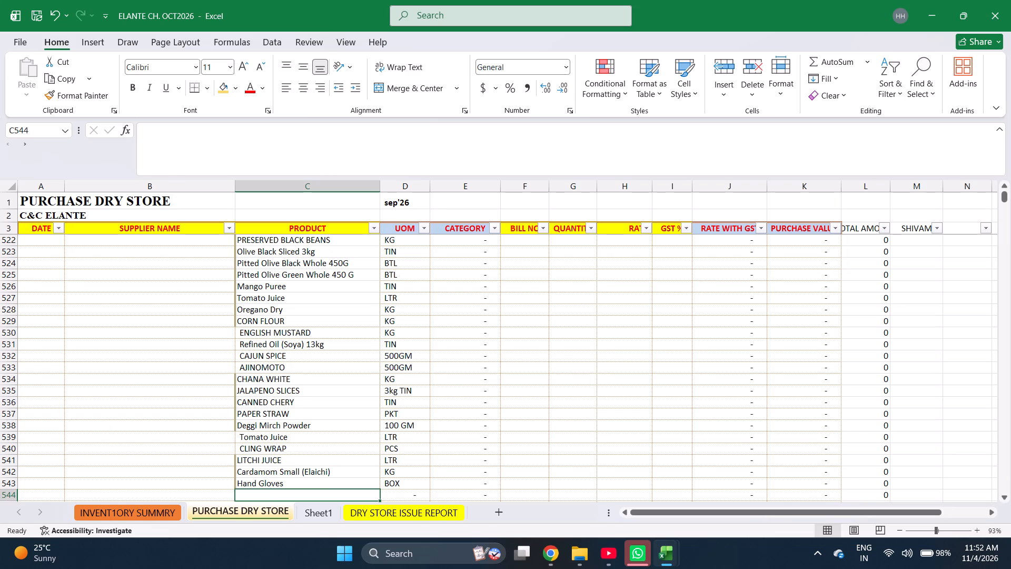
Select the product names from row 519 to row 543 to check how many items were entered.
{"action": "key", "text": "ctrl+Left"}
{"action": "key", "text": "ctrl+Up"}
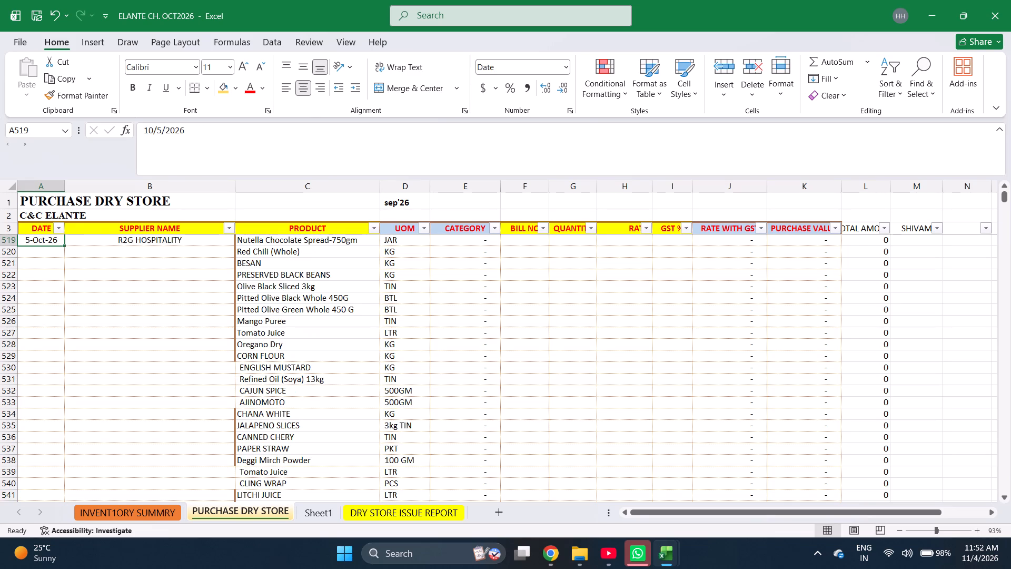
{"action": "key", "text": "Right"}
{"action": "key", "text": "Right"}
{"action": "key", "text": "ctrl+shift+Down"}
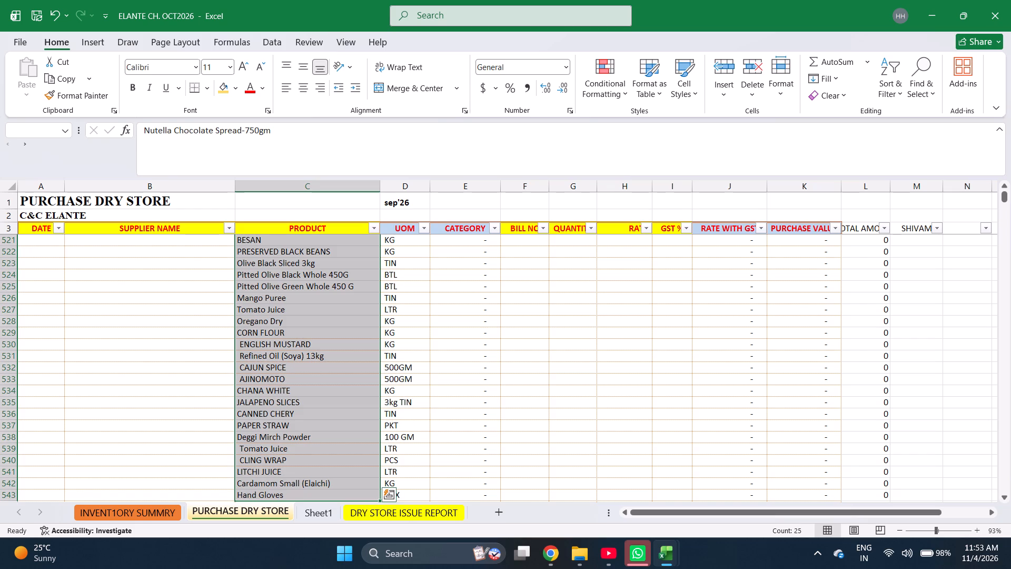
Enter bill number 5331 for the Nutella Chocolate Spread-750gm entry in row 519.
{"action": "key", "text": "Right"}
{"action": "key", "text": "Right"}
{"action": "key", "text": "Right"}
{"action": "key", "text": "Up"}
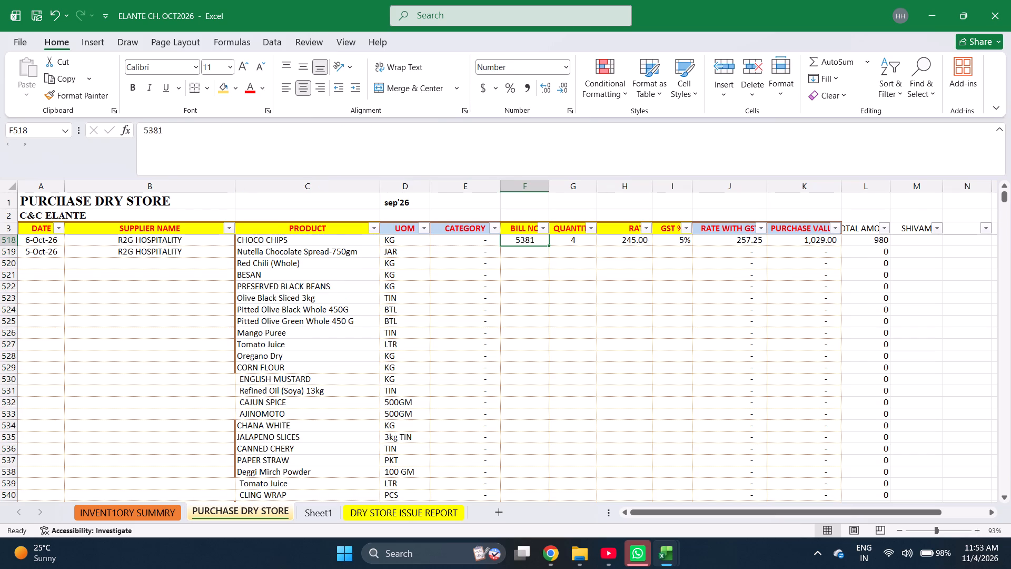
{"action": "key", "text": "Down"}
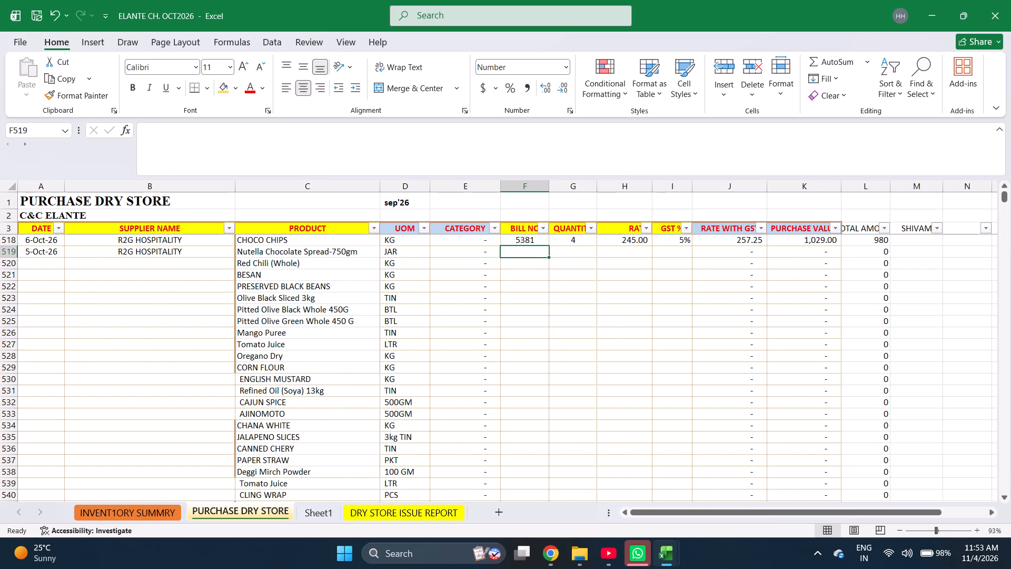
{"action": "type", "text": "5331"}
{"action": "key", "text": "Right"}
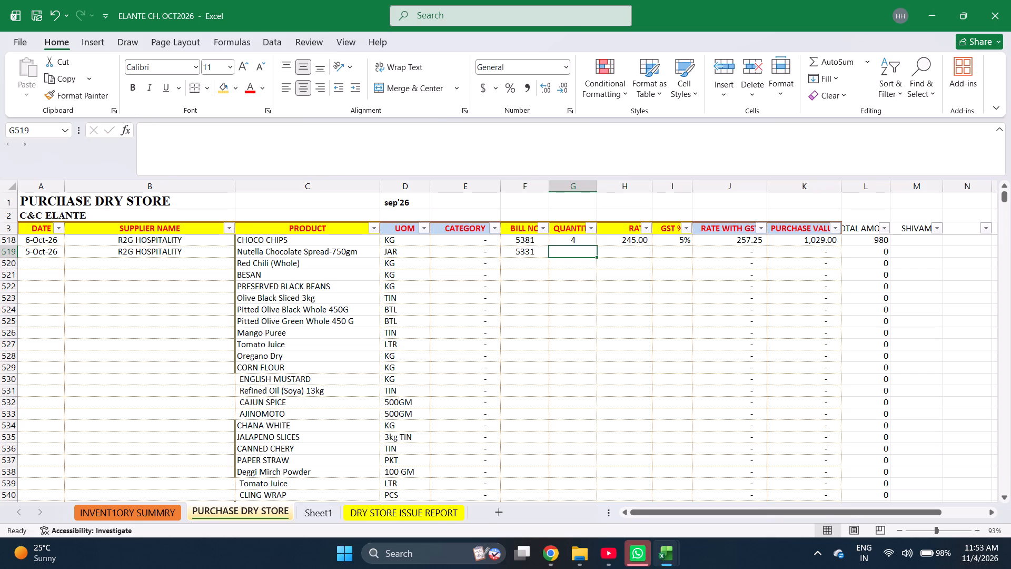
Enter the quantities 1, 2, 1, 1, 2, 1 and 1 for the products in rows 519 to 525.
{"action": "key", "text": "1"}
{"action": "key", "text": "Return"}
{"action": "key", "text": "2"}
{"action": "key", "text": "Return"}
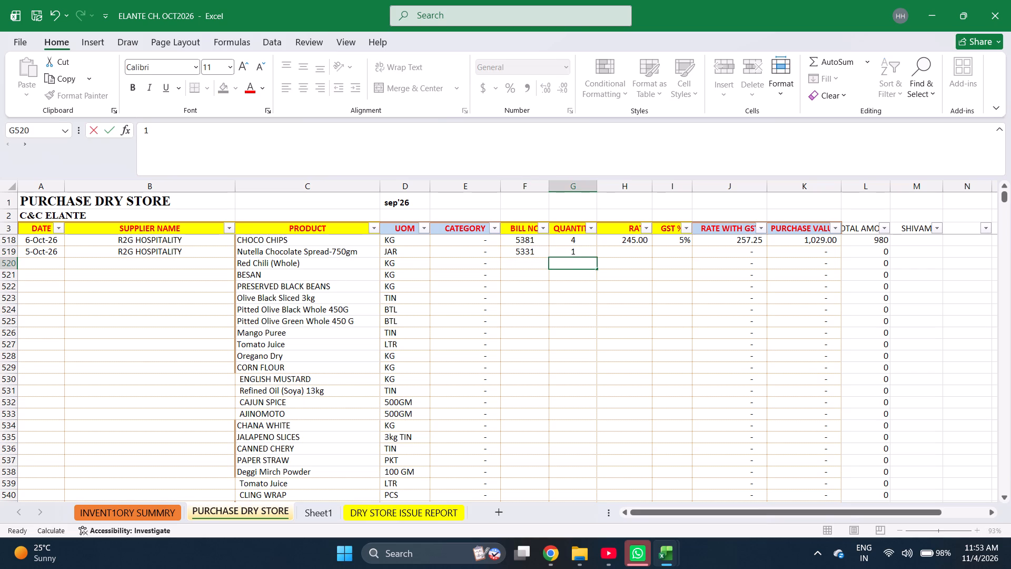
{"action": "key", "text": "1"}
{"action": "key", "text": "Return"}
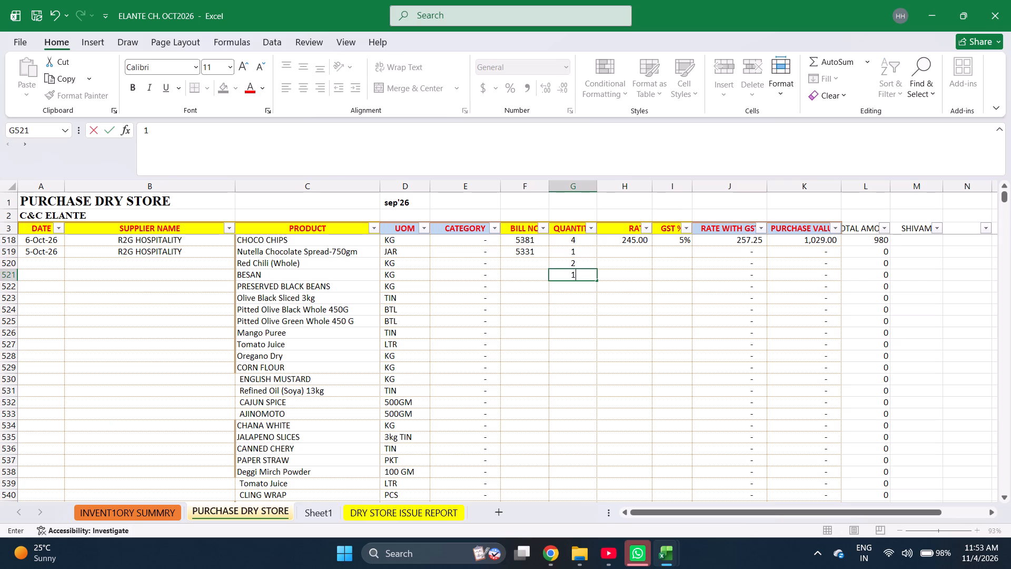
{"action": "key", "text": "1"}
{"action": "key", "text": "Return"}
{"action": "key", "text": "2"}
{"action": "key", "text": "Return"}
{"action": "key", "text": "1"}
{"action": "key", "text": "Return"}
{"action": "key", "text": "1"}
{"action": "key", "text": "Return"}
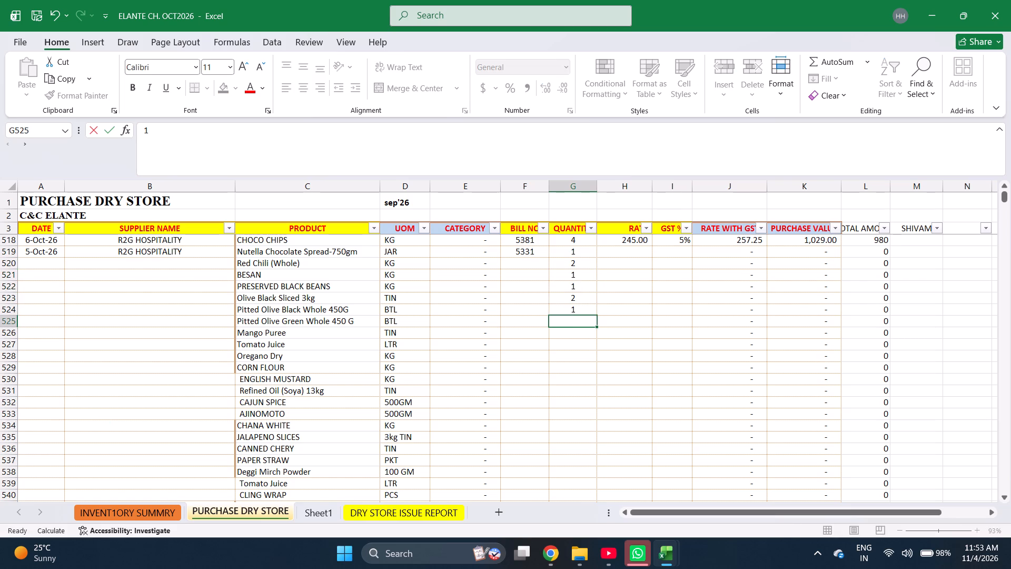
Enter the quantities 1, 2, 1, 5, 1, 2 and 5 for the products in rows 526 to 532.
{"action": "key", "text": "1"}
{"action": "key", "text": "Return"}
{"action": "key", "text": "2"}
{"action": "key", "text": "Return"}
{"action": "key", "text": "1"}
{"action": "key", "text": "Return"}
{"action": "key", "text": "5"}
{"action": "key", "text": "Return"}
{"action": "key", "text": "1"}
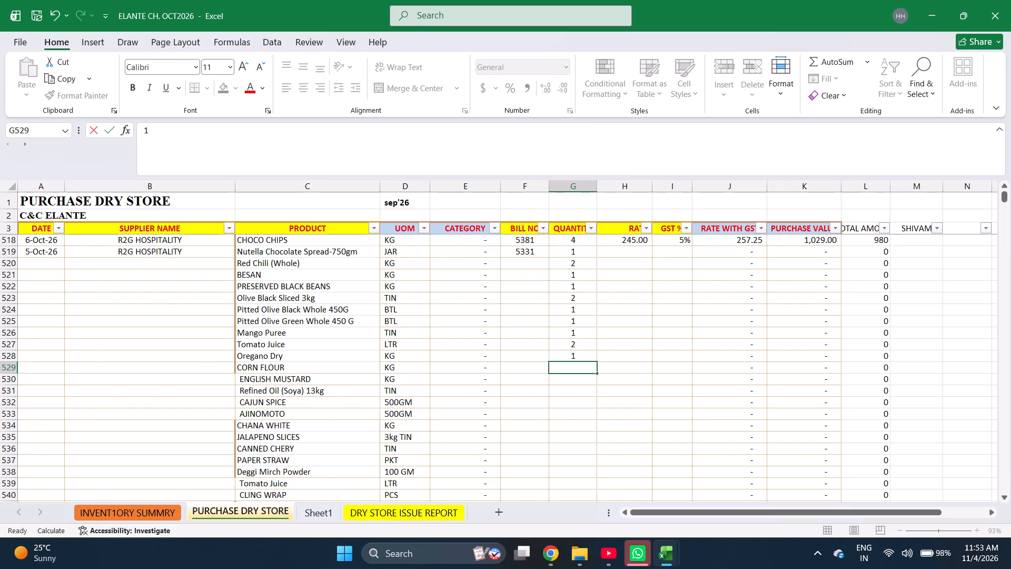
{"action": "key", "text": "Return"}
{"action": "key", "text": "2"}
{"action": "key", "text": "Return"}
{"action": "key", "text": "5"}
{"action": "key", "text": "Return"}
Enter the quantities 1, 1, 4, 6, 2 and 1 for the products in rows 533 to 538.
{"action": "key", "text": "1"}
{"action": "key", "text": "Return"}
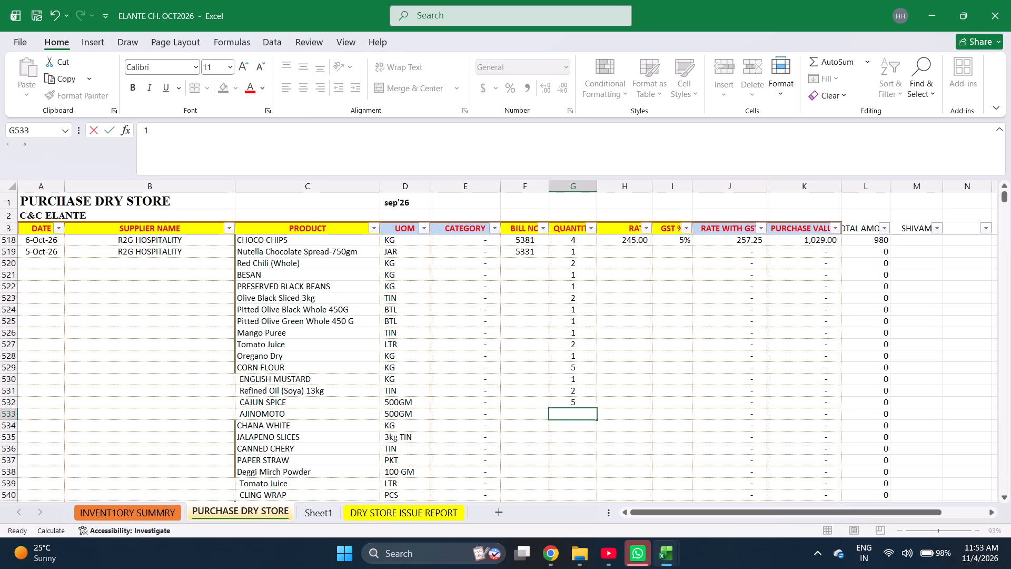
{"action": "key", "text": "1"}
{"action": "key", "text": "Return"}
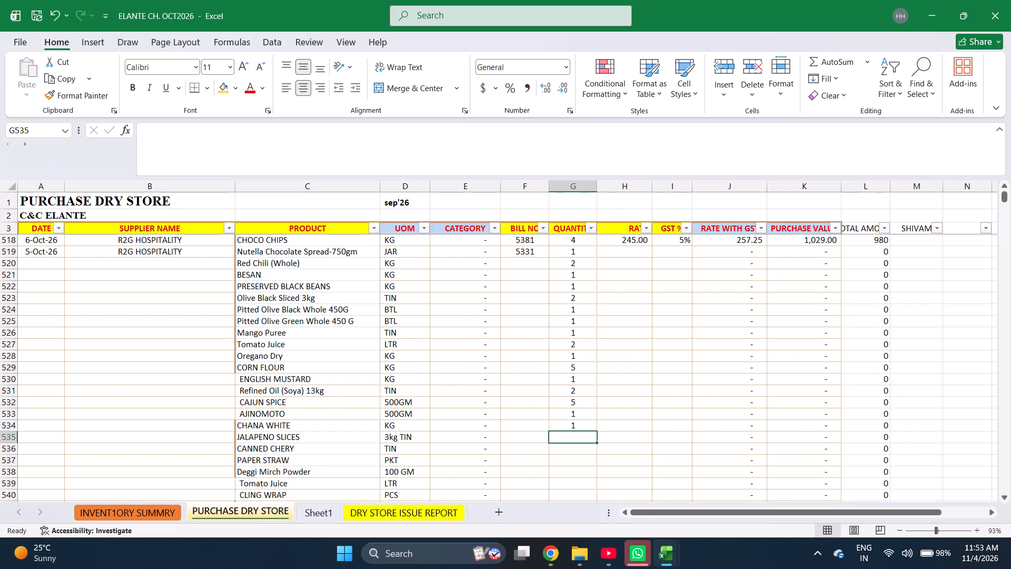
{"action": "key", "text": "4"}
{"action": "key", "text": "Return"}
{"action": "key", "text": "6"}
{"action": "key", "text": "Return"}
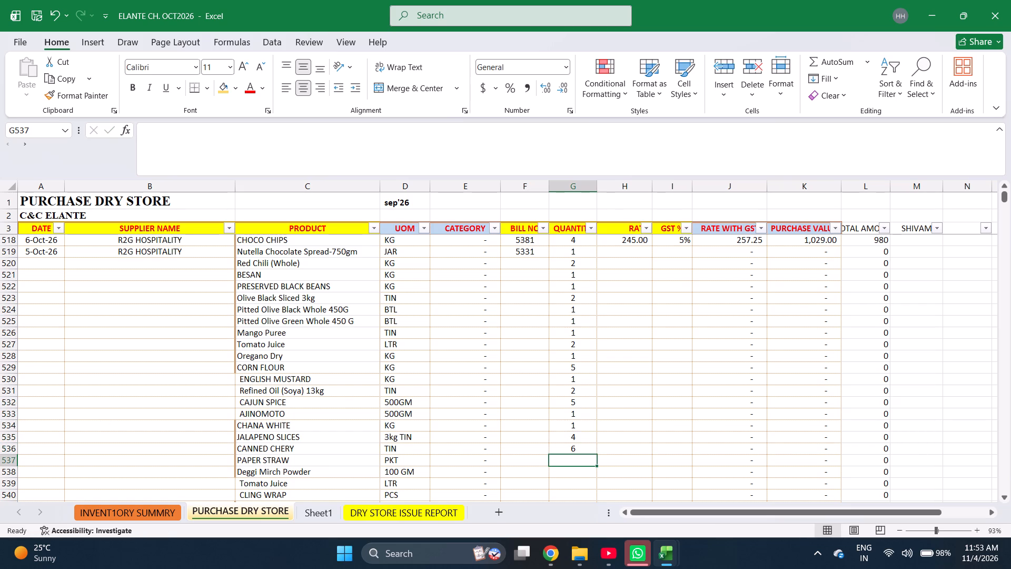
{"action": "key", "text": "2"}
{"action": "key", "text": "Return"}
{"action": "key", "text": "1"}
{"action": "key", "text": "Return"}
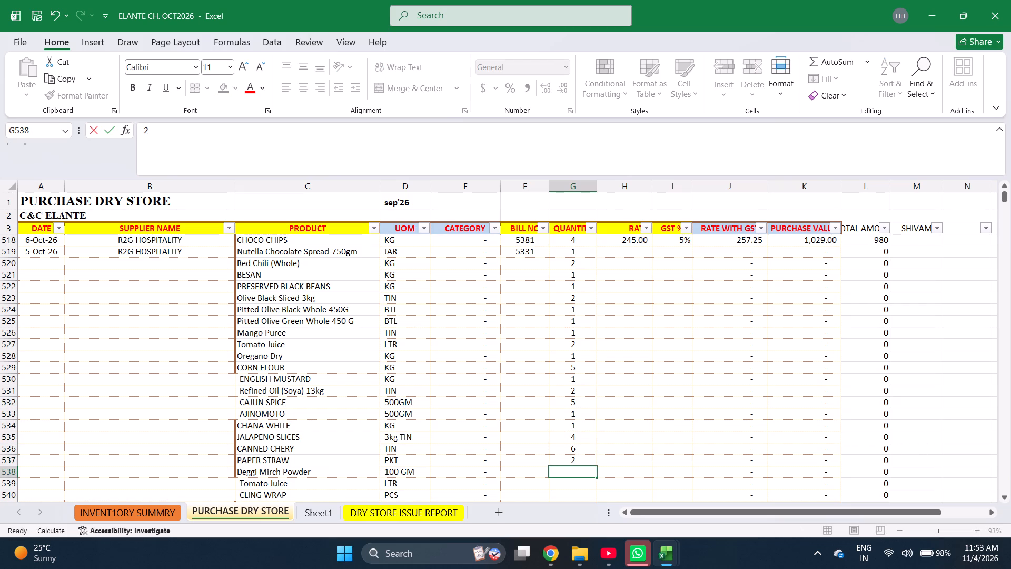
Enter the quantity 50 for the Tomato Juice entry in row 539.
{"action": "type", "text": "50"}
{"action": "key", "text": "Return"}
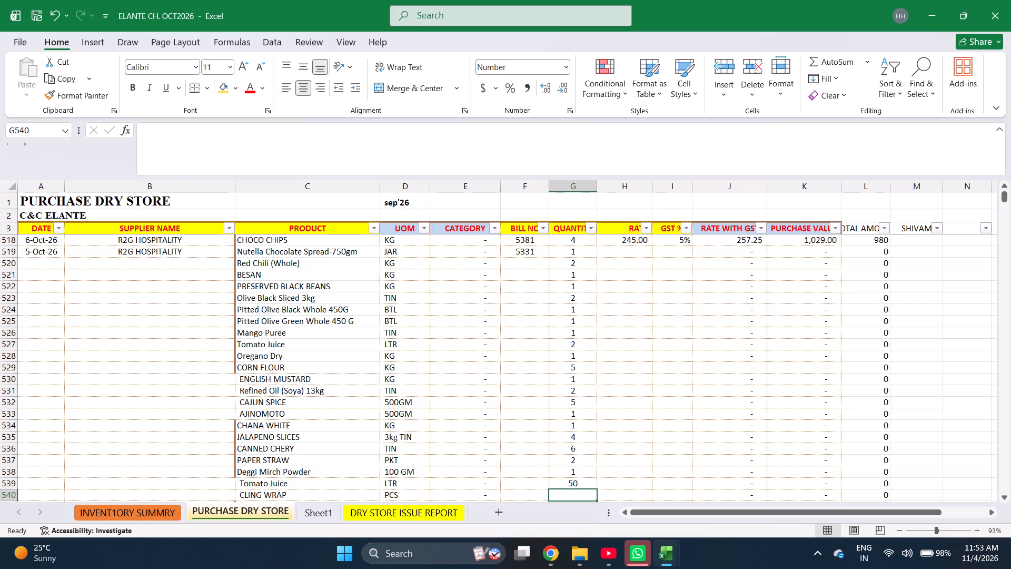
Correct the quantities in rows 533 to 537, AJINOMOTO through PAPER STRAW, to 4, 6, 2, 1 and 50.
{"action": "key", "text": "Up"}
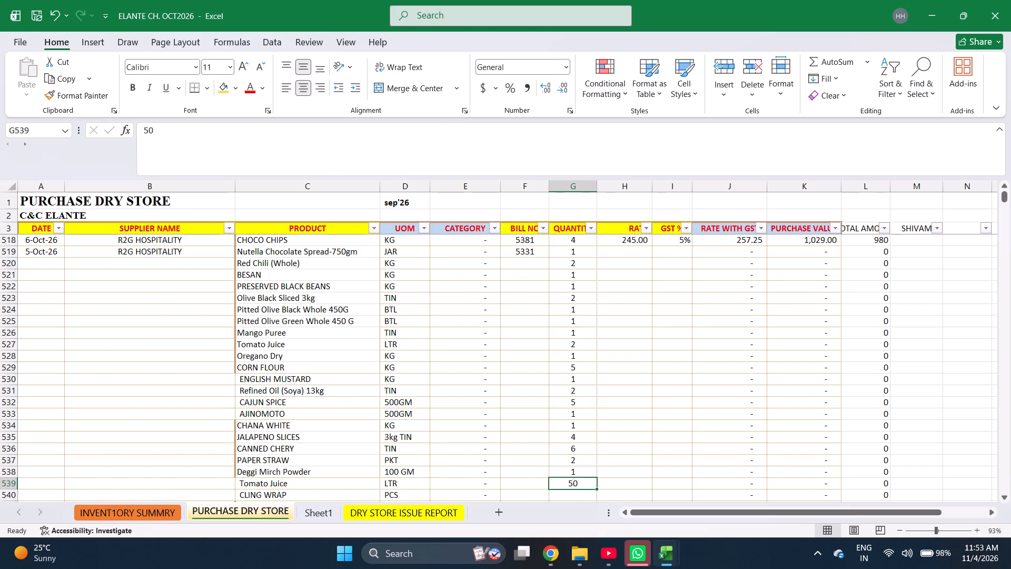
{"action": "key", "text": "Up"}
{"action": "key", "text": "Up"}
{"action": "key", "text": "Up"}
{"action": "key", "text": "Up"}
{"action": "key", "text": "Up"}
{"action": "key", "text": "Up"}
{"action": "key", "text": "4"}
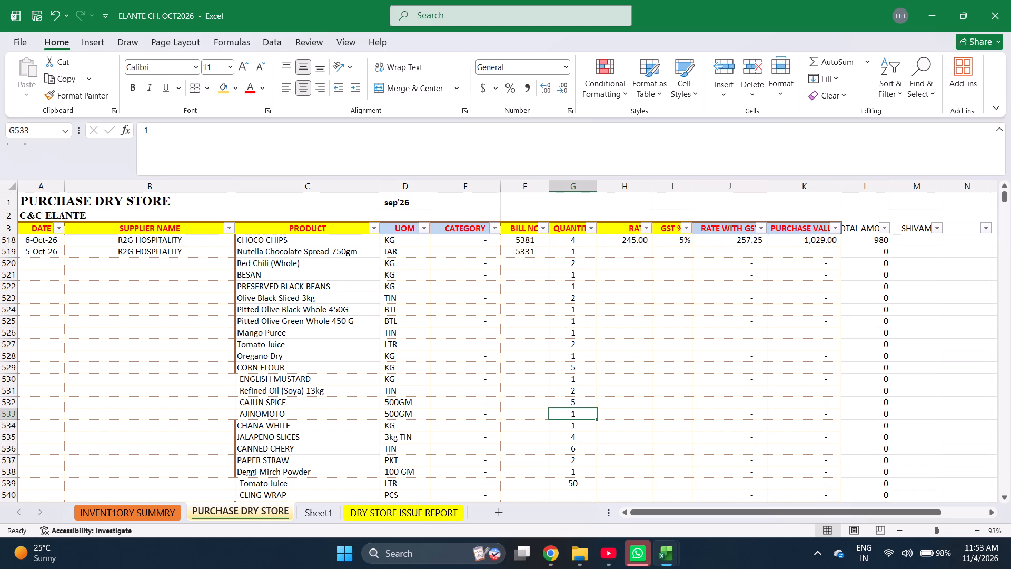
{"action": "key", "text": "Return"}
{"action": "key", "text": "6"}
{"action": "key", "text": "Return"}
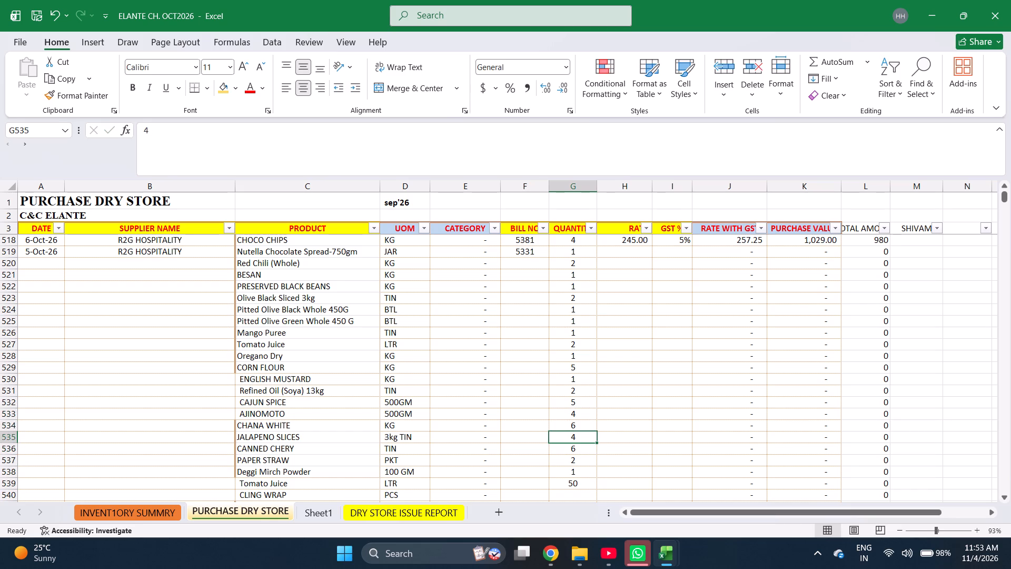
{"action": "key", "text": "2"}
{"action": "key", "text": "Return"}
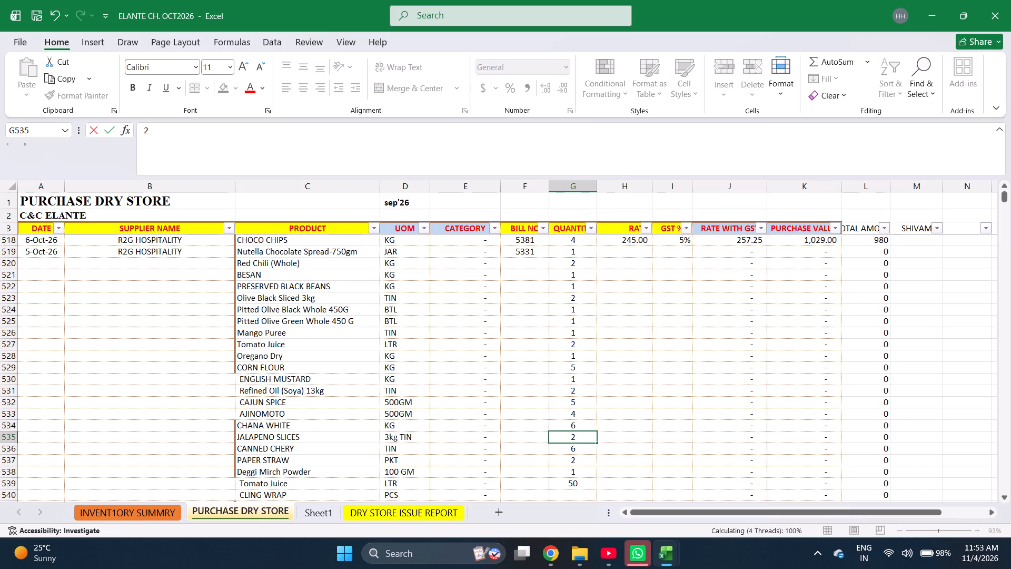
{"action": "key", "text": "1"}
{"action": "key", "text": "Return"}
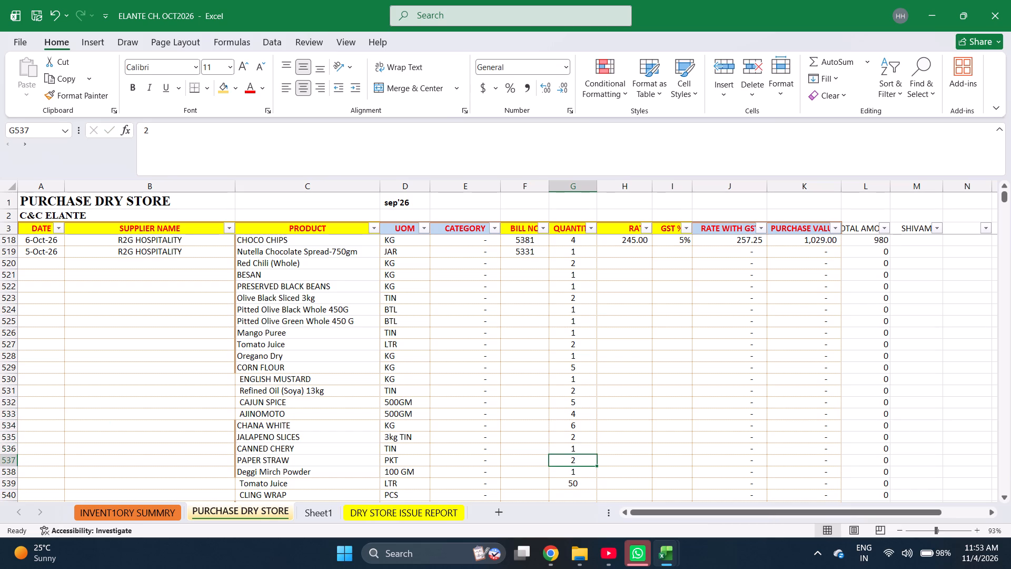
{"action": "key", "text": "5"}
{"action": "key", "text": "0"}
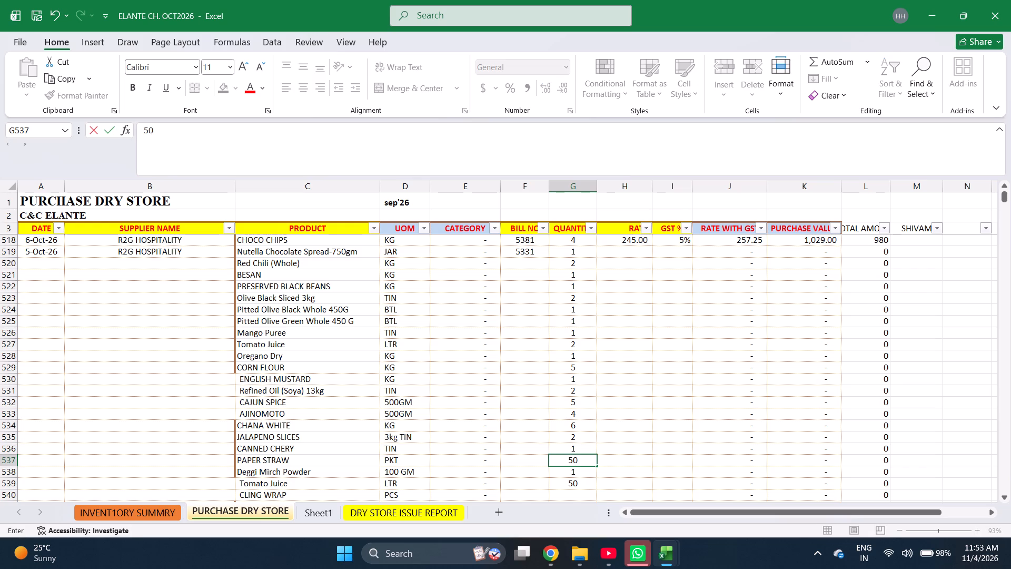
{"action": "key", "text": "Return"}
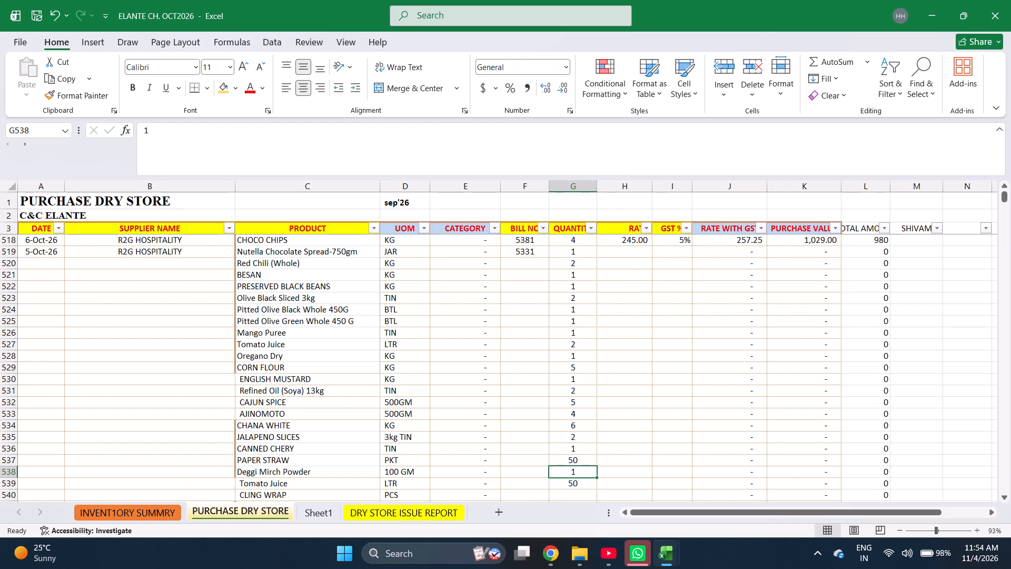
Enter the quantities 10, 4, 1, 4, 0.5 and 1 in rows 538 to 543, Deggi Mirch Powder through Hand Gloves.
{"action": "type", "text": "10"}
{"action": "key", "text": "Return"}
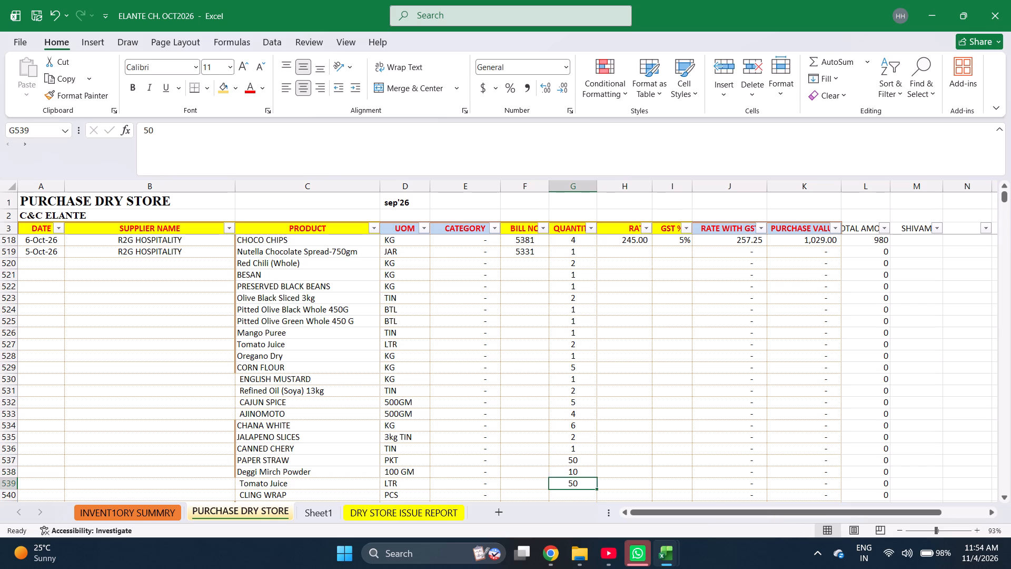
{"action": "key", "text": "4"}
{"action": "key", "text": "Return"}
{"action": "key", "text": "1"}
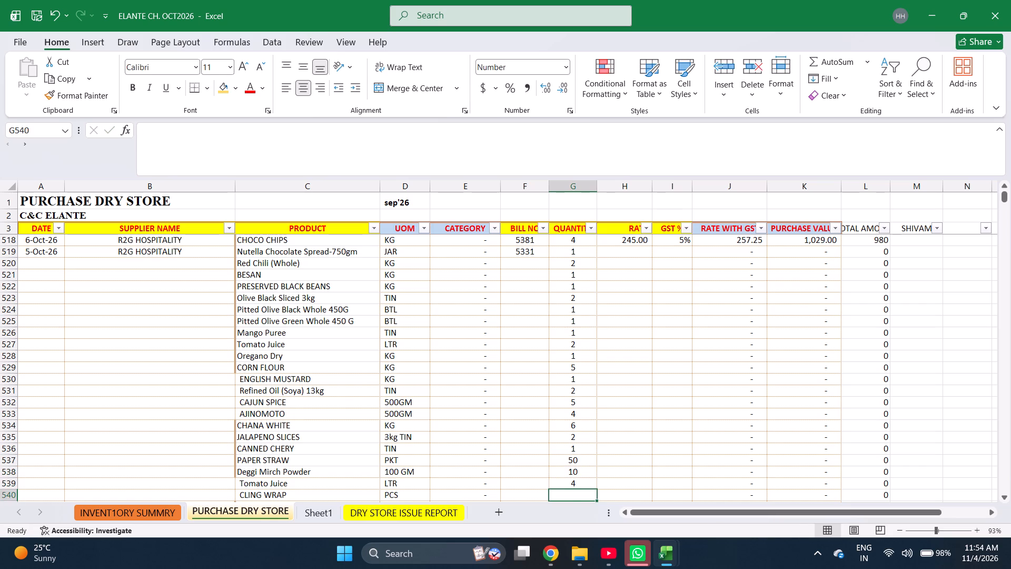
{"action": "key", "text": "Return"}
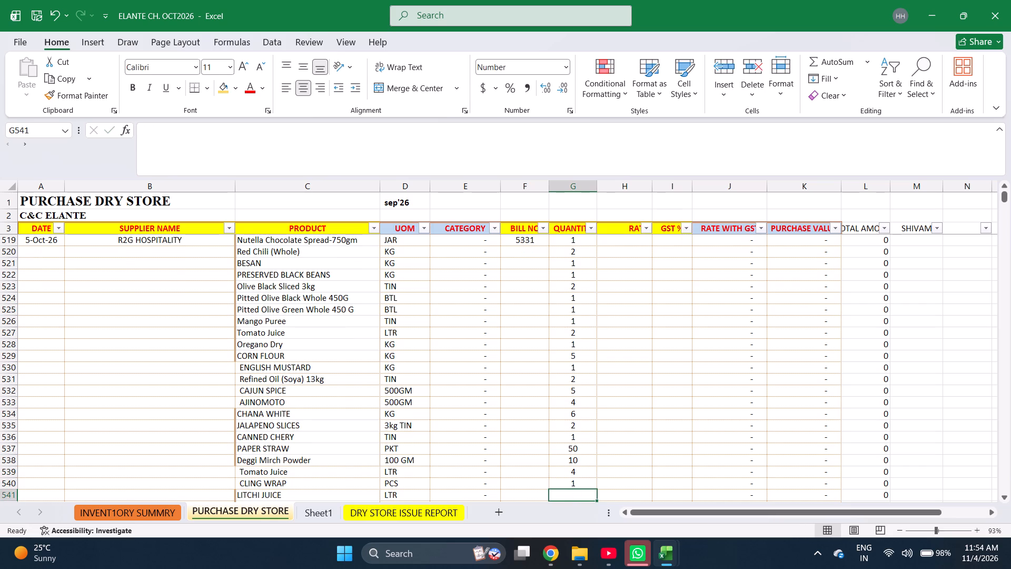
{"action": "key", "text": "4"}
{"action": "key", "text": "Return"}
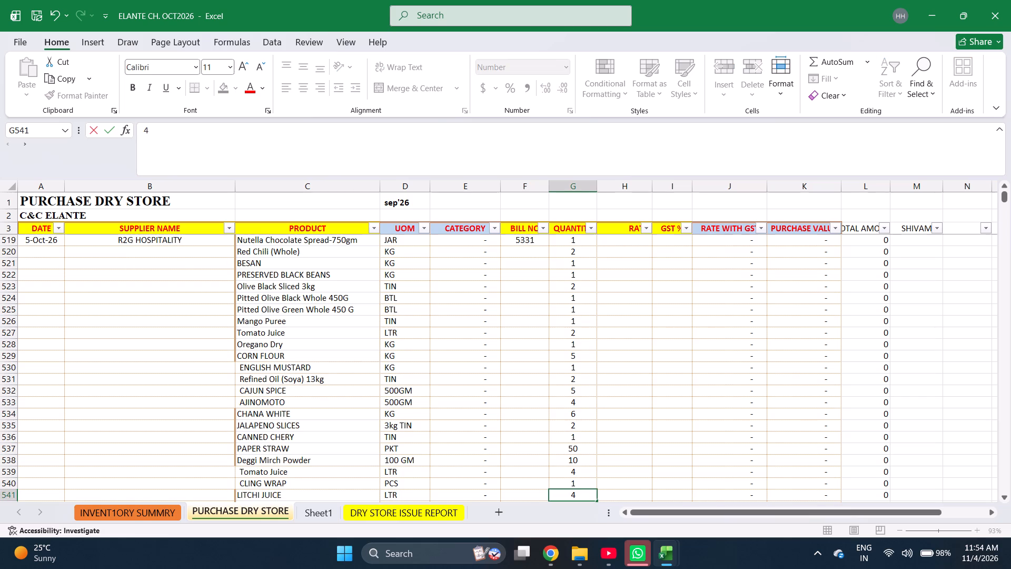
{"action": "type", "text": "0.5"}
{"action": "key", "text": "Return"}
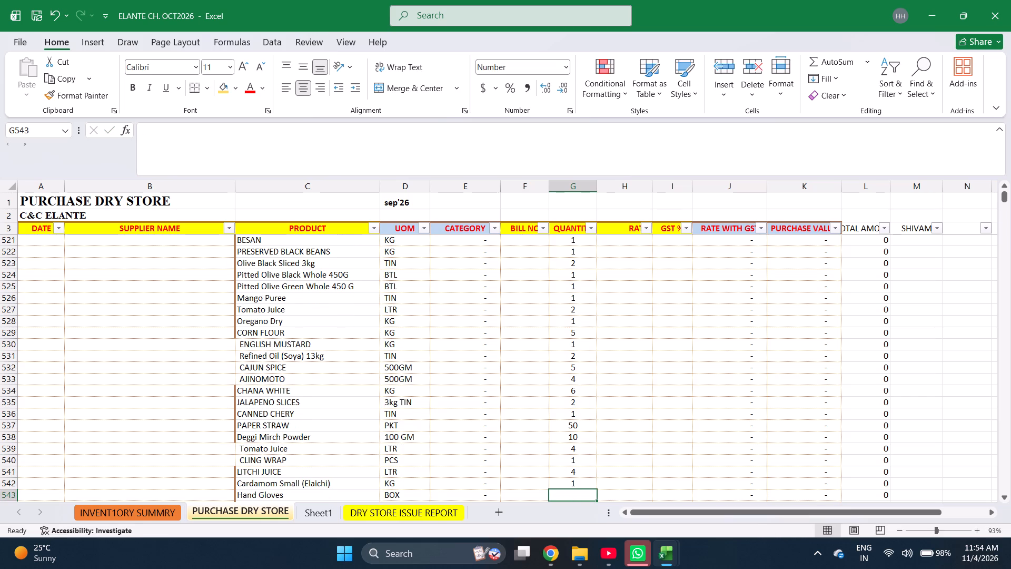
{"action": "key", "text": "1"}
{"action": "key", "text": "Return"}
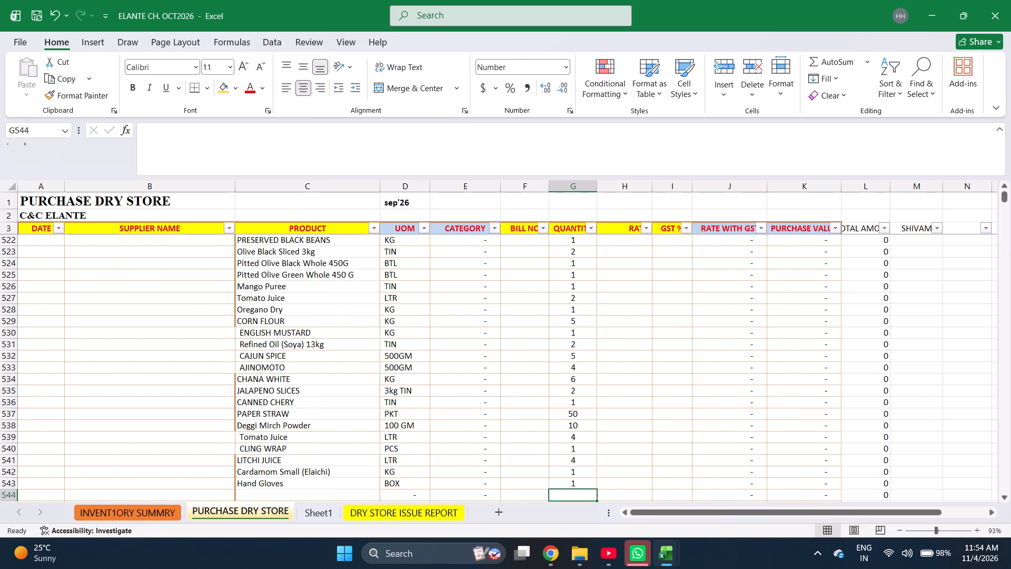
Enter the rates 645, 380.95, 105 and 195 in rows 519 to 522, Nutella Chocolate Spread through PRESERVED BLACK BEANS.
{"action": "key", "text": "Right"}
{"action": "key", "text": "ctrl+Up"}
{"action": "key", "text": "Down"}
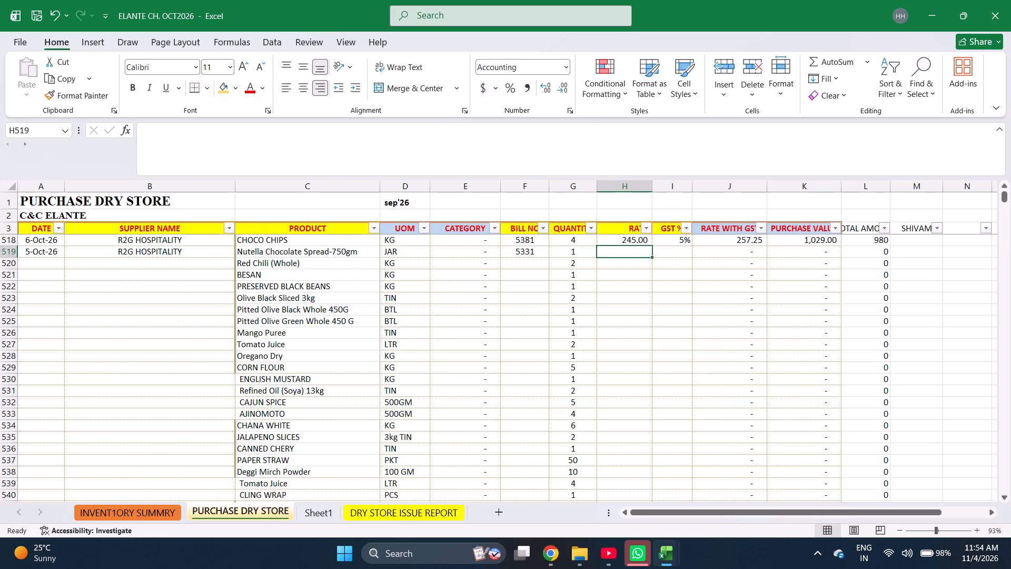
{"action": "type", "text": "645"}
{"action": "key", "text": "Return"}
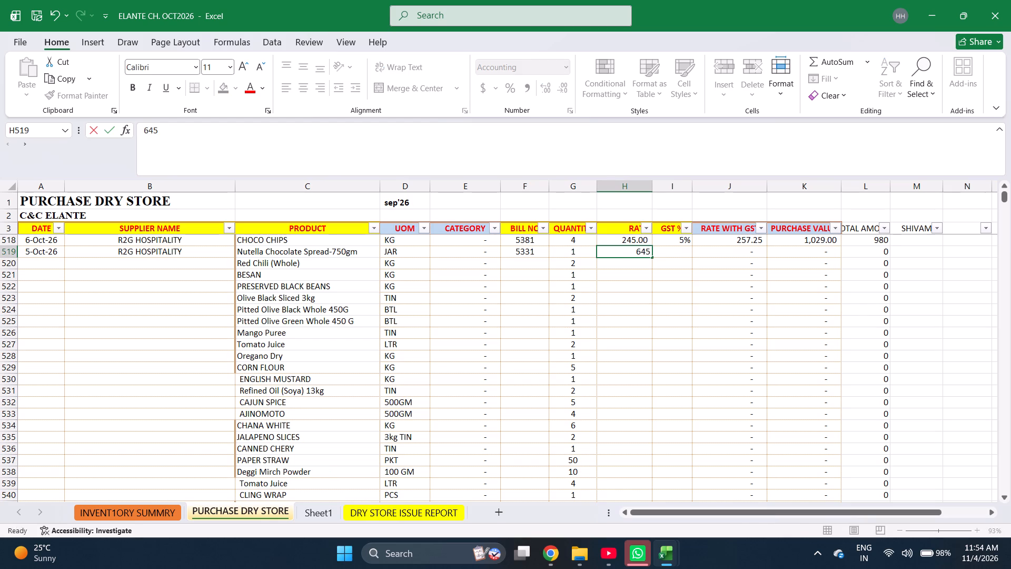
{"action": "type", "text": "380"}
{"action": "key", "text": "Return"}
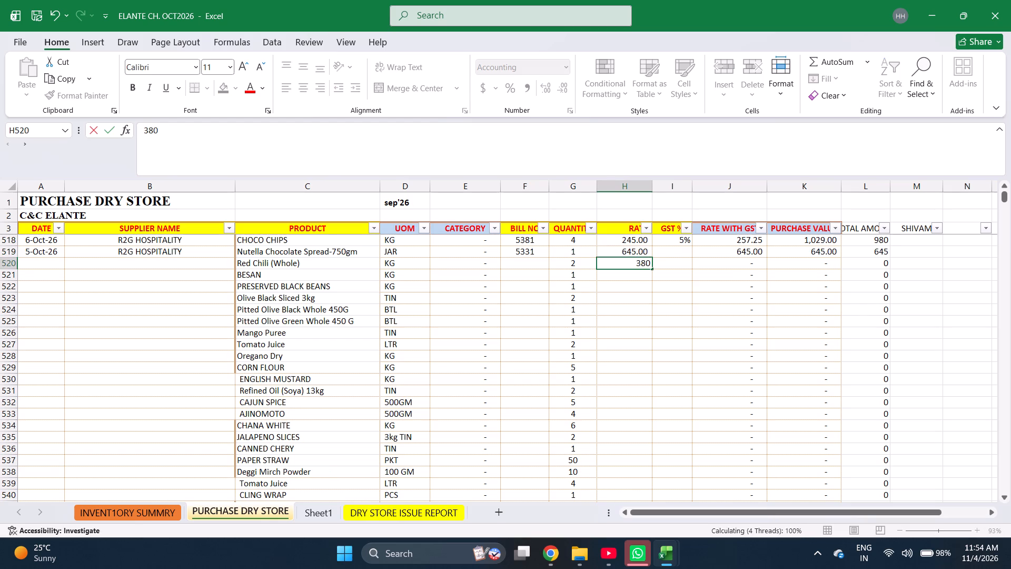
{"action": "key", "text": "Up"}
{"action": "type", "text": "380.95"}
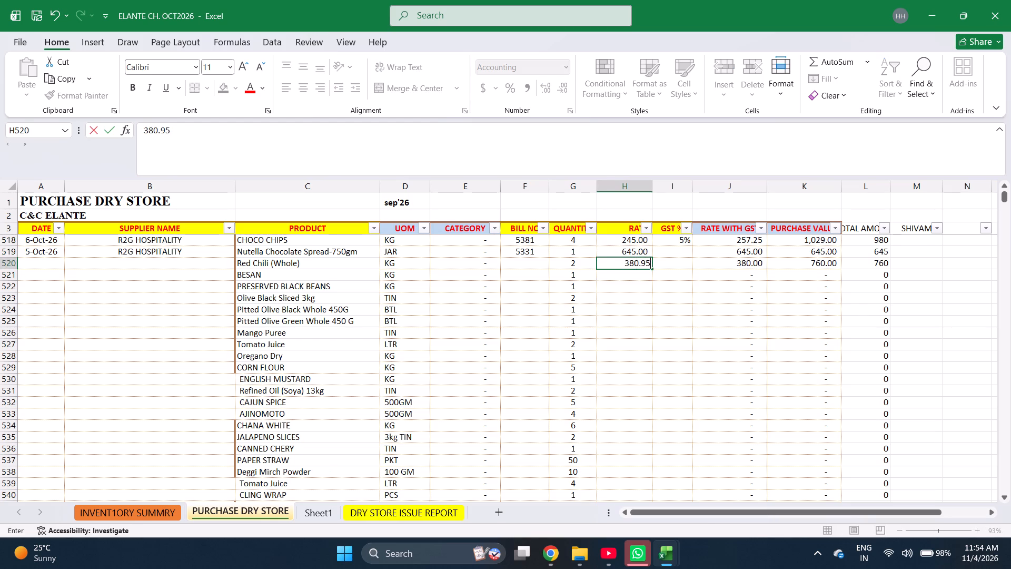
{"action": "key", "text": "Return"}
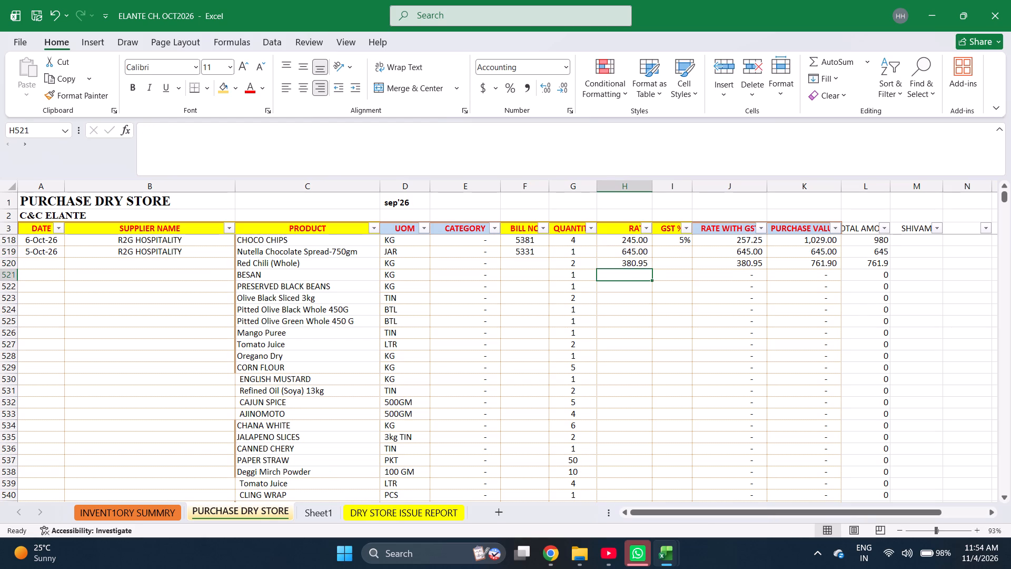
{"action": "type", "text": "105"}
{"action": "key", "text": "Return"}
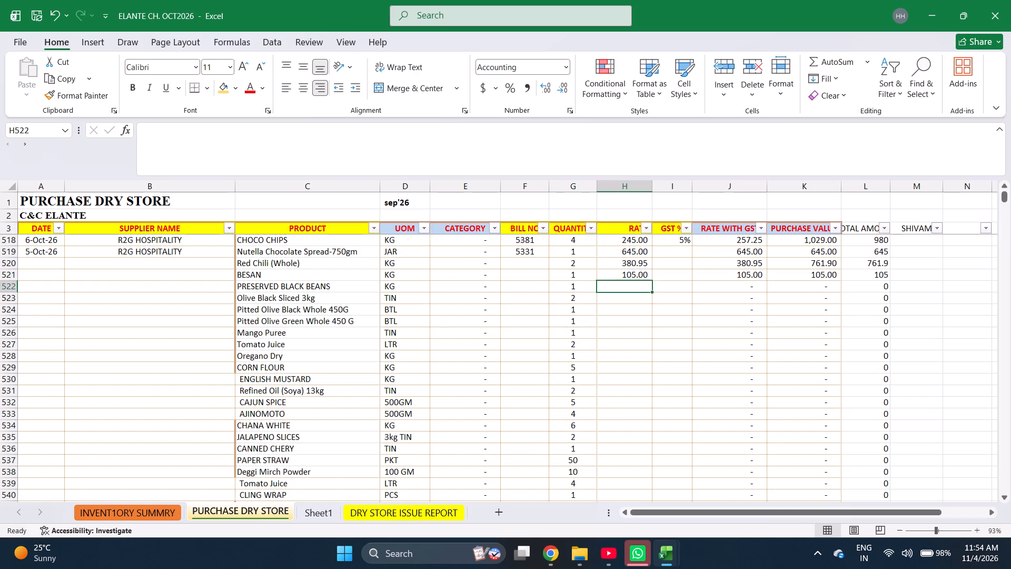
{"action": "type", "text": "195"}
{"action": "key", "text": "Return"}
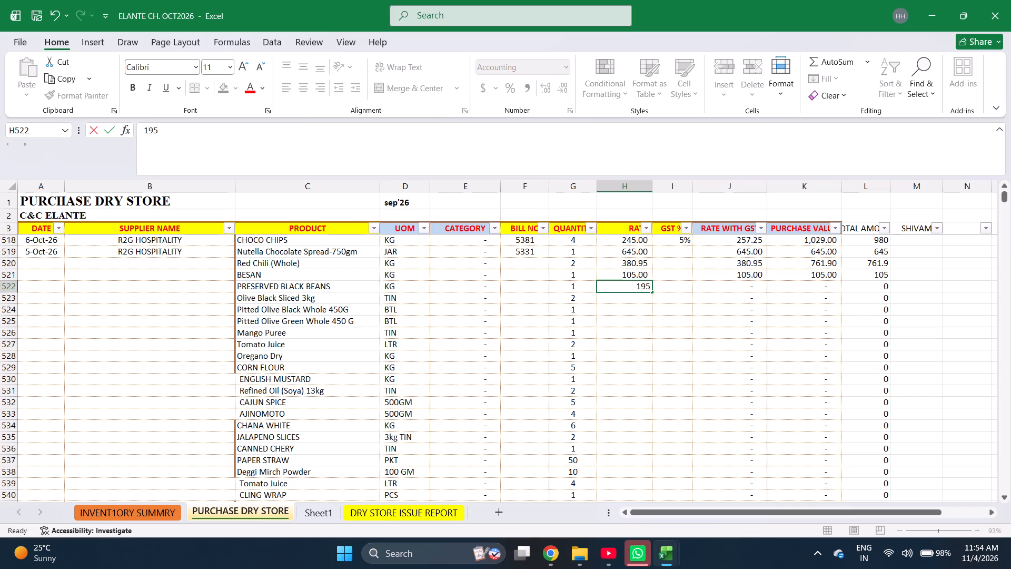
Enter the rates 665, 145, 145, 195, 98.18 and 412 in rows 523 to 528, Olive Black Sliced through Oregano Dry.
{"action": "type", "text": "665"}
{"action": "key", "text": "Return"}
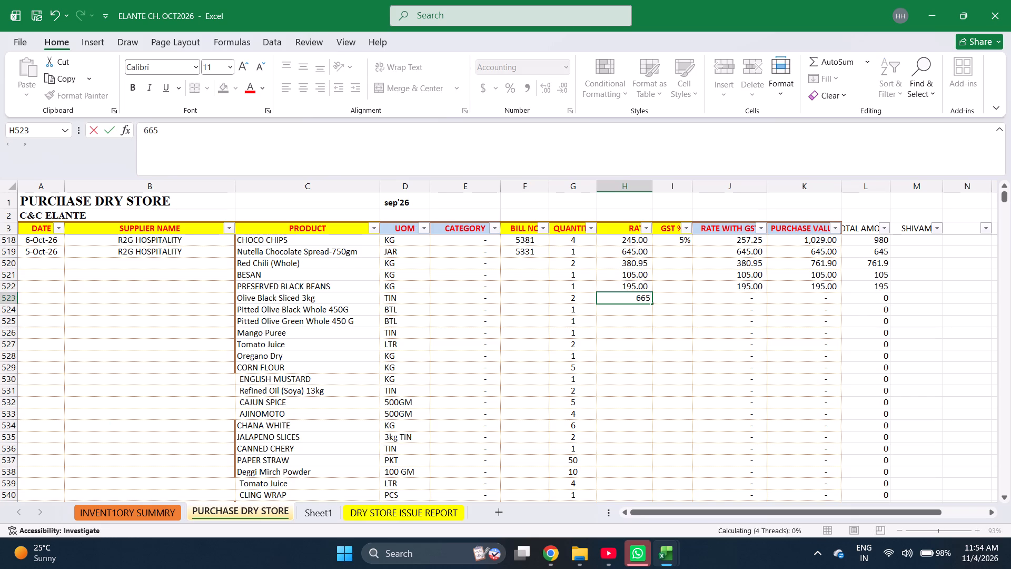
{"action": "type", "text": "145"}
{"action": "key", "text": "Return"}
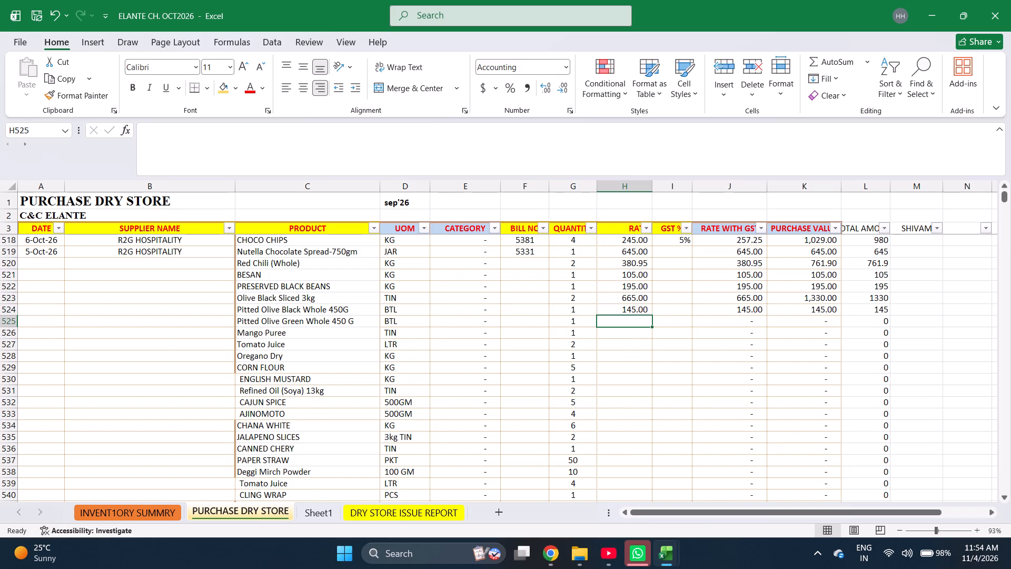
{"action": "type", "text": "145"}
{"action": "key", "text": "Return"}
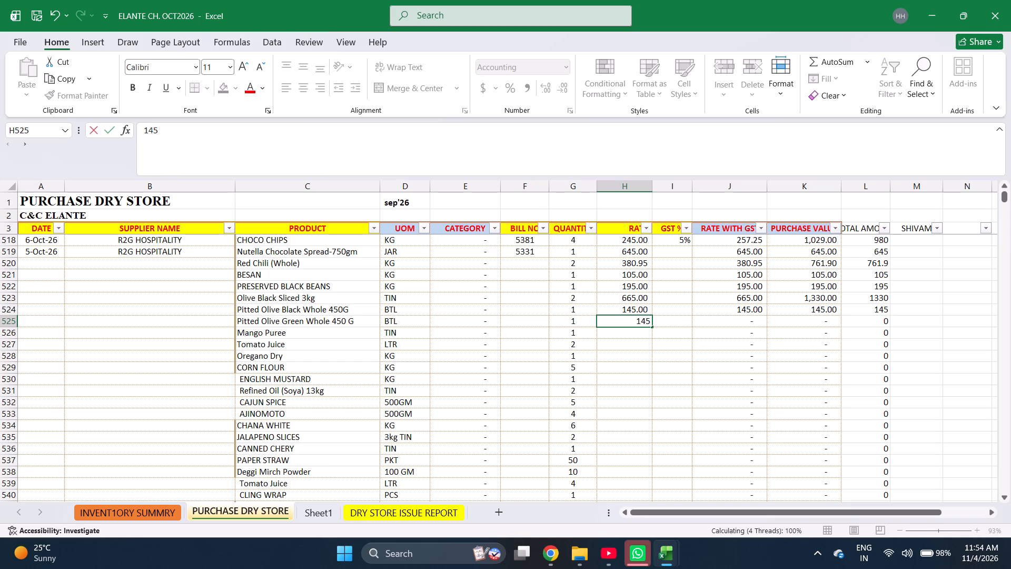
{"action": "type", "text": "195"}
{"action": "key", "text": "Return"}
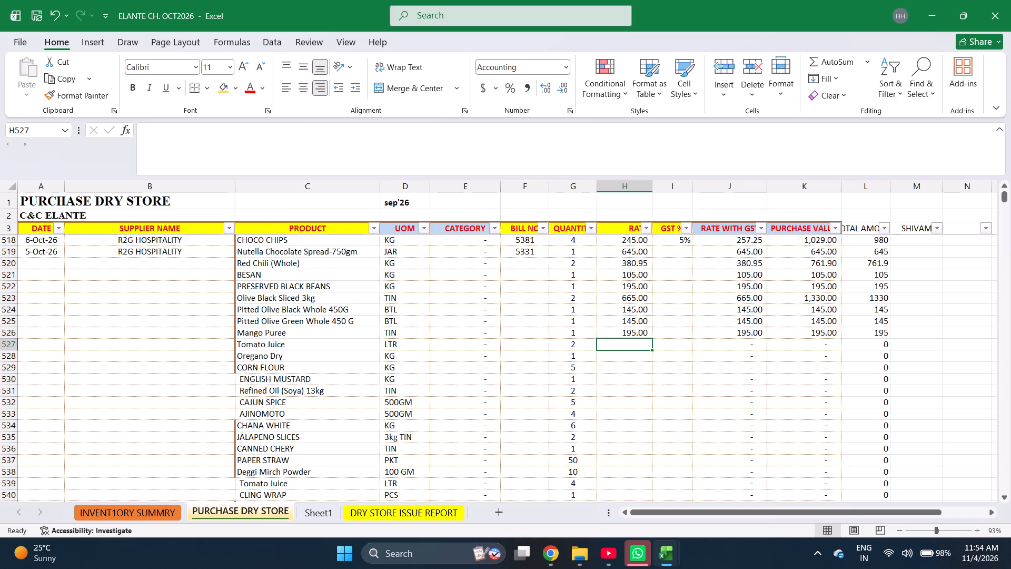
{"action": "type", "text": "98.18"}
{"action": "key", "text": "Return"}
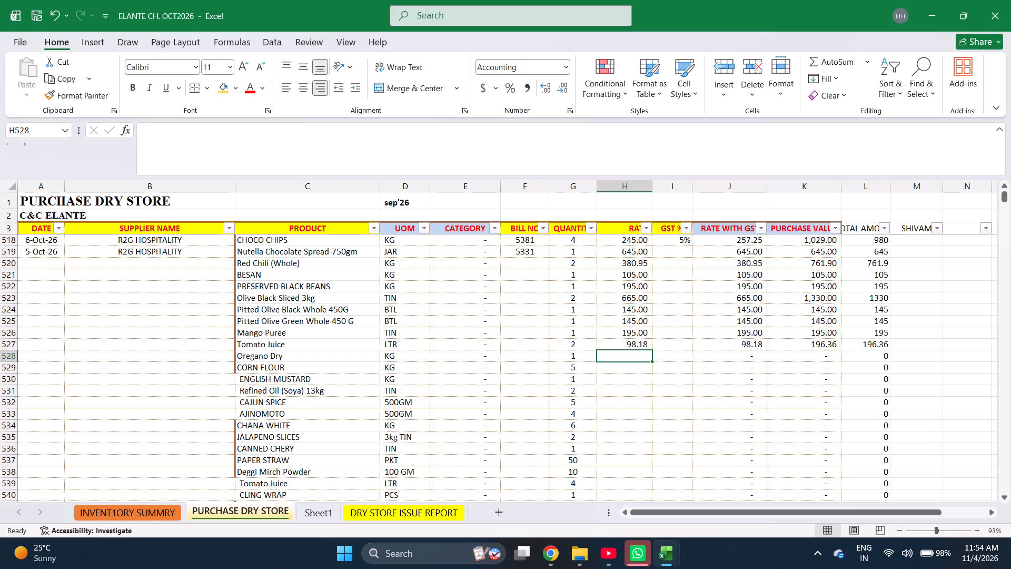
{"action": "type", "text": "412"}
{"action": "key", "text": "Return"}
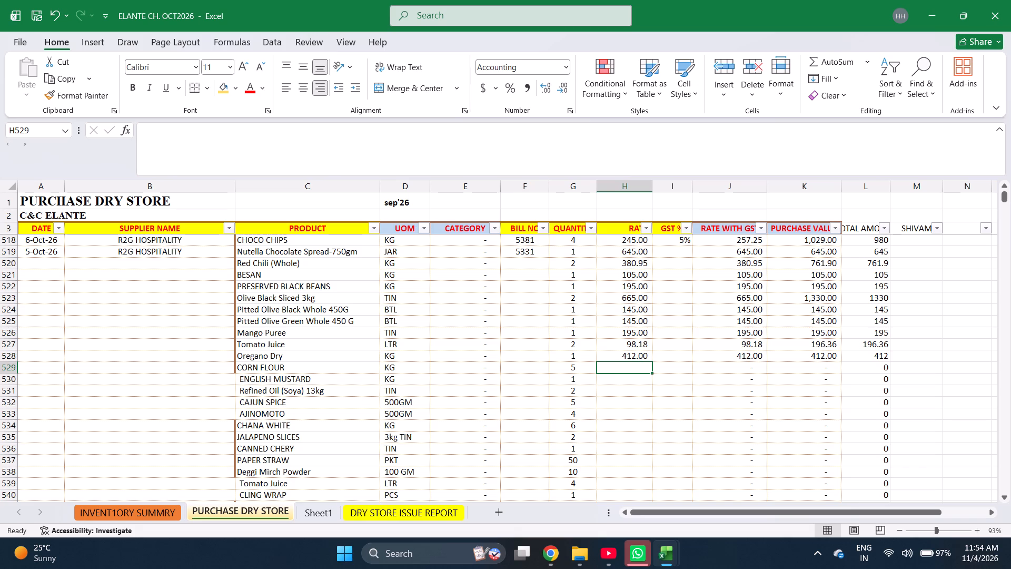
Enter the rates 65, 165, 2380, 435, 85 and 135 in rows 529 to 534, CORN FLOUR through CHANA WHITE.
{"action": "type", "text": "65"}
{"action": "key", "text": "Return"}
{"action": "type", "text": "165"}
{"action": "key", "text": "Return"}
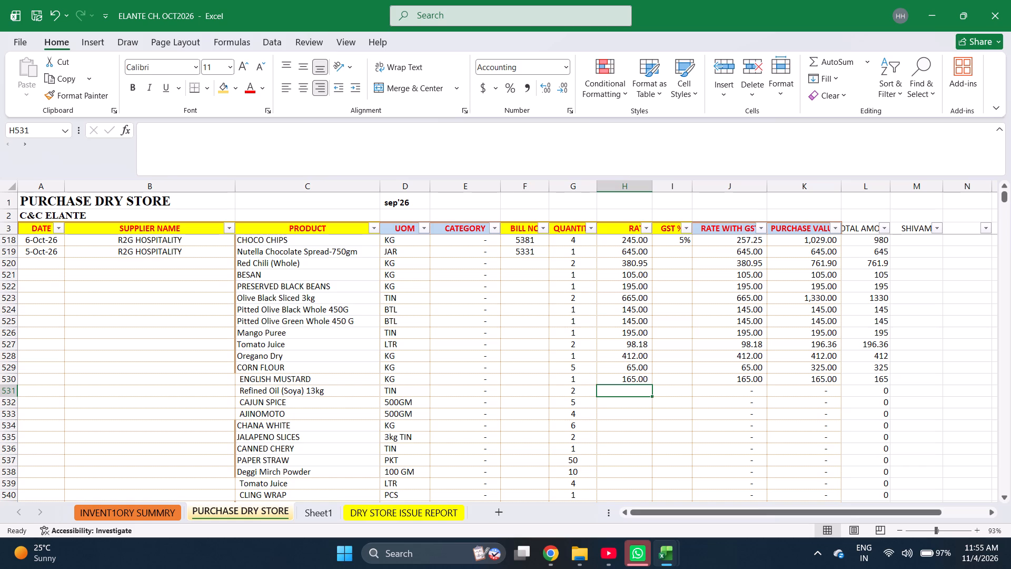
{"action": "type", "text": "2380"}
{"action": "key", "text": "Return"}
{"action": "type", "text": "435"}
{"action": "key", "text": "Return"}
{"action": "type", "text": "85"}
{"action": "key", "text": "Return"}
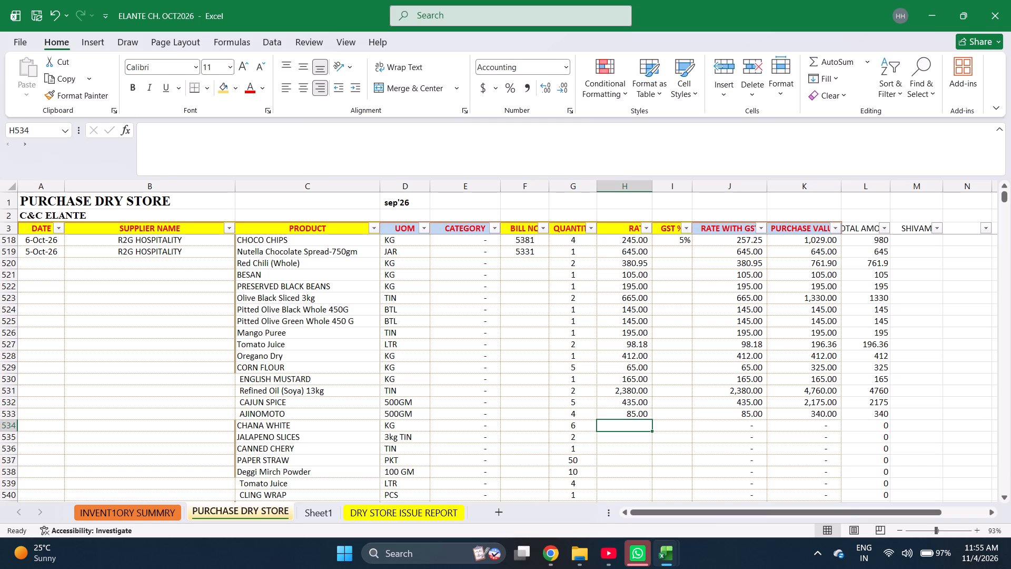
{"action": "type", "text": "135"}
{"action": "key", "text": "Return"}
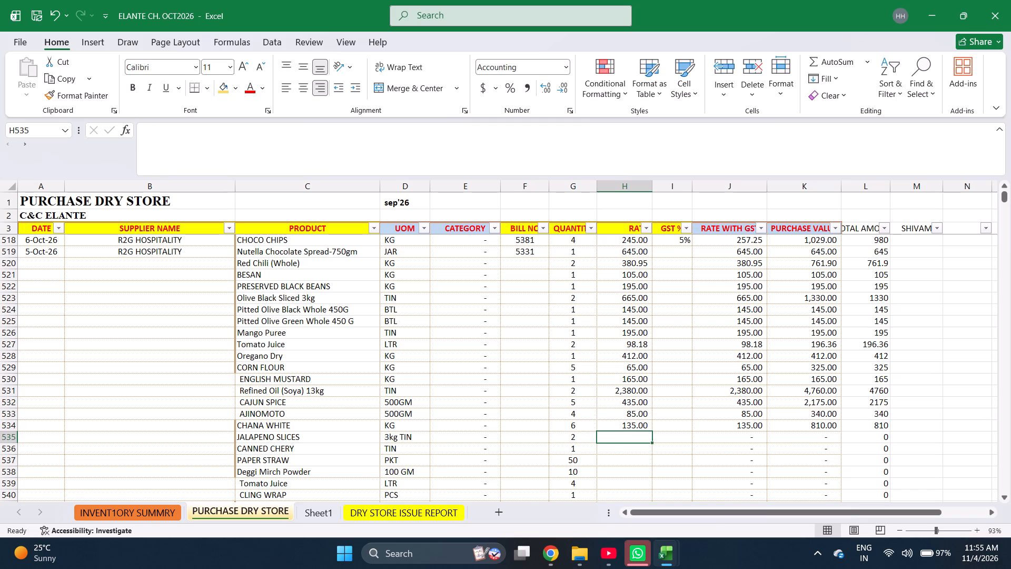
Enter the rates 245, 156, 35, 95, 98.18, 580 and 98 in rows 535 to 541, JALAPENO SLICES through LITCHI JUICE.
{"action": "type", "text": "245"}
{"action": "key", "text": "Return"}
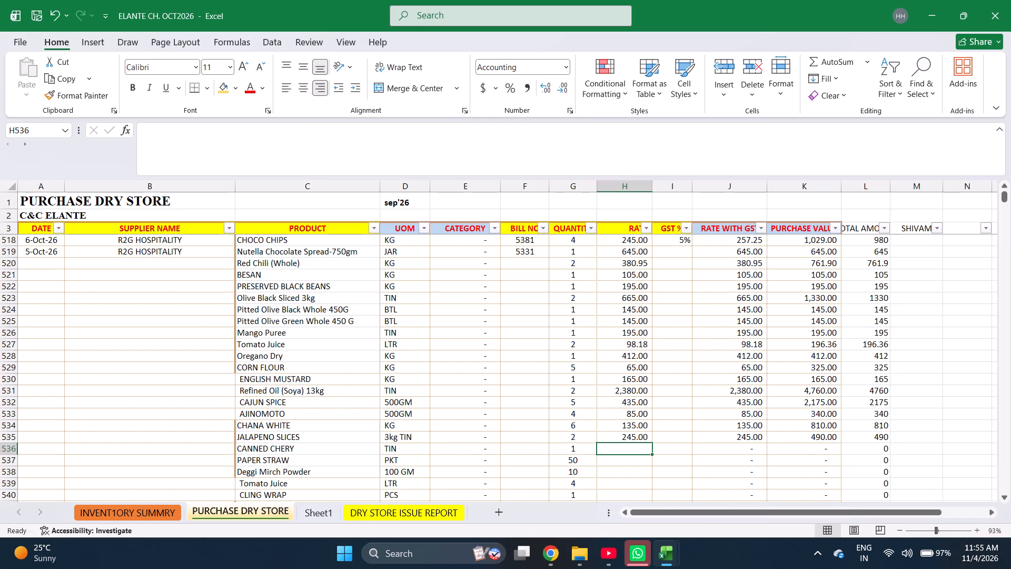
{"action": "type", "text": "156"}
{"action": "key", "text": "Return"}
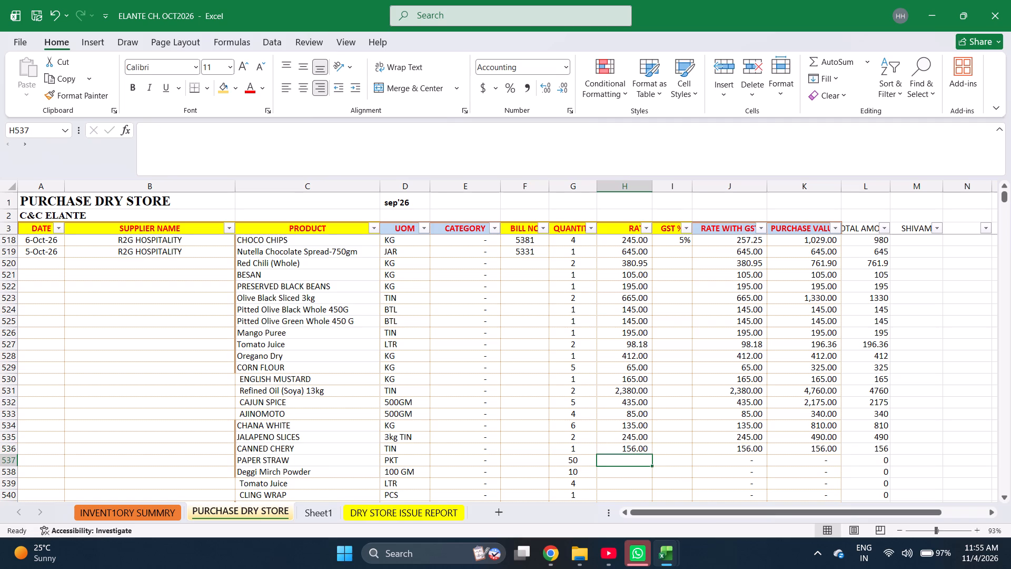
{"action": "type", "text": "35"}
{"action": "key", "text": "Return"}
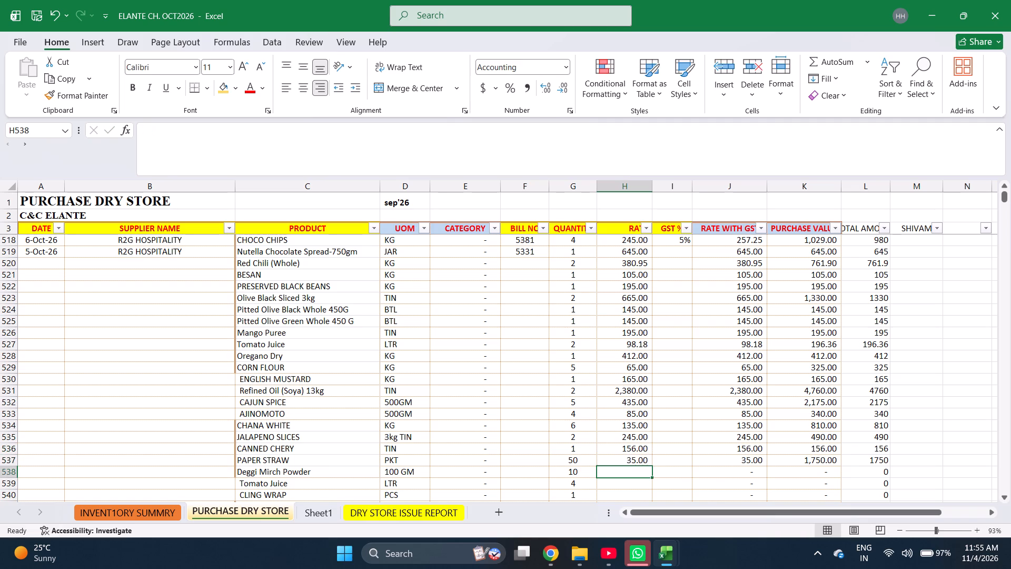
{"action": "type", "text": "95"}
{"action": "key", "text": "Return"}
{"action": "type", "text": "98.18"}
{"action": "key", "text": "Return"}
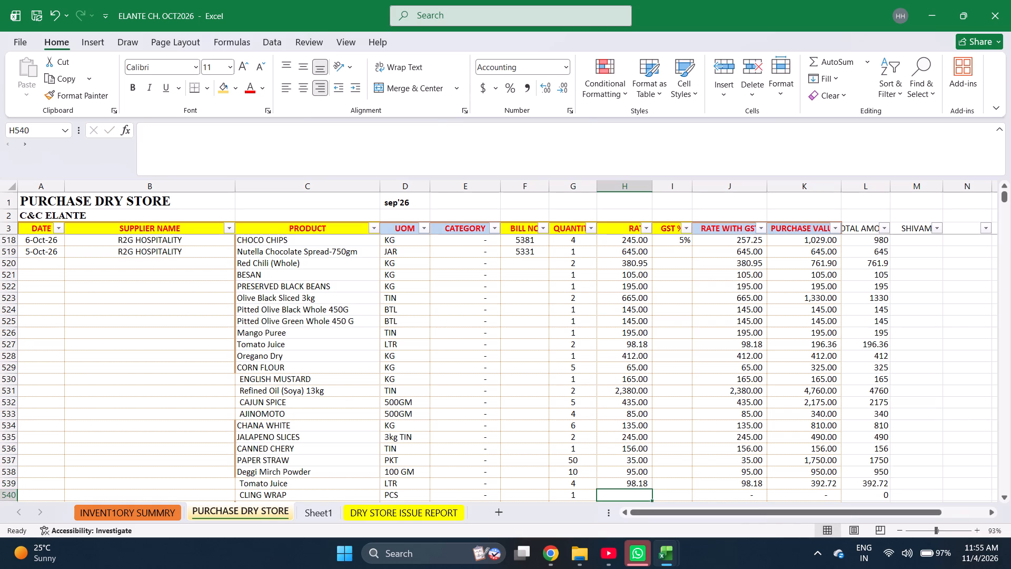
{"action": "type", "text": "580"}
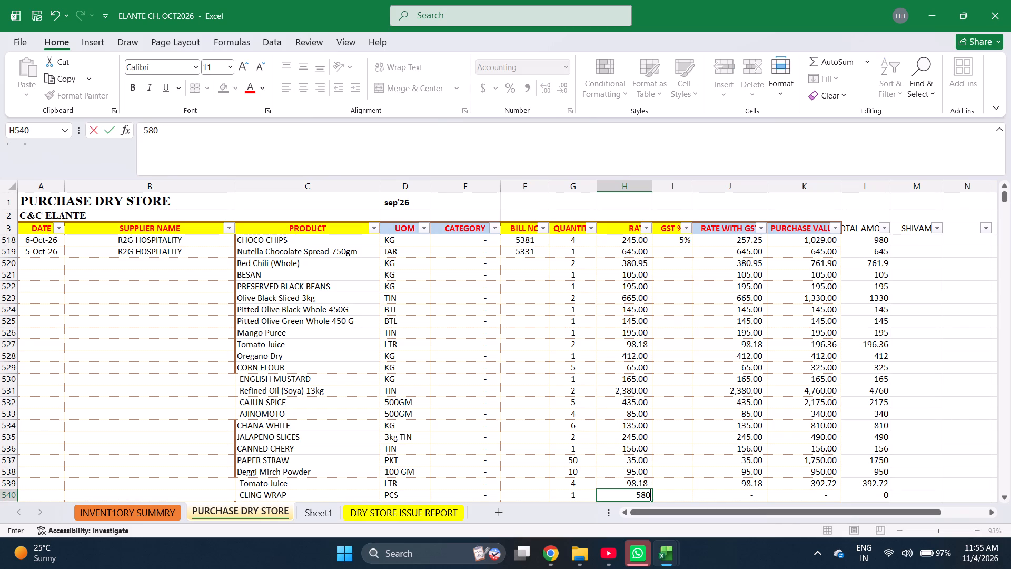
{"action": "key", "text": "Return"}
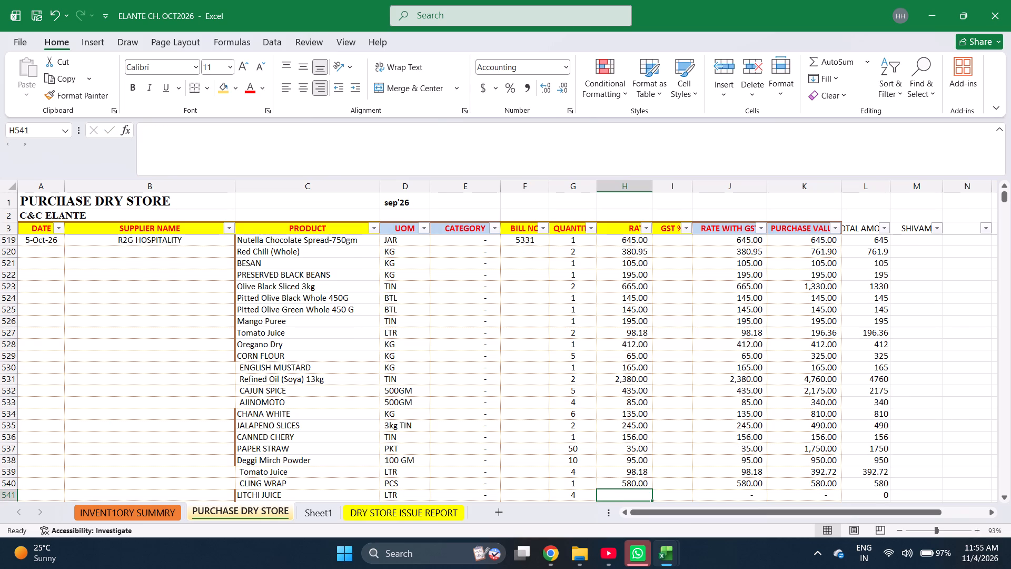
{"action": "type", "text": "98"}
{"action": "key", "text": "Return"}
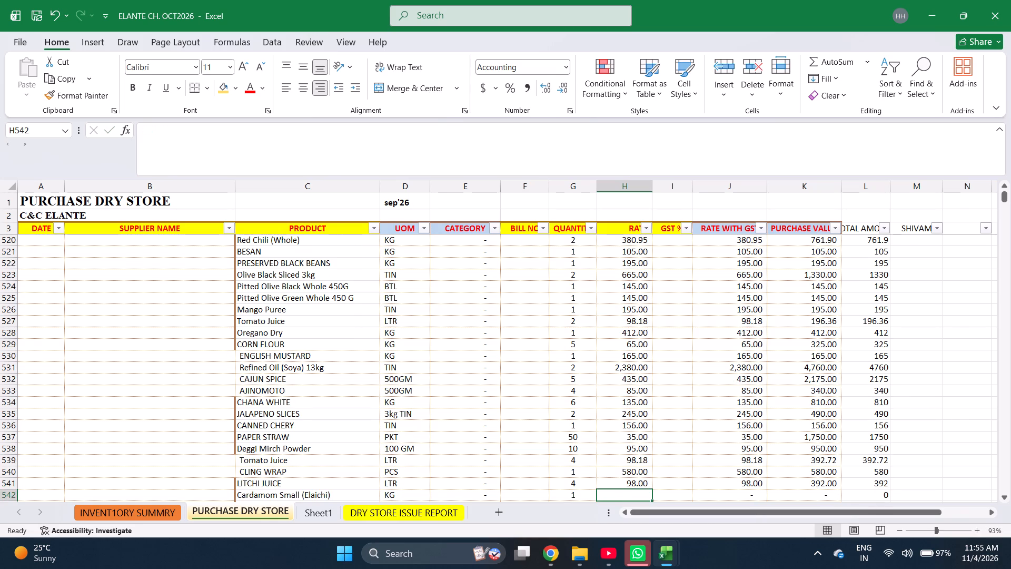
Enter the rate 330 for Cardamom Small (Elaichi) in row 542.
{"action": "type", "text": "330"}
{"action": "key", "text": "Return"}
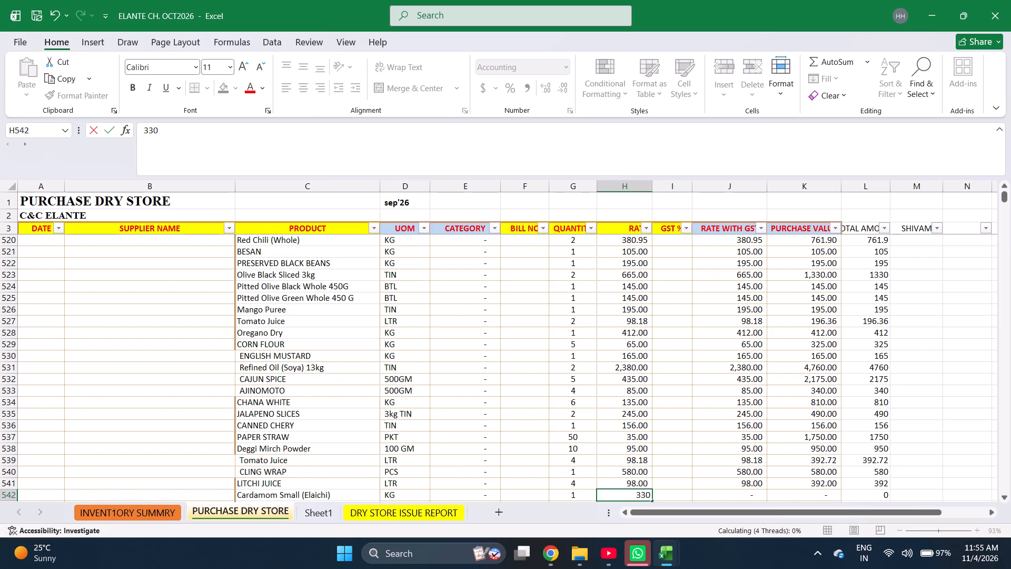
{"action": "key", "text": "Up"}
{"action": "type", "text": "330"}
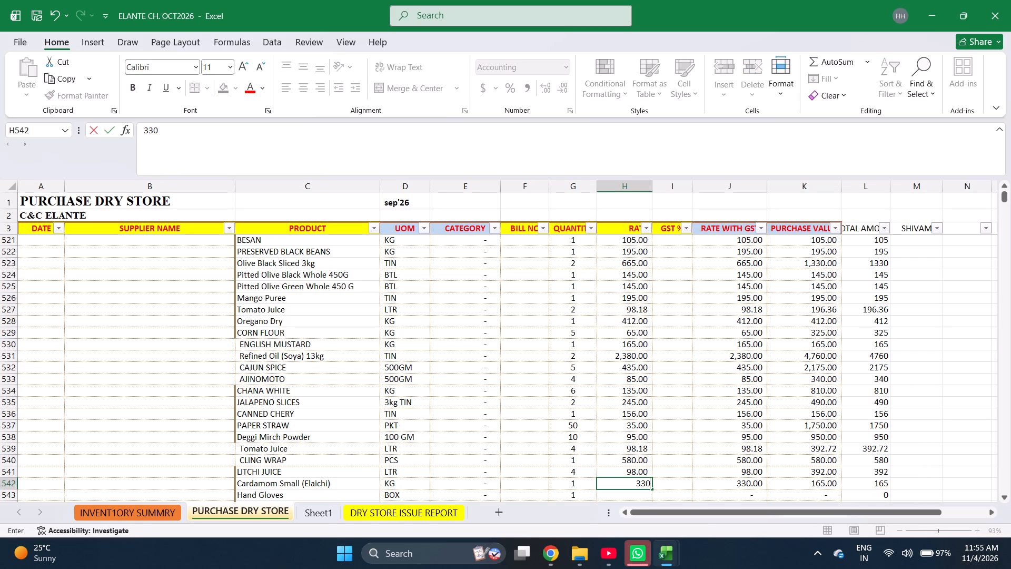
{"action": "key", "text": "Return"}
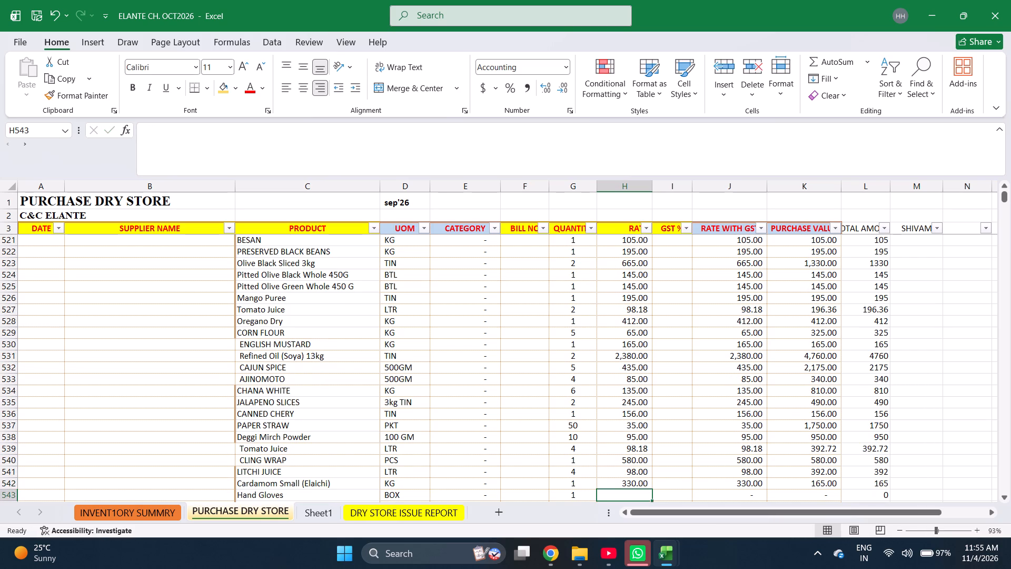
Re-enter the quantity 0.5 for Cardamom Small (Elaichi) in row 542 and set its rate to 3300.
{"action": "key", "text": "Up"}
{"action": "key", "text": "Down"}
{"action": "key", "text": "Down"}
{"action": "key", "text": "Down"}
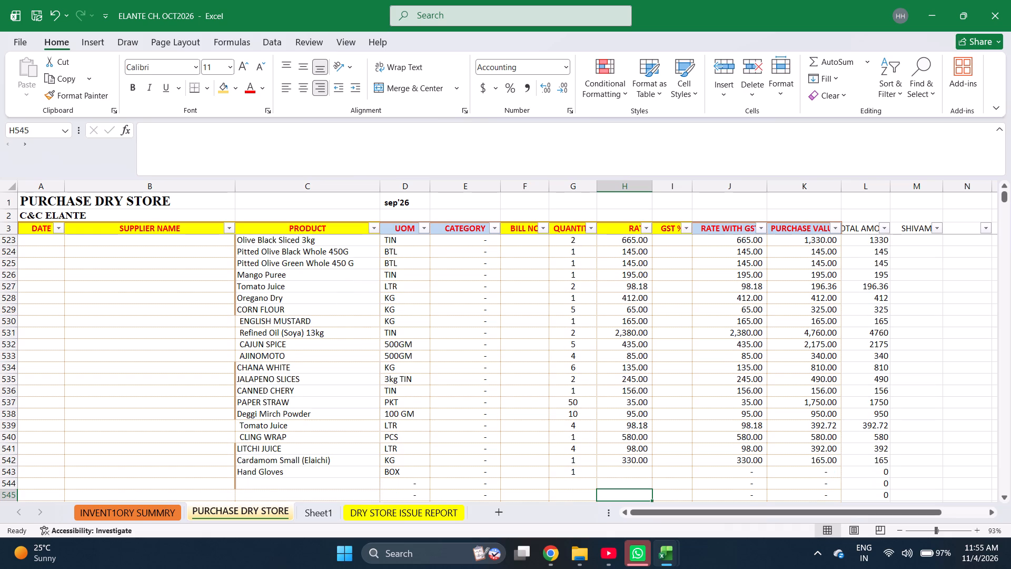
{"action": "key", "text": "Up"}
{"action": "key", "text": "Up"}
{"action": "key", "text": "Up"}
{"action": "key", "text": "Left"}
{"action": "type", "text": "0.5"}
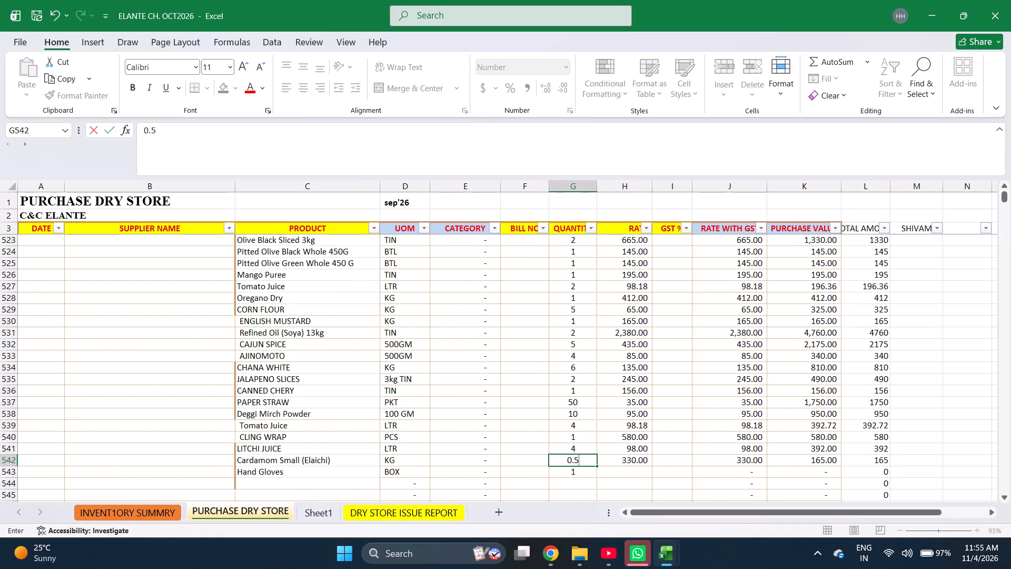
{"action": "key", "text": "Right"}
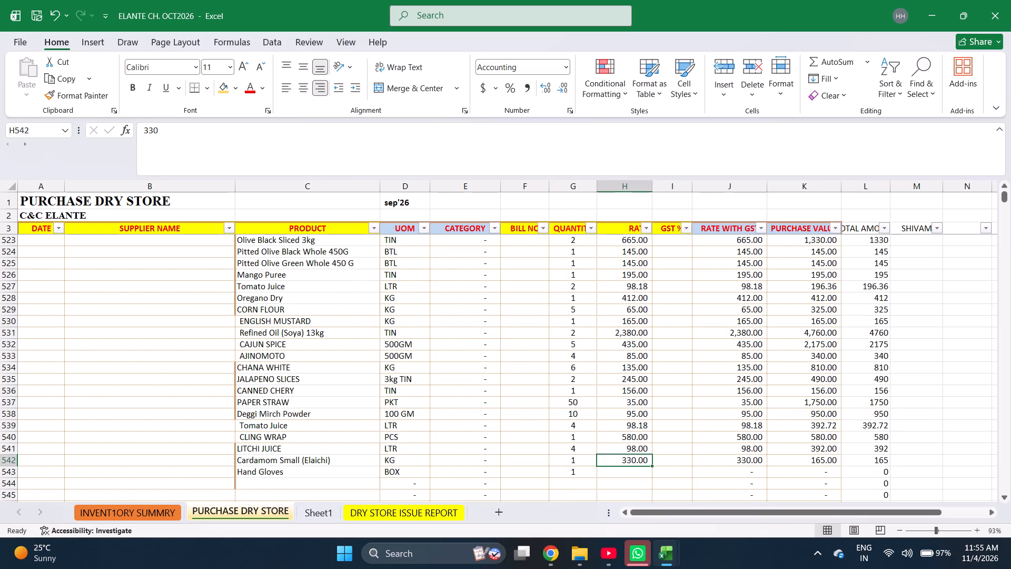
{"action": "type", "text": "33000"}
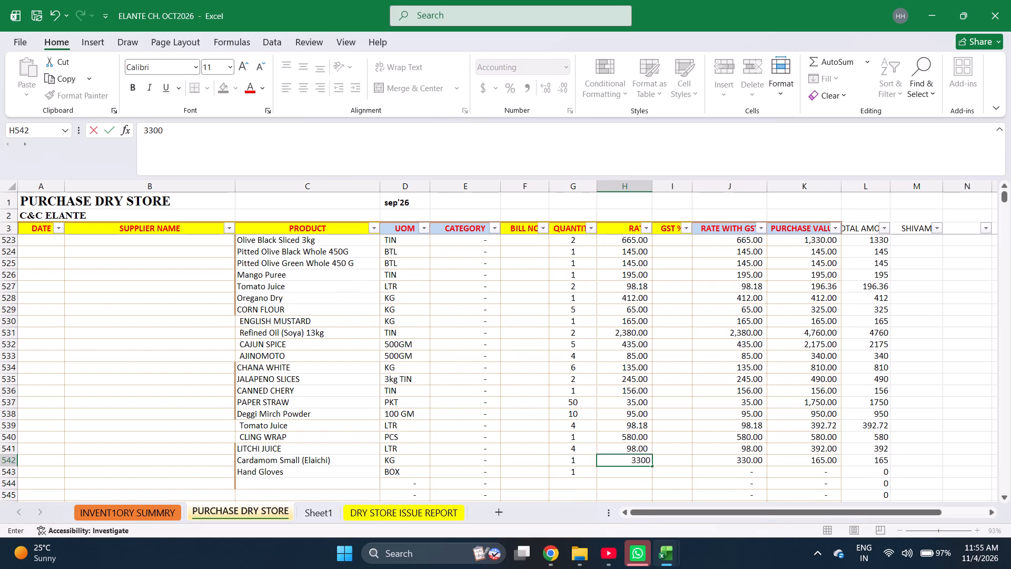
{"action": "key", "text": "BackSpace"}
{"action": "key", "text": "Return"}
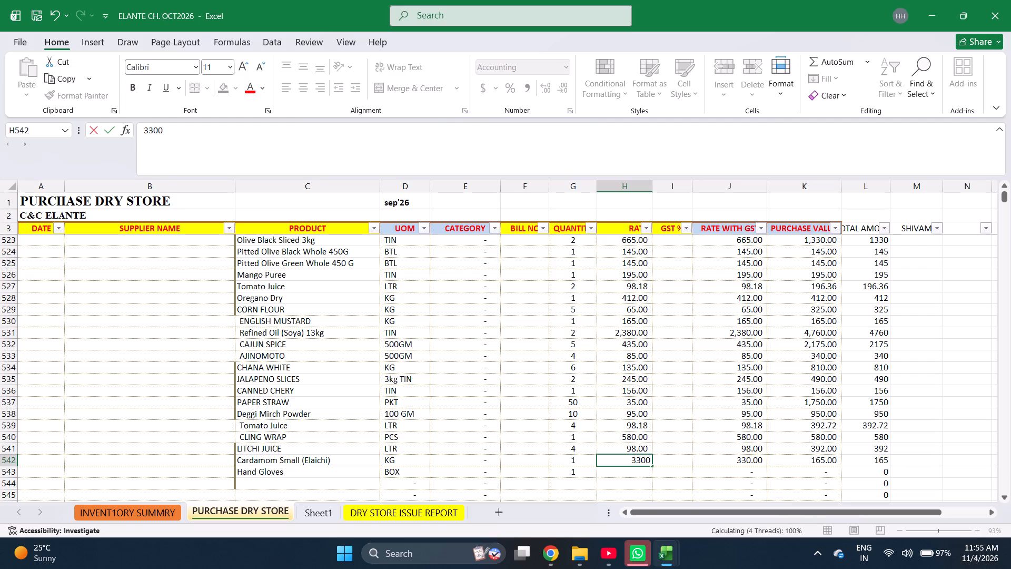
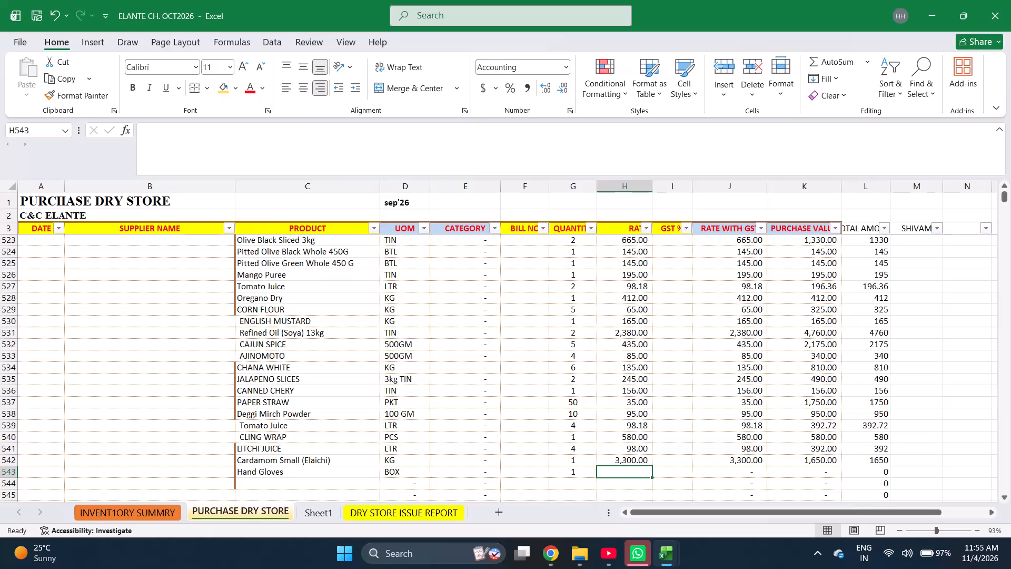
Enter the rates 250, 170 and 528.57 in rows 543 to 545, starting with Hand Gloves.
{"action": "type", "text": "250"}
{"action": "key", "text": "Return"}
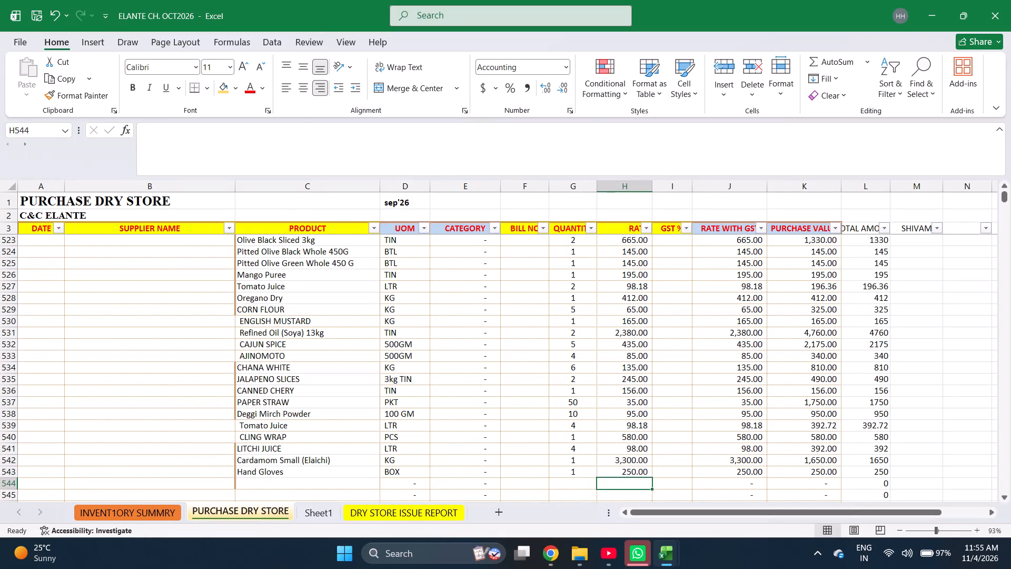
{"action": "type", "text": "170"}
{"action": "key", "text": "Return"}
{"action": "key", "text": "2"}
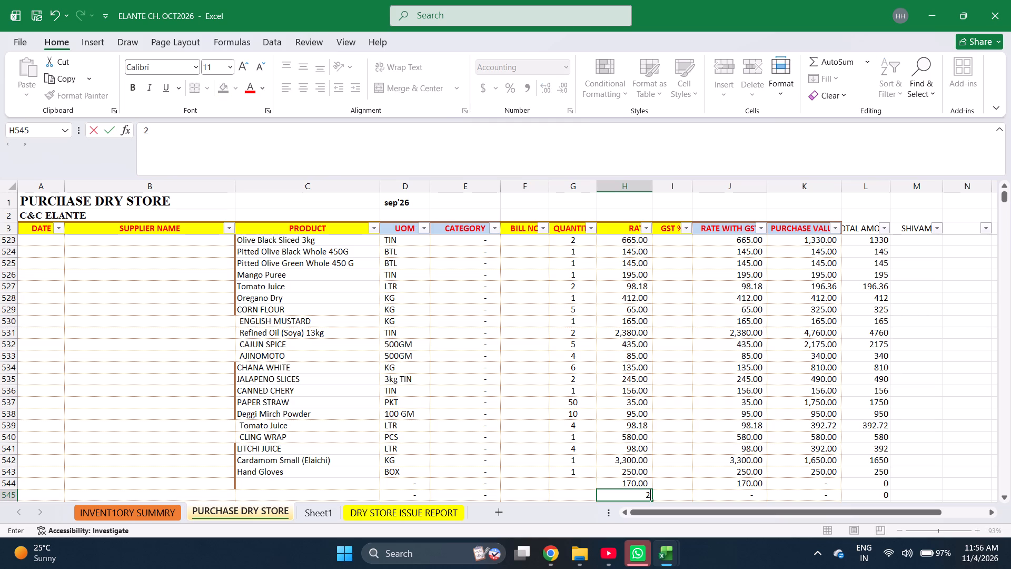
{"action": "key", "text": "BackSpace"}
{"action": "type", "text": "528.57"}
{"action": "key", "text": "Left"}
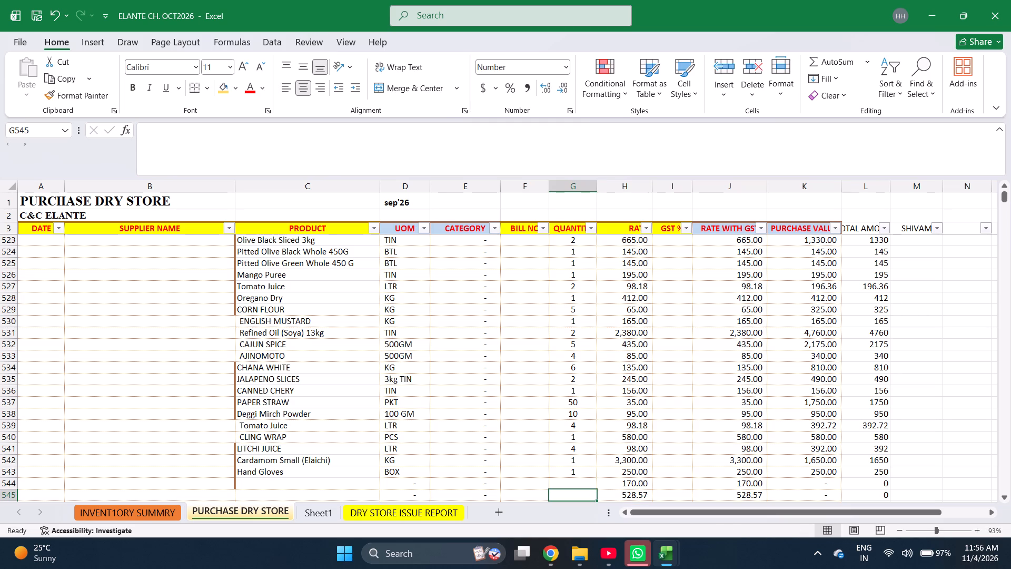
Enter the quantities 5 and 1 in rows 544 and 545.
{"action": "key", "text": "Up"}
{"action": "key", "text": "5"}
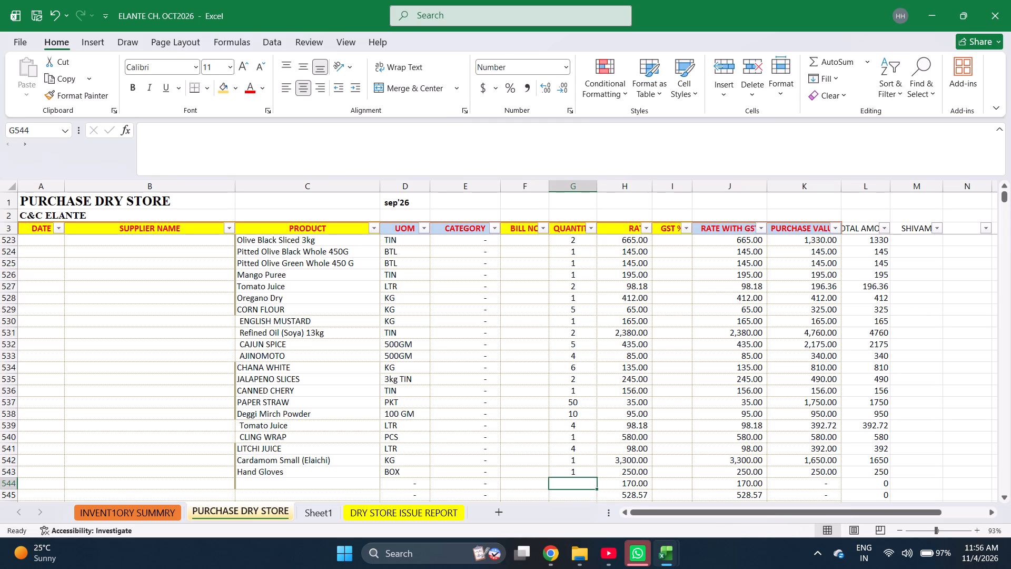
{"action": "key", "text": "Return"}
{"action": "key", "text": "1"}
{"action": "key", "text": "Return"}
Enter 5% GST for Nutella Chocolate Spread in row 519 and fill it down through row 545.
{"action": "key", "text": "Right"}
{"action": "key", "text": "Up"}
{"action": "key", "text": "Up"}
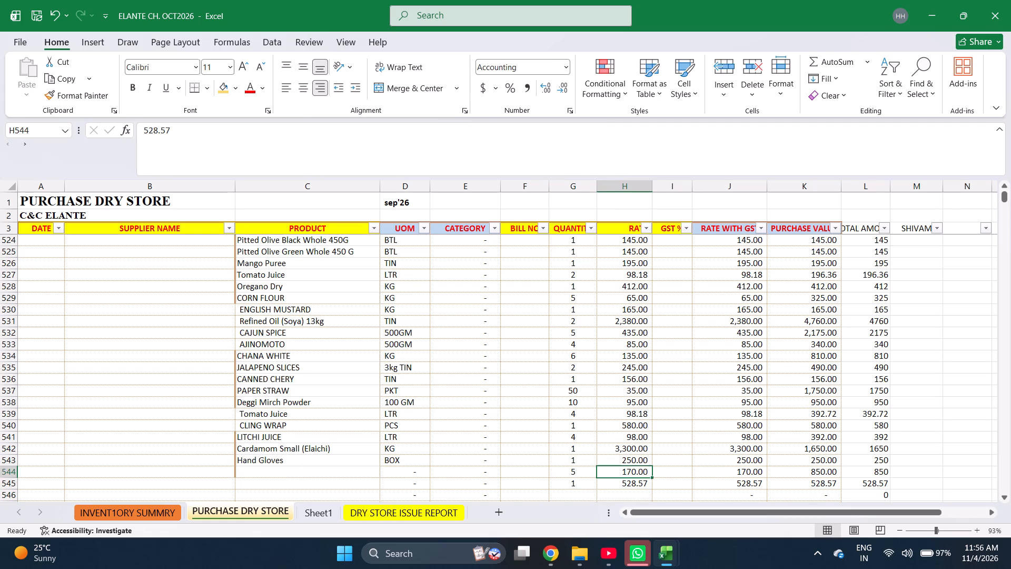
{"action": "key", "text": "Right"}
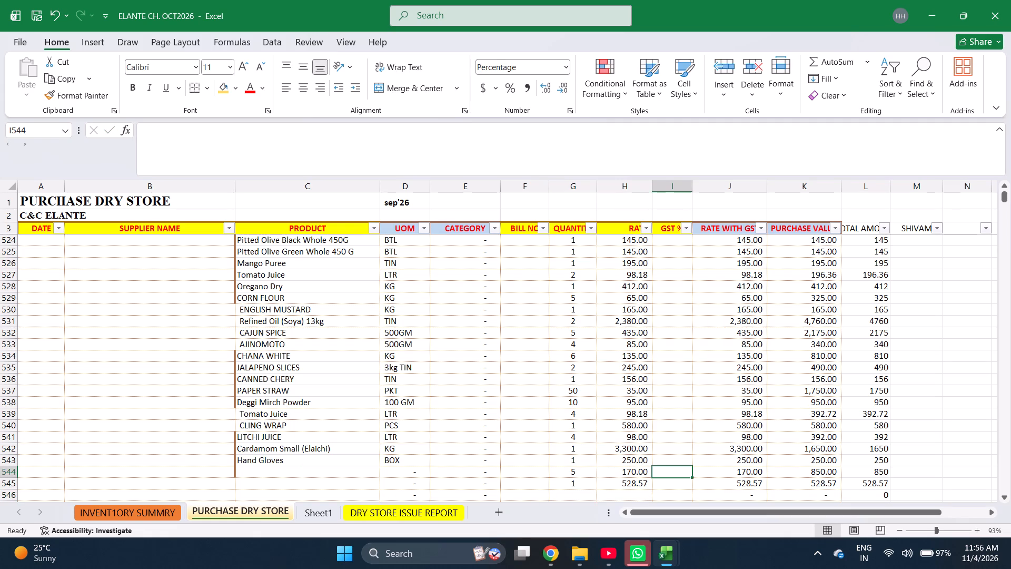
{"action": "key", "text": "Up"}
{"action": "key", "text": "Up"}
{"action": "key", "text": "Up"}
{"action": "key", "text": "Up"}
{"action": "key", "text": "Up"}
{"action": "key", "text": "Up"}
{"action": "key", "text": "Up"}
{"action": "key", "text": "Up"}
{"action": "key", "text": "Up"}
{"action": "key", "text": "Up"}
{"action": "key", "text": "Up"}
{"action": "key", "text": "Up"}
{"action": "key", "text": "Up"}
{"action": "key", "text": "Up"}
{"action": "key", "text": "Up"}
{"action": "key", "text": "Up"}
{"action": "key", "text": "Up"}
{"action": "key", "text": "Up"}
{"action": "key", "text": "Up"}
{"action": "key", "text": "Up"}
{"action": "key", "text": "Up"}
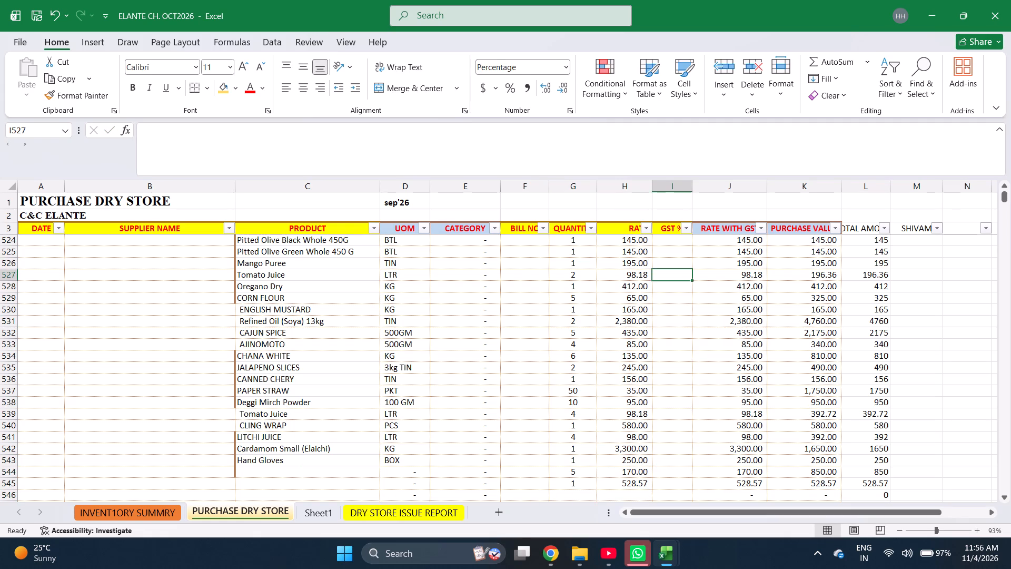
{"action": "key", "text": "Up"}
{"action": "key", "text": "ctrl+Up"}
{"action": "key", "text": "Down"}
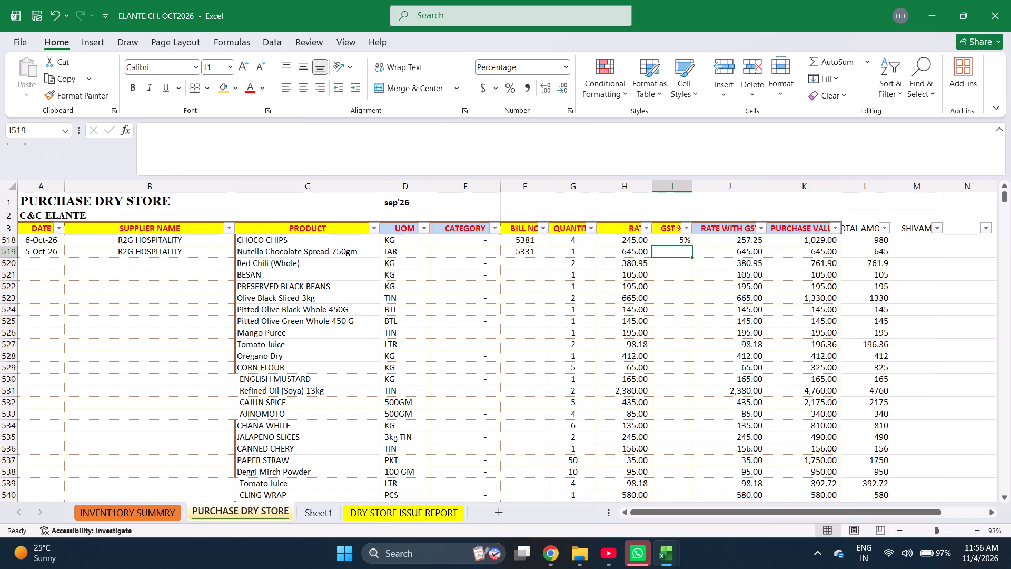
{"action": "key", "text": "5"}
{"action": "key", "text": "shift+Down"}
{"action": "key", "text": "shift+Down"}
{"action": "key", "text": "shift+Down"}
{"action": "key", "text": "shift+Down"}
{"action": "key", "text": "shift+Down"}
{"action": "key", "text": "shift+Down"}
{"action": "key", "text": "shift+Down"}
{"action": "key", "text": "shift+Down"}
{"action": "key", "text": "shift+Down"}
{"action": "key", "text": "shift+Down"}
{"action": "key", "text": "shift+Down"}
{"action": "key", "text": "shift+Down"}
{"action": "key", "text": "shift+Down"}
{"action": "key", "text": "shift+Down"}
{"action": "key", "text": "shift+Down"}
{"action": "key", "text": "shift+Down"}
{"action": "key", "text": "shift+Down"}
{"action": "key", "text": "shift+Down"}
{"action": "key", "text": "shift+Down"}
{"action": "key", "text": "shift+Down"}
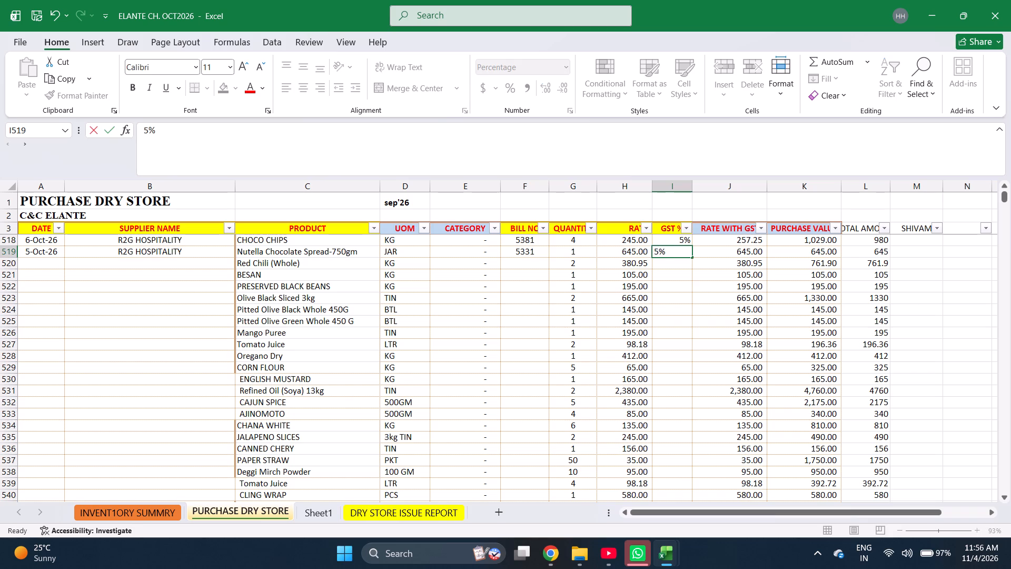
{"action": "key", "text": "shift+Down"}
{"action": "key", "text": "shift+Down"}
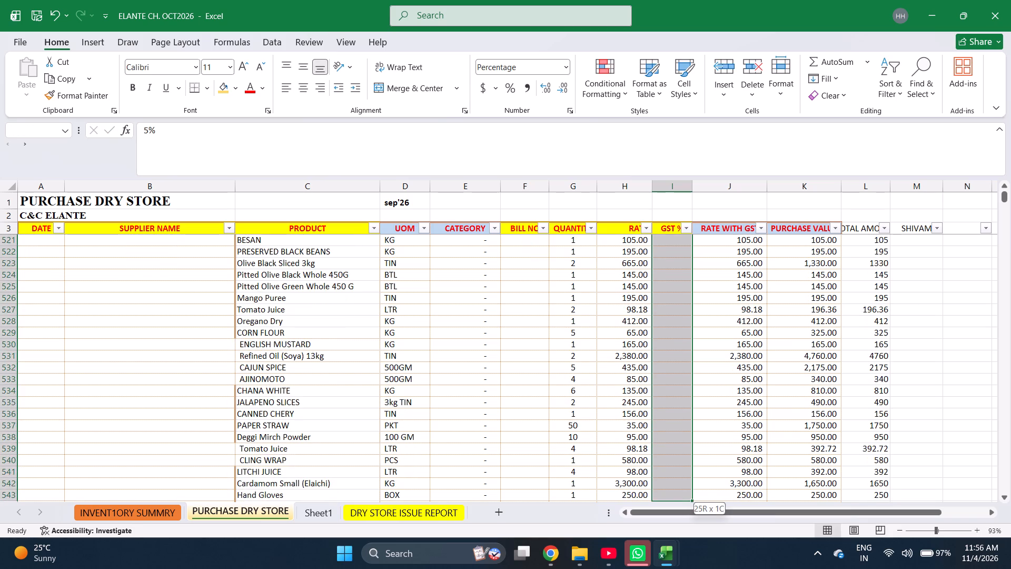
{"action": "key", "text": "shift+Down"}
{"action": "key", "text": "shift+Down"}
{"action": "key", "text": "shift+Down"}
{"action": "key", "text": "shift+Down"}
{"action": "key", "text": "shift+Up"}
{"action": "key", "text": "shift+Up"}
{"action": "key", "text": "ctrl+d"}
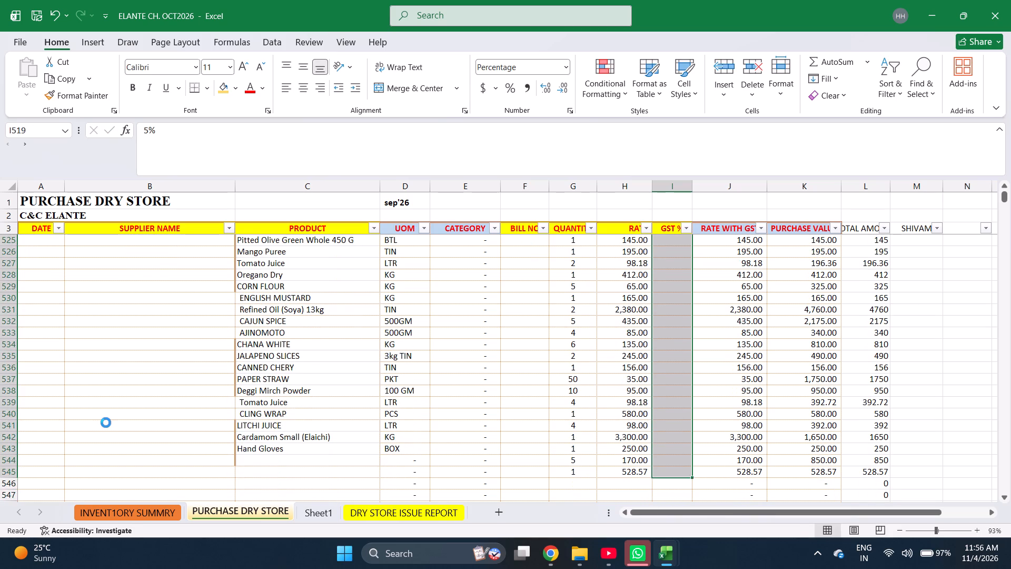
Set the GST to 18% for AJINOMOTO in row 533 and 0% for CHANA WHITE in row 534.
{"action": "key", "text": "ctrl+Down"}
{"action": "key", "text": "Up"}
{"action": "key", "text": "Up"}
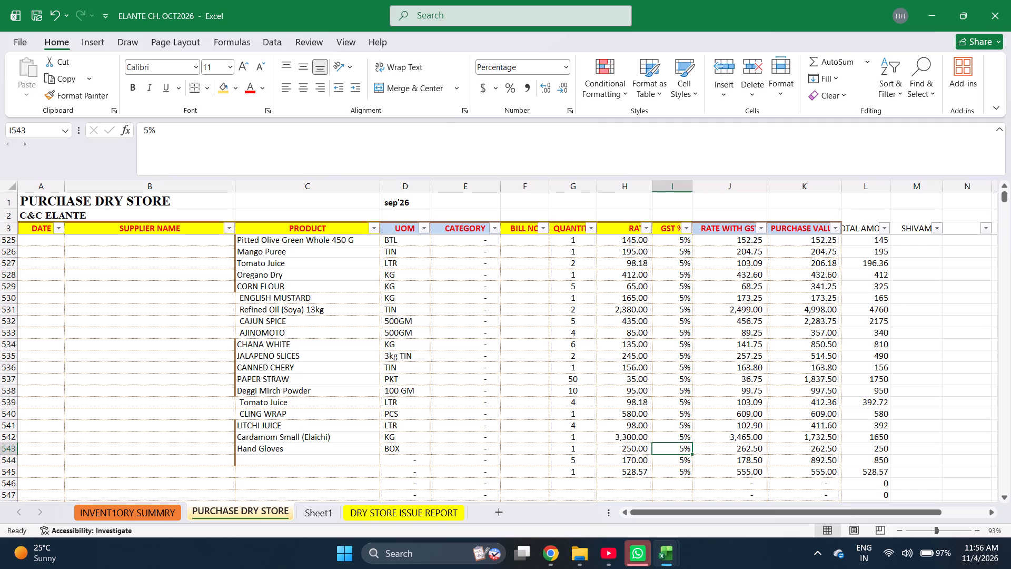
{"action": "key", "text": "Up"}
{"action": "key", "text": "Up"}
{"action": "key", "text": "Up"}
{"action": "key", "text": "Up"}
{"action": "key", "text": "Up"}
{"action": "key", "text": "Up"}
{"action": "key", "text": "Up"}
{"action": "key", "text": "Up"}
{"action": "key", "text": "Up"}
{"action": "key", "text": "Up"}
{"action": "key", "text": "Up"}
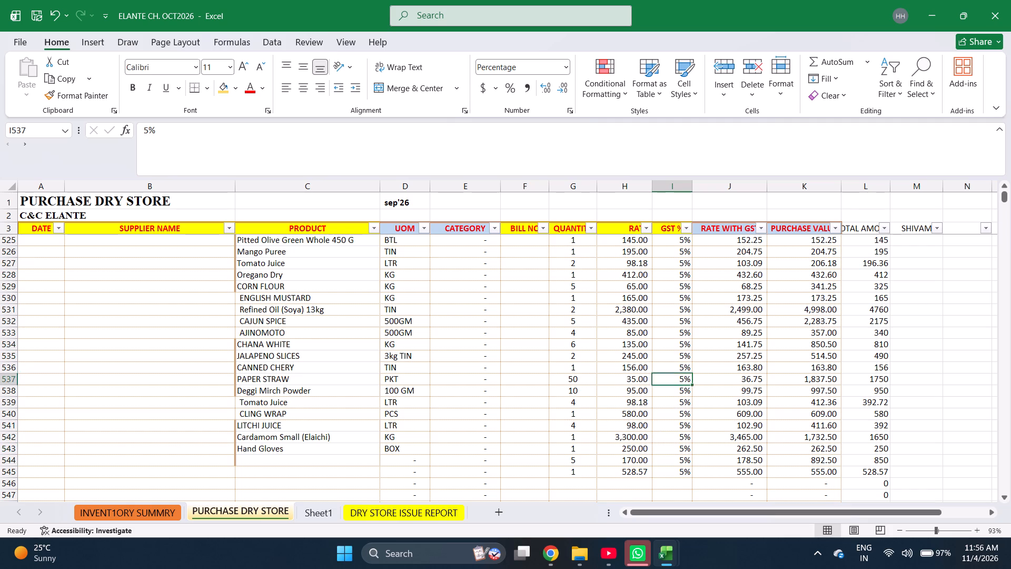
{"action": "key", "text": "Up"}
{"action": "key", "text": "Up"}
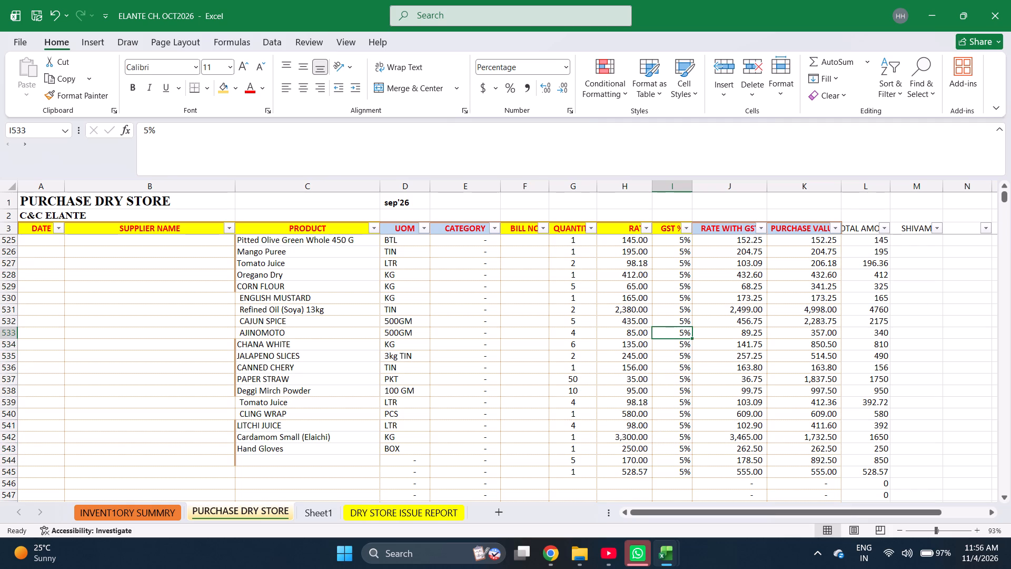
{"action": "type", "text": "18"}
{"action": "key", "text": "Return"}
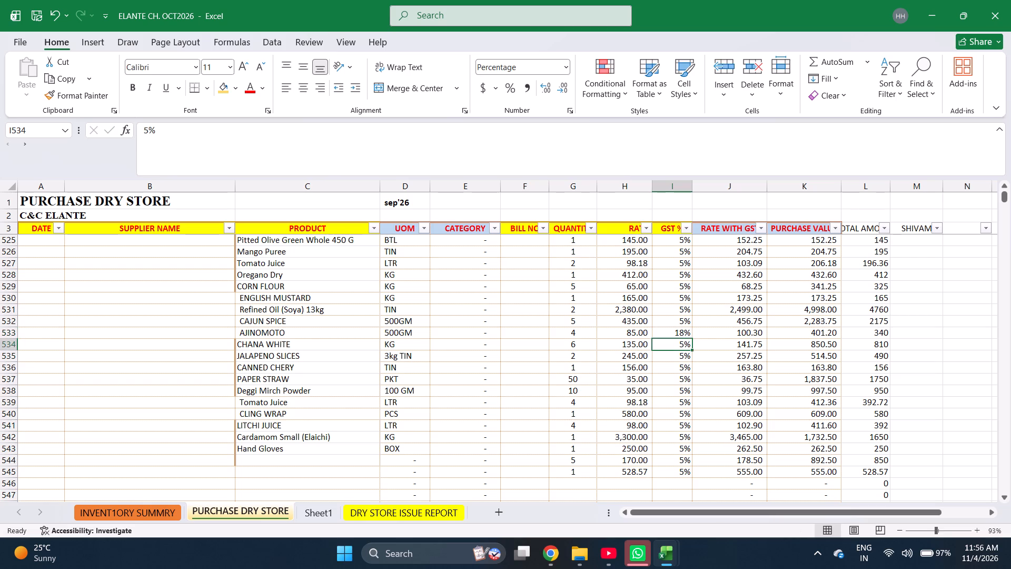
{"action": "key", "text": "0"}
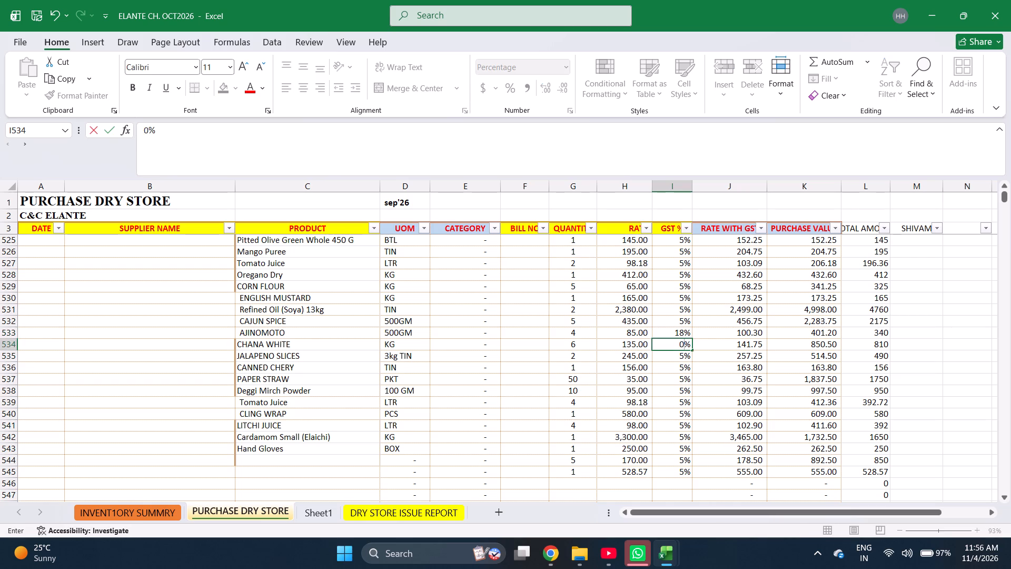
{"action": "key", "text": "Return"}
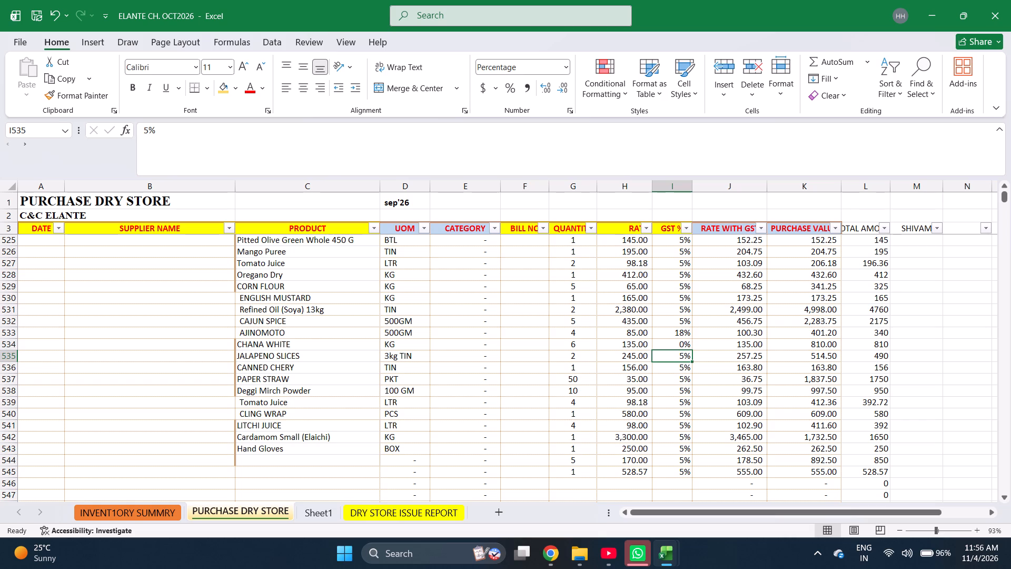
Set the GST to 18% for PAPER STRAW in row 537 and CLING WRAP in row 540.
{"action": "key", "text": "Return"}
{"action": "key", "text": "Return"}
{"action": "type", "text": "18"}
{"action": "key", "text": "Return"}
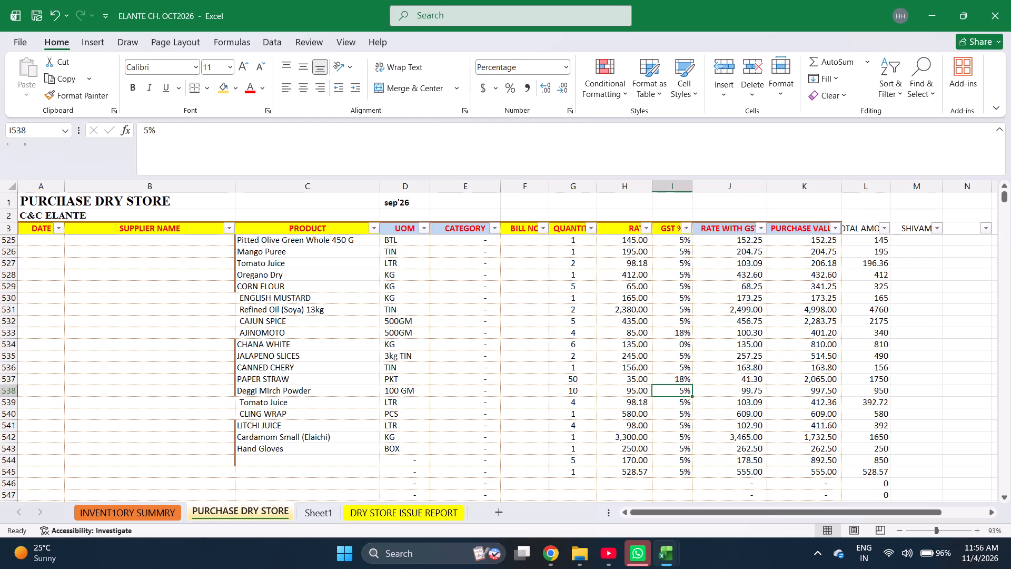
{"action": "key", "text": "Return"}
{"action": "key", "text": "Return"}
{"action": "type", "text": "18"}
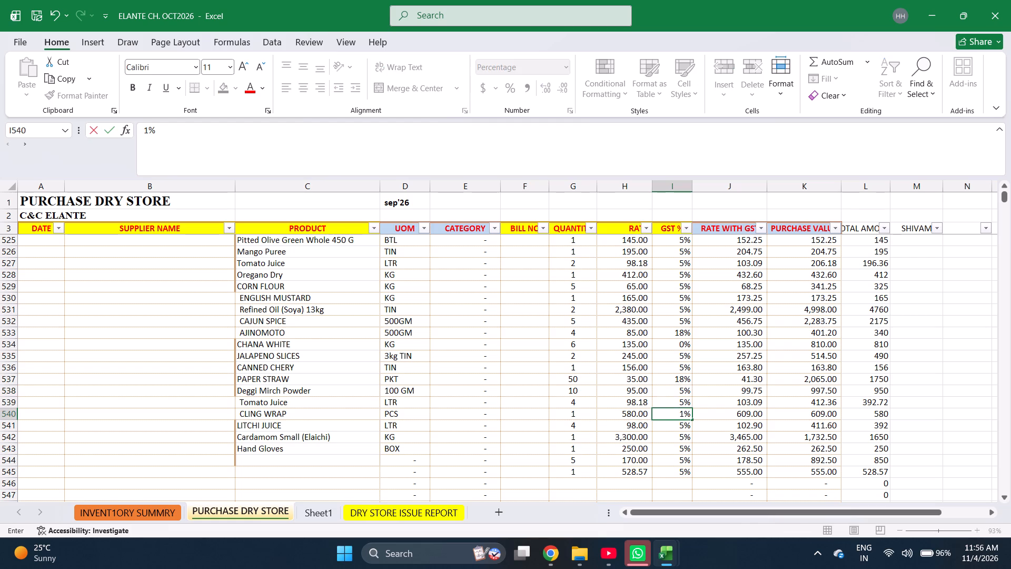
{"action": "key", "text": "Return"}
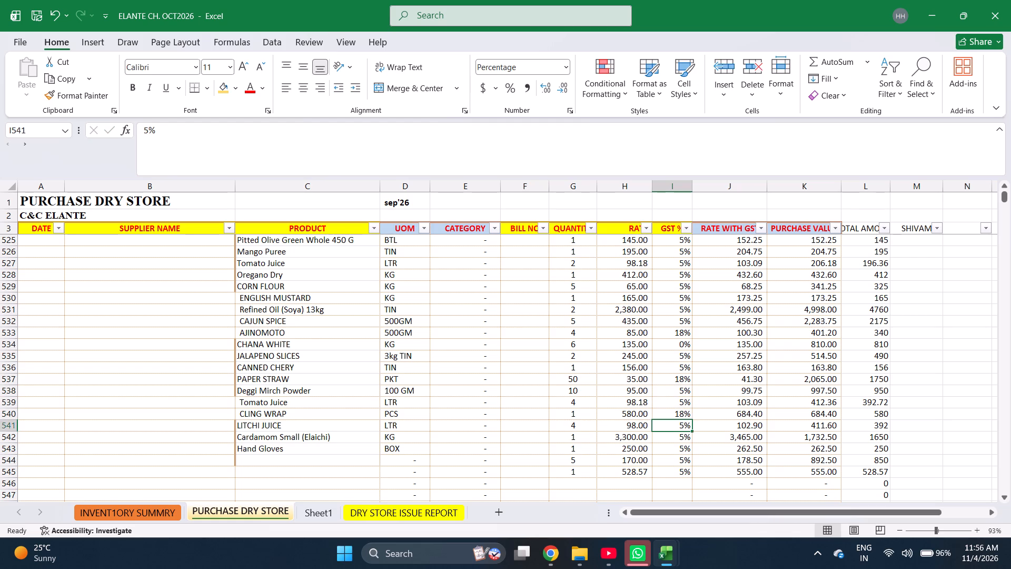
Set the GST to 18% for Hand Gloves in row 543.
{"action": "key", "text": "Return"}
{"action": "key", "text": "Return"}
{"action": "key", "text": "Return"}
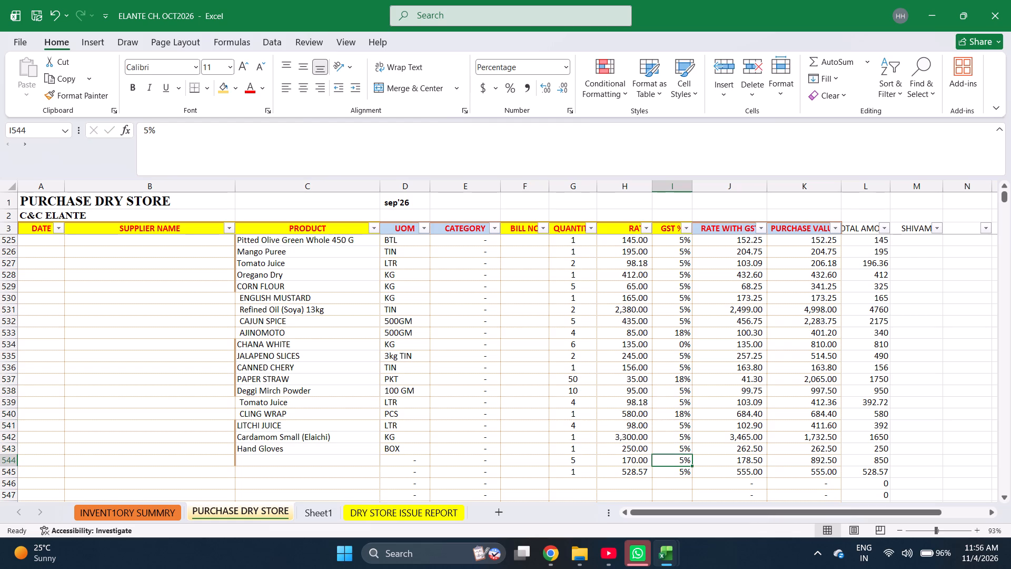
{"action": "key", "text": "Up"}
{"action": "type", "text": "19"}
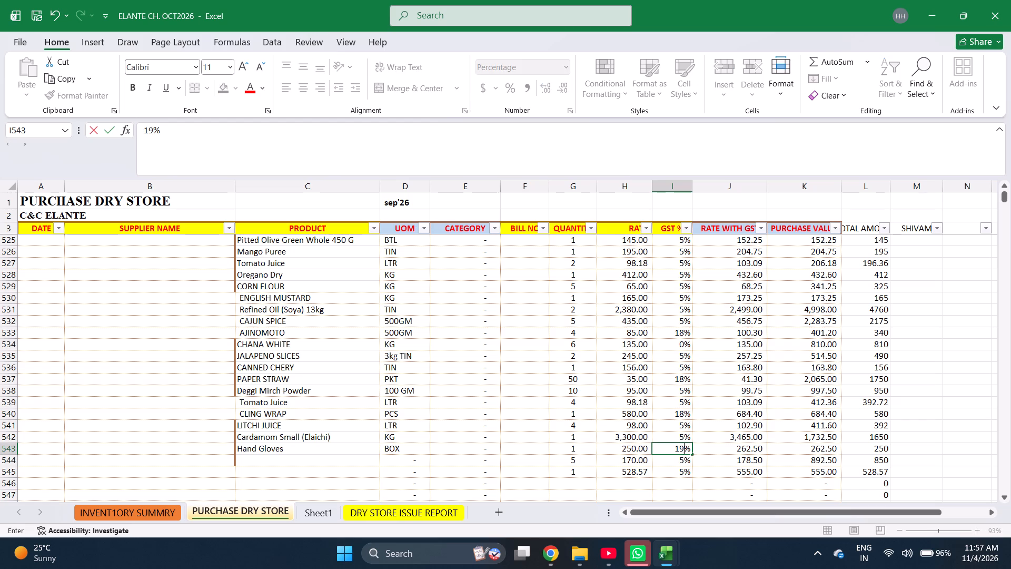
{"action": "key", "text": "Return"}
{"action": "key", "text": "Up"}
{"action": "type", "text": "18"}
{"action": "key", "text": "Return"}
Check the sum of the purchase values for bill 5331 across rows 519 to 545.
{"action": "key", "text": "Right"}
{"action": "key", "text": "Right"}
{"action": "key", "text": "Down"}
{"action": "key", "text": "Left"}
{"action": "key", "text": "Left"}
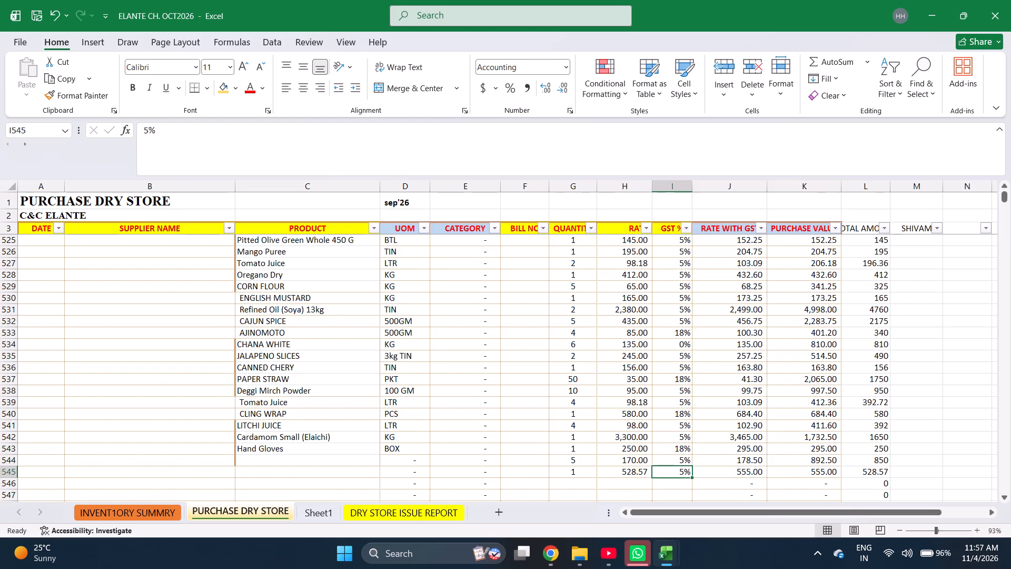
{"action": "key", "text": "Left"}
{"action": "key", "text": "Left"}
{"action": "key", "text": "Left"}
{"action": "key", "text": "ctrl+Up"}
{"action": "key", "text": "Right"}
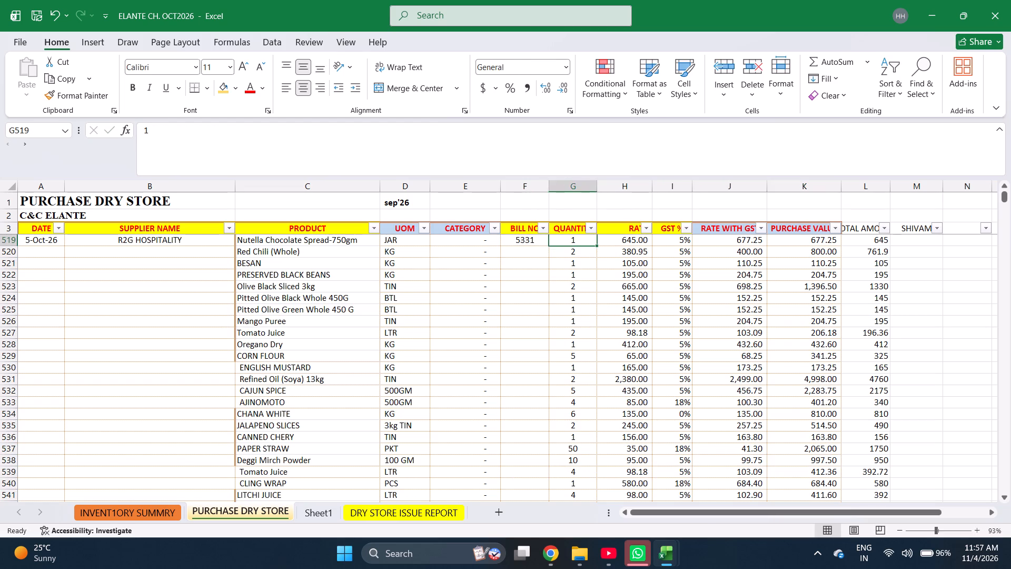
{"action": "key", "text": "Right"}
{"action": "key", "text": "Right"}
{"action": "key", "text": "Right"}
{"action": "key", "text": "Right"}
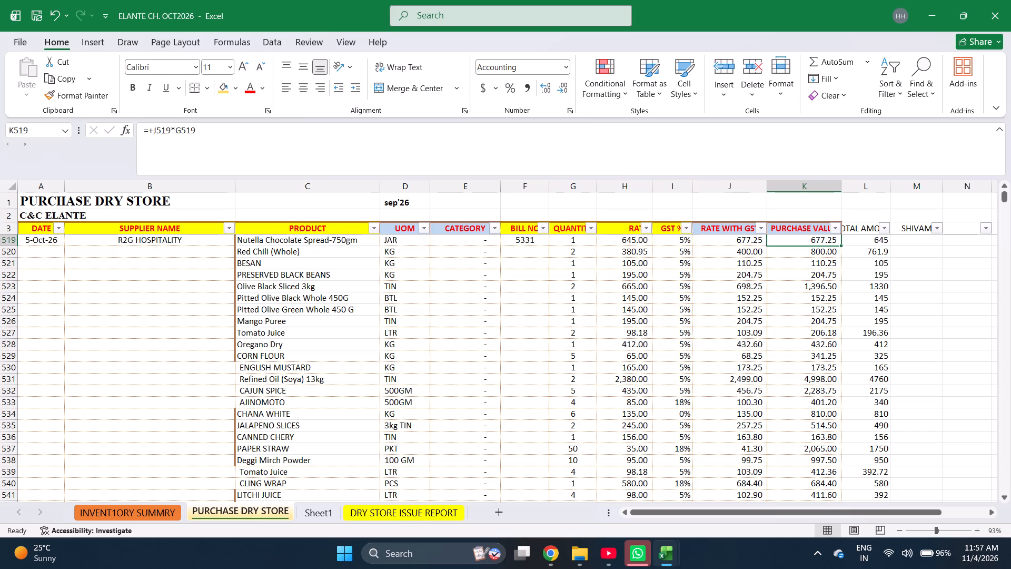
{"action": "key", "text": "shift+Down"}
{"action": "key", "text": "shift+Down"}
{"action": "key", "text": "shift+Down"}
{"action": "key", "text": "shift+Down"}
{"action": "key", "text": "shift+Down"}
{"action": "key", "text": "shift+Down"}
{"action": "key", "text": "shift+Down"}
{"action": "key", "text": "shift+Down"}
{"action": "key", "text": "shift+Down"}
{"action": "key", "text": "shift+Down"}
{"action": "key", "text": "shift+Down"}
{"action": "key", "text": "shift+Down"}
{"action": "key", "text": "shift+Down"}
{"action": "key", "text": "shift+Down"}
{"action": "key", "text": "shift+Down"}
{"action": "key", "text": "shift+Down"}
{"action": "key", "text": "shift+Down"}
{"action": "key", "text": "shift+Down"}
{"action": "key", "text": "shift+Down"}
{"action": "key", "text": "shift+Down"}
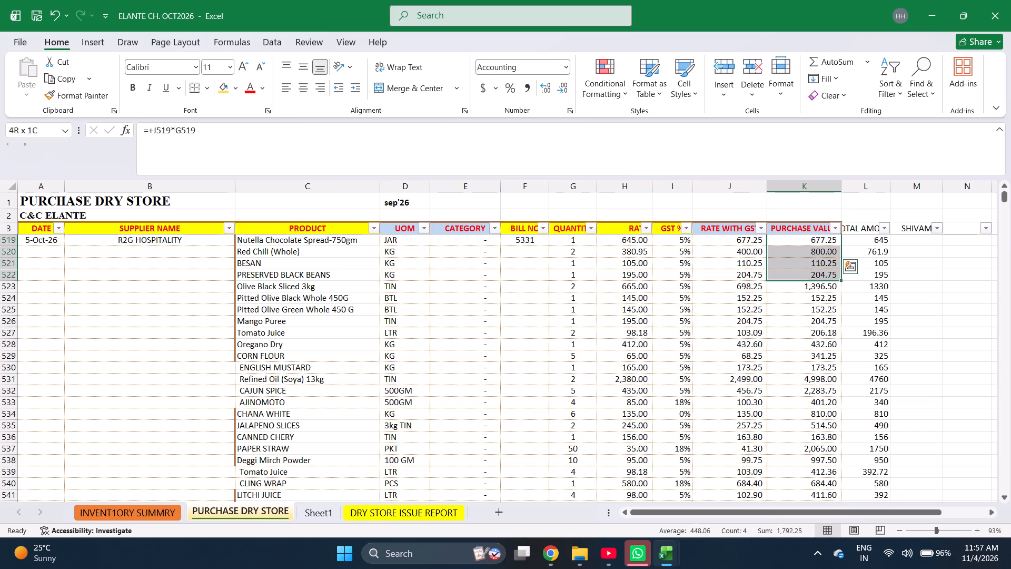
{"action": "key", "text": "shift+Down"}
{"action": "key", "text": "shift+Down"}
{"action": "key", "text": "shift+Down"}
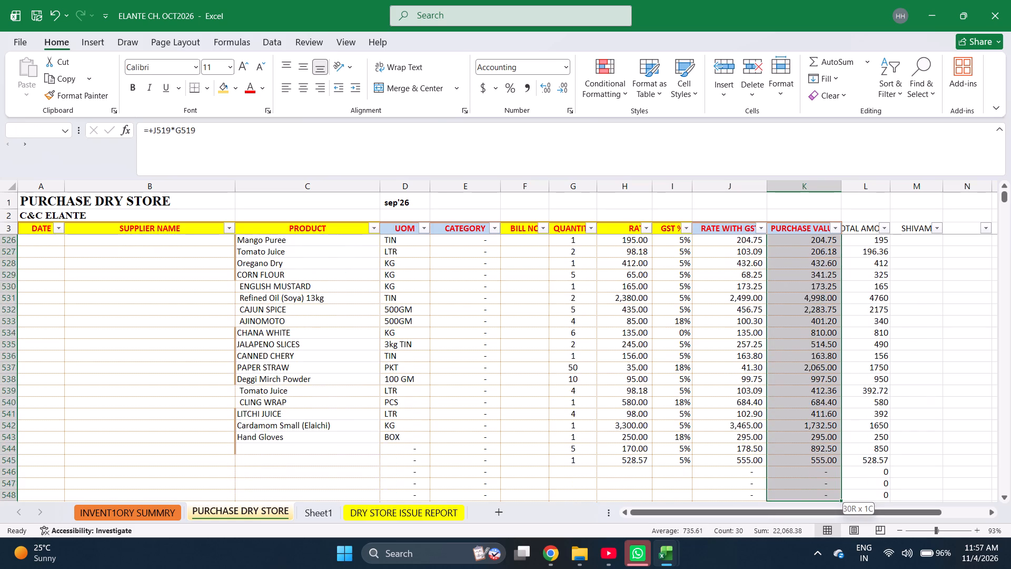
{"action": "key", "text": "shift+Up"}
{"action": "key", "text": "shift+Up"}
{"action": "key", "text": "shift+Up"}
{"action": "key", "text": "shift+Up"}
{"action": "key", "text": "shift+Up"}
{"action": "key", "text": "shift+Up"}
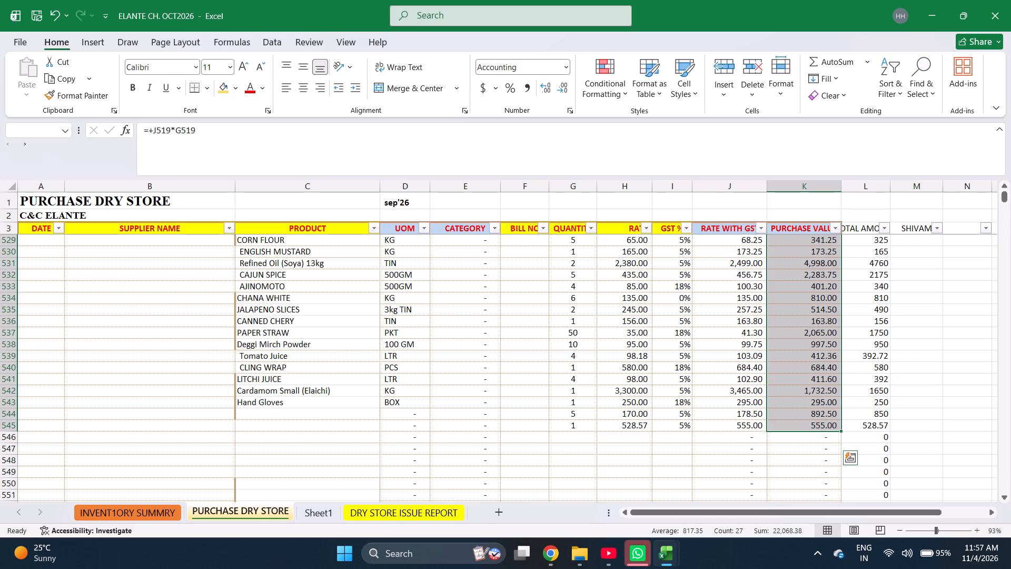
{"action": "scroll", "coordinate": [106, 423], "scroll_direction": "up", "scroll_amount": 4}
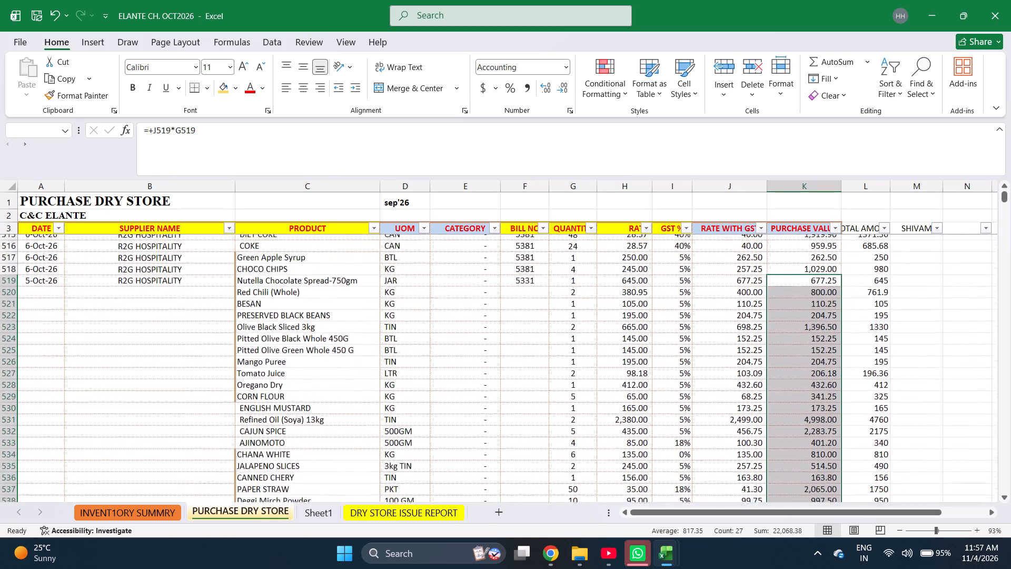
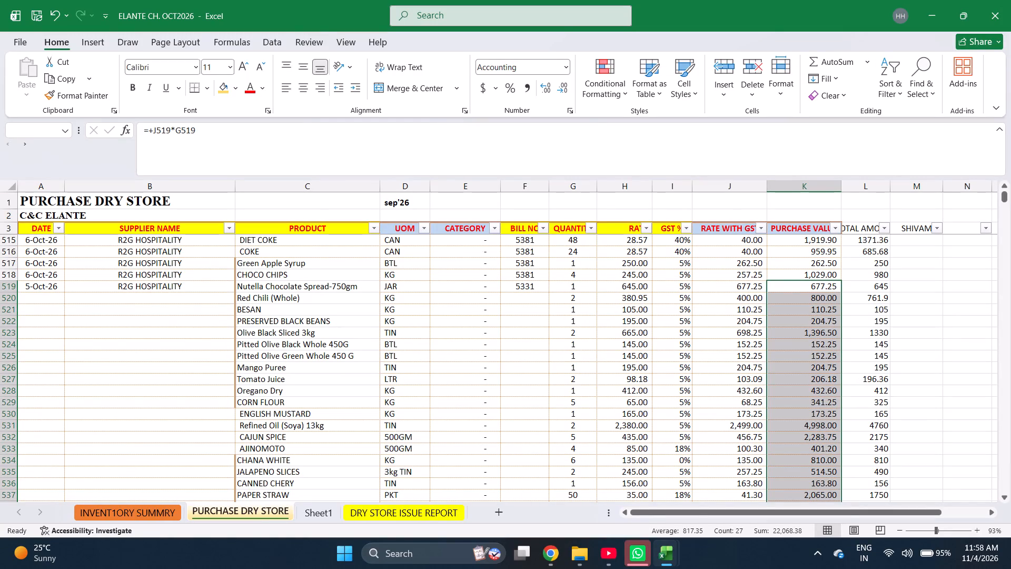
Set the CAJUN SPICE quantity in row 532 to 1.
{"action": "left_click", "coordinate": [578, 438]}
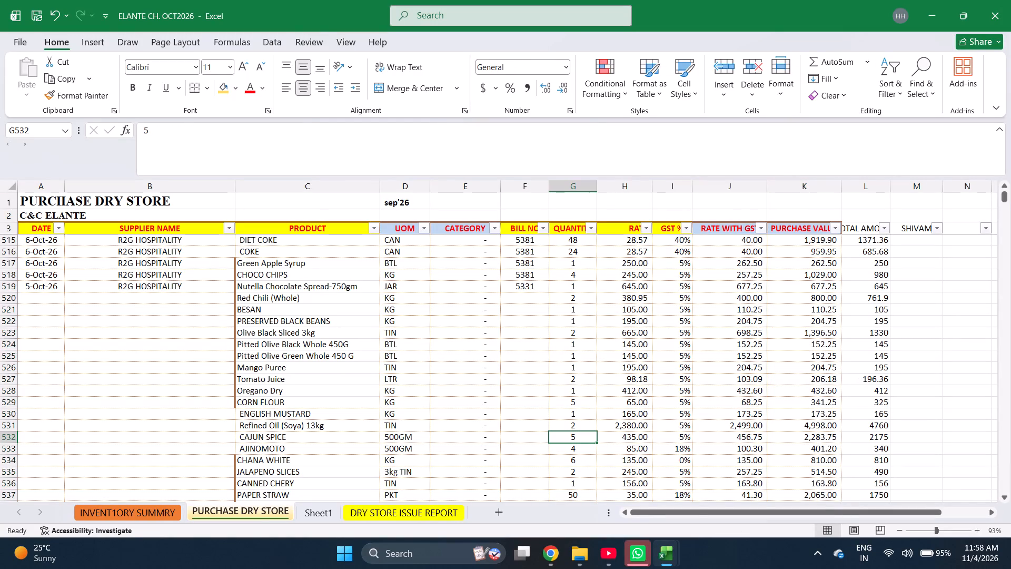
{"action": "key", "text": "1"}
{"action": "key", "text": "Right"}
{"action": "key", "text": "Right"}
{"action": "key", "text": "Right"}
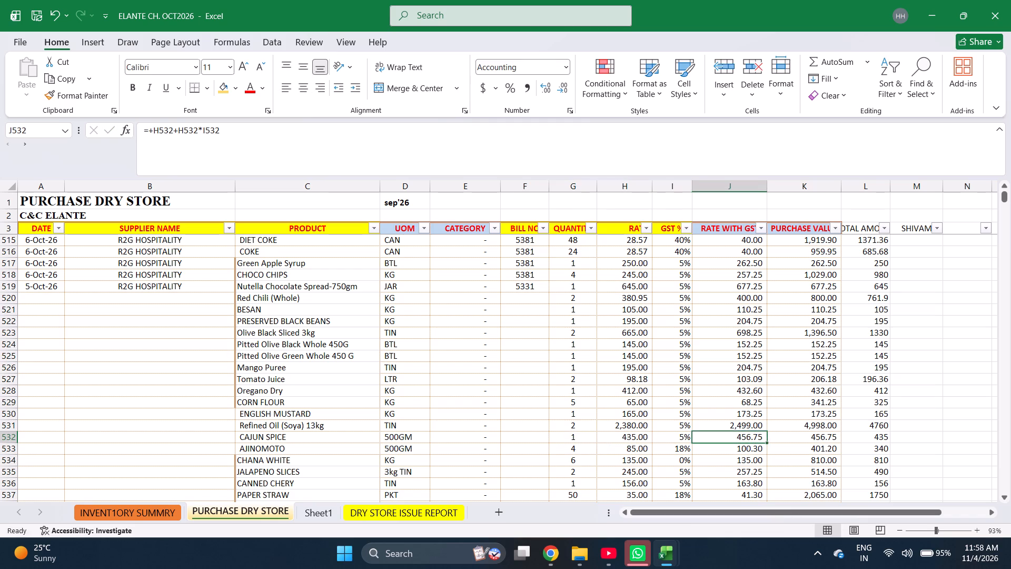
{"action": "key", "text": "Right"}
{"action": "key", "text": "Right"}
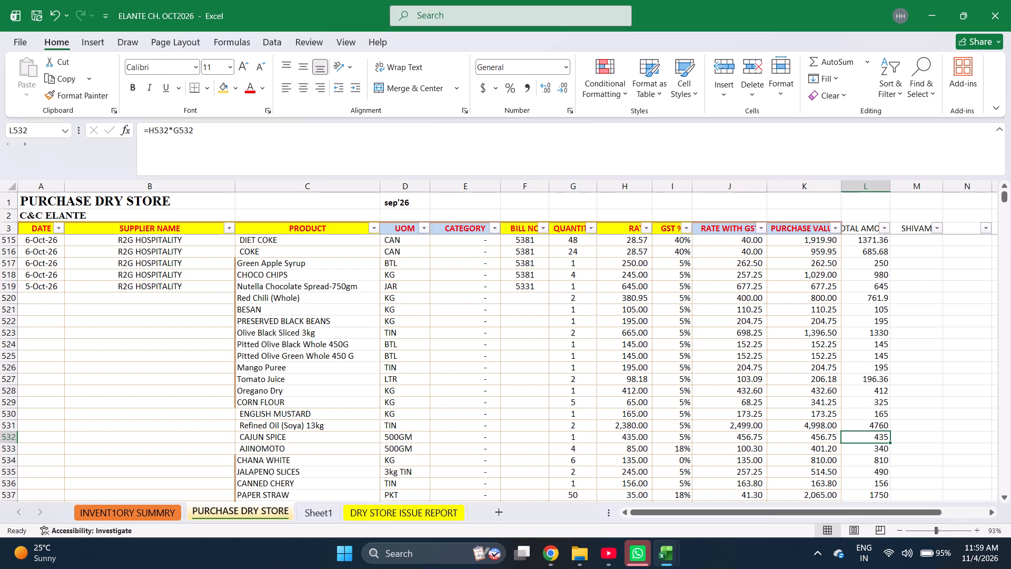
Check the sum of the purchase values for bill 5331 across rows 519 to 545.
{"action": "scroll", "coordinate": [578, 438], "scroll_direction": "down", "scroll_amount": 1}
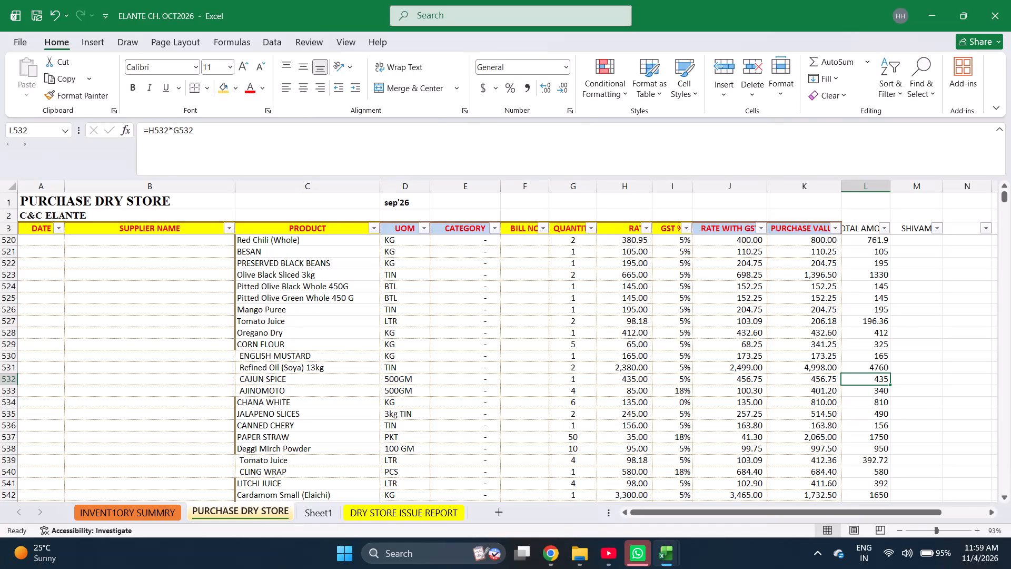
{"action": "scroll", "coordinate": [578, 438], "scroll_direction": "down", "scroll_amount": 1}
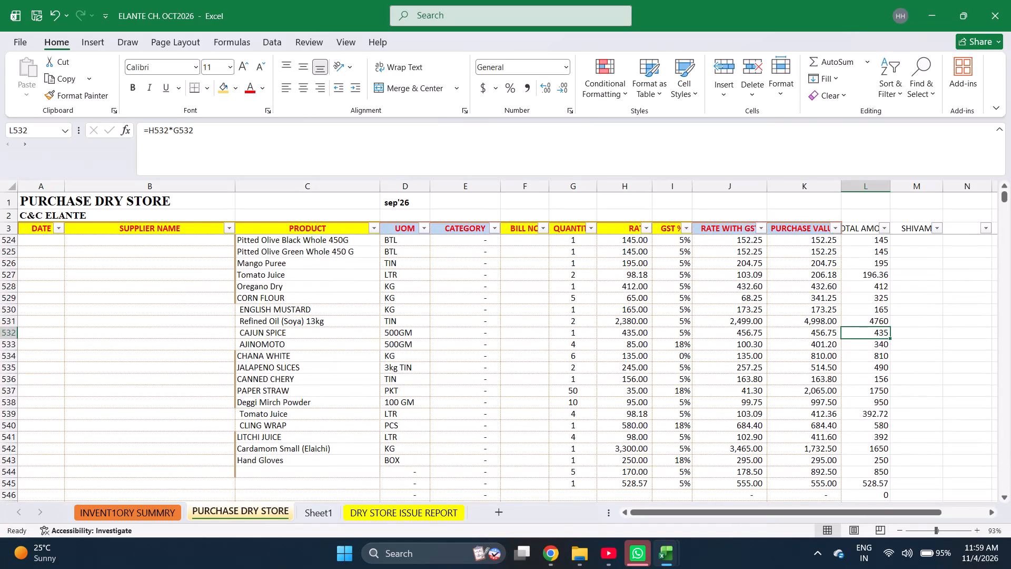
{"action": "key", "text": "Left"}
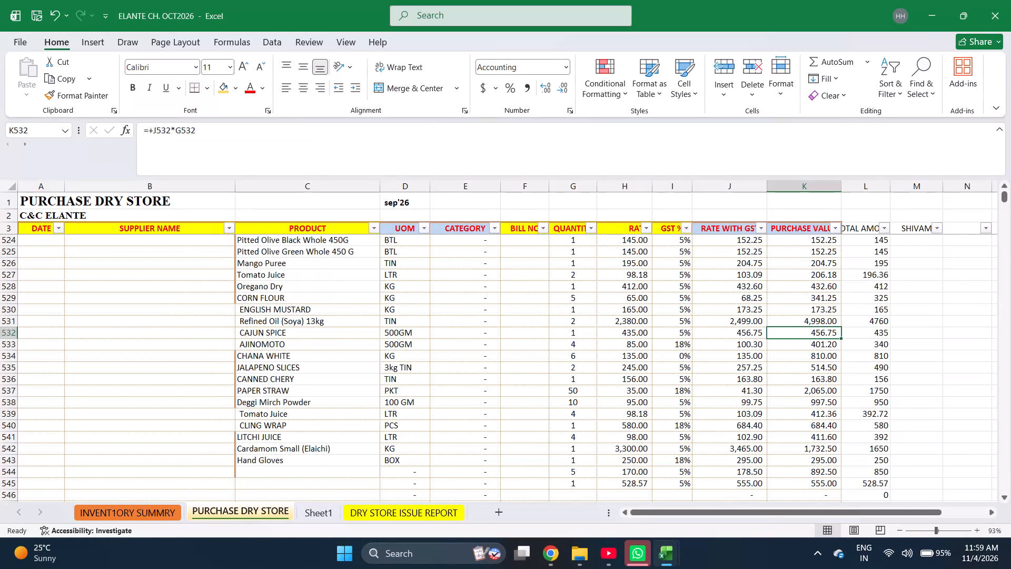
{"action": "key", "text": "Up"}
{"action": "key", "text": "Left"}
{"action": "key", "text": "Left"}
{"action": "key", "text": "Left"}
{"action": "key", "text": "Left"}
{"action": "key", "text": "Left"}
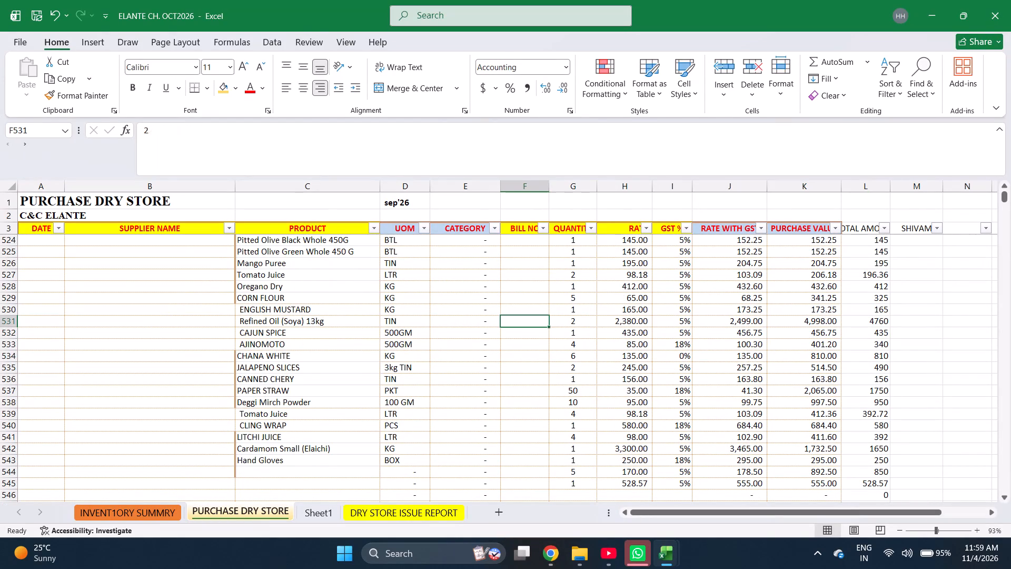
{"action": "key", "text": "ctrl+Up"}
{"action": "key", "text": "Right"}
{"action": "key", "text": "Right"}
{"action": "key", "text": "Right"}
{"action": "key", "text": "Right"}
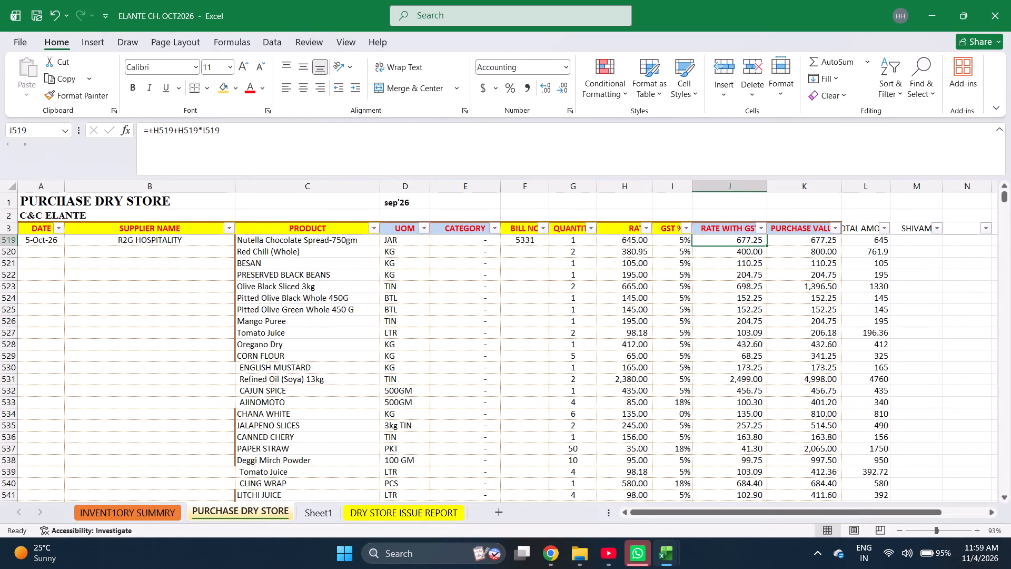
{"action": "key", "text": "Right"}
{"action": "key", "text": "shift+Down"}
{"action": "key", "text": "shift+Down"}
{"action": "key", "text": "shift+Down"}
{"action": "key", "text": "shift+Down"}
{"action": "key", "text": "shift+Down"}
{"action": "key", "text": "shift+Down"}
{"action": "key", "text": "shift+Down"}
{"action": "key", "text": "shift+Down"}
{"action": "key", "text": "shift+Down"}
{"action": "key", "text": "shift+Down"}
{"action": "key", "text": "shift+Down"}
{"action": "key", "text": "shift+Down"}
{"action": "key", "text": "shift+Down"}
{"action": "key", "text": "shift+Down"}
{"action": "key", "text": "shift+Down"}
{"action": "key", "text": "shift+Down"}
{"action": "key", "text": "shift+Down"}
{"action": "key", "text": "shift+Down"}
{"action": "key", "text": "shift+Down"}
{"action": "key", "text": "shift+Down"}
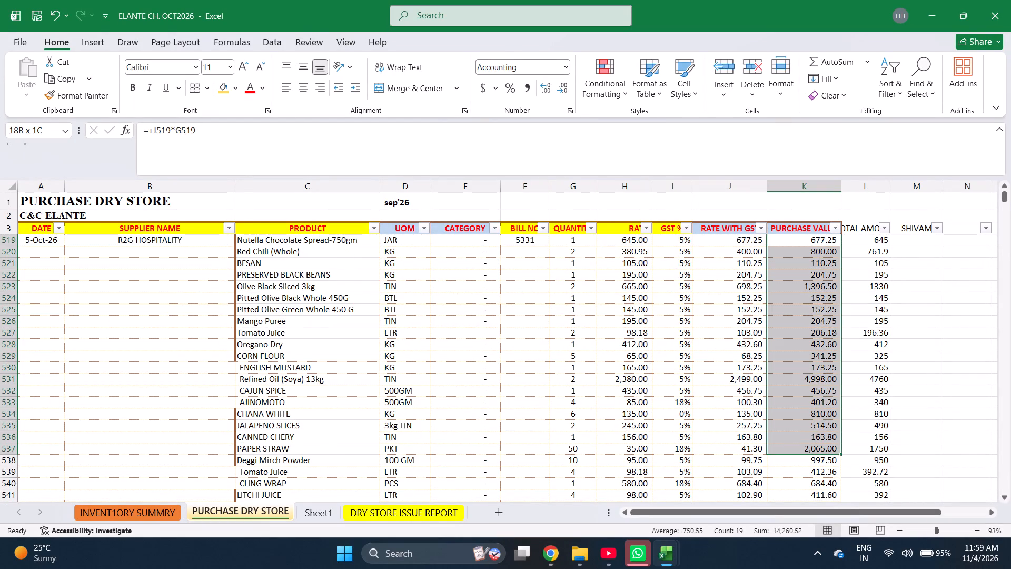
{"action": "key", "text": "shift+Down"}
{"action": "key", "text": "shift+Down"}
{"action": "key", "text": "shift+Down"}
{"action": "key", "text": "shift+Up"}
{"action": "key", "text": "shift+Up"}
{"action": "key", "text": "shift+Up"}
{"action": "key", "text": "shift+Up"}
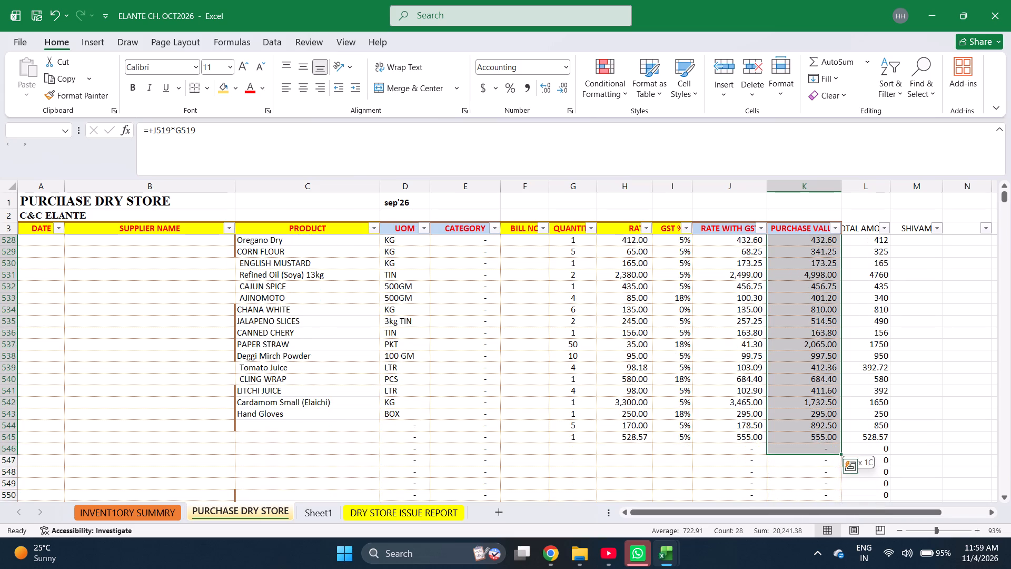
{"action": "key", "text": "shift+Up"}
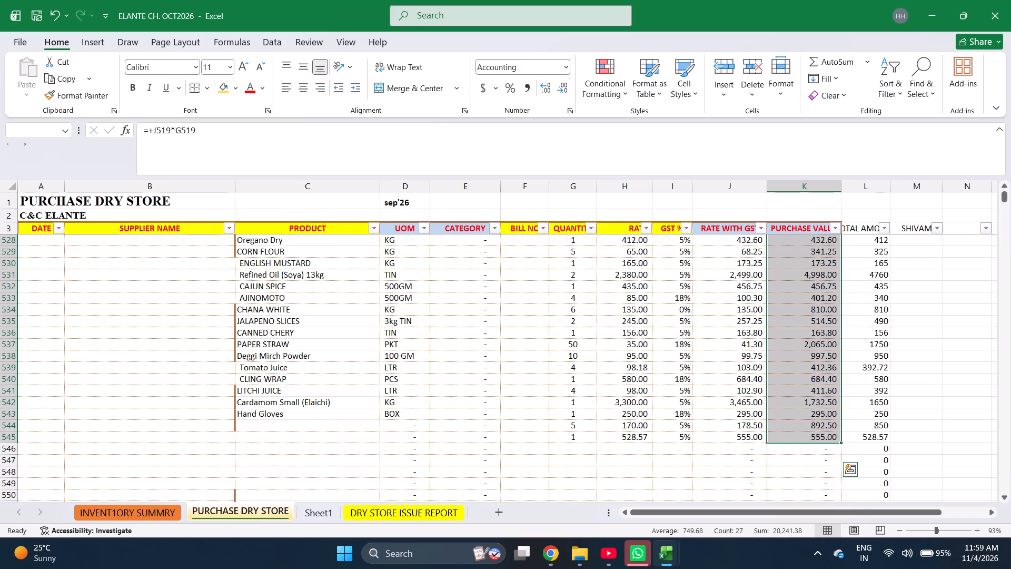
Fill the date 5-Oct-26 and supplier R2G HOSPITALITY from row 519 down to Hand Gloves in row 543.
{"action": "key", "text": "ctrl+Down"}
{"action": "key", "text": "ctrl+Left"}
{"action": "key", "text": "ctrl+Left"}
{"action": "key", "text": "ctrl+Left"}
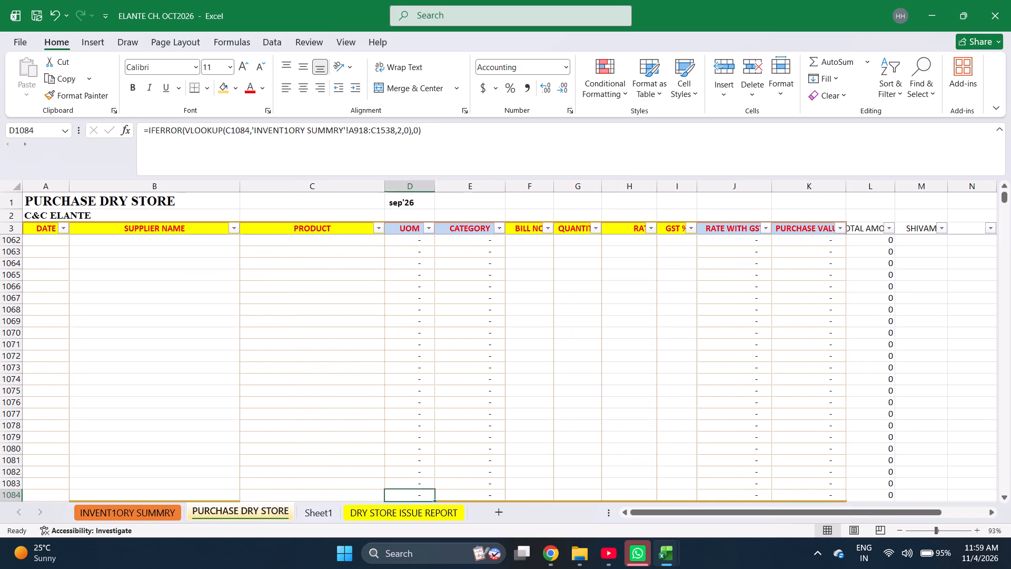
{"action": "key", "text": "ctrl+Left"}
{"action": "key", "text": "ctrl+Left"}
{"action": "key", "text": "ctrl+Left"}
{"action": "key", "text": "ctrl+Left"}
{"action": "key", "text": "ctrl+Left"}
{"action": "key", "text": "ctrl+Left"}
{"action": "key", "text": "ctrl+Left"}
{"action": "key", "text": "ctrl+Left"}
{"action": "key", "text": "ctrl+Left"}
{"action": "key", "text": "ctrl+Left"}
{"action": "key", "text": "ctrl+Left"}
{"action": "key", "text": "ctrl+Left"}
{"action": "key", "text": "ctrl+Left"}
{"action": "key", "text": "ctrl+Up"}
{"action": "key", "text": "shift+Right"}
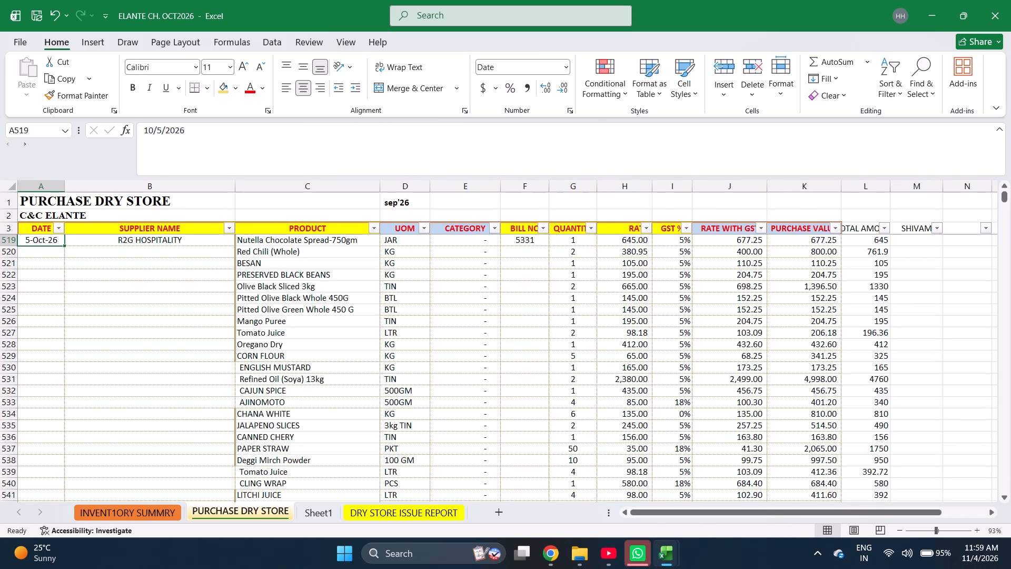
{"action": "key", "text": "shift+Down"}
{"action": "key", "text": "shift+Down"}
{"action": "key", "text": "shift+Down"}
{"action": "key", "text": "shift+Down"}
{"action": "key", "text": "shift+Down"}
{"action": "key", "text": "shift+Down"}
{"action": "key", "text": "shift+Down"}
{"action": "key", "text": "shift+Down"}
{"action": "key", "text": "shift+Down"}
{"action": "key", "text": "shift+Down"}
{"action": "key", "text": "shift+Down"}
{"action": "key", "text": "shift+Down"}
{"action": "key", "text": "shift+Down"}
{"action": "key", "text": "shift+Down"}
{"action": "key", "text": "shift+Down"}
{"action": "key", "text": "shift+Down"}
{"action": "key", "text": "shift+Down"}
{"action": "key", "text": "shift+Down"}
{"action": "key", "text": "shift+Down"}
{"action": "key", "text": "shift+Down"}
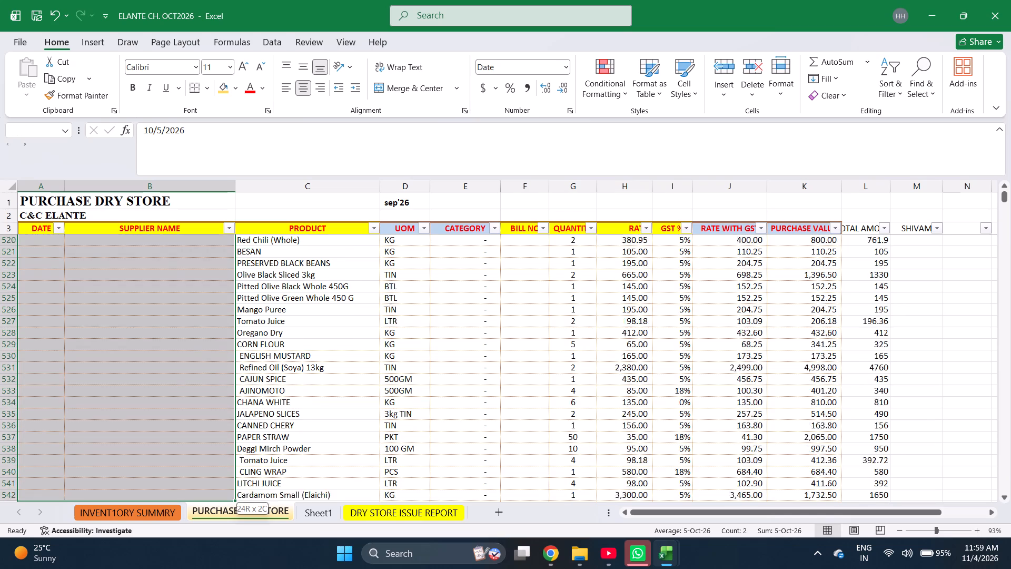
{"action": "key", "text": "shift+Up"}
{"action": "key", "text": "ctrl+d"}
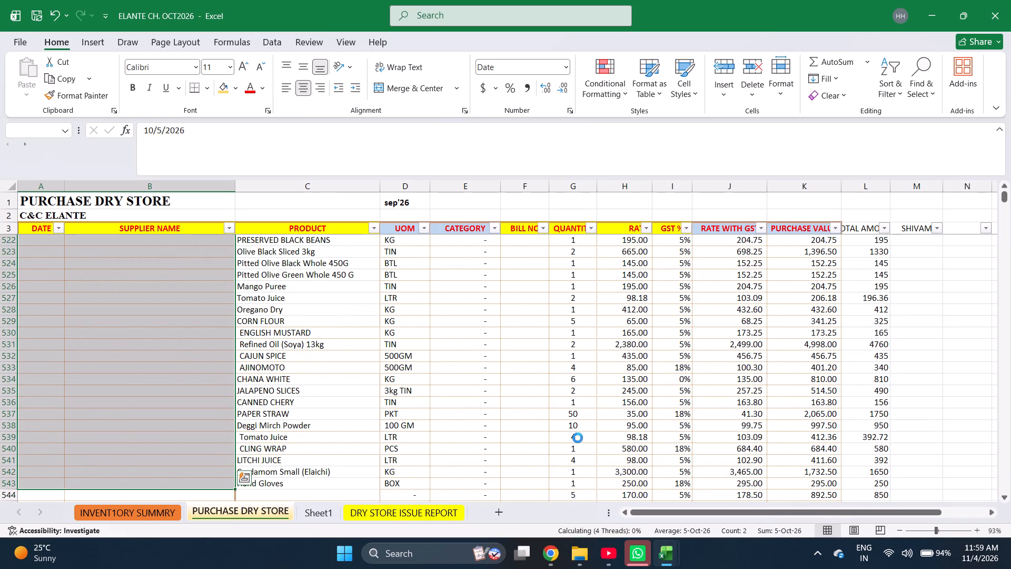
Fill bill number 5331 from row 519 down to row 543.
{"action": "key", "text": "ctrl+Right"}
{"action": "key", "text": "Down"}
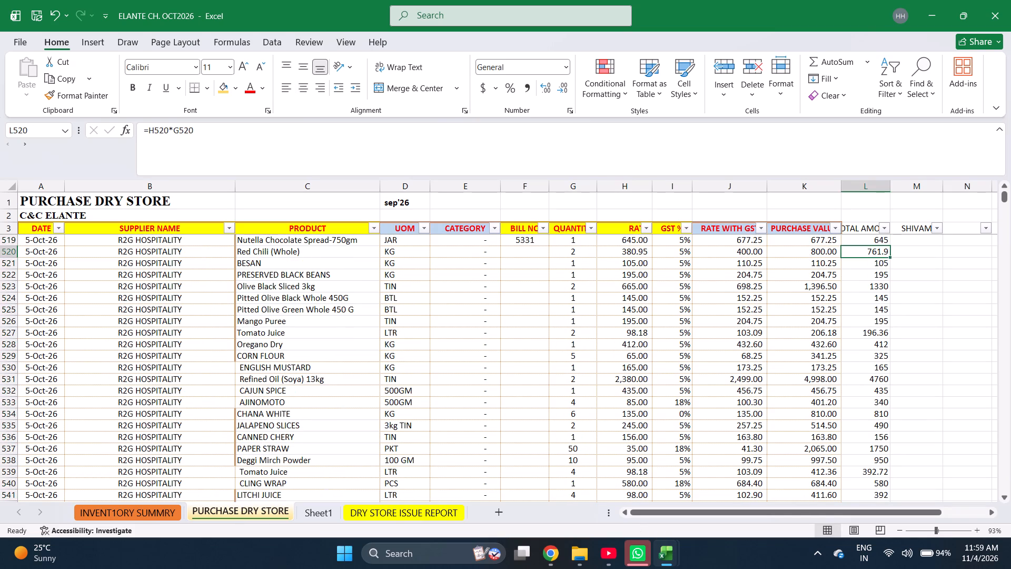
{"action": "key", "text": "ctrl+Left"}
{"action": "key", "text": "Up"}
{"action": "key", "text": "Left"}
{"action": "key", "text": "shift+Down"}
{"action": "key", "text": "shift+Down"}
{"action": "key", "text": "shift+Down"}
{"action": "key", "text": "shift+Down"}
{"action": "key", "text": "shift+Down"}
{"action": "key", "text": "shift+Down"}
{"action": "key", "text": "shift+Down"}
{"action": "key", "text": "shift+Down"}
{"action": "key", "text": "shift+Down"}
{"action": "key", "text": "shift+Down"}
{"action": "key", "text": "shift+Down"}
{"action": "key", "text": "shift+Down"}
{"action": "key", "text": "shift+Down"}
{"action": "key", "text": "shift+Down"}
{"action": "key", "text": "shift+Down"}
{"action": "key", "text": "shift+Down"}
{"action": "key", "text": "shift+Down"}
{"action": "key", "text": "shift+Down"}
{"action": "key", "text": "shift+Down"}
{"action": "key", "text": "shift+Down"}
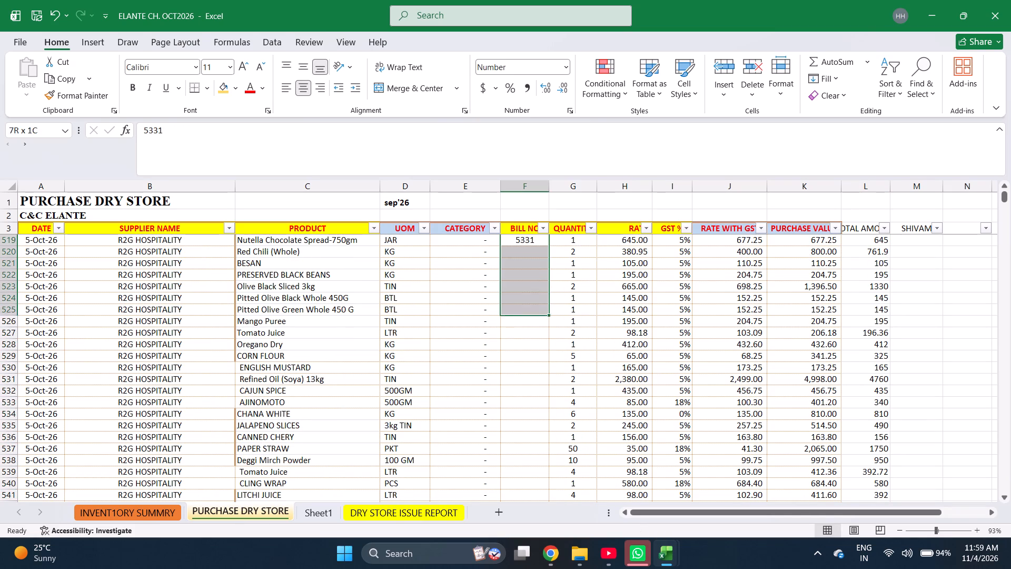
{"action": "key", "text": "shift+Down"}
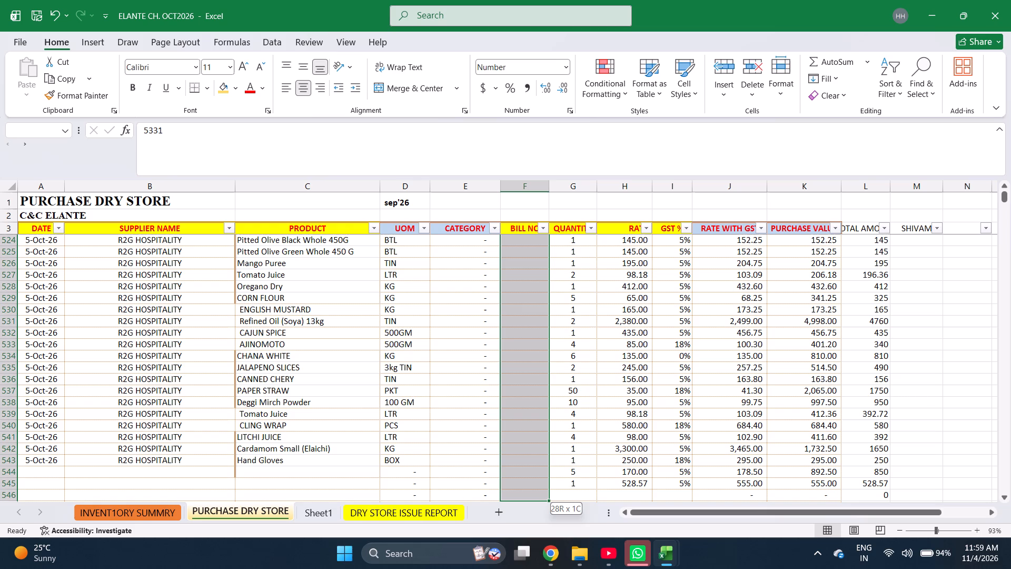
{"action": "key", "text": "shift+Up"}
{"action": "key", "text": "shift+Up"}
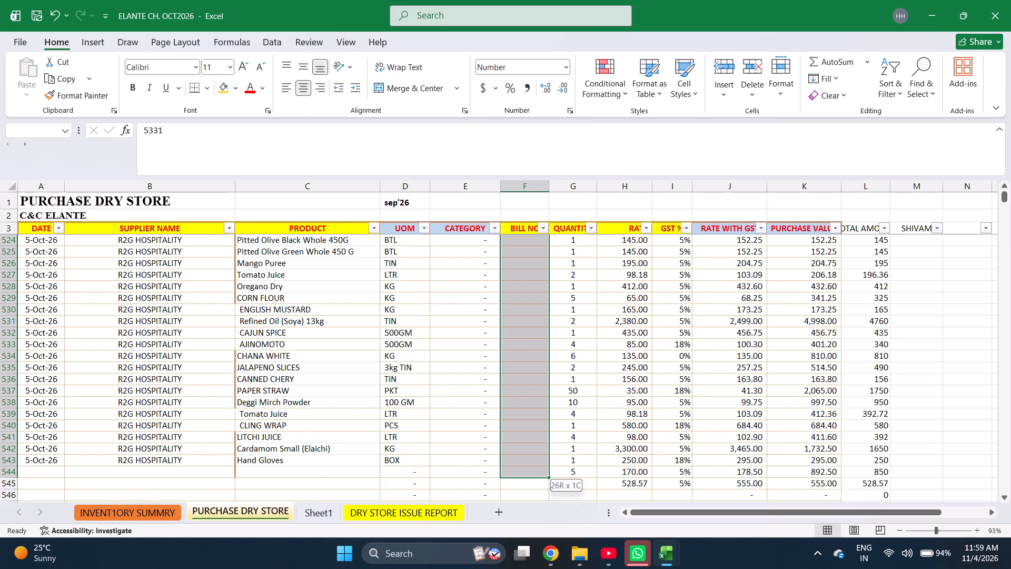
{"action": "key", "text": "shift+Up"}
{"action": "key", "text": "ctrl+d"}
Clear the leftover quantities, rates and GST percentages in rows 544 and 545, which have no product.
{"action": "key", "text": "ctrl+Down"}
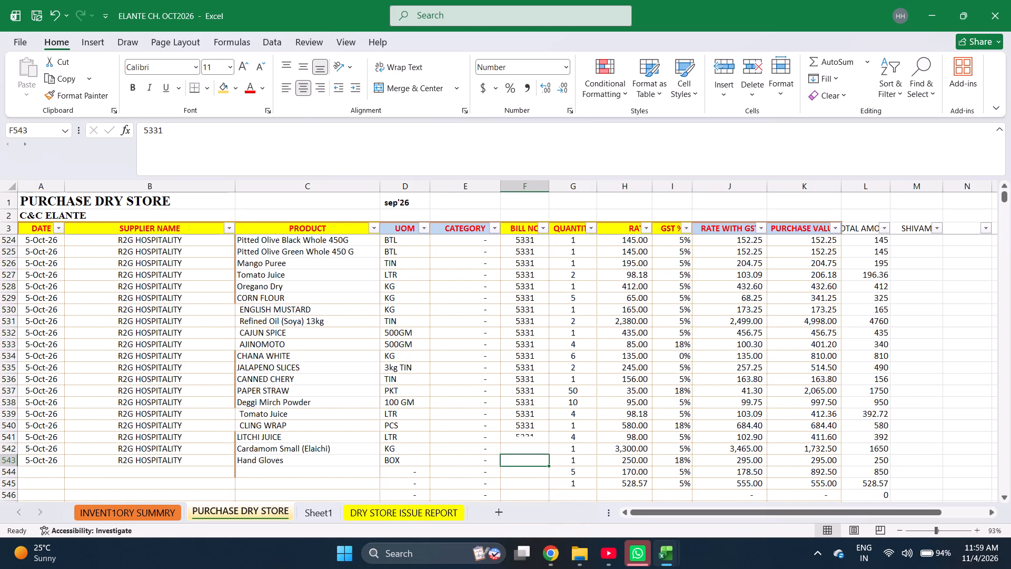
{"action": "key", "text": "Down"}
{"action": "key", "text": "Right"}
{"action": "key", "text": "Right"}
{"action": "key", "text": "Left"}
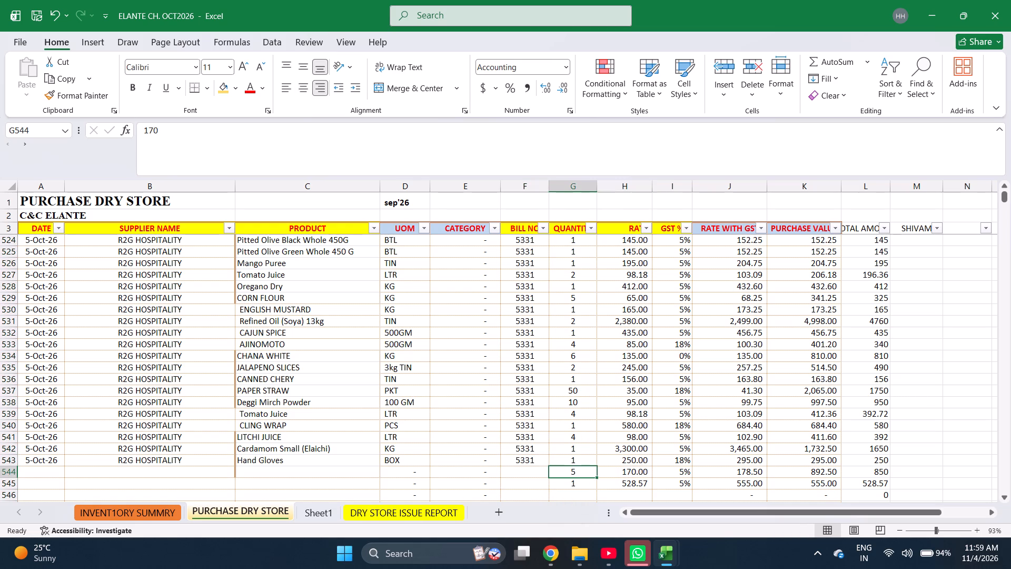
{"action": "key", "text": "shift+Right"}
{"action": "key", "text": "shift+Right"}
{"action": "key", "text": "shift+Right"}
{"action": "key", "text": "shift+Down"}
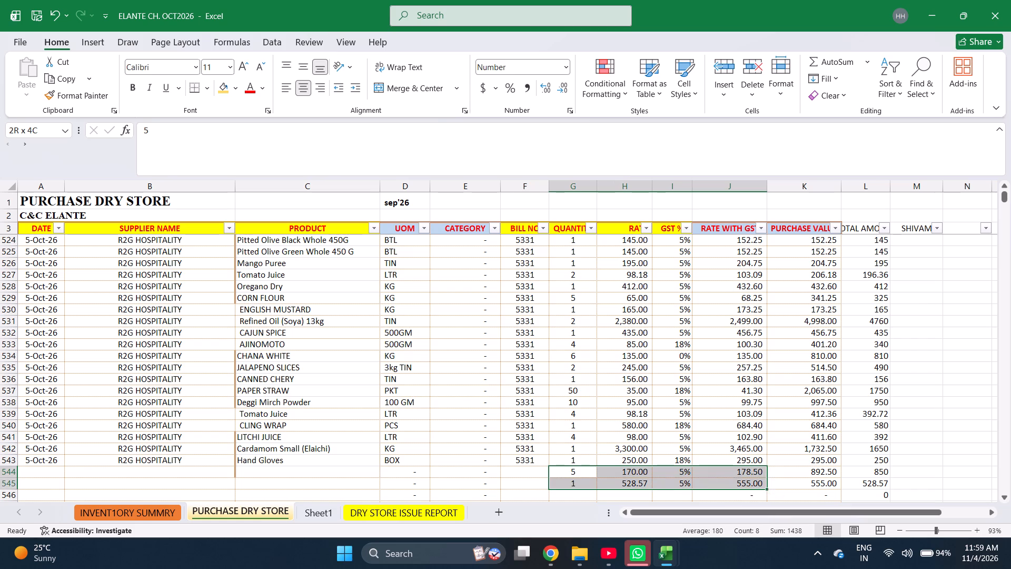
{"action": "key", "text": "shift+Left"}
{"action": "key", "text": "Delete"}
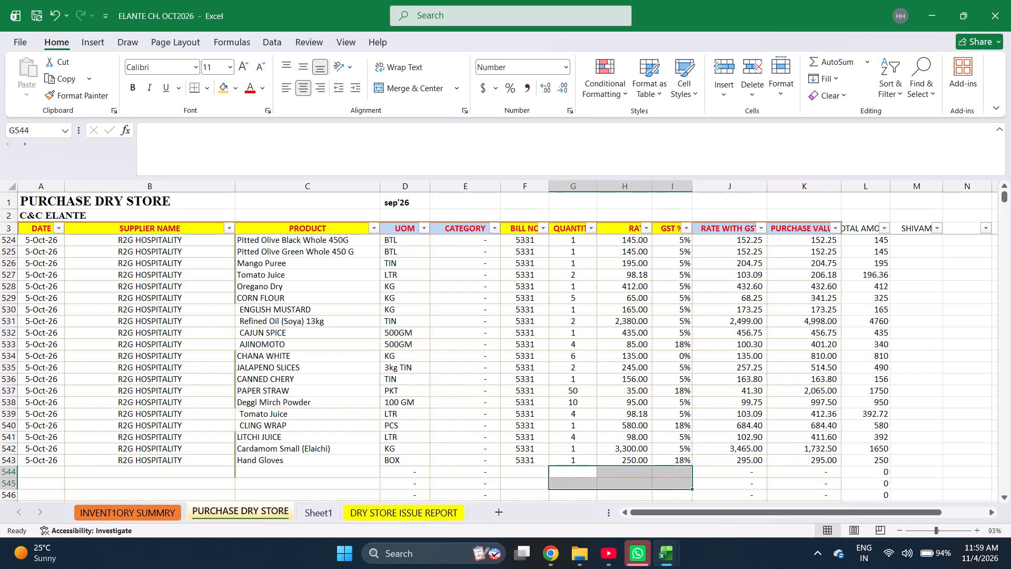
Begin the next bill in row 544 with the date 3-Oct-26 and the supplier R2G HOSPITALITY copied from the row above.
{"action": "key", "text": "Left"}
{"action": "key", "text": "Left"}
{"action": "key", "text": "Left"}
{"action": "key", "text": "Left"}
{"action": "key", "text": "Left"}
{"action": "key", "text": "Left"}
{"action": "key", "text": "Left"}
{"action": "key", "text": "Left"}
{"action": "key", "text": "Left"}
{"action": "key", "text": "Left"}
{"action": "key", "text": "Left"}
{"action": "key", "text": "Left"}
{"action": "key", "text": "Left"}
{"action": "key", "text": "Left"}
{"action": "key", "text": "Left"}
{"action": "key", "text": "Left"}
{"action": "key", "text": "Left"}
{"action": "key", "text": "Left"}
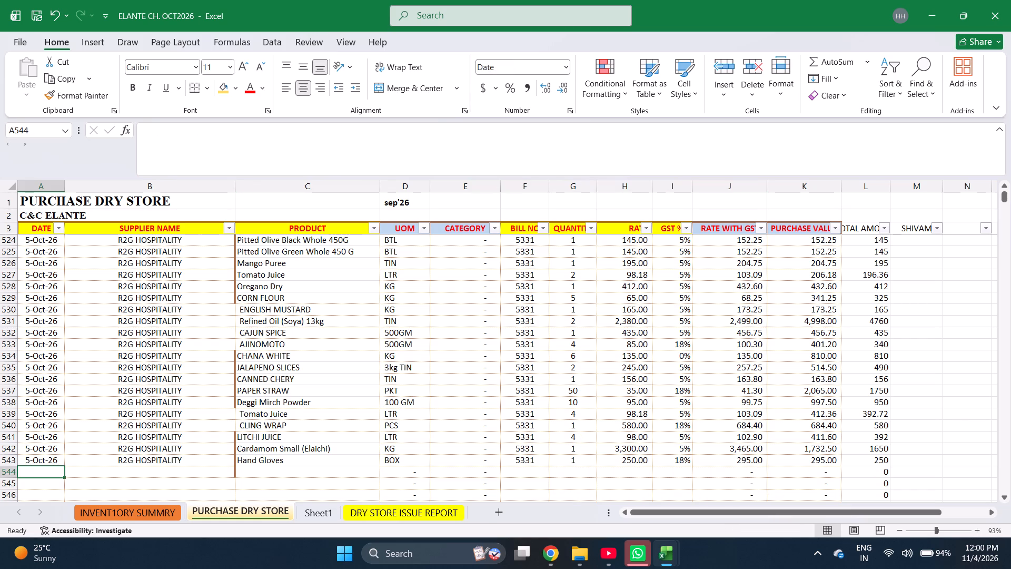
{"action": "type", "text": "10-3-"}
{"action": "type", "text": "026"}
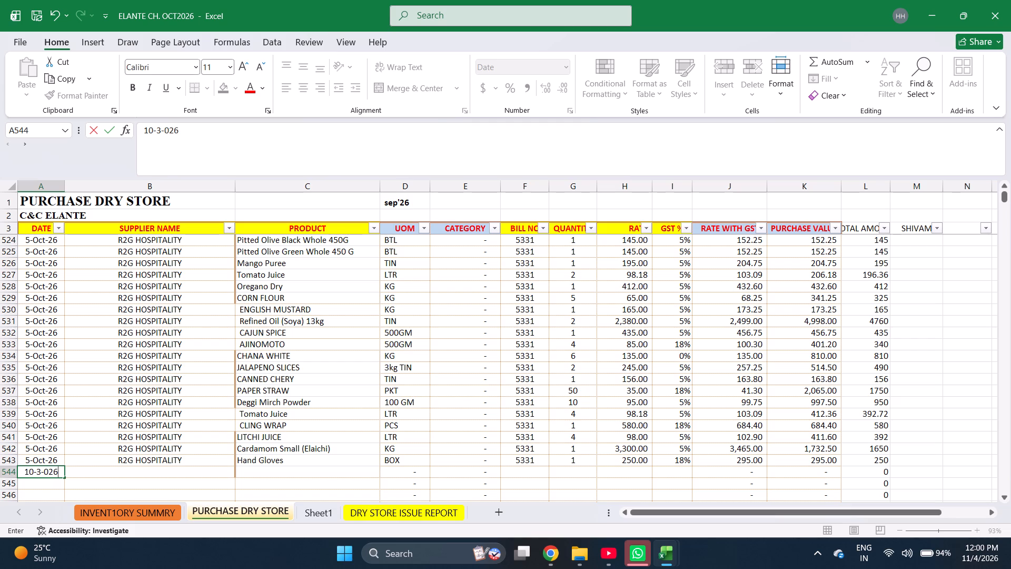
{"action": "key", "text": "BackSpace"}
{"action": "key", "text": "BackSpace"}
{"action": "key", "text": "BackSpace"}
{"action": "type", "text": "26"}
{"action": "key", "text": "Right"}
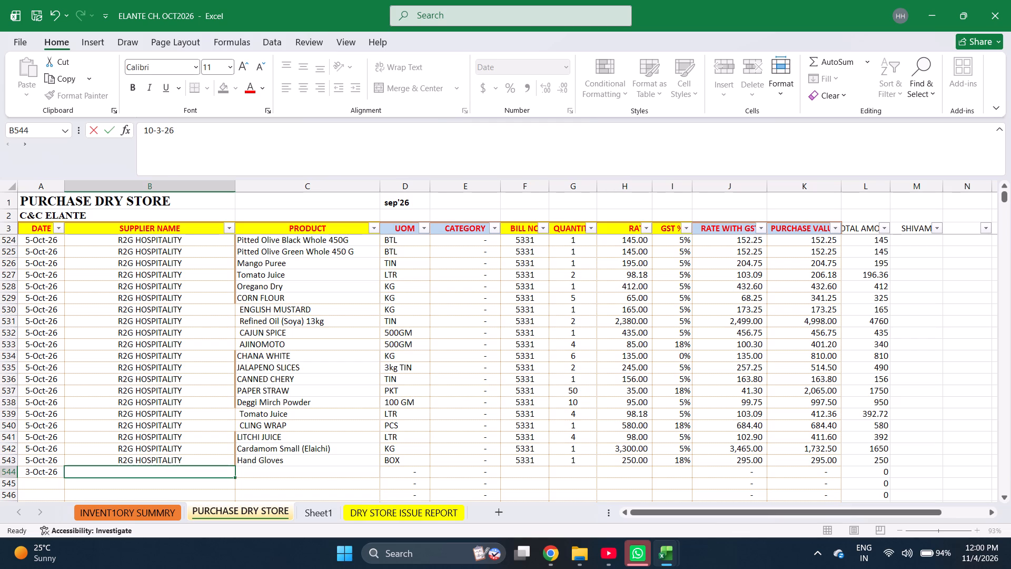
{"action": "key", "text": "ctrl+d"}
{"action": "key", "text": "ctrl+Right"}
{"action": "key", "text": "Left"}
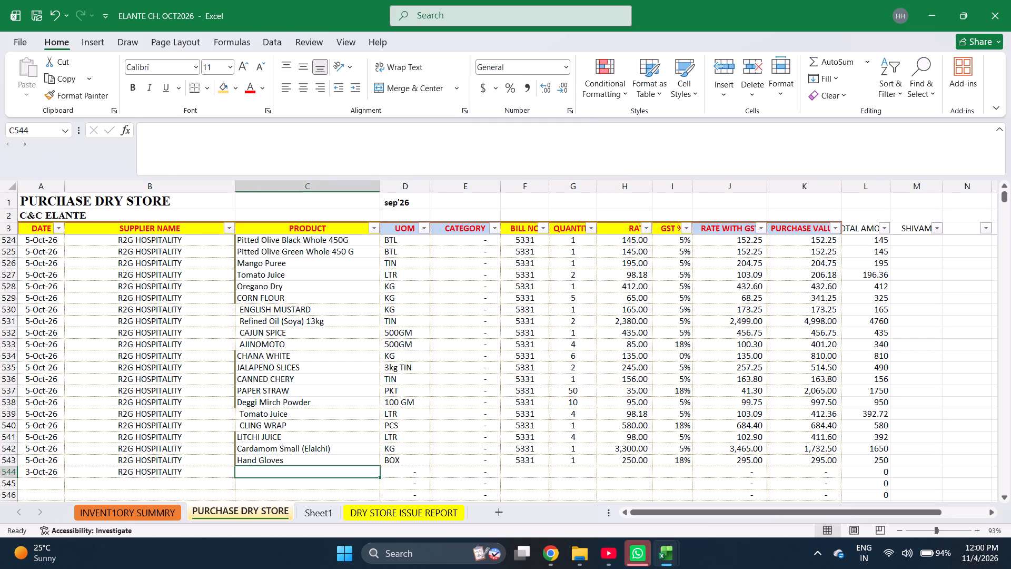
{"action": "type", "text": "coke"}
{"action": "key", "text": "Return"}
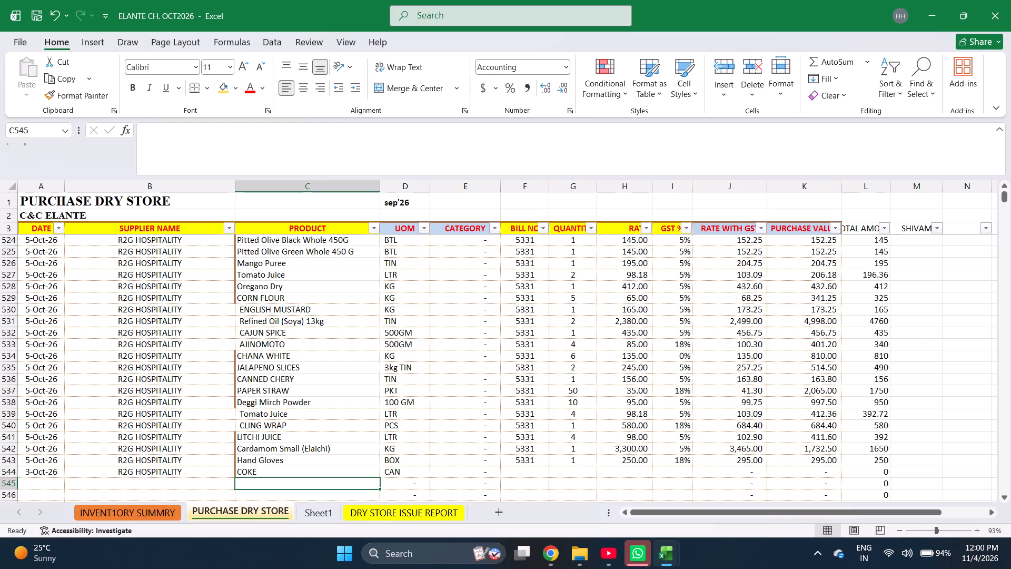
{"action": "type", "text": "lo"}
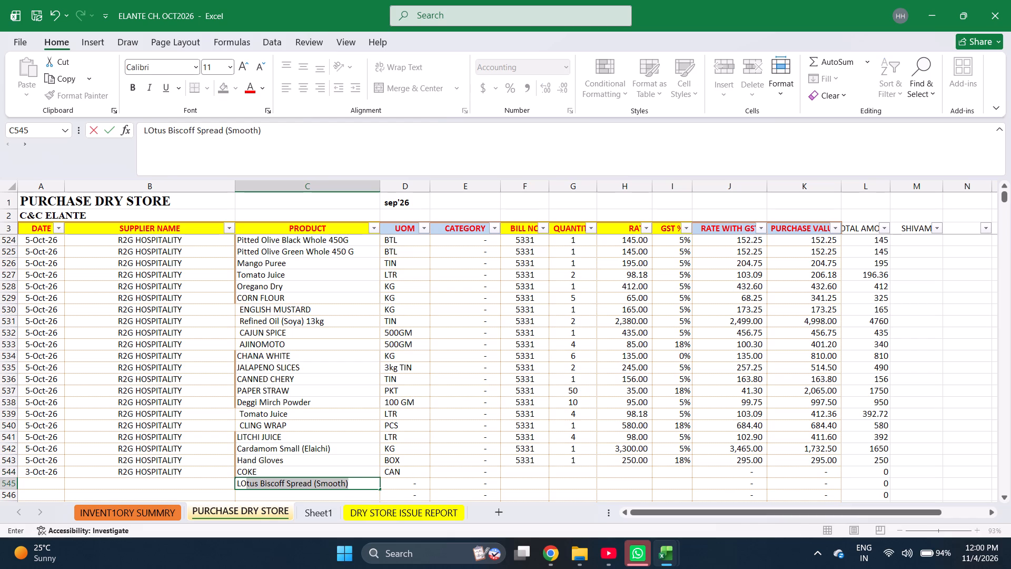
{"action": "key", "text": "Return"}
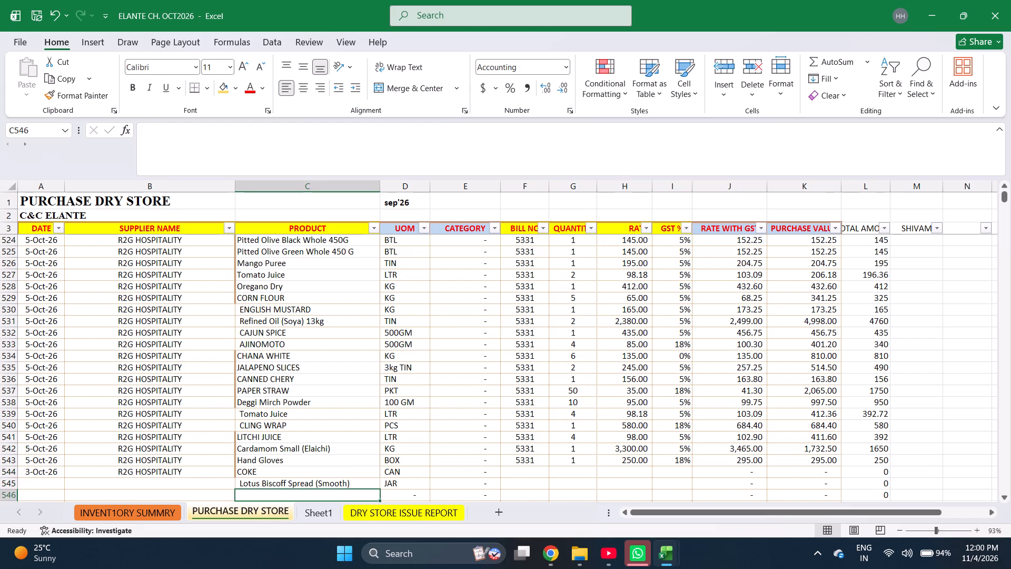
{"action": "type", "text": "ca"}
{"action": "type", "text": "nn"}
{"action": "key", "text": "Return"}
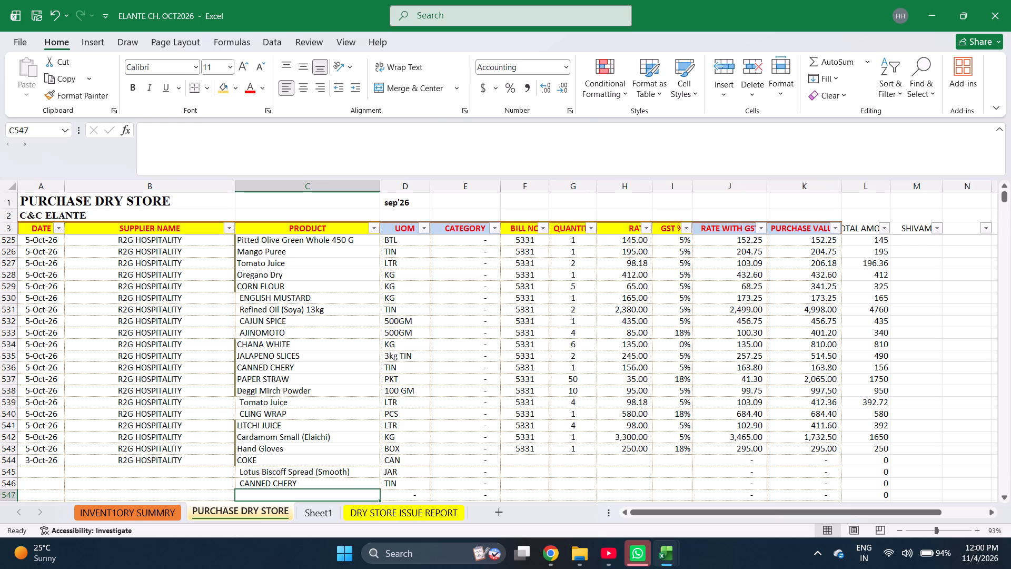
{"action": "key", "text": "c"}
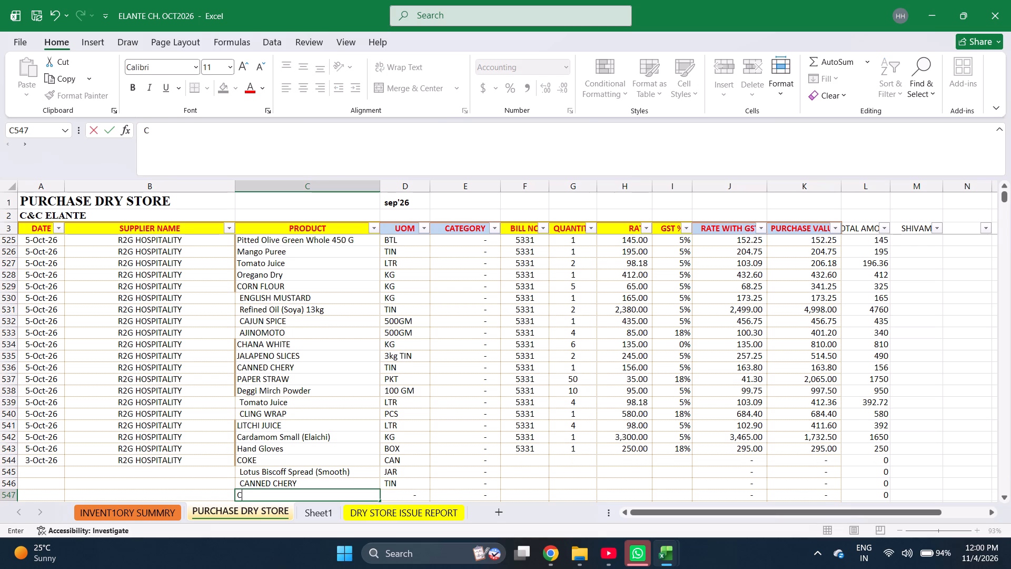
{"action": "type", "text": "ho"}
{"action": "type", "text": "cola"}
{"action": "key", "text": "Return"}
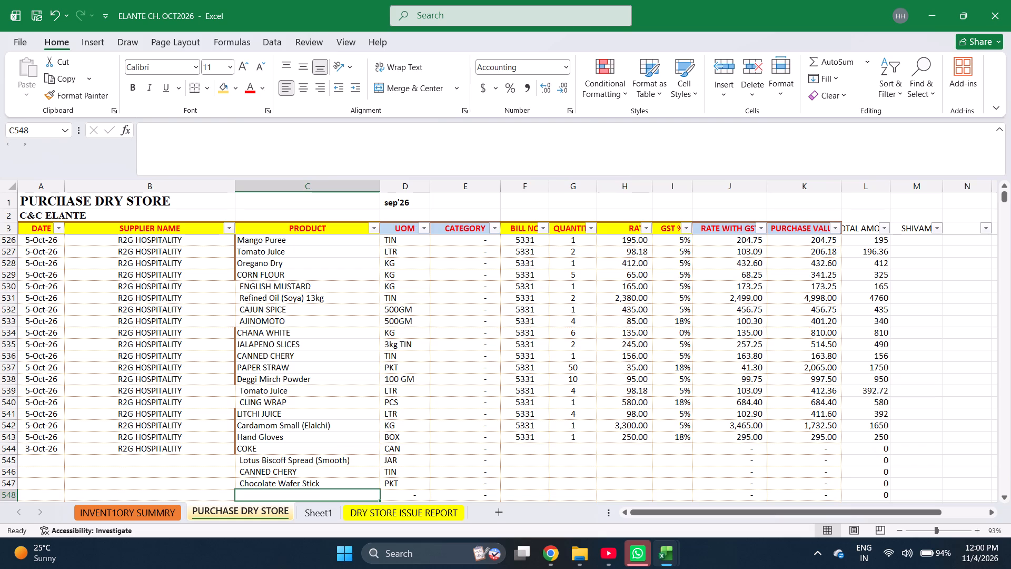
{"action": "type", "text": "black pep"}
{"action": "key", "text": "Return"}
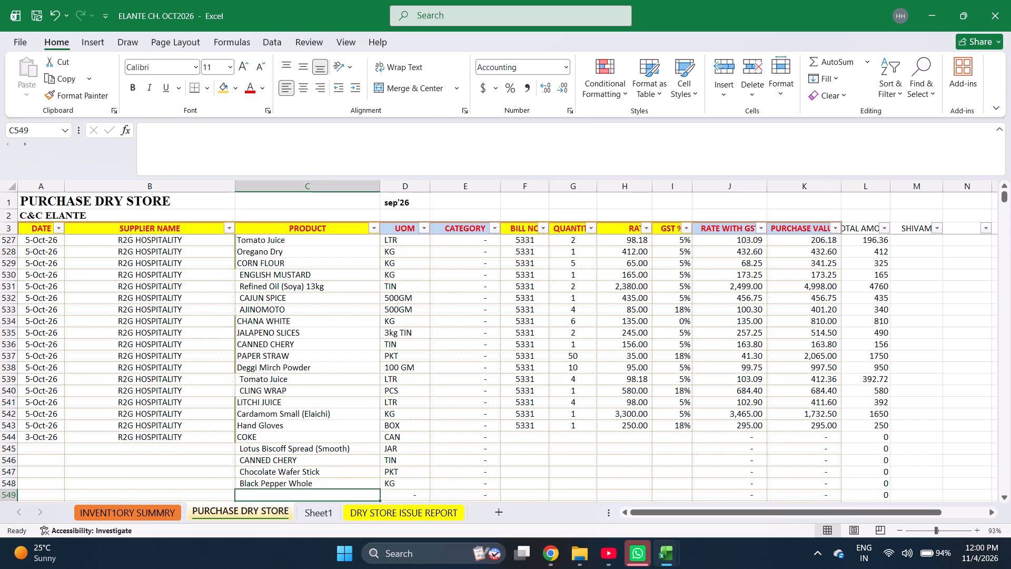
Enter the products HONEY, RAJMA and STAFF TEA in rows 549 to 551.
{"action": "type", "text": "hon"}
{"action": "key", "text": "Return"}
{"action": "key", "text": "Up"}
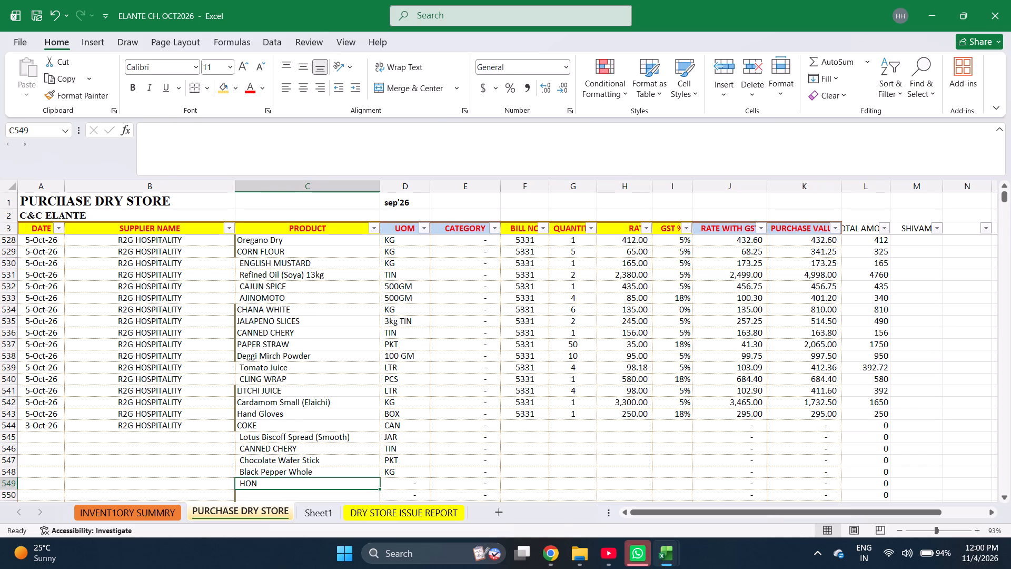
{"action": "type", "text": "honey"}
{"action": "key", "text": "Return"}
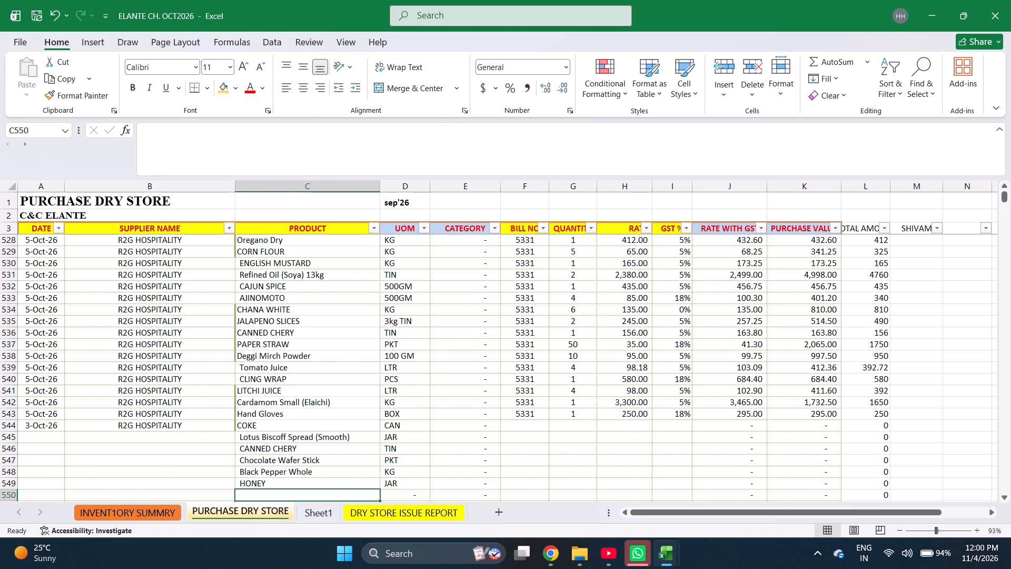
{"action": "type", "text": "rajma"}
{"action": "key", "text": "Return"}
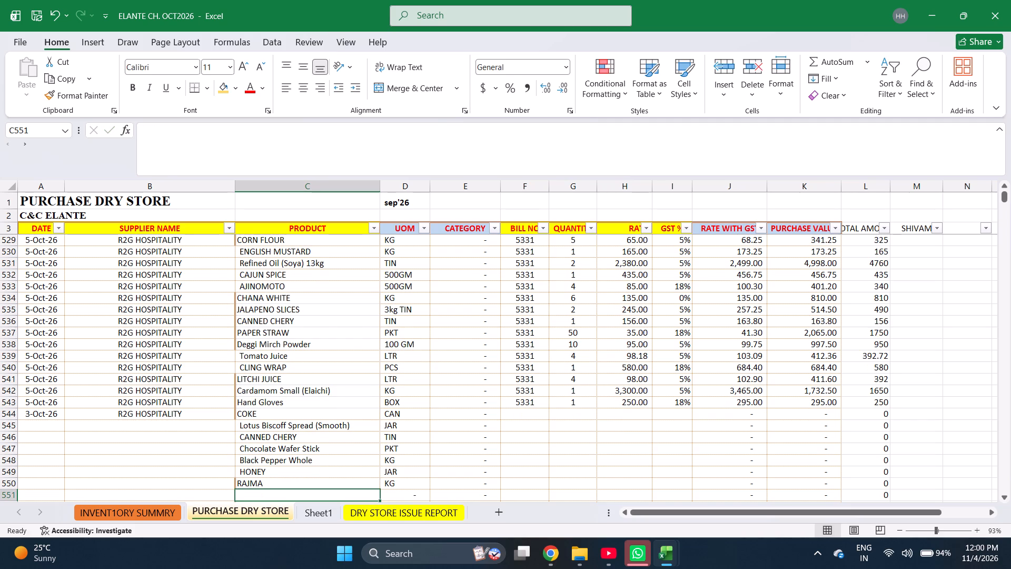
{"action": "type", "text": "staff tea"}
{"action": "key", "text": "Return"}
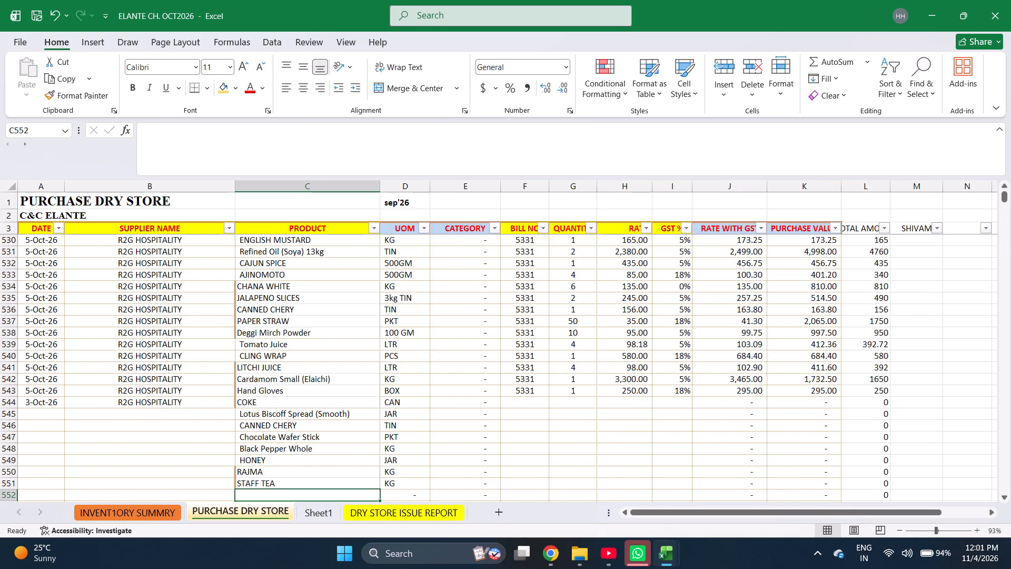
Find Pasta Lasagna Sheet in the inventory summary and copy its name into the product cell of row 552 in PURCHASE DRY STORE.
{"action": "key", "text": "ctrl+Page_Up"}
{"action": "key", "text": "ctrl+f"}
{"action": "type", "text": "pasta l"}
{"action": "key", "text": "Return"}
{"action": "key", "text": "Escape"}
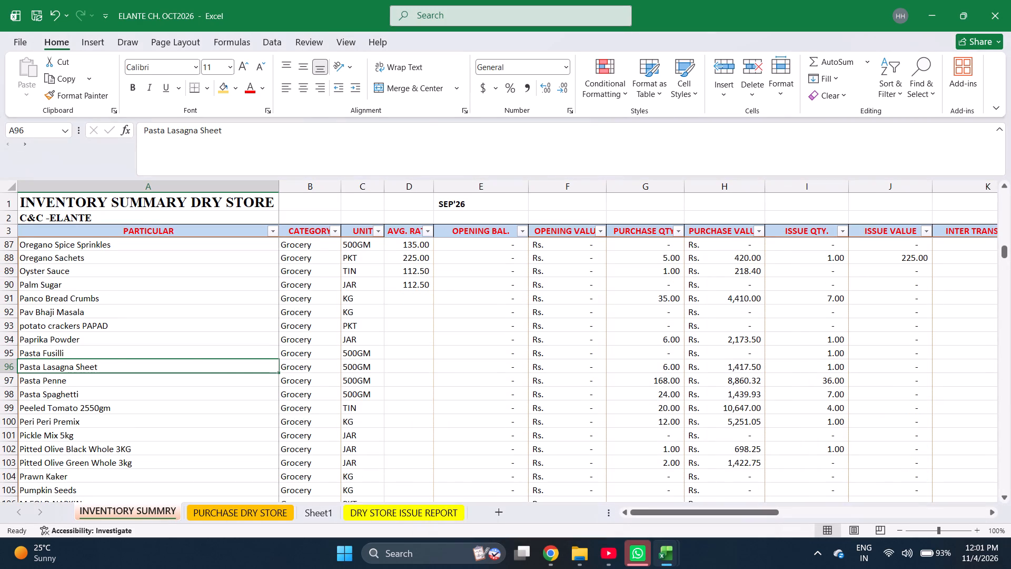
{"action": "key", "text": "ctrl+c"}
{"action": "key", "text": "ctrl+Page_Down"}
{"action": "key", "text": "Return"}
{"action": "key", "text": "Return"}
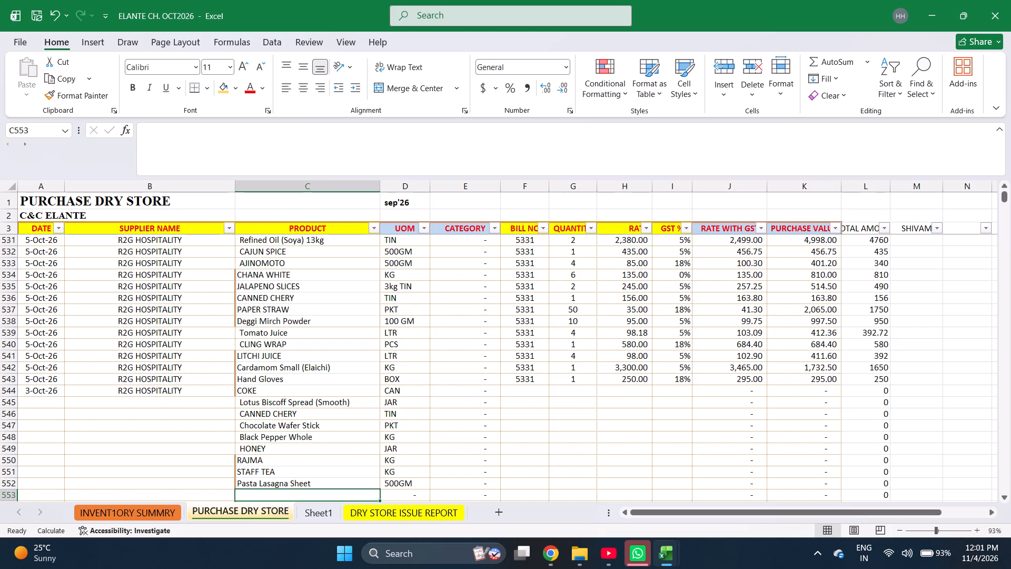
Enter the products ORANGE JUICE, PINEAPPLE JUICE and Tomato Juice in rows 553 to 555.
{"action": "type", "text": "or"}
{"action": "type", "text": "ange juicw"}
{"action": "key", "text": "BackSpace"}
{"action": "key", "text": "e"}
{"action": "key", "text": "Return"}
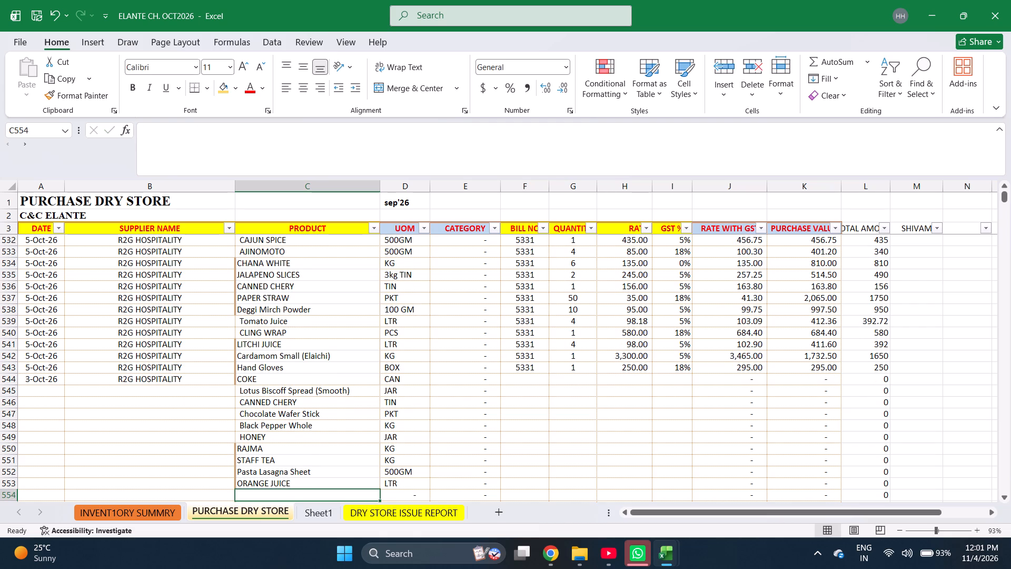
{"action": "type", "text": "pine"}
{"action": "key", "text": "Return"}
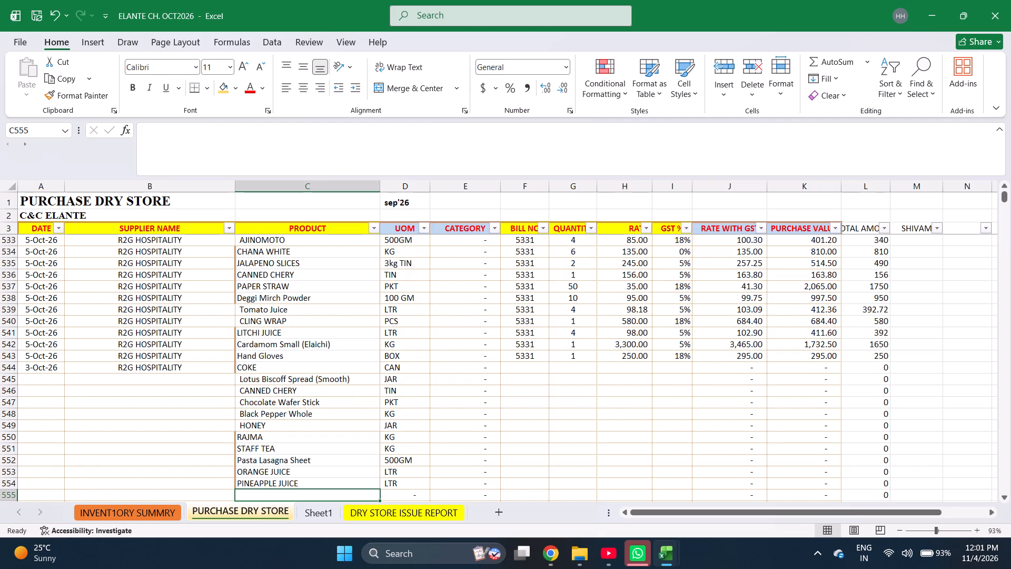
{"action": "type", "text": "to"}
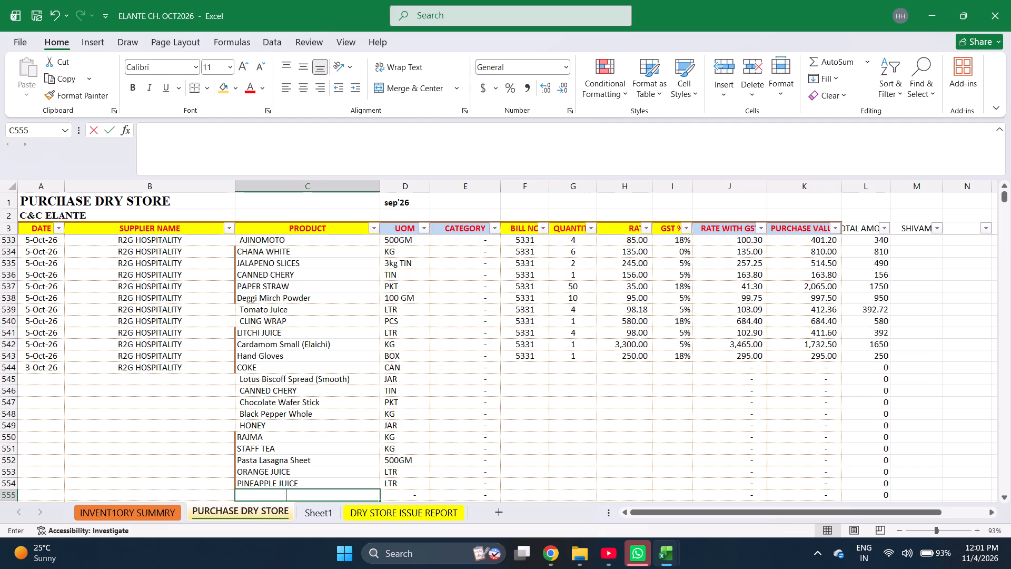
{"action": "key", "text": "Return"}
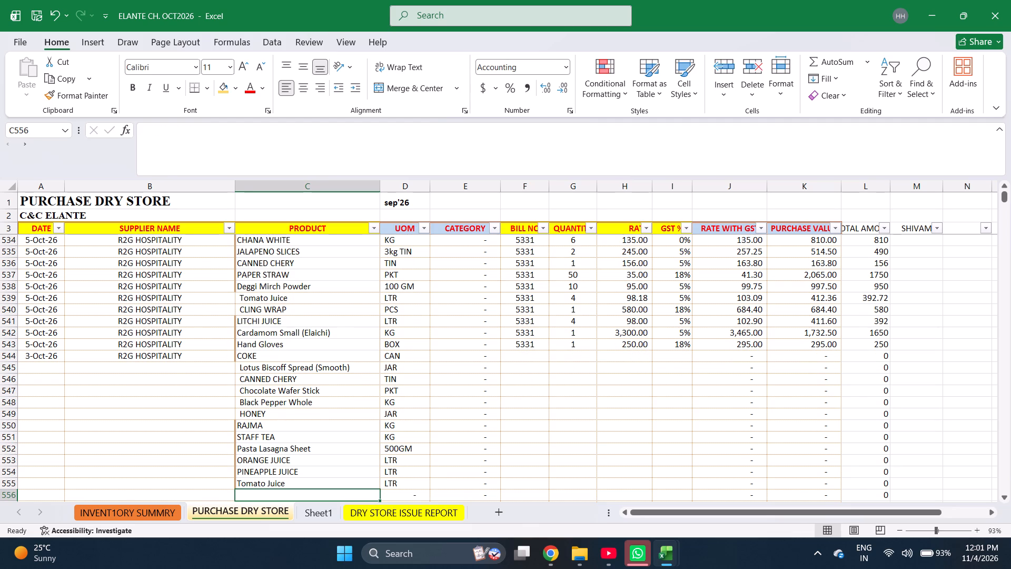
Enter the products Refined Oil (Soya) 13kg, pomace olive oil 1 ltr, SALT and Milk maid 400gm in rows 556 to 559.
{"action": "type", "text": "ref"}
{"action": "key", "text": "Return"}
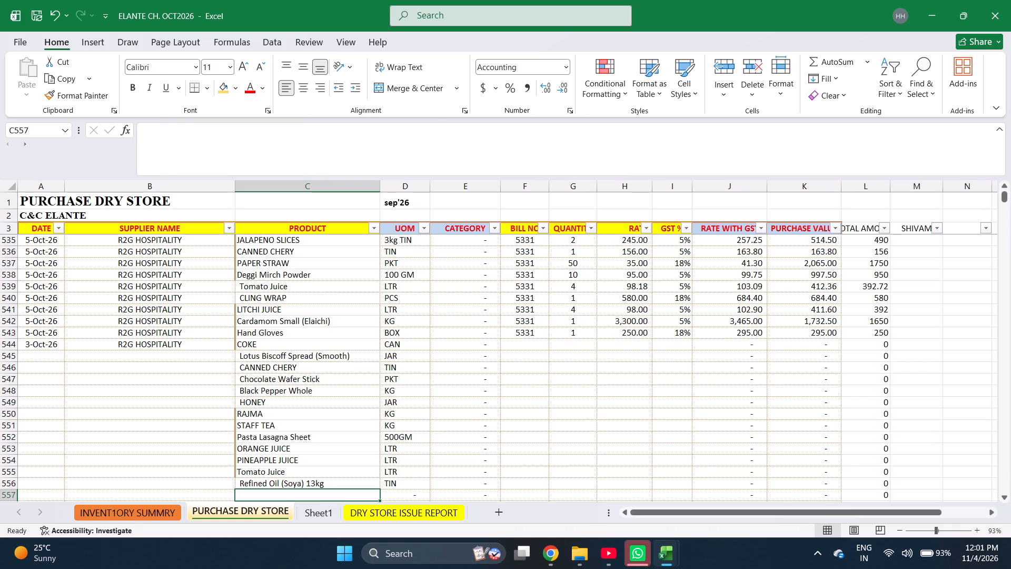
{"action": "key", "text": "p"}
{"action": "type", "text": "omace"}
{"action": "key", "text": "Return"}
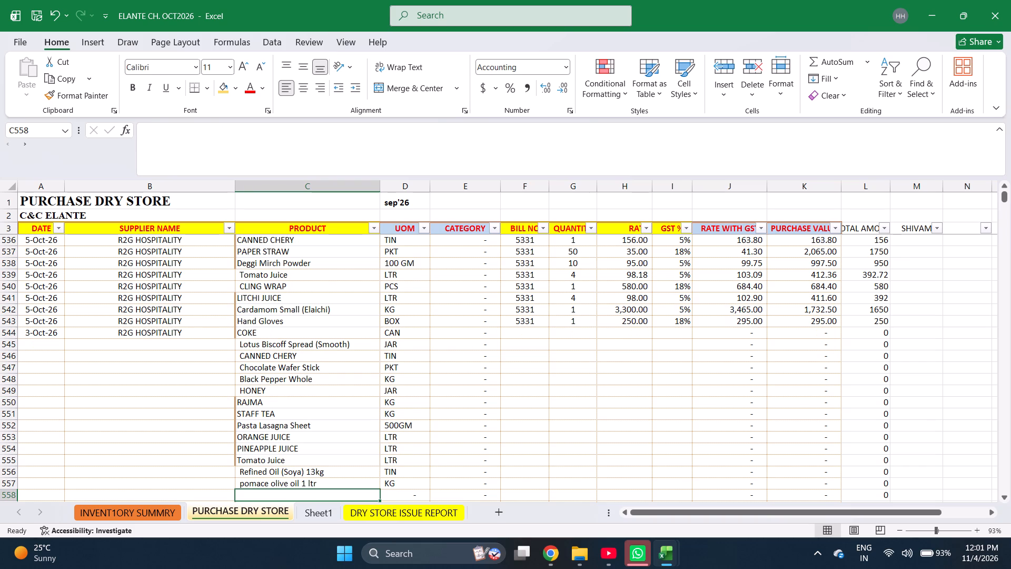
{"action": "type", "text": "sal"}
{"action": "key", "text": "t"}
{"action": "key", "text": "Return"}
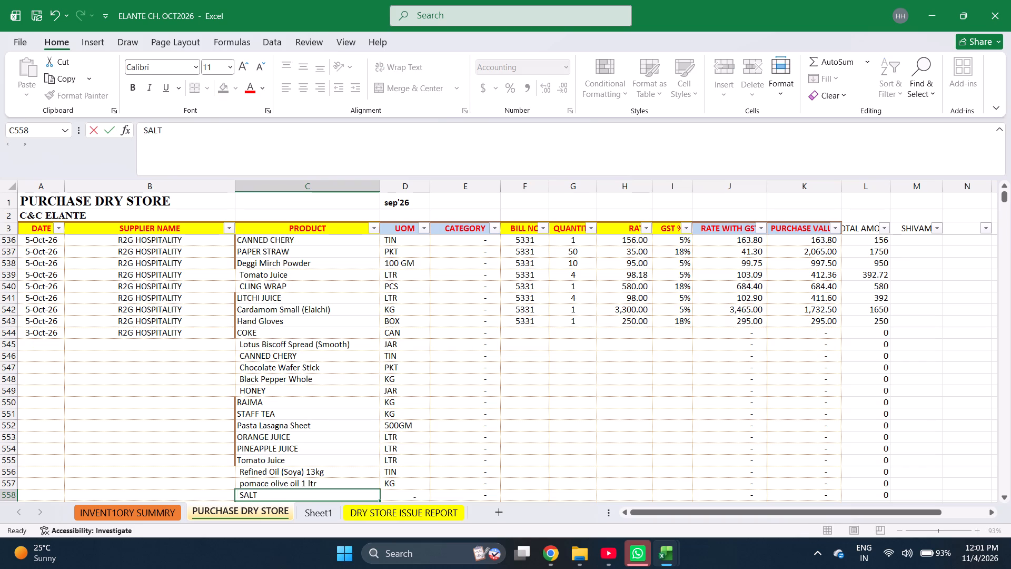
{"action": "type", "text": "milk m"}
{"action": "key", "text": "Return"}
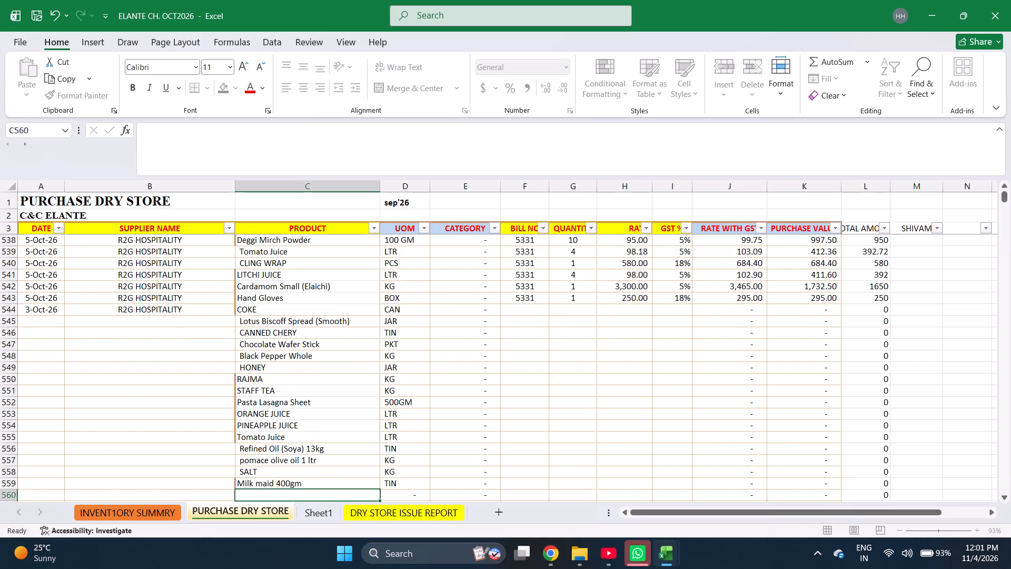
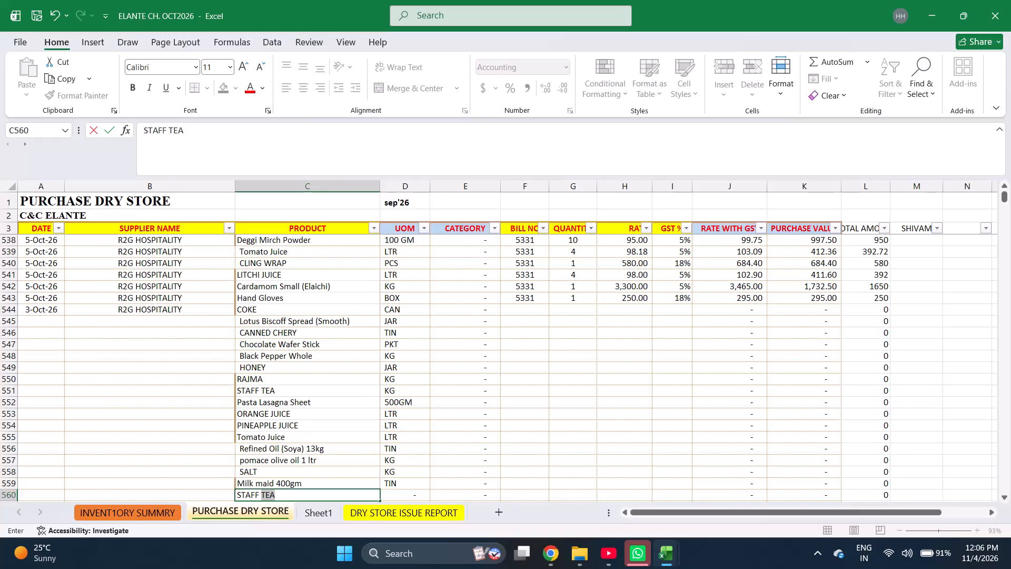
Enter the product STAFF CHANA in row 560 of PURCHASE DRY STORE.
{"action": "type", "text": "chana"}
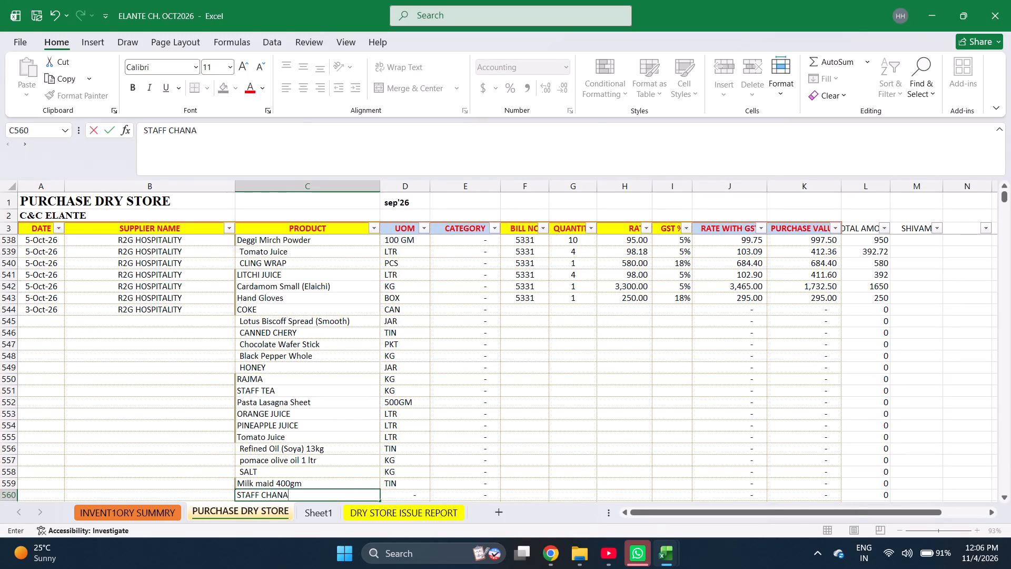
{"action": "key", "text": "Return"}
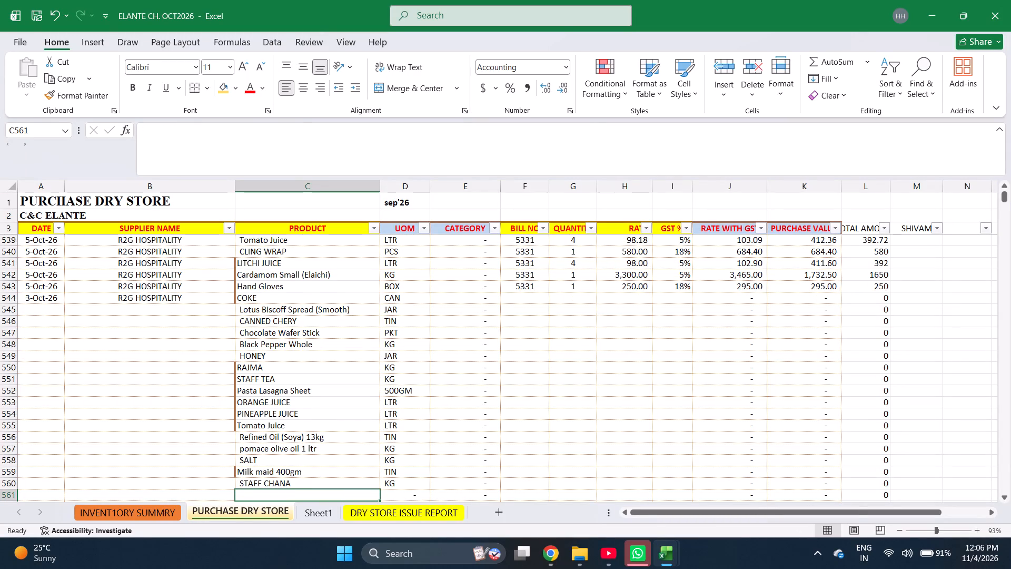
Find 3 in 1 Breader in the inventory summary and copy its name for the product cell of row 561 in PURCHASE DRY STORE.
{"action": "type", "text": "3 i"}
{"action": "type", "text": "n br"}
{"action": "key", "text": "ctrl+Page_Up"}
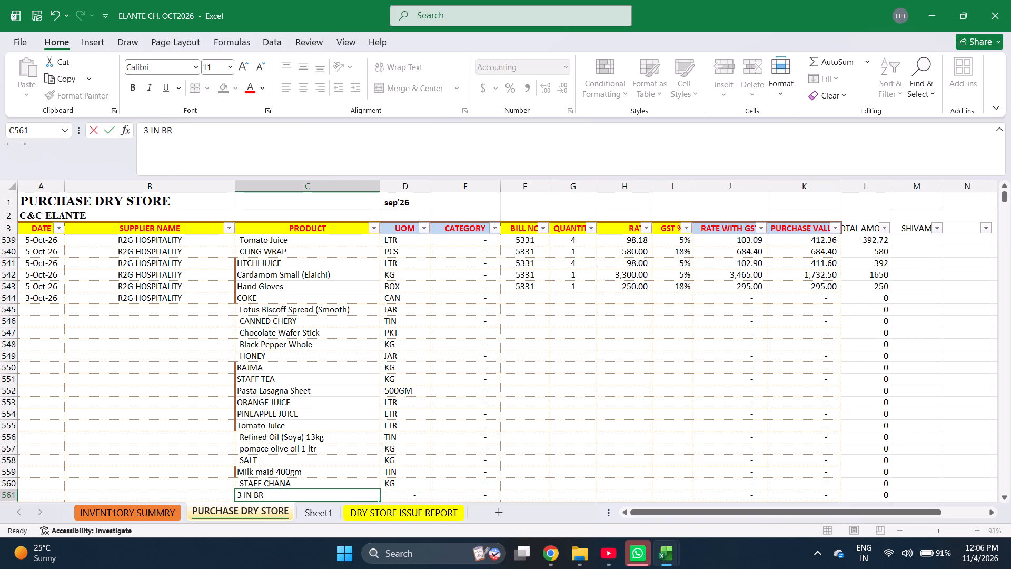
{"action": "key", "text": "ctrl+f"}
{"action": "type", "text": "3in"}
{"action": "key", "text": "Return"}
{"action": "key", "text": "Return"}
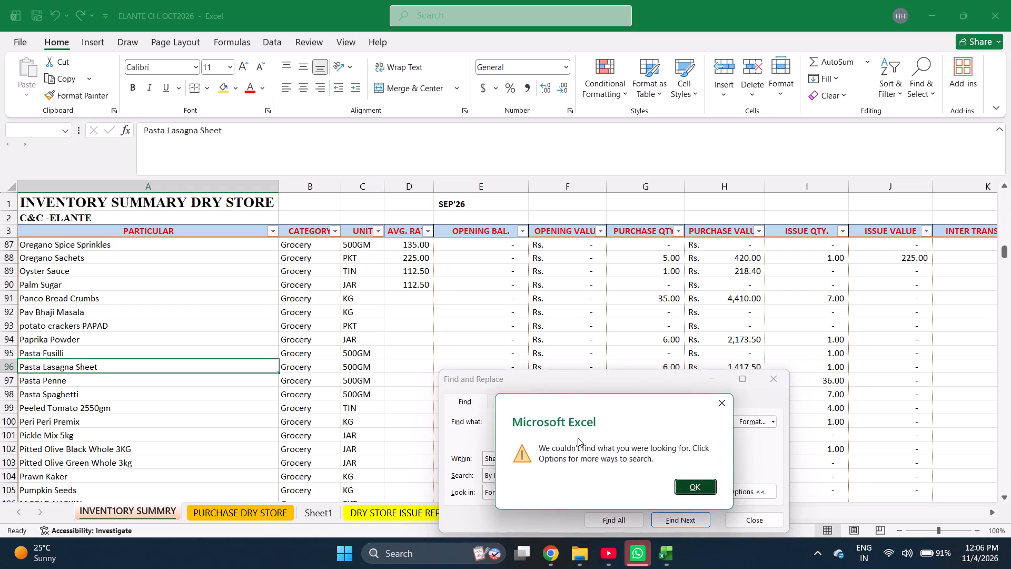
{"action": "key", "text": "BackSpace"}
{"action": "key", "text": "BackSpace"}
{"action": "key", "text": "space"}
{"action": "type", "text": "in"}
{"action": "key", "text": "Return"}
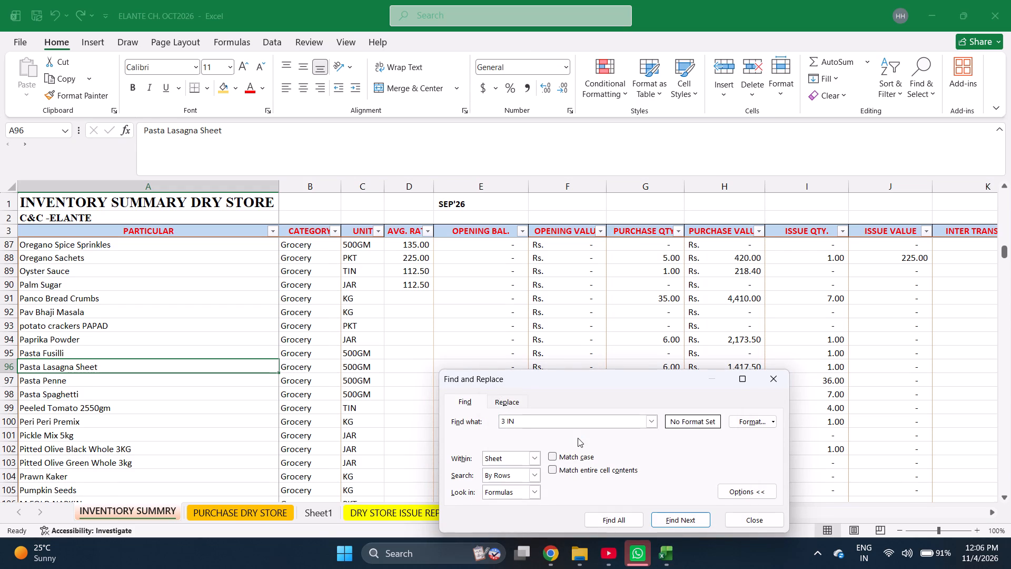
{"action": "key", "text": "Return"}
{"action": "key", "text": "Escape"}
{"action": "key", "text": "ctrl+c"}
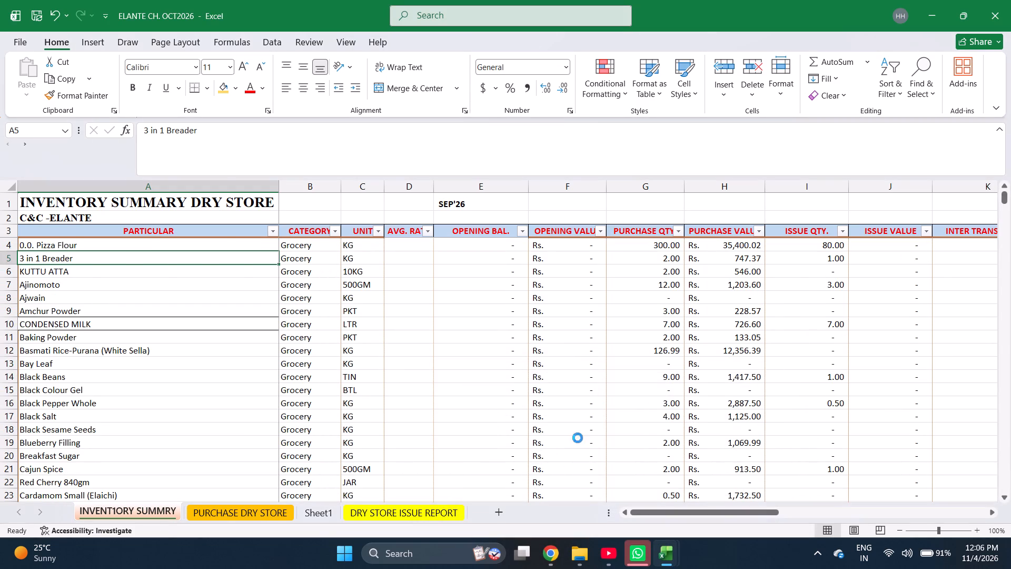
Paste the copied product name 3 in 1 Breader into row 561 of PURCHASE DRY STORE.
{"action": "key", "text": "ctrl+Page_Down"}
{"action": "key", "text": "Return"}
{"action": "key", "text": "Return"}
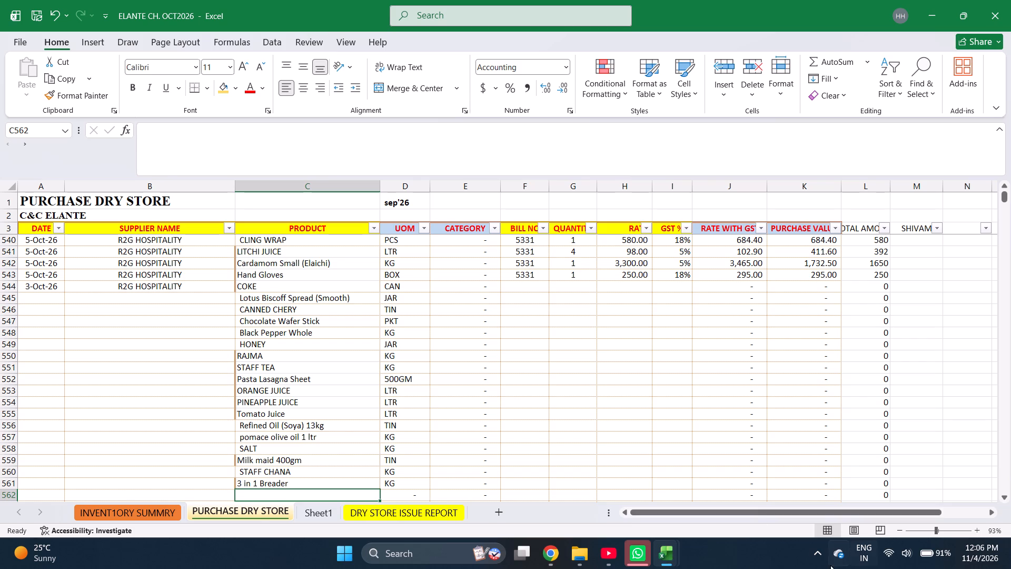
Turn off Bluetooth in the Windows quick settings and return to the PURCHASE DRY STORE sheet.
{"action": "left_click", "coordinate": [885, 555]}
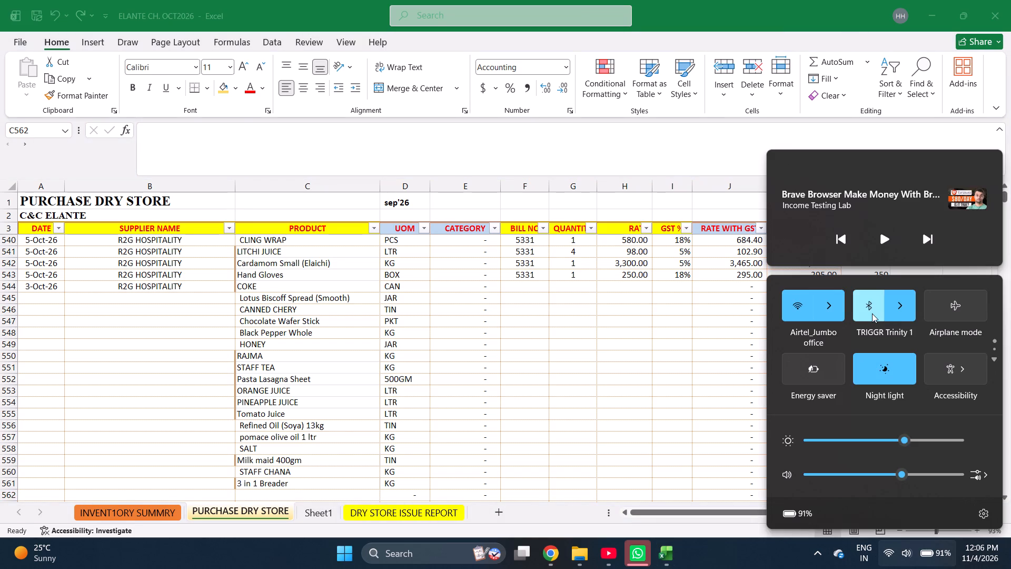
{"action": "left_click", "coordinate": [872, 313]}
{"action": "left_click", "coordinate": [638, 431]}
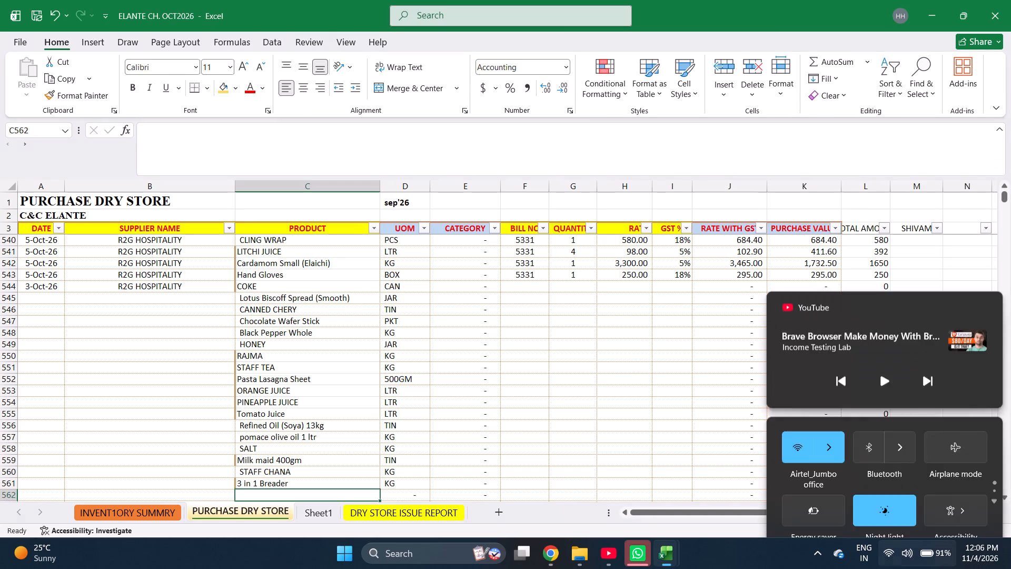
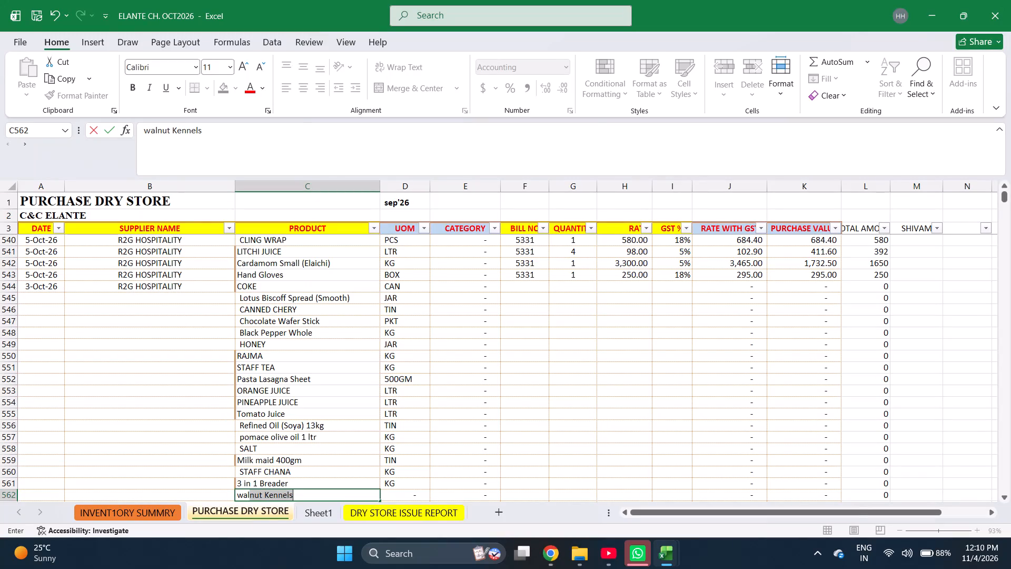
Enter the products Walnut Kennels and black salt in rows 562 and 563 of PURCHASE DRY STORE.
{"action": "key", "text": "Return"}
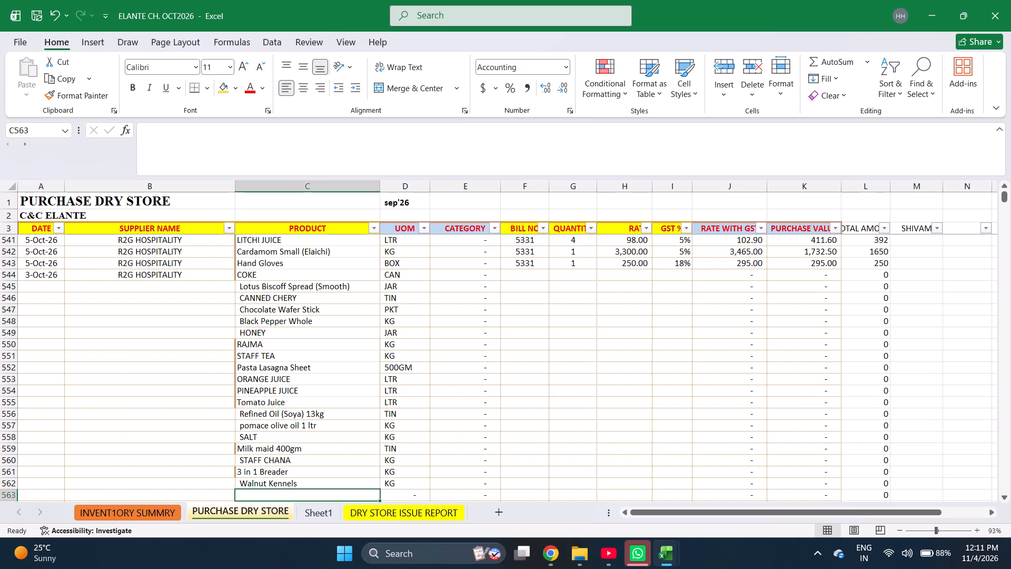
{"action": "type", "text": "bla"}
{"action": "type", "text": "ck salt"}
{"action": "key", "text": "Return"}
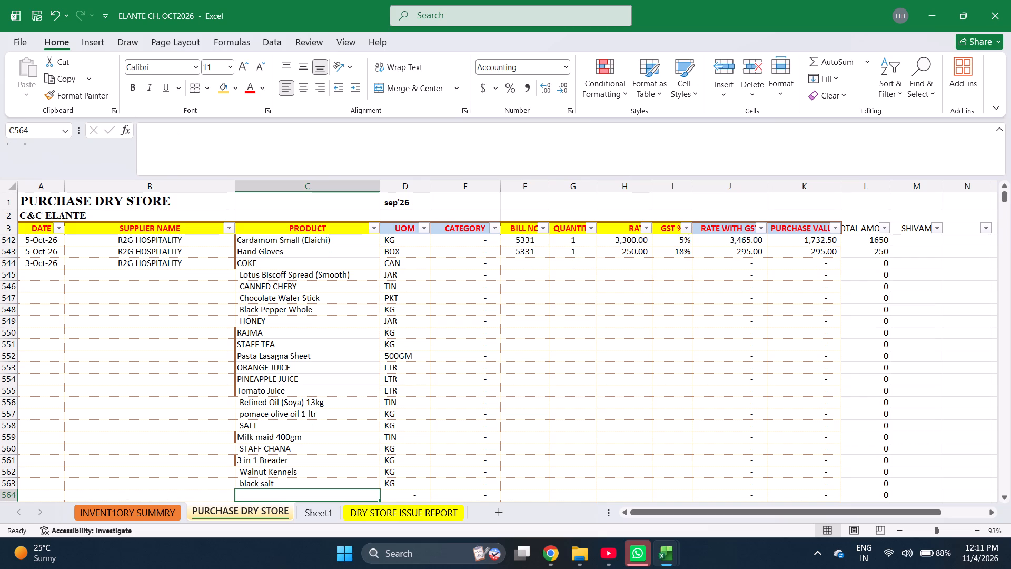
Find Sugar Free Sachets in the inventory summary by searching for sugar and copy its name into the product cell of row 564 in PURCHASE DRY STORE.
{"action": "key", "text": "ctrl+Page_Up"}
{"action": "key", "text": "ctrl+f"}
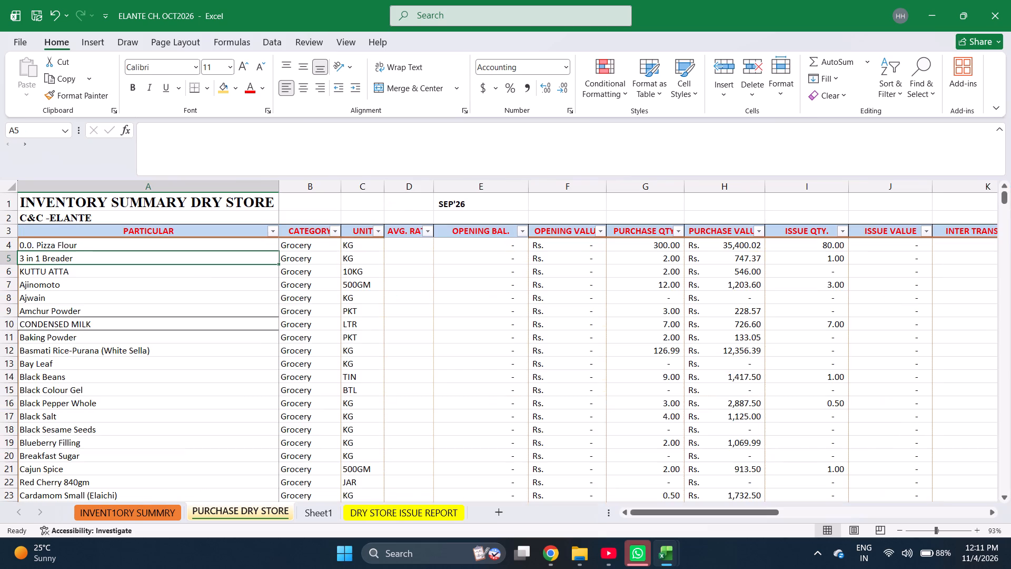
{"action": "type", "text": "sugar"}
{"action": "key", "text": "Return"}
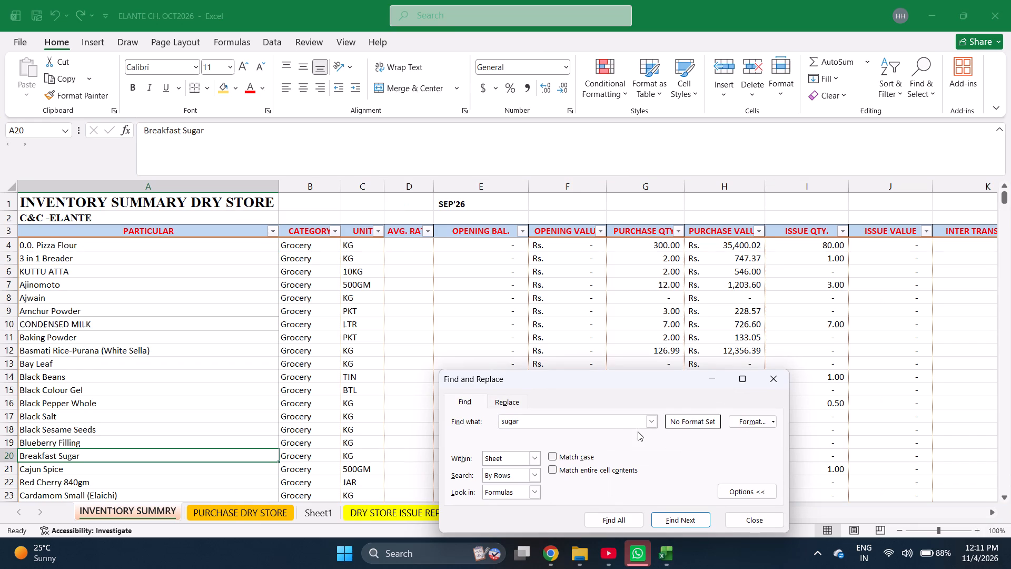
{"action": "key", "text": "Return"}
{"action": "key", "text": "Return"}
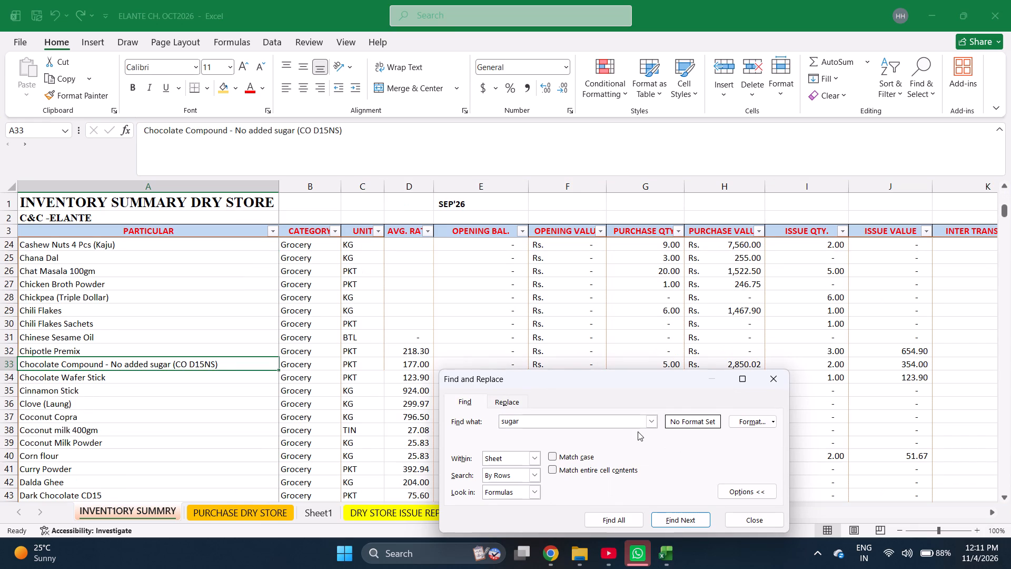
{"action": "key", "text": "Return"}
{"action": "key", "text": "Return"}
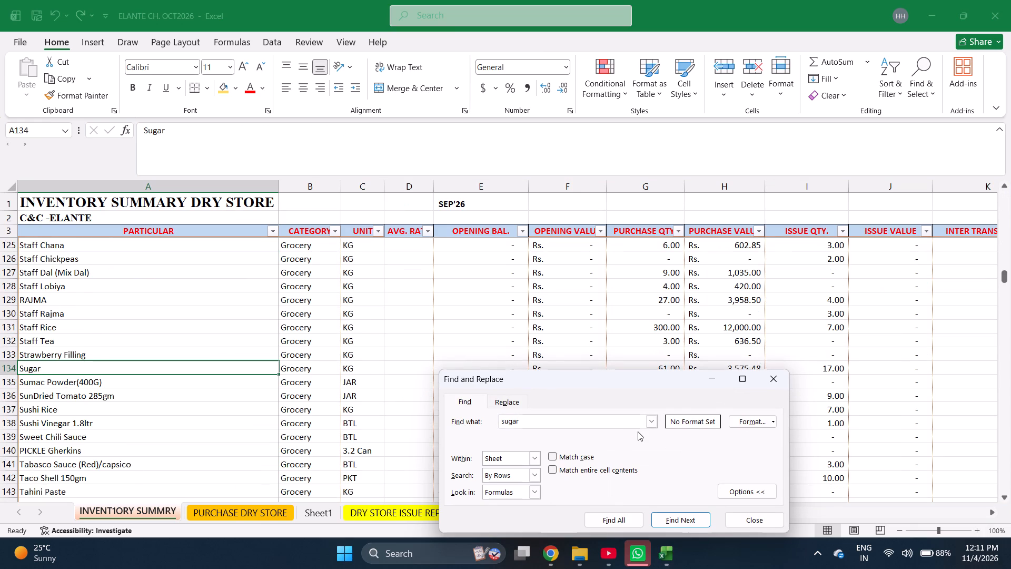
{"action": "key", "text": "Escape"}
{"action": "key", "text": "ctrl+f"}
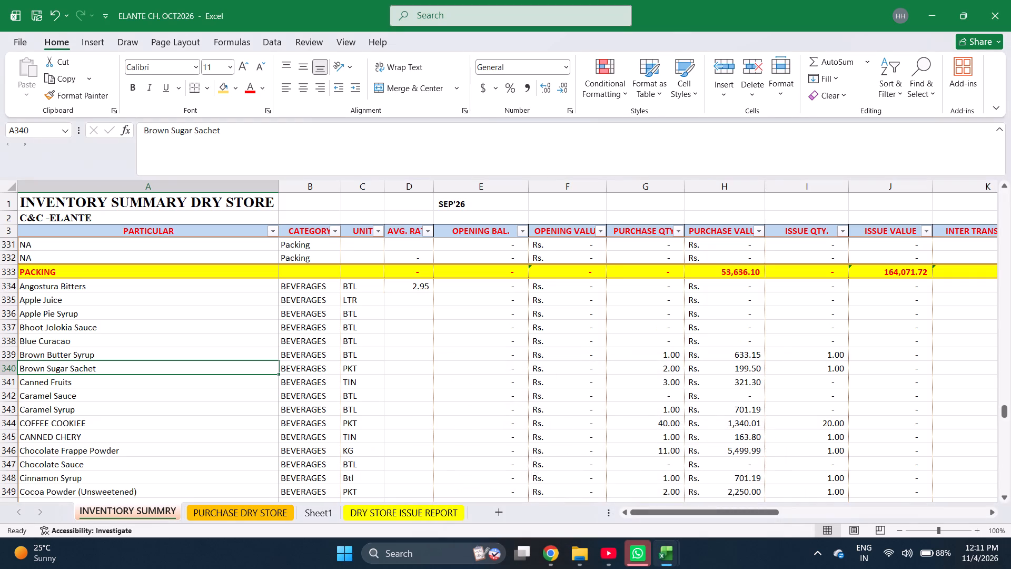
{"action": "key", "text": "Return"}
{"action": "key", "text": "Escape"}
{"action": "key", "text": "ctrl+c"}
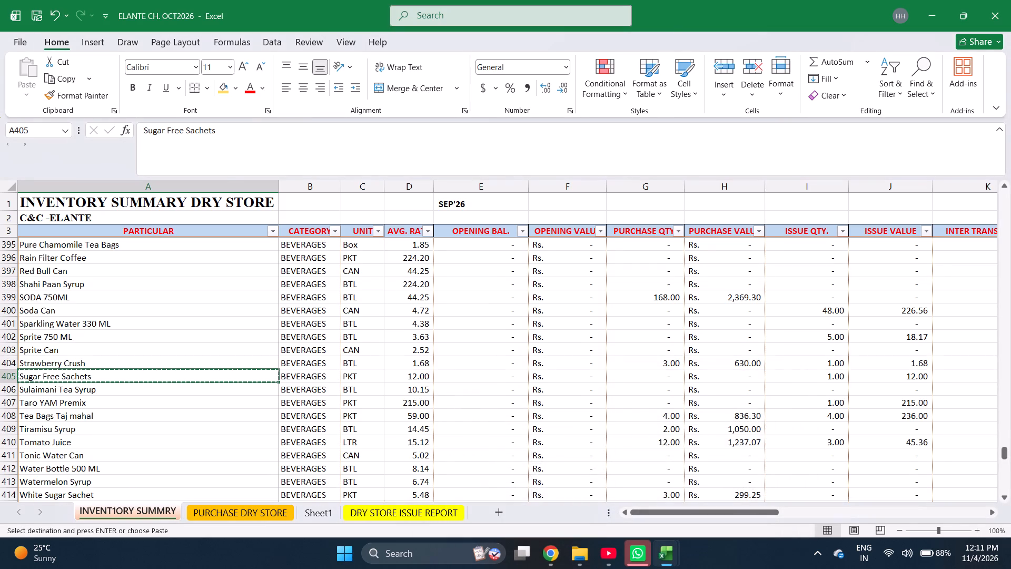
{"action": "key", "text": "ctrl+Page_Down"}
{"action": "key", "text": "Return"}
{"action": "key", "text": "Return"}
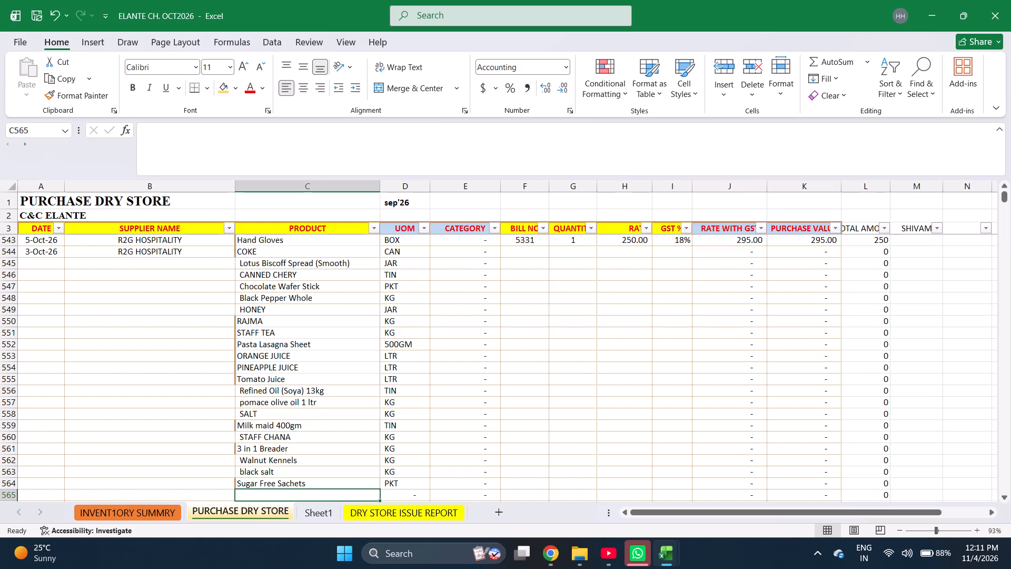
Find Disposable Coffee Stirrer in the inventory summary and copy its name into the product cell of row 565 in PURCHASE DRY STORE.
{"action": "key", "text": "ctrl+Page_Up"}
{"action": "key", "text": "ctrl+f"}
{"action": "type", "text": "disp"}
{"action": "key", "text": "Return"}
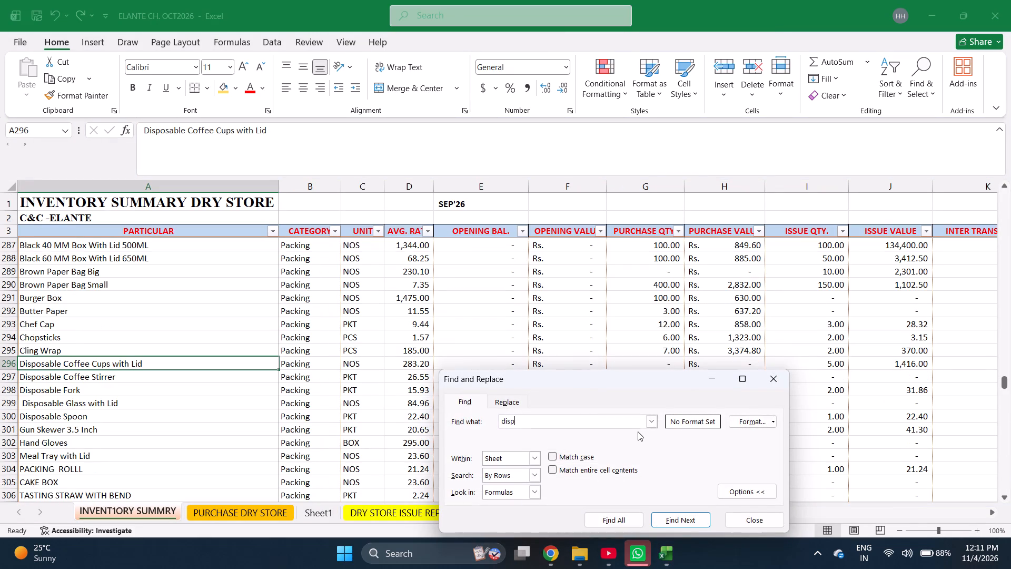
{"action": "key", "text": "Return"}
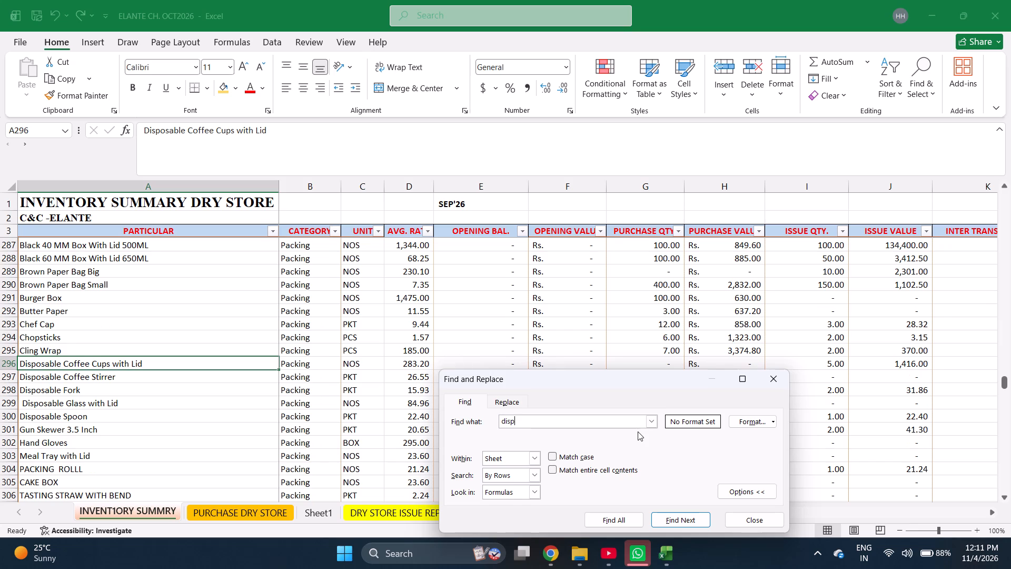
{"action": "key", "text": "grave"}
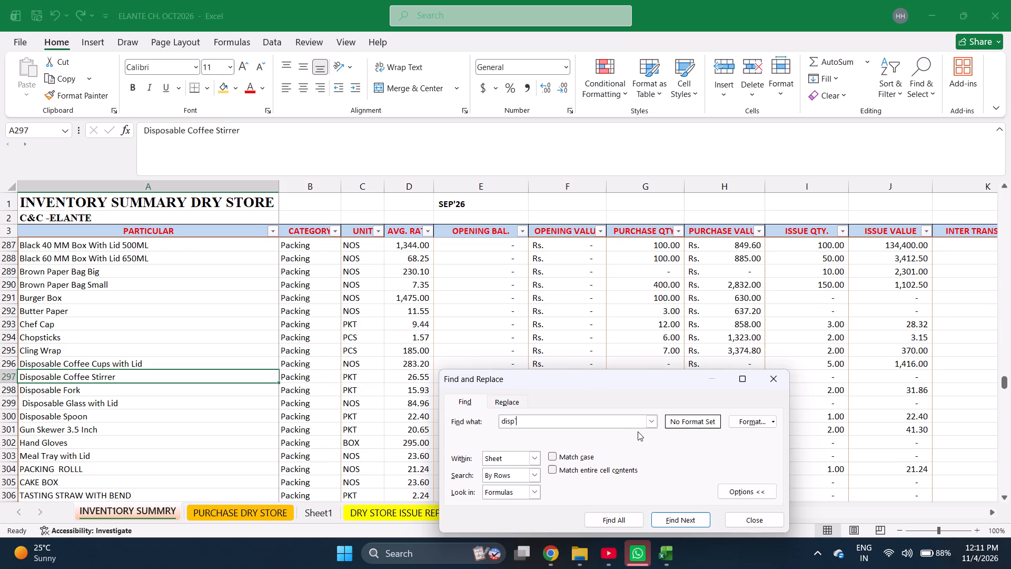
{"action": "key", "text": "Escape"}
{"action": "key", "text": "ctrl+c"}
{"action": "key", "text": "ctrl+Page_Down"}
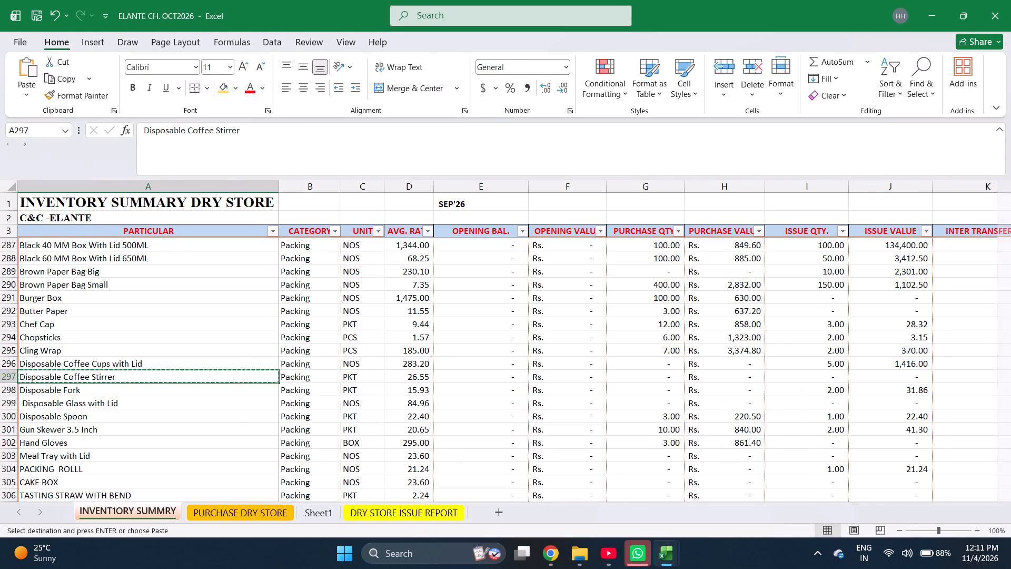
{"action": "key", "text": "Return"}
{"action": "key", "text": "Return"}
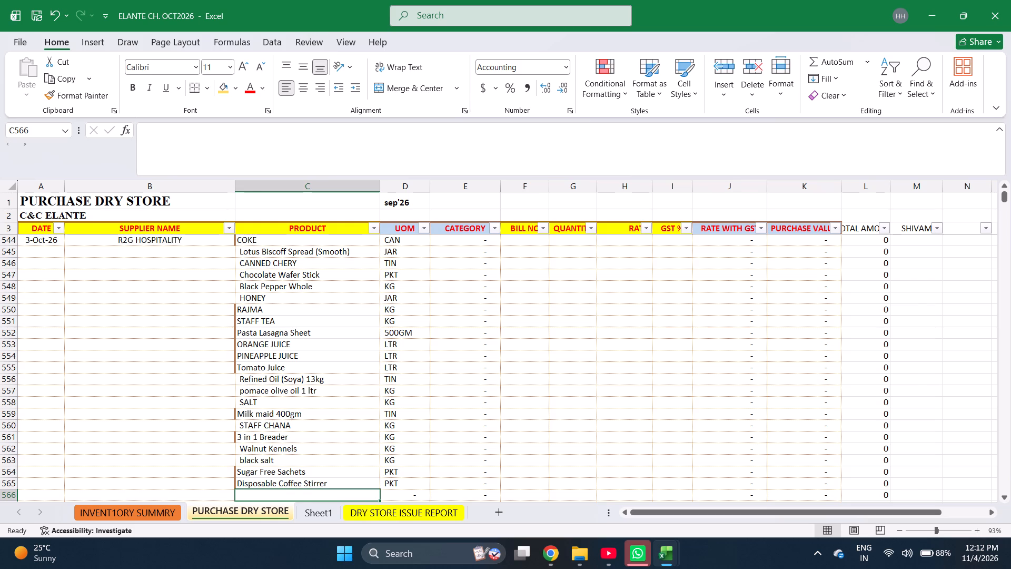
Search the inventory summary for the item name containing "wet".
{"action": "key", "text": "ctrl+Page_Up"}
{"action": "key", "text": "ctrl+f"}
{"action": "type", "text": "wet"}
{"action": "key", "text": "space"}
{"action": "key", "text": "Return"}
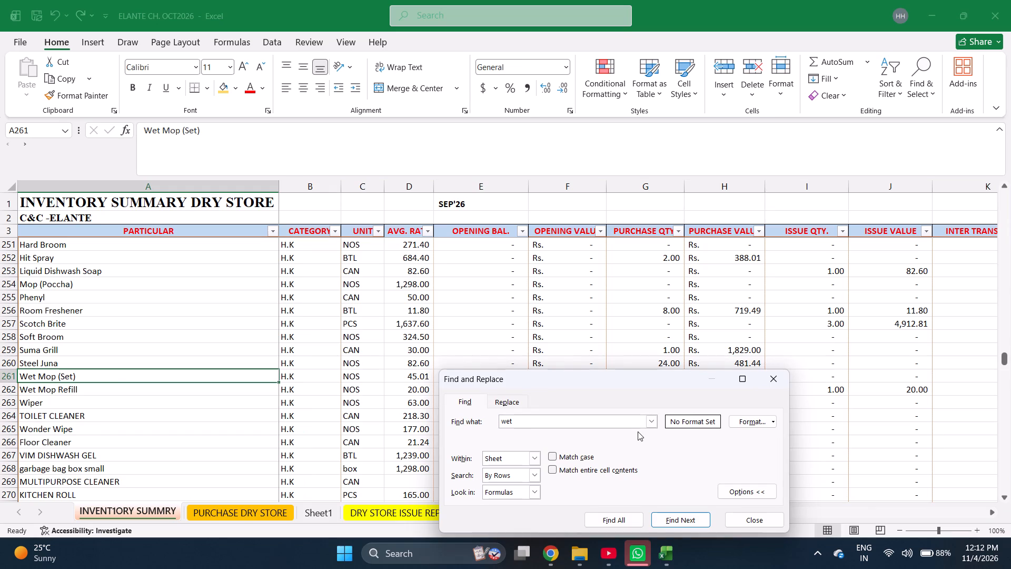
Search the inventory summary for "wip" and copy the name Wonder Wipe into the product cell of row 566 in PURCHASE DRY STORE.
{"action": "key", "text": "BackSpace"}
{"action": "key", "text": "BackSpace"}
{"action": "key", "text": "BackSpace"}
{"action": "key", "text": "BackSpace"}
{"action": "key", "text": "BackSpace"}
{"action": "key", "text": "BackSpace"}
{"action": "key", "text": "BackSpace"}
{"action": "key", "text": "BackSpace"}
{"action": "key", "text": "BackSpace"}
{"action": "key", "text": "BackSpace"}
{"action": "key", "text": "BackSpace"}
{"action": "key", "text": "BackSpace"}
{"action": "key", "text": "BackSpace"}
{"action": "key", "text": "BackSpace"}
{"action": "key", "text": "BackSpace"}
{"action": "key", "text": "BackSpace"}
{"action": "type", "text": "wip"}
{"action": "key", "text": "Return"}
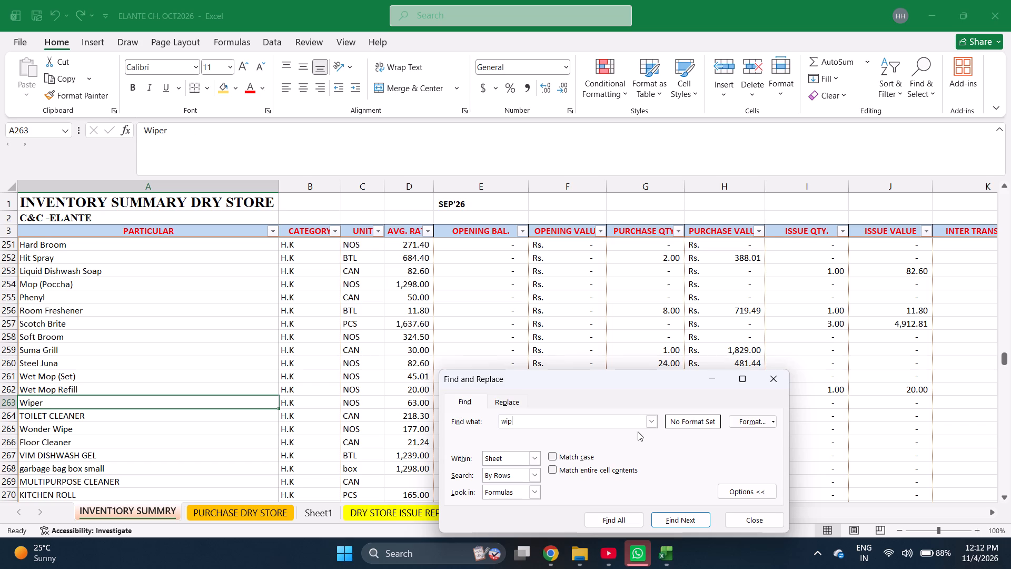
{"action": "key", "text": "Return"}
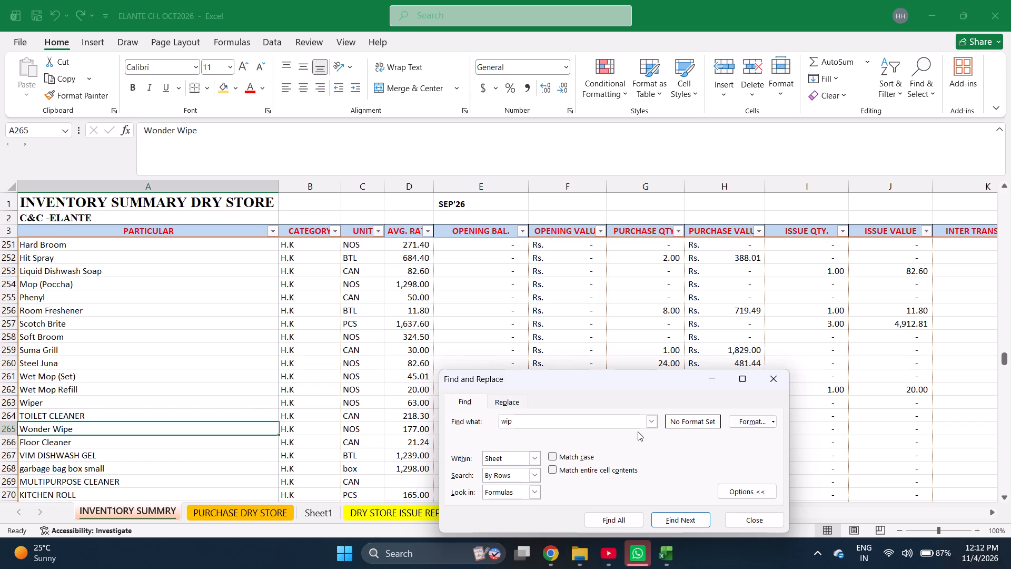
{"action": "key", "text": "Return"}
{"action": "key", "text": "Return"}
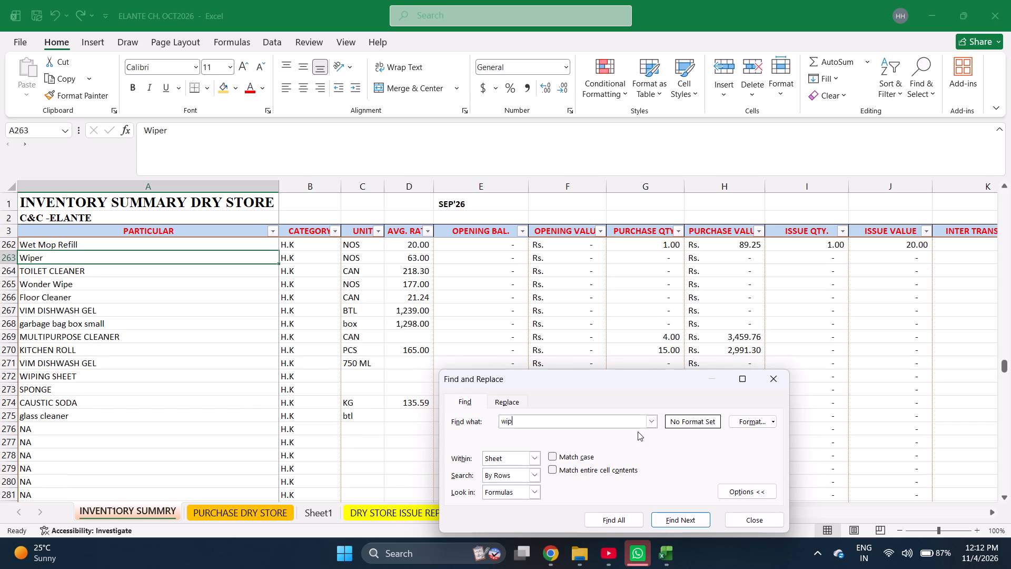
{"action": "key", "text": "Return"}
{"action": "key", "text": "Escape"}
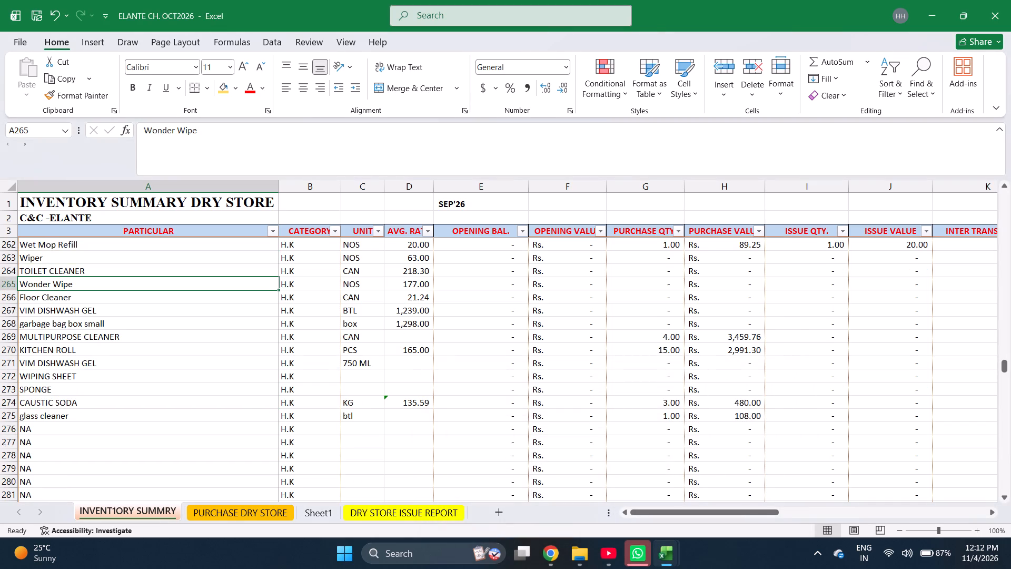
{"action": "key", "text": "ctrl+c"}
{"action": "key", "text": "ctrl+Page_Down"}
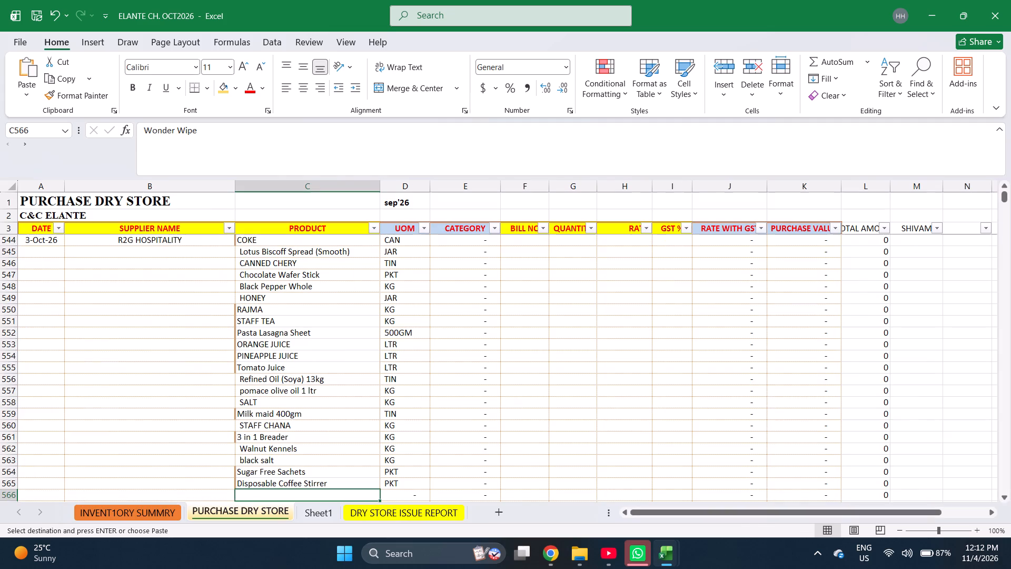
{"action": "key", "text": "Return"}
{"action": "key", "text": "Return"}
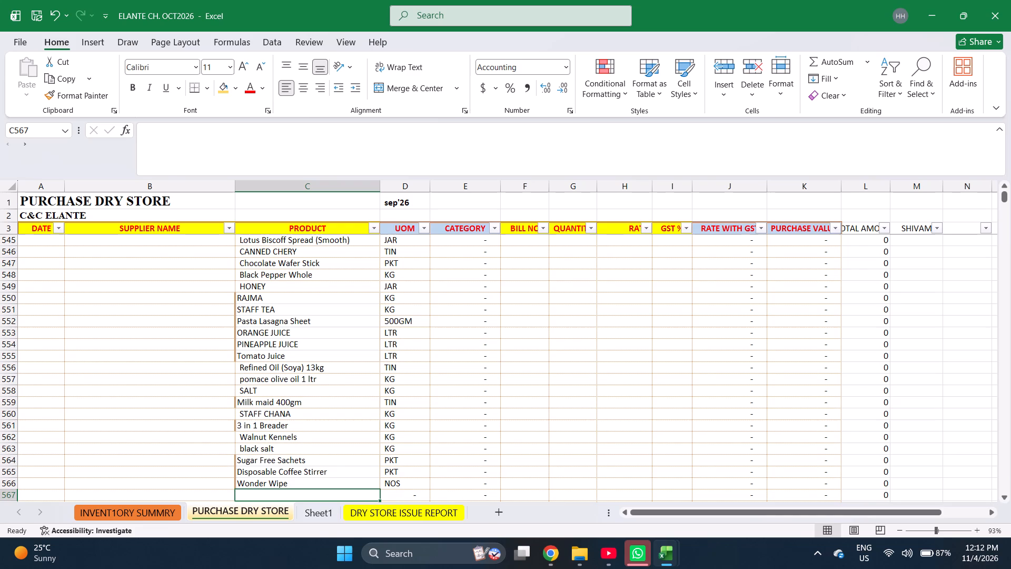
Enter the products Mayonnaise and SRIRACHA CHILLI HOT SAUCE in rows 567 and 568 of PURCHASE DRY STORE.
{"action": "type", "text": "ma"}
{"action": "type", "text": "yo"}
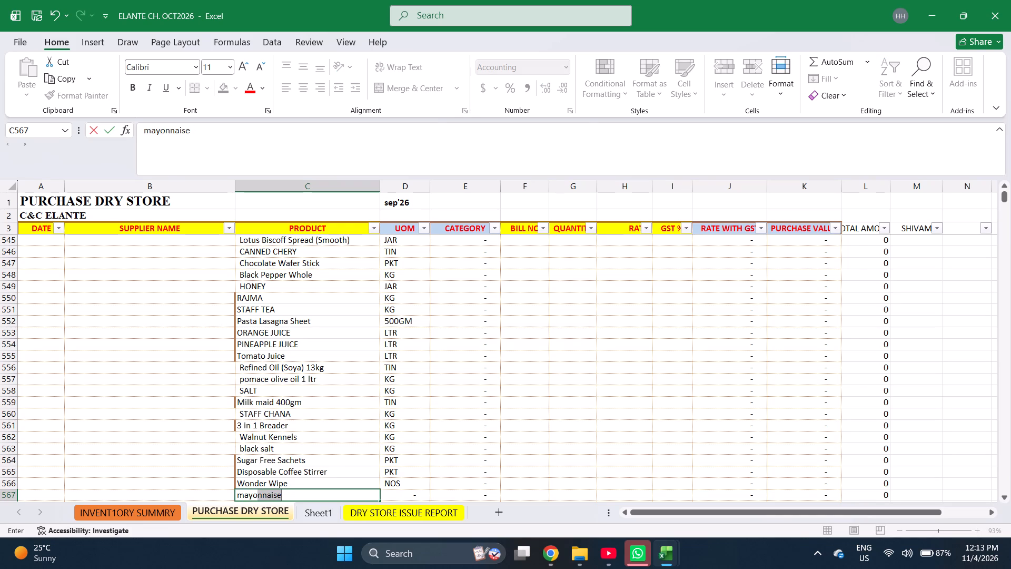
{"action": "key", "text": "Return"}
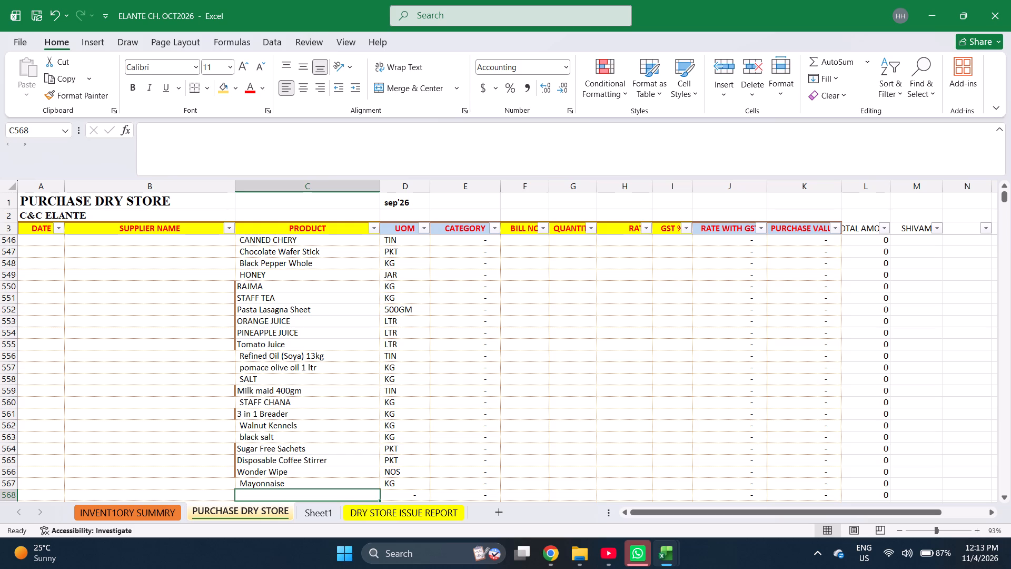
{"action": "type", "text": "sr"}
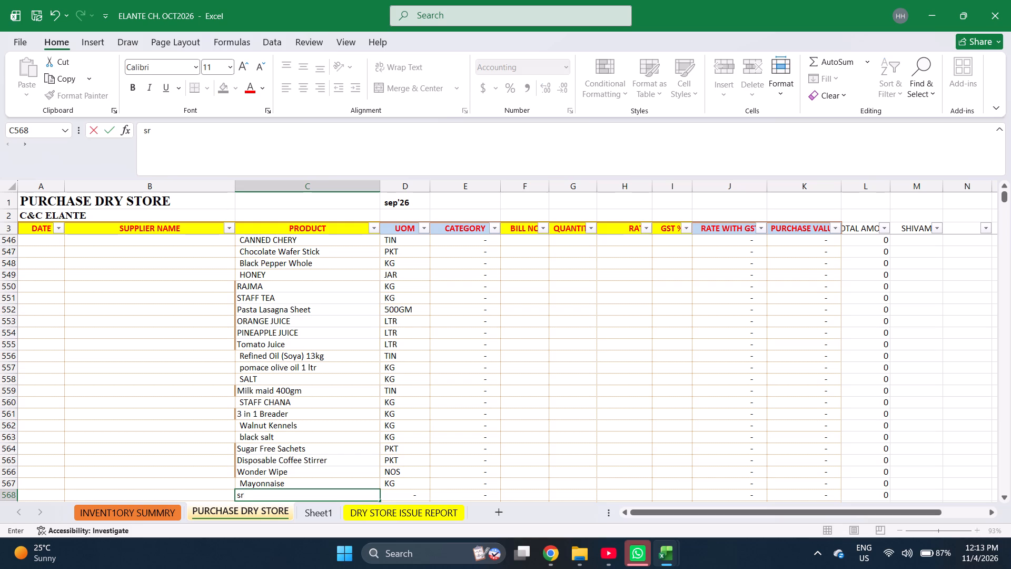
{"action": "type", "text": "ir"}
{"action": "key", "text": "Return"}
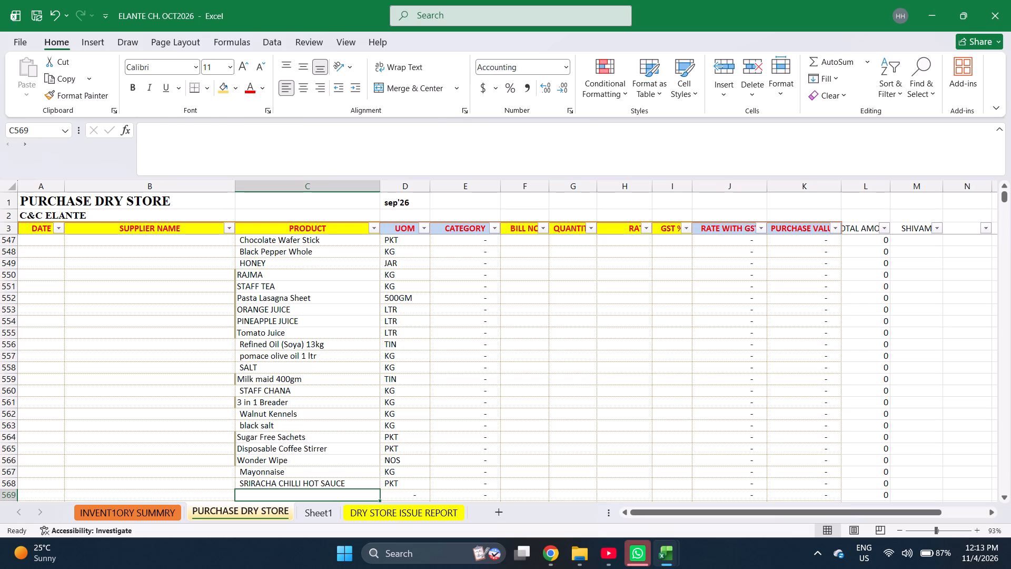
Find Chili Flakes in the inventory summary and copy its name into the product cell of row 569 in PURCHASE DRY STORE.
{"action": "type", "text": "chili"}
{"action": "key", "text": "space"}
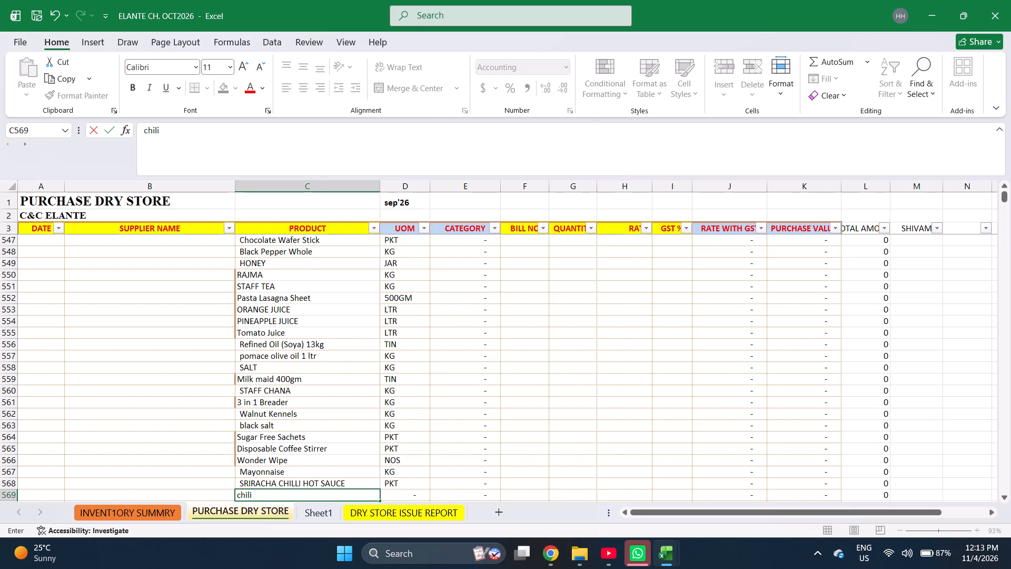
{"action": "key", "text": "f"}
{"action": "type", "text": "lak"}
{"action": "key", "text": "ctrl+Page_Up"}
{"action": "key", "text": "ctrl+f"}
{"action": "type", "text": "flak"}
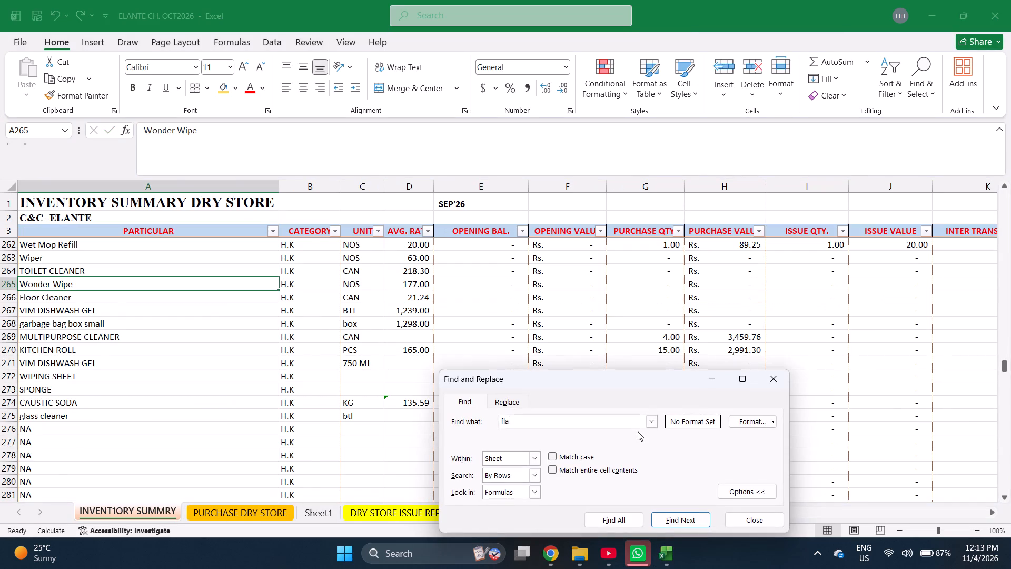
{"action": "key", "text": "Return"}
{"action": "key", "text": "Escape"}
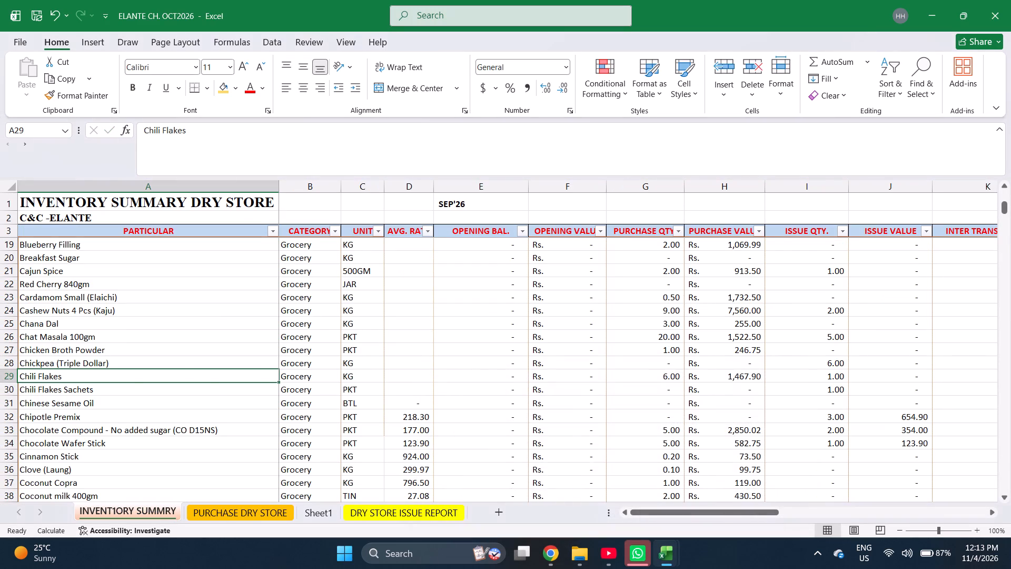
{"action": "key", "text": "ctrl+c"}
{"action": "key", "text": "ctrl+Page_Down"}
{"action": "key", "text": "Return"}
{"action": "key", "text": "Return"}
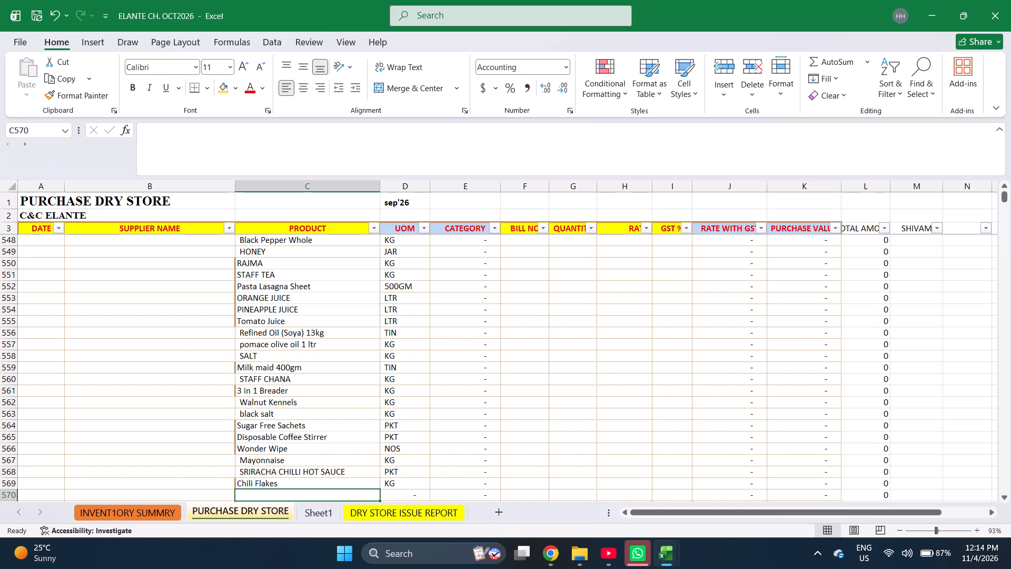
Check the item count of the bill's product list from COKE in row 544 to Chili Flakes in row 569.
{"action": "key", "text": "Left"}
{"action": "key", "text": "ctrl+Up"}
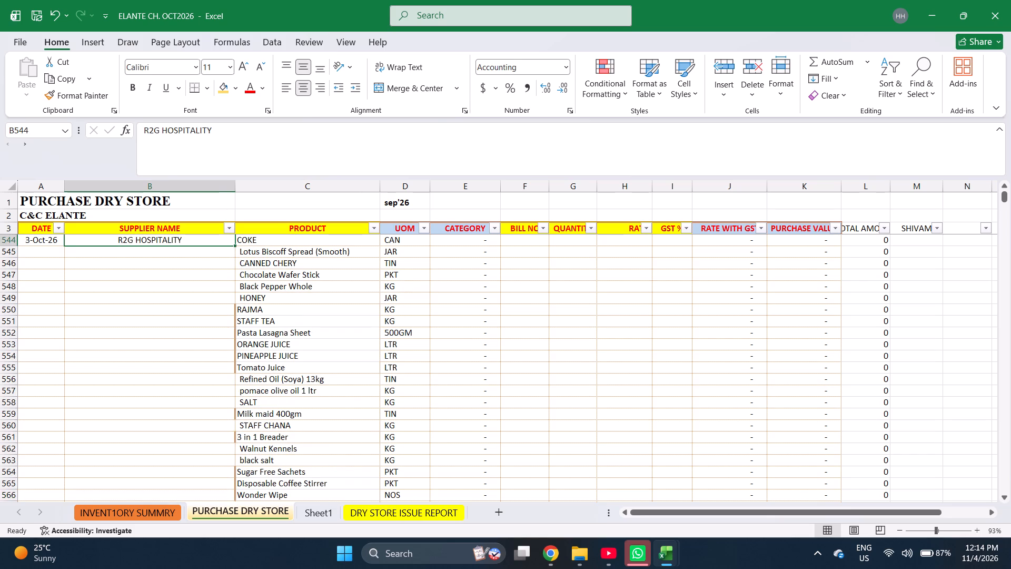
{"action": "key", "text": "Right"}
{"action": "key", "text": "ctrl+shift+Down"}
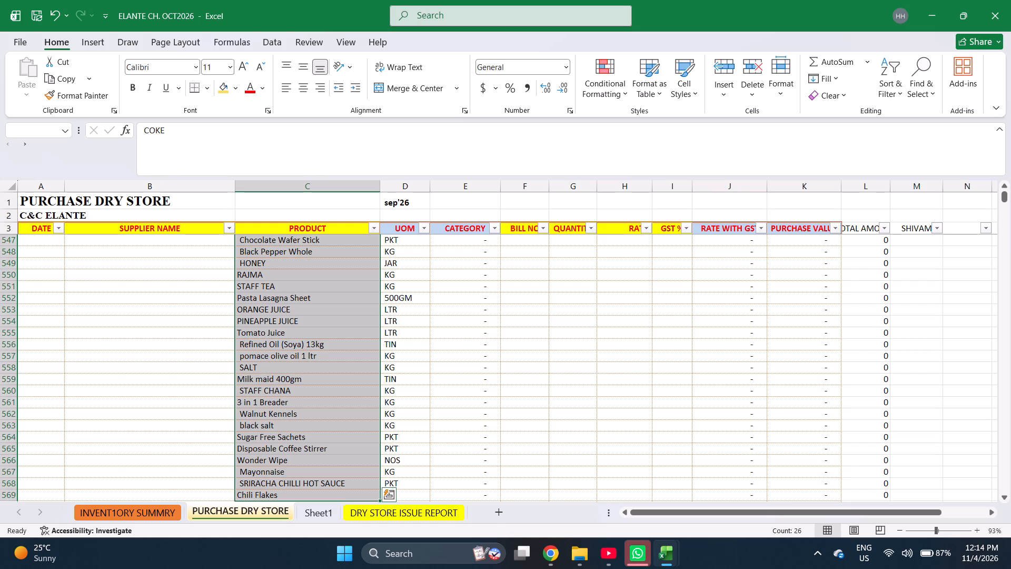
{"action": "key", "text": "Right"}
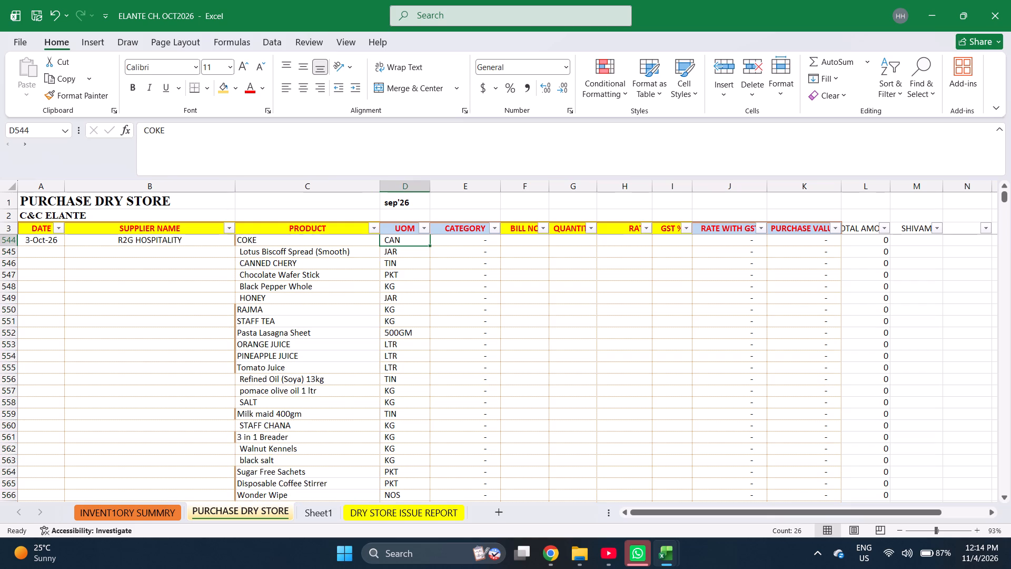
Enter bill number 5308 for COKE in row 544 of PURCHASE DRY STORE.
{"action": "key", "text": "Right"}
{"action": "key", "text": "Right"}
{"action": "key", "text": "Page_Down"}
{"action": "key", "text": "Right"}
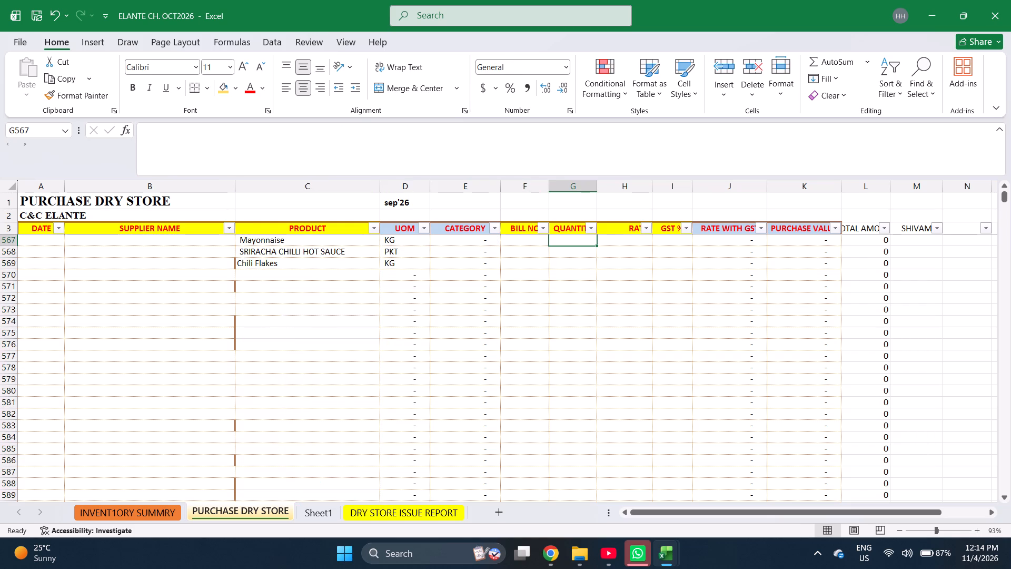
{"action": "key", "text": "Page_Up"}
{"action": "key", "text": "Up"}
{"action": "key", "text": "Down"}
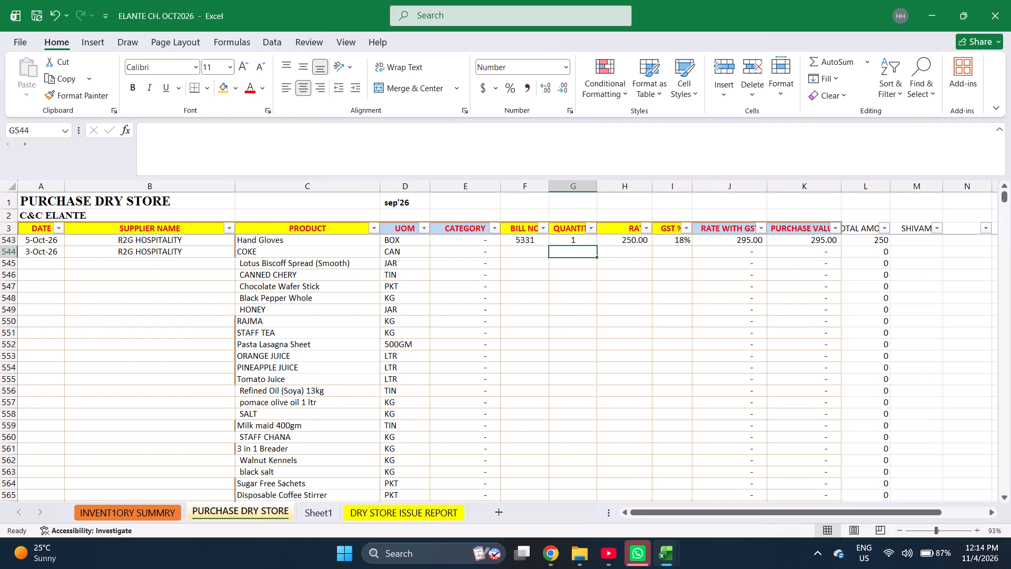
{"action": "key", "text": "Left"}
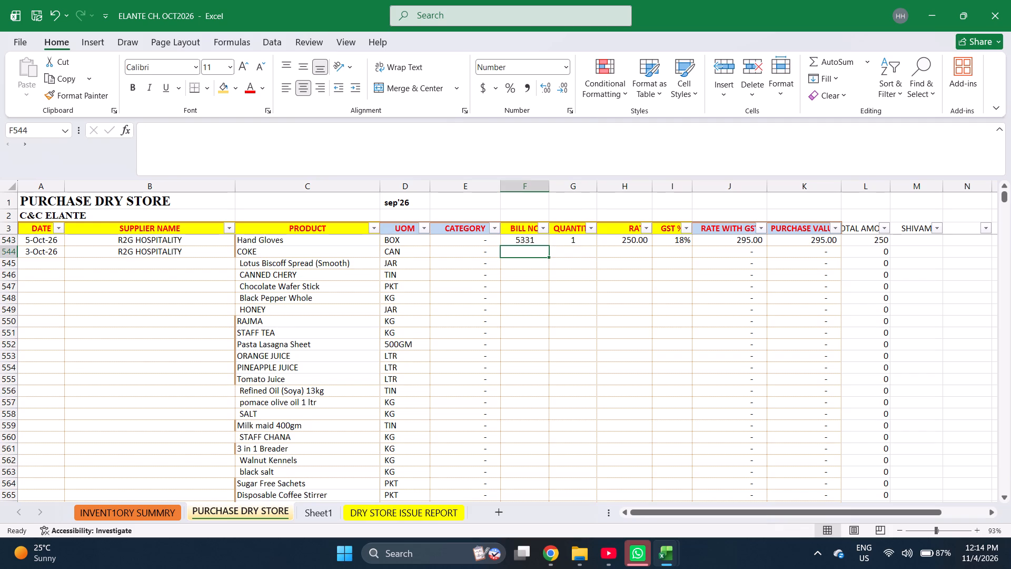
{"action": "type", "text": "5308"}
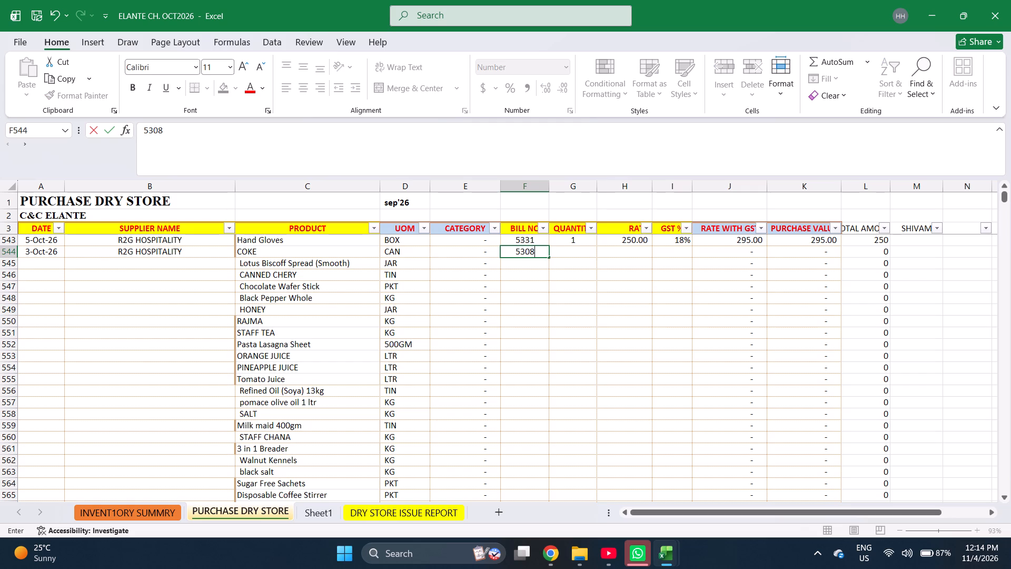
{"action": "key", "text": "Return"}
Enter the quantities 48, 3, 1, 1 and 1 in rows 545 to 549 of the BILL NO column.
{"action": "type", "text": "48"}
{"action": "key", "text": "Return"}
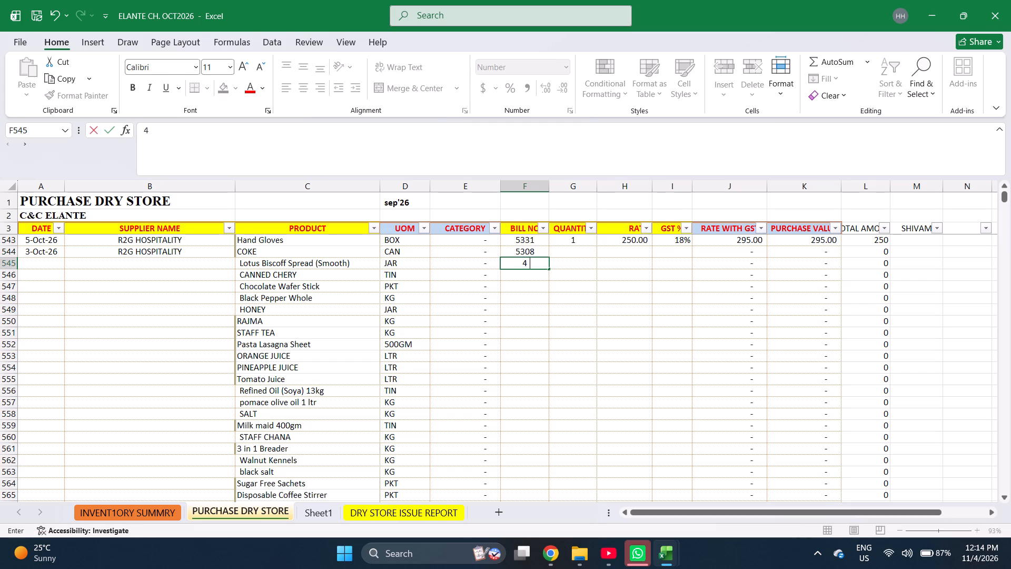
{"action": "key", "text": "3"}
{"action": "key", "text": "Return"}
{"action": "key", "text": "1"}
{"action": "key", "text": "Return"}
{"action": "key", "text": "1"}
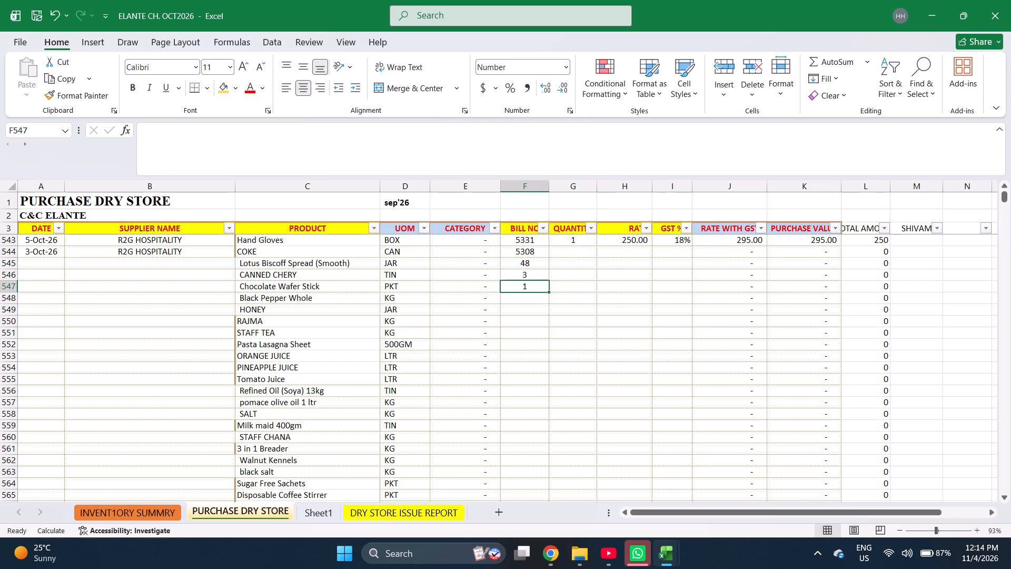
{"action": "key", "text": "Return"}
{"action": "key", "text": "1"}
{"action": "key", "text": "Return"}
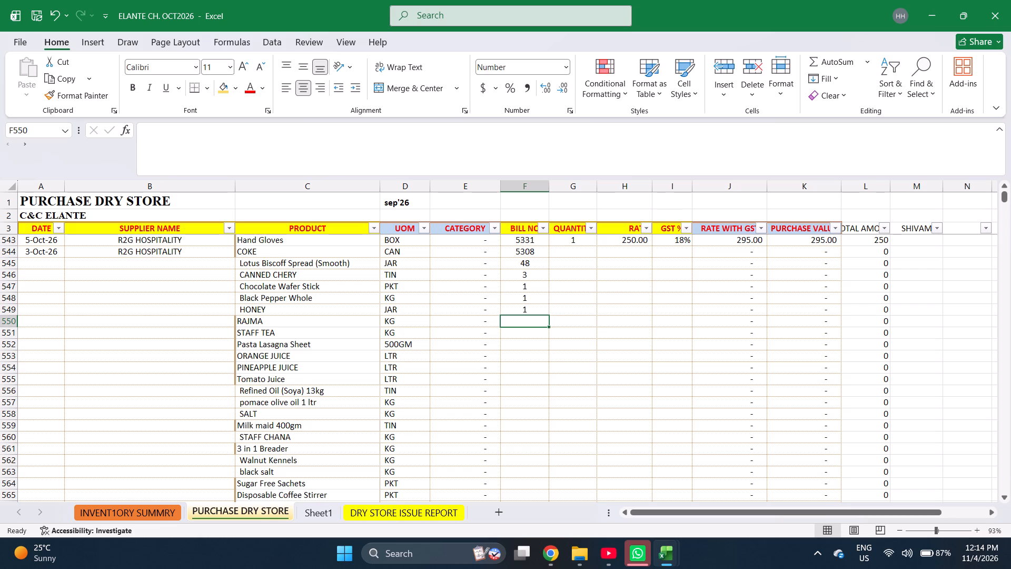
Enter the quantities 6, 1, 3, 12, 12, 1 and 2 in rows 550 to 556 of the BILL NO column.
{"action": "key", "text": "6"}
{"action": "key", "text": "Return"}
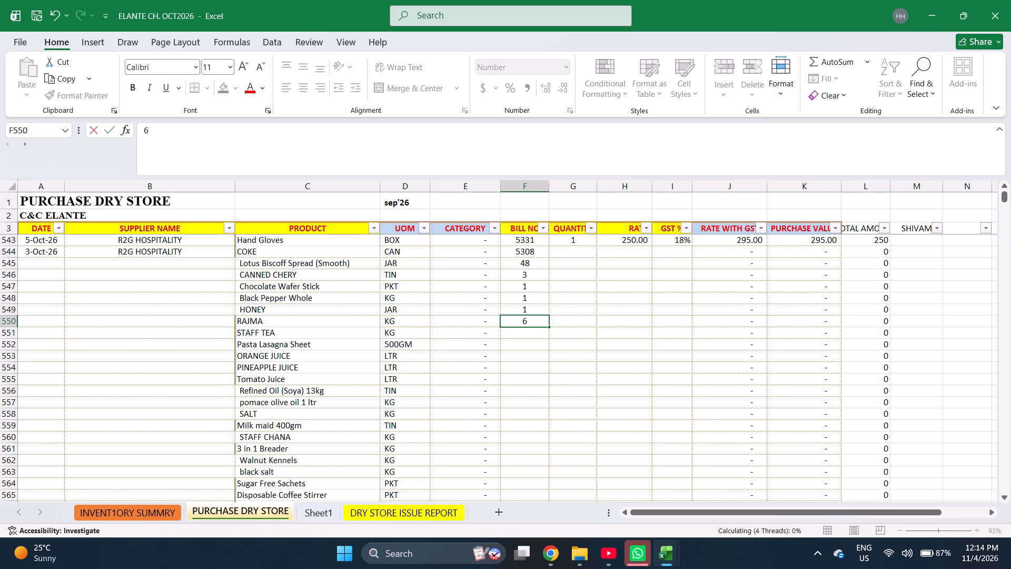
{"action": "key", "text": "1"}
{"action": "key", "text": "Return"}
{"action": "key", "text": "3"}
{"action": "key", "text": "Return"}
{"action": "type", "text": "12"}
{"action": "key", "text": "Return"}
{"action": "type", "text": "12"}
{"action": "key", "text": "Return"}
{"action": "key", "text": "1"}
{"action": "key", "text": "Return"}
{"action": "key", "text": "2"}
{"action": "key", "text": "Return"}
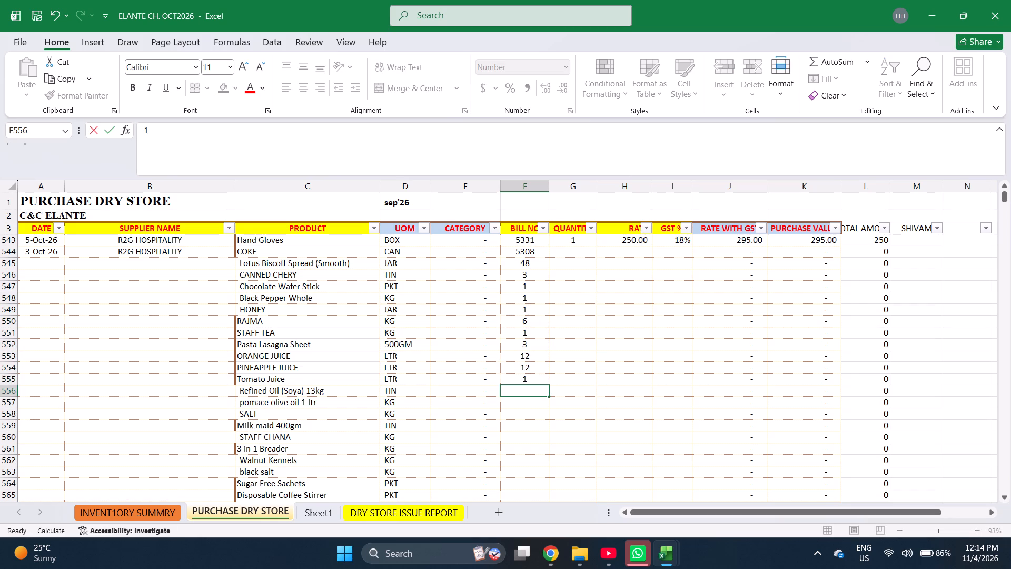
Enter the quantities 1, 30, 4, 2, 8 and 20 in rows 557 to 562 of the BILL NO column.
{"action": "key", "text": "1"}
{"action": "key", "text": "Return"}
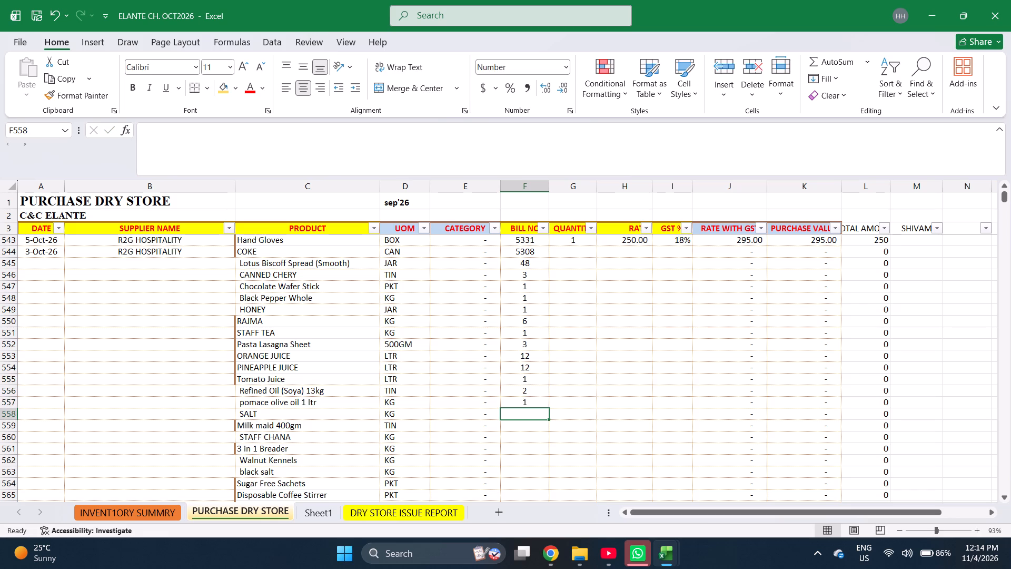
{"action": "type", "text": "30"}
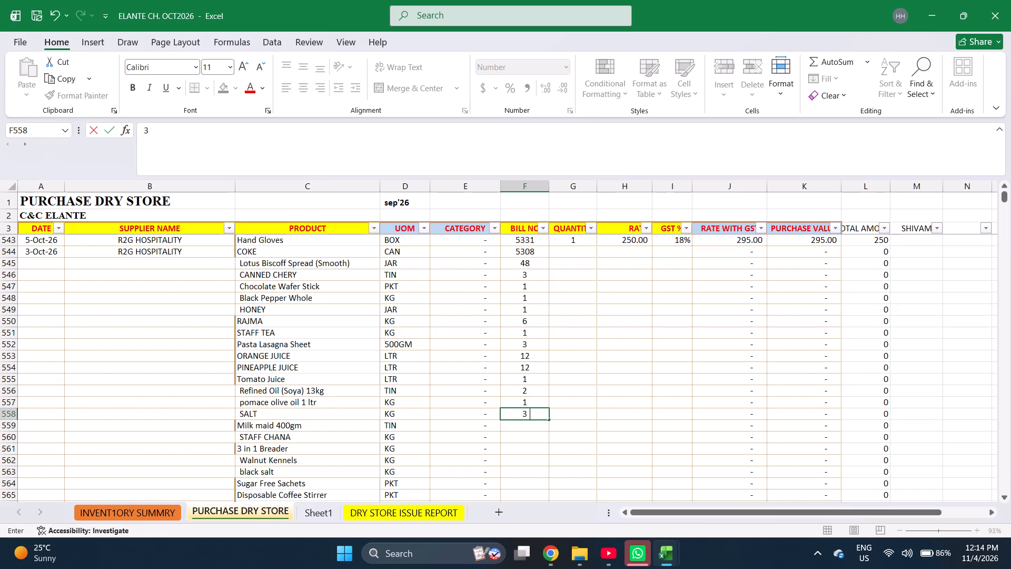
{"action": "key", "text": "Return"}
{"action": "key", "text": "4"}
{"action": "key", "text": "Return"}
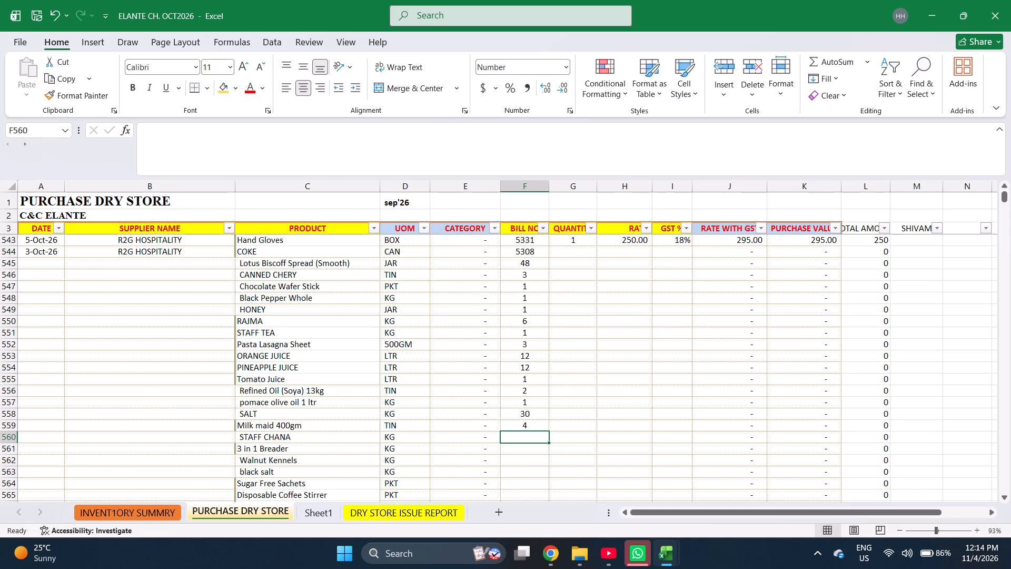
{"action": "key", "text": "2"}
{"action": "key", "text": "Return"}
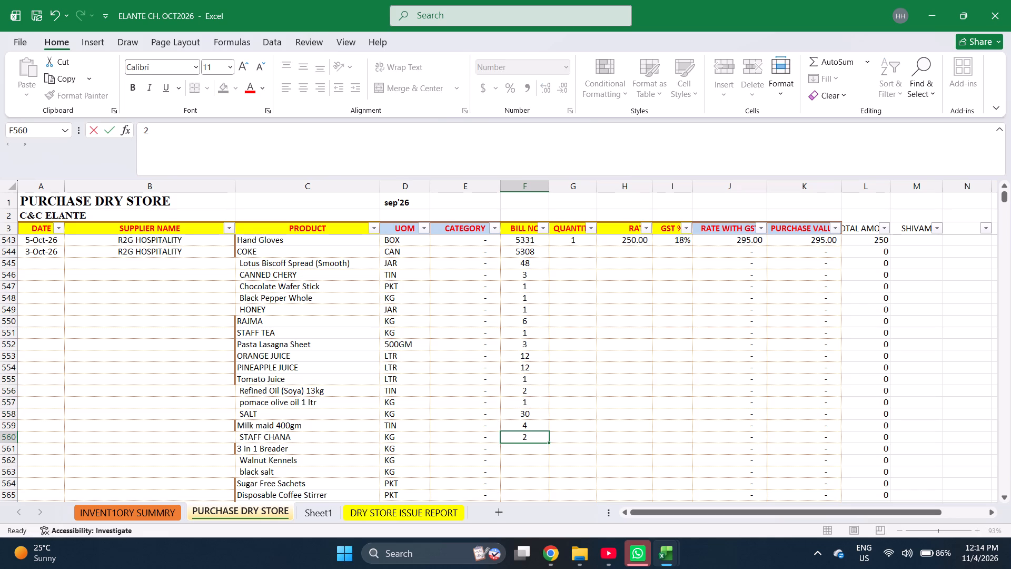
{"action": "key", "text": "8"}
{"action": "key", "text": "Return"}
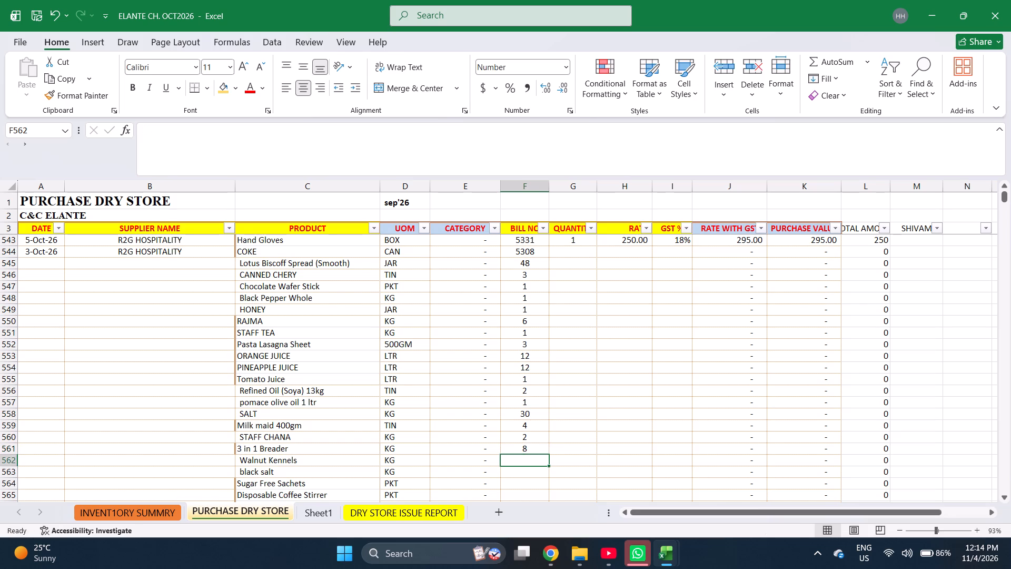
{"action": "type", "text": "20"}
{"action": "key", "text": "Return"}
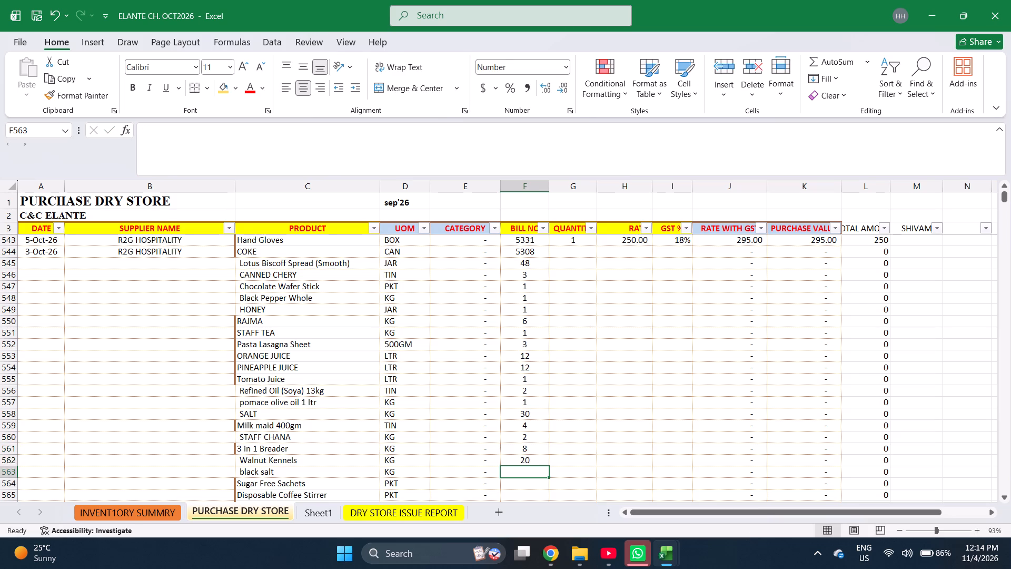
Enter the quantities 2, 3, 1, 0.5 and 0.8 in rows 563 to 567 of the BILL NO column.
{"action": "key", "text": "2"}
{"action": "key", "text": "Return"}
{"action": "key", "text": "3"}
{"action": "key", "text": "Return"}
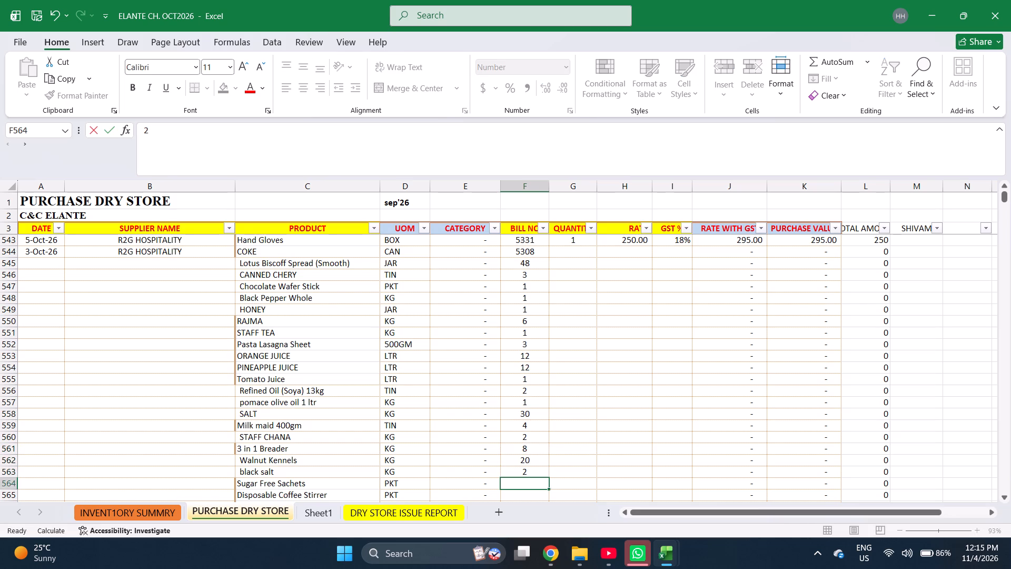
{"action": "key", "text": "1"}
{"action": "key", "text": "Return"}
{"action": "type", "text": "0.5"}
{"action": "key", "text": "Return"}
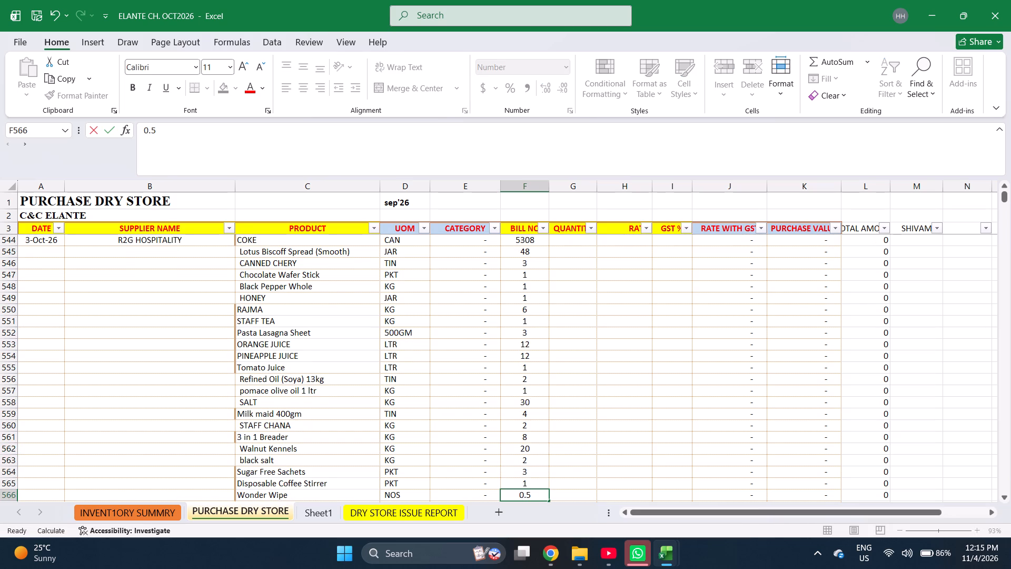
{"action": "type", "text": "0.8"}
{"action": "key", "text": "Return"}
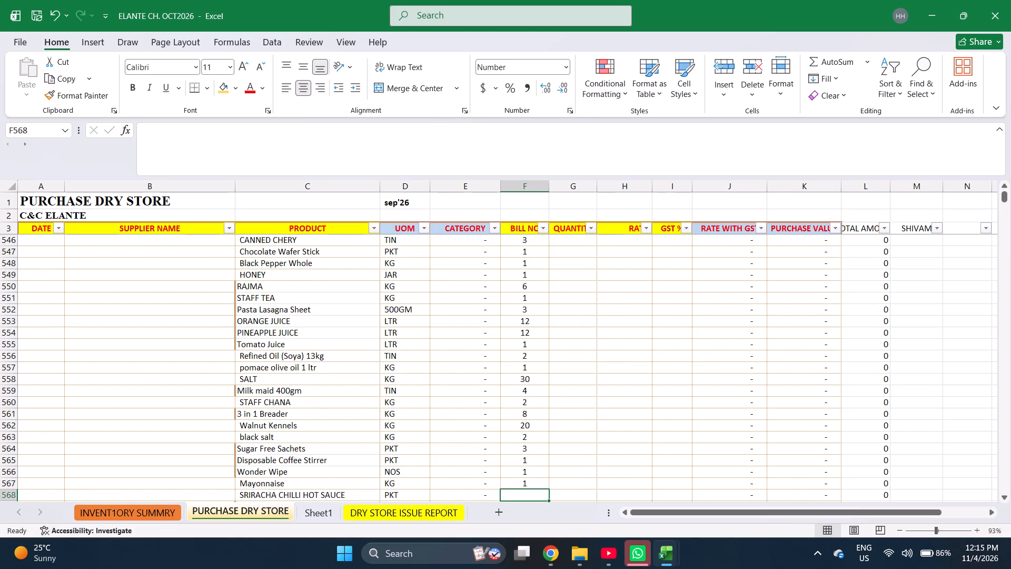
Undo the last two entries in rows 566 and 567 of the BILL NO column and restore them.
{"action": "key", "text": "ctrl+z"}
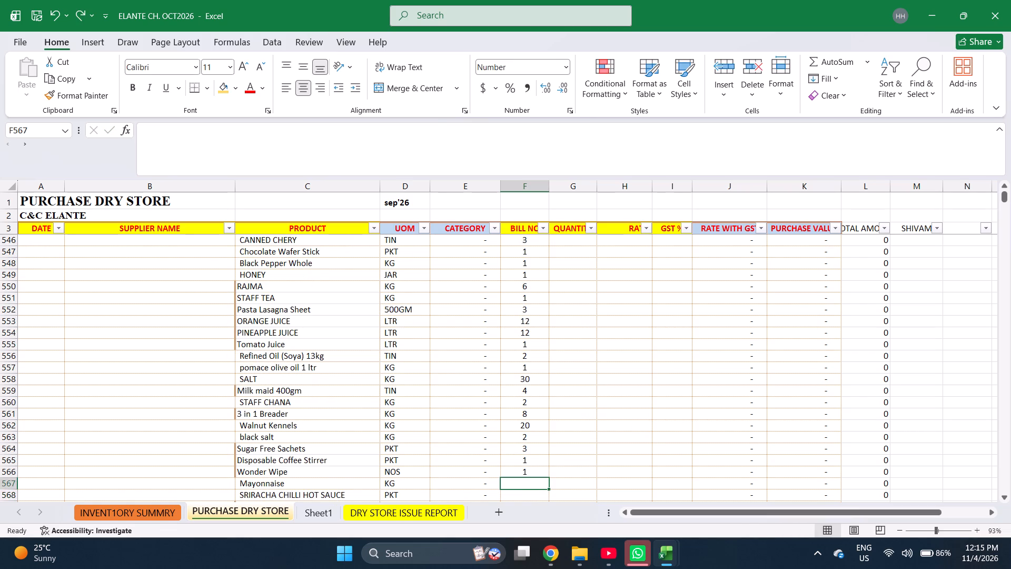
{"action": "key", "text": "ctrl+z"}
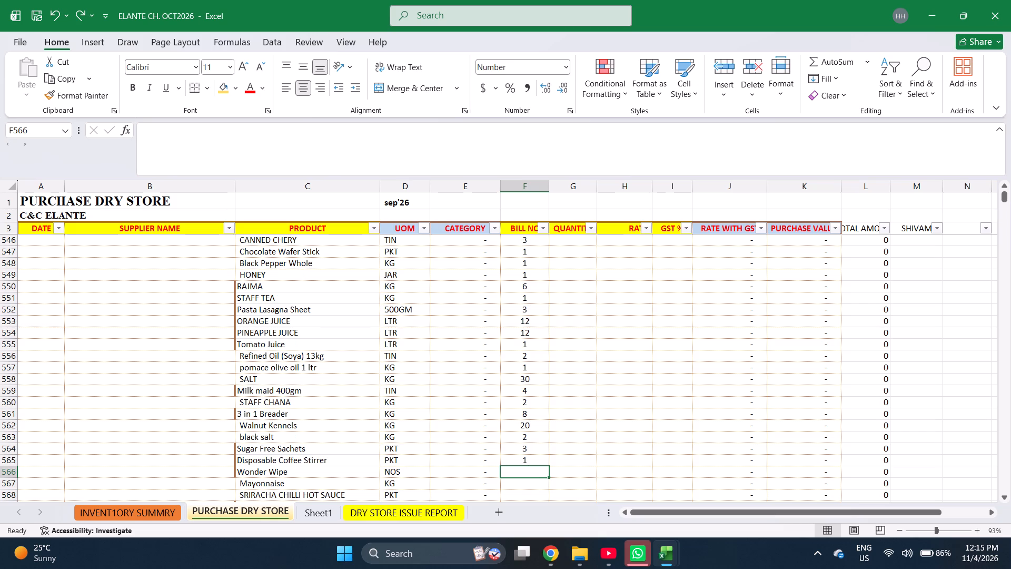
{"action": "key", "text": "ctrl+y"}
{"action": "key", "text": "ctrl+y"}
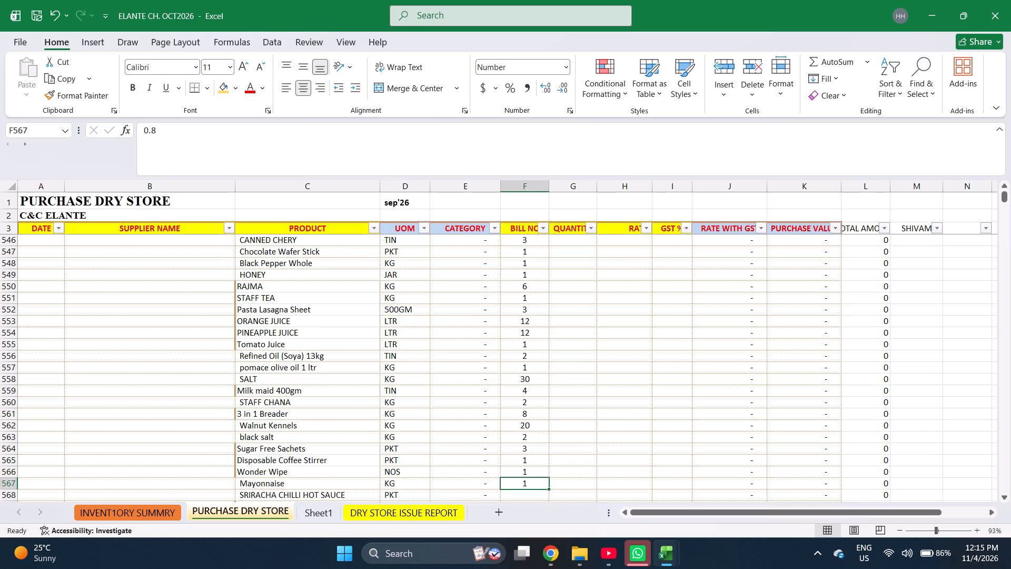
Re-enter 0.5 in the BILL NO column of the Wonder Wipe row, 566.
{"action": "key", "text": "Up"}
{"action": "key", "text": "Up"}
{"action": "key", "text": "Down"}
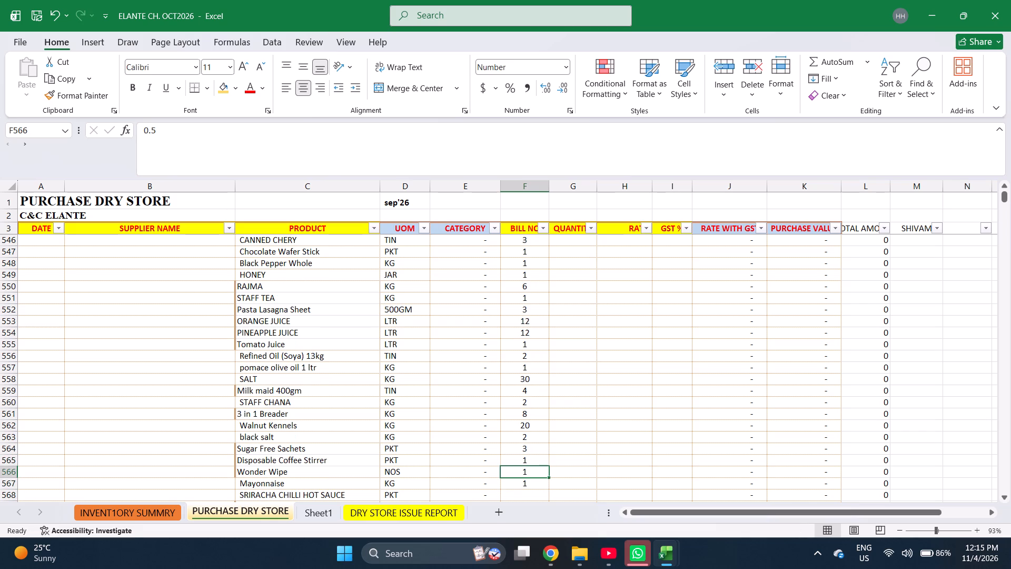
{"action": "type", "text": "0.5"}
{"action": "key", "text": "Return"}
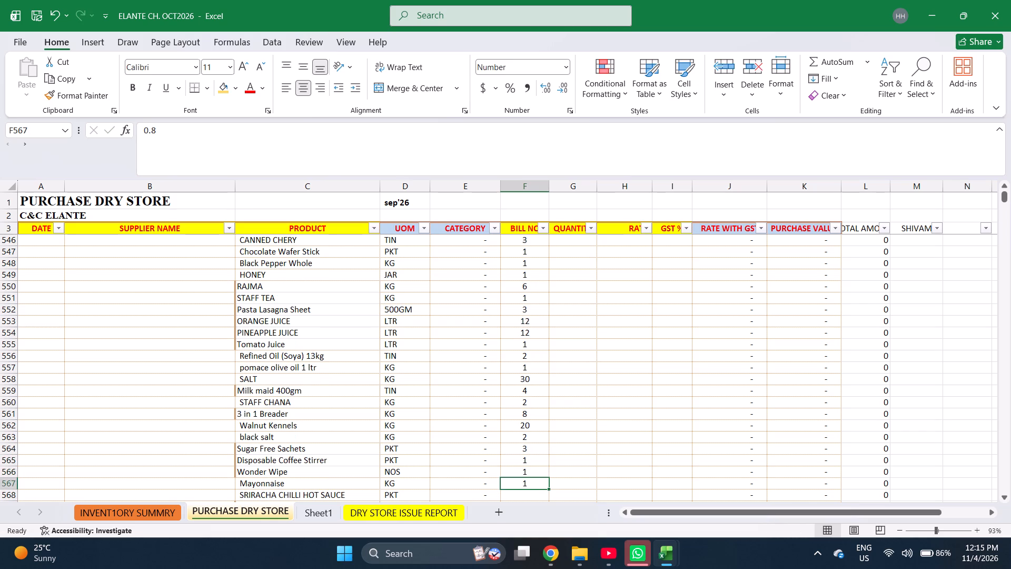
{"action": "key", "text": "Return"}
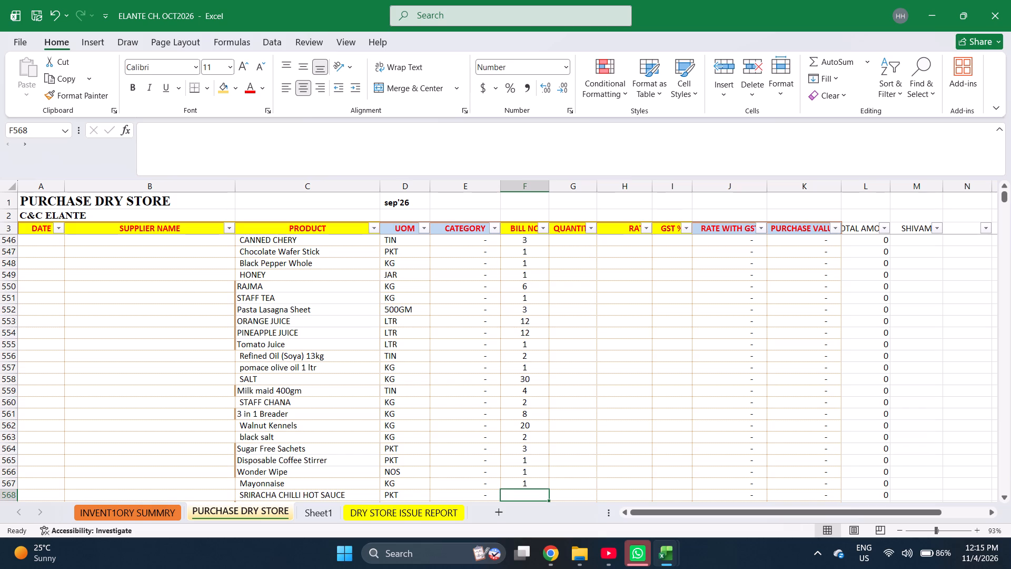
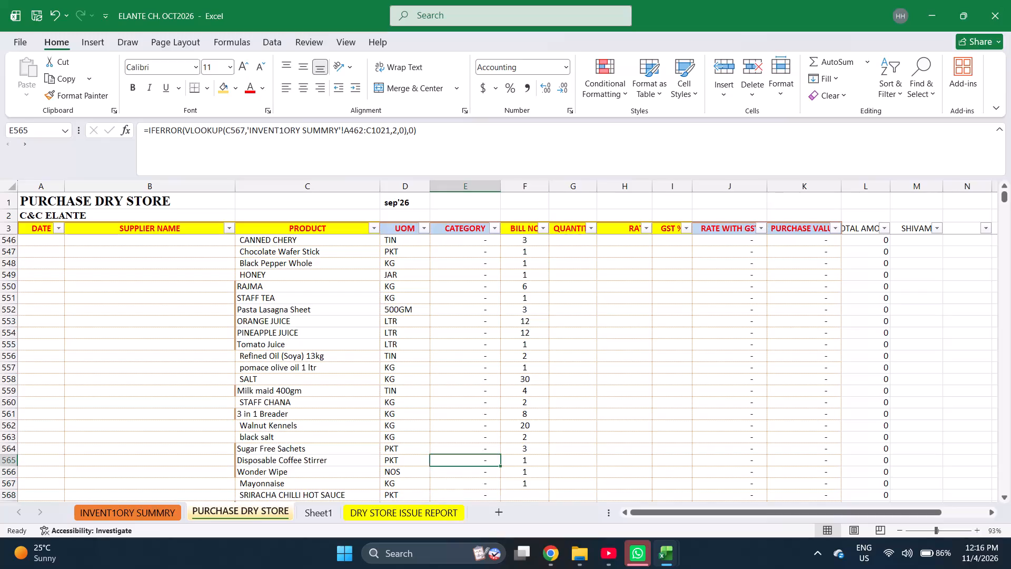
Set the BILL NO column entry for pomace olive oil 1 ltr, row 557, to 5.
{"action": "key", "text": "Up"}
{"action": "key", "text": "Up"}
{"action": "key", "text": "Up"}
{"action": "key", "text": "Up"}
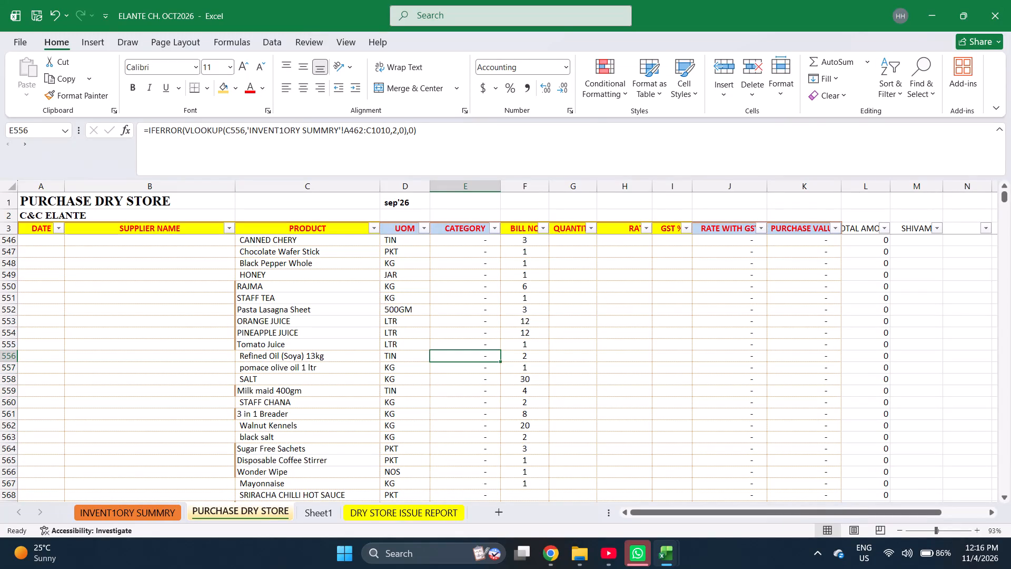
{"action": "key", "text": "Right"}
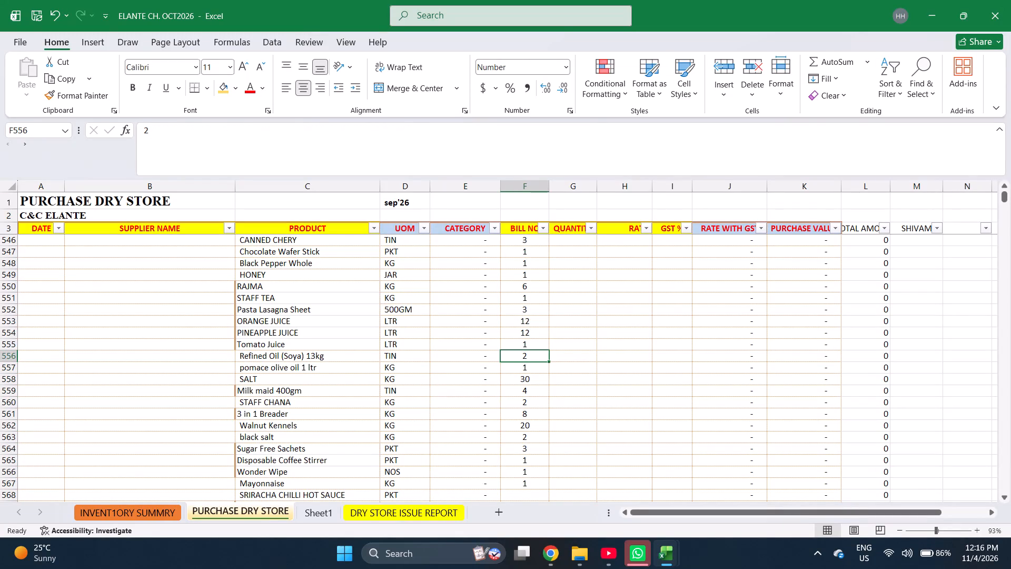
{"action": "key", "text": "Down"}
{"action": "key", "text": "5"}
{"action": "key", "text": "Return"}
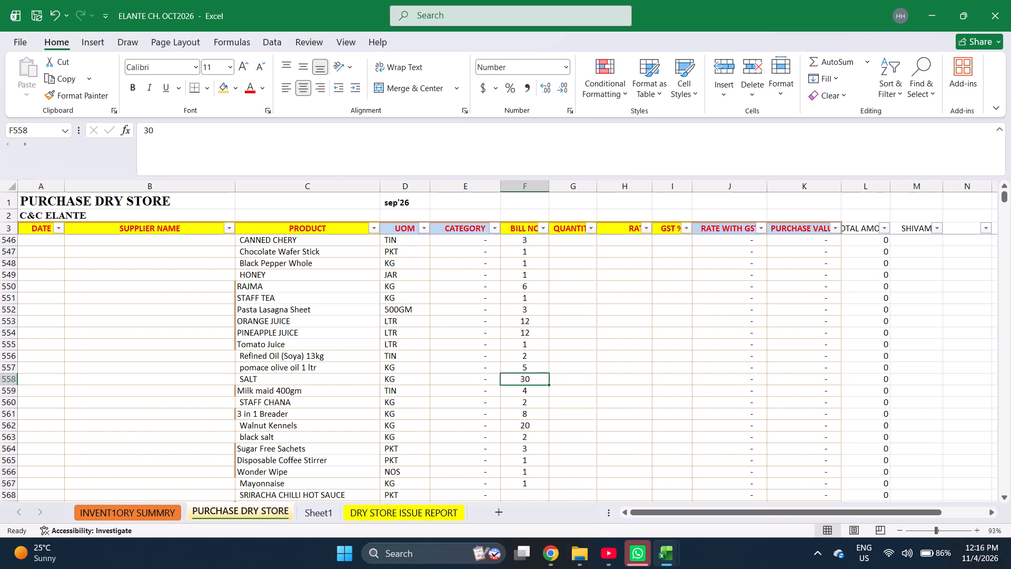
Clear the BILL NO column entries in rows 558 to 567, from SALT to Mayonnaise.
{"action": "key", "text": "ctrl+shift+Down"}
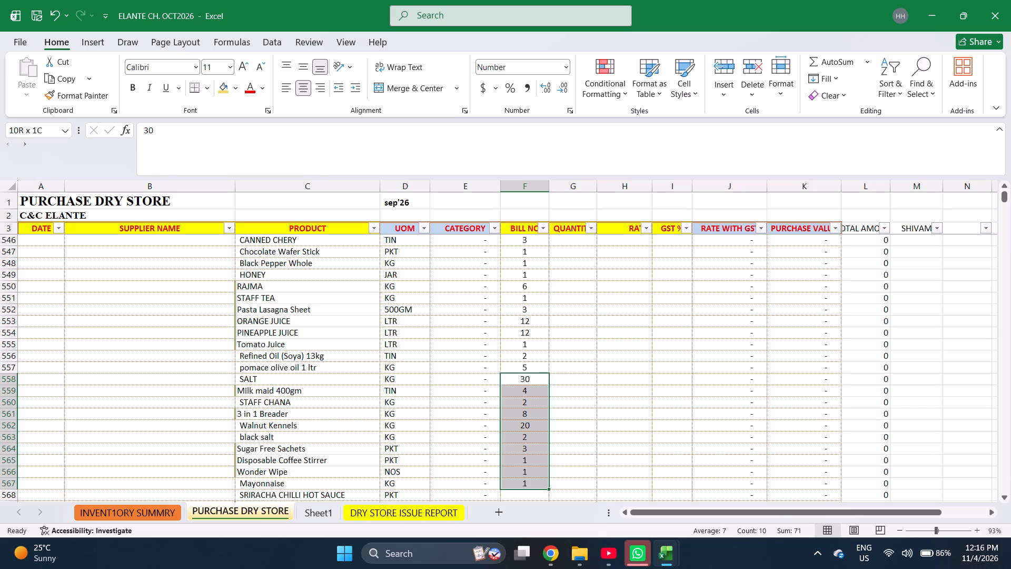
{"action": "key", "text": "Delete"}
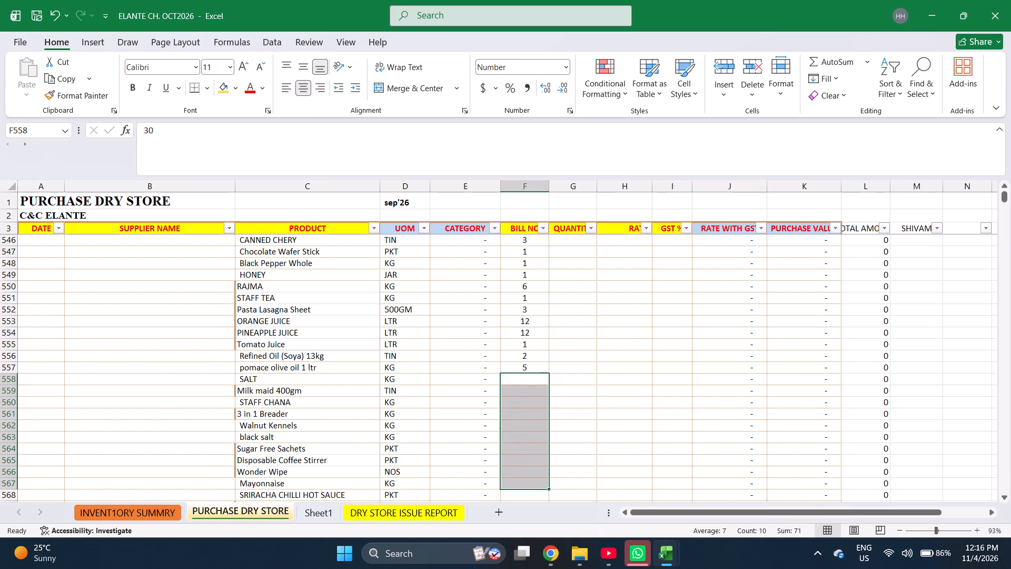
Enter the quantities 20, 2, 3 and 1 in rows 558 to 561 of the BILL NO column.
{"action": "key", "text": "Down"}
{"action": "key", "text": "Up"}
{"action": "type", "text": "20"}
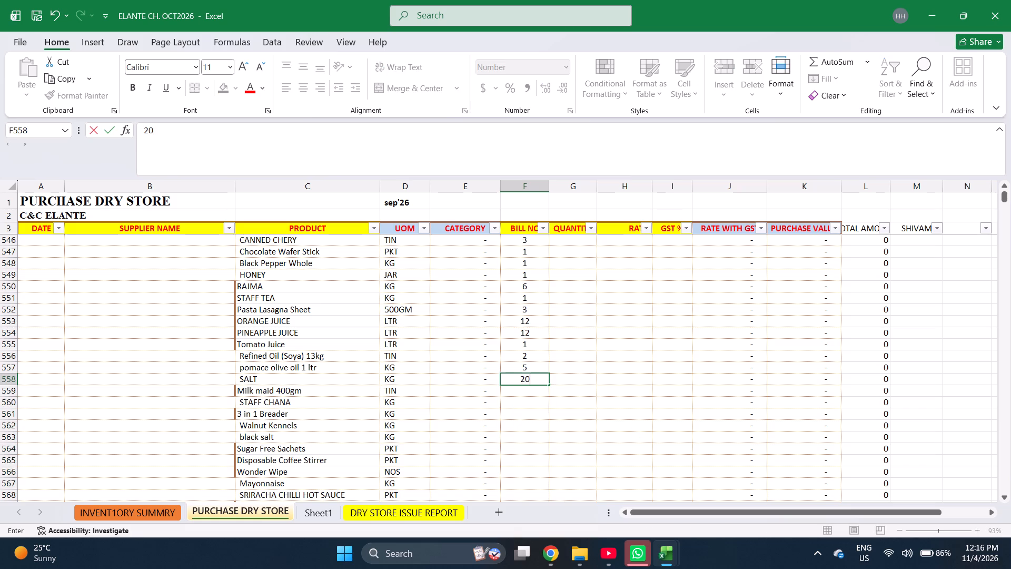
{"action": "key", "text": "Return"}
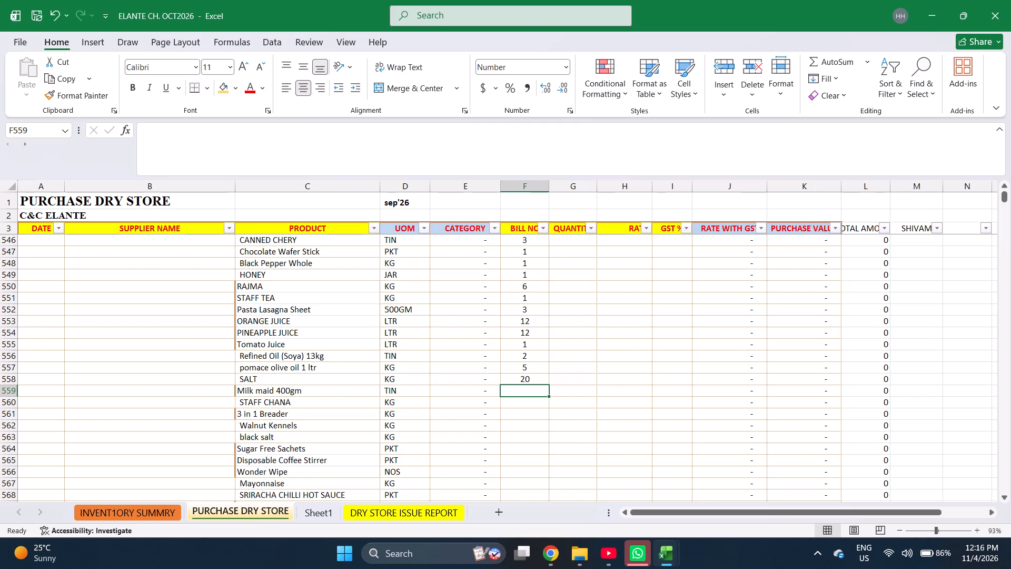
{"action": "key", "text": "2"}
{"action": "key", "text": "Return"}
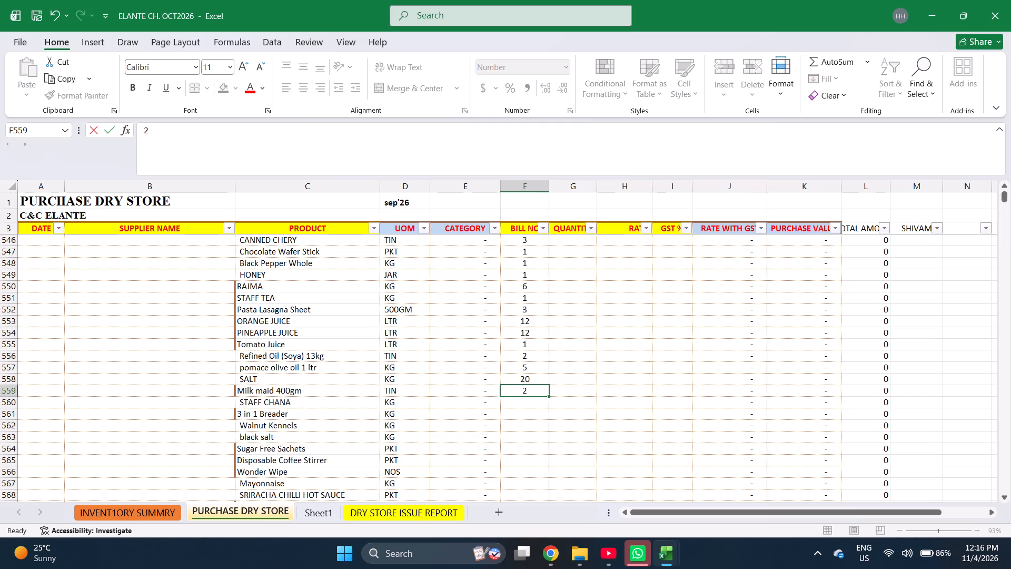
{"action": "key", "text": "3"}
{"action": "key", "text": "Return"}
{"action": "key", "text": "1"}
{"action": "key", "text": "Return"}
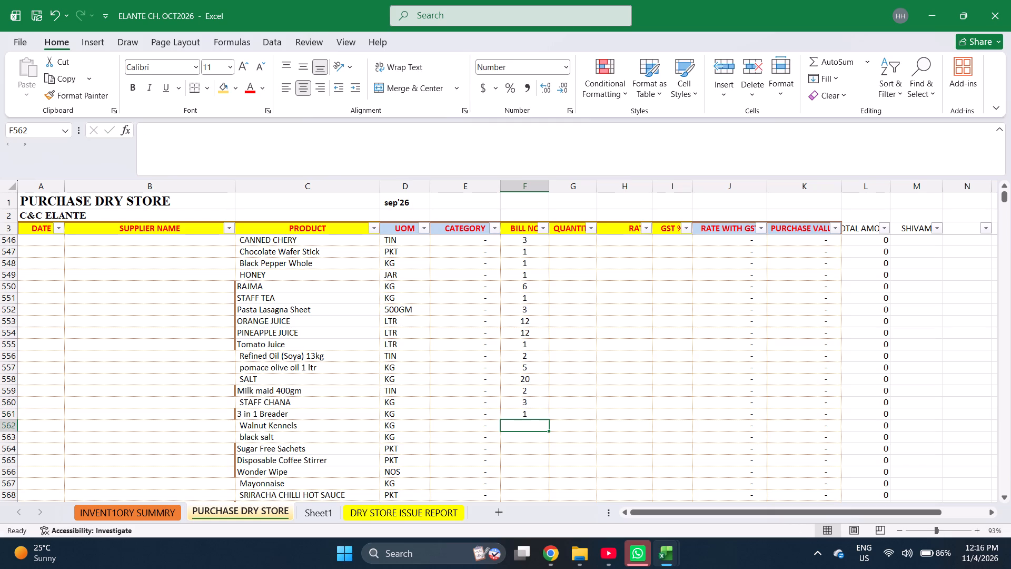
Enter 0.500 in the BILL NO column for Walnut Kennels, row 562, and apply the comma number style.
{"action": "type", "text": "0.500"}
{"action": "key", "text": "Return"}
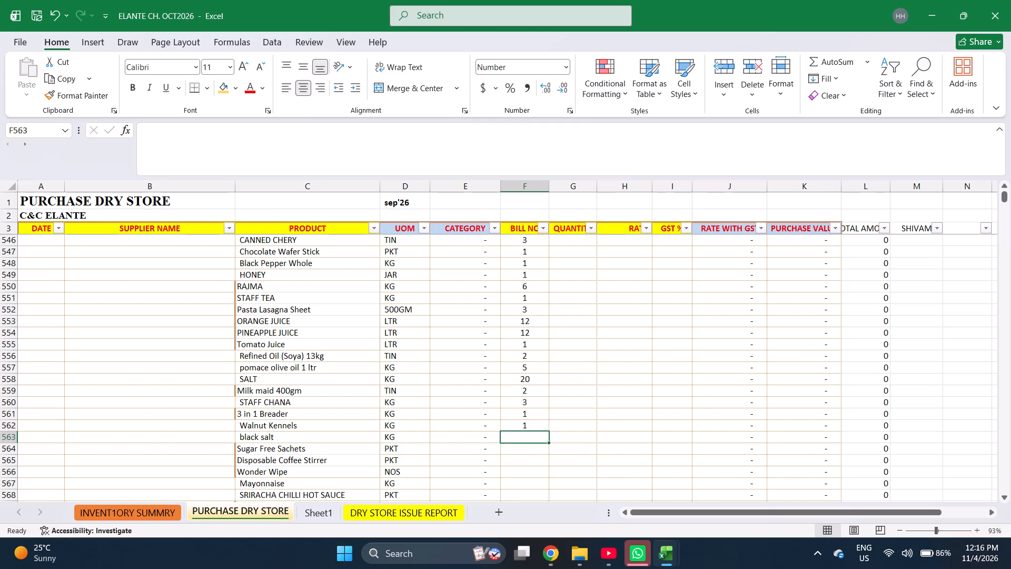
{"action": "key", "text": "Up"}
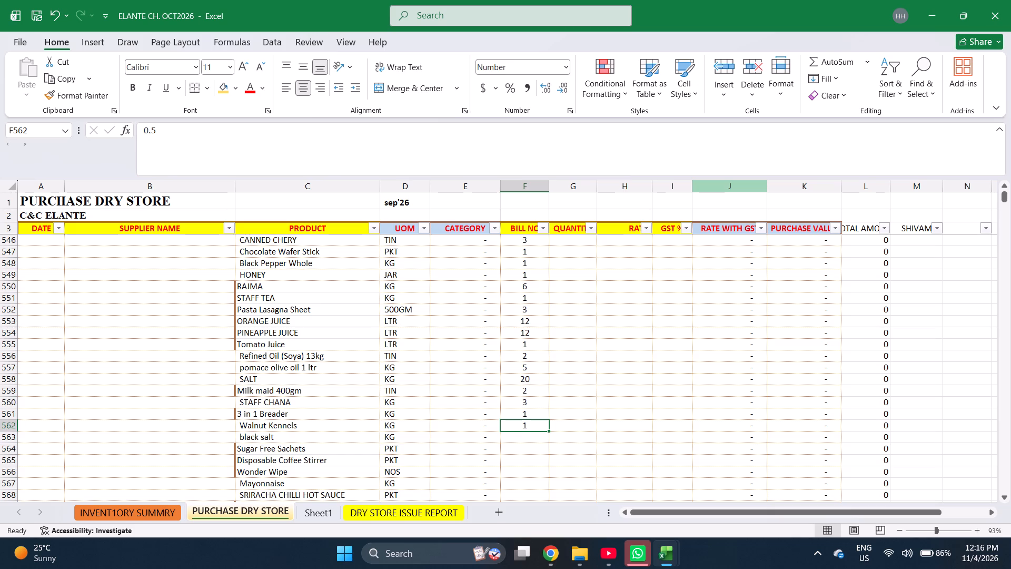
{"action": "left_click", "coordinate": [526, 87]}
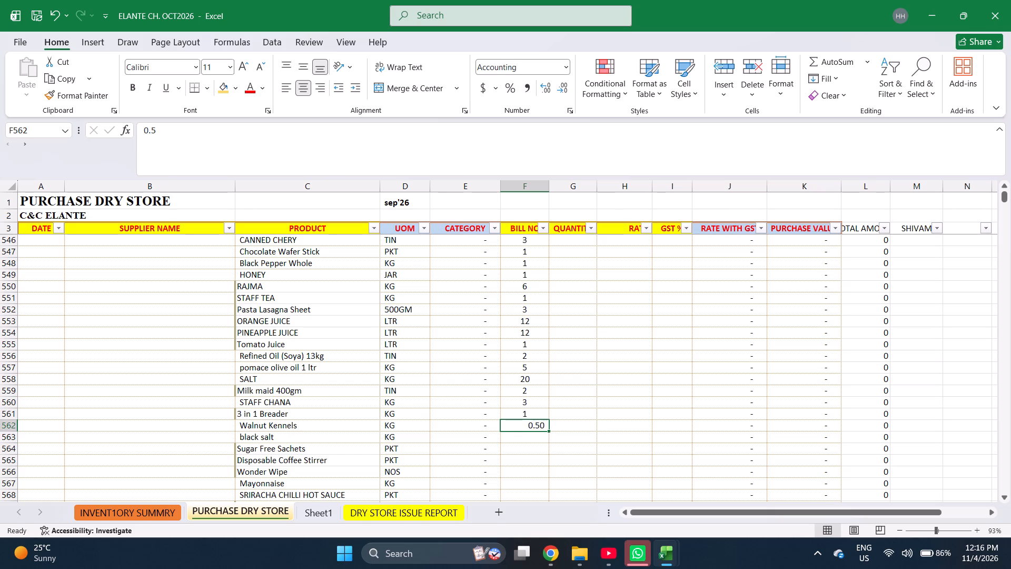
Enter 0.8 in the BILL NO column for black salt, row 563, and apply the comma number style.
{"action": "left_click", "coordinate": [534, 439]}
{"action": "type", "text": "08"}
{"action": "key", "text": "Return"}
{"action": "key", "text": "Up"}
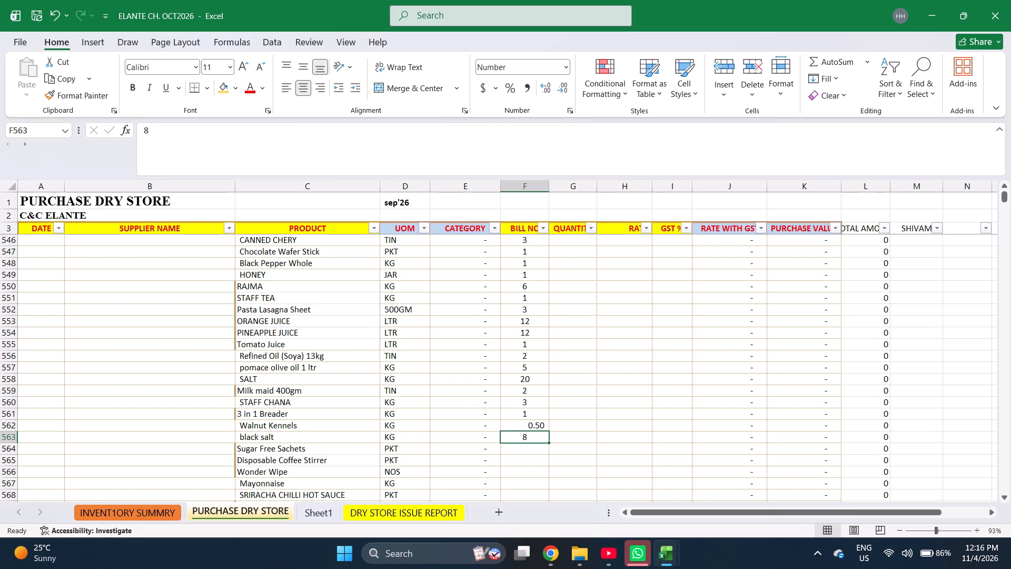
{"action": "type", "text": "0.8"}
{"action": "key", "text": "Return"}
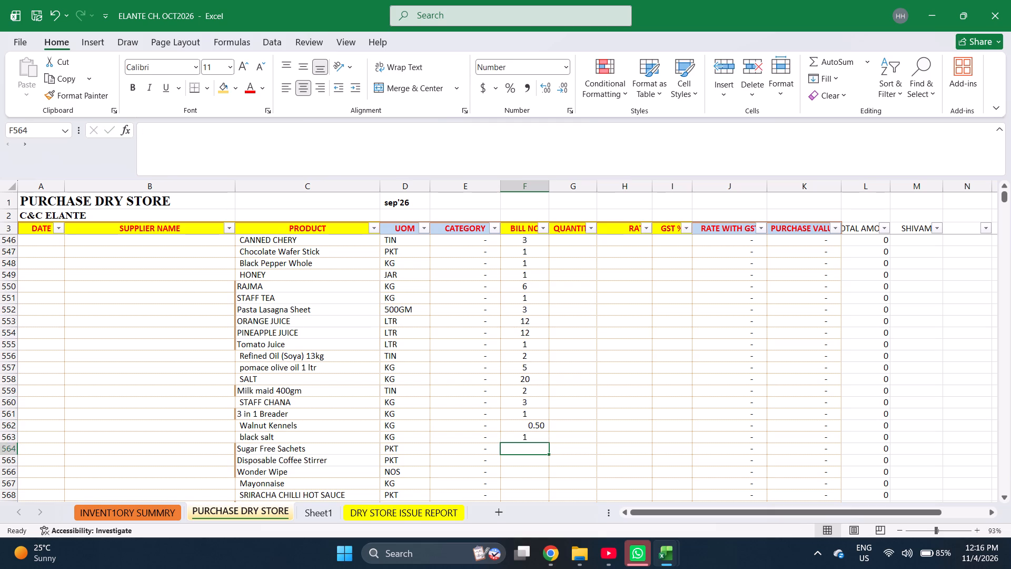
{"action": "left_click", "coordinate": [540, 439]}
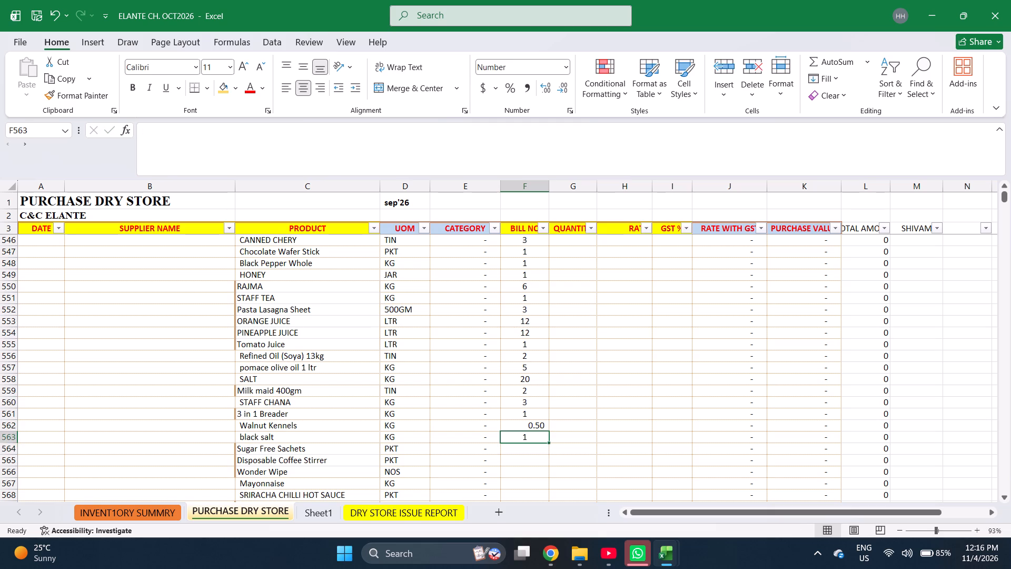
{"action": "left_click", "coordinate": [526, 86]}
Enter the quantities 1, 1, 1, 6, 3 and 3 in rows 564 to 569 of the BILL NO column.
{"action": "key", "text": "Down"}
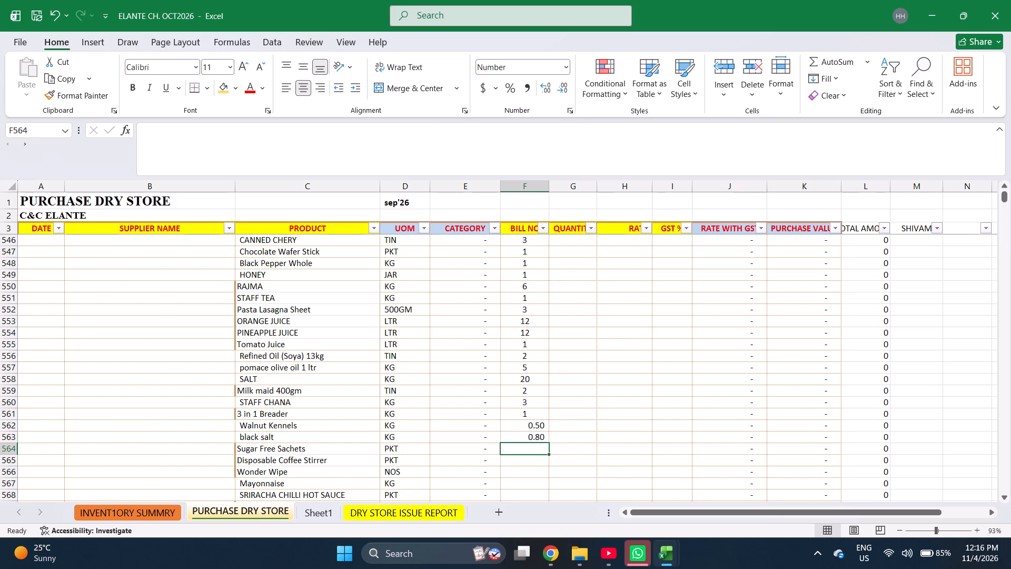
{"action": "key", "text": "1"}
{"action": "key", "text": "Return"}
{"action": "key", "text": "1"}
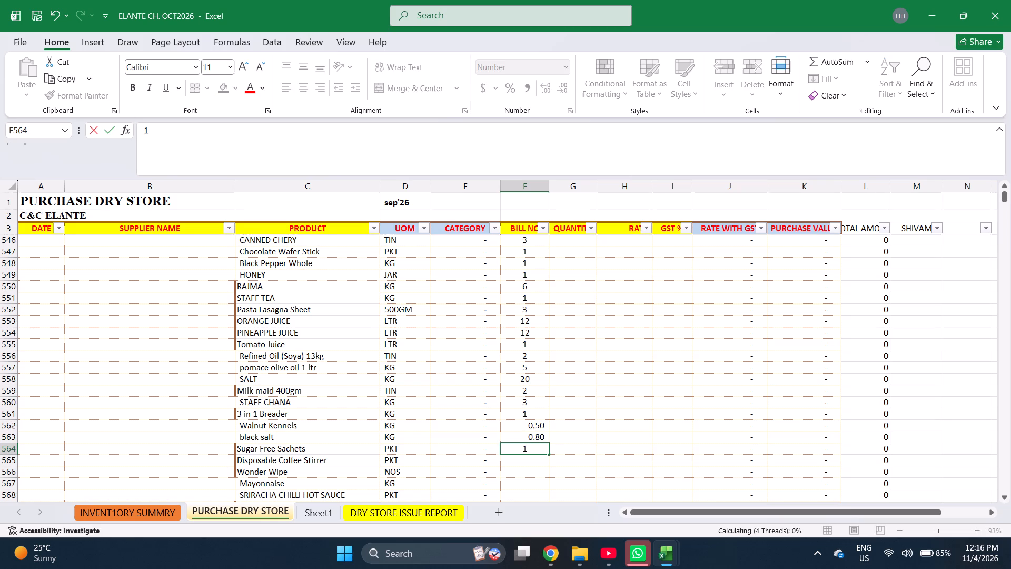
{"action": "key", "text": "Return"}
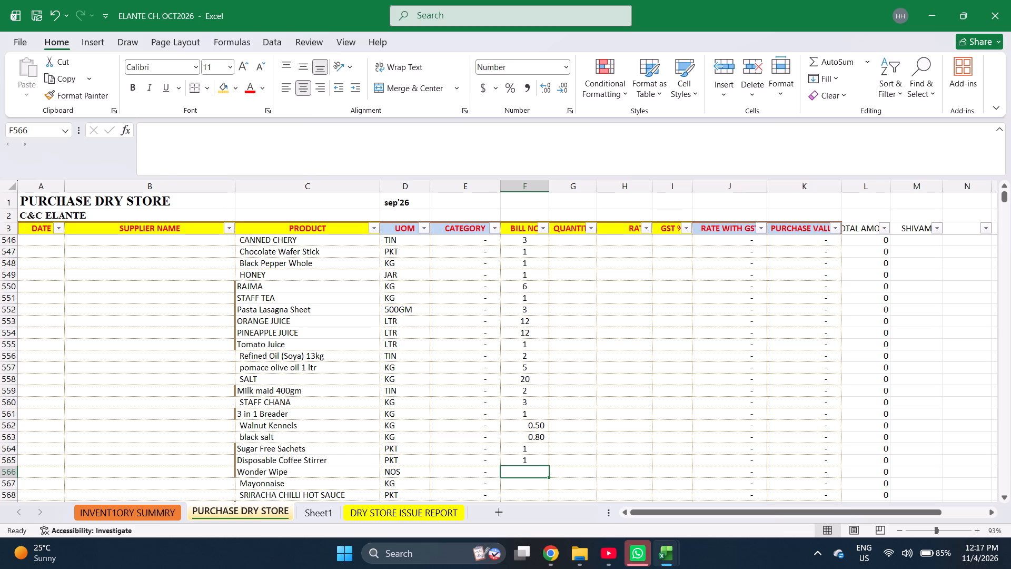
{"action": "key", "text": "1"}
{"action": "key", "text": "Return"}
{"action": "key", "text": "6"}
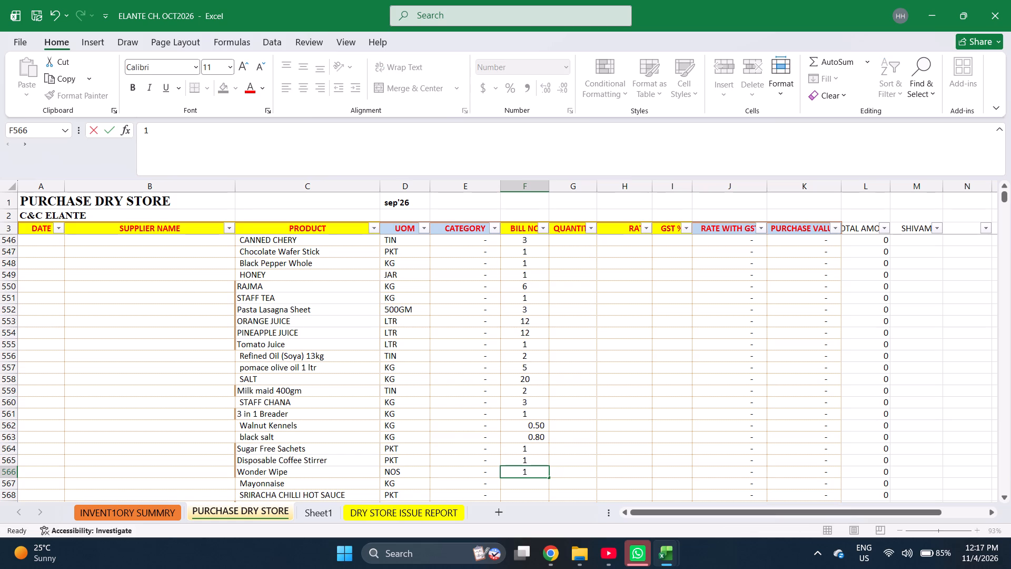
{"action": "key", "text": "Return"}
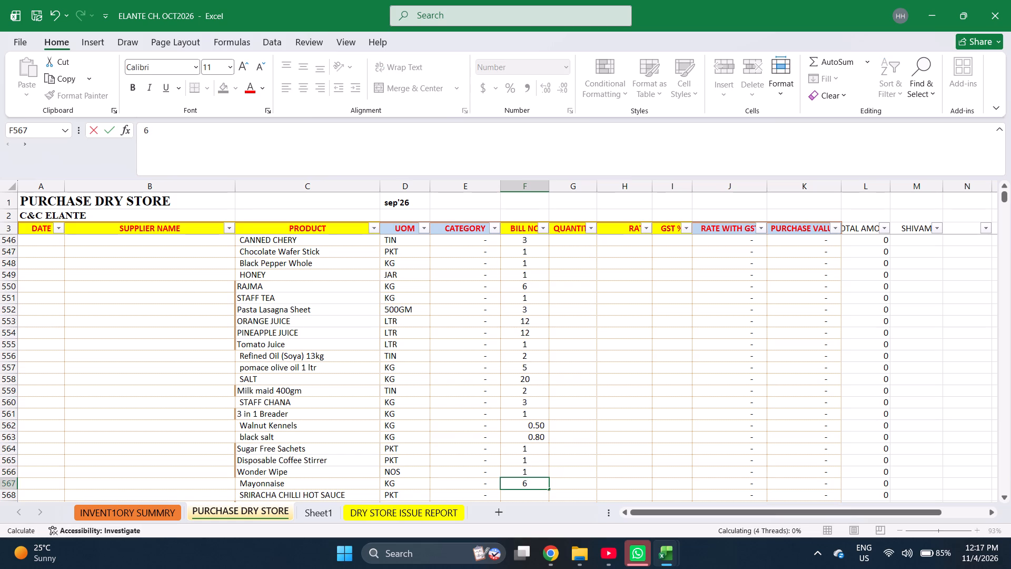
{"action": "key", "text": "3"}
{"action": "key", "text": "Return"}
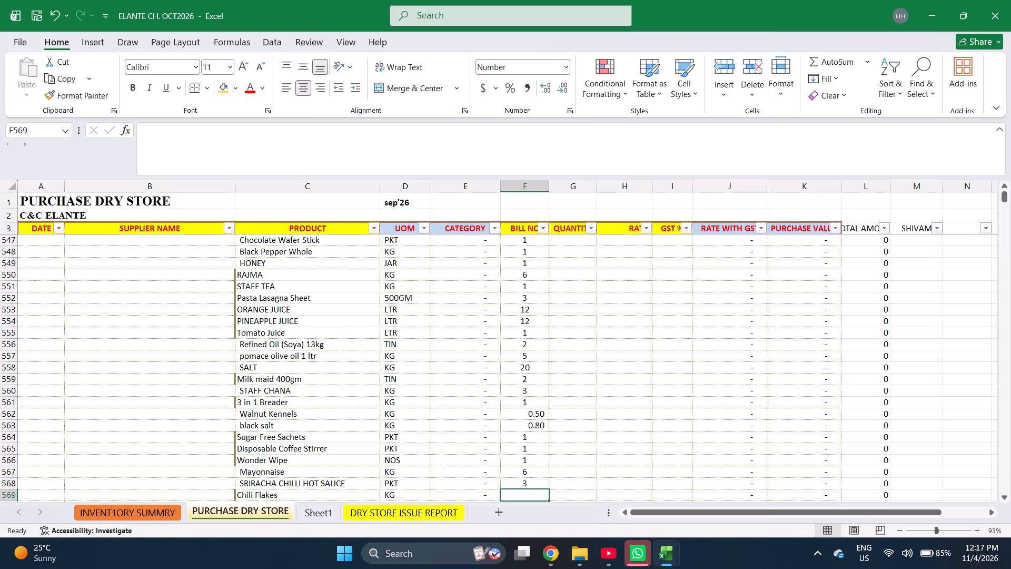
{"action": "key", "text": "Return"}
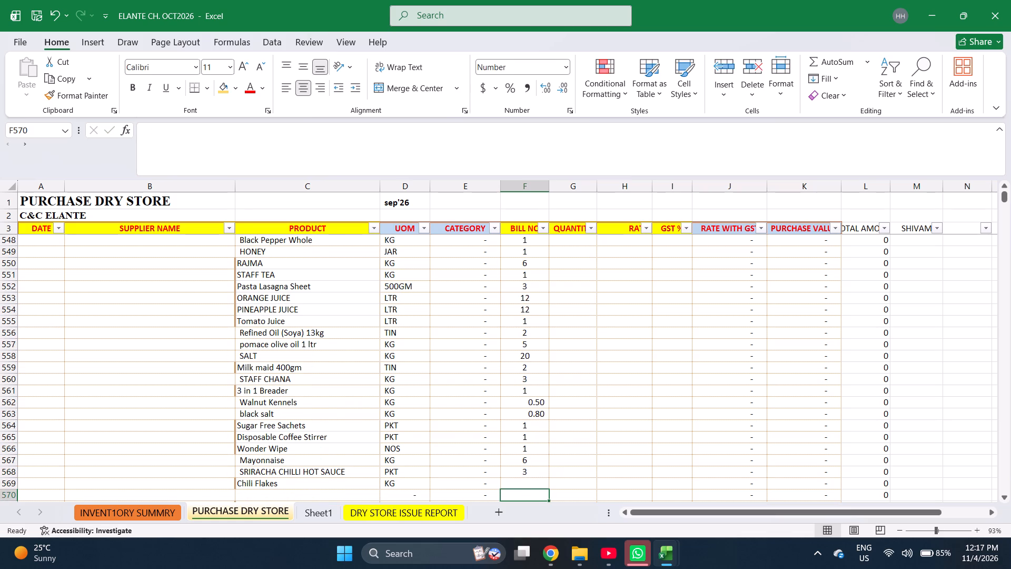
{"action": "key", "text": "Up"}
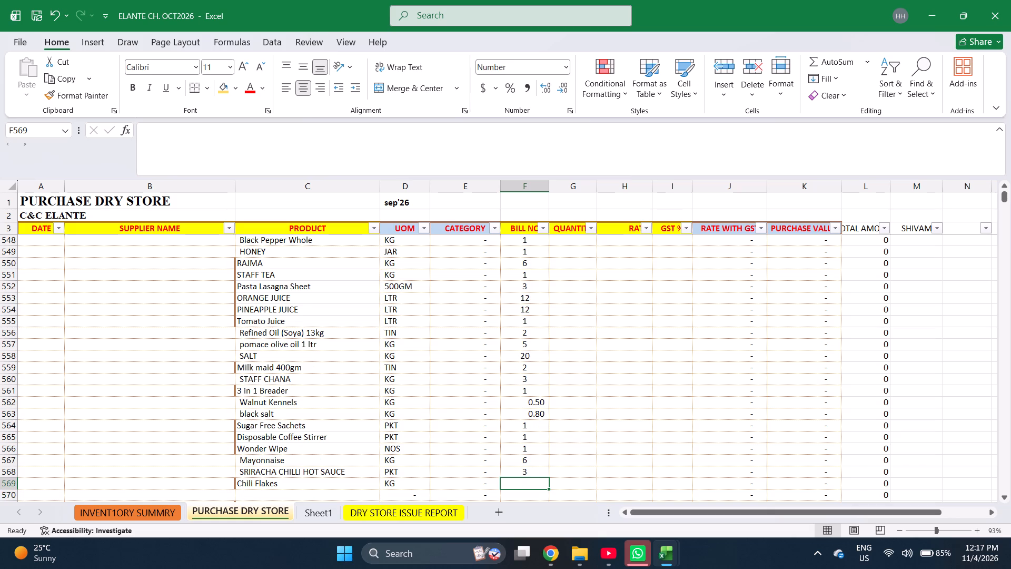
{"action": "key", "text": "3"}
{"action": "key", "text": "Return"}
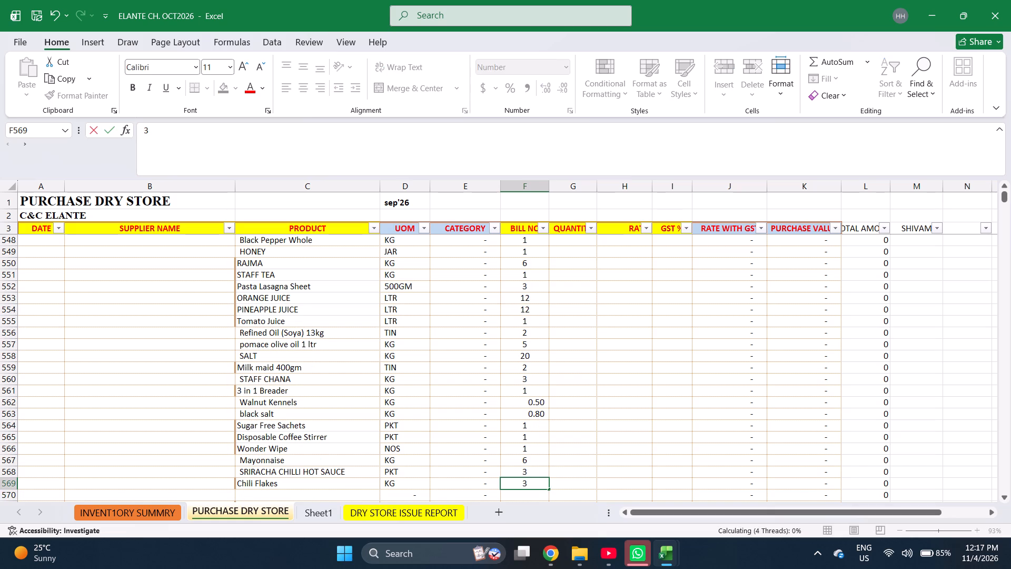
Enter the rates 28.57, 490, 156, 105 and 850 in rows 544 to 548 of the QUANTITY column.
{"action": "key", "text": "Right"}
{"action": "key", "text": "ctrl+Up"}
{"action": "key", "text": "Down"}
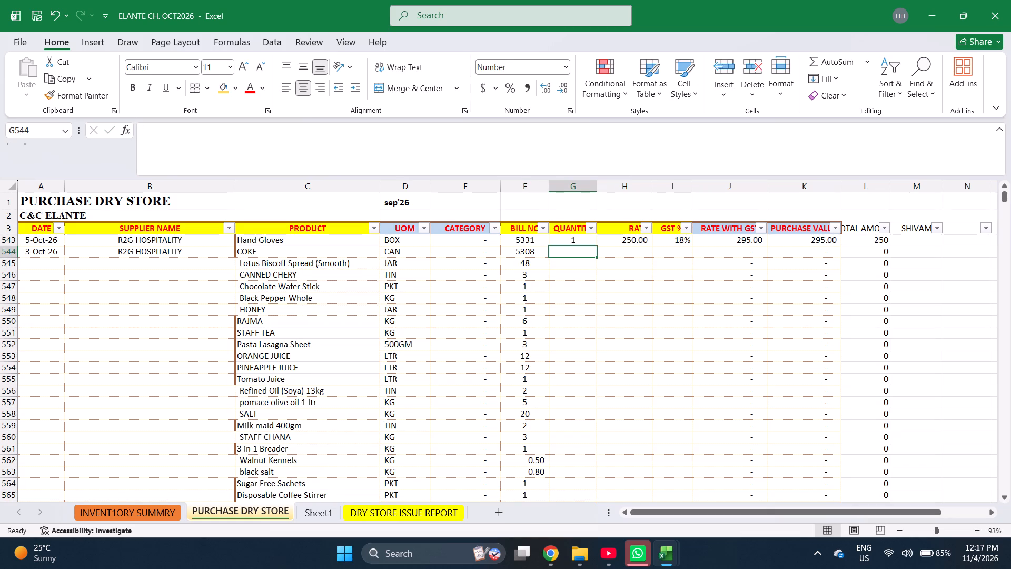
{"action": "type", "text": "28."}
{"action": "type", "text": "57"}
{"action": "key", "text": "Return"}
{"action": "type", "text": "490"}
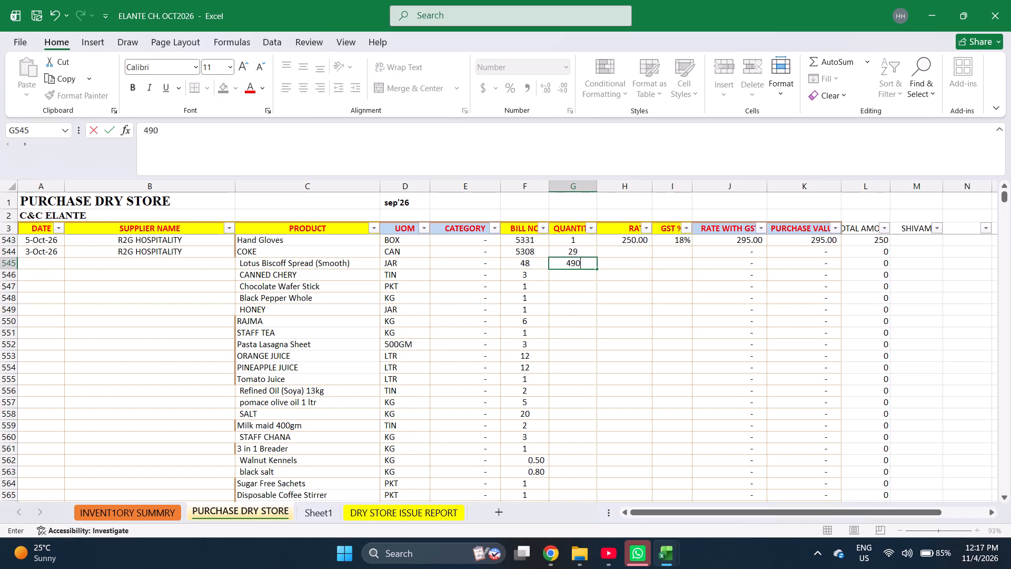
{"action": "key", "text": "Return"}
{"action": "type", "text": "156"}
{"action": "key", "text": "Return"}
{"action": "type", "text": "105"}
{"action": "key", "text": "Return"}
{"action": "type", "text": "850"}
{"action": "key", "text": "Return"}
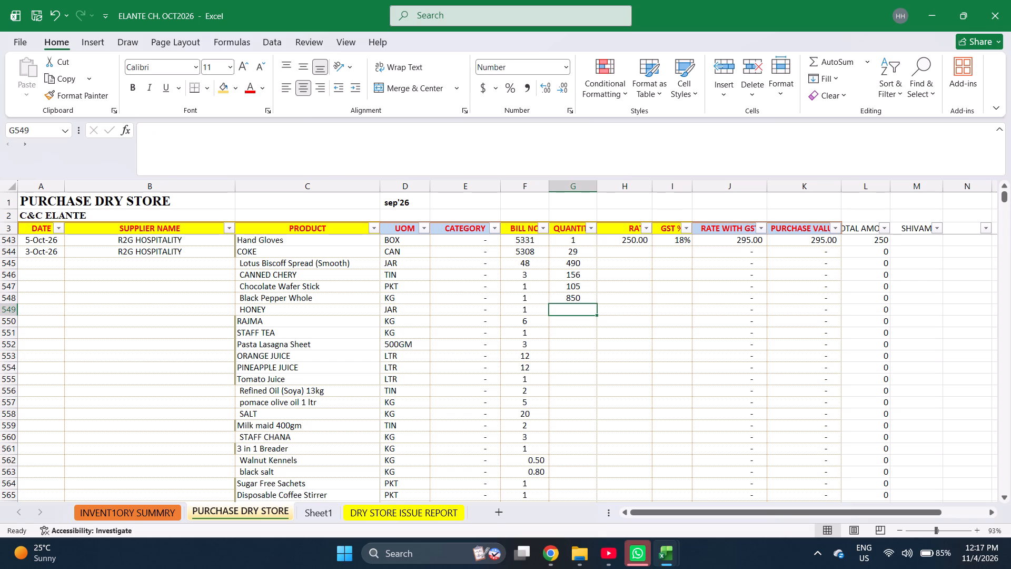
Enter the rates 330.15, 135, 180.95 and 235 in rows 549 to 552 of the QUANTITY column.
{"action": "type", "text": "330.15"}
{"action": "key", "text": "Return"}
{"action": "type", "text": "135"}
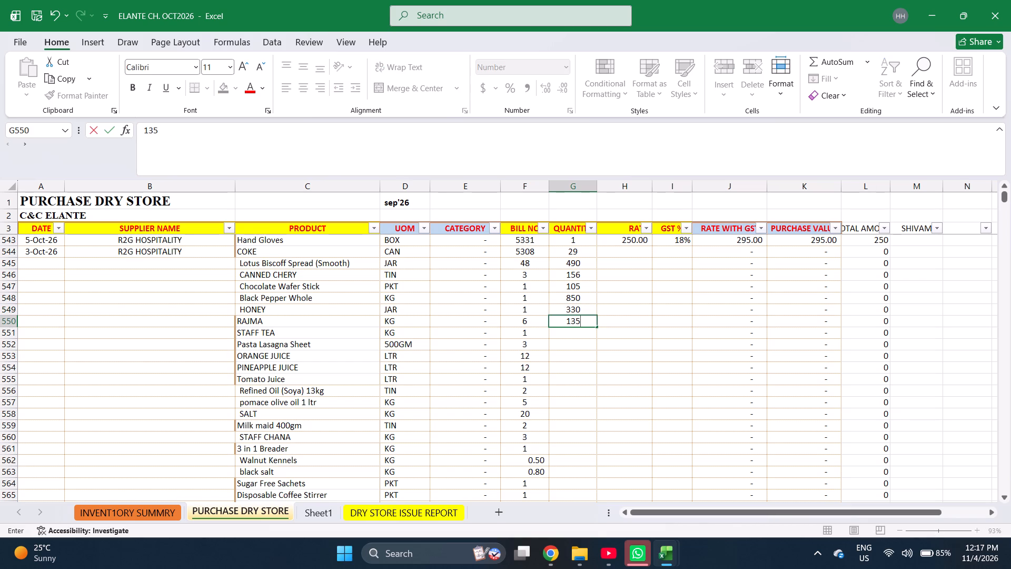
{"action": "key", "text": "Return"}
{"action": "type", "text": "180.95"}
{"action": "key", "text": "Return"}
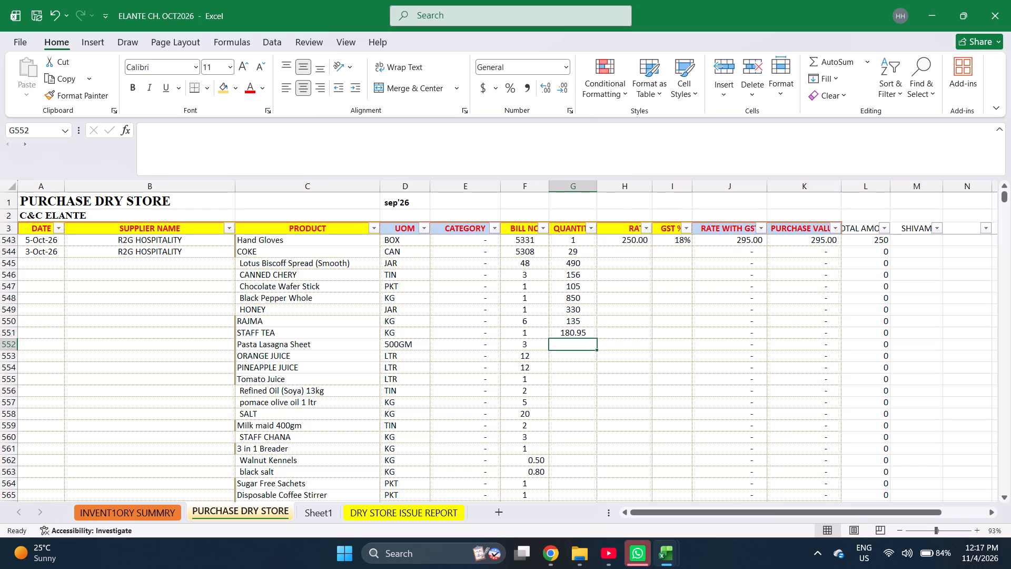
{"action": "type", "text": "235"}
{"action": "key", "text": "Return"}
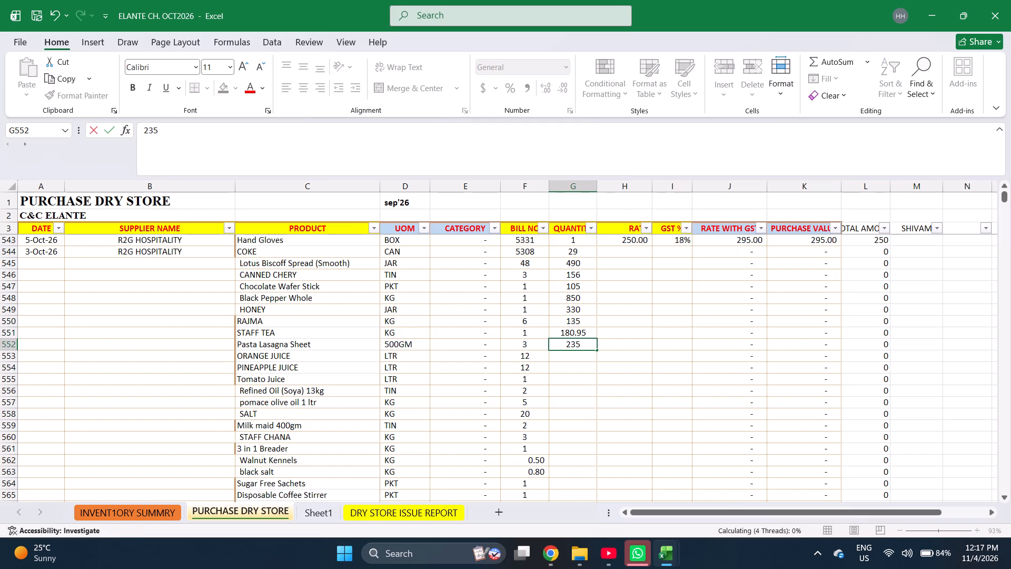
Enter the rates 99.06, 98.18 and 2380 in rows 553 to 555 of the QUANTITY column.
{"action": "type", "text": "99.06"}
{"action": "key", "text": "Return"}
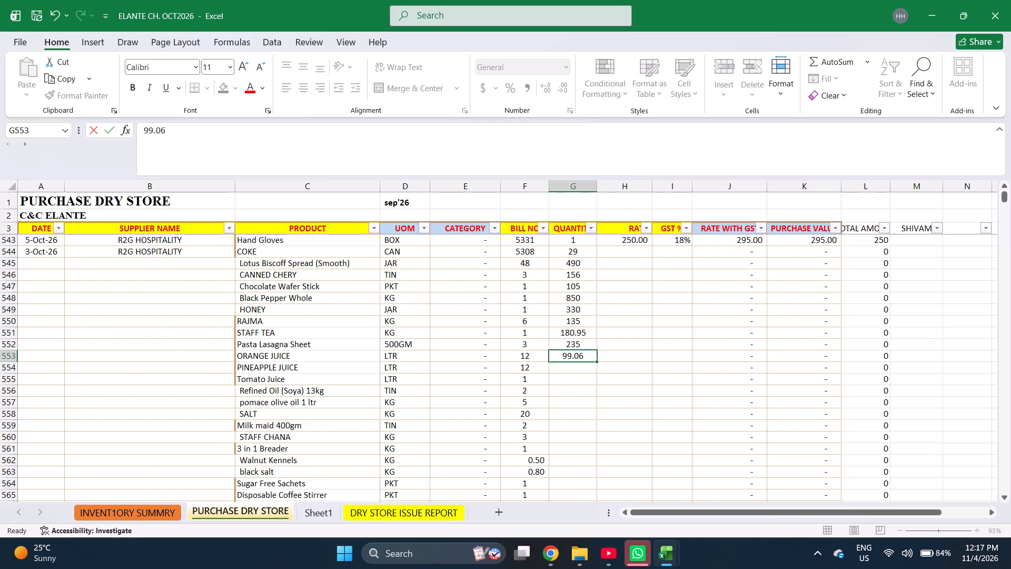
{"action": "type", "text": "98.18"}
{"action": "key", "text": "Return"}
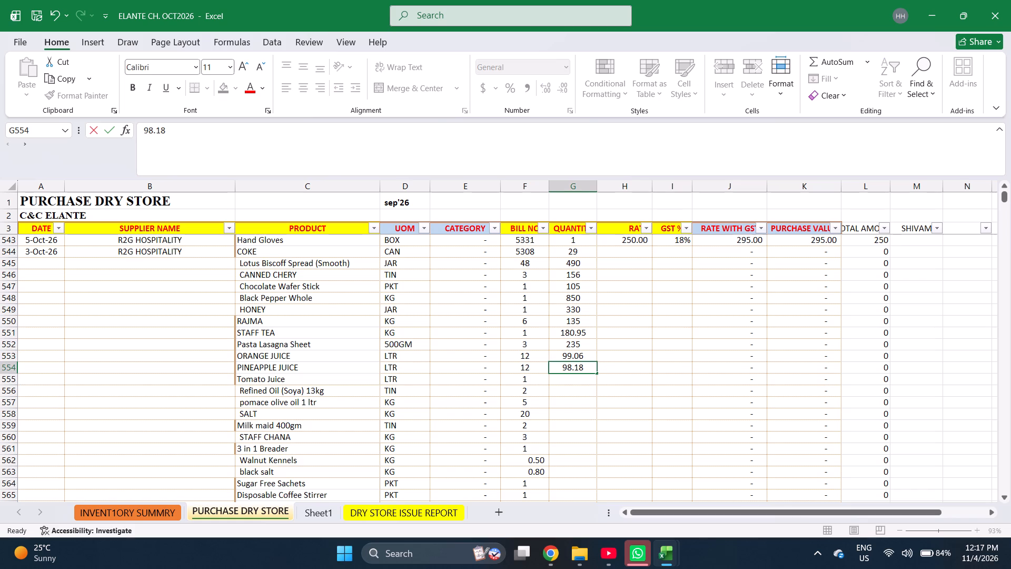
{"action": "type", "text": "230"}
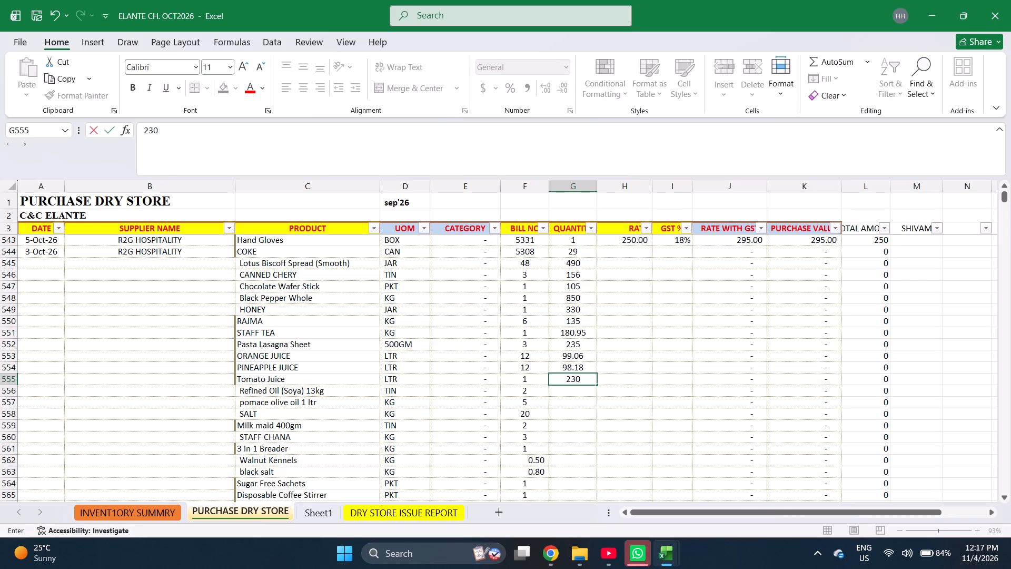
{"action": "key", "text": "BackSpace"}
{"action": "type", "text": "80"}
{"action": "key", "text": "Return"}
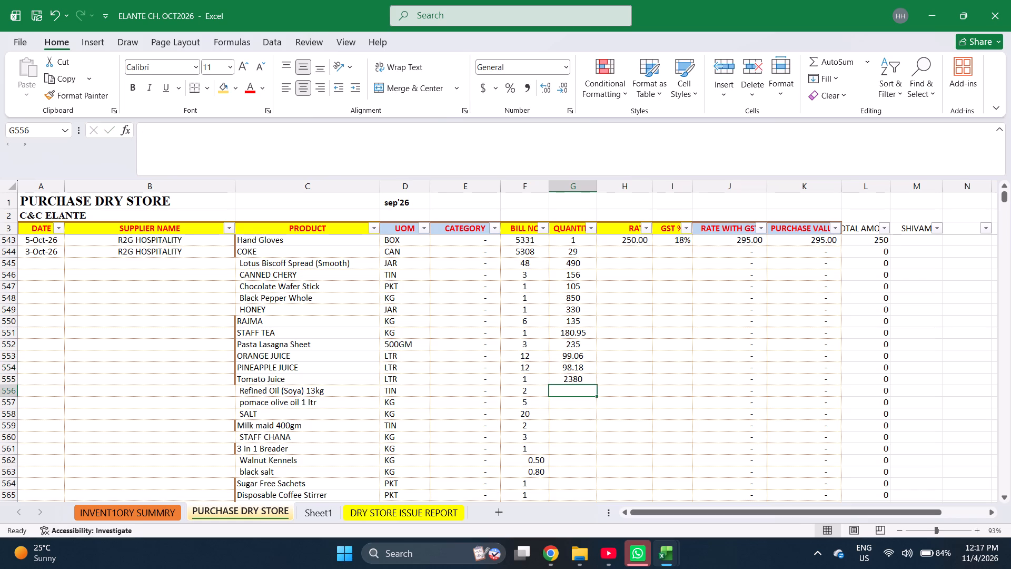
Enter the rate 400 for Refined Oil (Soya) 13kg in row 556 of the QUANTITY column.
{"action": "type", "text": "400"}
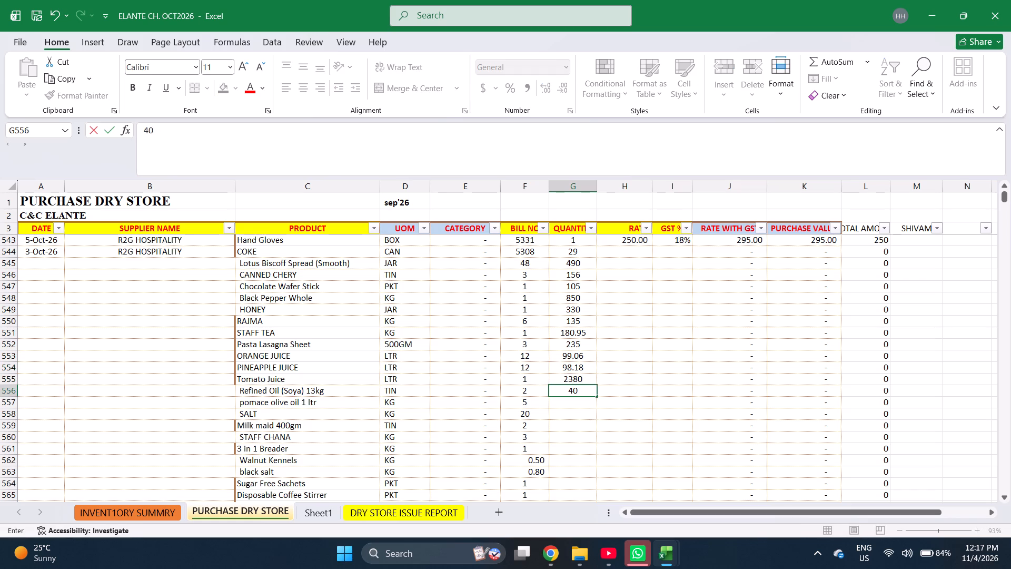
{"action": "key", "text": "Return"}
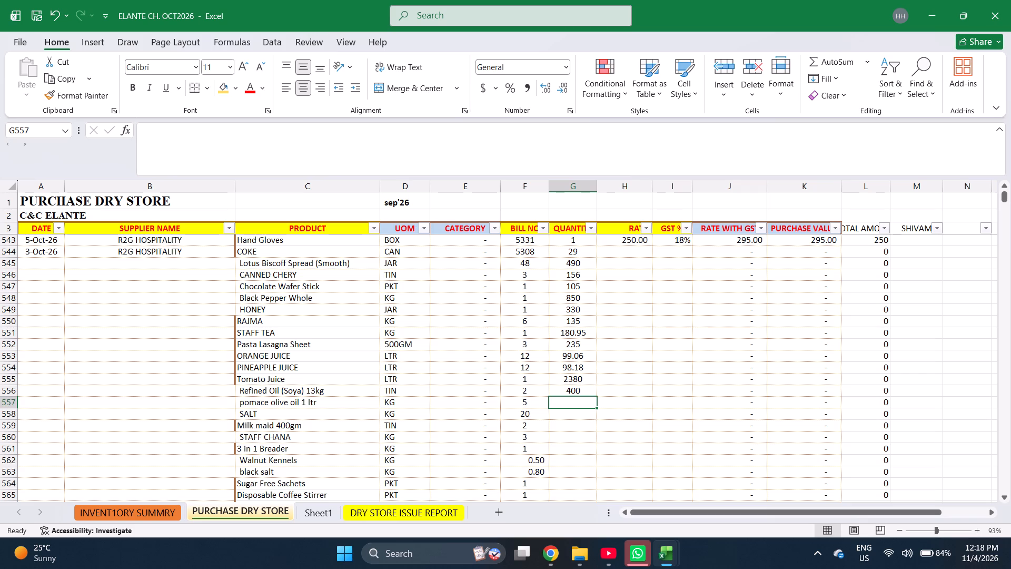
Copy the rates in rows 544 to 556 of the QUANTITY column into the same rows of the RATE column.
{"action": "key", "text": "Up"}
{"action": "key", "text": "Up"}
{"action": "key", "text": "Up"}
{"action": "key", "text": "Up"}
{"action": "key", "text": "Up"}
{"action": "key", "text": "Up"}
{"action": "key", "text": "Up"}
{"action": "key", "text": "Up"}
{"action": "key", "text": "Up"}
{"action": "key", "text": "Up"}
{"action": "key", "text": "Up"}
{"action": "key", "text": "Up"}
{"action": "key", "text": "Up"}
{"action": "key", "text": "Up"}
{"action": "key", "text": "Up"}
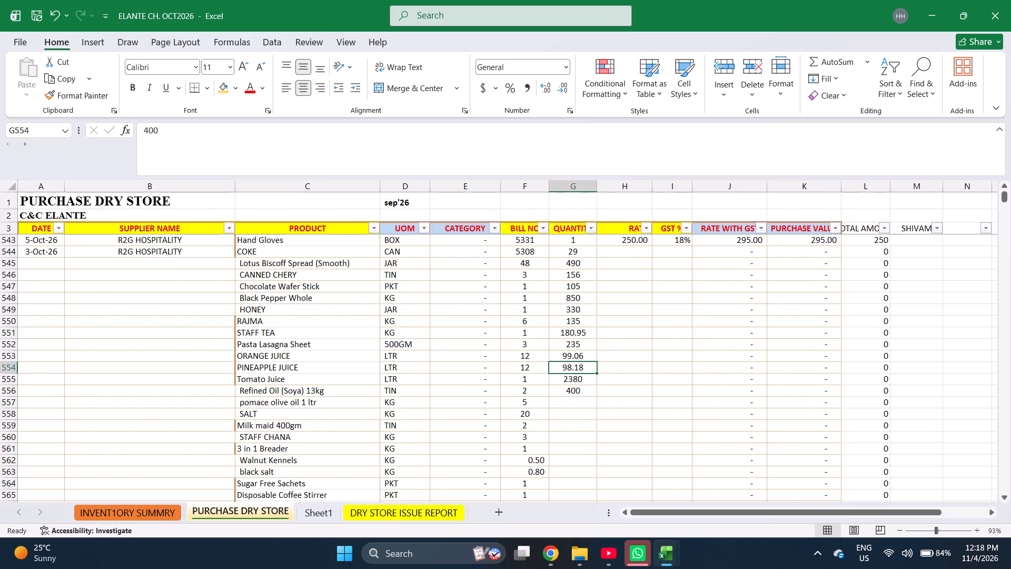
{"action": "key", "text": "Up"}
{"action": "key", "text": "Up"}
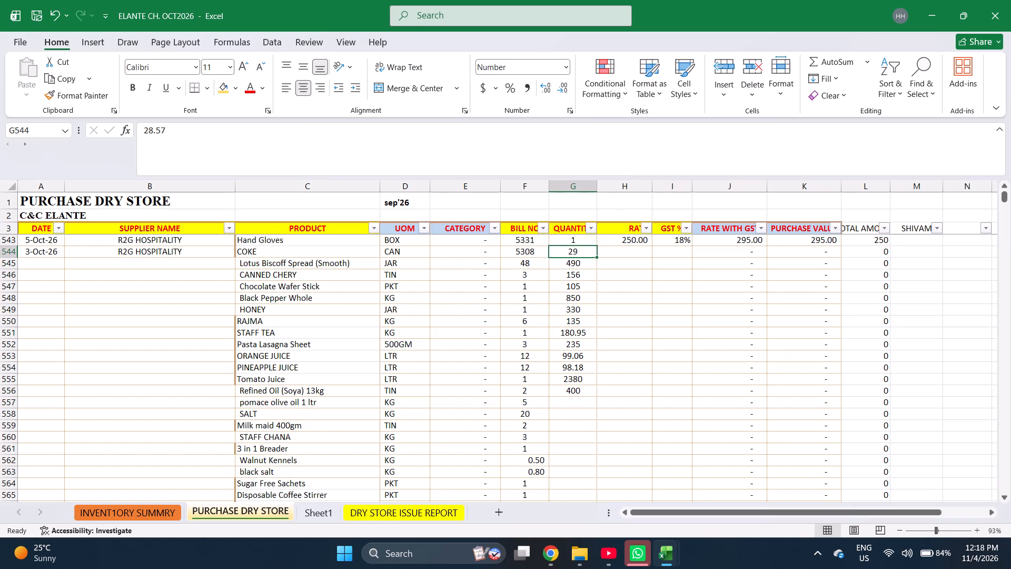
{"action": "key", "text": "shift+Down"}
{"action": "key", "text": "shift+Down"}
{"action": "key", "text": "shift+Down"}
{"action": "key", "text": "shift+Down"}
{"action": "key", "text": "shift+Down"}
{"action": "key", "text": "shift+Down"}
{"action": "key", "text": "shift+Down"}
{"action": "key", "text": "shift+Down"}
{"action": "key", "text": "shift+Down"}
{"action": "key", "text": "shift+Down"}
{"action": "key", "text": "shift+Down"}
{"action": "key", "text": "shift+Down"}
{"action": "key", "text": "shift+Down"}
{"action": "key", "text": "shift+Down"}
{"action": "key", "text": "shift+Down"}
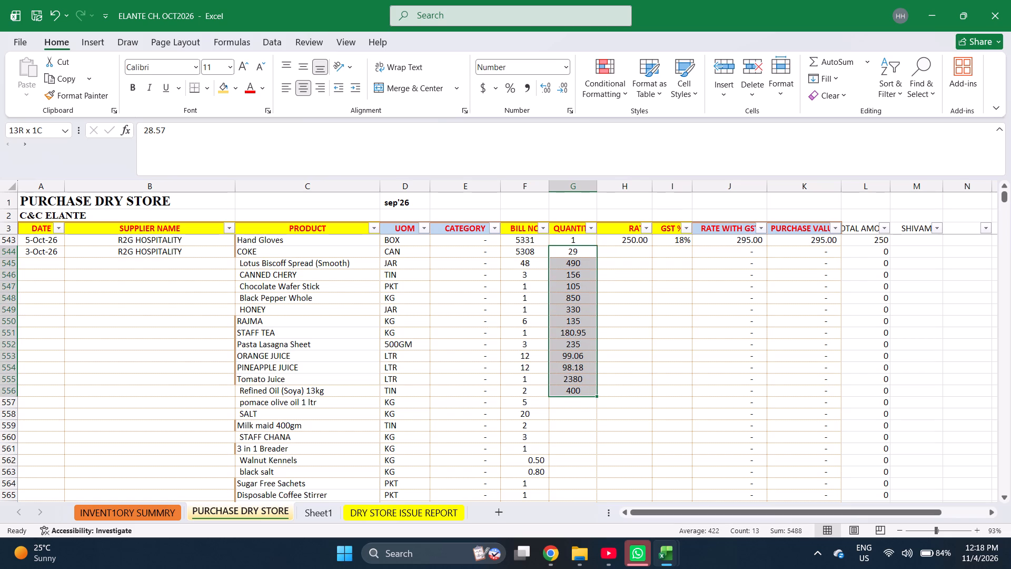
{"action": "key", "text": "ctrl+c"}
{"action": "key", "text": "Right"}
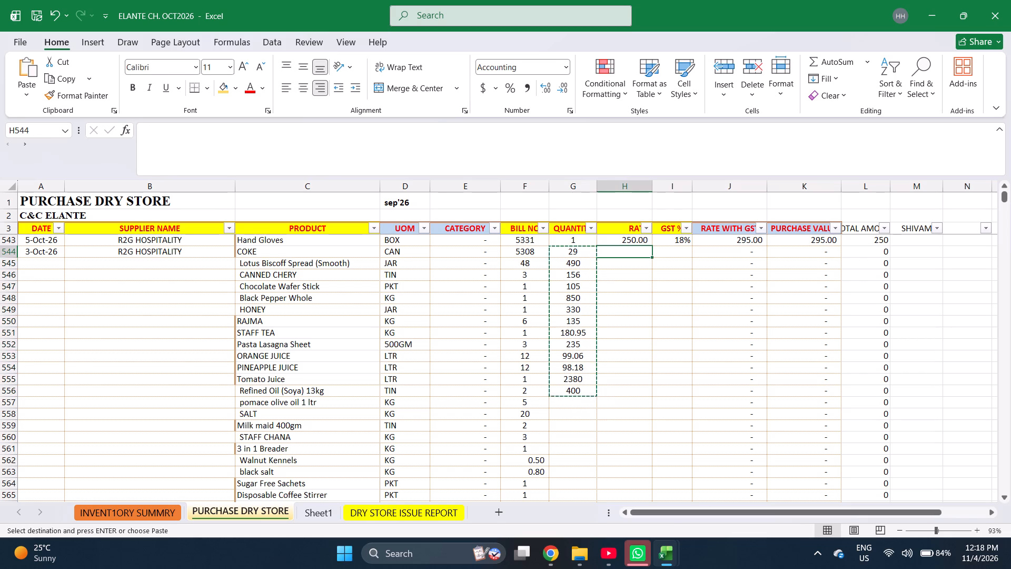
{"action": "key", "text": "Return"}
{"action": "key", "text": "Left"}
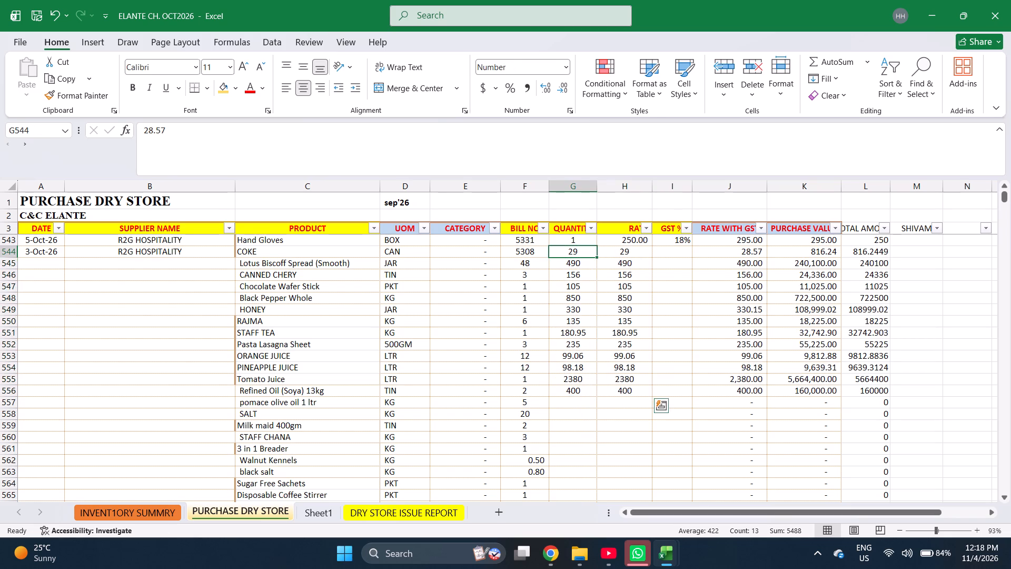
Format the COKE rate in row 544 in comma style with two decimals.
{"action": "key", "text": "Right"}
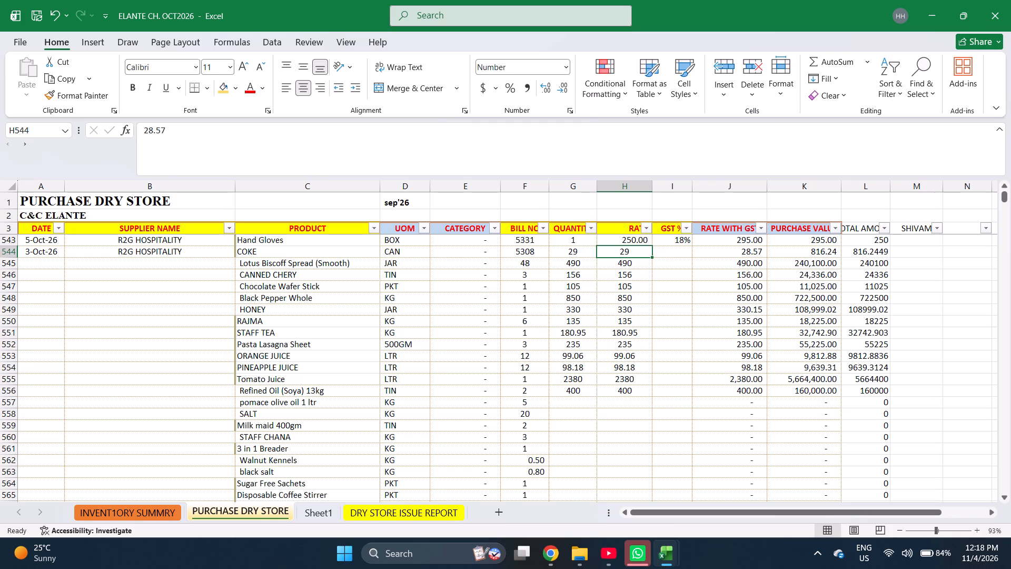
{"action": "left_click", "coordinate": [528, 89]}
Clear the misplaced rates from rows 544 to 556 of the QUANTITY column.
{"action": "left_click", "coordinate": [570, 253]}
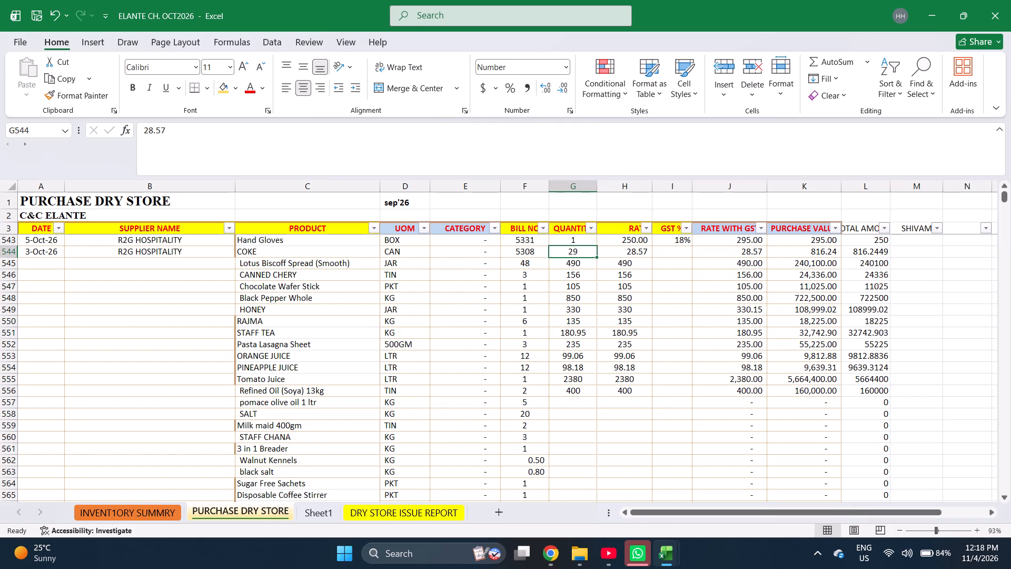
{"action": "key", "text": "shift+Down"}
{"action": "key", "text": "shift+Down"}
{"action": "key", "text": "shift+Down"}
{"action": "key", "text": "shift+Down"}
{"action": "key", "text": "shift+Down"}
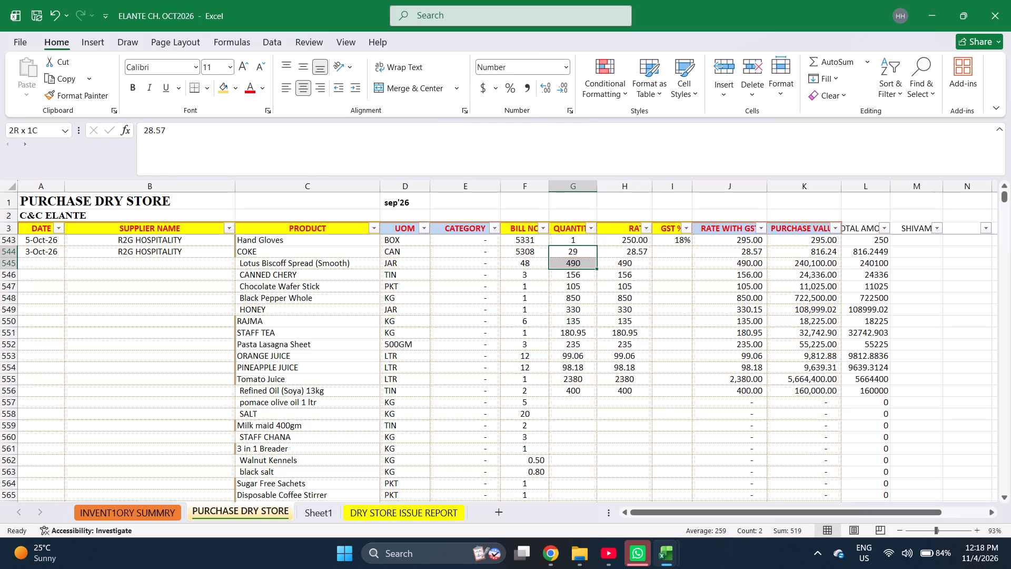
{"action": "key", "text": "ctrl+shift+Down"}
{"action": "key", "text": "Delete"}
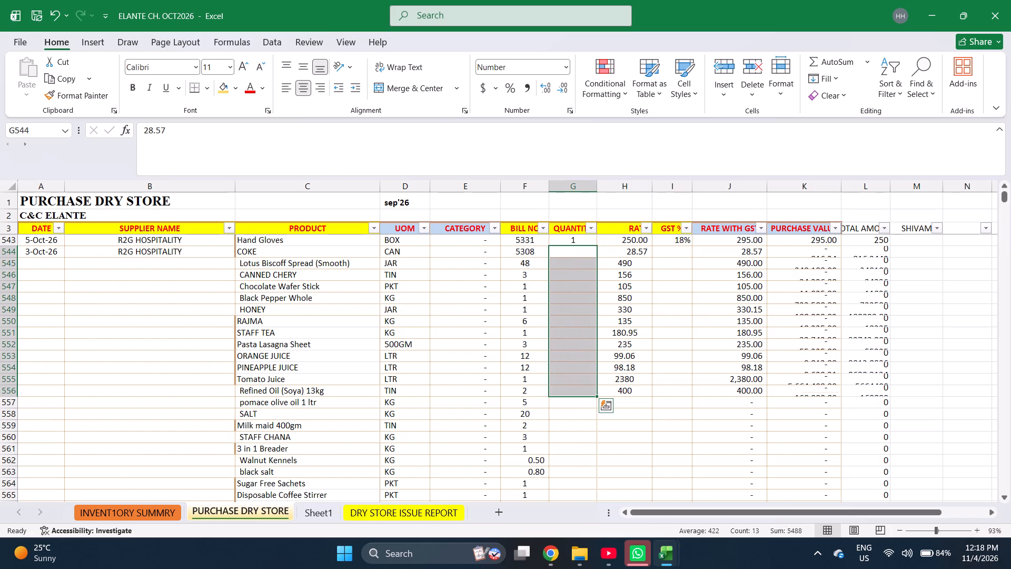
Copy the quantities from rows 545 to 569 of the BILL NO column into the QUANTITY column, starting at row 544.
{"action": "key", "text": "Left"}
{"action": "key", "text": "Down"}
{"action": "key", "text": "ctrl+shift+Down"}
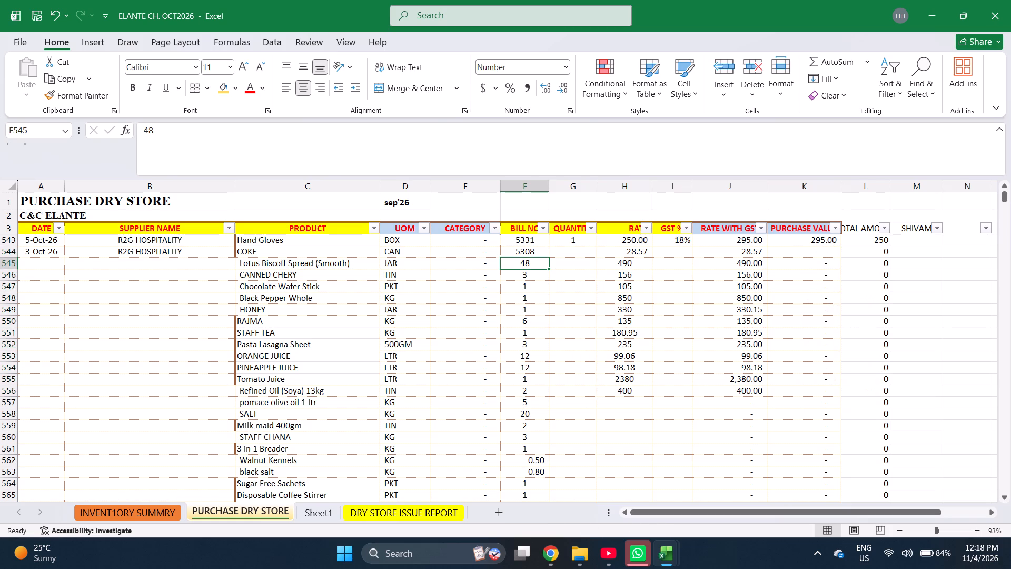
{"action": "key", "text": "ctrl+c"}
{"action": "key", "text": "Right"}
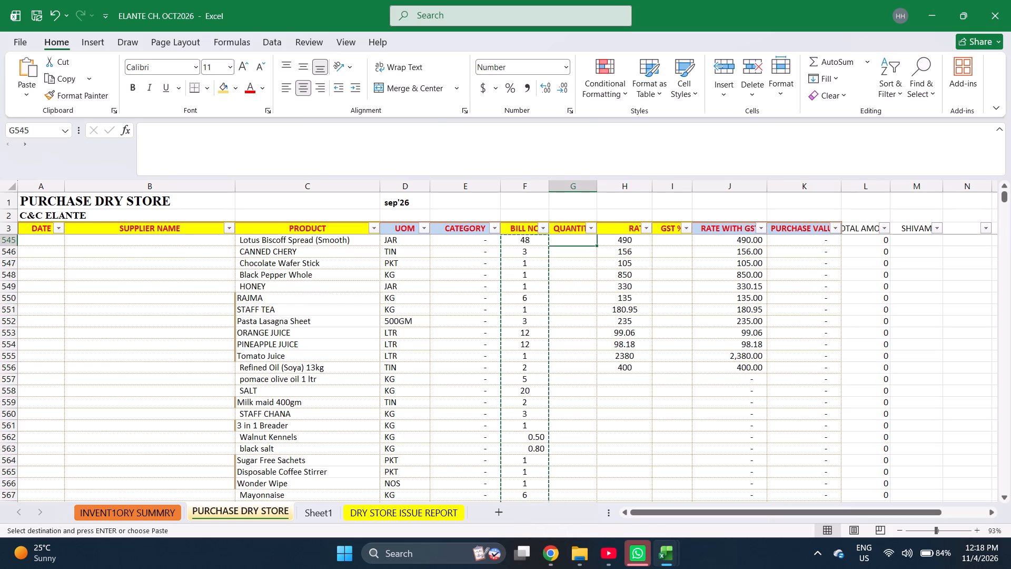
{"action": "key", "text": "Up"}
{"action": "key", "text": "Down"}
{"action": "key", "text": "Up"}
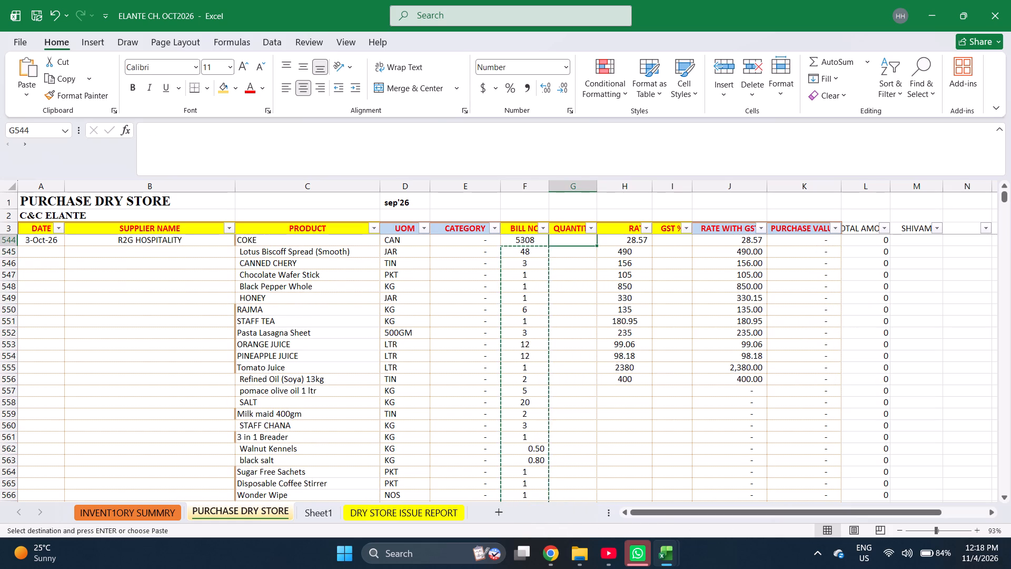
{"action": "key", "text": "Return"}
Clear the misplaced quantities from rows 545 to 569 of the BILL NO column.
{"action": "key", "text": "Left"}
{"action": "key", "text": "Down"}
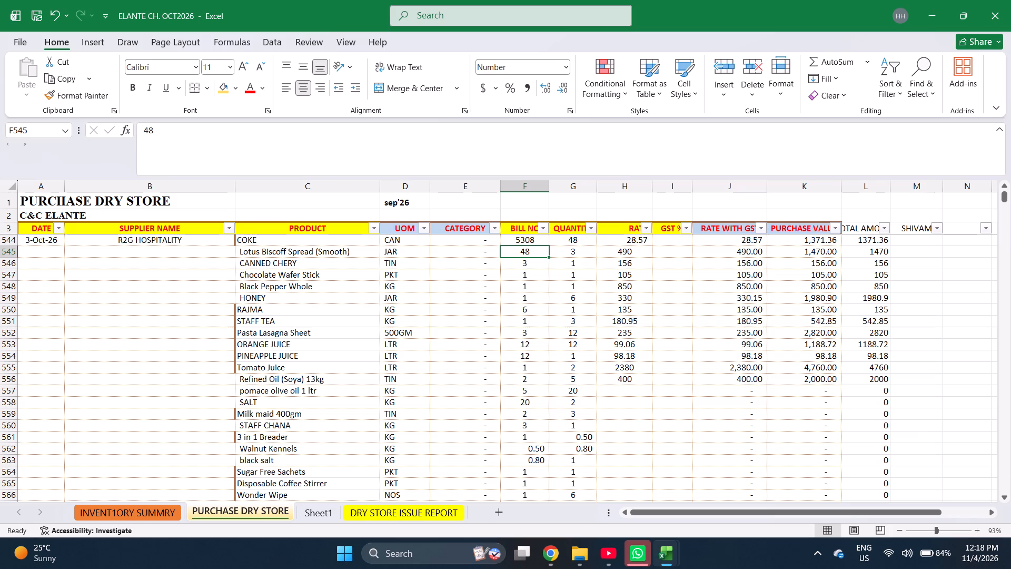
{"action": "key", "text": "ctrl+shift+Down"}
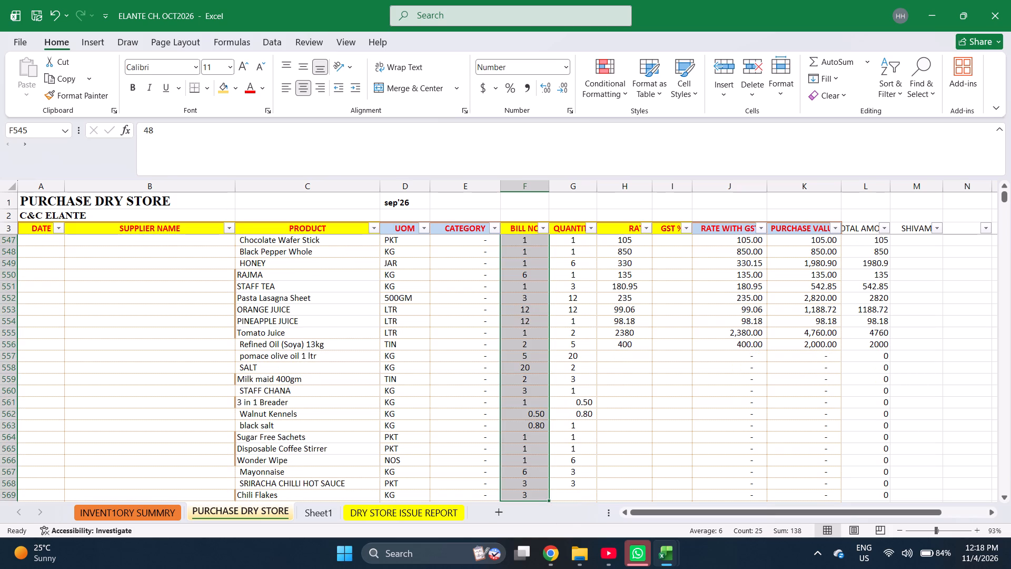
{"action": "key", "text": "Delete"}
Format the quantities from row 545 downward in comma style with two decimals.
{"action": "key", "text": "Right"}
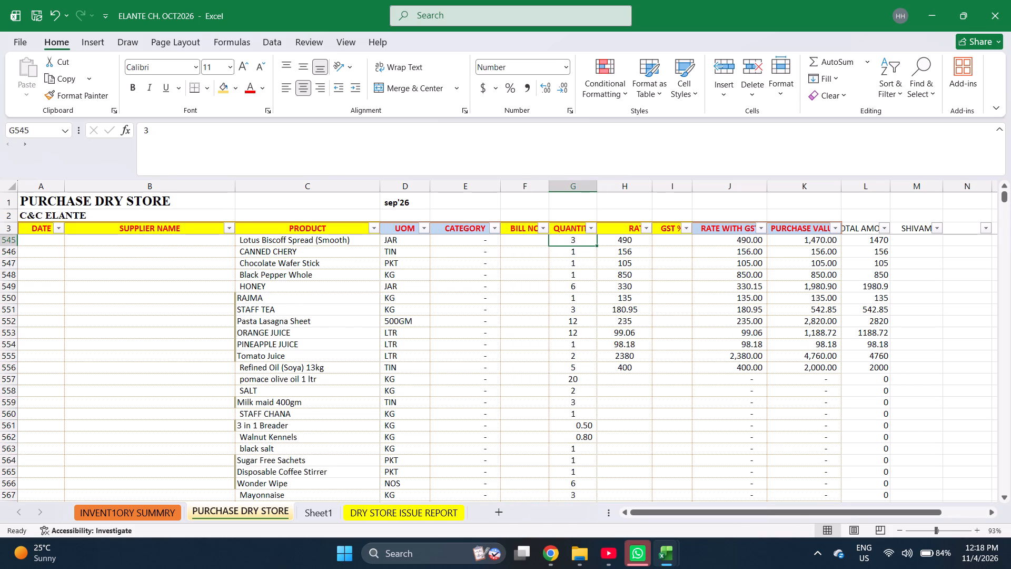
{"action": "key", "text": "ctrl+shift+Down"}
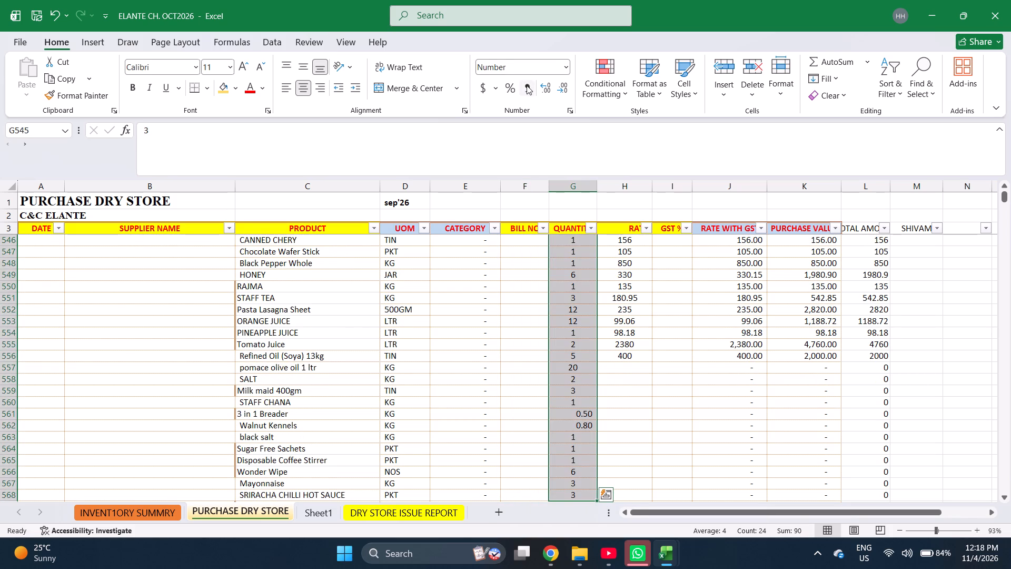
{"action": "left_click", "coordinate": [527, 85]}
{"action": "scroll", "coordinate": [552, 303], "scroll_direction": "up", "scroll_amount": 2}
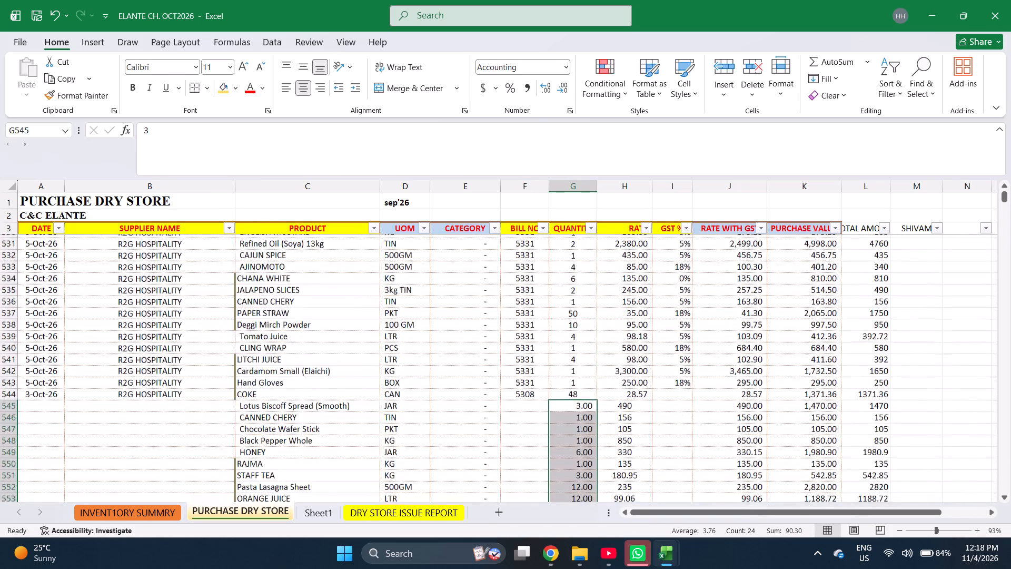
Apply comma style with two decimals to the entire QUANTITY column.
{"action": "left_click", "coordinate": [591, 395]}
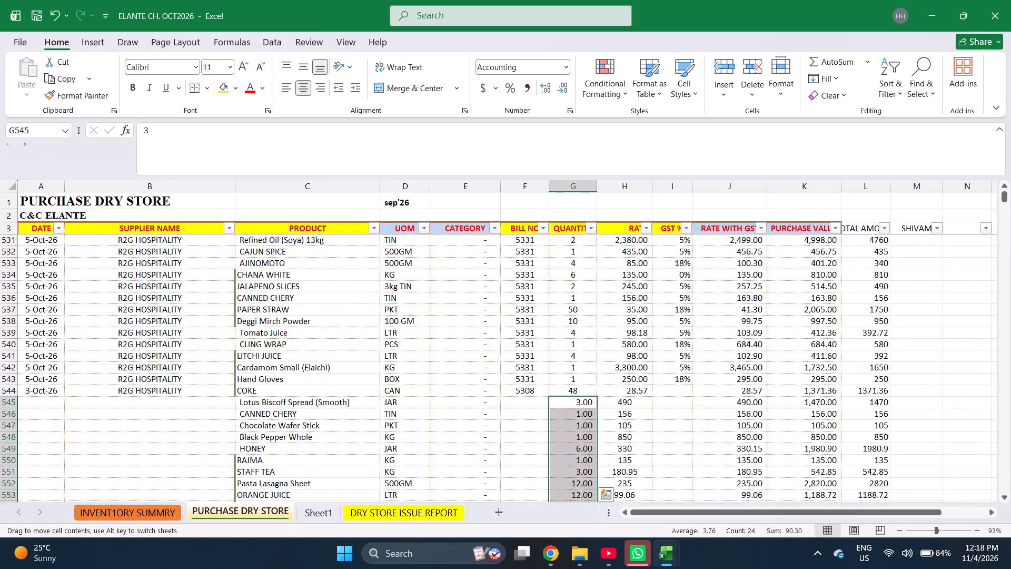
{"action": "left_click", "coordinate": [570, 228]}
{"action": "double_click", "coordinate": [570, 228]}
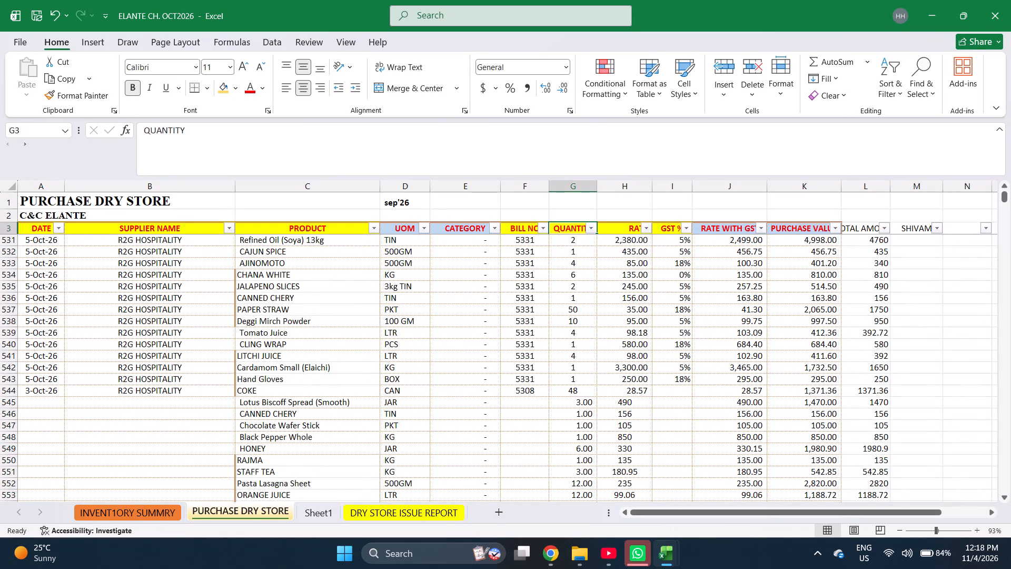
{"action": "left_click", "coordinate": [571, 188]}
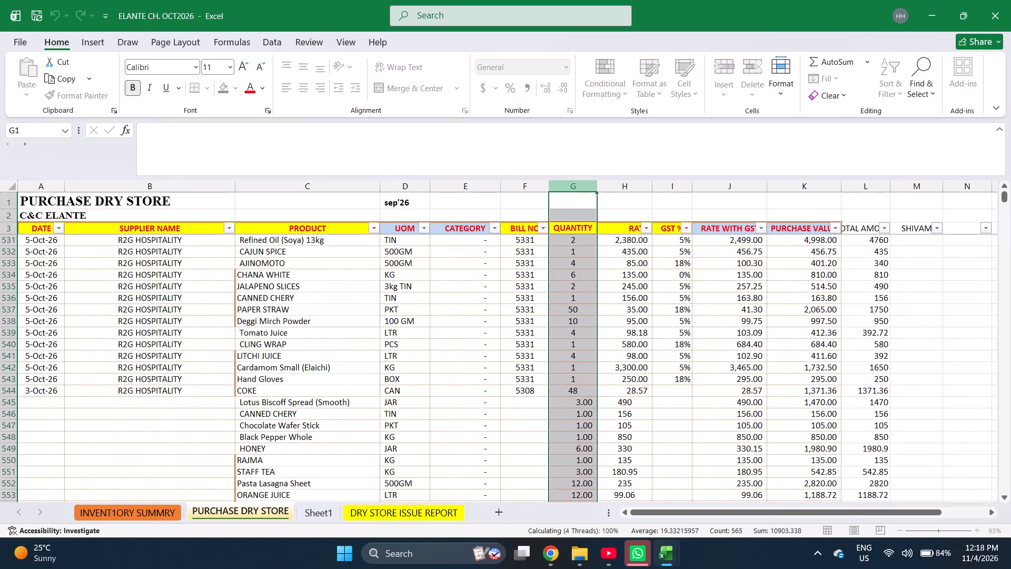
{"action": "left_click", "coordinate": [529, 92]}
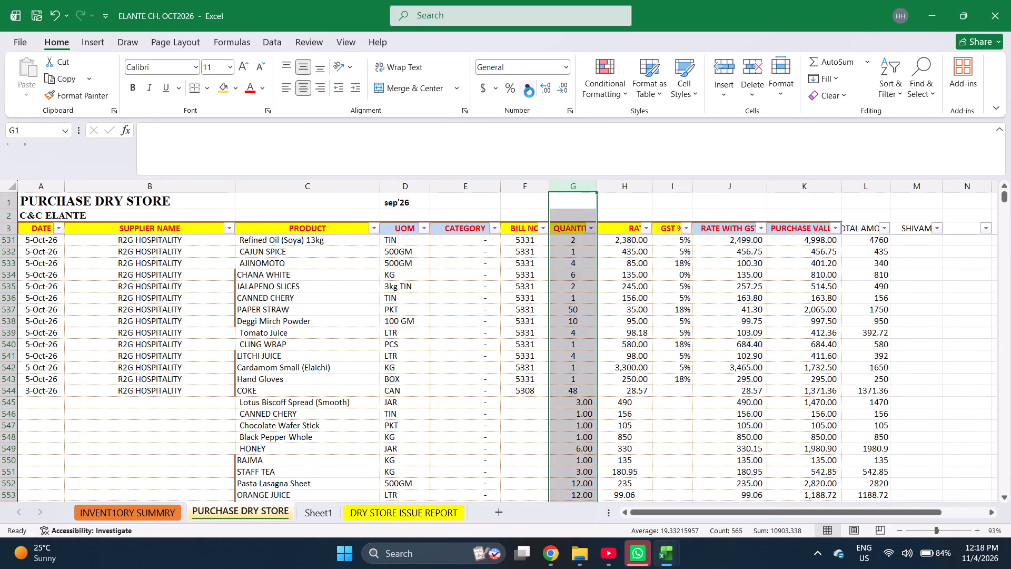
{"action": "left_click", "coordinate": [529, 92]}
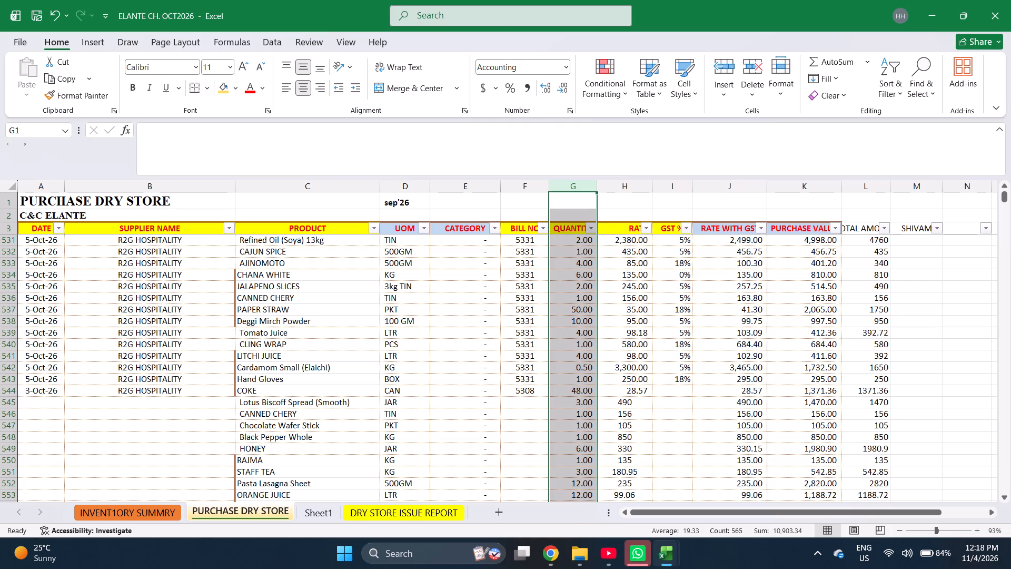
Re-enter the quantities 48, 3, 1 and 1 in rows 544 to 547 of the QUANTITY column.
{"action": "left_click", "coordinate": [577, 397]}
{"action": "left_click", "coordinate": [578, 391]}
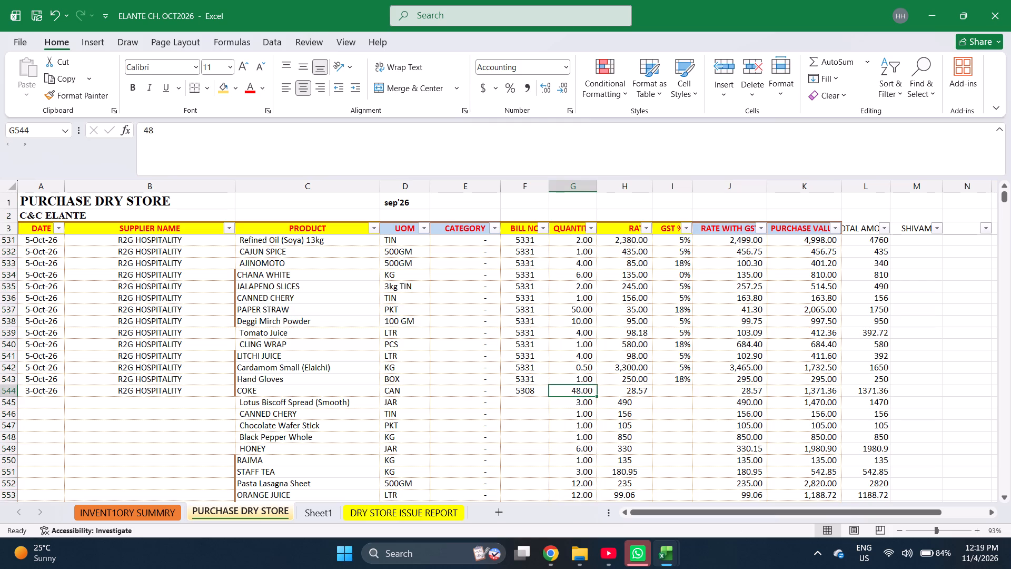
{"action": "type", "text": "48"}
{"action": "key", "text": "Return"}
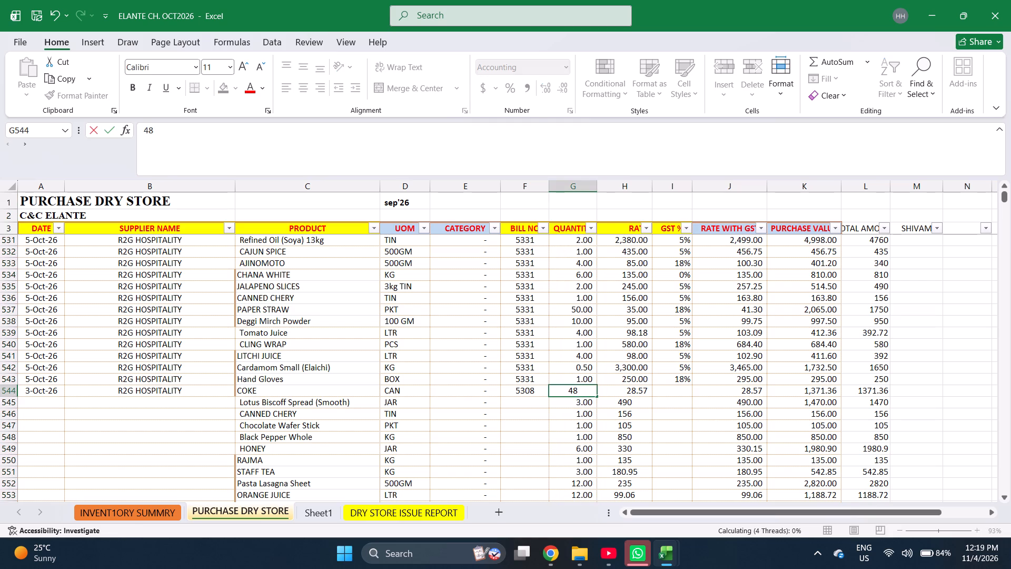
{"action": "key", "text": "3"}
{"action": "key", "text": "Return"}
{"action": "key", "text": "1"}
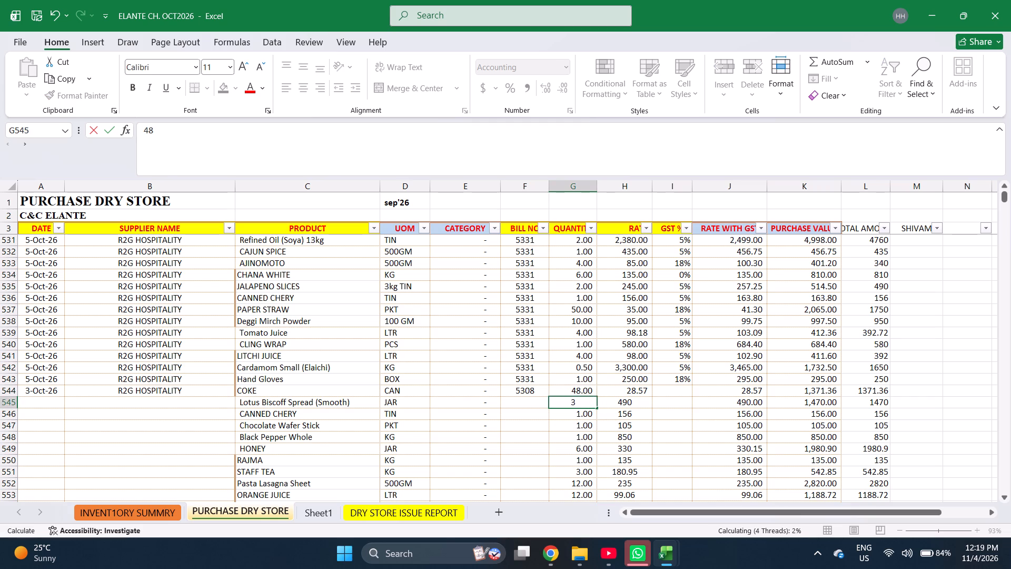
{"action": "key", "text": "Return"}
{"action": "key", "text": "1"}
{"action": "key", "text": "Return"}
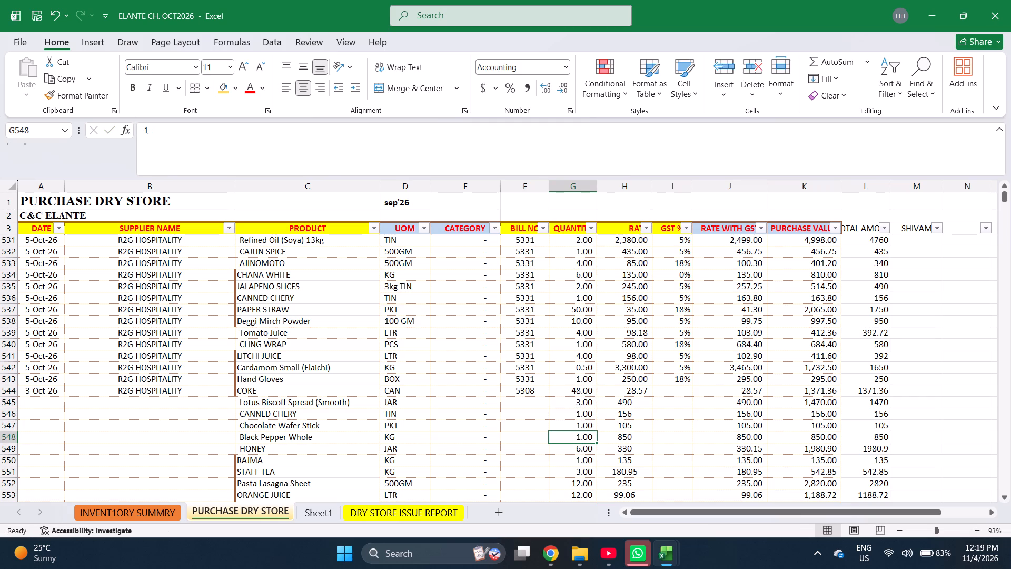
Copy the quantities in rows 556 to 568 one row down, so they occupy rows 557 to 569.
{"action": "key", "text": "Down"}
{"action": "key", "text": "Down"}
{"action": "key", "text": "Down"}
{"action": "key", "text": "Down"}
{"action": "key", "text": "Down"}
{"action": "key", "text": "Down"}
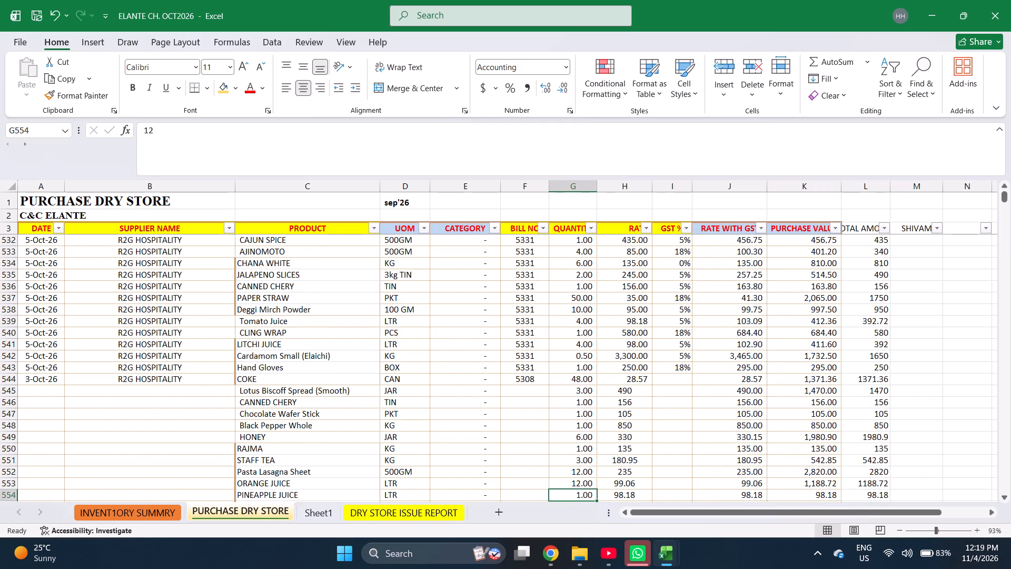
{"action": "key", "text": "Down"}
{"action": "key", "text": "Down"}
{"action": "key", "text": "Down"}
{"action": "key", "text": "Up"}
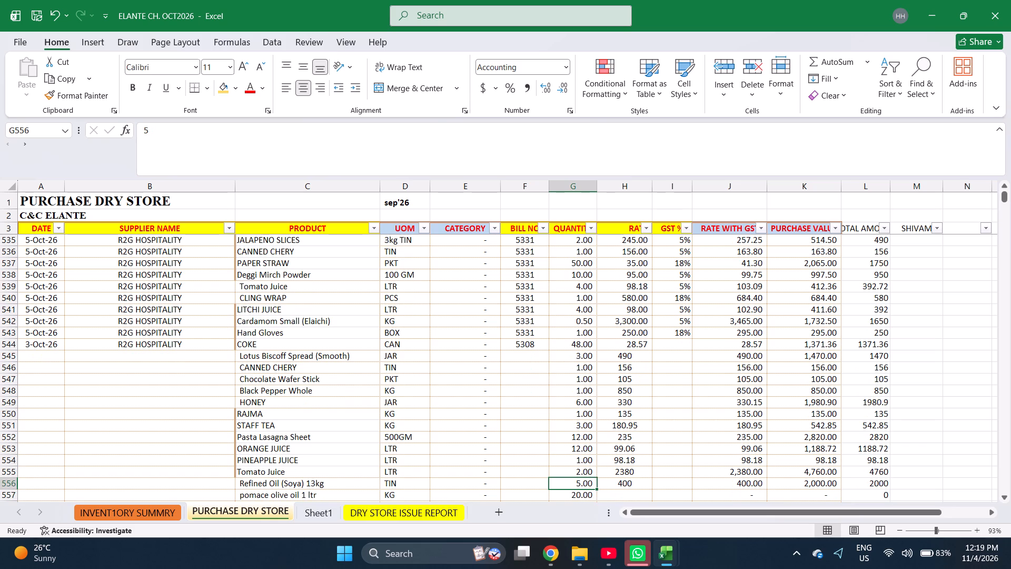
{"action": "key", "text": "Left"}
{"action": "key", "text": "Left"}
{"action": "key", "text": "Left"}
{"action": "key", "text": "Left"}
{"action": "key", "text": "Right"}
{"action": "key", "text": "Right"}
{"action": "key", "text": "Right"}
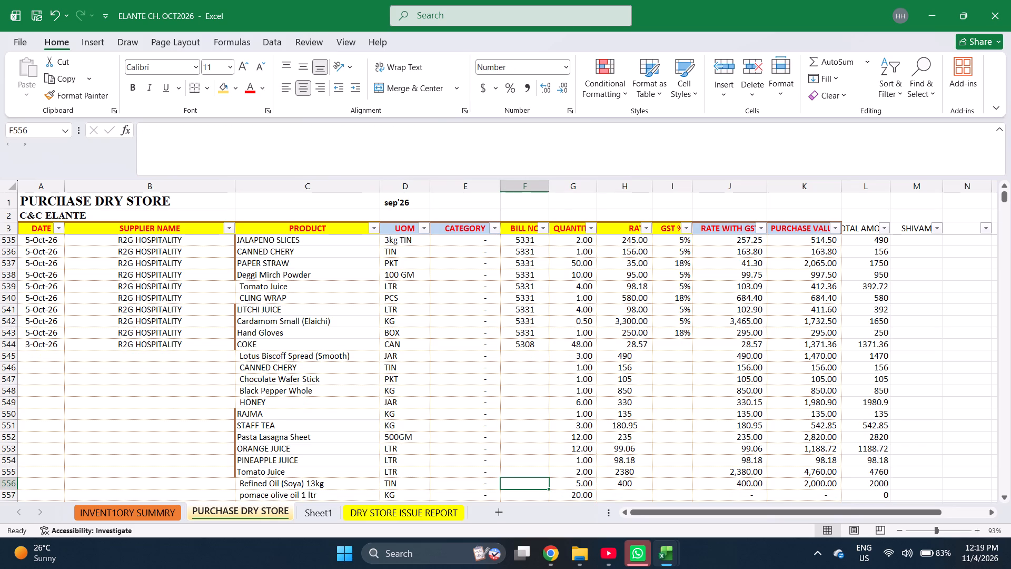
{"action": "key", "text": "Right"}
{"action": "key", "text": "ctrl+shift+Down"}
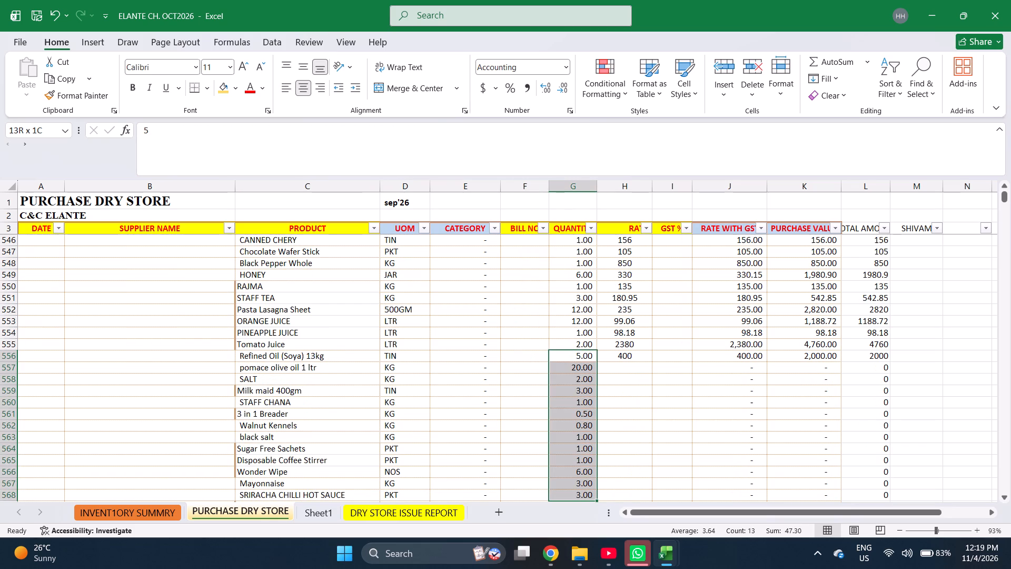
{"action": "key", "text": "ctrl+c"}
{"action": "key", "text": "Down"}
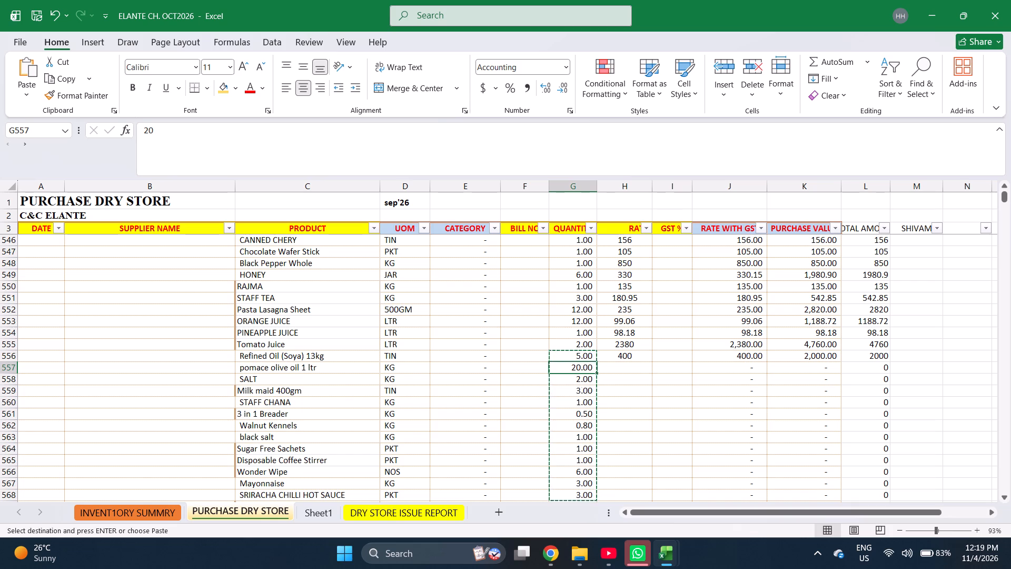
{"action": "key", "text": "Return"}
Set the quantity of Refined Oil (Soya) 13kg in row 556 to 2.
{"action": "key", "text": "Up"}
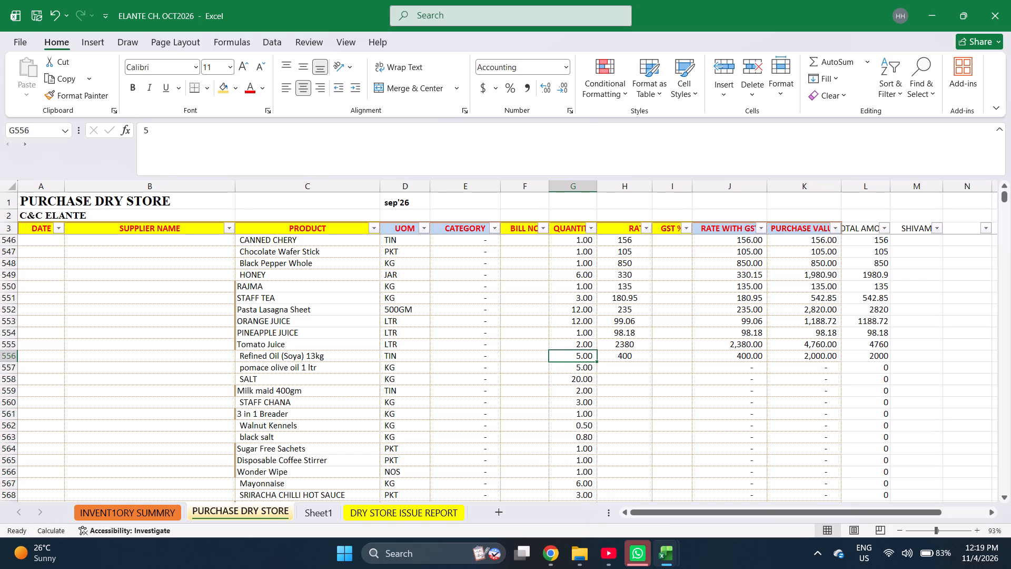
{"action": "key", "text": "2"}
{"action": "key", "text": "Up"}
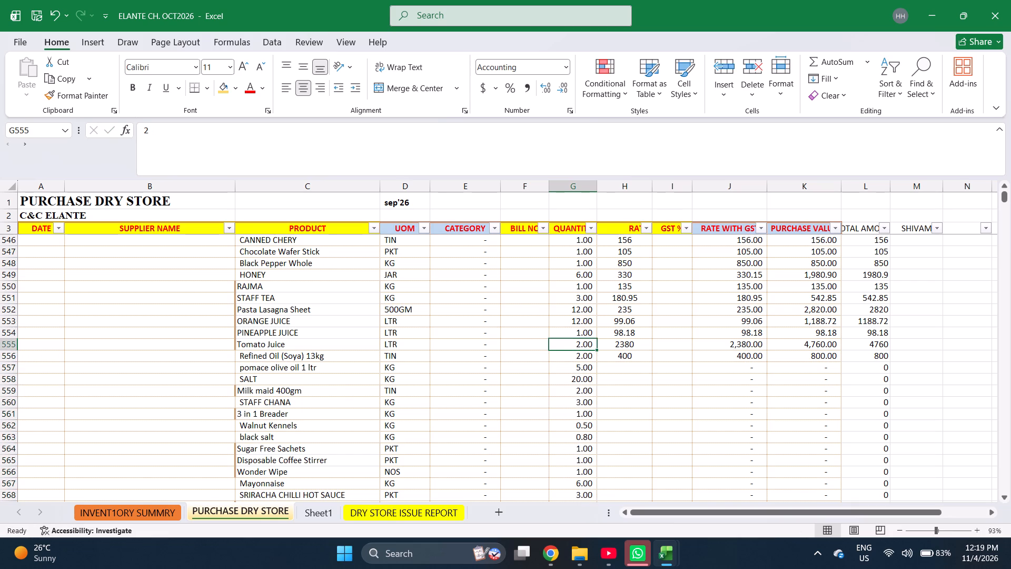
Review the quantities of bill 5308 from COKE in row 544 down to Black Pepper Whole in row 548.
{"action": "key", "text": "Down"}
{"action": "key", "text": "Left"}
{"action": "key", "text": "Left"}
{"action": "key", "text": "Right"}
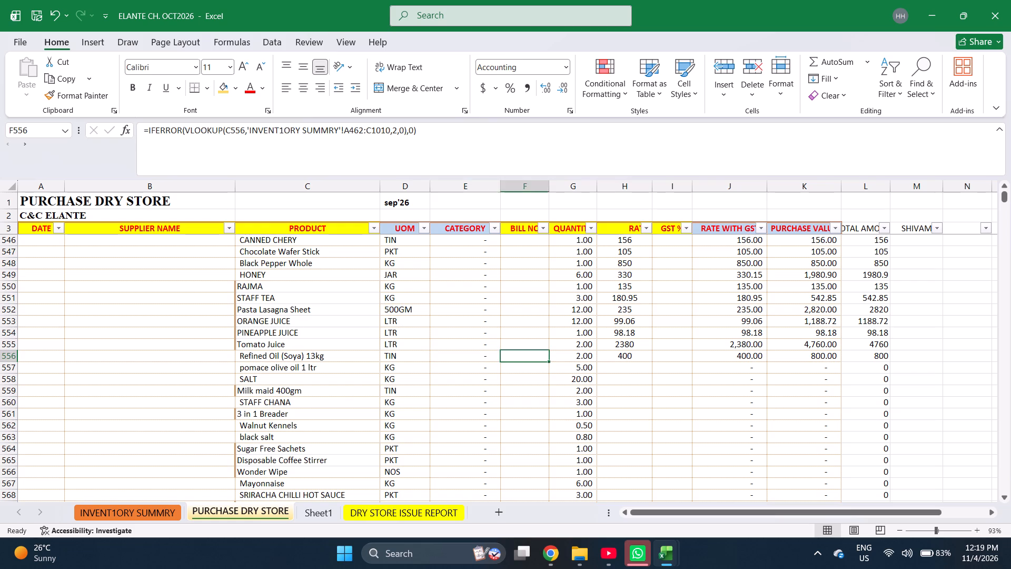
{"action": "key", "text": "Right"}
{"action": "key", "text": "Right"}
{"action": "key", "text": "Left"}
{"action": "key", "text": "Left"}
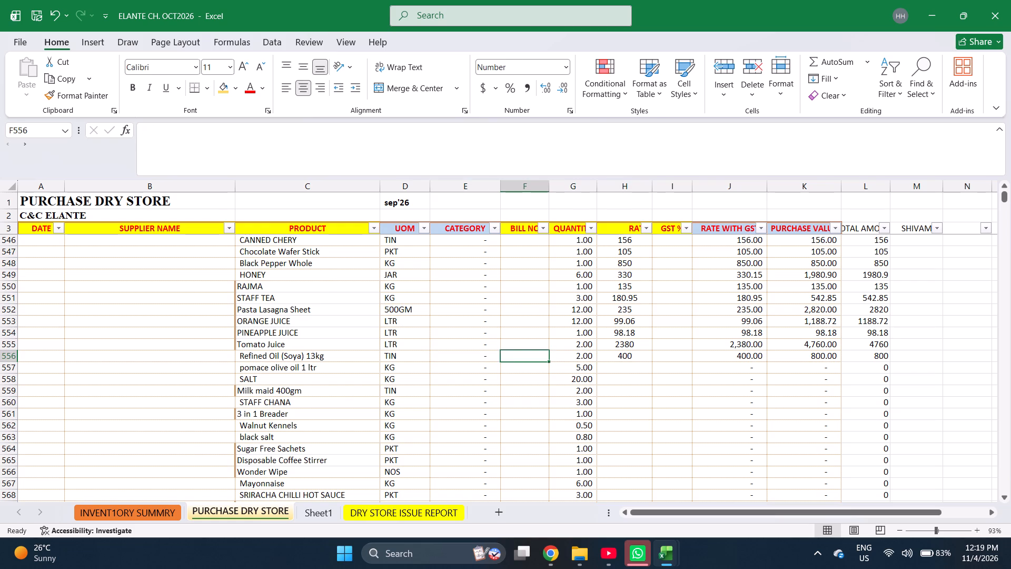
{"action": "key", "text": "ctrl+Up"}
{"action": "key", "text": "Right"}
{"action": "key", "text": "Down"}
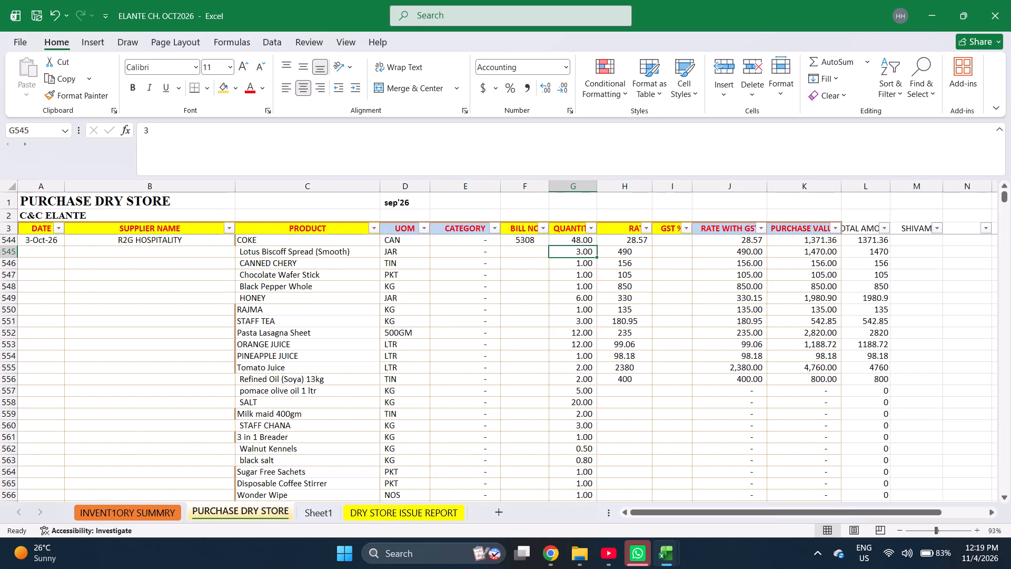
{"action": "key", "text": "Down"}
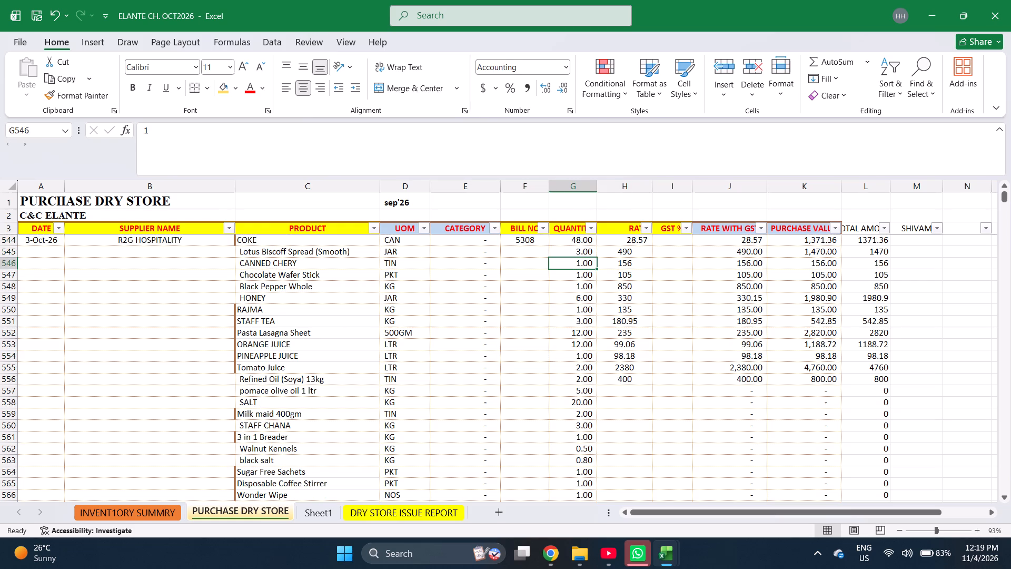
{"action": "key", "text": "Down"}
{"action": "key", "text": "Down"}
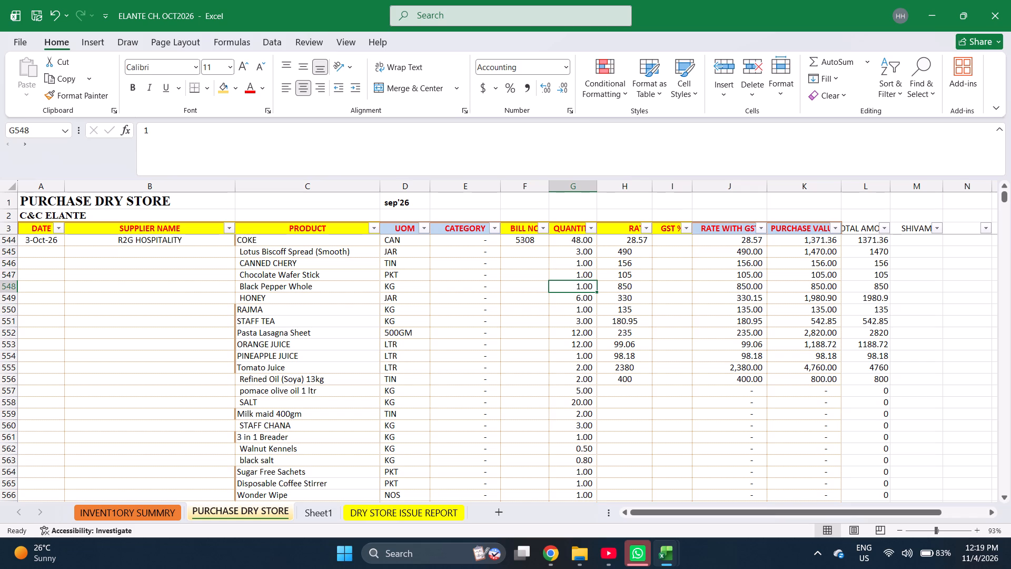
{"action": "key", "text": "Up"}
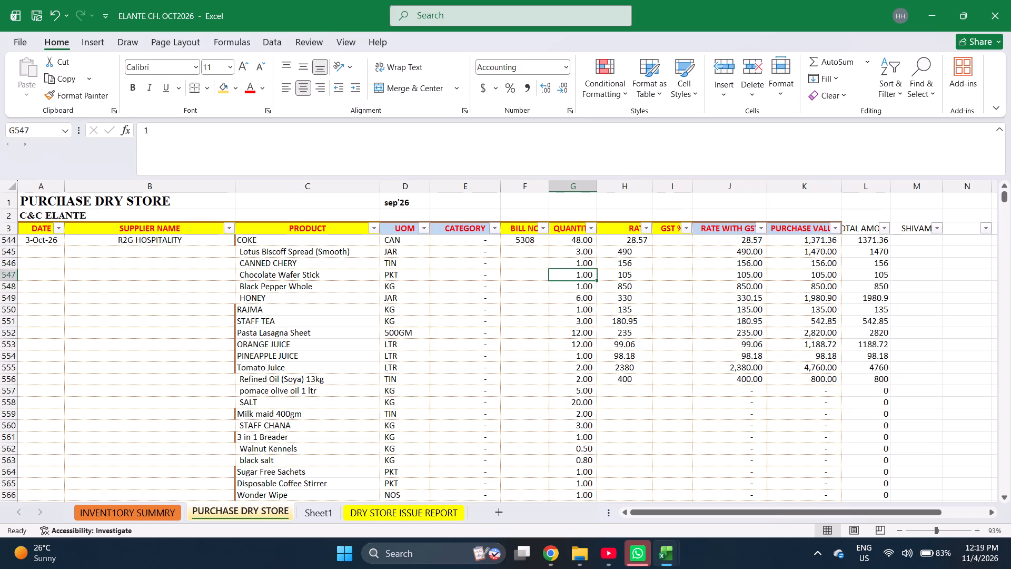
{"action": "key", "text": "Up"}
Re-enter the quantities 1, 6, 1 and 3 in rows 549 to 552 of the QUANTITY column, from HONEY to Pasta Lasagna Sheet.
{"action": "key", "text": "Down"}
{"action": "key", "text": "Down"}
{"action": "key", "text": "Down"}
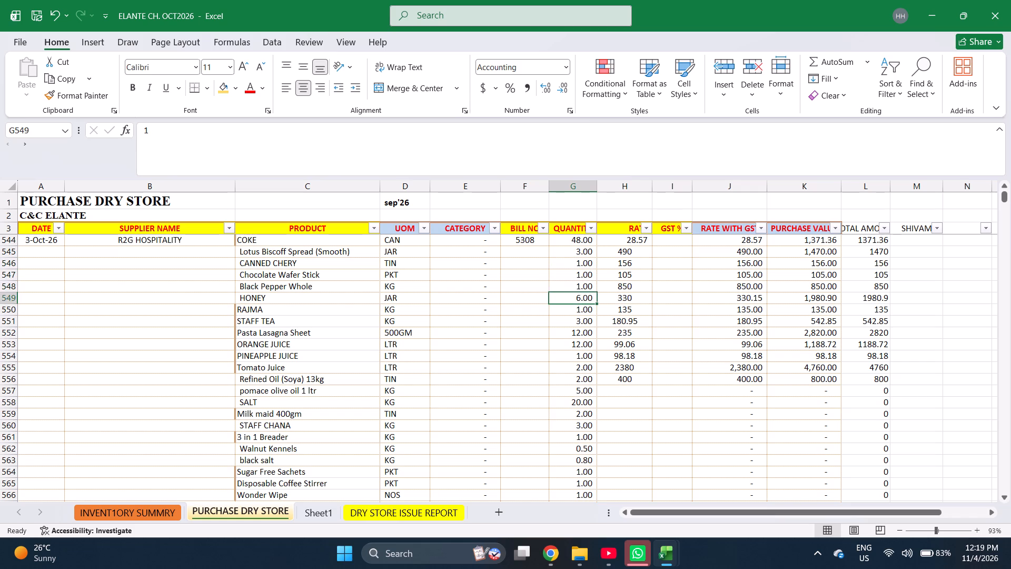
{"action": "key", "text": "1"}
{"action": "key", "text": "Return"}
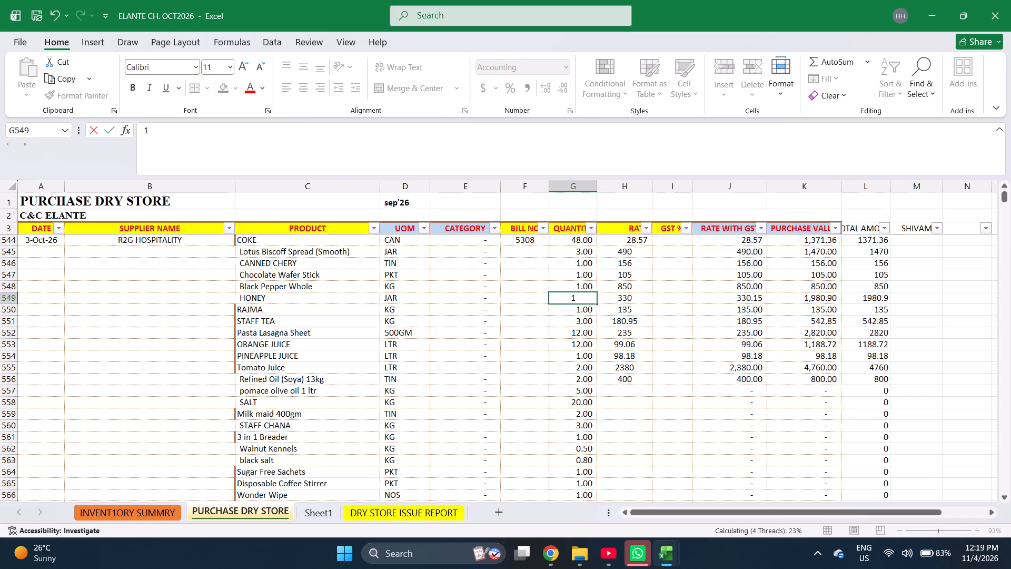
{"action": "key", "text": "6"}
{"action": "key", "text": "Return"}
{"action": "key", "text": "1"}
{"action": "key", "text": "Return"}
{"action": "key", "text": "3"}
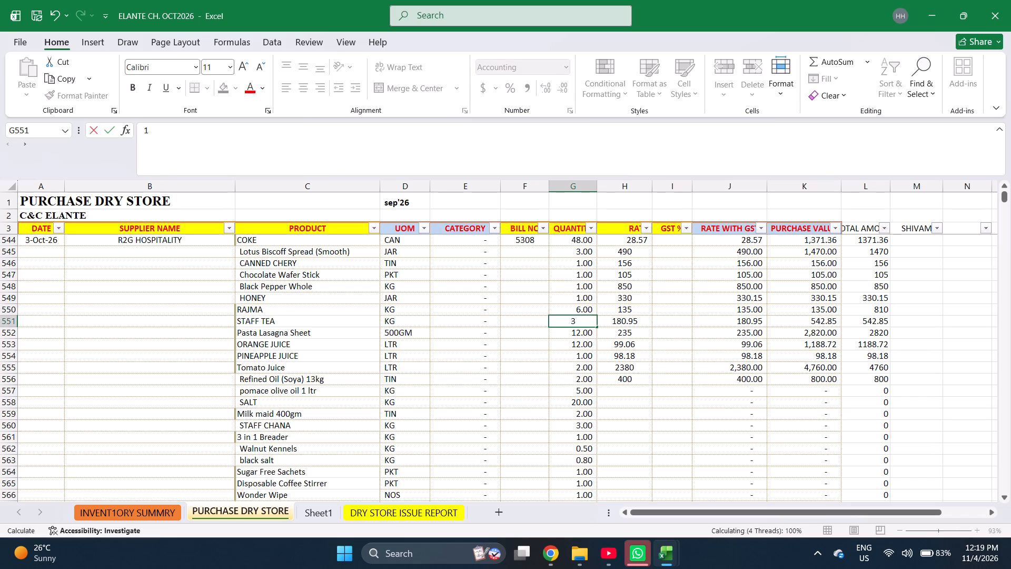
{"action": "key", "text": "Return"}
Re-enter the quantities 12, 12, 1 and 2 in rows 553 to 556, from ORANGE JUICE to Refined Oil (Soya) 13kg.
{"action": "type", "text": "12"}
{"action": "key", "text": "Return"}
{"action": "type", "text": "12"}
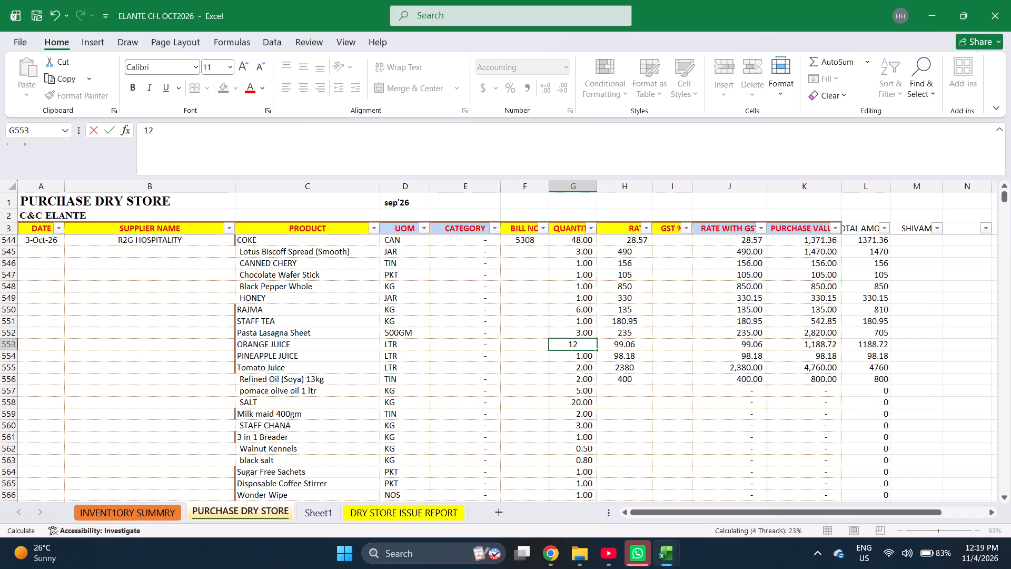
{"action": "key", "text": "Return"}
{"action": "key", "text": "1"}
{"action": "key", "text": "Return"}
{"action": "key", "text": "2"}
{"action": "key", "text": "Return"}
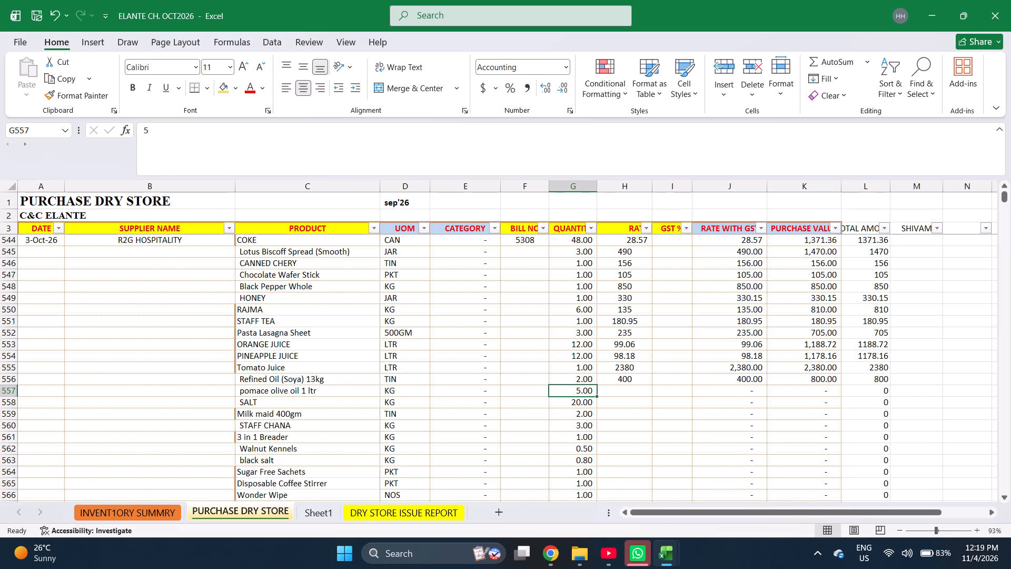
Enter the quantities 5 for pomace olive oil in row 557 and 20 for SALT in row 558.
{"action": "key", "text": "1"}
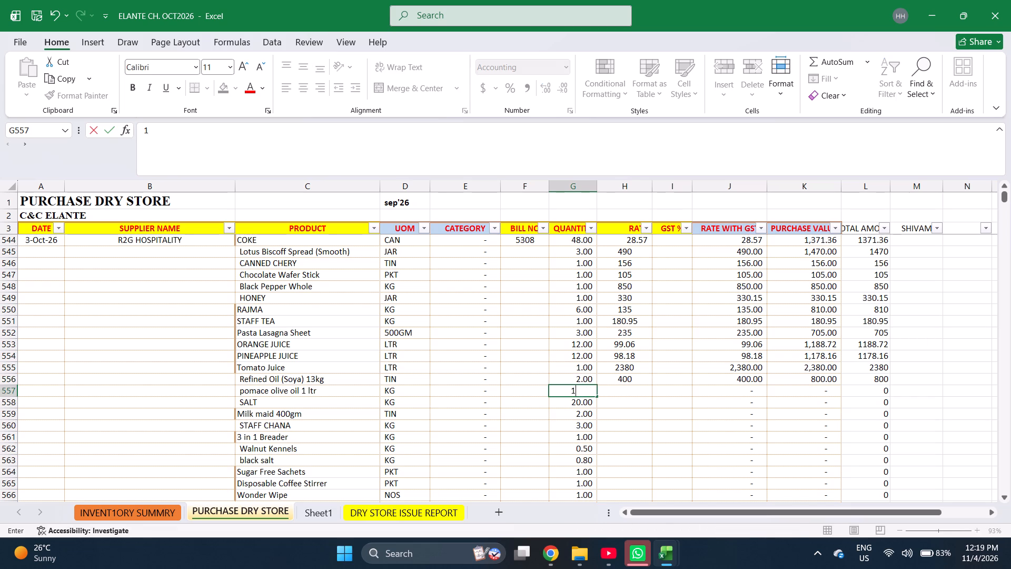
{"action": "key", "text": "Return"}
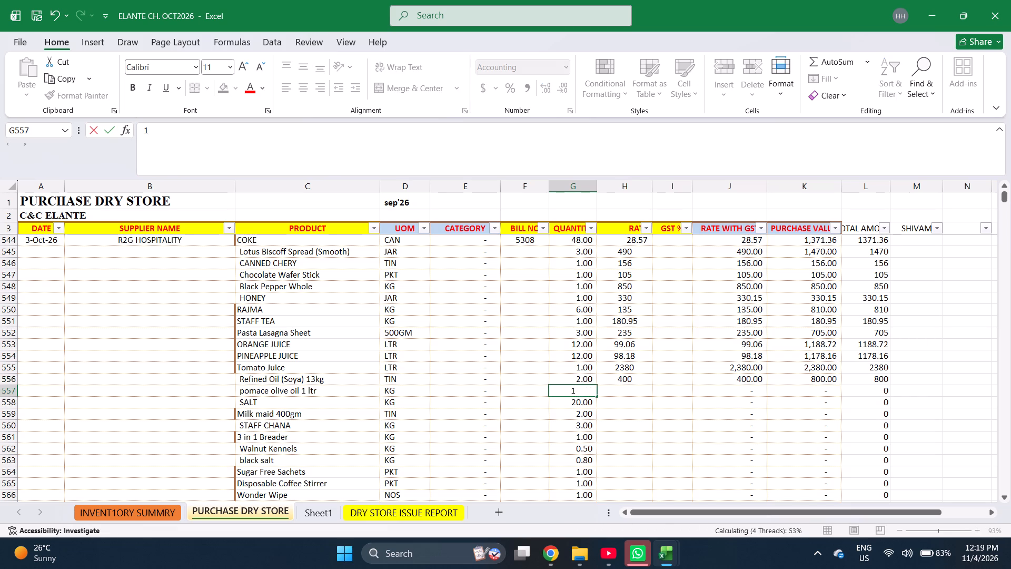
{"action": "type", "text": "20"}
{"action": "key", "text": "Return"}
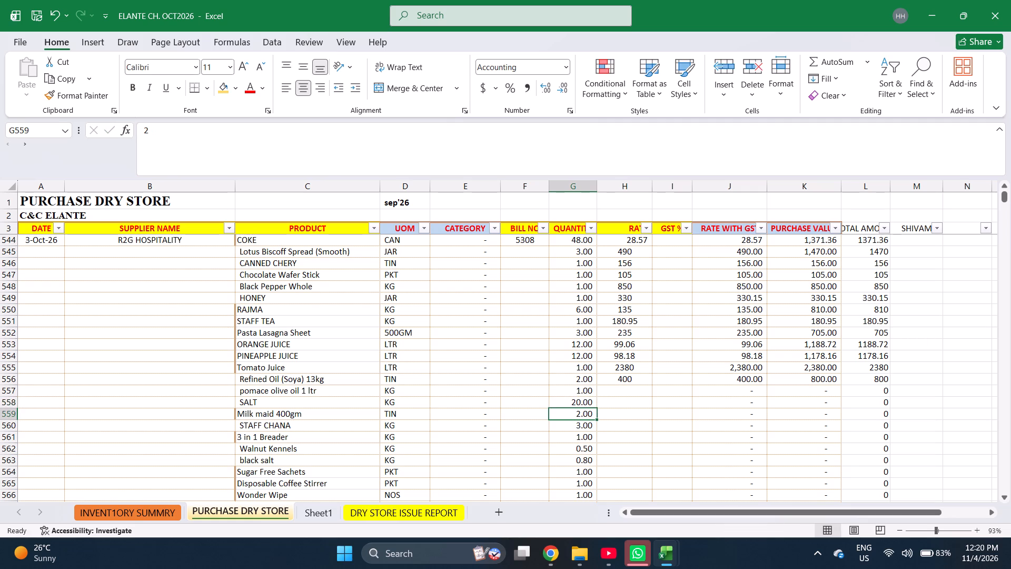
{"action": "left_click", "coordinate": [580, 393]}
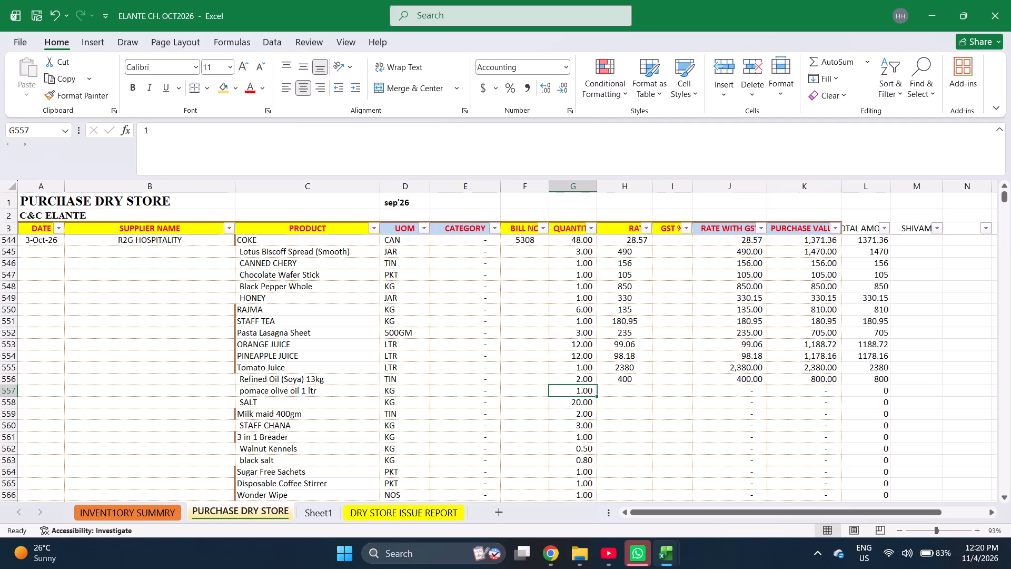
{"action": "key", "text": "5"}
{"action": "key", "text": "Return"}
{"action": "key", "text": "Return"}
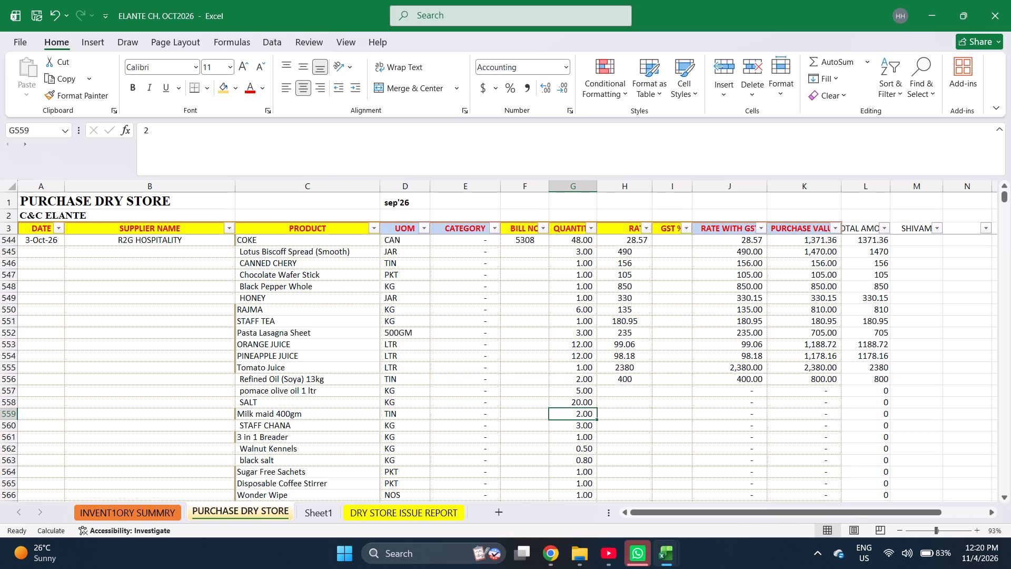
Re-enter the quantities 2, 3, 1 and 0.5 in rows 559 to 562, from Milk maid 400gm to Walnut Kennels.
{"action": "key", "text": "2"}
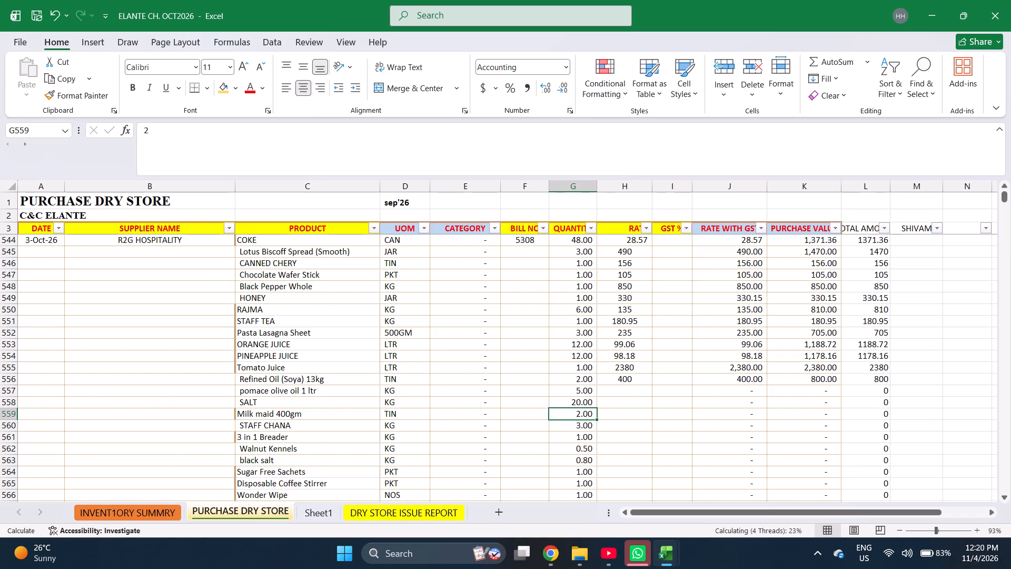
{"action": "key", "text": "Return"}
{"action": "key", "text": "3"}
{"action": "key", "text": "Return"}
{"action": "key", "text": "1"}
{"action": "key", "text": "Return"}
{"action": "type", "text": "0.5"}
{"action": "key", "text": "Return"}
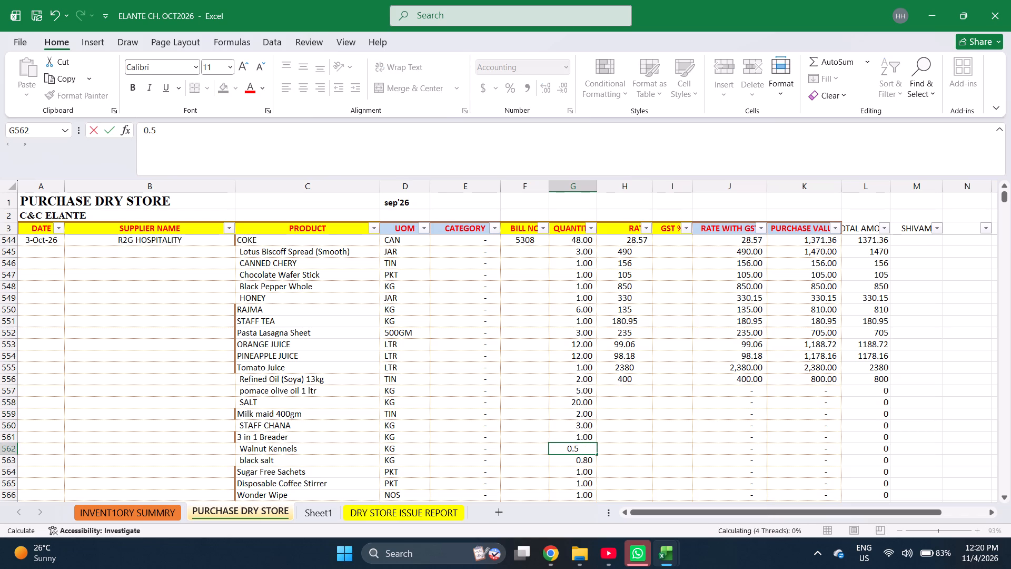
Go back up the RATE column to the COKE entry in row 544 and look over the bill's rates.
{"action": "key", "text": "Right"}
{"action": "key", "text": "Up"}
{"action": "key", "text": "Up"}
{"action": "key", "text": "Up"}
{"action": "key", "text": "Up"}
{"action": "key", "text": "Up"}
{"action": "key", "text": "Up"}
{"action": "key", "text": "Up"}
{"action": "key", "text": "Up"}
{"action": "key", "text": "Up"}
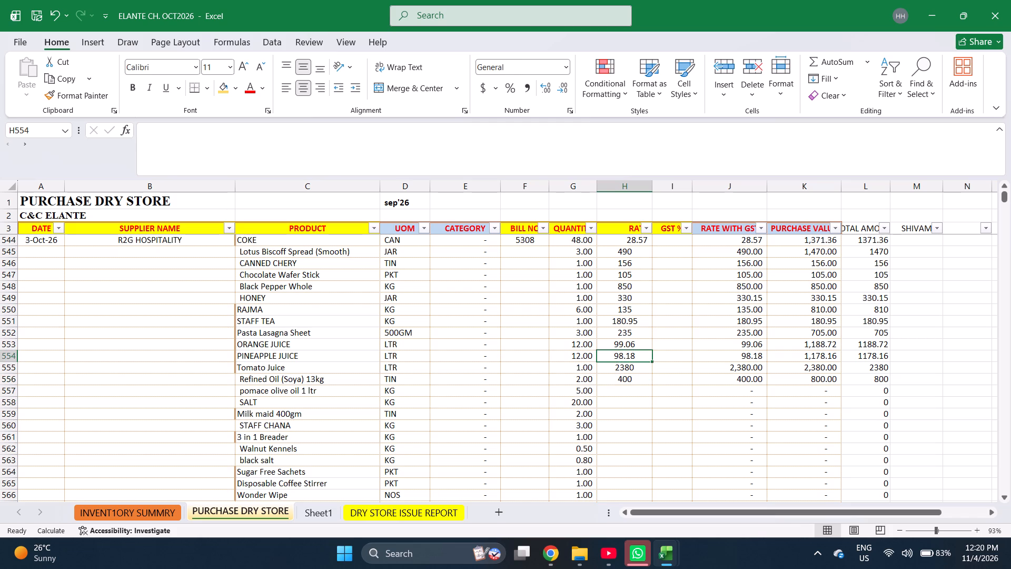
{"action": "key", "text": "Up"}
{"action": "key", "text": "Up"}
{"action": "key", "text": "Up"}
{"action": "key", "text": "Up"}
{"action": "key", "text": "Up"}
{"action": "key", "text": "Up"}
{"action": "key", "text": "Up"}
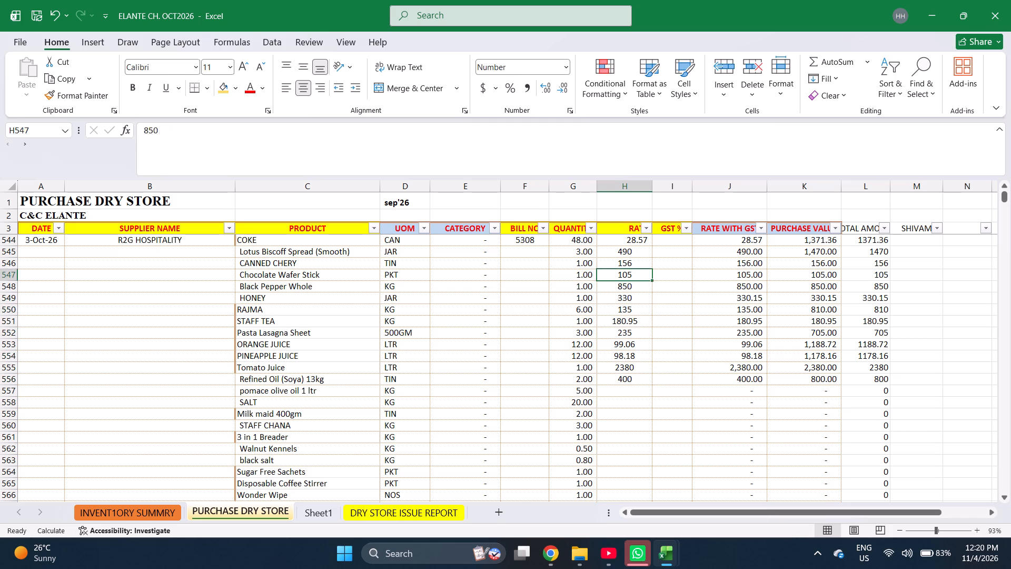
{"action": "key", "text": "Up"}
{"action": "key", "text": "Up"}
{"action": "key", "text": "Up"}
{"action": "key", "text": "Down"}
{"action": "key", "text": "Up"}
{"action": "key", "text": "Up"}
{"action": "key", "text": "Down"}
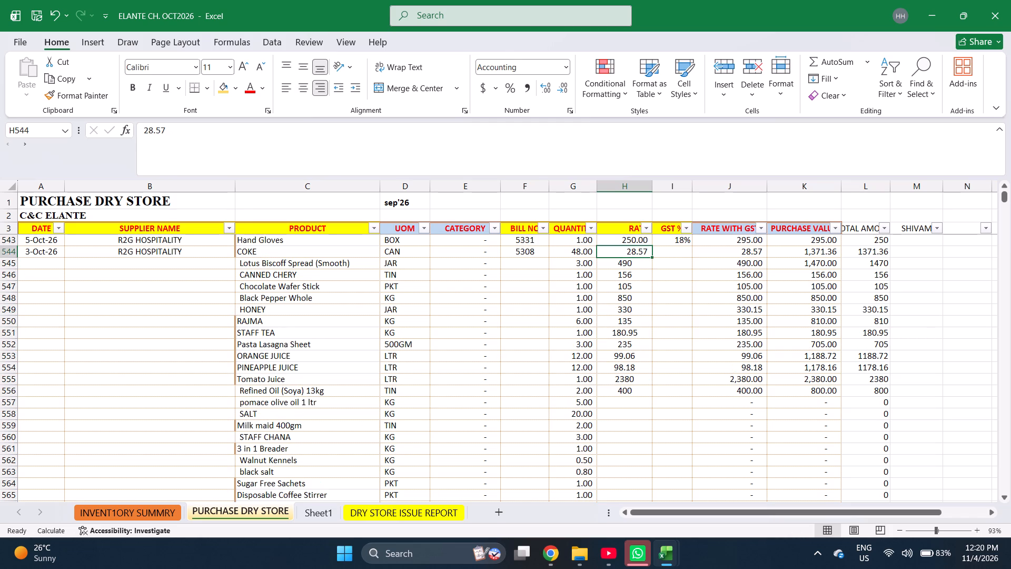
{"action": "key", "text": "Down"}
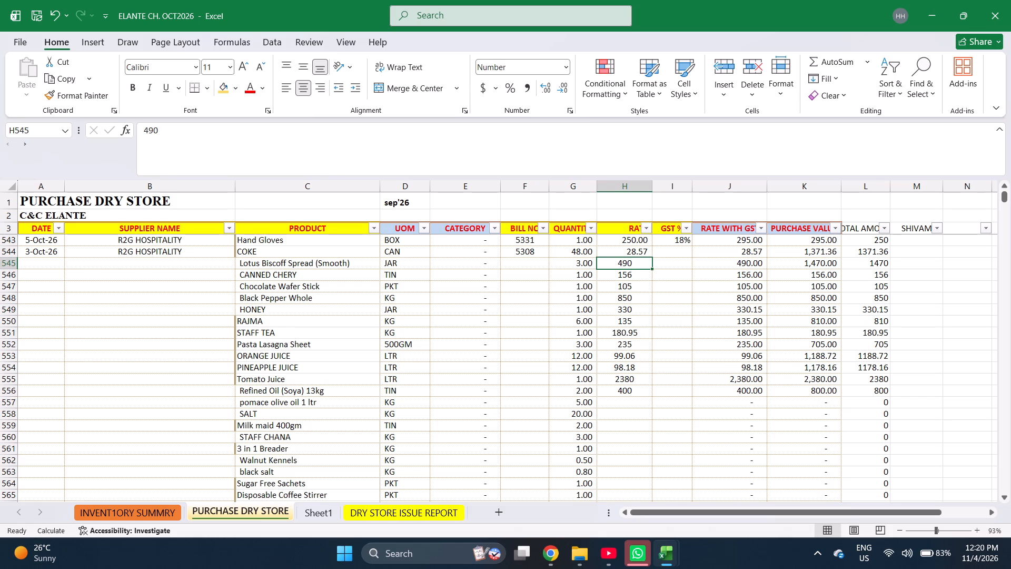
Apply comma style with two decimals to the entire RATE column.
{"action": "left_click", "coordinate": [642, 182]}
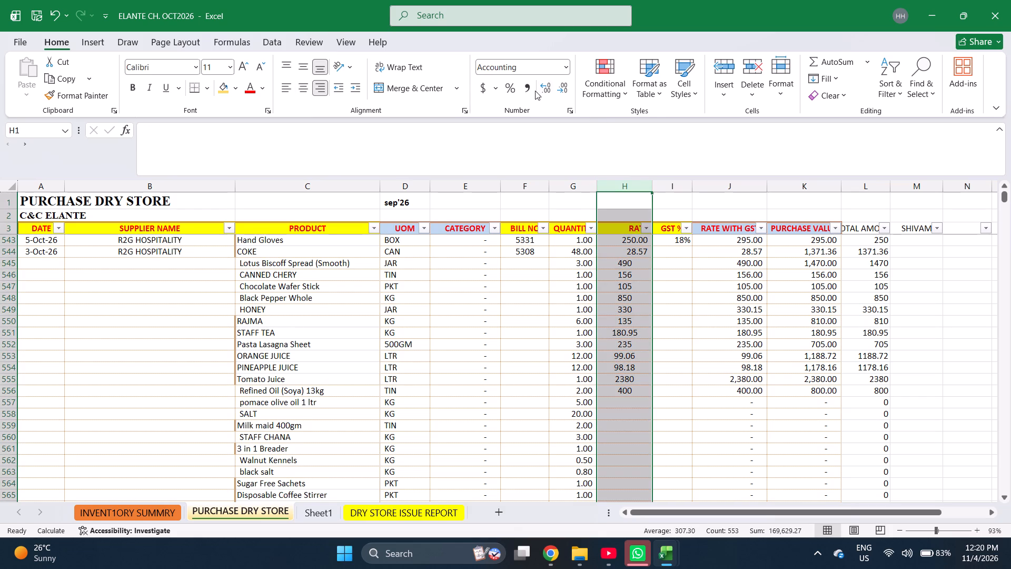
{"action": "left_click", "coordinate": [529, 89]}
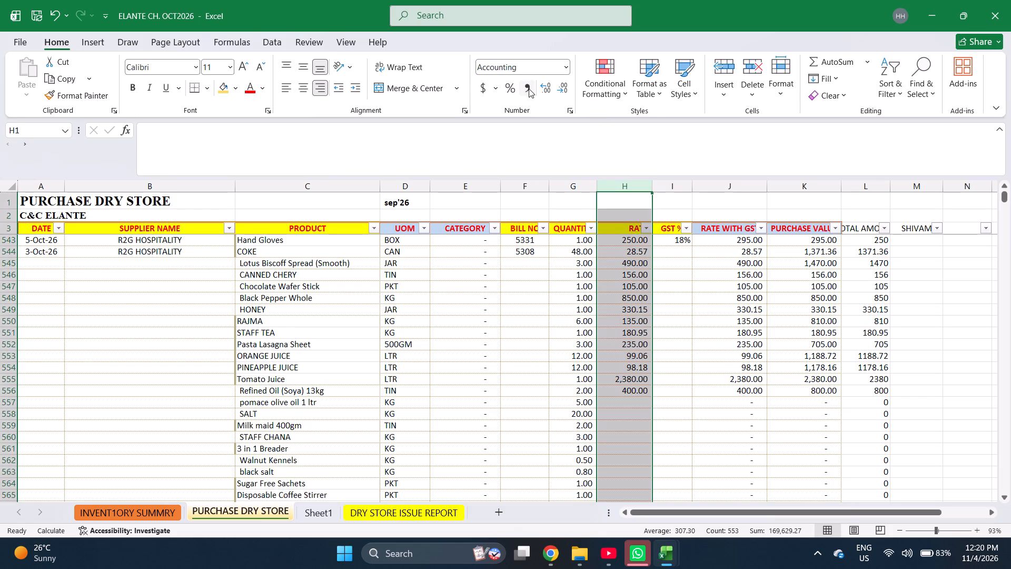
Check the rates one by one from COKE in row 544 down to ORANGE JUICE in row 553.
{"action": "left_click", "coordinate": [643, 255]}
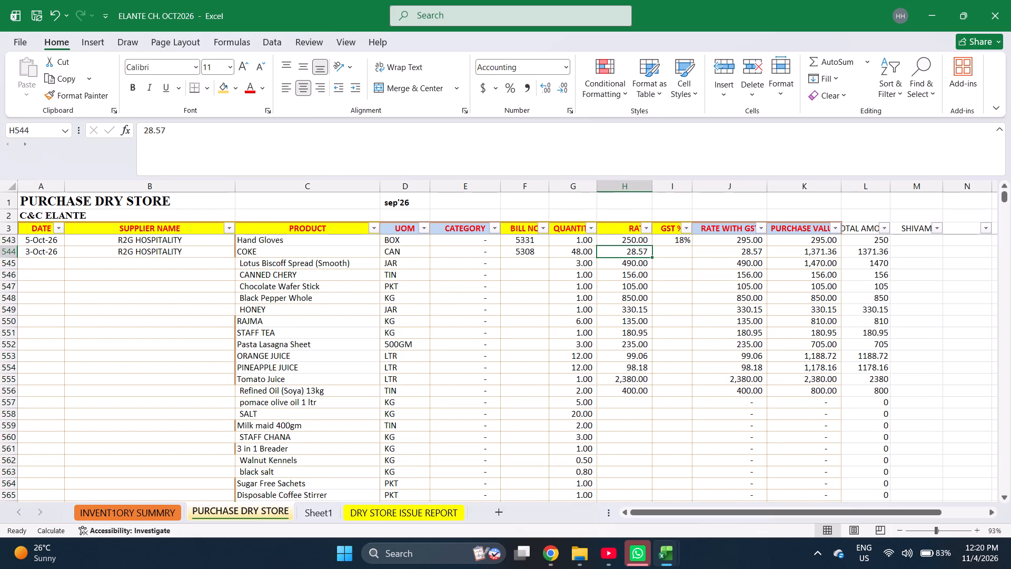
{"action": "key", "text": "Down"}
{"action": "key", "text": "Down"}
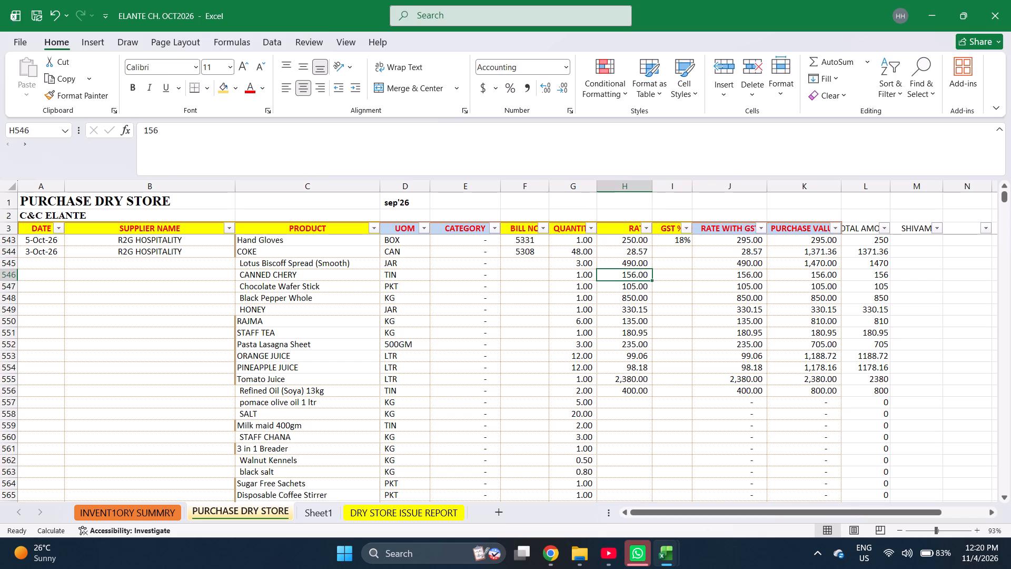
{"action": "key", "text": "Down"}
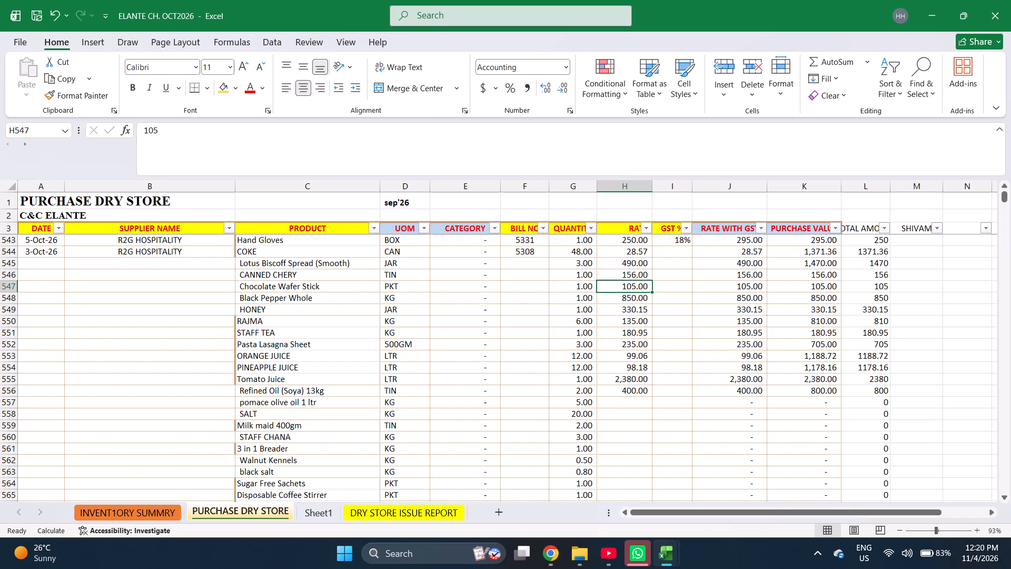
{"action": "key", "text": "Down"}
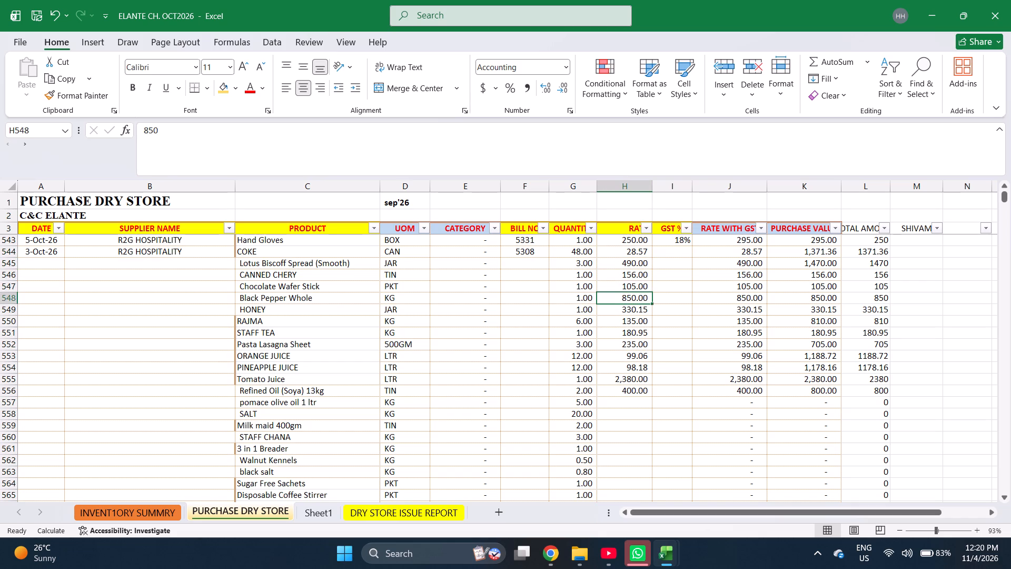
{"action": "key", "text": "Down"}
{"action": "key", "text": "Down"}
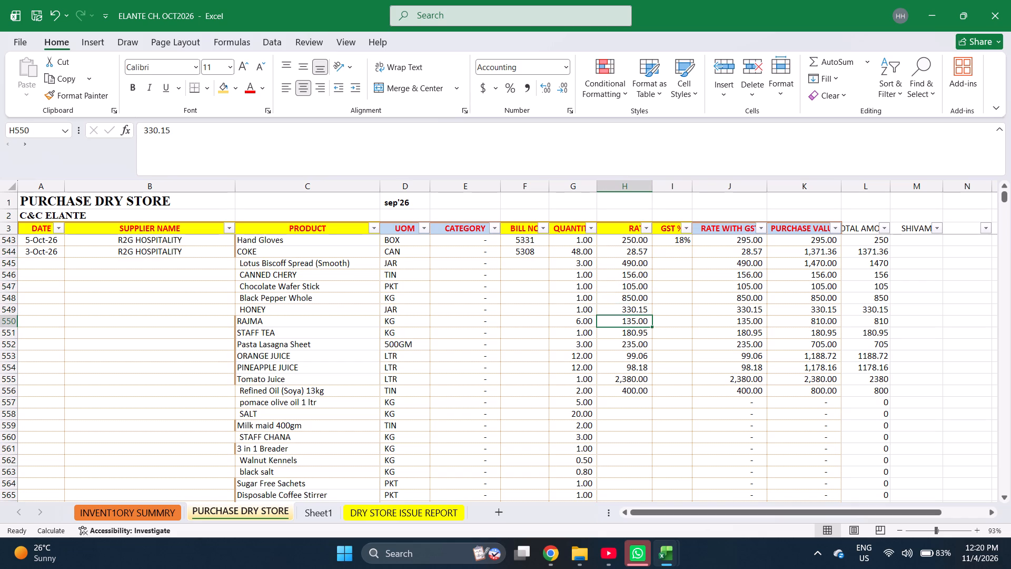
{"action": "key", "text": "Down"}
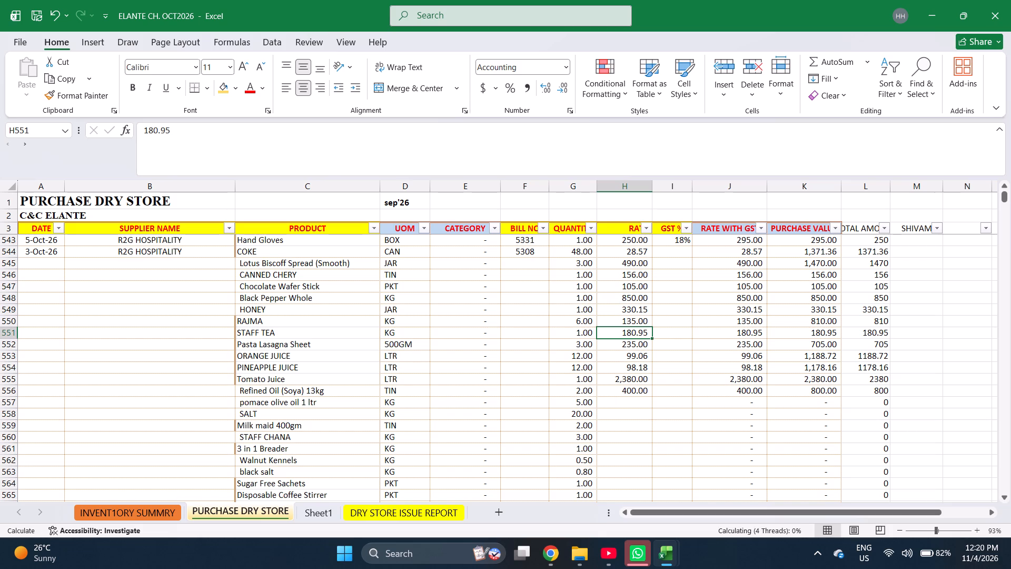
{"action": "key", "text": "Down"}
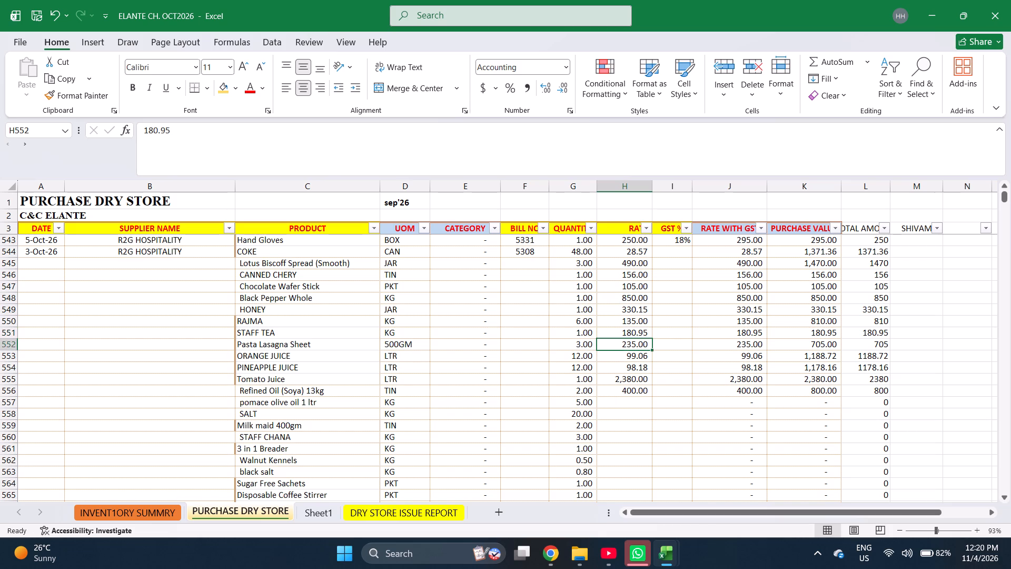
{"action": "key", "text": "Down"}
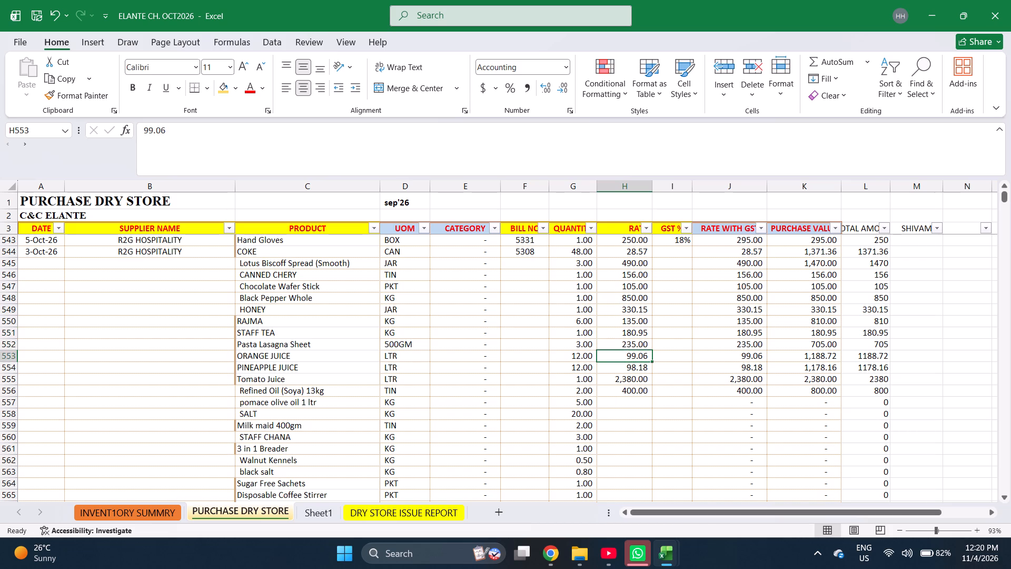
Set the rate of PINEAPPLE JUICE in row 554 to 97.
{"action": "key", "text": "Down"}
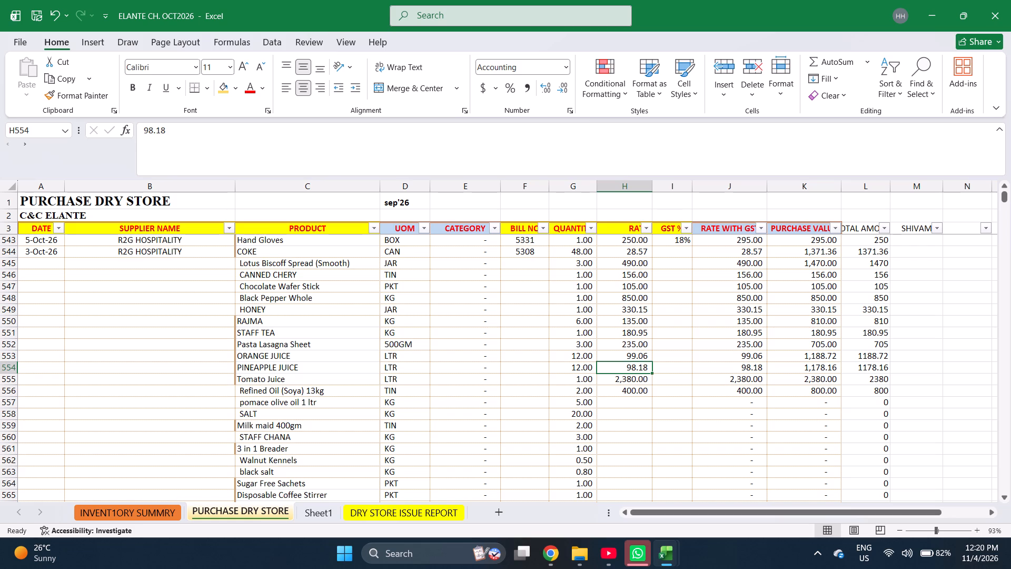
{"action": "type", "text": "97"}
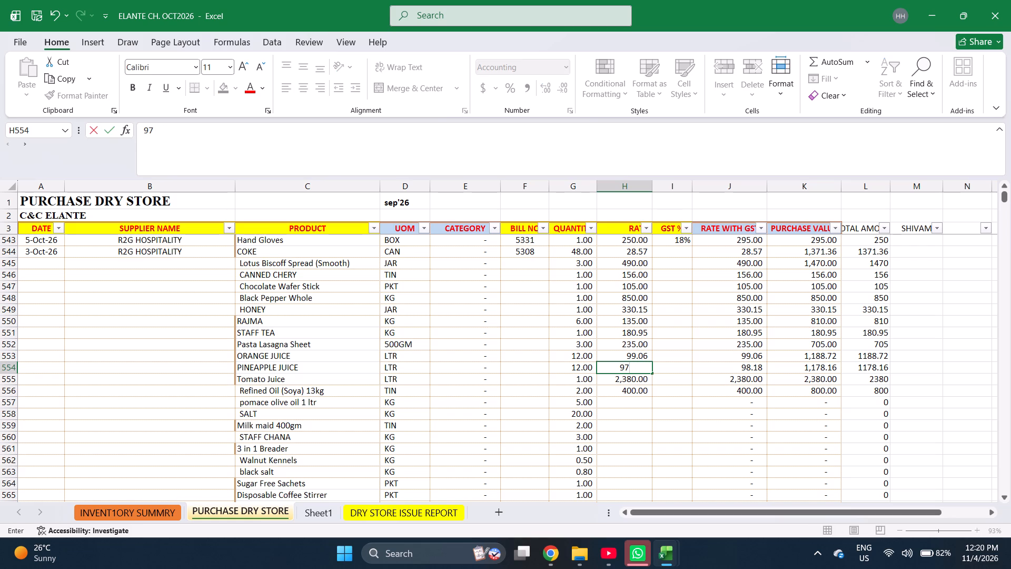
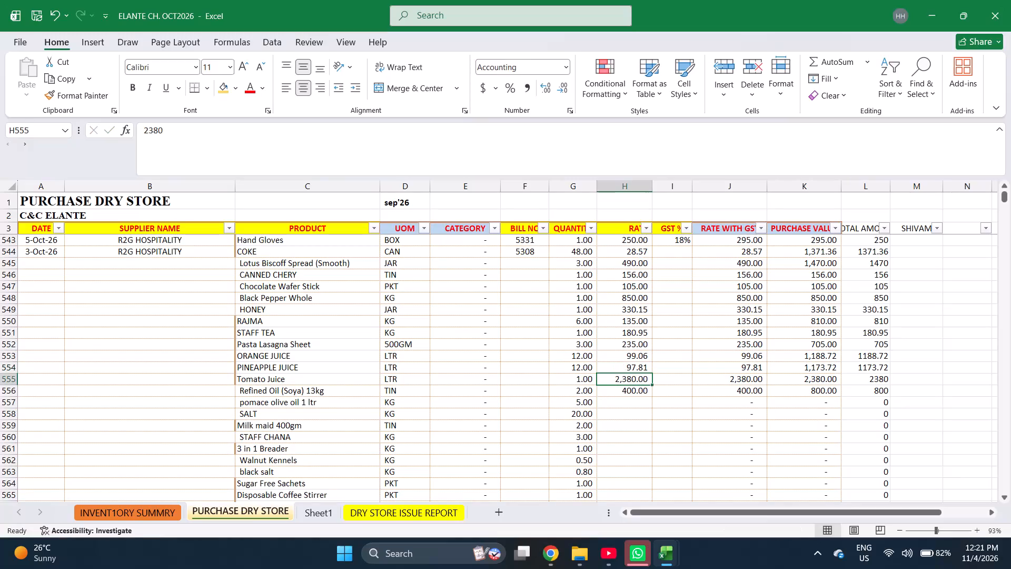
Set the rates of Tomato Juice to 98.18, Refined Oil (Soya) 13kg to 2380 and pomace olive oil to 400.
{"action": "type", "text": "98."}
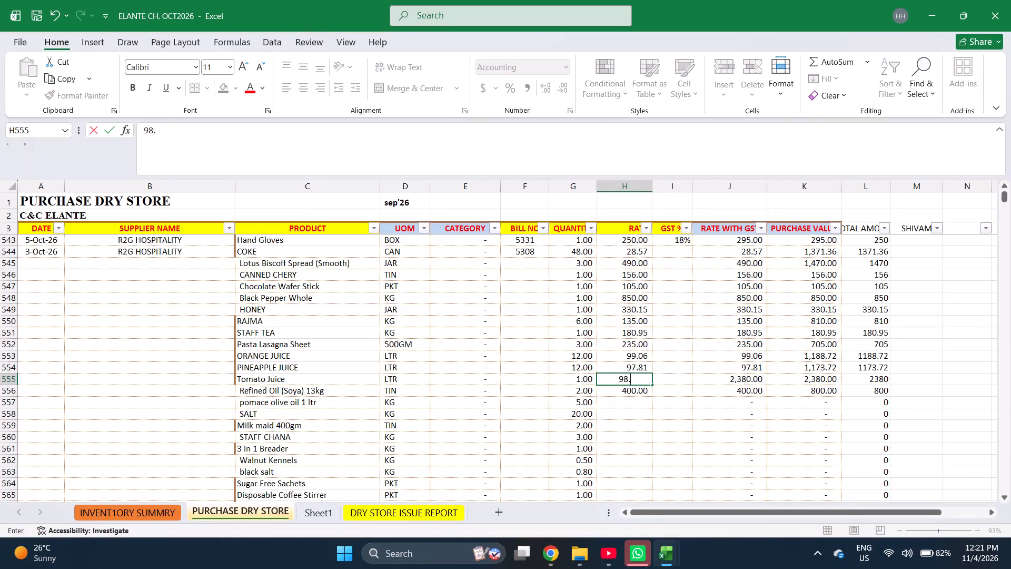
{"action": "type", "text": "18"}
{"action": "key", "text": "Return"}
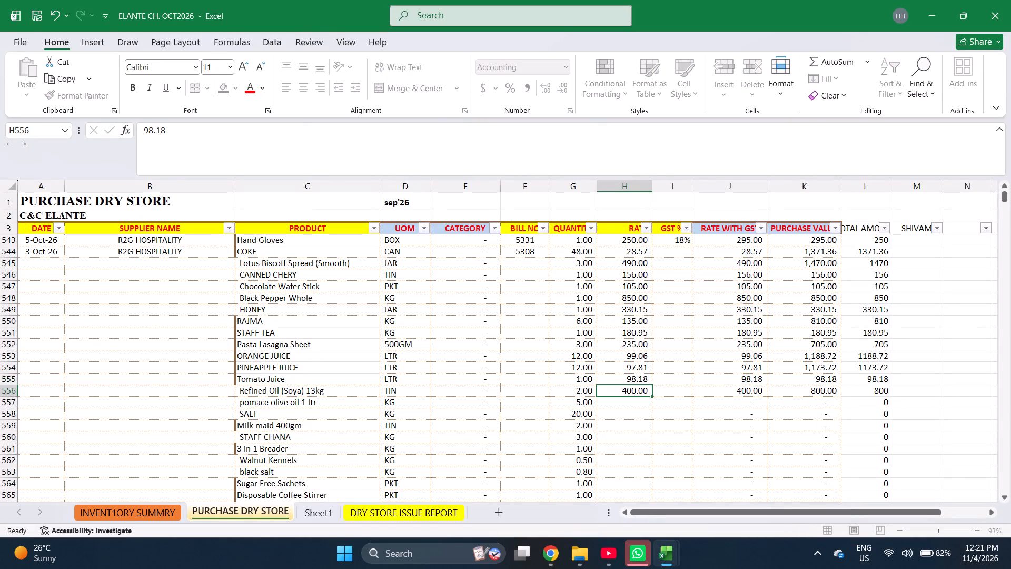
{"action": "type", "text": "2380"}
{"action": "key", "text": "Return"}
{"action": "type", "text": "400"}
{"action": "key", "text": "Return"}
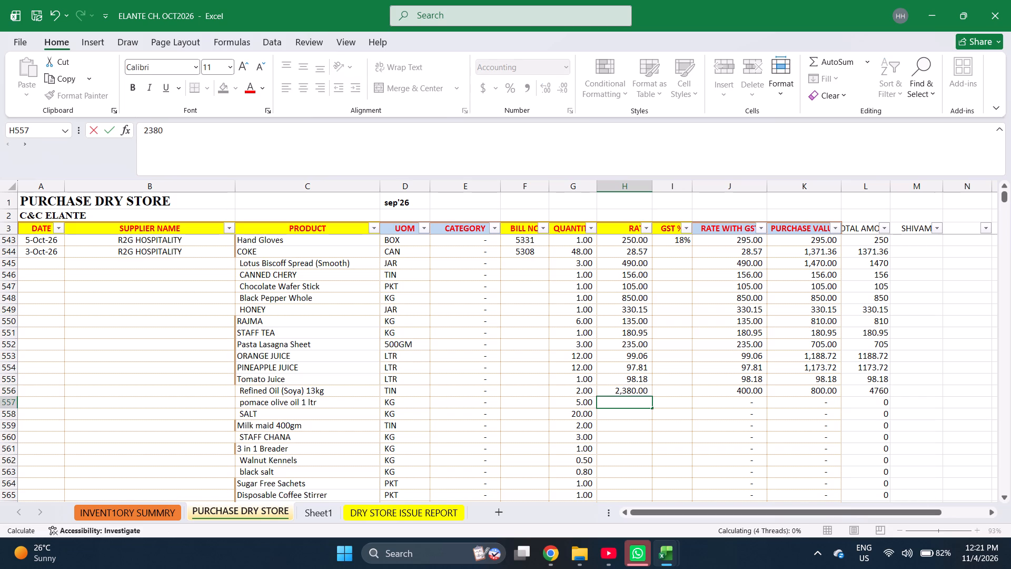
{"action": "key", "text": "Down"}
{"action": "key", "text": "Up"}
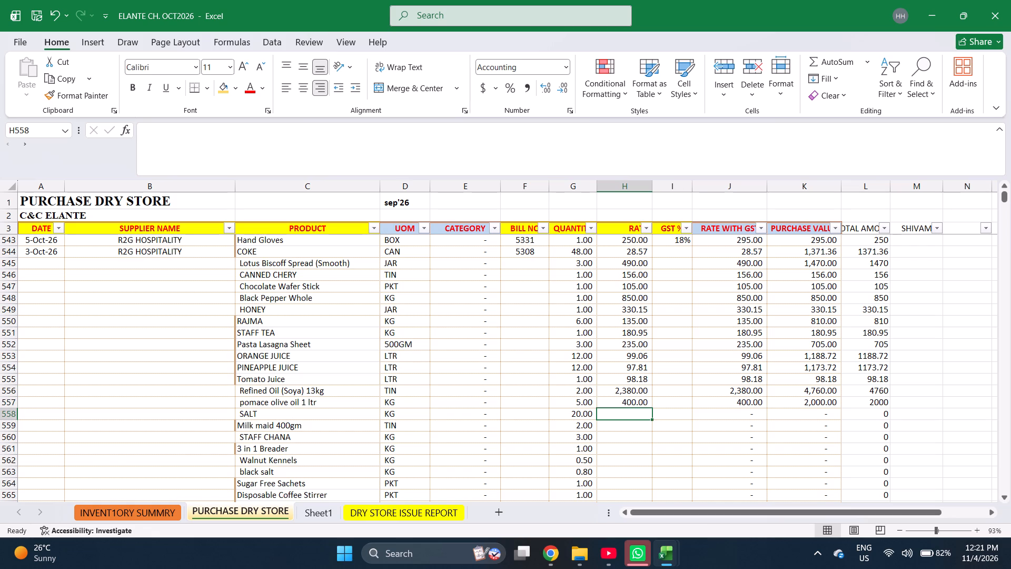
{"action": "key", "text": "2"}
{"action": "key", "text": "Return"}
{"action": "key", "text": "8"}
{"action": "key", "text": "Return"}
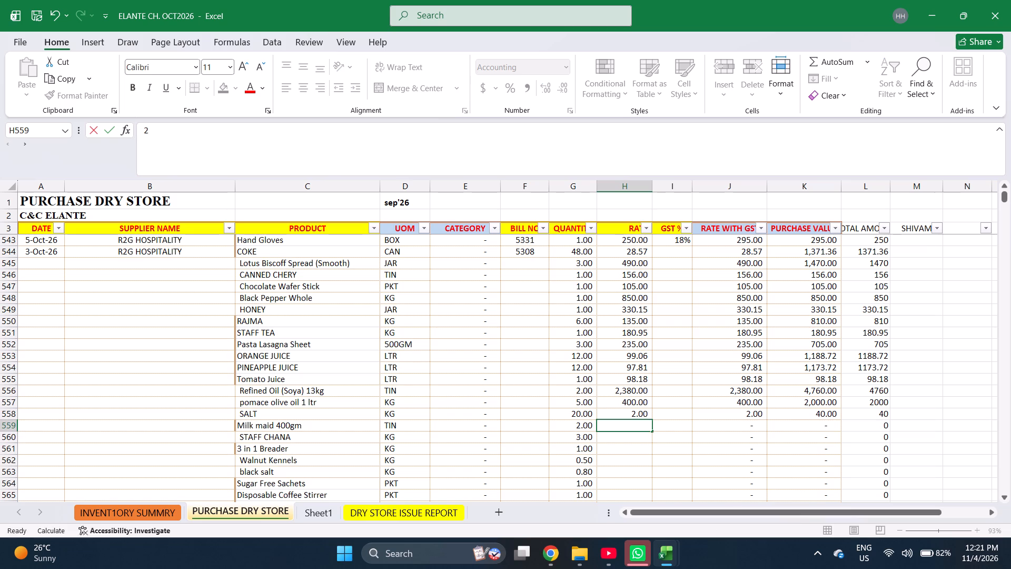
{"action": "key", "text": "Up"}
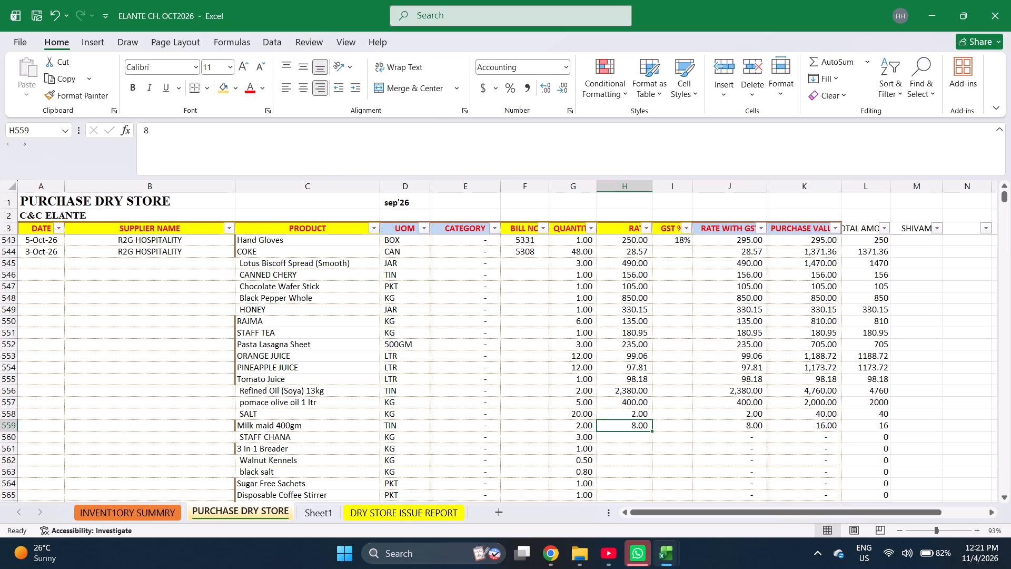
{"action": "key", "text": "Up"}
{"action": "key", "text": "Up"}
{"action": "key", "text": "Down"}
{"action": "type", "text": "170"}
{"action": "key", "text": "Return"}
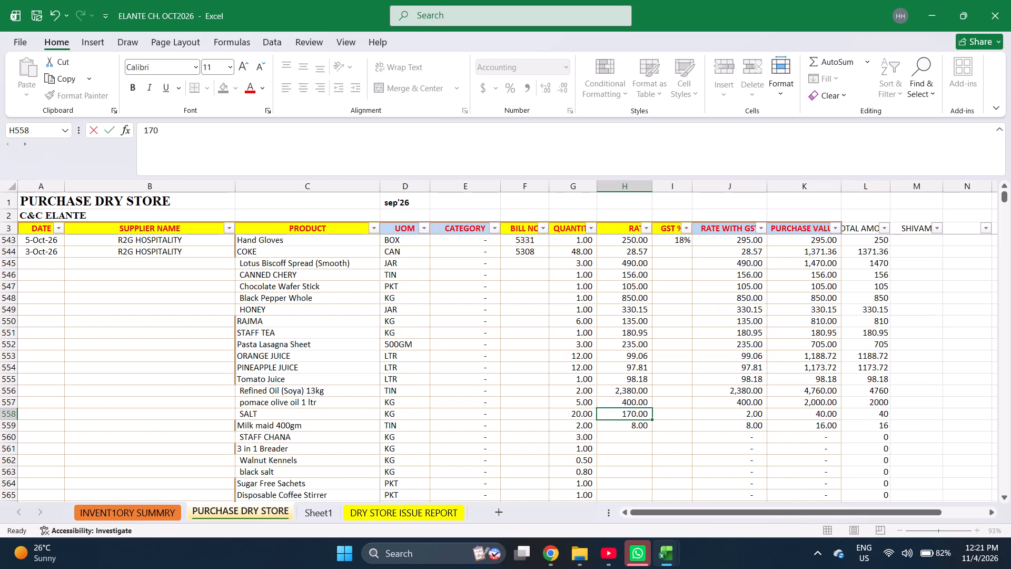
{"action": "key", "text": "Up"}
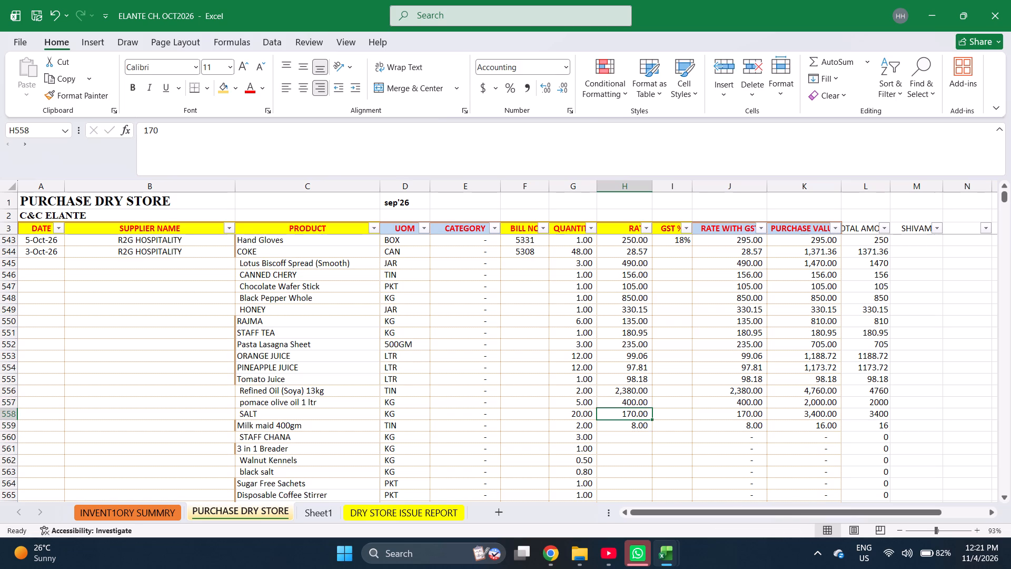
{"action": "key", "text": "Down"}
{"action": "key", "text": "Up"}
Set the rates of SALT to 28.90, Milk maid 400gm to 138.10 and STAFF CHANA to 90.
{"action": "key", "text": "2"}
{"action": "key", "text": "8"}
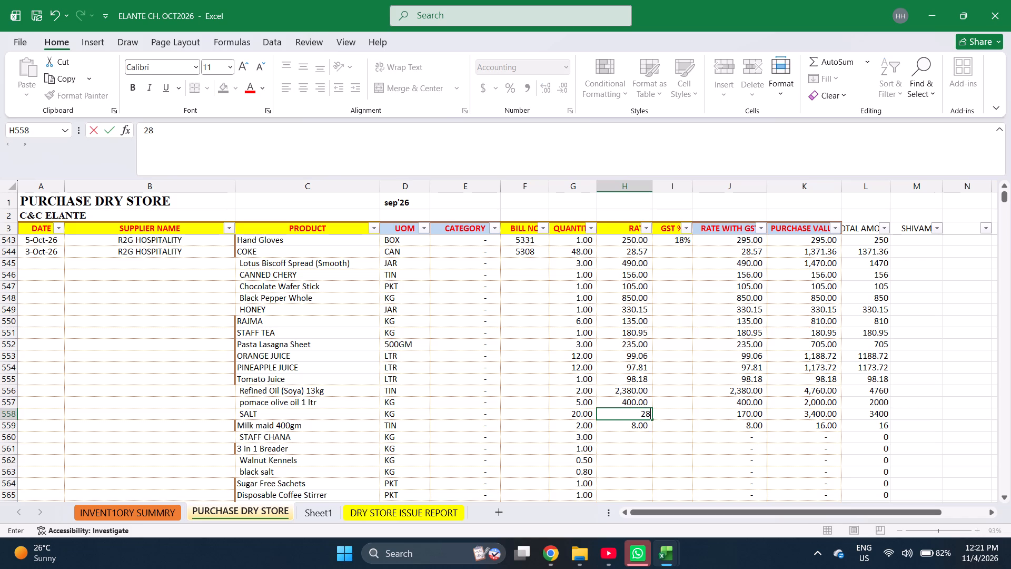
{"action": "type", "text": ".90"}
{"action": "key", "text": "Return"}
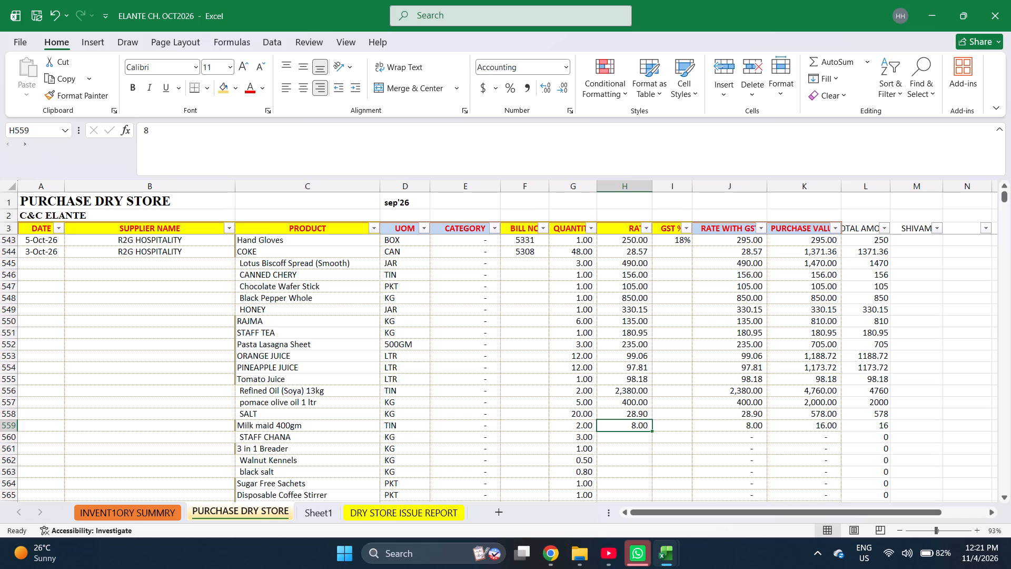
{"action": "type", "text": "138.10"}
{"action": "key", "text": "Return"}
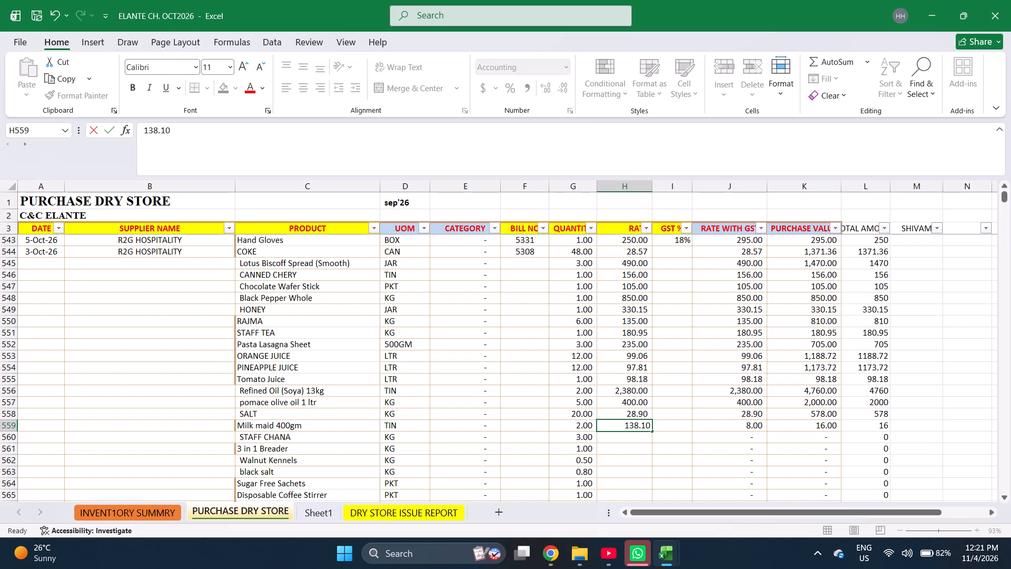
{"action": "type", "text": "90"}
{"action": "key", "text": "Return"}
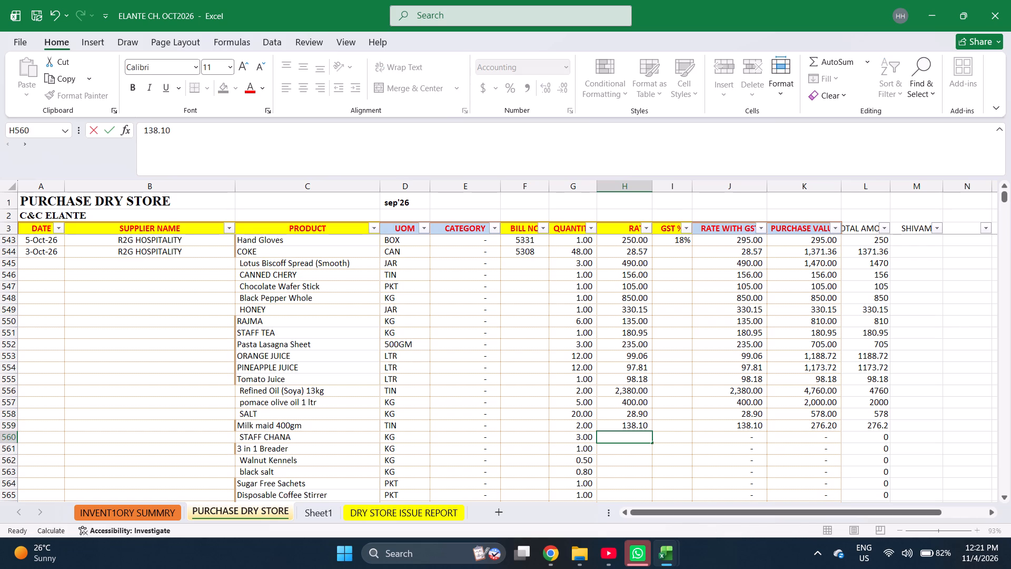
Enter the rates 435 for 3 in 1 Breader, 110 for Walnut Kennels, 55 for black salt and 95 for Sugar Free Sachets.
{"action": "type", "text": "435"}
{"action": "key", "text": "Return"}
{"action": "type", "text": "110"}
{"action": "key", "text": "Return"}
{"action": "type", "text": "55"}
{"action": "key", "text": "Return"}
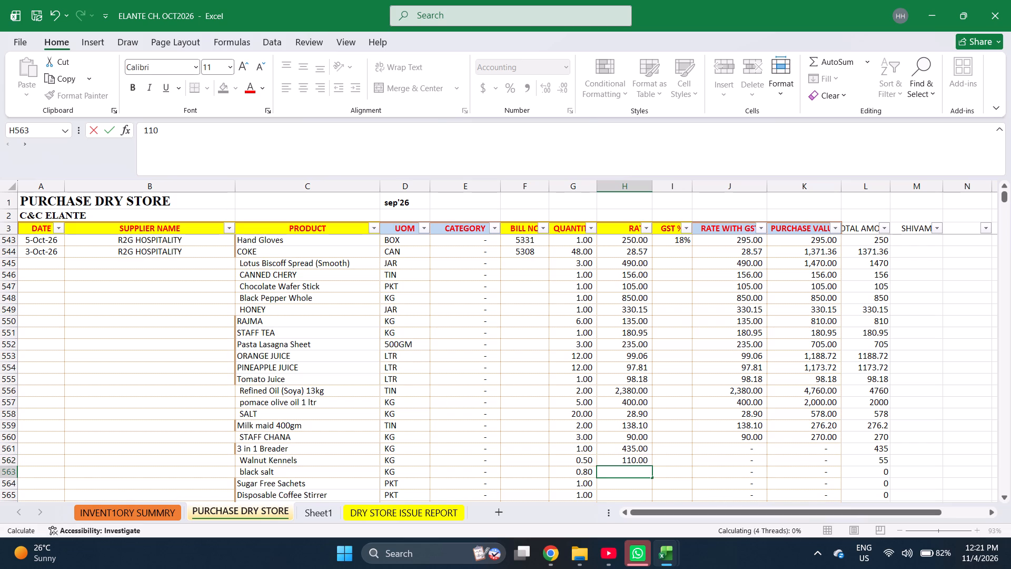
{"action": "type", "text": "95"}
{"action": "key", "text": "Return"}
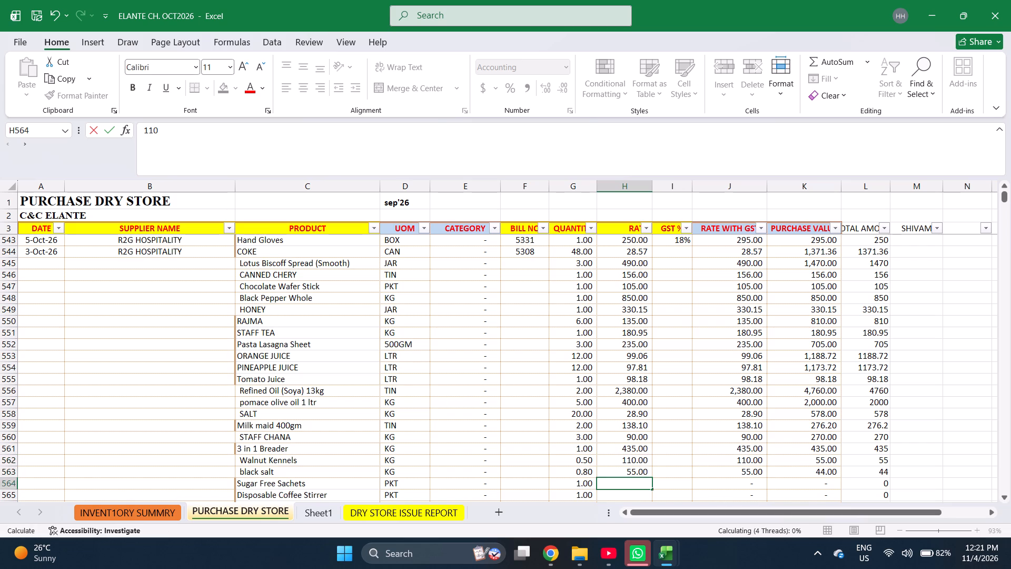
Enter the rates 85 for Disposable Coffee Stirrer, 90 for Wonder Wipe, 110 for Mayonnaise and 195 for SRIRACHA CHILLI HOT SAUCE.
{"action": "type", "text": "85"}
{"action": "key", "text": "Return"}
{"action": "type", "text": "90"}
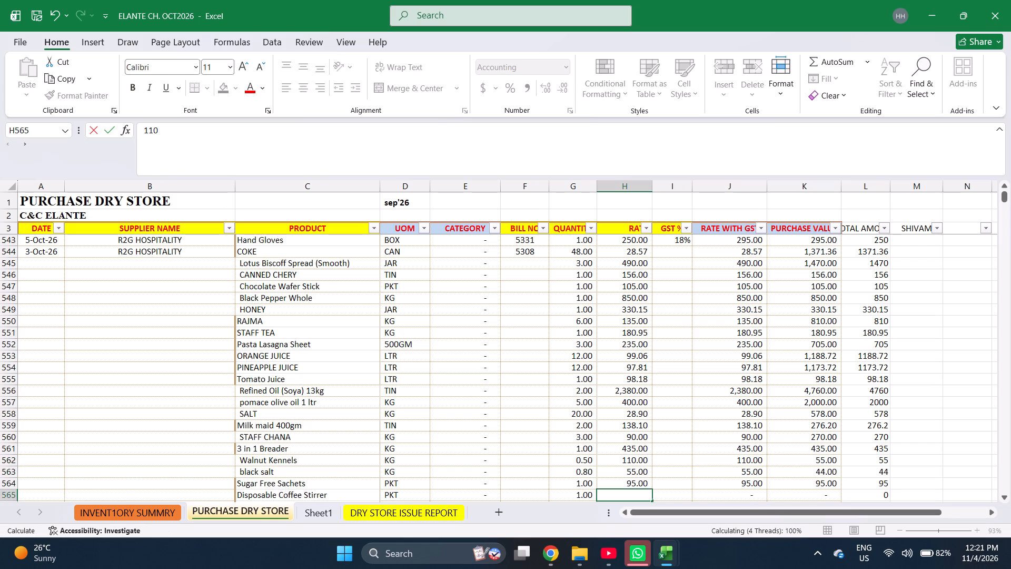
{"action": "key", "text": "Return"}
{"action": "type", "text": "110"}
{"action": "key", "text": "Return"}
{"action": "type", "text": "195"}
{"action": "key", "text": "Return"}
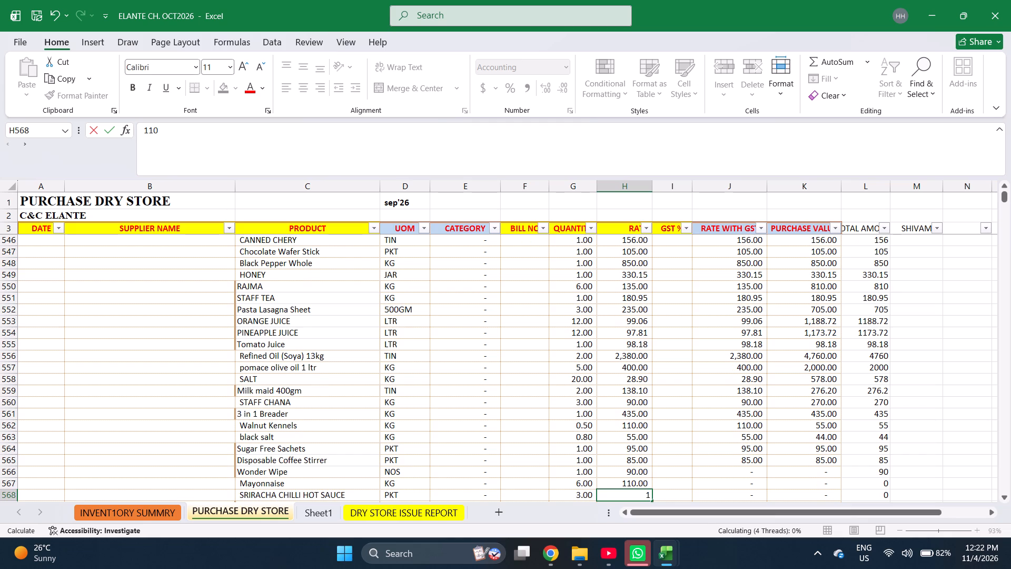
Enter a rate of 58 for Chili Flakes in row 569.
{"action": "type", "text": "85"}
{"action": "key", "text": "BackSpace"}
{"action": "key", "text": "BackSpace"}
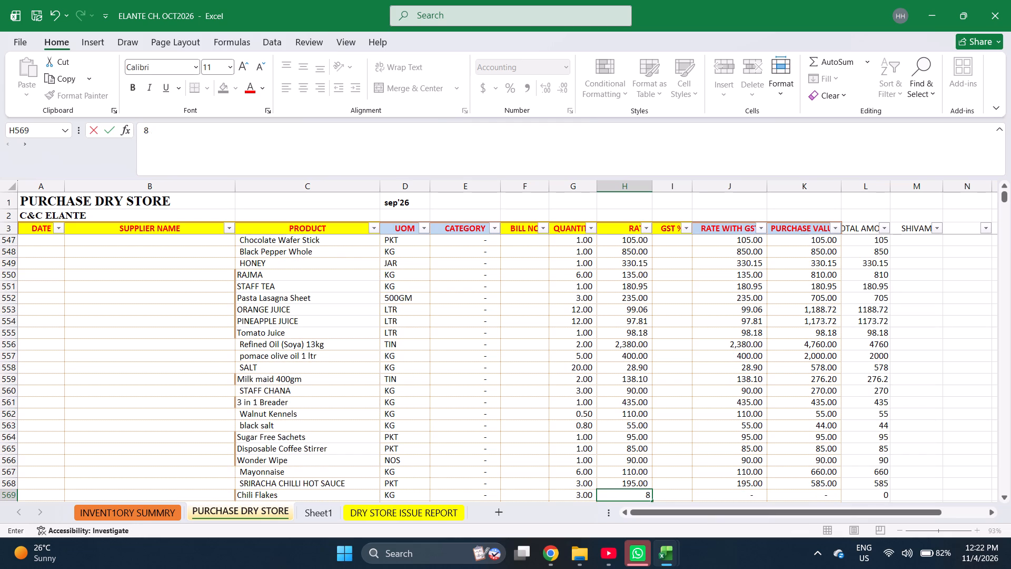
{"action": "type", "text": "58"}
{"action": "key", "text": "Right"}
{"action": "key", "text": "Left"}
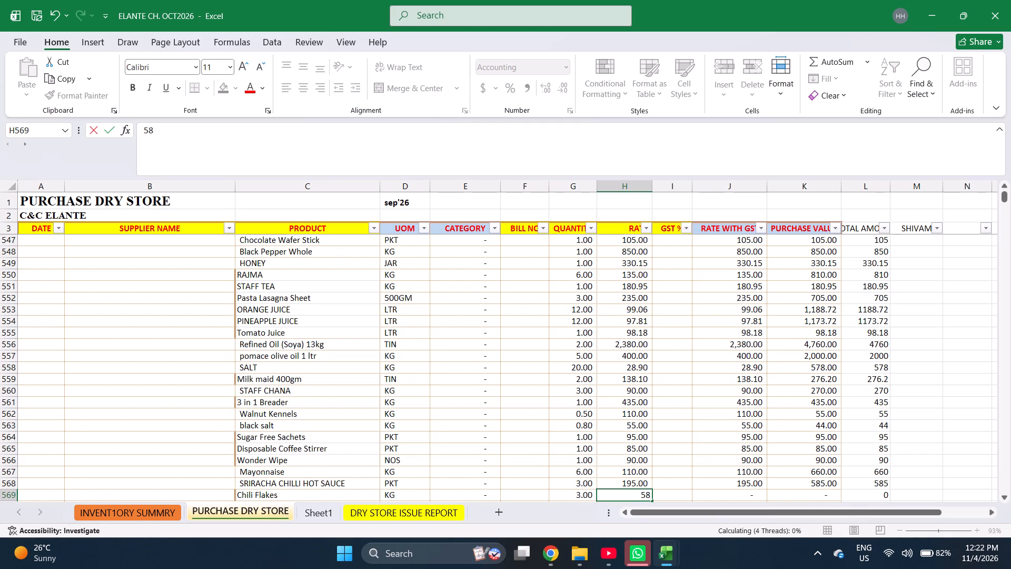
Go back to COKE in row 544 and set its GST to 40%.
{"action": "key", "text": "Left"}
{"action": "key", "text": "Left"}
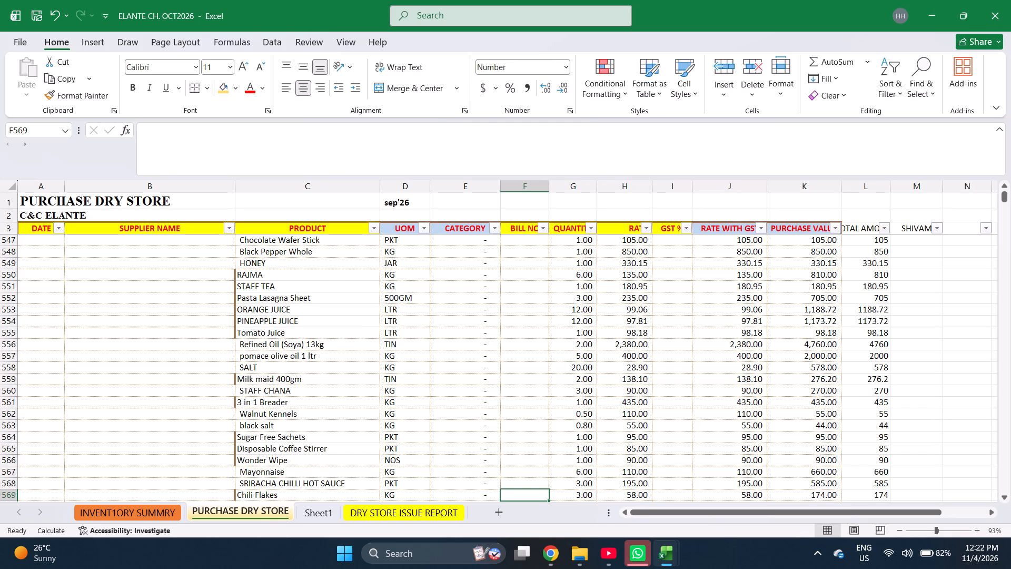
{"action": "key", "text": "ctrl+Up"}
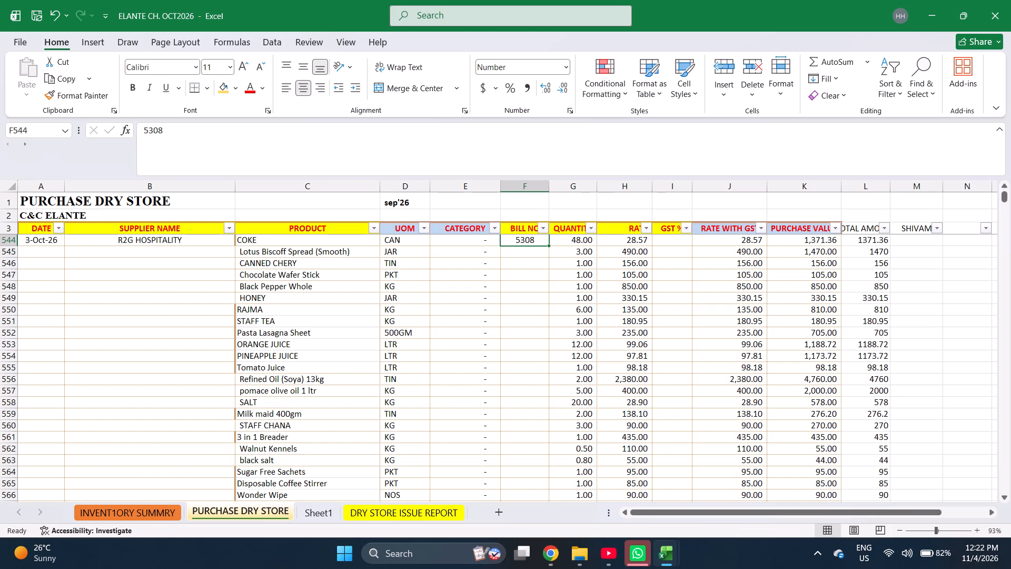
{"action": "key", "text": "Down"}
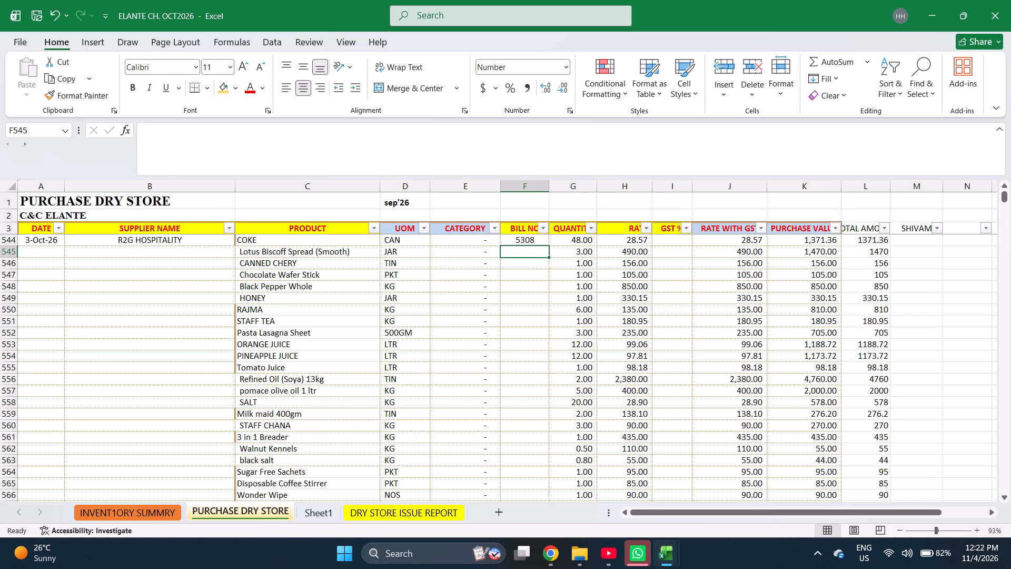
{"action": "key", "text": "Right"}
{"action": "key", "text": "Right"}
{"action": "key", "text": "Right"}
{"action": "key", "text": "Up"}
{"action": "key", "text": "Up"}
{"action": "key", "text": "Down"}
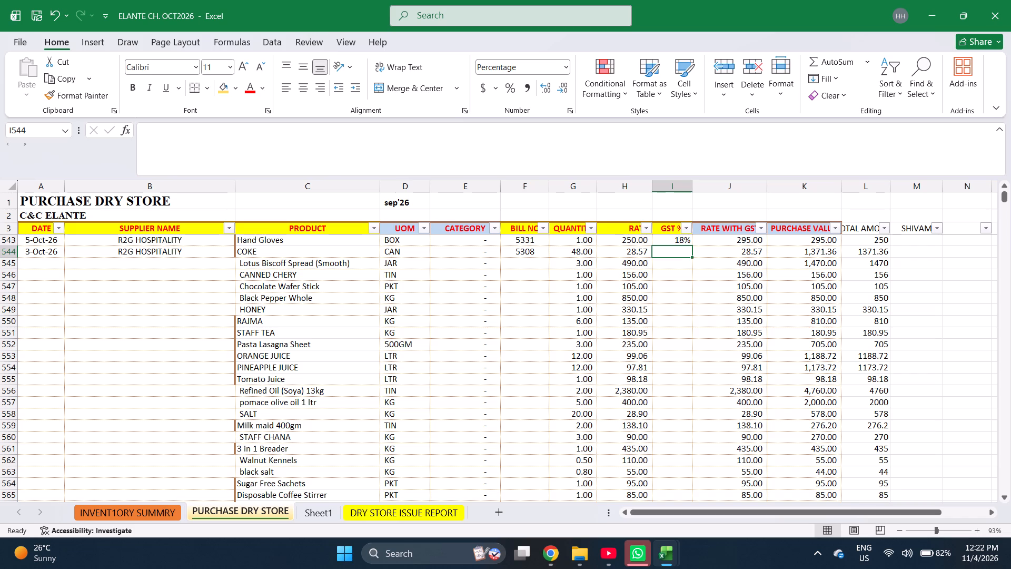
{"action": "type", "text": "40"}
{"action": "key", "text": "Return"}
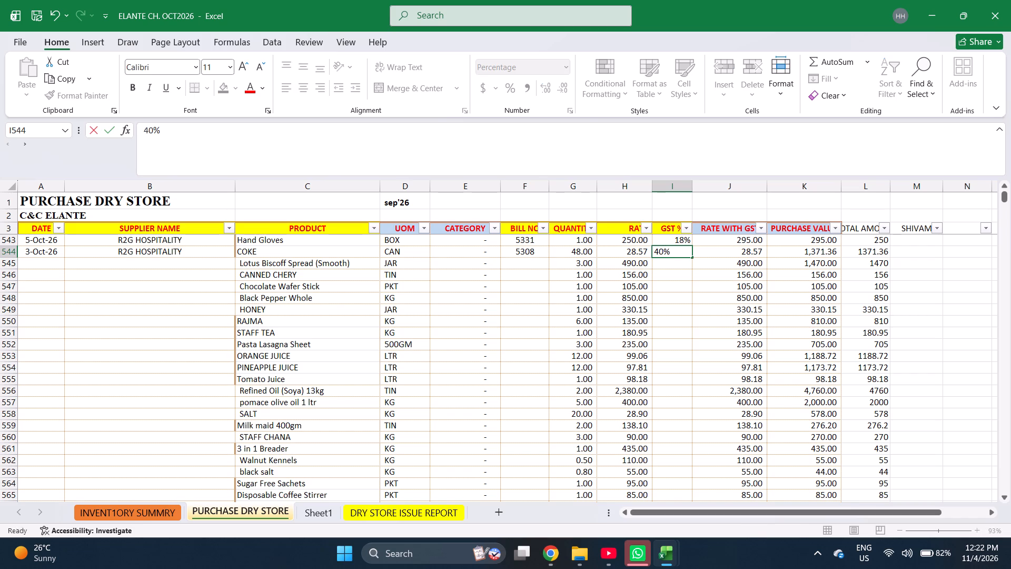
{"action": "key", "text": "Return"}
{"action": "key", "text": "Up"}
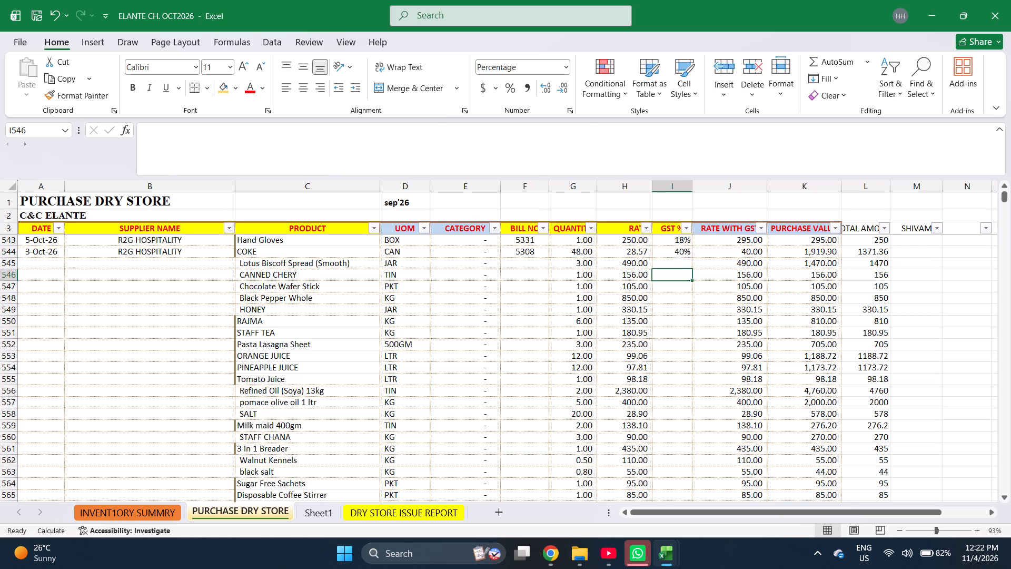
Enter 5% GST for rows 545 to 549, from Lotus Biscoff Spread down to HONEY.
{"action": "key", "text": "5"}
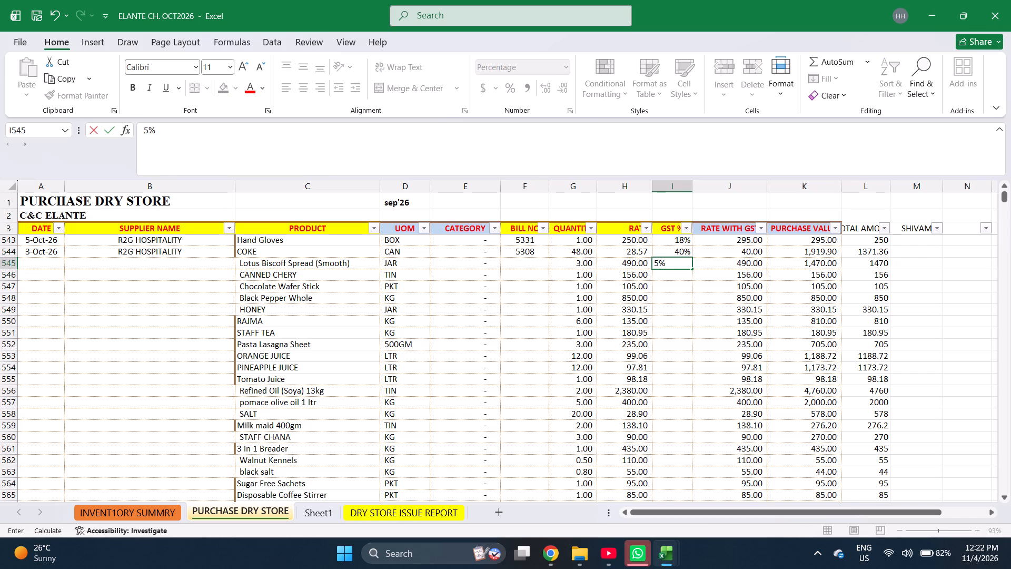
{"action": "key", "text": "Return"}
{"action": "key", "text": "5"}
{"action": "key", "text": "Return"}
{"action": "key", "text": "5"}
{"action": "key", "text": "Return"}
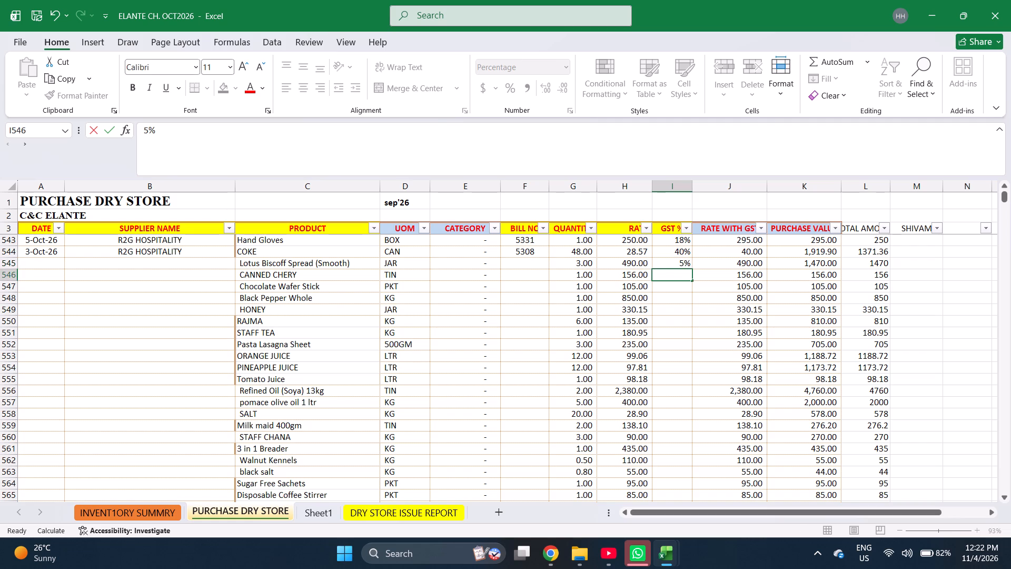
{"action": "key", "text": "5"}
{"action": "key", "text": "Return"}
{"action": "key", "text": "5"}
{"action": "key", "text": "Return"}
Set the GST of RAJMA in row 550 to 0% and of STAFF TEA in row 551 to 5%.
{"action": "key", "text": "5"}
{"action": "key", "text": "Return"}
{"action": "key", "text": "5"}
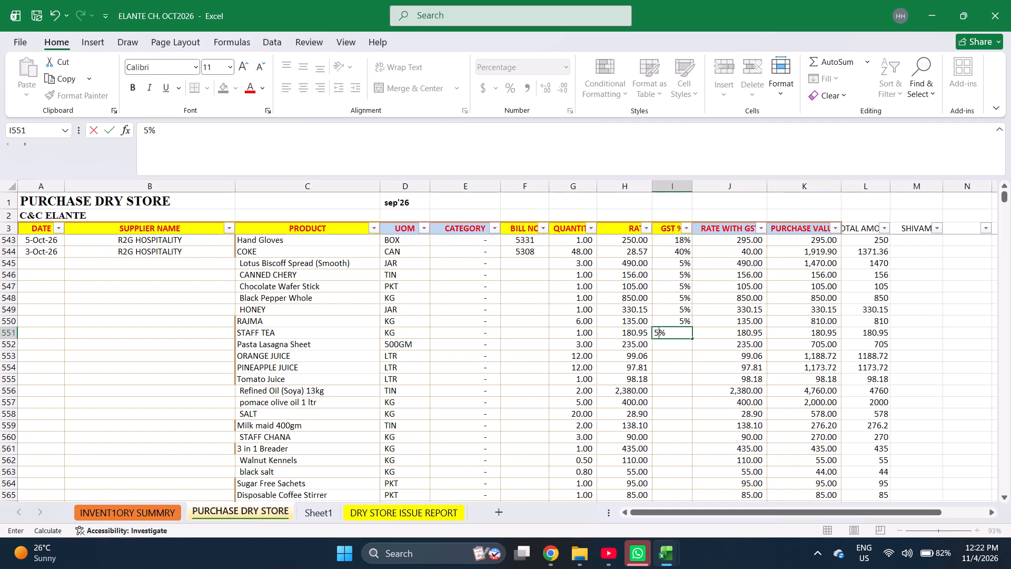
{"action": "key", "text": "Up"}
{"action": "key", "text": "0"}
{"action": "key", "text": "Return"}
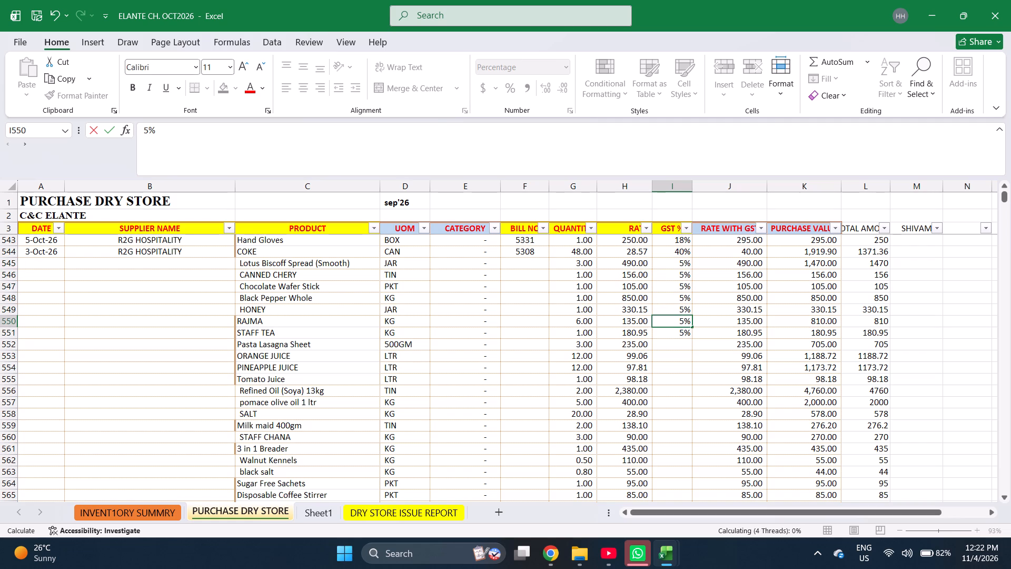
{"action": "key", "text": "0"}
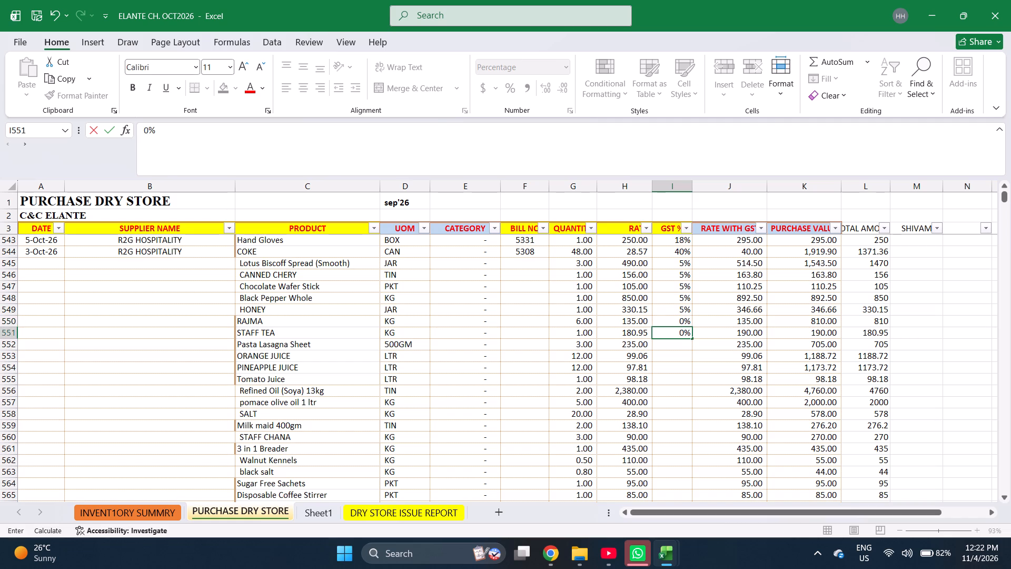
{"action": "key", "text": "BackSpace"}
{"action": "key", "text": "5"}
{"action": "key", "text": "Return"}
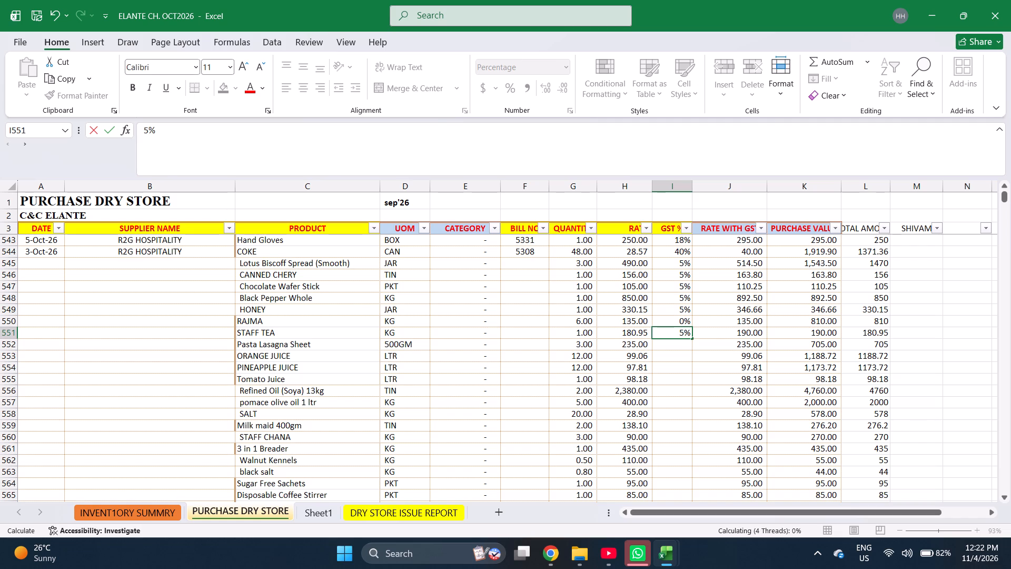
Enter 5% GST for rows 552 to 557, from Pasta Lasagna Sheet down to pomace olive oil.
{"action": "key", "text": "5"}
{"action": "key", "text": "Return"}
{"action": "key", "text": "5"}
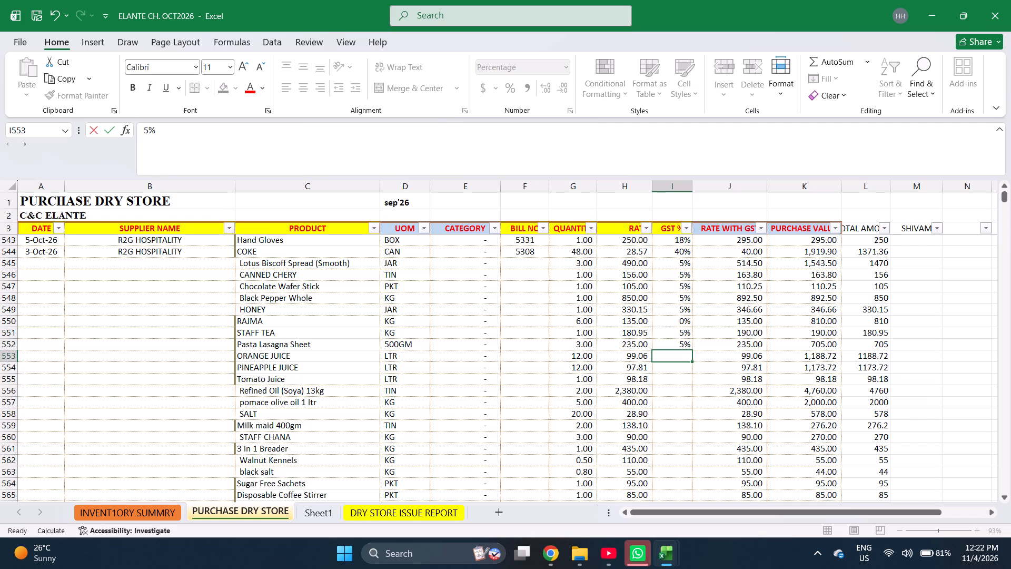
{"action": "key", "text": "Return"}
{"action": "key", "text": "5"}
{"action": "key", "text": "Return"}
{"action": "key", "text": "5"}
{"action": "key", "text": "Return"}
{"action": "key", "text": "5"}
{"action": "key", "text": "Return"}
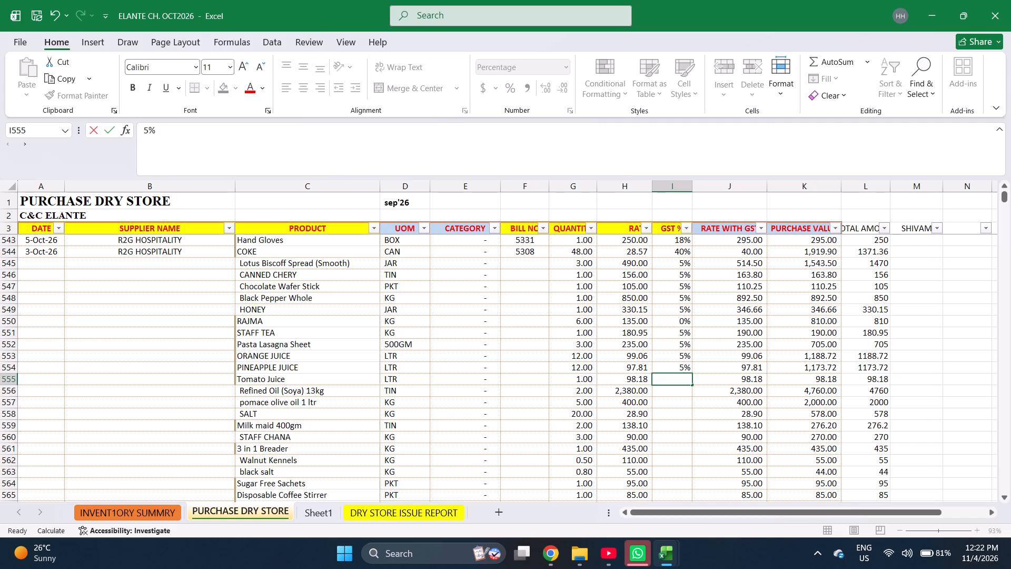
{"action": "key", "text": "5"}
{"action": "key", "text": "Return"}
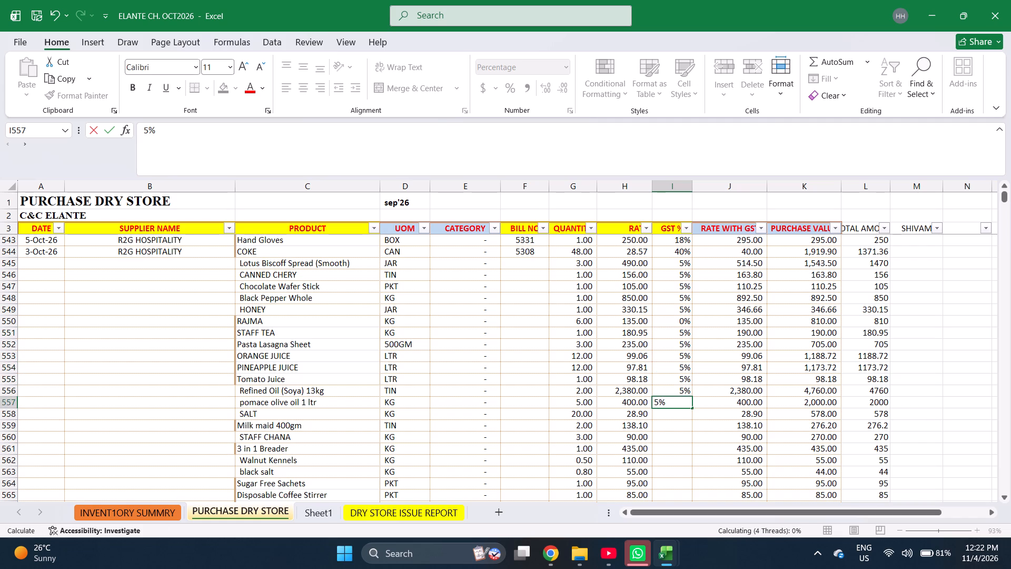
Set the GST of SALT in row 558 to 0%, Milk maid 400gm to 5% and STAFF CHANA to 0%.
{"action": "key", "text": "0"}
{"action": "key", "text": "Return"}
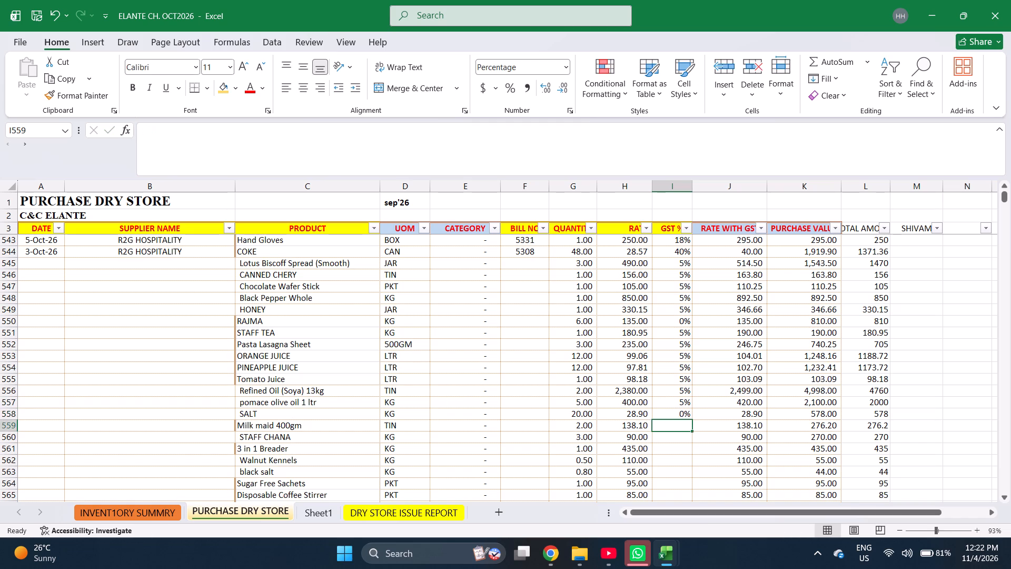
{"action": "key", "text": "5"}
{"action": "key", "text": "Return"}
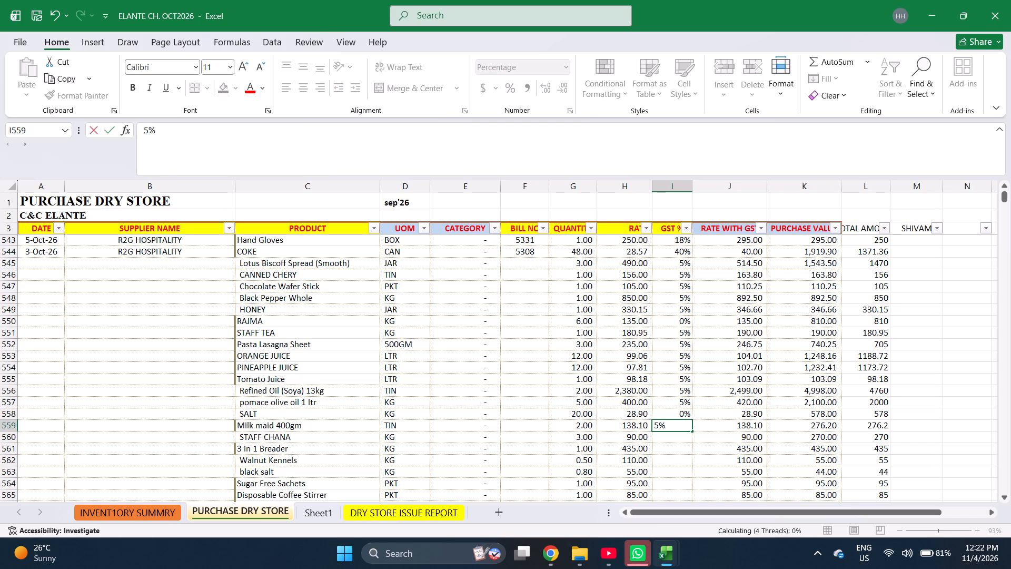
{"action": "key", "text": "0"}
{"action": "key", "text": "Return"}
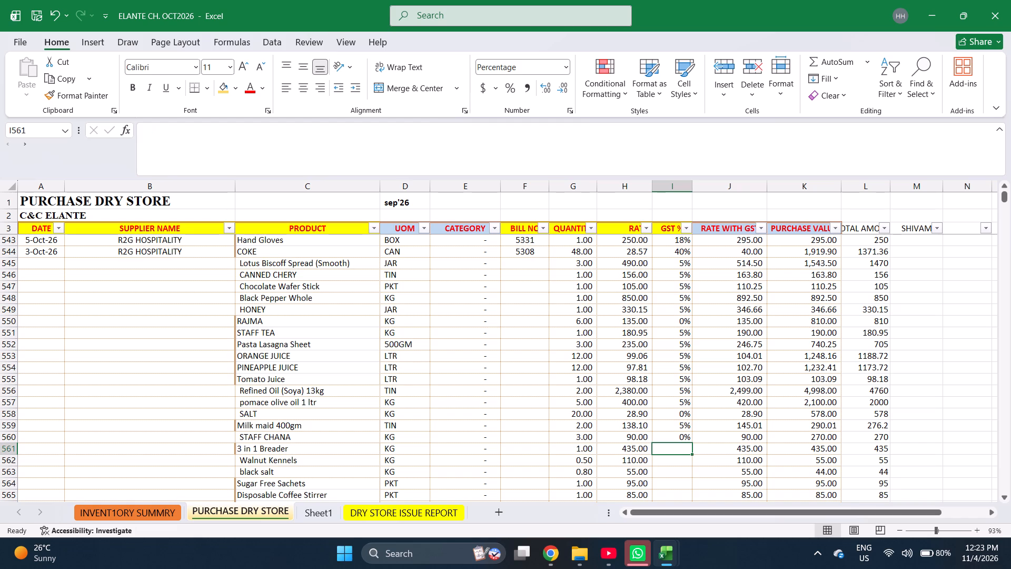
Enter 5% GST for 3 in 1 Breader and Walnut Kennels in rows 561 and 562, and 0% for black salt in row 563.
{"action": "key", "text": "5"}
{"action": "key", "text": "Return"}
{"action": "key", "text": "5"}
{"action": "key", "text": "Return"}
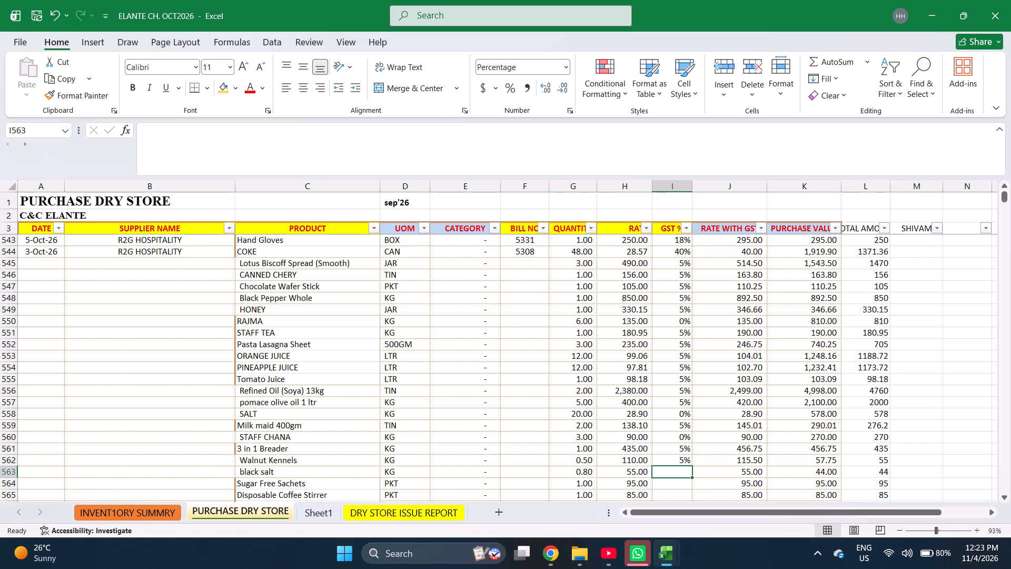
{"action": "key", "text": "0"}
{"action": "key", "text": "Return"}
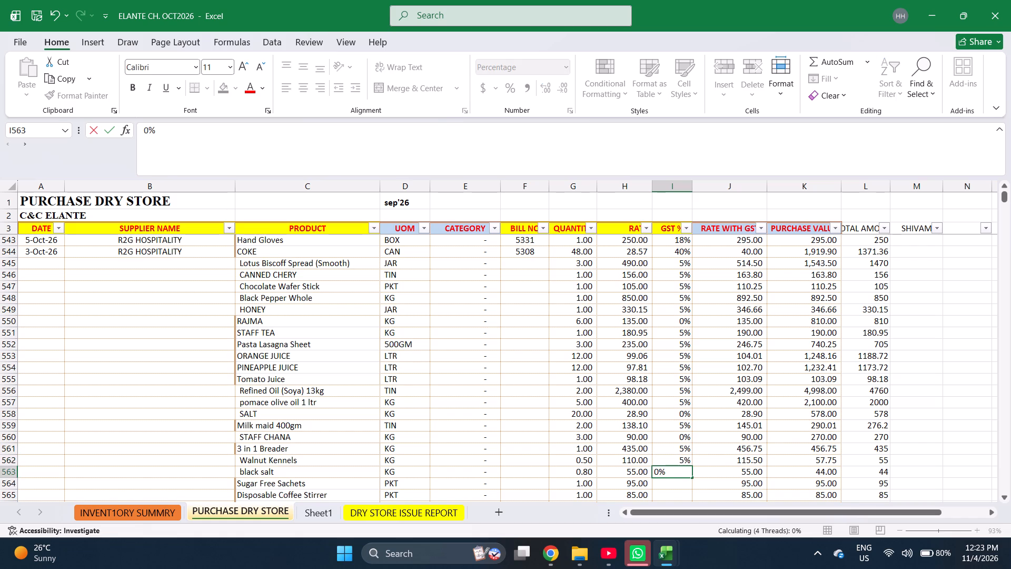
Enter 5% GST for Sugar Free Sachets and Disposable Coffee Stirrer in rows 564 and 565, and 18% for Wonder Wipe in row 566.
{"action": "key", "text": "5"}
{"action": "key", "text": "Return"}
{"action": "key", "text": "5"}
{"action": "key", "text": "Return"}
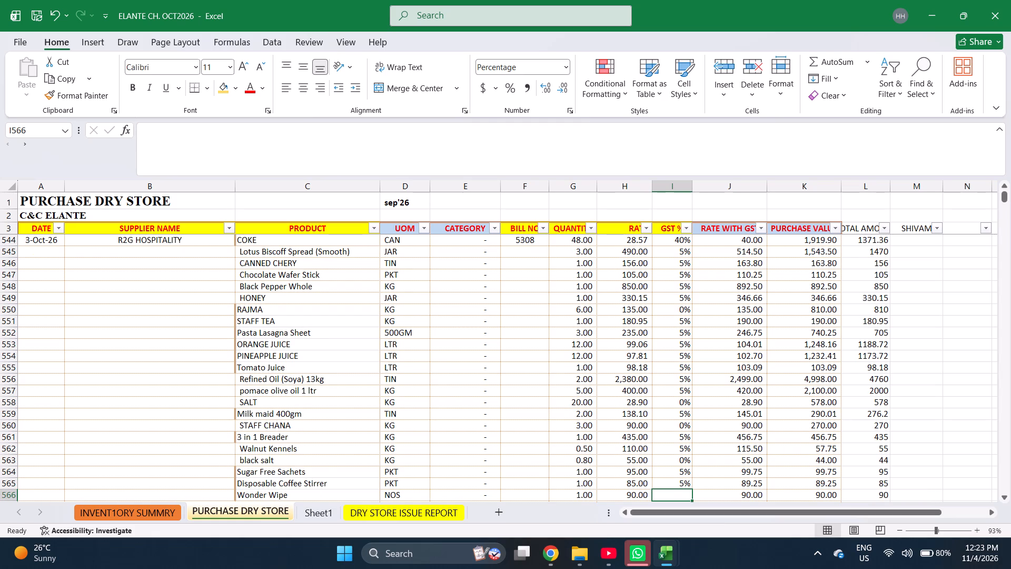
{"action": "key", "text": "Down"}
{"action": "key", "text": "Up"}
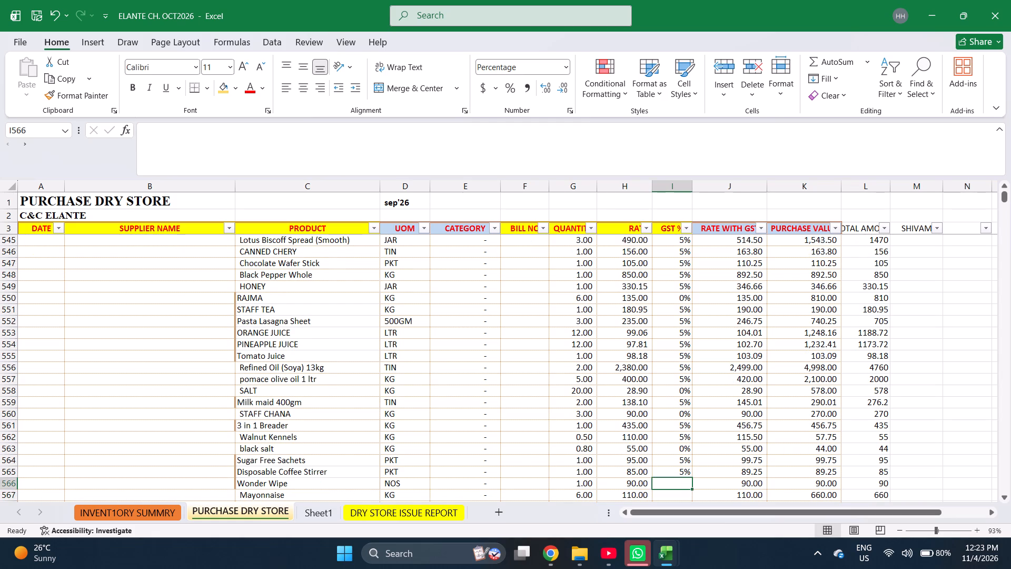
{"action": "type", "text": "18"}
{"action": "key", "text": "Return"}
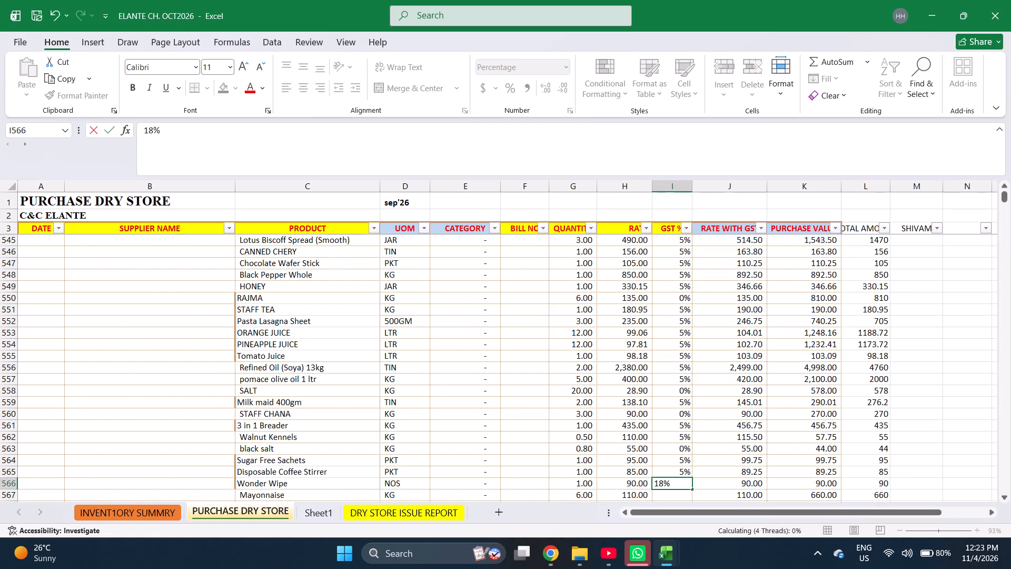
Enter 5% GST for Mayonnaise, SRIRACHA CHILLI HOT SAUCE and Chili Flakes in rows 567 to 569.
{"action": "key", "text": "5"}
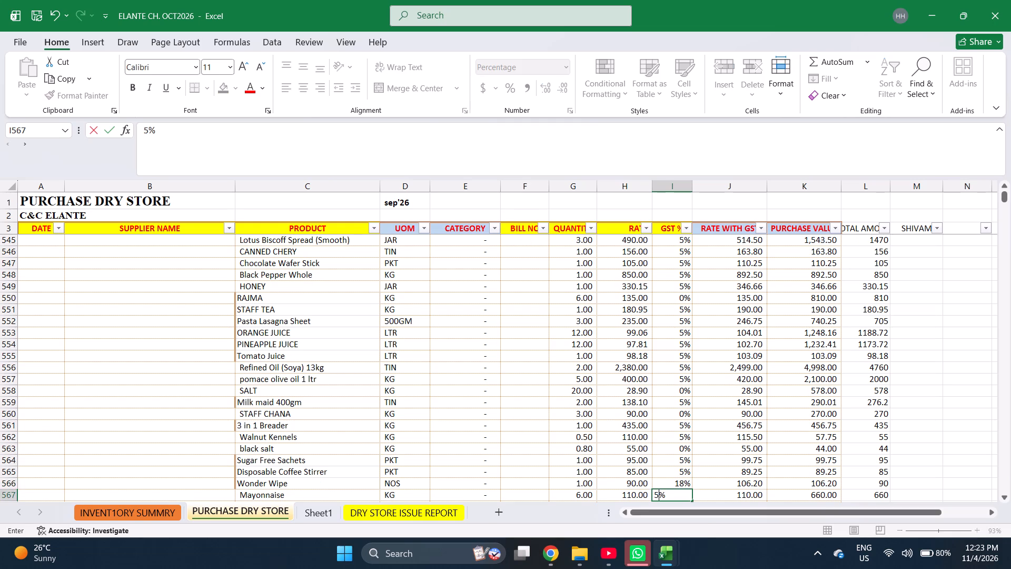
{"action": "key", "text": "Return"}
{"action": "key", "text": "5"}
{"action": "key", "text": "Return"}
{"action": "key", "text": "5"}
{"action": "key", "text": "Return"}
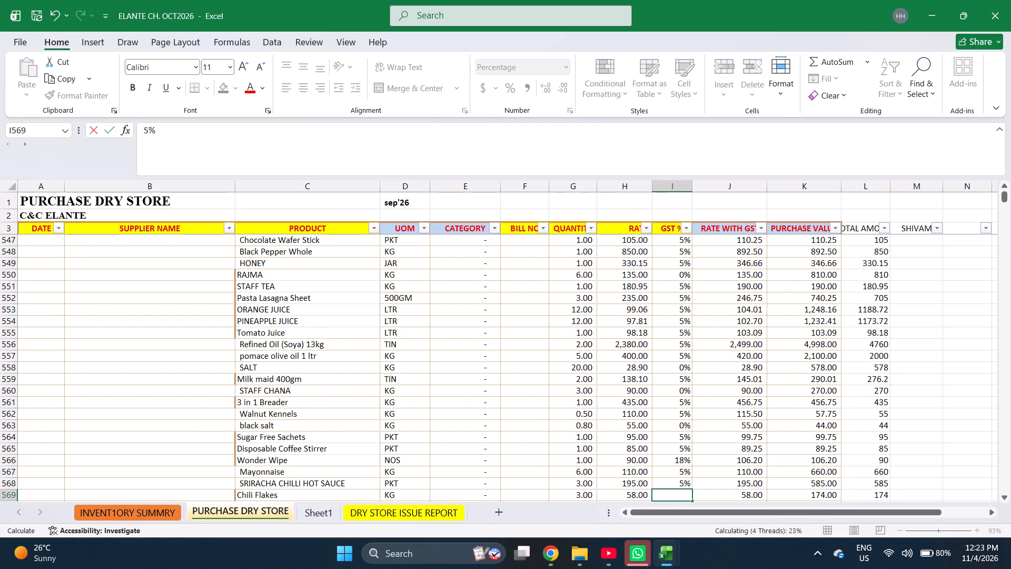
Fill bill number 5308 down from COKE in row 544 to Chili Flakes in row 569.
{"action": "key", "text": "Right"}
{"action": "key", "text": "Left"}
{"action": "key", "text": "Left"}
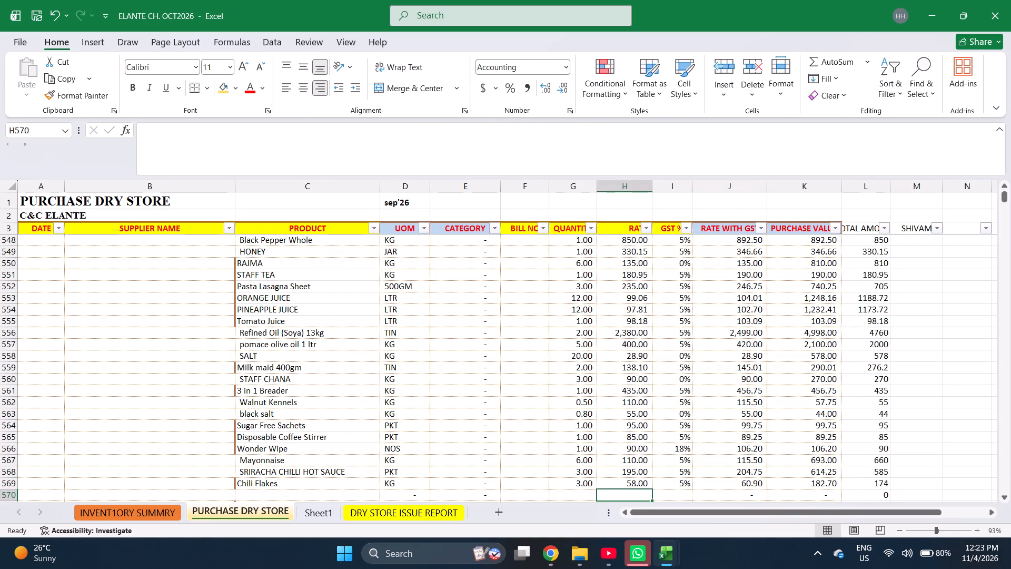
{"action": "key", "text": "Left"}
{"action": "key", "text": "Left"}
{"action": "key", "text": "ctrl+Up"}
{"action": "key", "text": "shift+Down"}
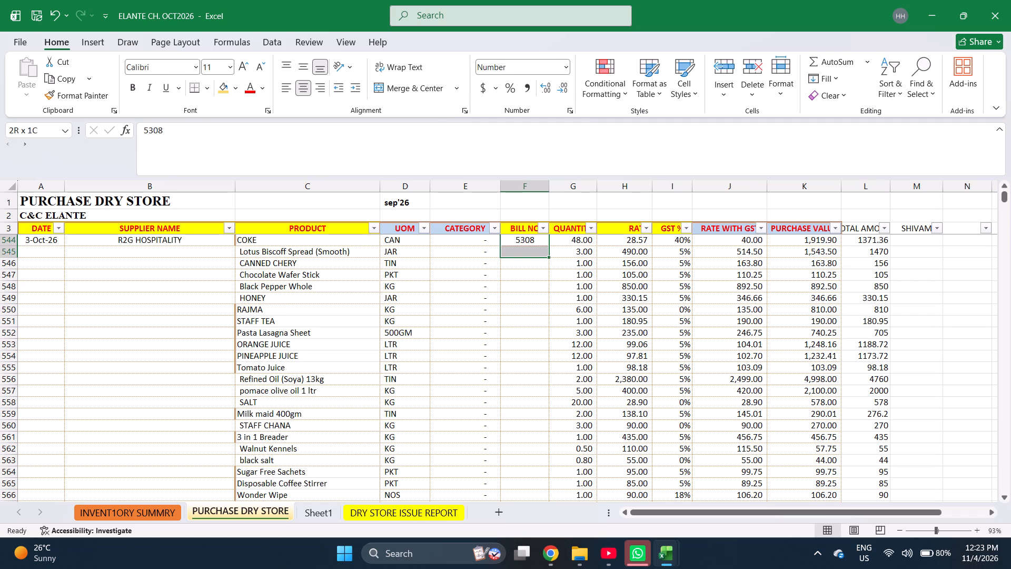
{"action": "key", "text": "Left"}
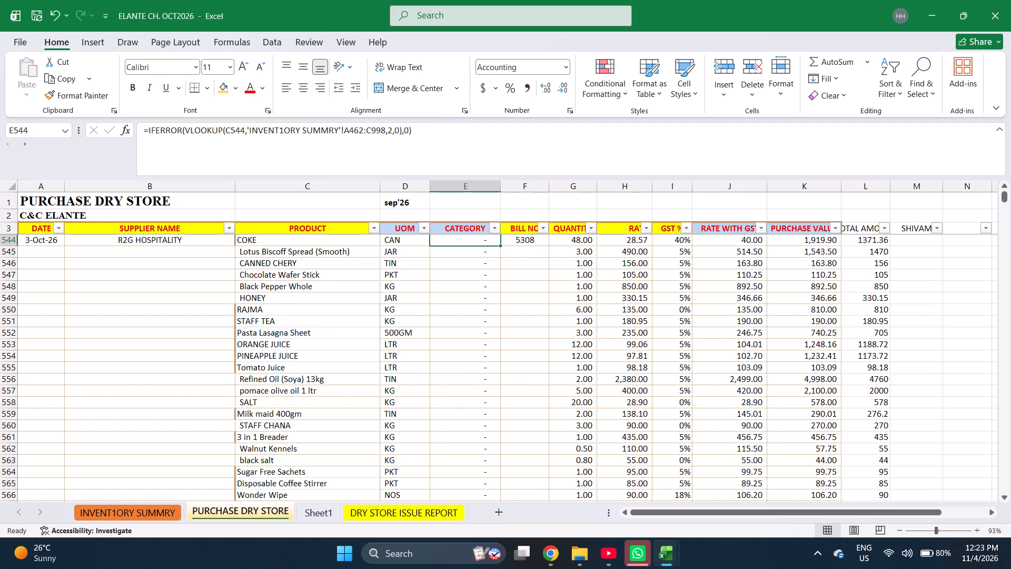
{"action": "key", "text": "Right"}
{"action": "key", "text": "shift+Down"}
{"action": "key", "text": "shift+Down"}
{"action": "key", "text": "shift+Down"}
{"action": "key", "text": "shift+Down"}
{"action": "key", "text": "shift+Down"}
{"action": "key", "text": "shift+Down"}
{"action": "key", "text": "shift+Down"}
{"action": "key", "text": "shift+Down"}
{"action": "key", "text": "shift+Down"}
{"action": "key", "text": "shift+Down"}
{"action": "key", "text": "shift+Down"}
{"action": "key", "text": "shift+Down"}
{"action": "key", "text": "shift+Down"}
{"action": "key", "text": "shift+Down"}
{"action": "key", "text": "shift+Down"}
{"action": "key", "text": "shift+Down"}
{"action": "key", "text": "shift+Down"}
{"action": "key", "text": "shift+Down"}
{"action": "key", "text": "shift+Down"}
{"action": "key", "text": "shift+Down"}
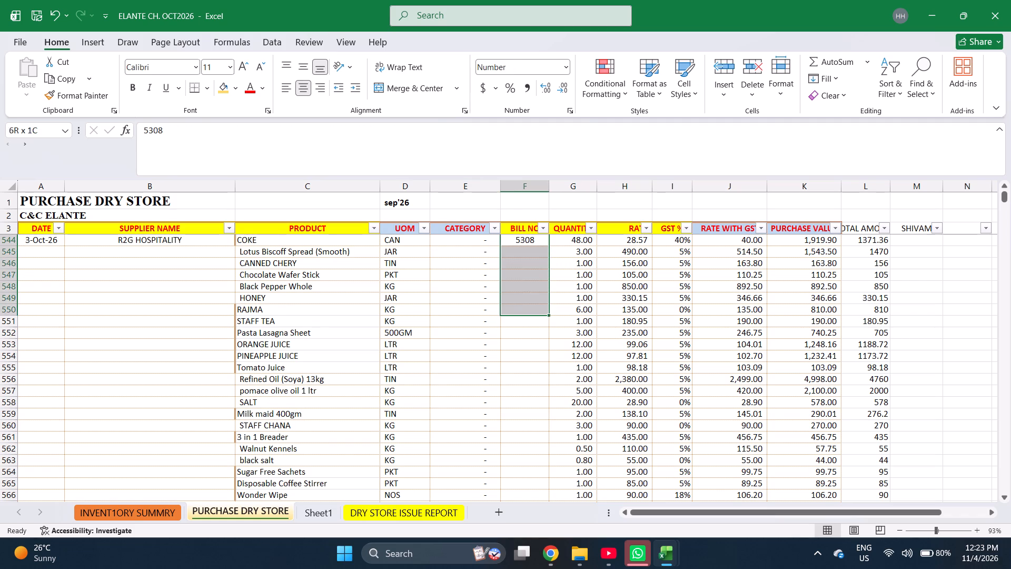
{"action": "key", "text": "shift+Down"}
{"action": "key", "text": "shift+Down"}
{"action": "key", "text": "shift+Down"}
{"action": "key", "text": "shift+Down"}
{"action": "key", "text": "shift+Down"}
{"action": "key", "text": "shift+Down"}
{"action": "key", "text": "shift+Down"}
{"action": "key", "text": "shift+Down"}
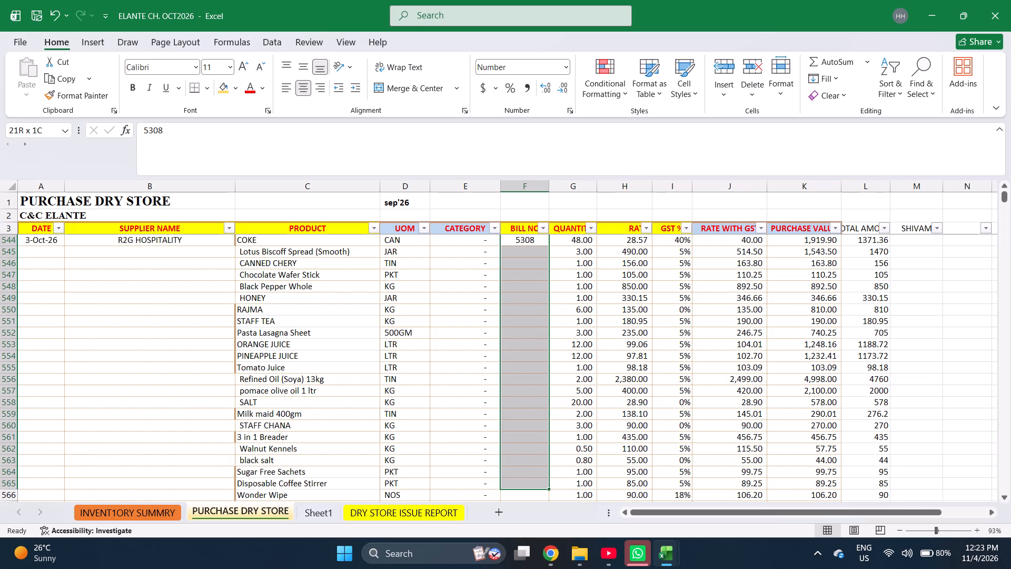
{"action": "key", "text": "shift+Down"}
{"action": "key", "text": "shift+Down"}
{"action": "key", "text": "shift+Down"}
{"action": "key", "text": "shift+Down"}
{"action": "key", "text": "shift+Down"}
{"action": "key", "text": "shift+Down"}
{"action": "key", "text": "shift+Down"}
{"action": "key", "text": "shift+Up"}
{"action": "key", "text": "shift+Up"}
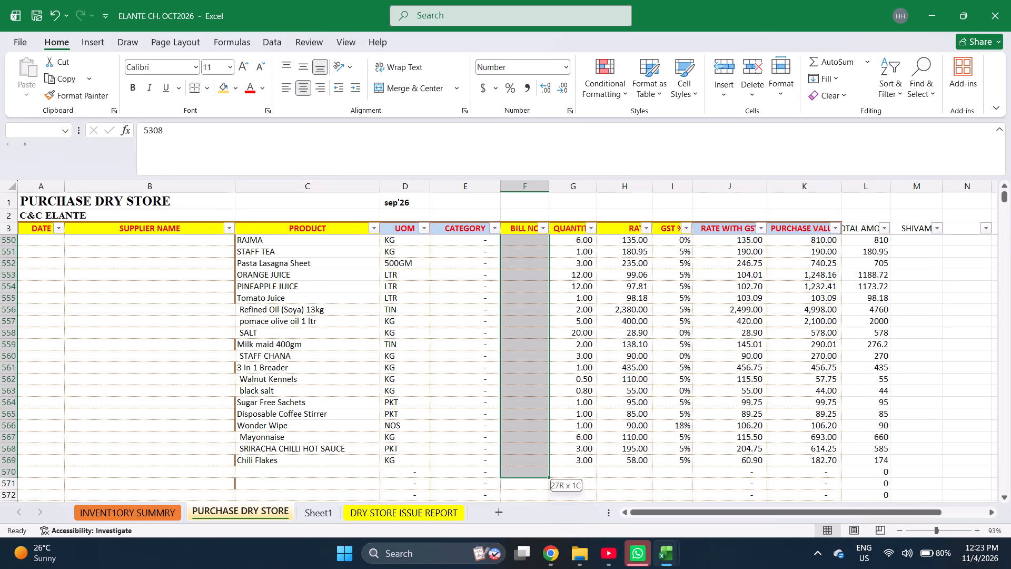
{"action": "key", "text": "shift+Up"}
{"action": "key", "text": "ctrl+d"}
Fill the date 3-Oct-26 and supplier R2G HOSPITALITY down from row 544 to row 569.
{"action": "key", "text": "ctrl+Left"}
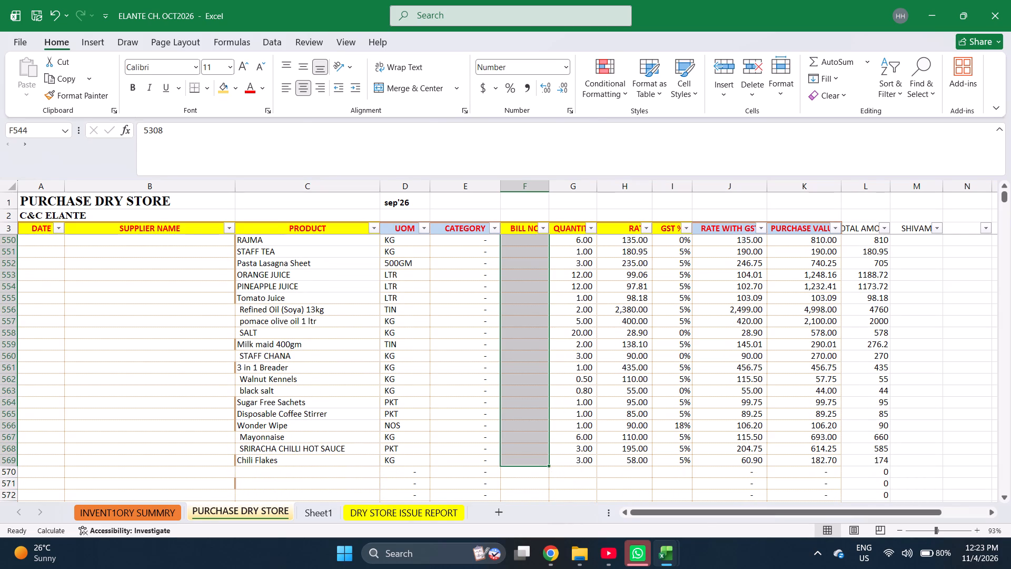
{"action": "key", "text": "shift+Right"}
{"action": "key", "text": "shift+Down"}
{"action": "key", "text": "shift+Down"}
{"action": "key", "text": "shift+Down"}
{"action": "key", "text": "shift+Down"}
{"action": "key", "text": "shift+Down"}
{"action": "key", "text": "shift+Down"}
{"action": "key", "text": "shift+Down"}
{"action": "key", "text": "shift+Down"}
{"action": "key", "text": "shift+Down"}
{"action": "key", "text": "shift+Down"}
{"action": "key", "text": "shift+Down"}
{"action": "key", "text": "shift+Down"}
{"action": "key", "text": "shift+Down"}
{"action": "key", "text": "shift+Down"}
{"action": "key", "text": "shift+Down"}
{"action": "key", "text": "shift+Down"}
{"action": "key", "text": "shift+Down"}
{"action": "key", "text": "shift+Down"}
{"action": "key", "text": "shift+Down"}
{"action": "key", "text": "shift+Down"}
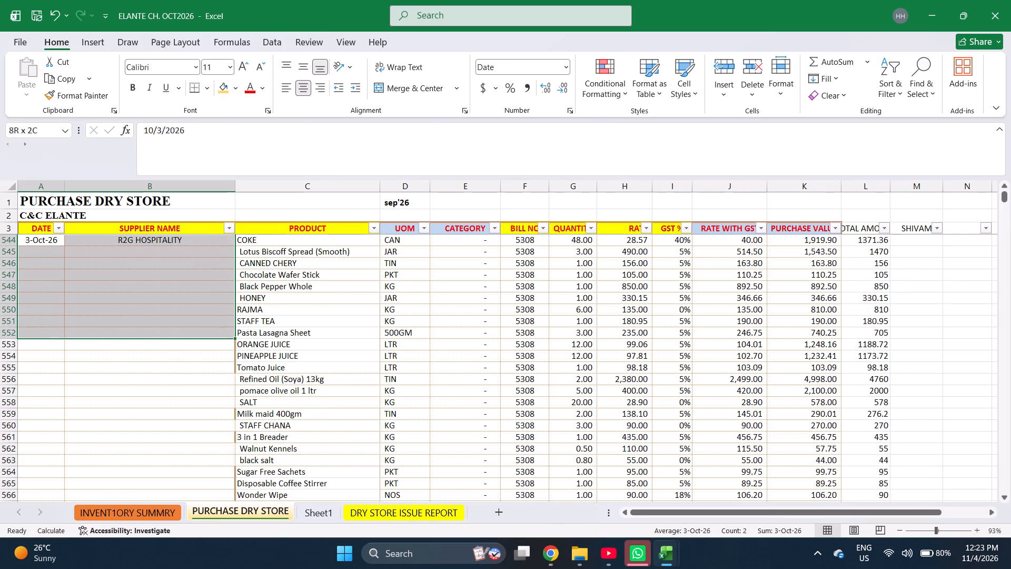
{"action": "key", "text": "shift+Down"}
{"action": "key", "text": "shift+Down"}
{"action": "key", "text": "shift+Down"}
{"action": "key", "text": "shift+Down"}
{"action": "key", "text": "shift+Down"}
{"action": "key", "text": "shift+Down"}
{"action": "key", "text": "shift+Down"}
{"action": "key", "text": "shift+Down"}
{"action": "key", "text": "shift+Down"}
{"action": "key", "text": "shift+Down"}
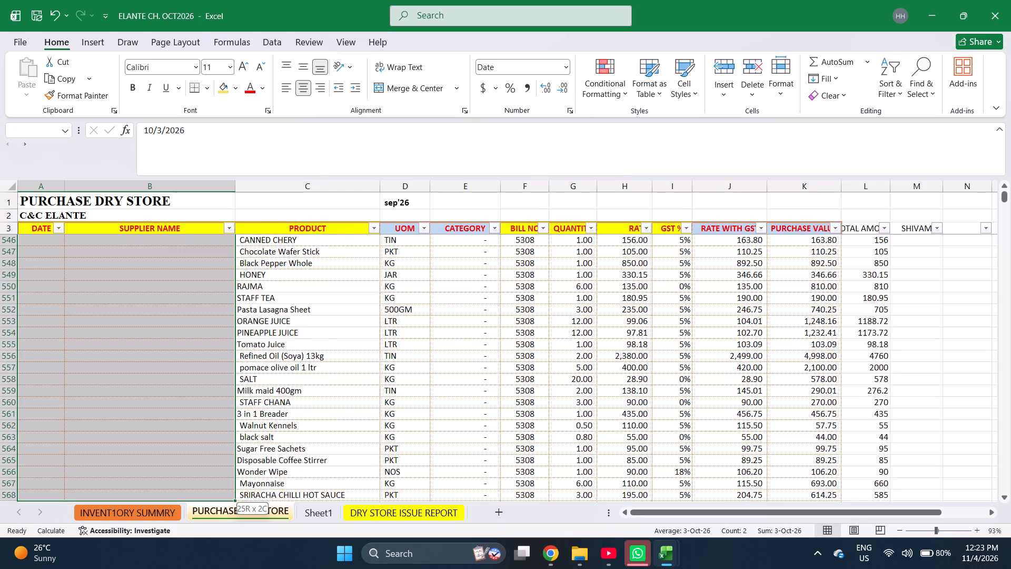
{"action": "key", "text": "shift+Down"}
{"action": "key", "text": "shift+Down"}
{"action": "key", "text": "shift+Up"}
{"action": "key", "text": "shift+Up"}
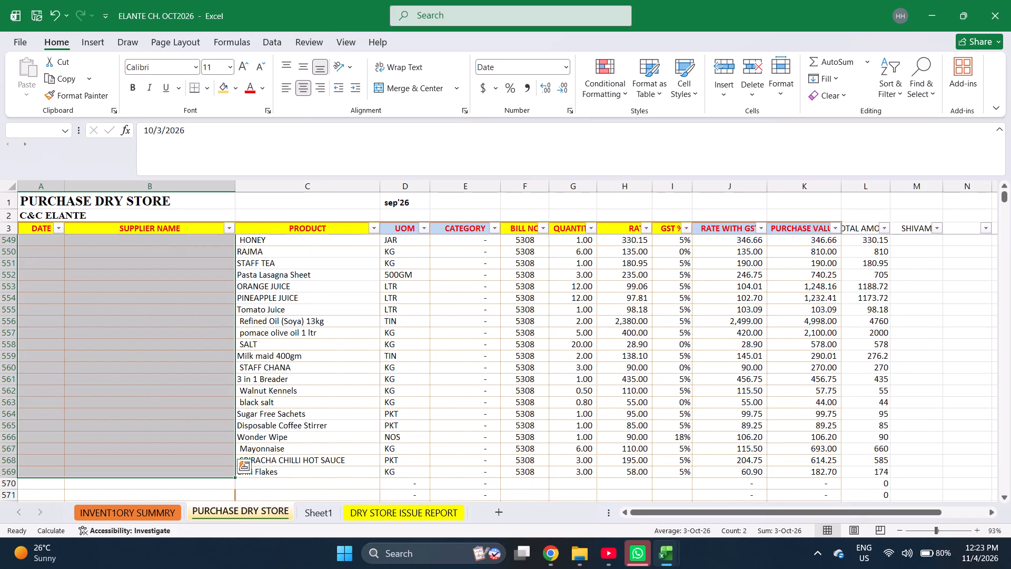
{"action": "key", "text": "ctrl+d"}
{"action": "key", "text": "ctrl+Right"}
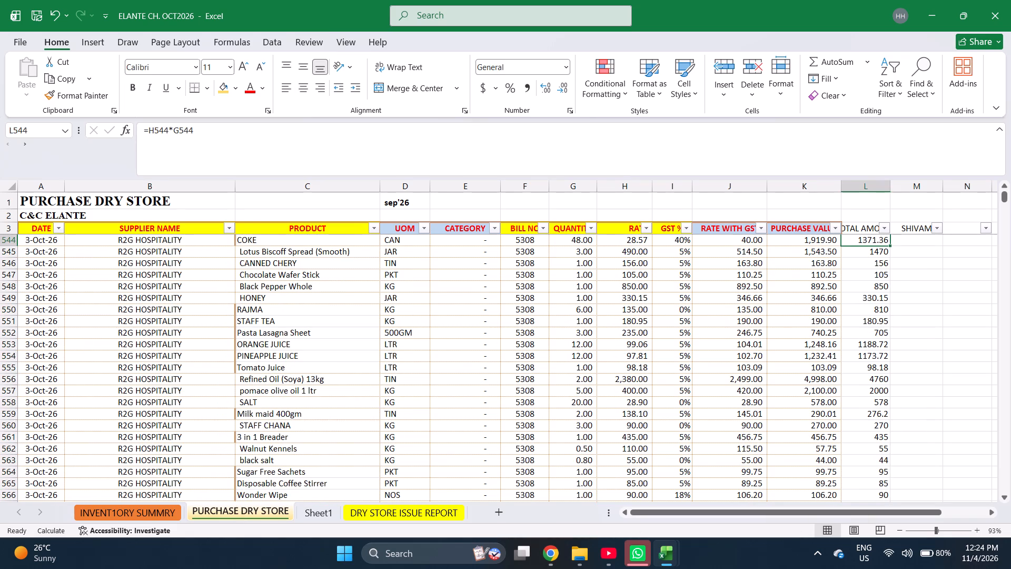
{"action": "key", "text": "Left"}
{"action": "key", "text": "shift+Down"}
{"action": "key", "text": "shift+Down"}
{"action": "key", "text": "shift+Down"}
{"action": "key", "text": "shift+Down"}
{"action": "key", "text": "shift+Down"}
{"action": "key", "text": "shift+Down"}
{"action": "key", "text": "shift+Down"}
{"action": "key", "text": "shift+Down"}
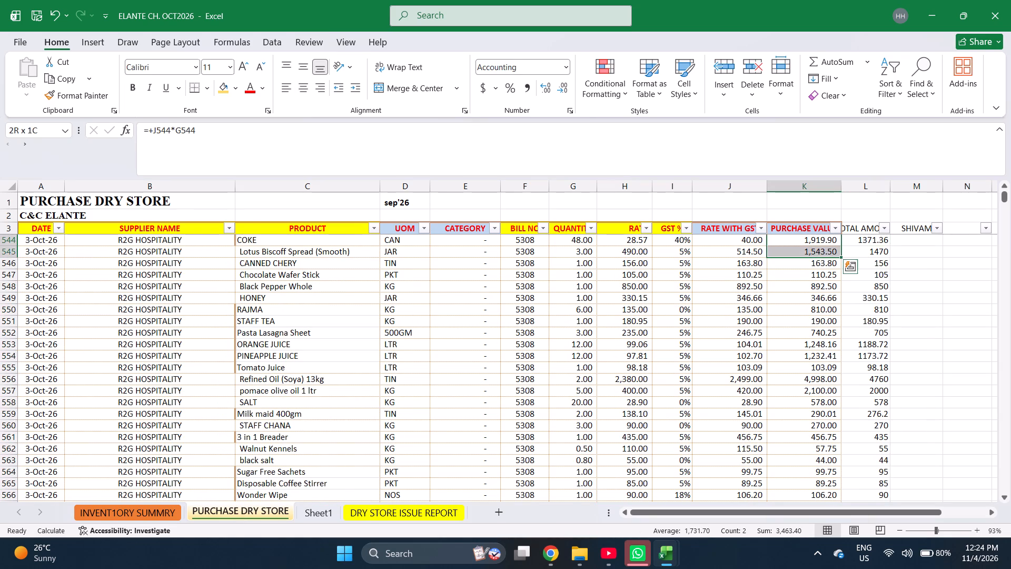
Check the sum of bill 5308's pre-GST total amounts in column L, from COKE in row 544 downward.
{"action": "key", "text": "Right"}
{"action": "key", "text": "shift+Down"}
{"action": "key", "text": "shift+Down"}
{"action": "key", "text": "shift+Down"}
{"action": "key", "text": "shift+Down"}
{"action": "key", "text": "shift+Down"}
{"action": "key", "text": "shift+Down"}
{"action": "key", "text": "shift+Down"}
{"action": "key", "text": "shift+Down"}
{"action": "key", "text": "shift+Down"}
{"action": "key", "text": "shift+Down"}
{"action": "key", "text": "shift+Down"}
{"action": "key", "text": "shift+Down"}
{"action": "key", "text": "shift+Down"}
{"action": "key", "text": "shift+Down"}
{"action": "key", "text": "shift+Down"}
{"action": "key", "text": "shift+Down"}
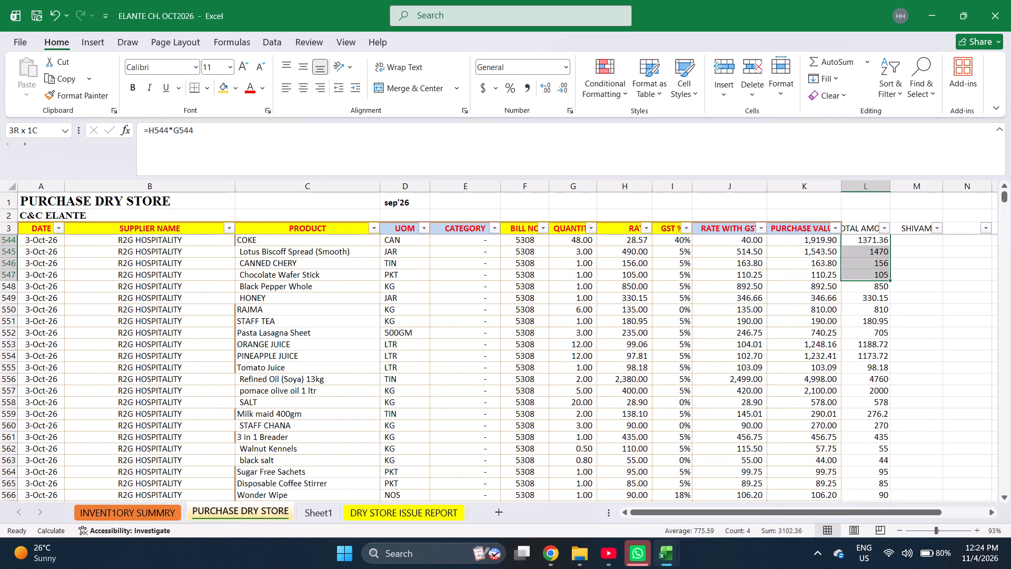
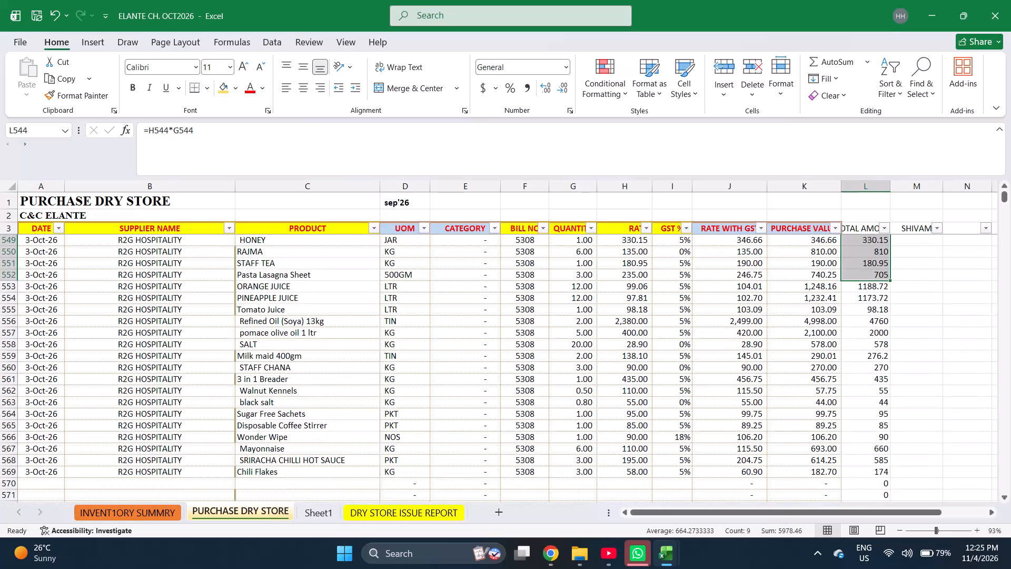
Begin a new purchase entry in row 570 with the date 2-Oct-26 and the supplier R2G HOSPITALITY copied from the row above.
{"action": "key", "text": "ctrl+Left"}
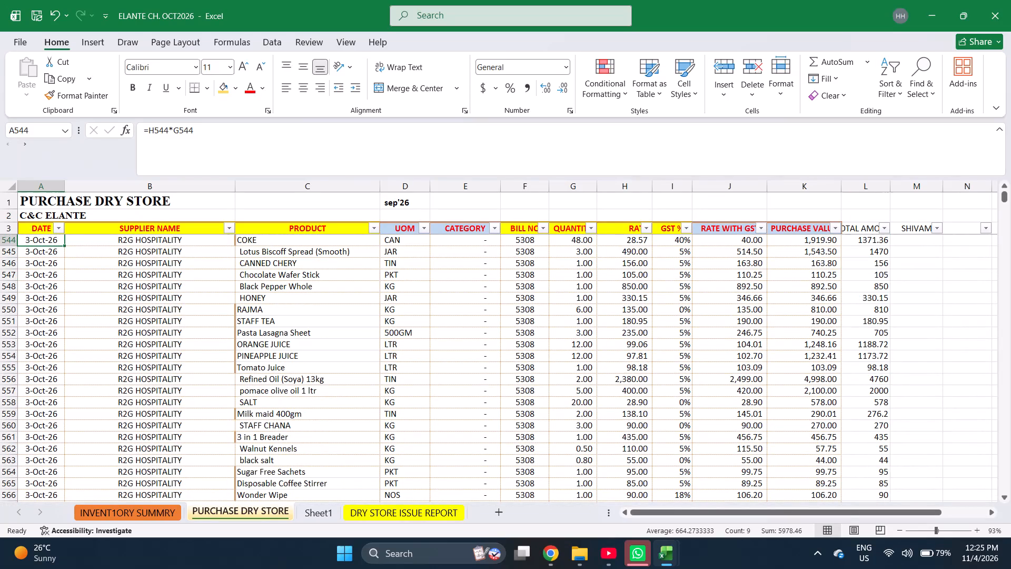
{"action": "key", "text": "ctrl+Left"}
{"action": "key", "text": "ctrl+Down"}
{"action": "key", "text": "Down"}
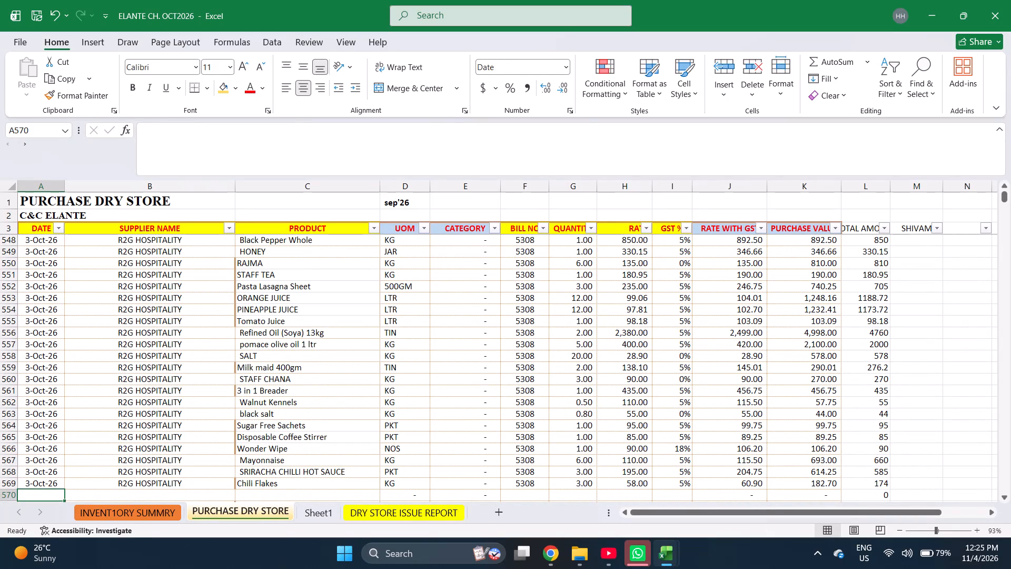
{"action": "type", "text": "10-"}
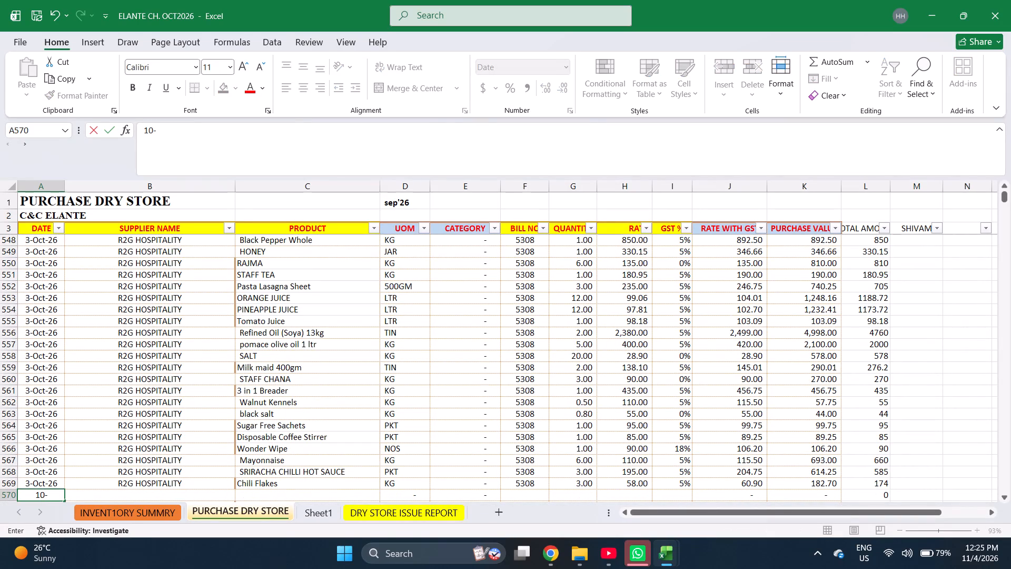
{"action": "type", "text": "2-"}
{"action": "type", "text": "2026"}
{"action": "key", "text": "Right"}
{"action": "key", "text": "ctrl+d"}
{"action": "key", "text": "Right"}
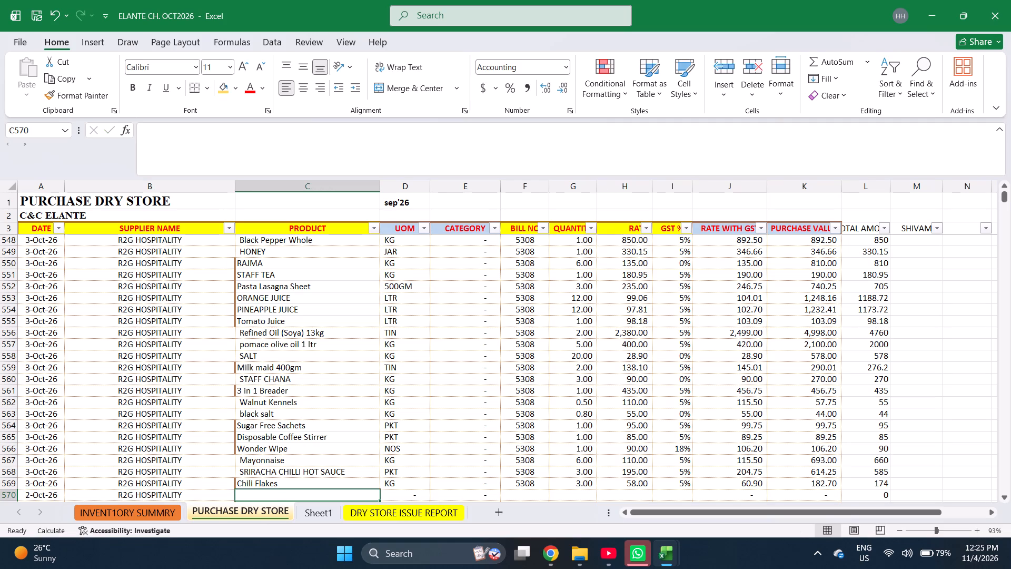
Enter AJINOMOTO as the product in row 570.
{"action": "type", "text": "ajino"}
{"action": "key", "text": "Return"}
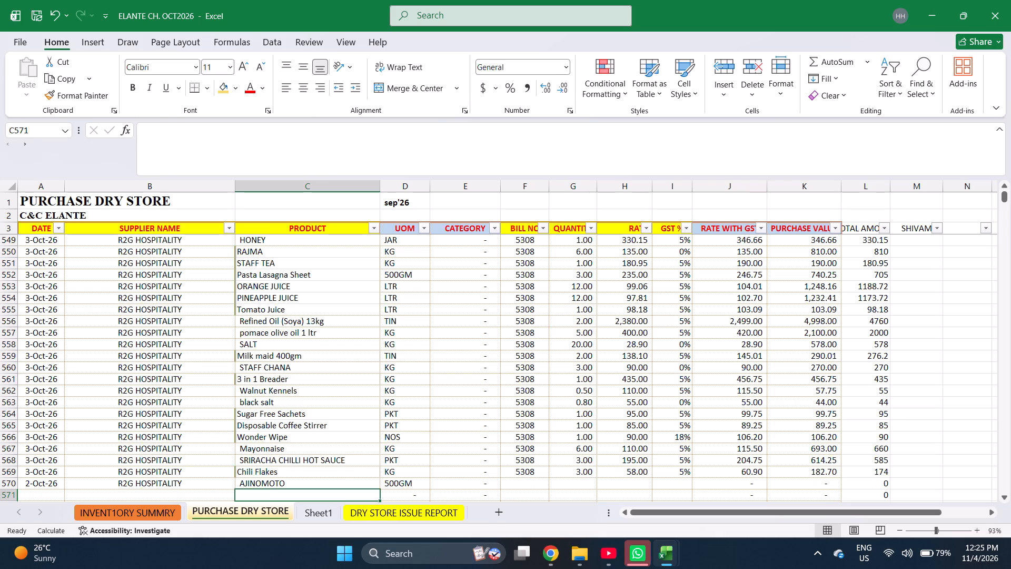
Save the workbook.
{"action": "key", "text": "ctrl+s"}
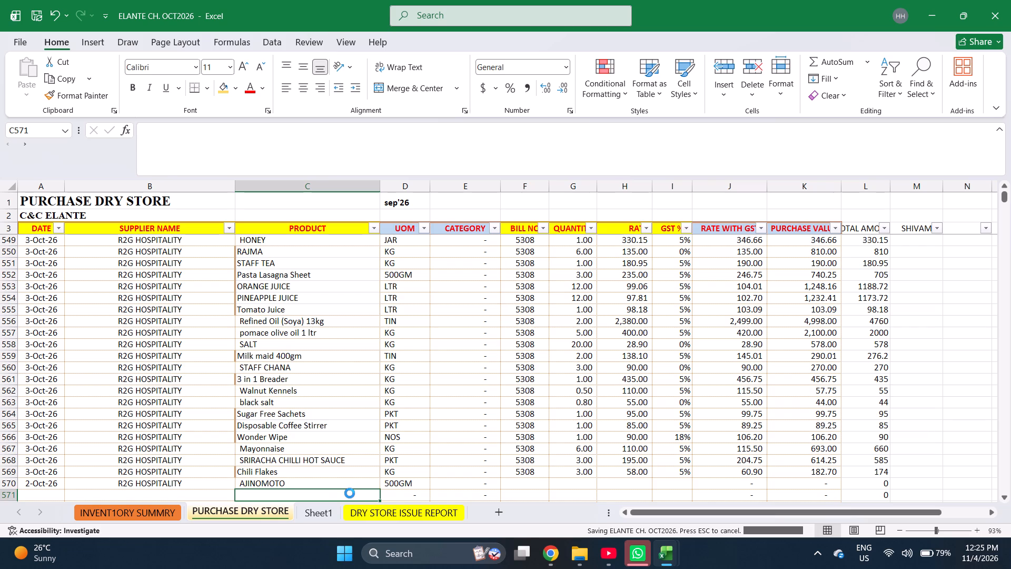
Enter ORANGE JUICE as the product in row 571, below AJINOMOTO.
{"action": "type", "text": "ORANGE JUICE"}
{"action": "key", "text": "Return"}
{"action": "key", "text": "Return"}
{"action": "key", "text": "Return"}
{"action": "key", "text": "Return"}
{"action": "key", "text": "Return"}
{"action": "key", "text": "Return"}
{"action": "key", "text": "Return"}
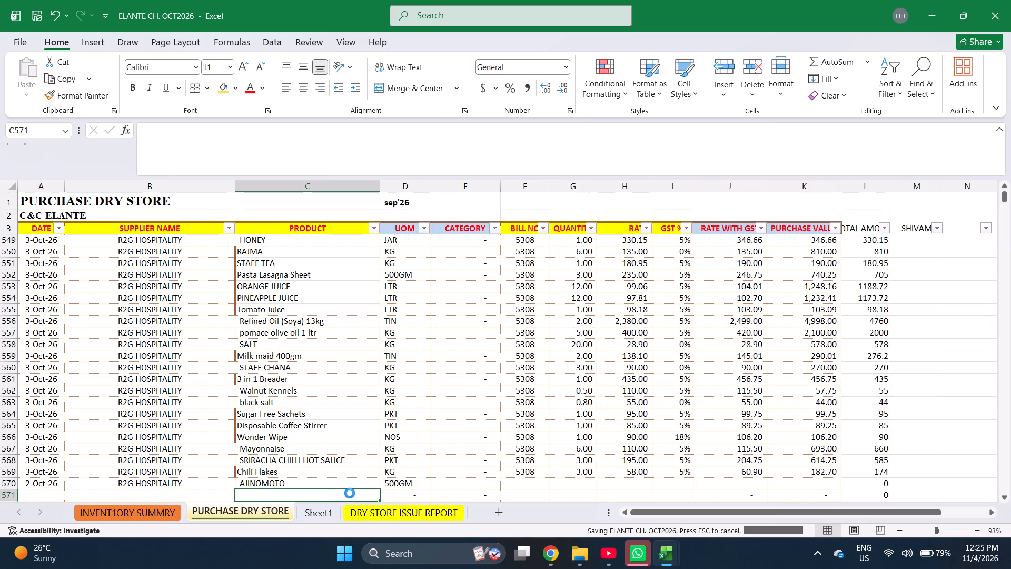
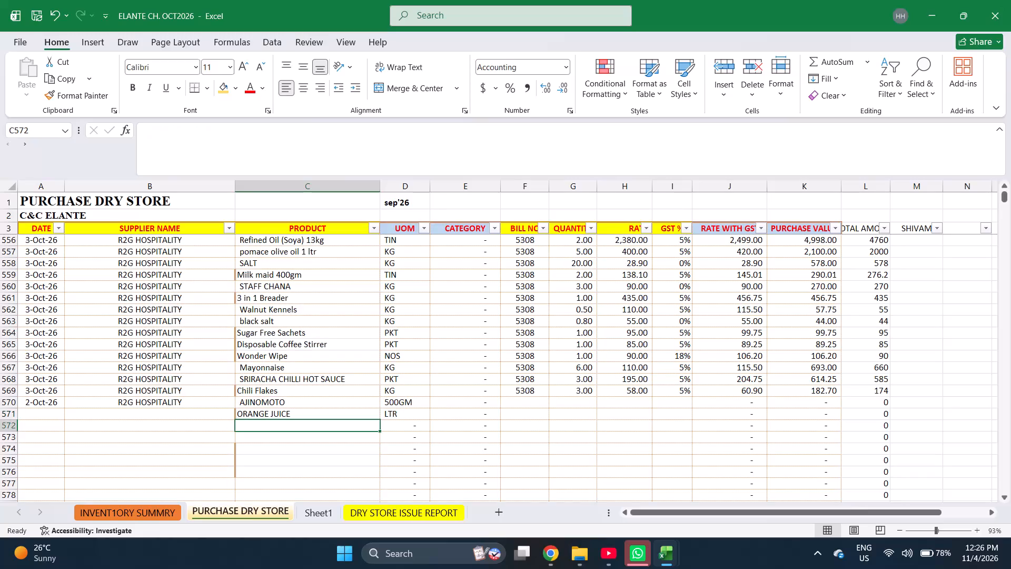
Enter Cranberry Juice, Lotus Biscoff Spread (Smooth), COKE and Deggi Mirch Powder as the products in rows 572 to 575.
{"action": "type", "text": "CRANBERR"}
{"action": "key", "text": "Return"}
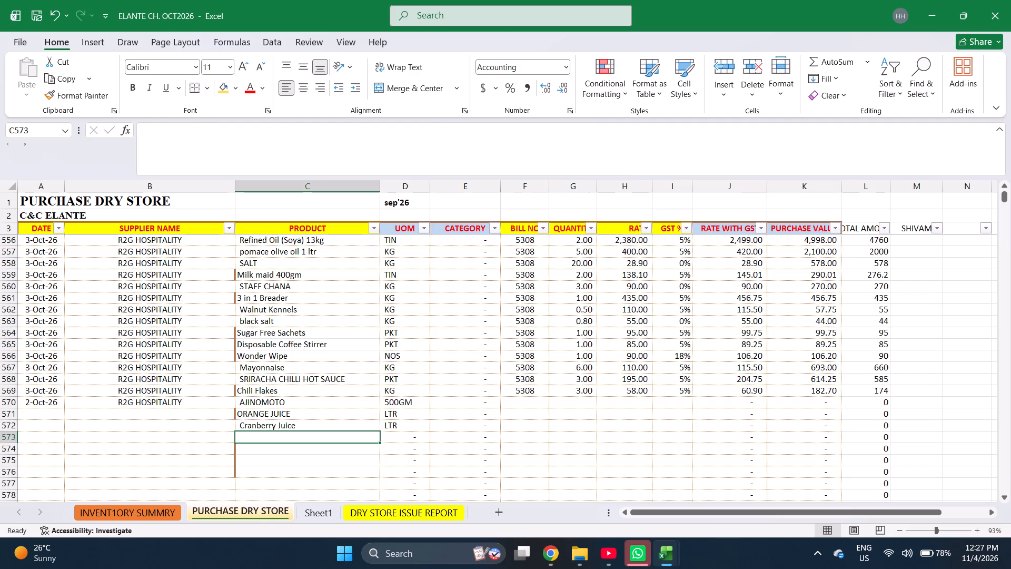
{"action": "type", "text": "LOTUS"}
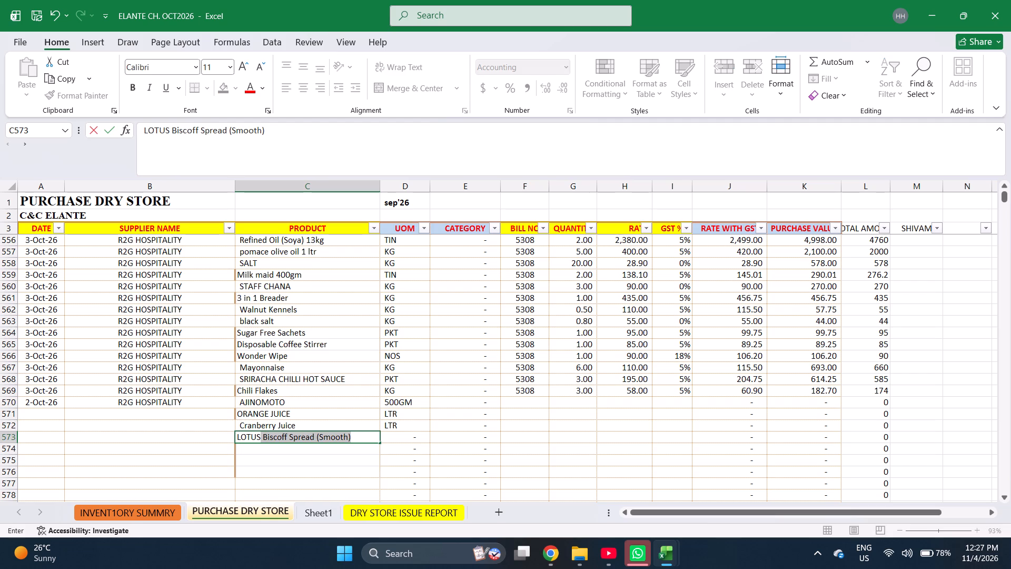
{"action": "key", "text": "Return"}
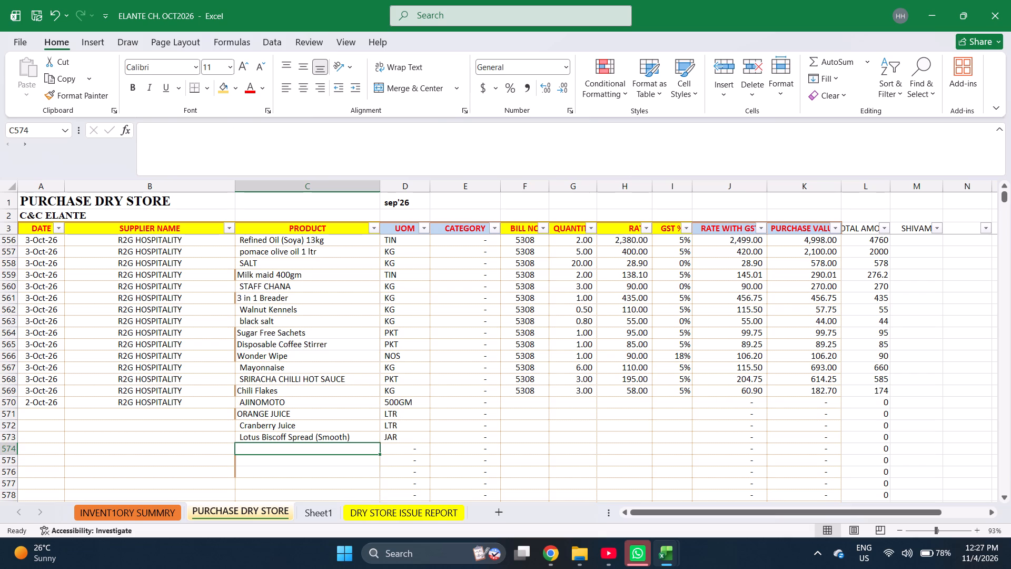
{"action": "type", "text": "COKE"}
{"action": "key", "text": "Return"}
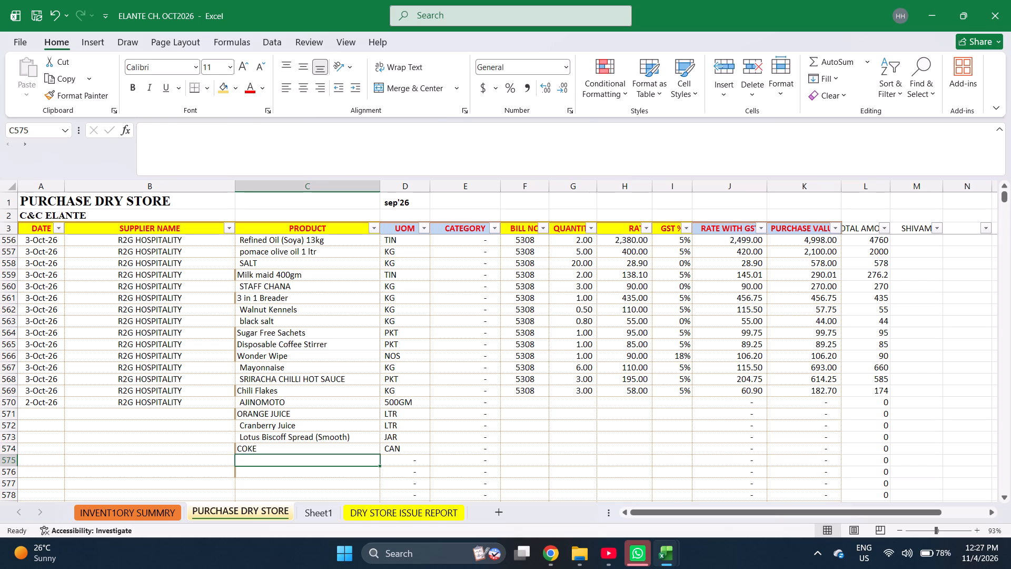
{"action": "type", "text": "DEGG"}
{"action": "key", "text": "Return"}
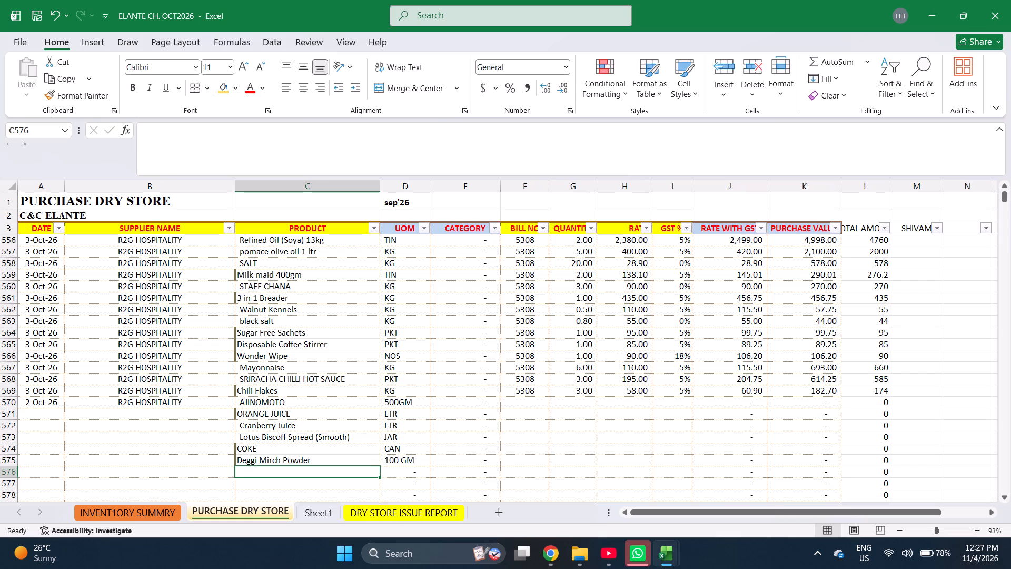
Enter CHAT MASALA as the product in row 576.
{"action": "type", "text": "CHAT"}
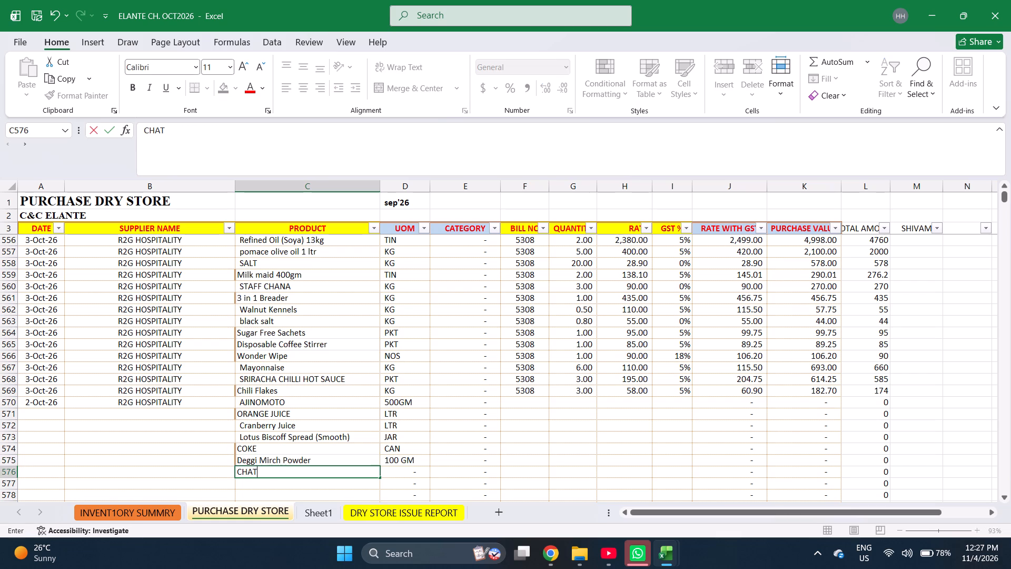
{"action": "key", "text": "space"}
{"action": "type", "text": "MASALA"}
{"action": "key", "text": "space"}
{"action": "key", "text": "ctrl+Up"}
Search the sheet for CHAT and copy the existing Chat Masala 100gm product name into row 576.
{"action": "key", "text": "ctrl+f"}
{"action": "type", "text": "CHAT"}
{"action": "key", "text": "Return"}
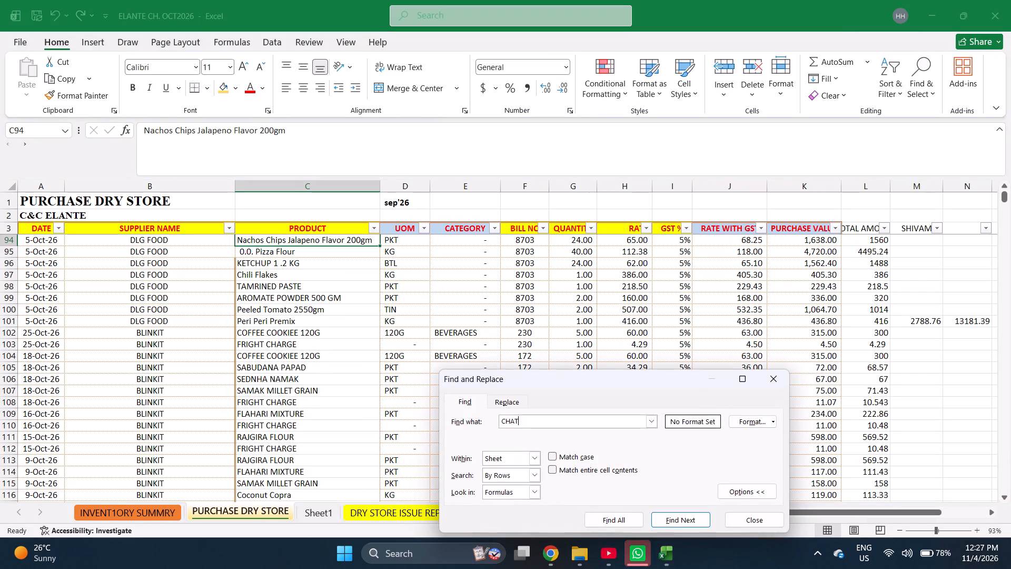
{"action": "key", "text": "Escape"}
{"action": "key", "text": "ctrl+c"}
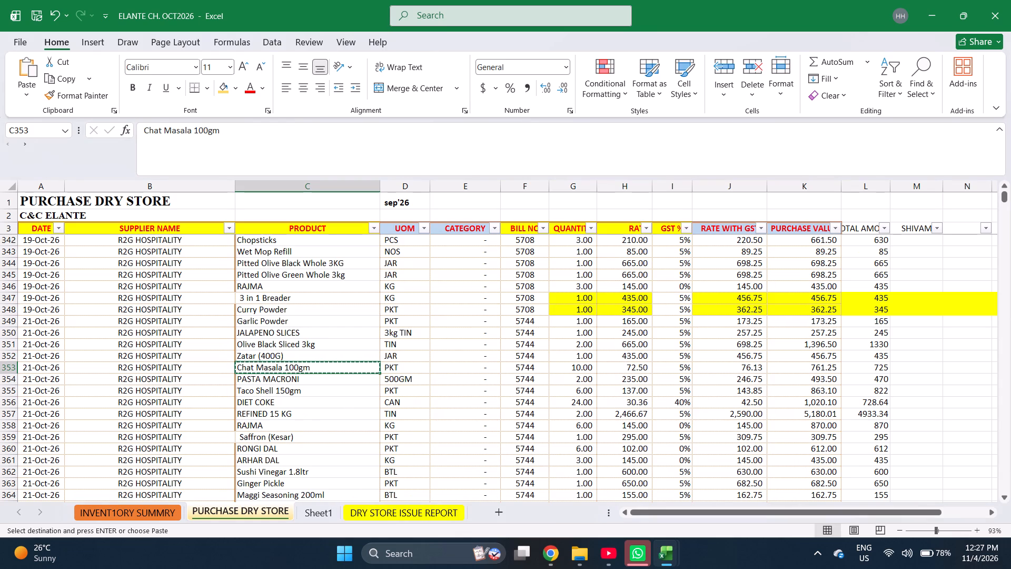
{"action": "key", "text": "ctrl+Down"}
{"action": "key", "text": "Return"}
{"action": "key", "text": "Return"}
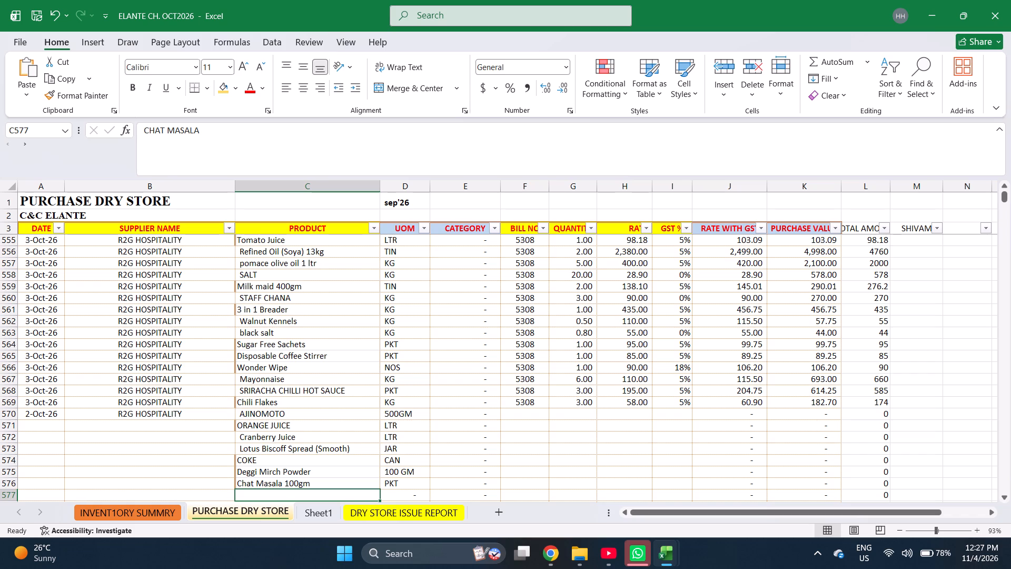
Enter KITCHEN KING and Ginger Pickle as the products in rows 577 and 578.
{"action": "type", "text": "KITCHEN KING"}
{"action": "key", "text": "Return"}
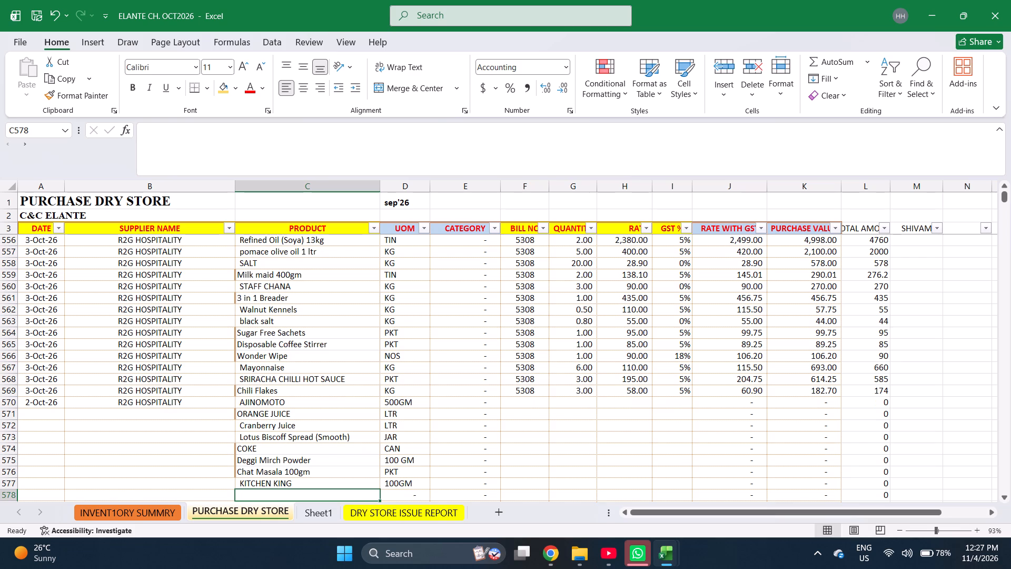
{"action": "key", "text": "f"}
{"action": "key", "text": "BackSpace"}
{"action": "key", "text": "BackSpace"}
{"action": "key", "text": "BackSpace"}
{"action": "key", "text": "g"}
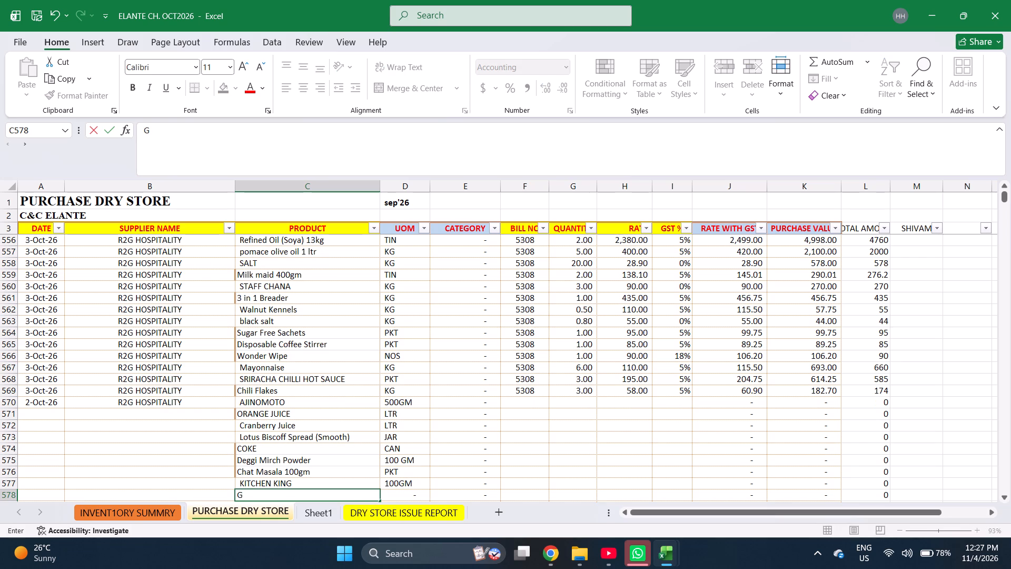
{"action": "type", "text": "INGER"}
{"action": "key", "text": "space"}
{"action": "key", "text": "Return"}
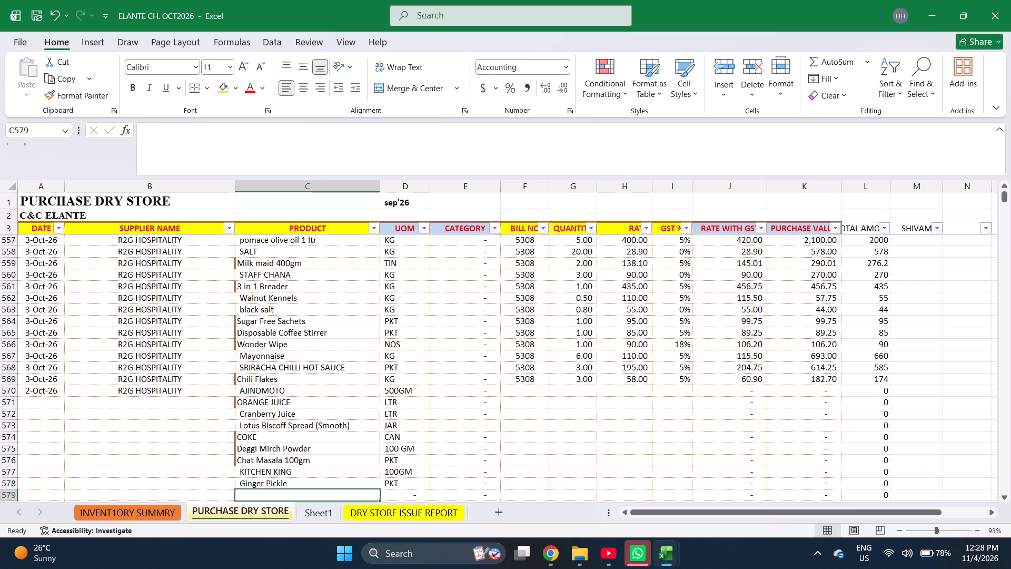
Enter Sushi Vinegar 1.8ltr and NORI SHEET as the products in rows 579 and 580.
{"action": "type", "text": "SUSHOI"}
{"action": "key", "text": "BackSpace"}
{"action": "key", "text": "BackSpace"}
{"action": "type", "text": "I"}
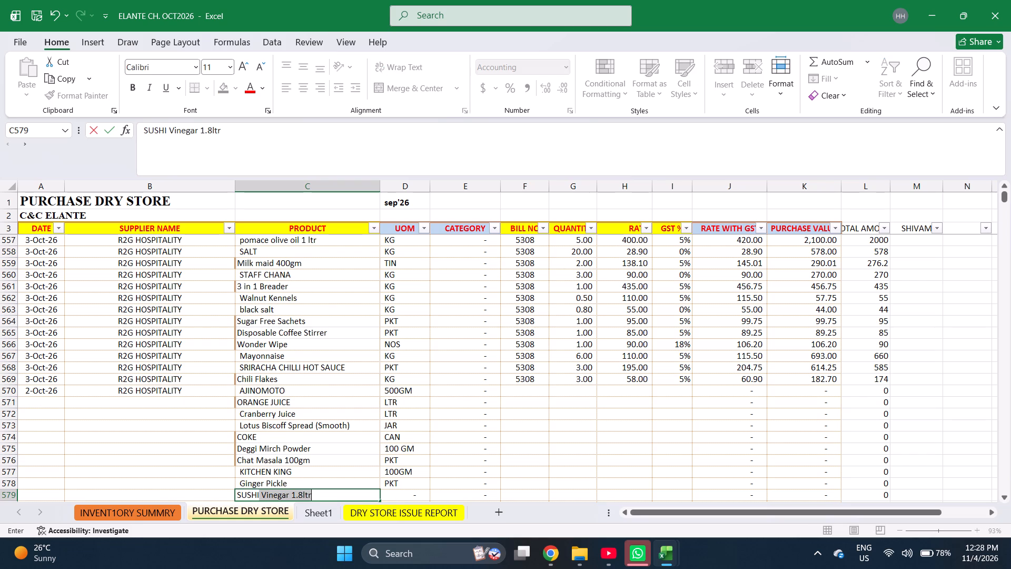
{"action": "key", "text": "space"}
{"action": "key", "text": "Return"}
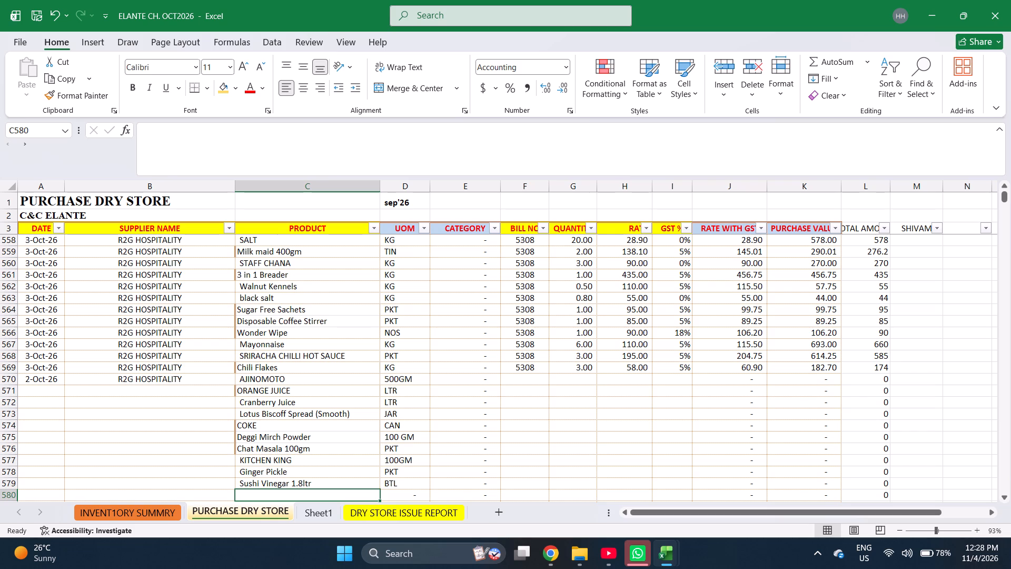
{"action": "type", "text": "NORI SJ"}
{"action": "key", "text": "BackSpace"}
{"action": "type", "text": "HE"}
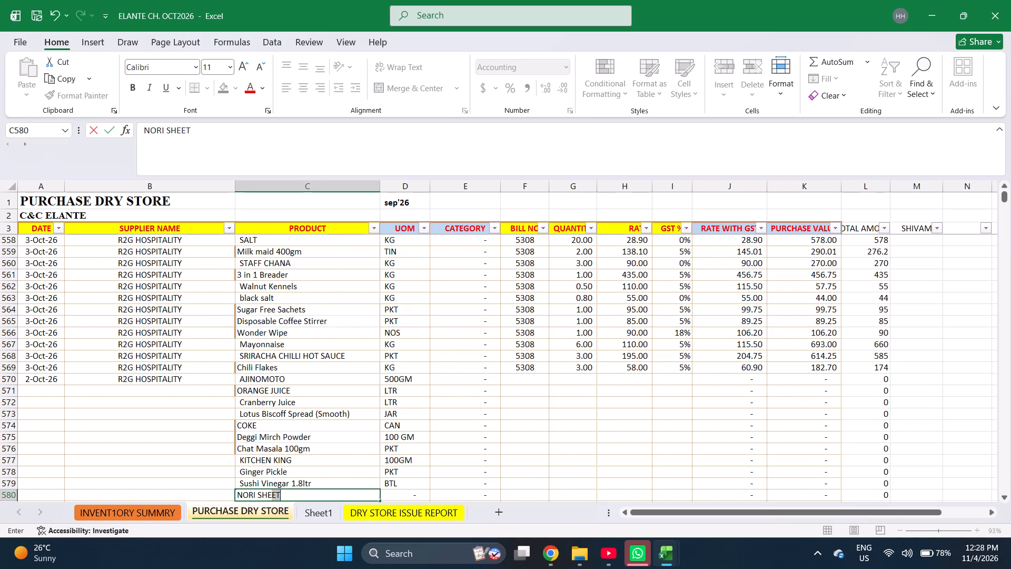
{"action": "key", "text": "Return"}
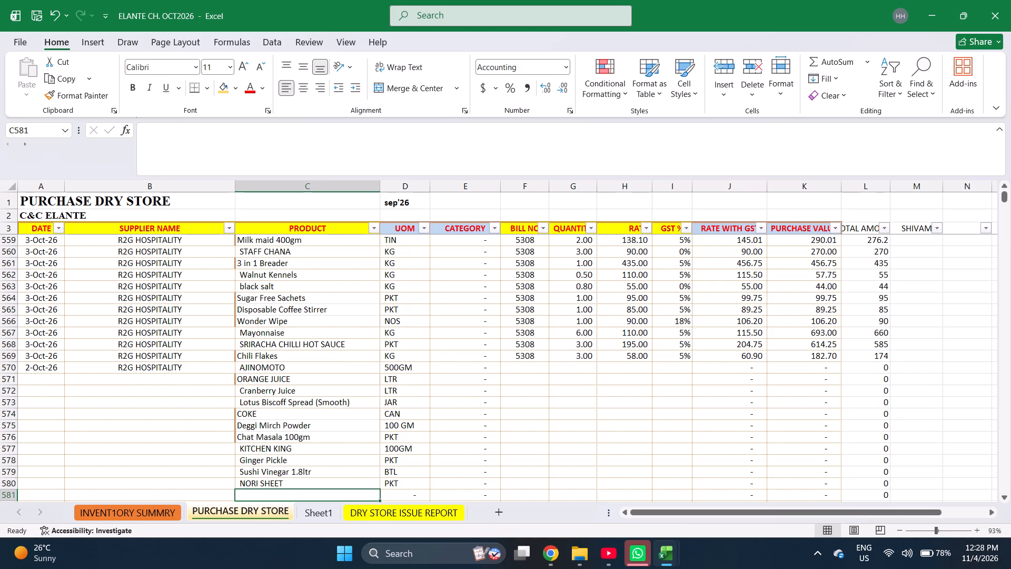
Enter ARHAR DAL, URAD DAL and CHANA DAL as the products in rows 581 to 583.
{"action": "type", "text": "ARHAR DAL"}
{"action": "key", "text": "Return"}
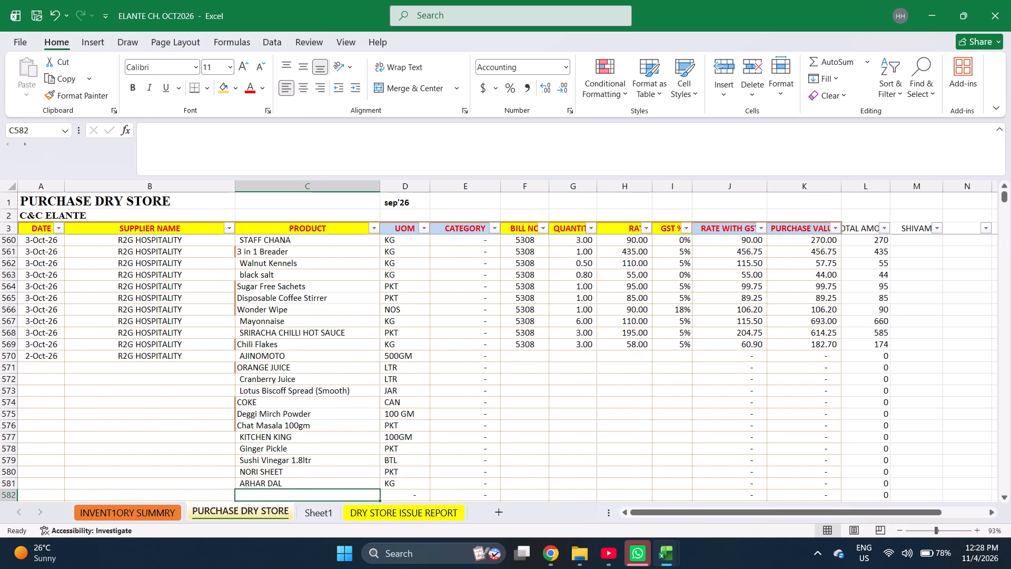
{"action": "type", "text": "URAD DAL"}
{"action": "key", "text": "Return"}
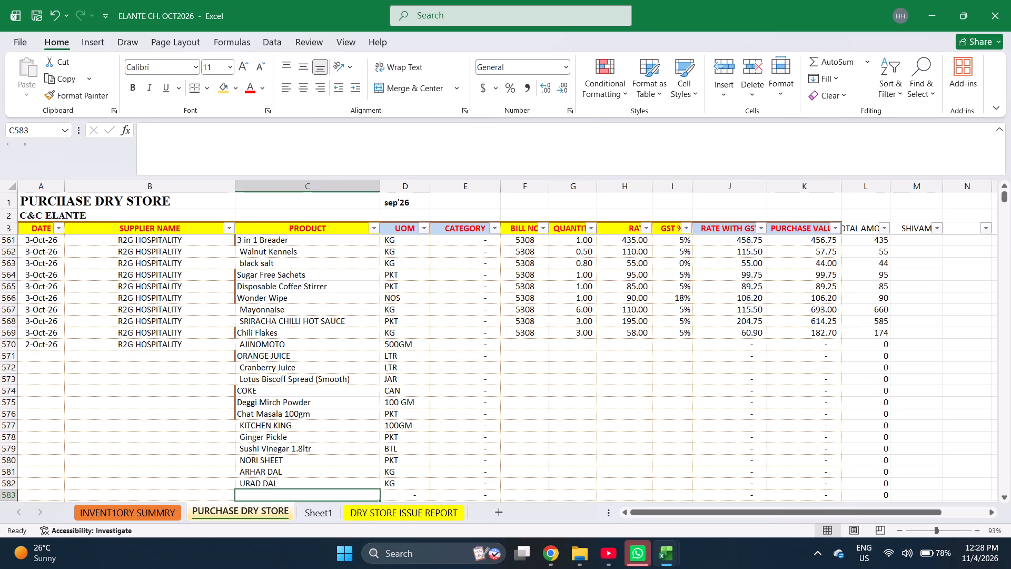
{"action": "type", "text": "CHANA DAL"}
{"action": "key", "text": "Return"}
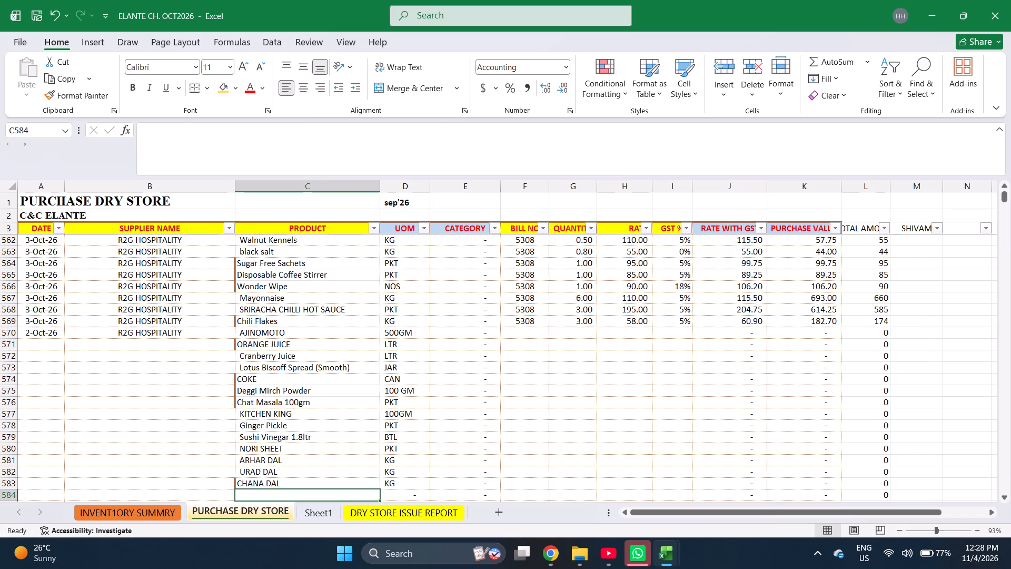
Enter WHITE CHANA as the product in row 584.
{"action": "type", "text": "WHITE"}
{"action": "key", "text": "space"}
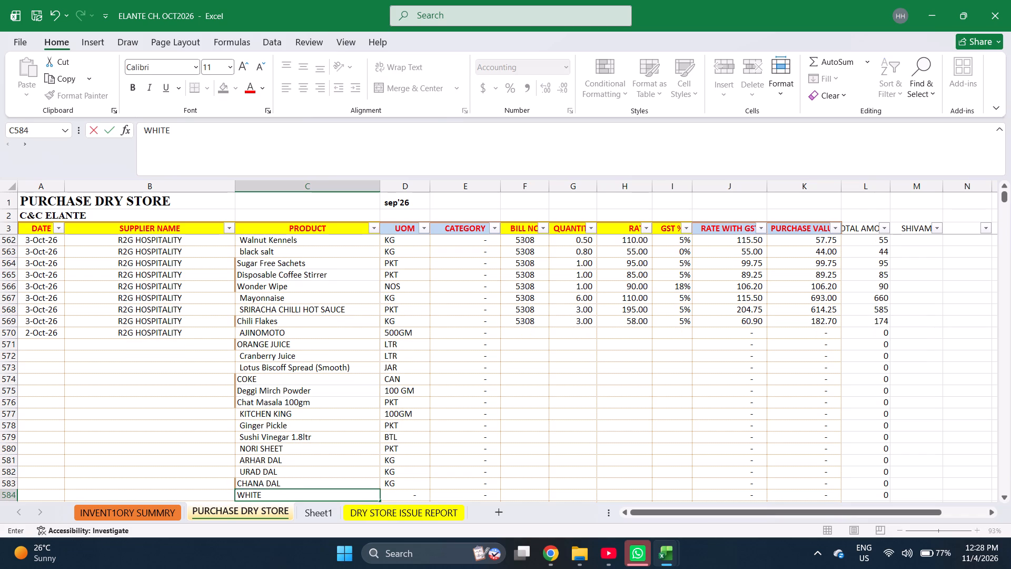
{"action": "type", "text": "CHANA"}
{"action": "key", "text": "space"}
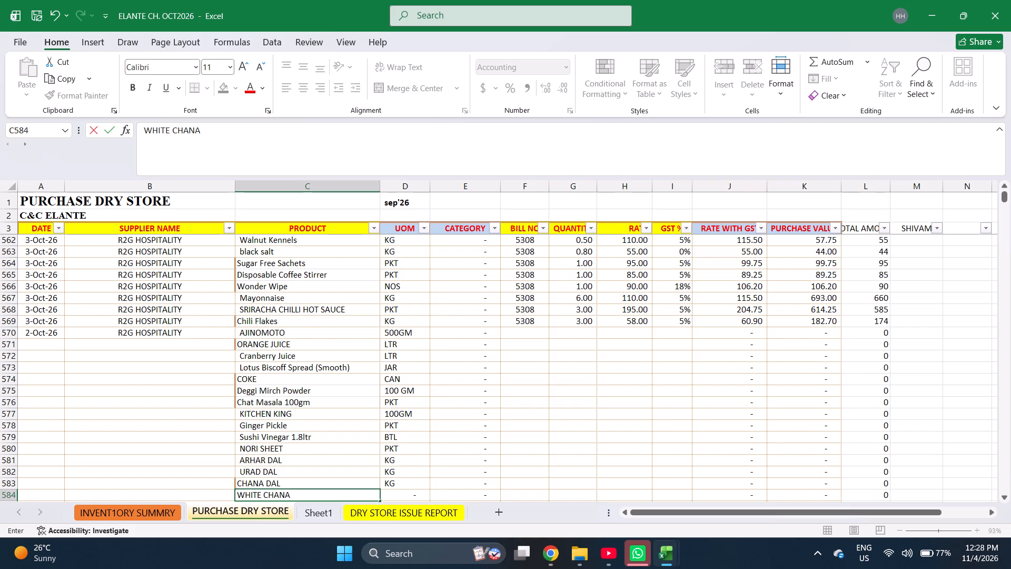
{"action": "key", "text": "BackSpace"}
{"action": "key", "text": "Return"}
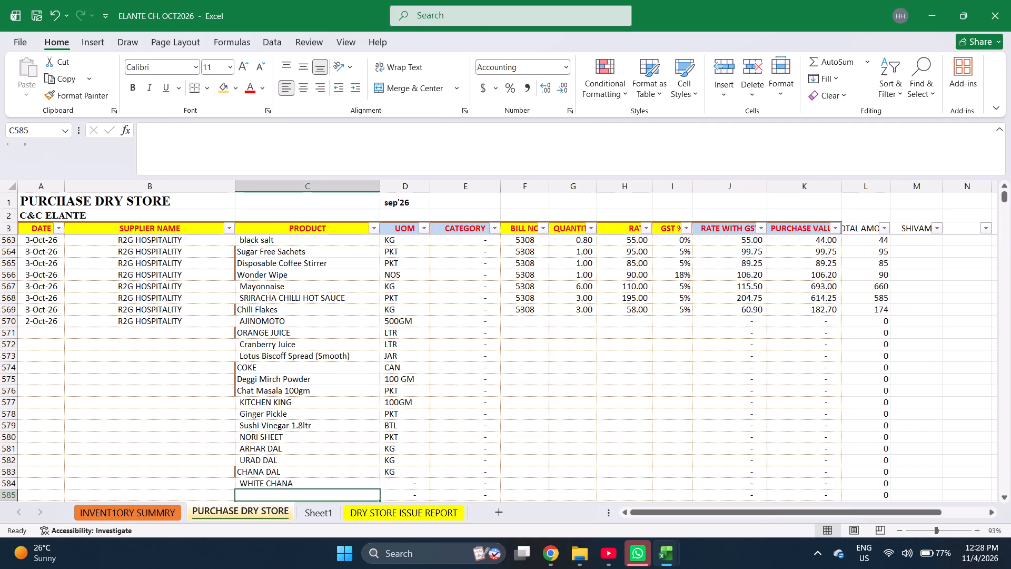
Find CHANA WHITE in the inventory summary sheet and copy that name into row 584's product cell in PURCHASE DRY STORE.
{"action": "key", "text": "ctrl+Page_Up"}
{"action": "key", "text": "ctrl+f"}
{"action": "type", "text": "CHANA"}
{"action": "key", "text": "Return"}
{"action": "key", "text": "Return"}
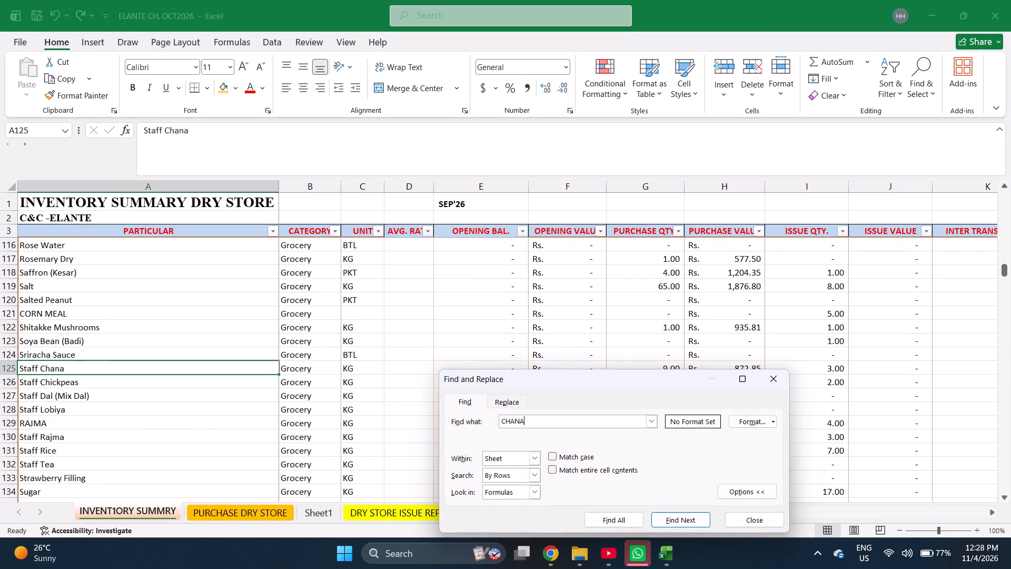
{"action": "key", "text": "Return"}
{"action": "key", "text": "Escape"}
{"action": "key", "text": "ctrl+c"}
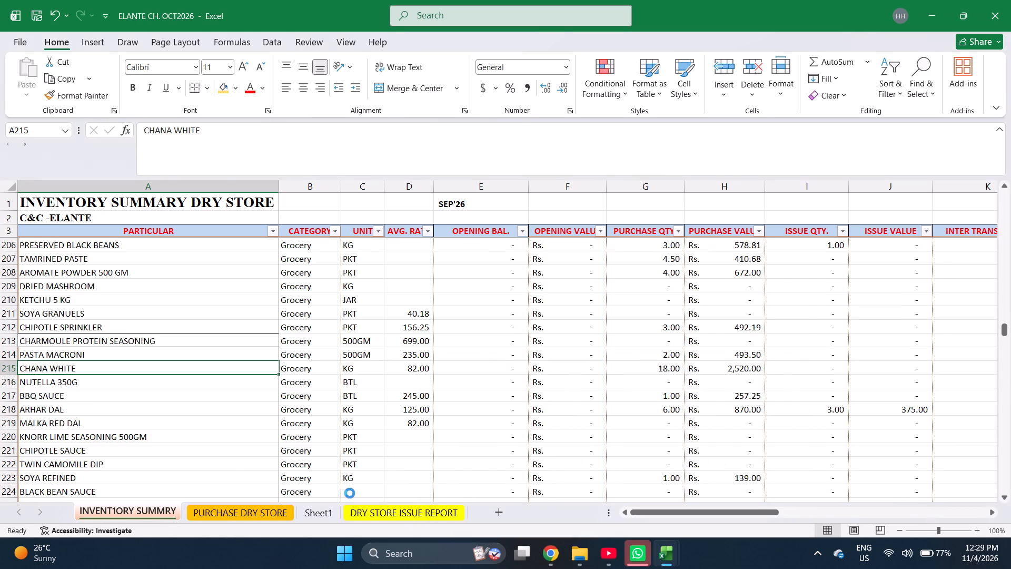
{"action": "key", "text": "ctrl+Page_Down"}
{"action": "key", "text": "Return"}
{"action": "key", "text": "ctrl+z"}
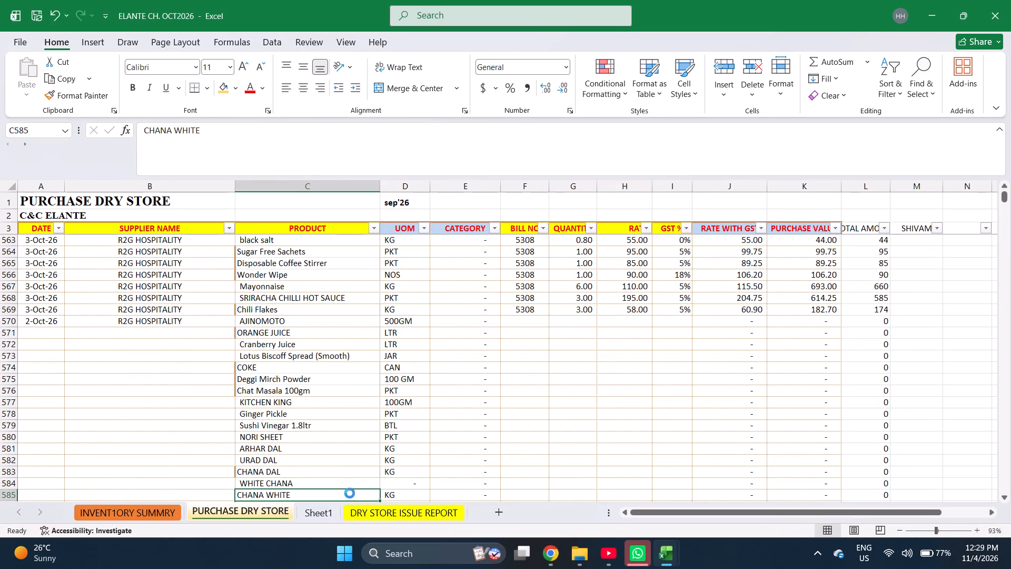
{"action": "key", "text": "Up"}
{"action": "key", "text": "Return"}
{"action": "key", "text": "Return"}
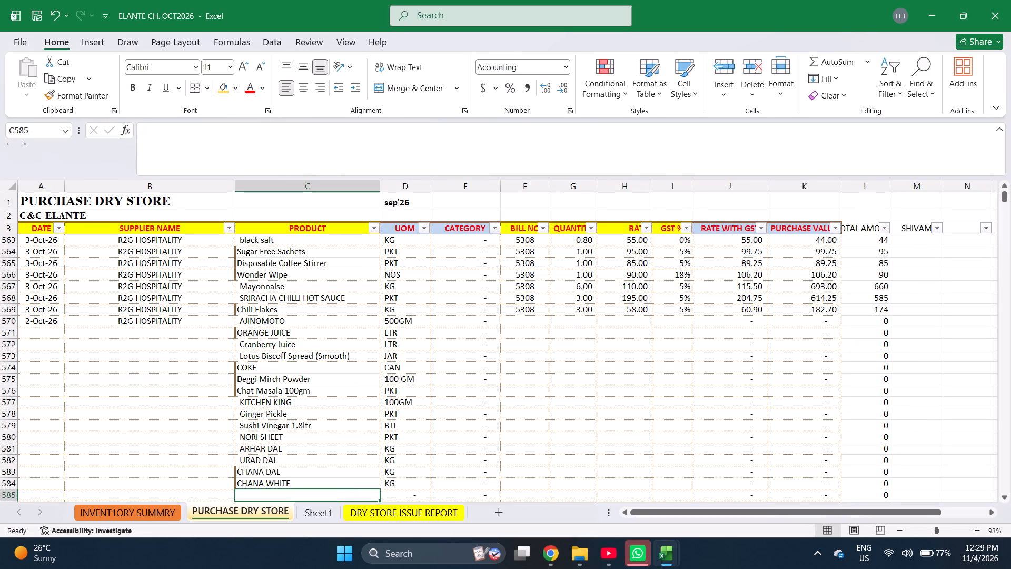
Enter Olive Black Sliced 3kg and Cashew Nuts 4 Pcs (Kaju) as the products in rows 585 and 586.
{"action": "type", "text": "OLIVE"}
{"action": "key", "text": "space"}
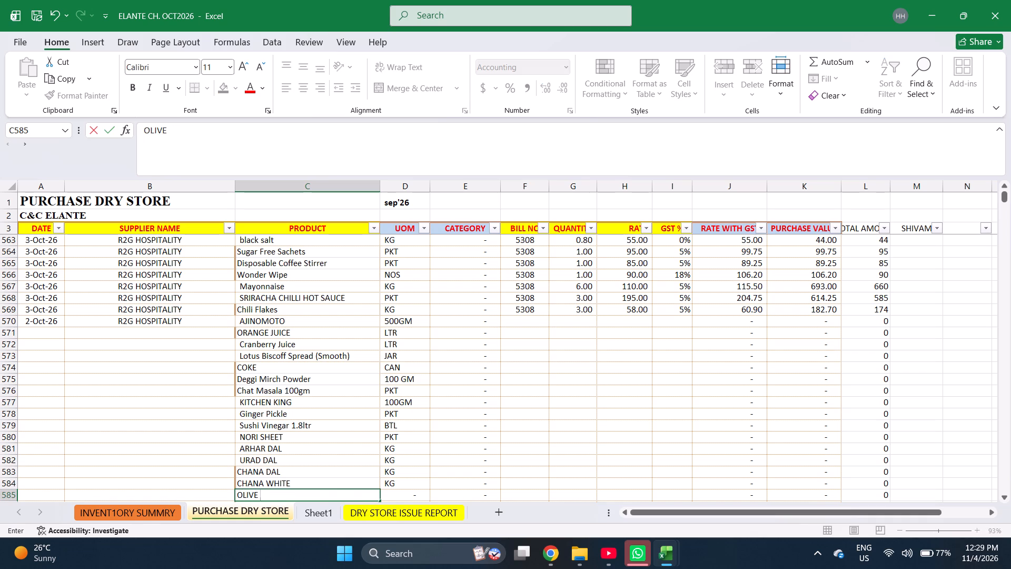
{"action": "type", "text": "BL"}
{"action": "key", "text": "Return"}
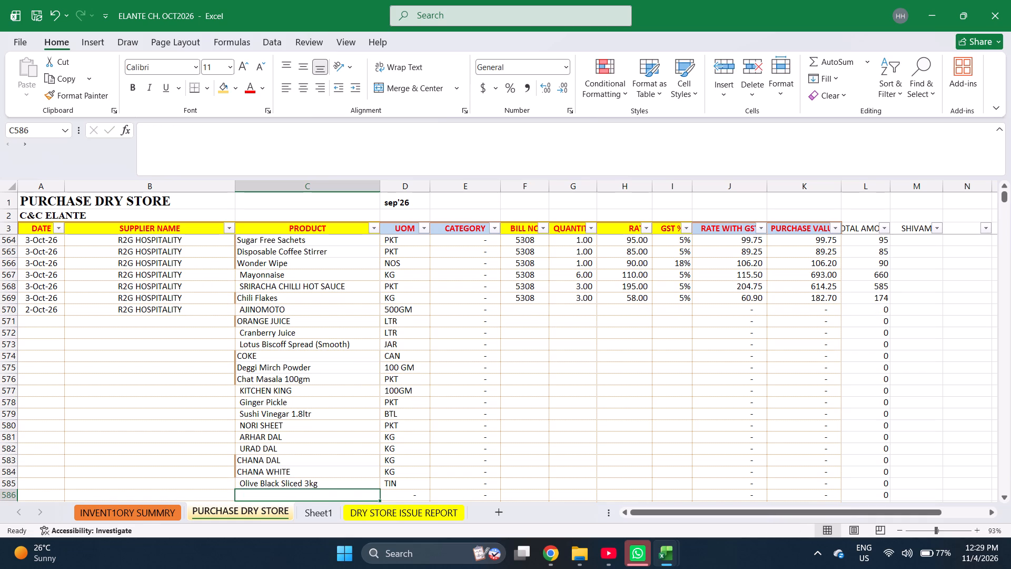
{"action": "type", "text": "CASHEW"}
{"action": "key", "text": "Return"}
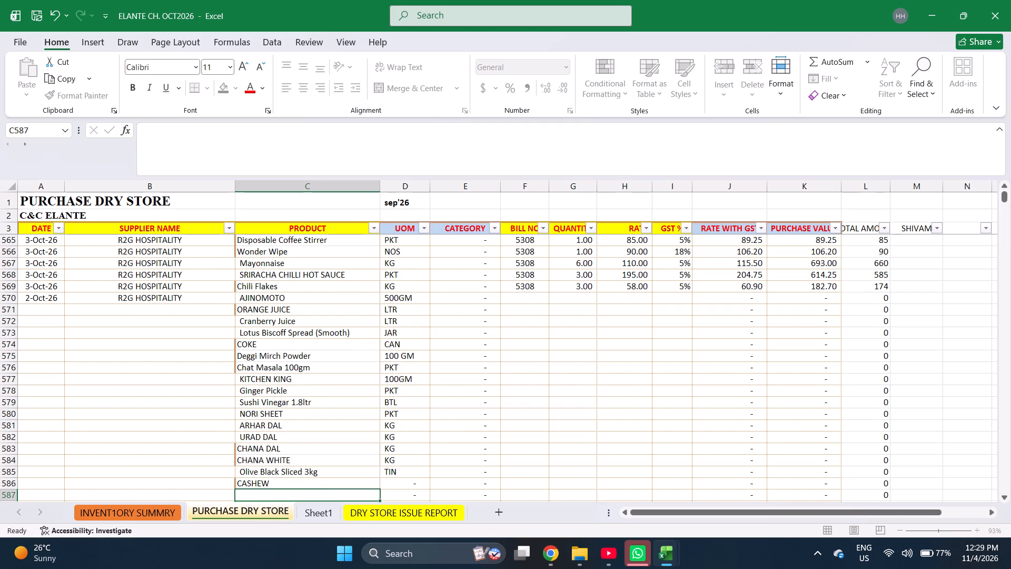
{"action": "key", "text": "Up"}
{"action": "type", "text": "CASHEW"}
{"action": "key", "text": "space"}
{"action": "type", "text": "NU"}
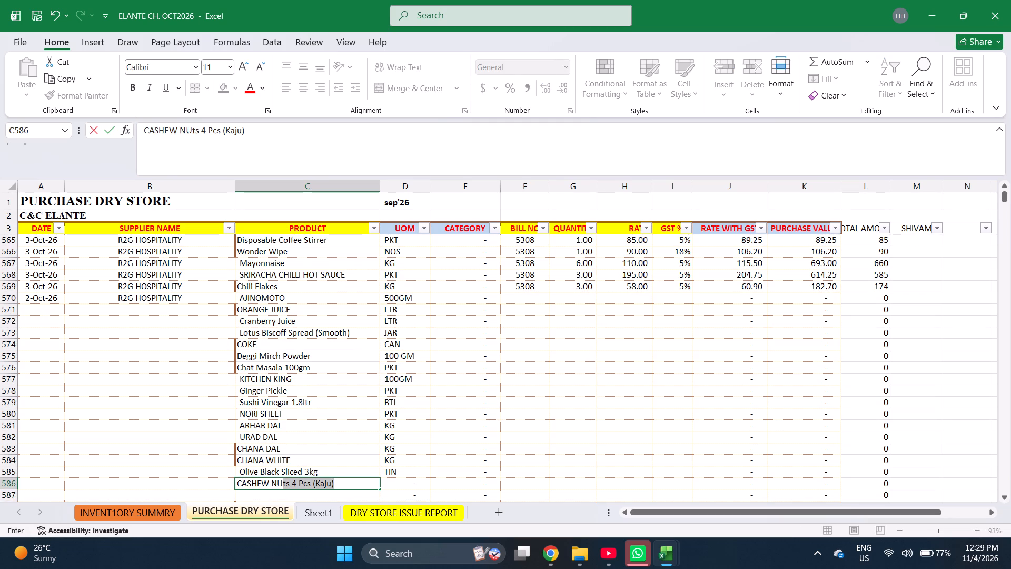
{"action": "key", "text": "Return"}
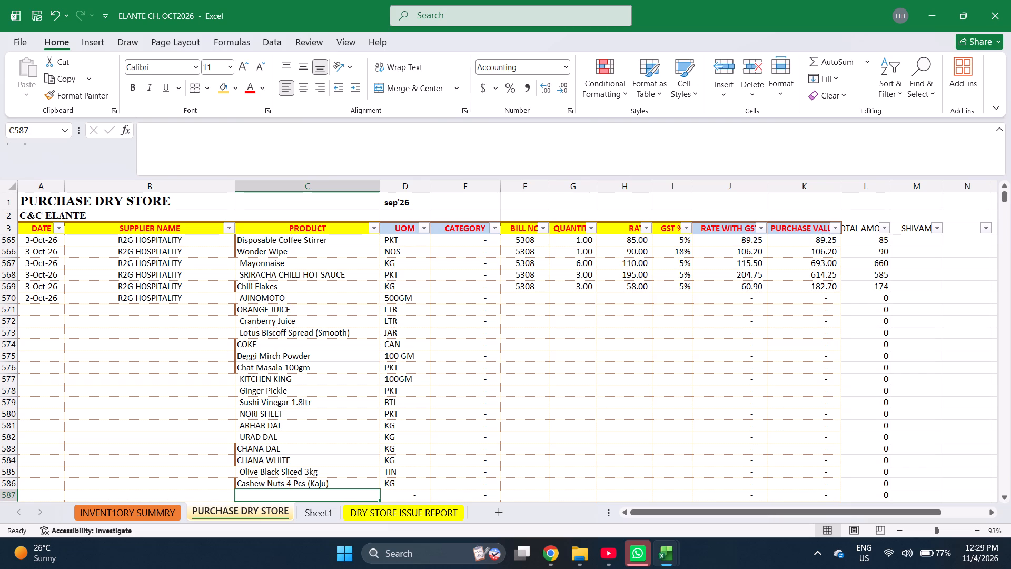
Enter Chopsticks as the product in row 587.
{"action": "type", "text": "CHI"}
{"action": "key", "text": "BackSpace"}
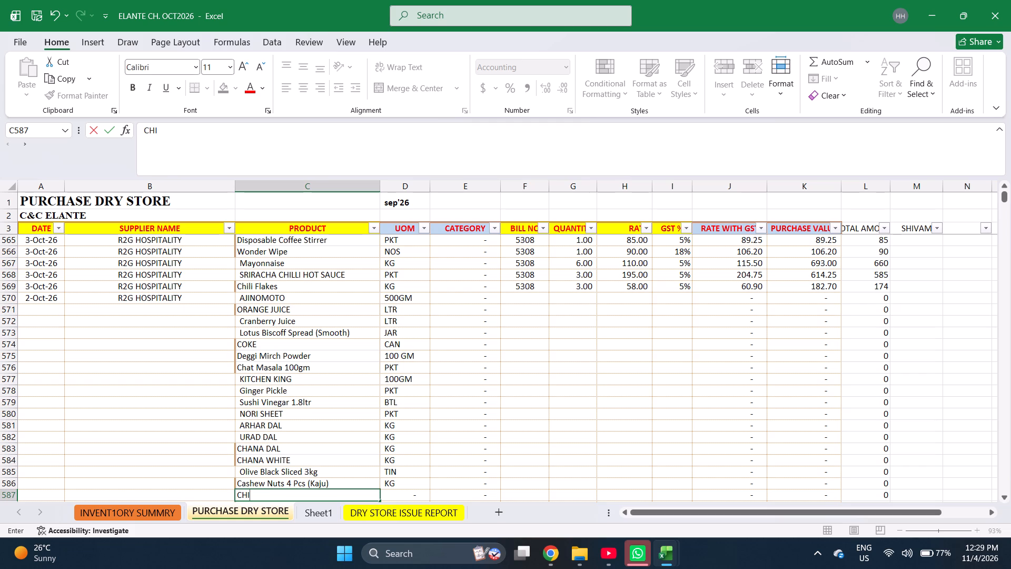
{"action": "key", "text": "BackSpace"}
{"action": "type", "text": "OP"}
{"action": "key", "text": "s"}
{"action": "key", "text": "Return"}
{"action": "key", "text": "Left"}
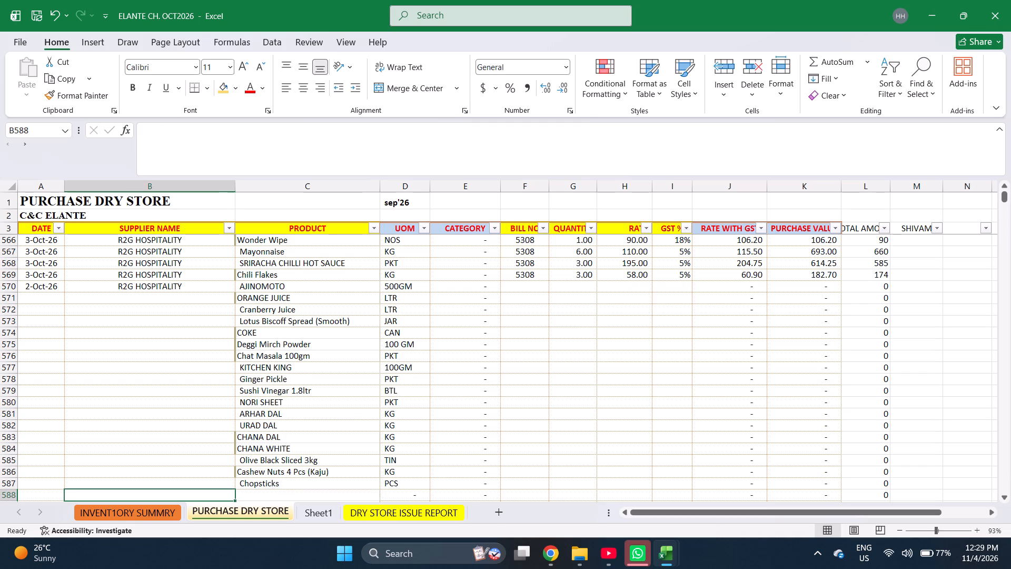
Review the product names in rows 570 to 587 one by one, from AJINOMOTO to Chopsticks.
{"action": "key", "text": "ctrl+Up"}
{"action": "key", "text": "Right"}
{"action": "key", "text": "ctrl+shift+Down"}
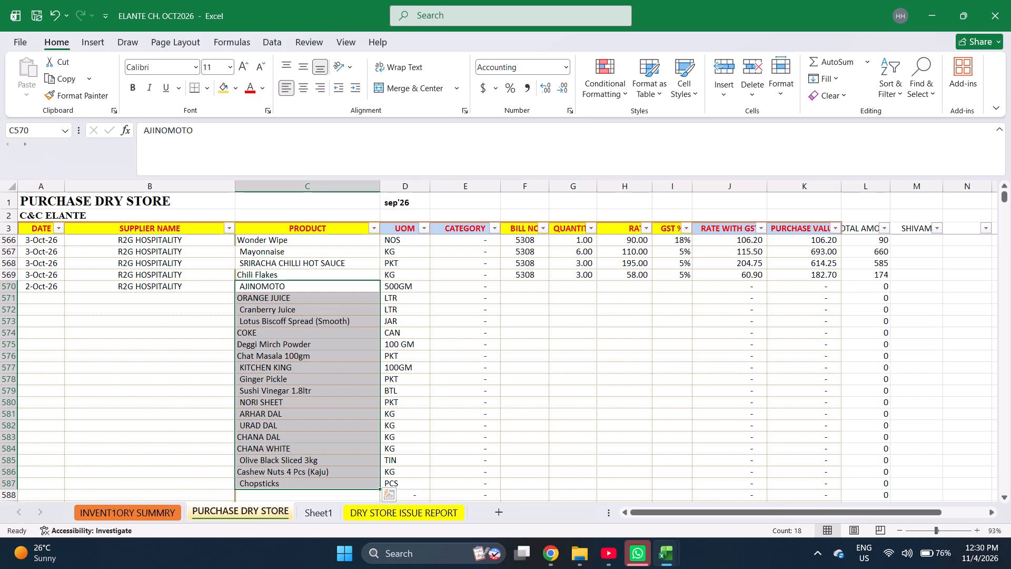
{"action": "left_click", "coordinate": [279, 285]}
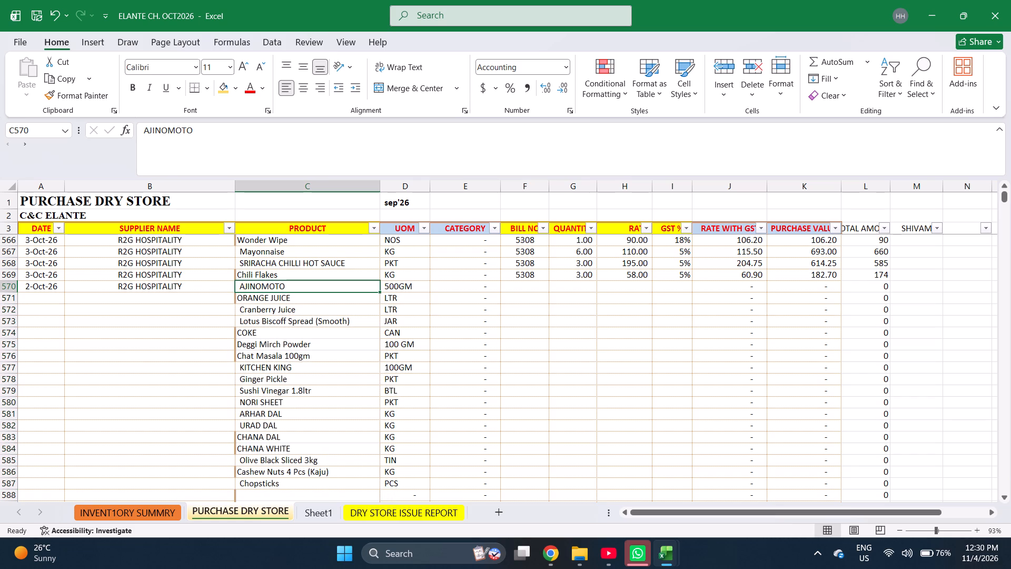
{"action": "key", "text": "Down"}
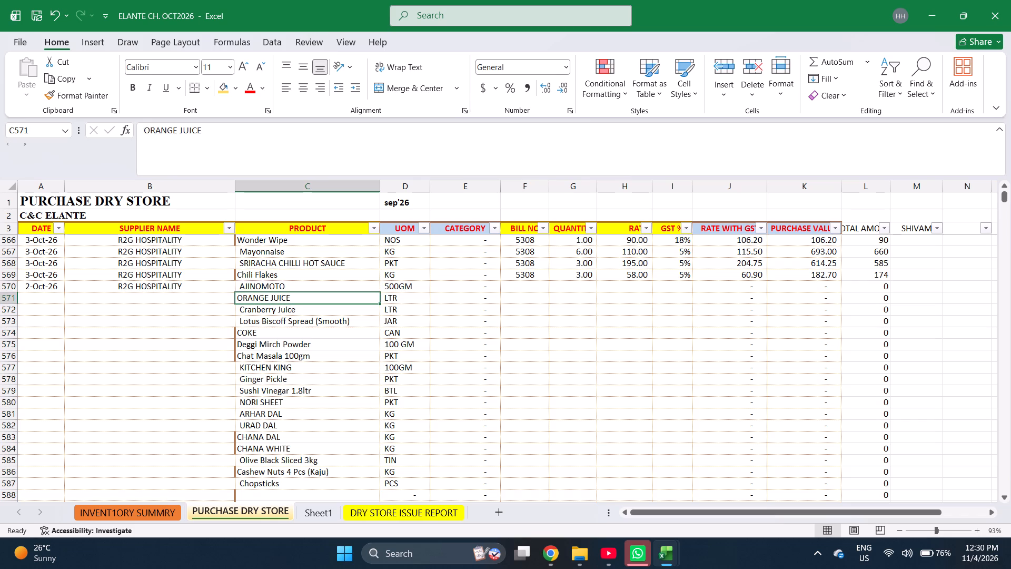
{"action": "key", "text": "Down"}
{"action": "key", "text": "Down"}
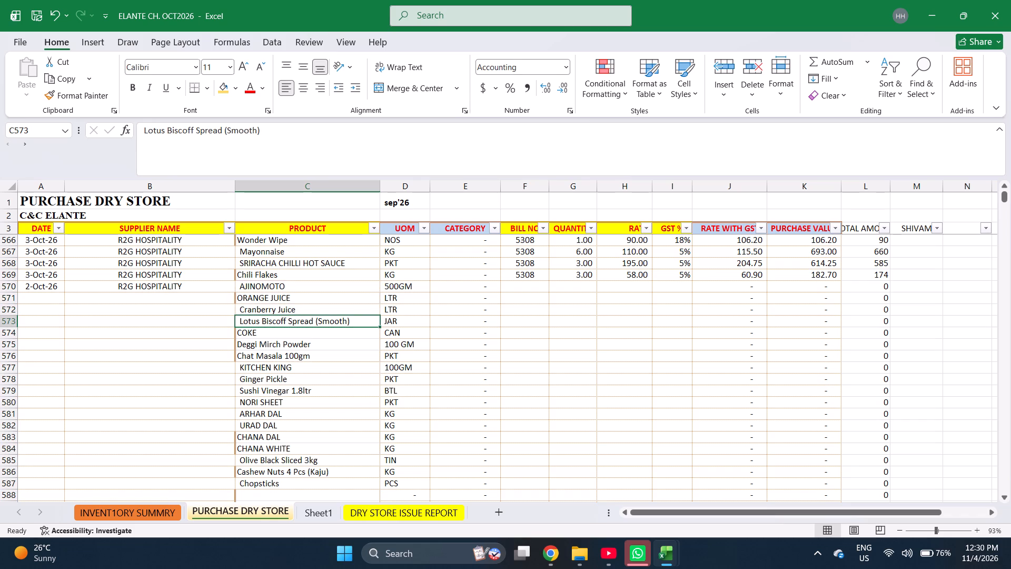
{"action": "key", "text": "Down"}
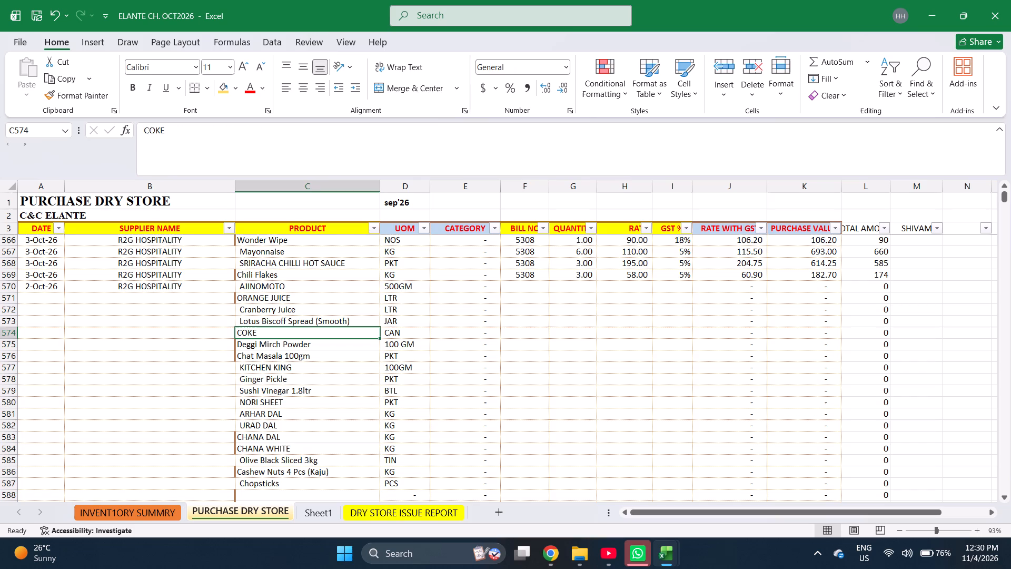
{"action": "key", "text": "Down"}
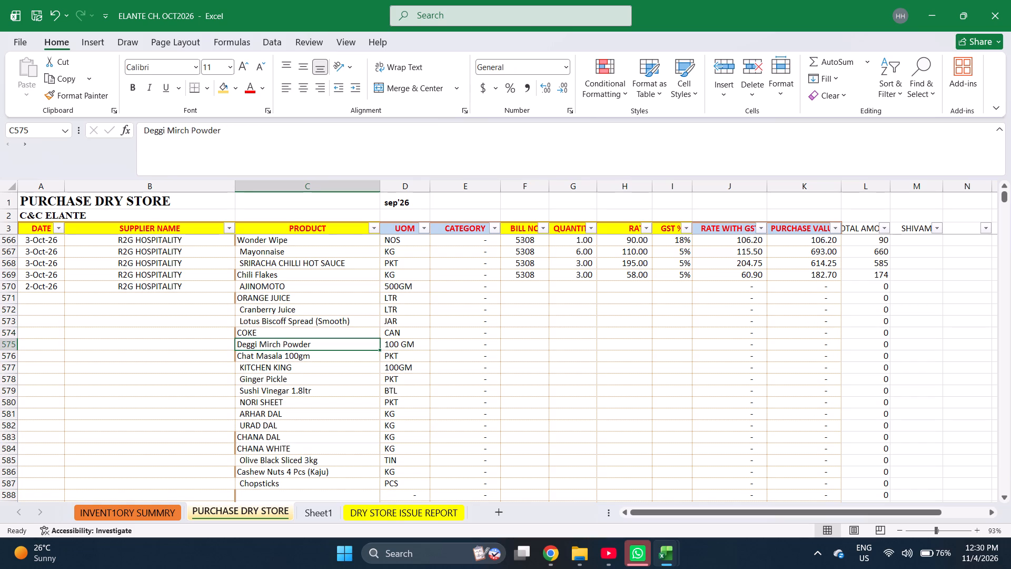
{"action": "key", "text": "Down"}
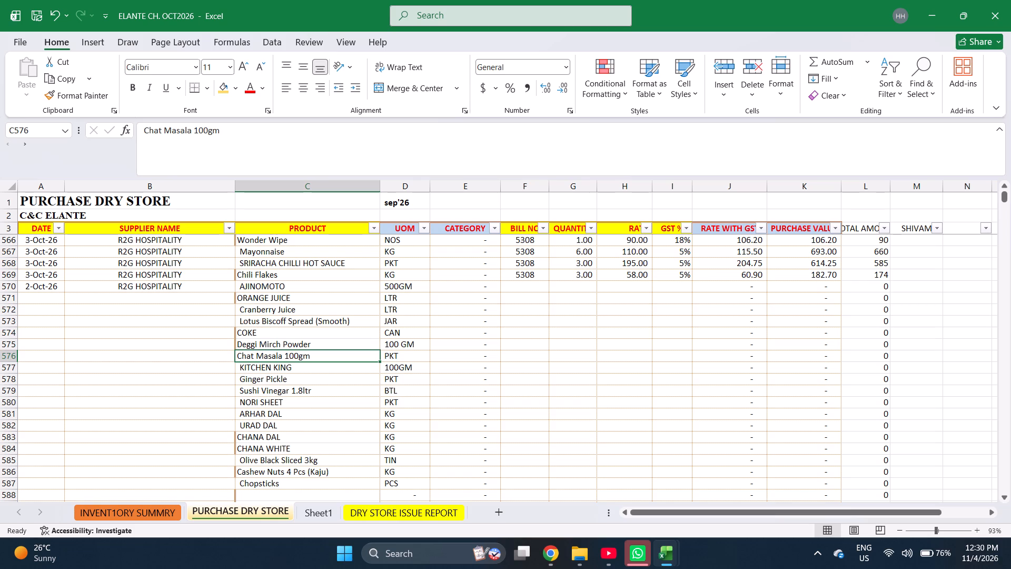
{"action": "key", "text": "Down"}
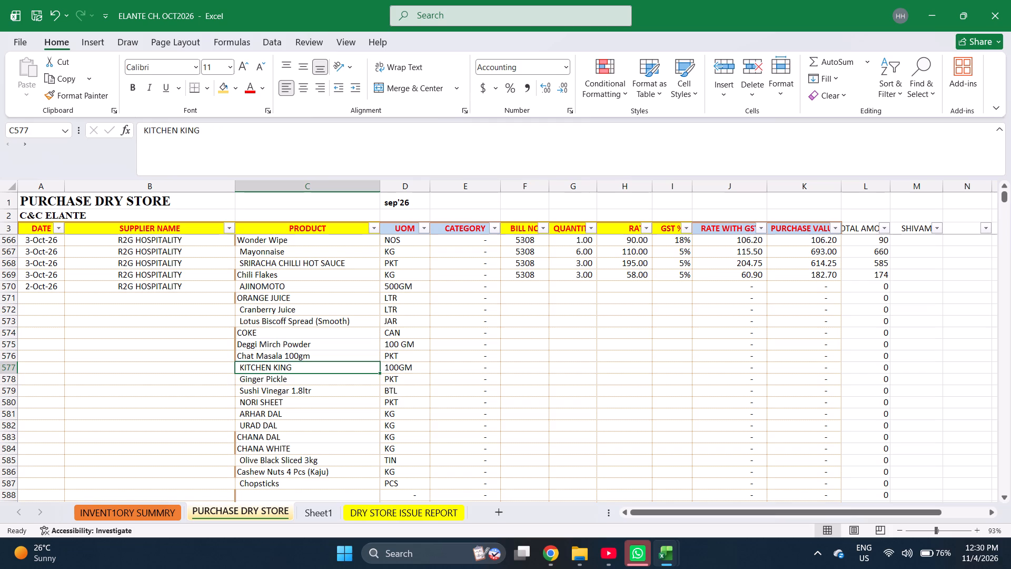
{"action": "key", "text": "Down"}
{"action": "key", "text": "Down"}
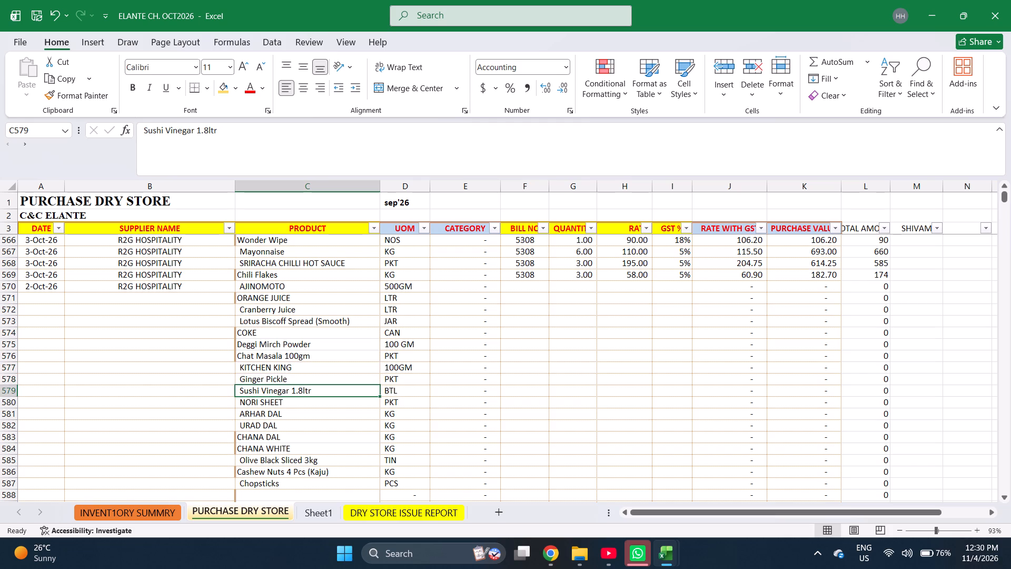
{"action": "key", "text": "Down"}
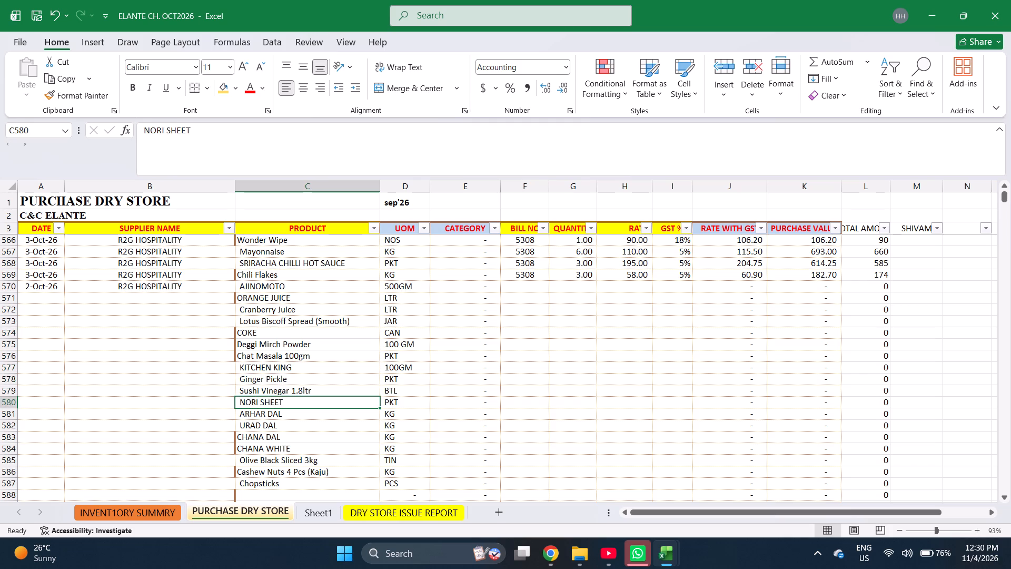
{"action": "key", "text": "Down"}
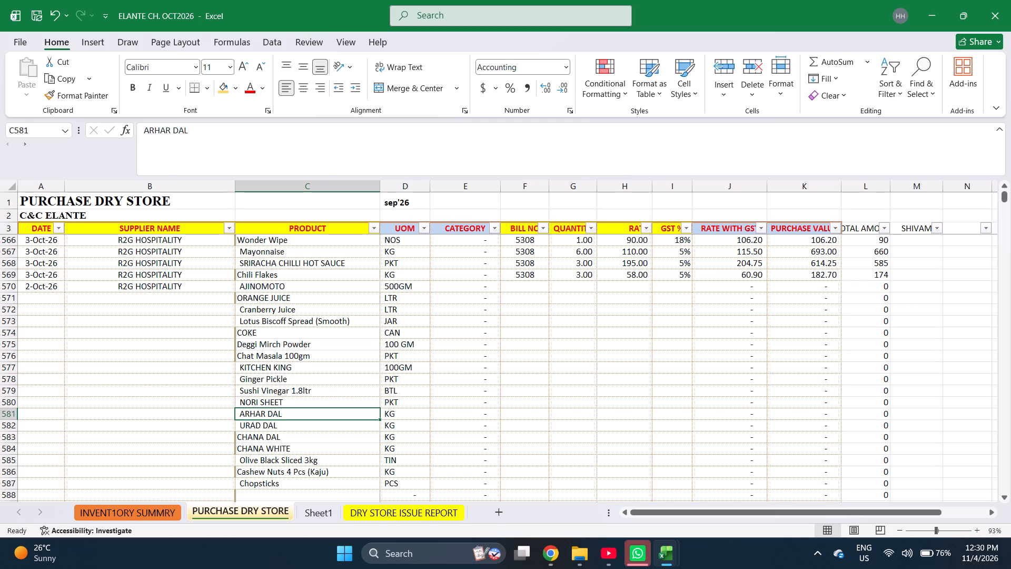
{"action": "key", "text": "Down"}
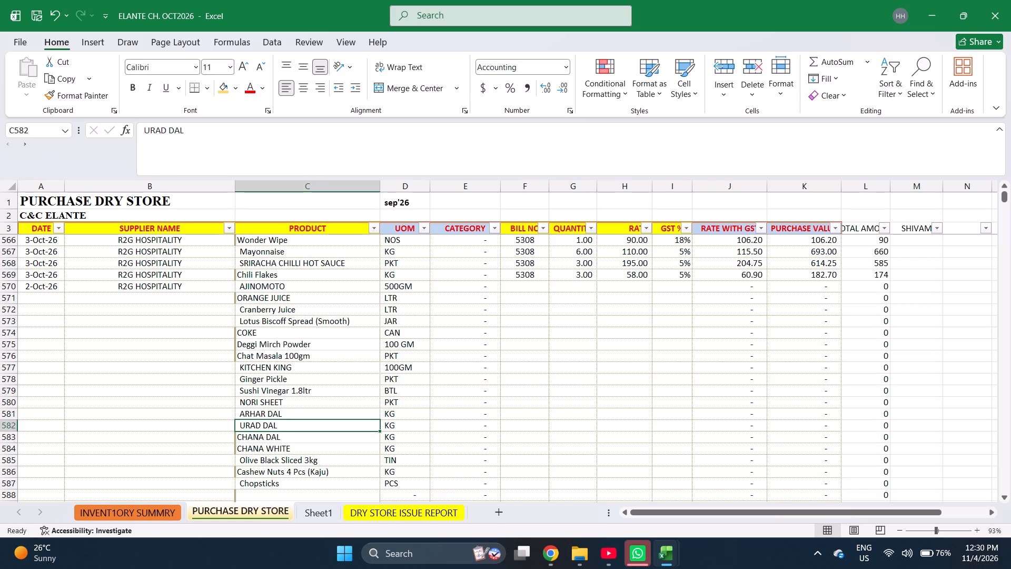
{"action": "key", "text": "Down"}
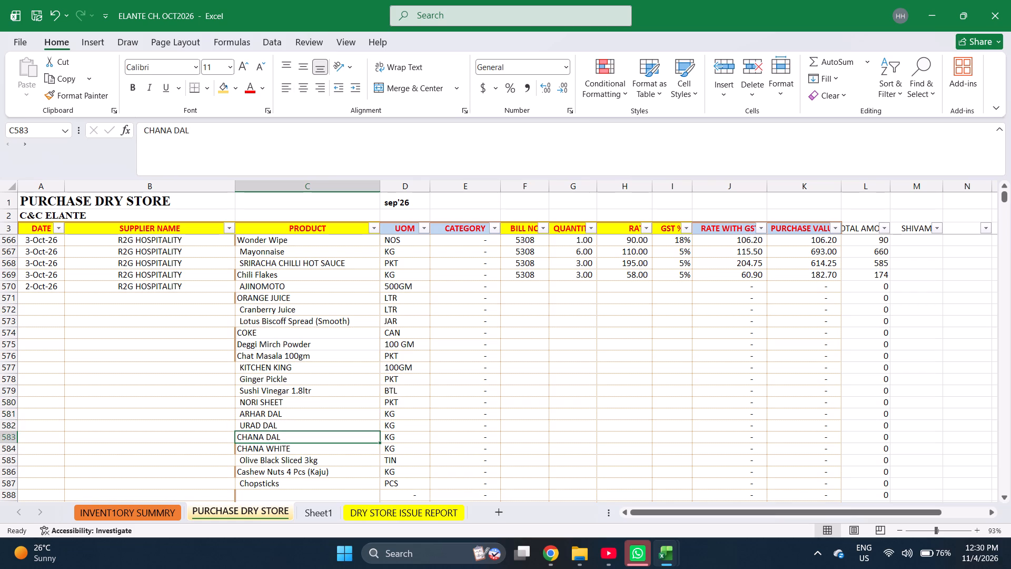
{"action": "key", "text": "Down"}
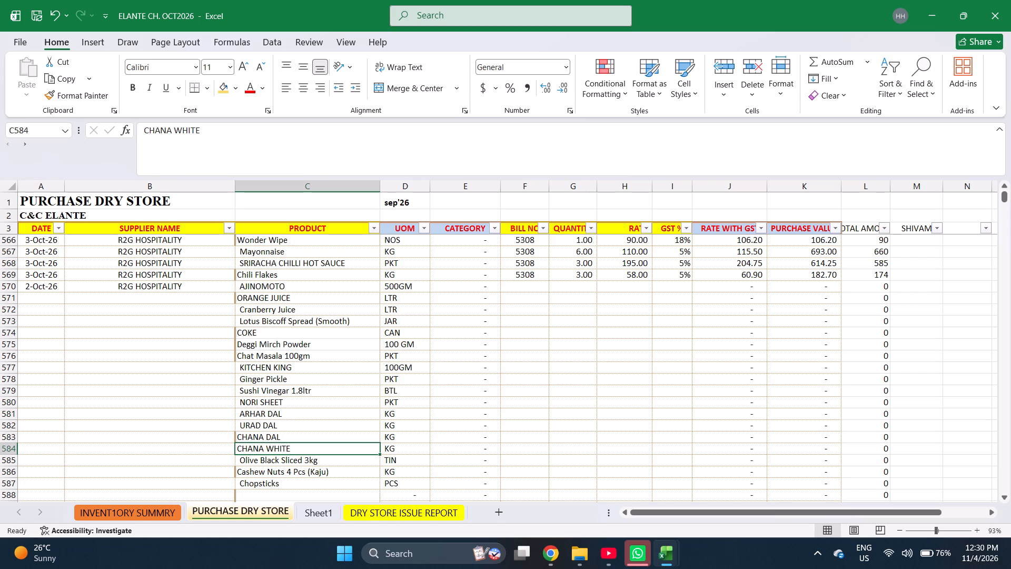
{"action": "key", "text": "Down"}
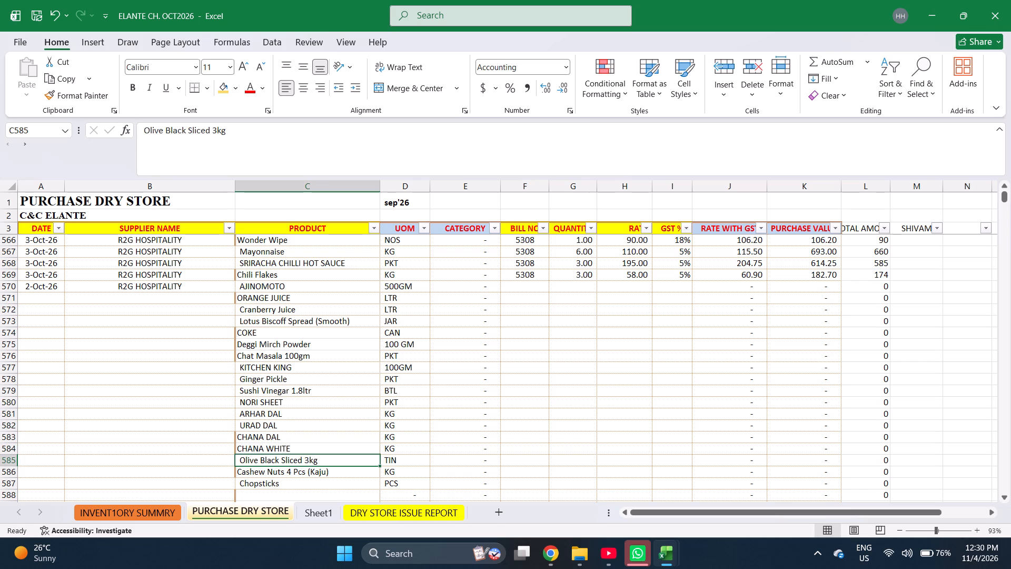
{"action": "key", "text": "Down"}
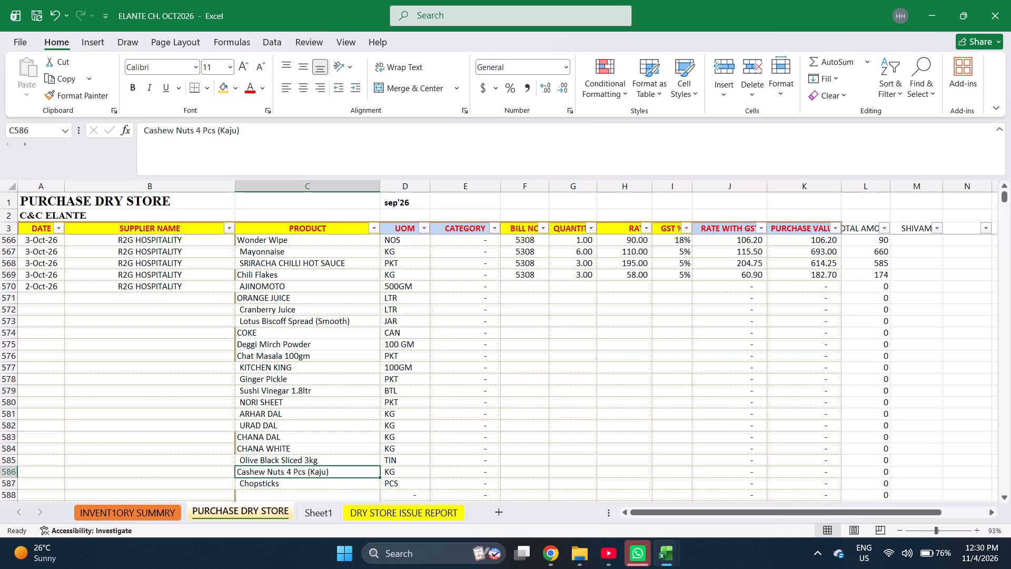
{"action": "key", "text": "Down"}
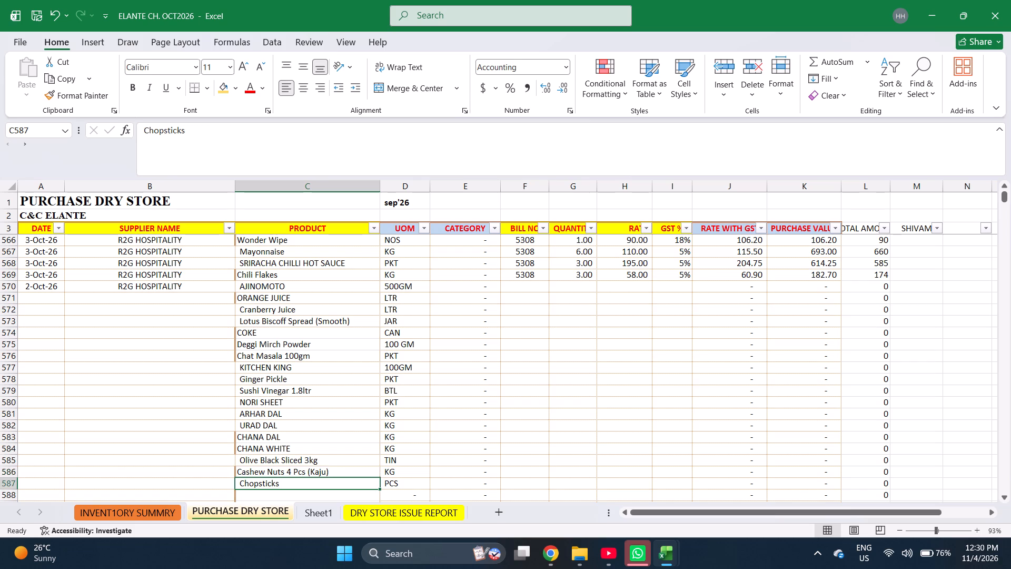
Move Cashew Nuts 4 Pcs (Kaju) and Chopsticks down one row and enter Refined Oil (Soya) 13kg as row 586's product.
{"action": "key", "text": "Up"}
{"action": "key", "text": "shift+Down"}
{"action": "key", "text": "ctrl+c"}
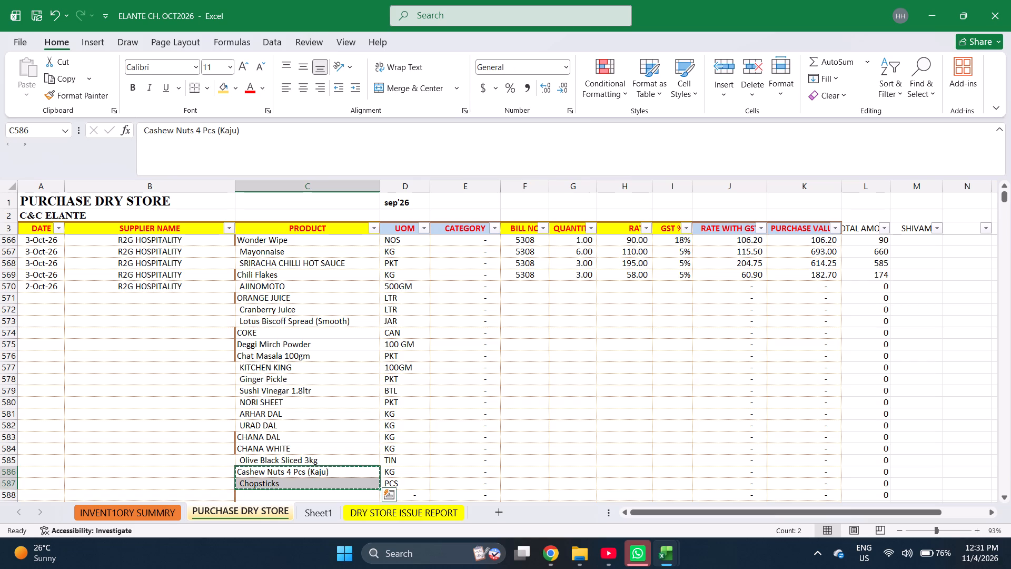
{"action": "key", "text": "Down"}
{"action": "key", "text": "Return"}
{"action": "key", "text": "Up"}
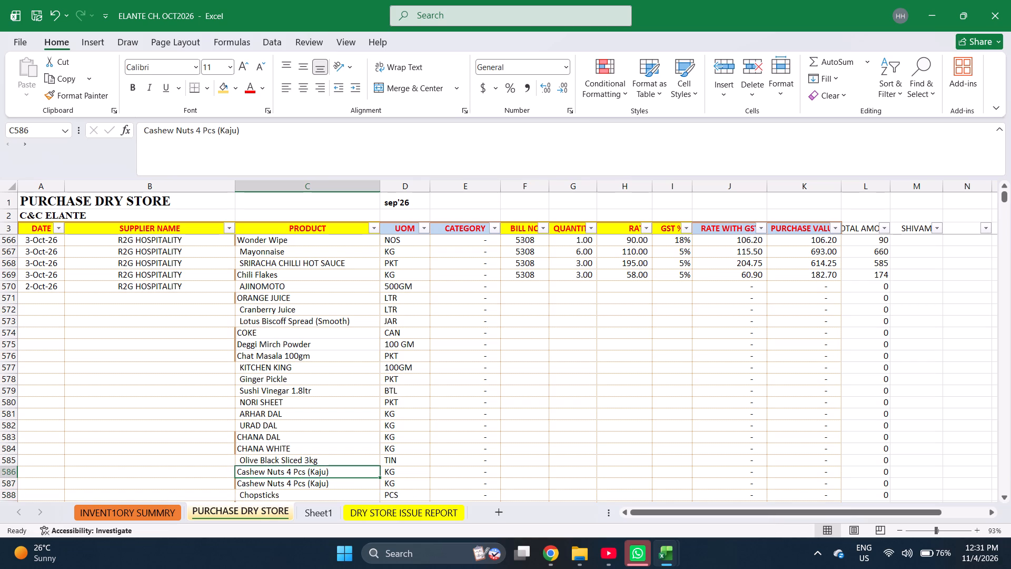
{"action": "type", "text": "REF"}
{"action": "key", "text": "Return"}
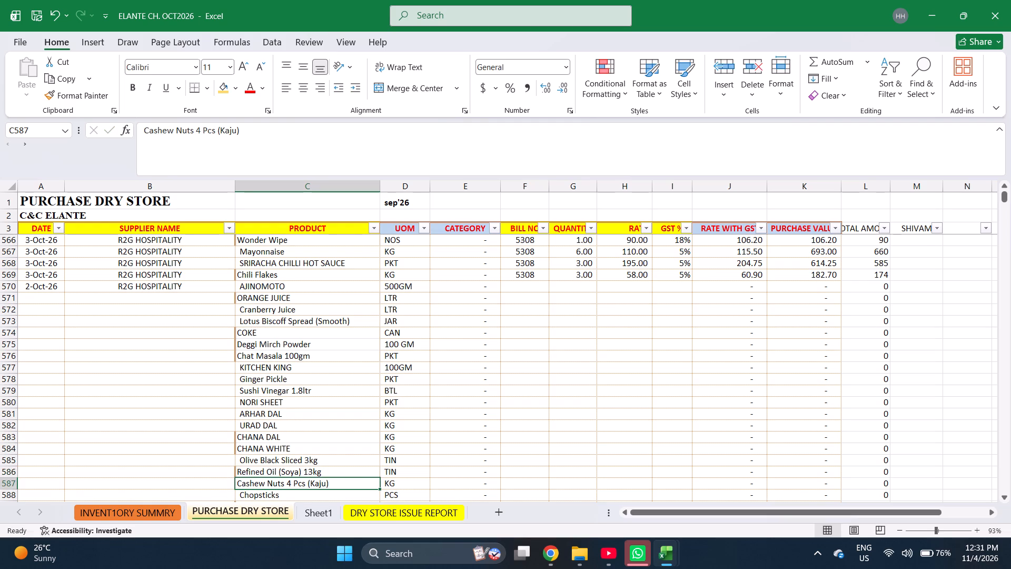
Enter bill number 5249 for AJINOMOTO in row 570.
{"action": "key", "text": "Right"}
{"action": "key", "text": "Right"}
{"action": "key", "text": "Right"}
{"action": "key", "text": "ctrl+Up"}
{"action": "key", "text": "Down"}
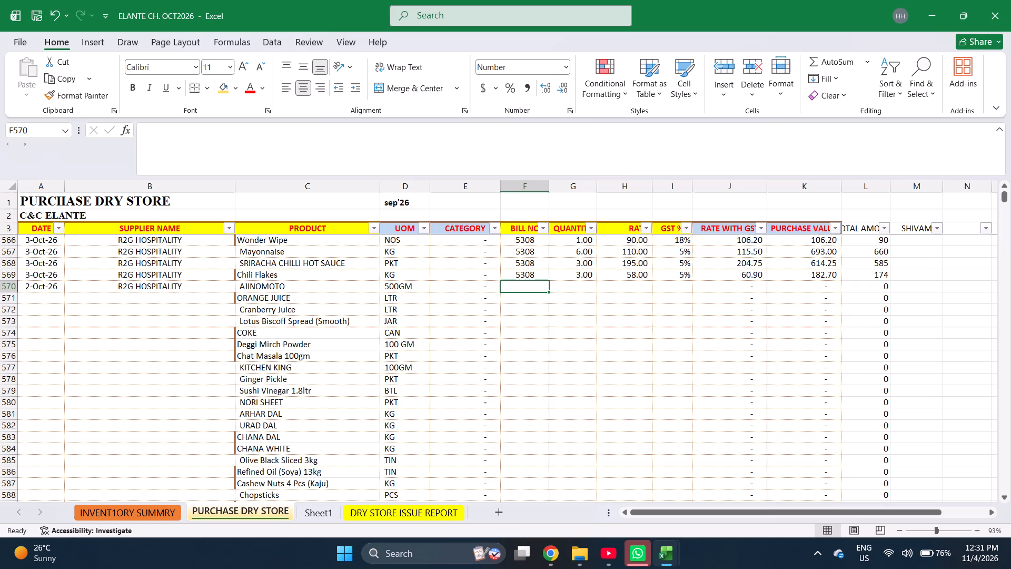
{"action": "type", "text": "5249"}
{"action": "key", "text": "Right"}
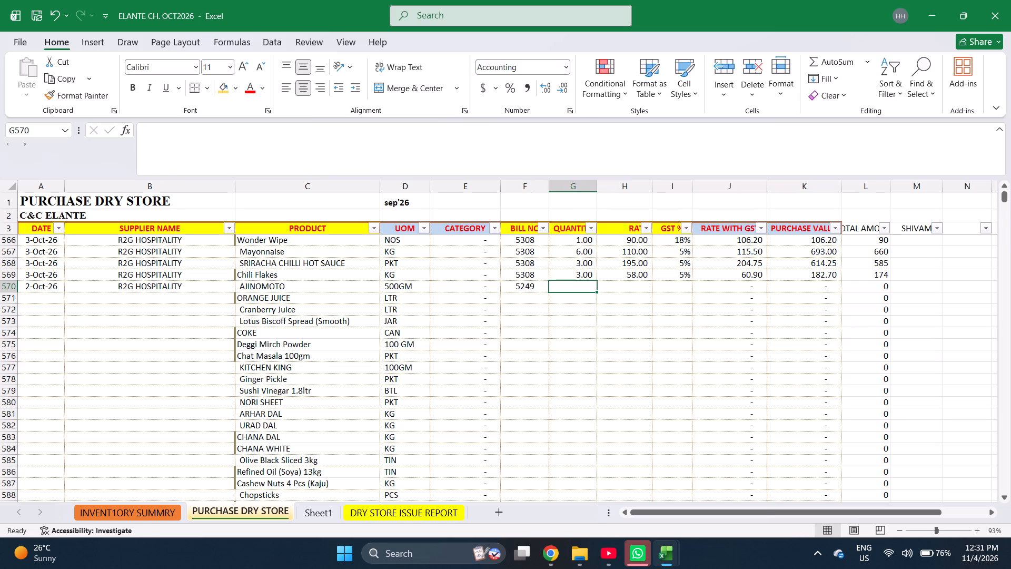
Enter quantities 4, 12, 12, 4 and 48 for rows 570 to 574, AJINOMOTO through COKE.
{"action": "key", "text": "4"}
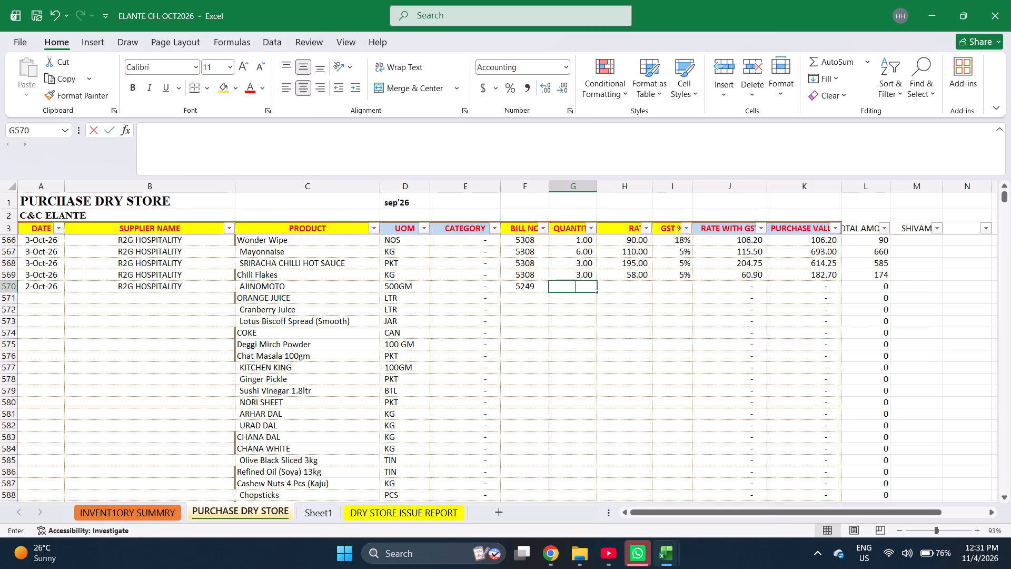
{"action": "key", "text": "Return"}
{"action": "type", "text": "12"}
{"action": "key", "text": "Return"}
{"action": "type", "text": "12"}
{"action": "key", "text": "Return"}
{"action": "key", "text": "4"}
{"action": "key", "text": "Return"}
{"action": "type", "text": "48"}
{"action": "key", "text": "Return"}
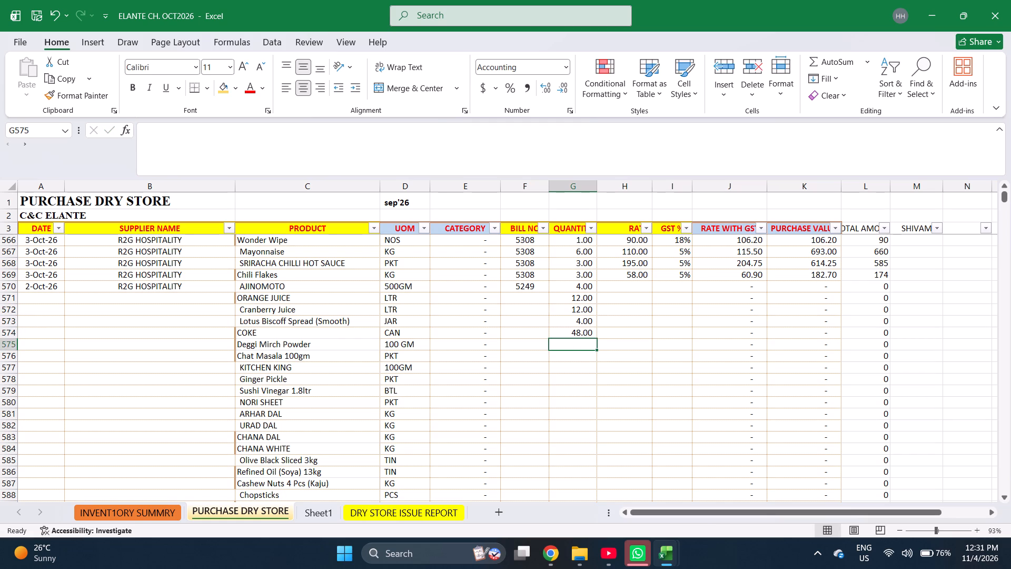
Enter a quantity of 10 each for Deggi Mirch Powder, Chat Masala 100gm and KITCHEN KING in rows 575 to 577.
{"action": "key", "text": "0"}
{"action": "key", "text": "Down"}
{"action": "key", "text": "Up"}
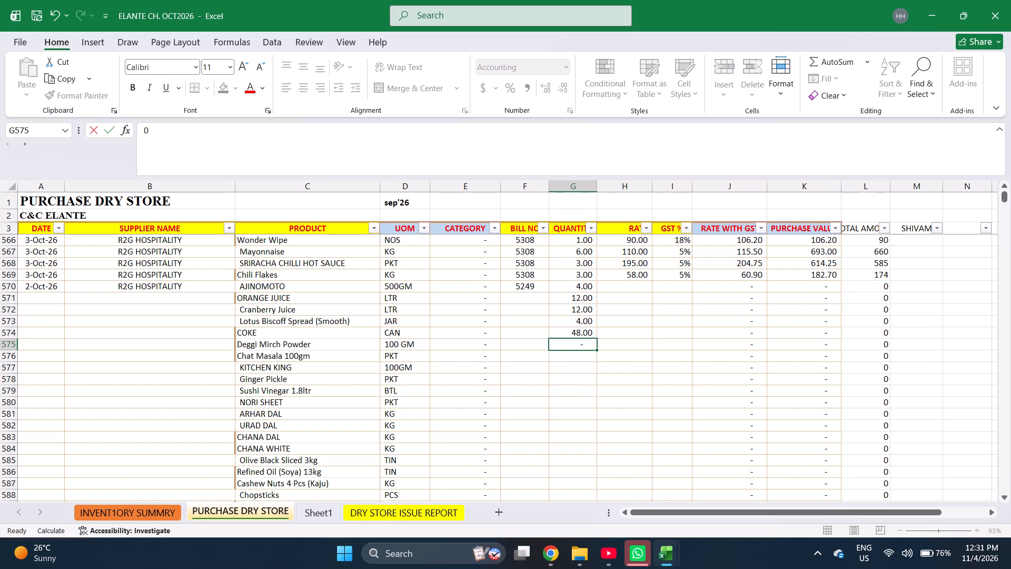
{"action": "type", "text": "10"}
{"action": "key", "text": "Return"}
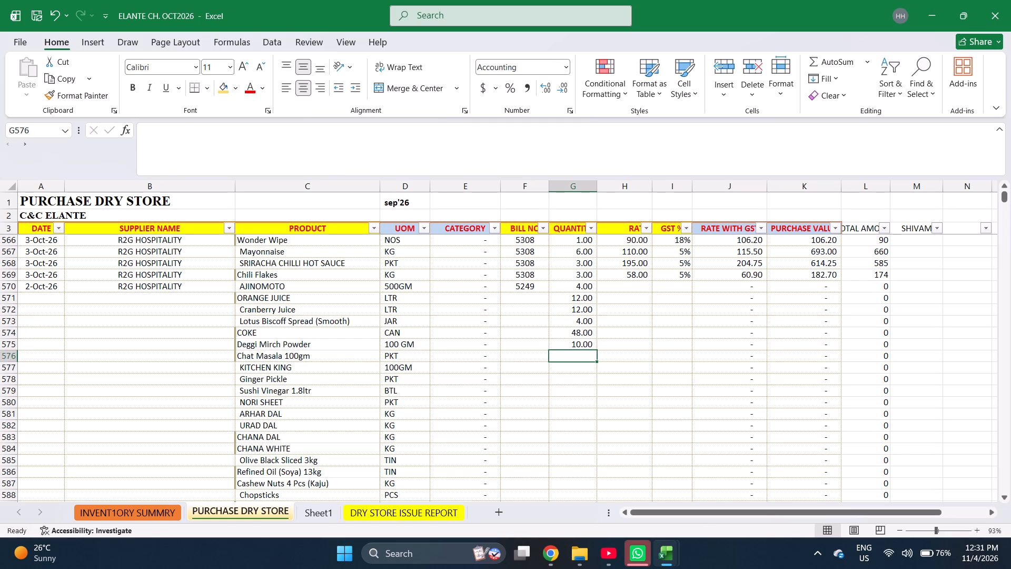
{"action": "type", "text": "10"}
{"action": "key", "text": "Return"}
{"action": "type", "text": "10"}
{"action": "key", "text": "Return"}
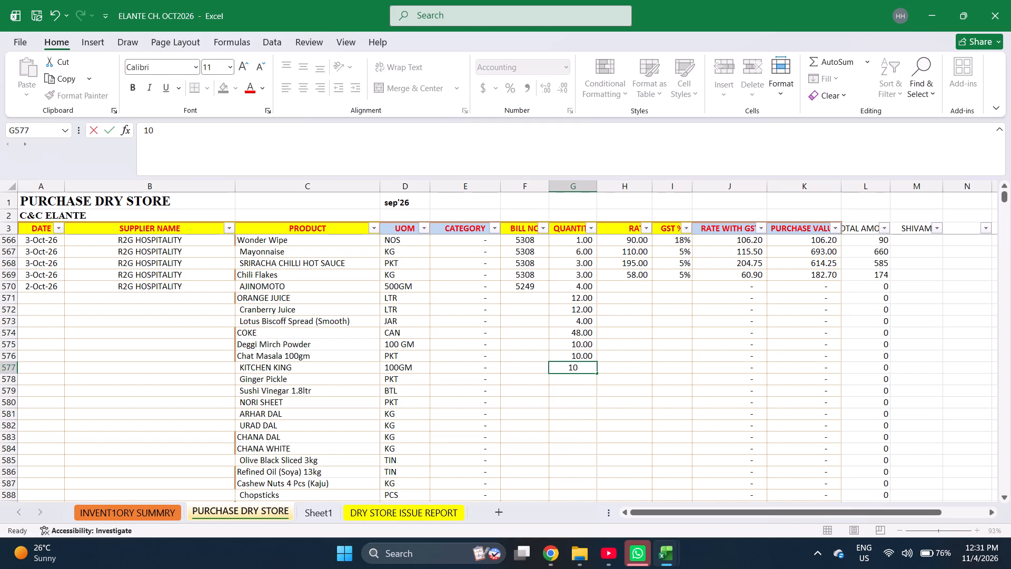
Enter a quantity of 1 each for Ginger Pickle, Sushi Vinegar 1.8ltr and NORI SHEET in rows 578 to 580.
{"action": "key", "text": "1"}
{"action": "key", "text": "Return"}
{"action": "key", "text": "1"}
{"action": "key", "text": "Return"}
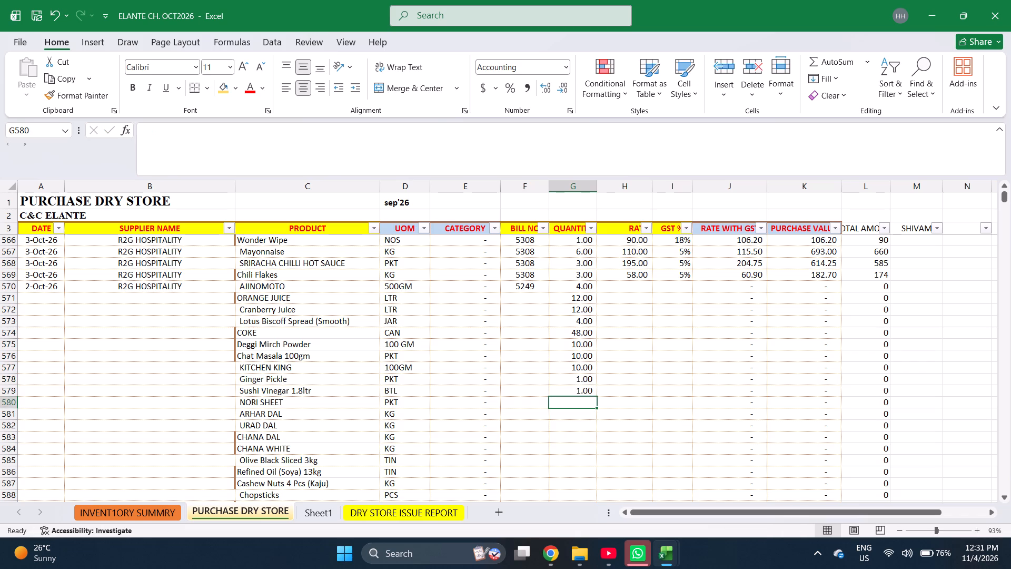
{"action": "key", "text": "1"}
{"action": "key", "text": "Return"}
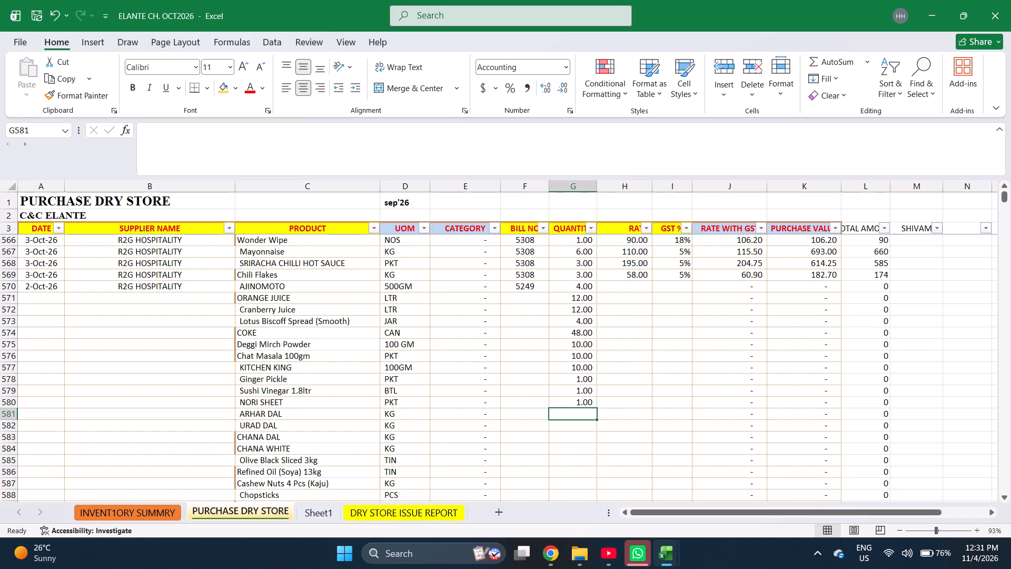
Enter quantities 6, 6, 3 and 6 for ARHAR DAL, URAD DAL, CHANA DAL and CHANA WHITE in rows 581 to 584.
{"action": "key", "text": "6"}
{"action": "key", "text": "Return"}
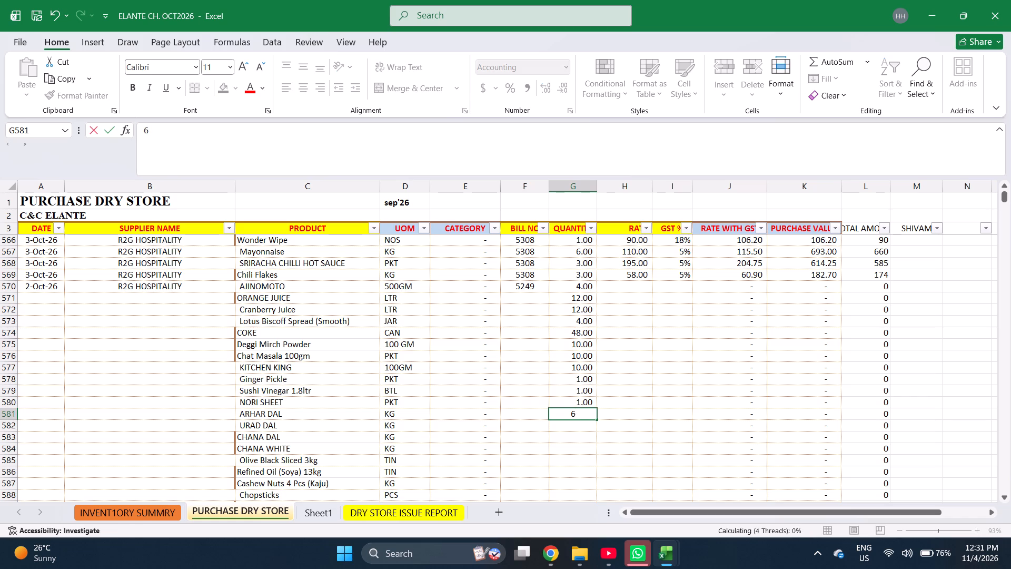
{"action": "key", "text": "6"}
{"action": "key", "text": "Return"}
{"action": "key", "text": "3"}
{"action": "key", "text": "Return"}
{"action": "key", "text": "6"}
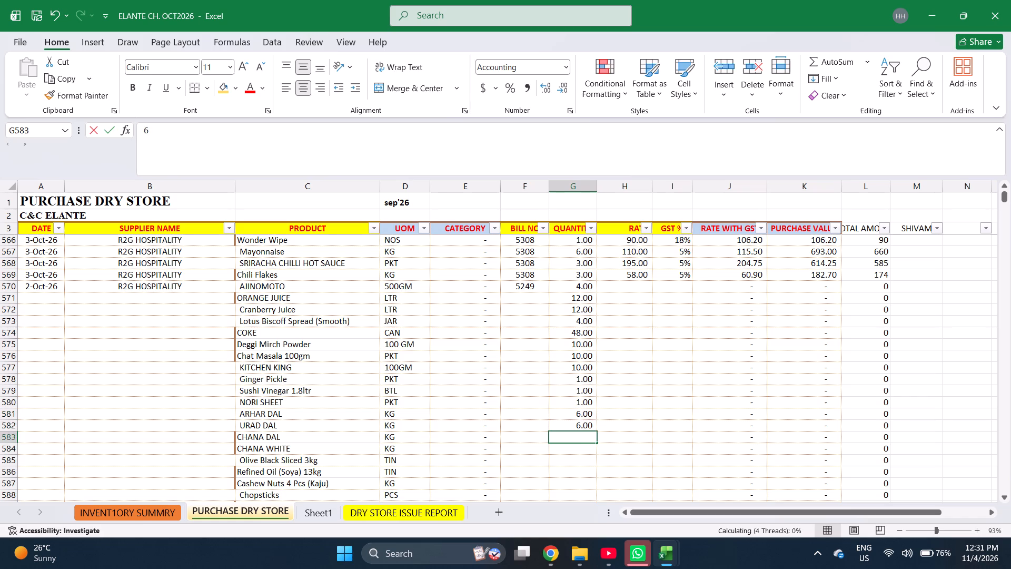
{"action": "key", "text": "Return"}
Enter quantities 2, 2, 2 and 12 for rows 585 to 588, Olive Black Sliced 3kg through Chopsticks.
{"action": "key", "text": "2"}
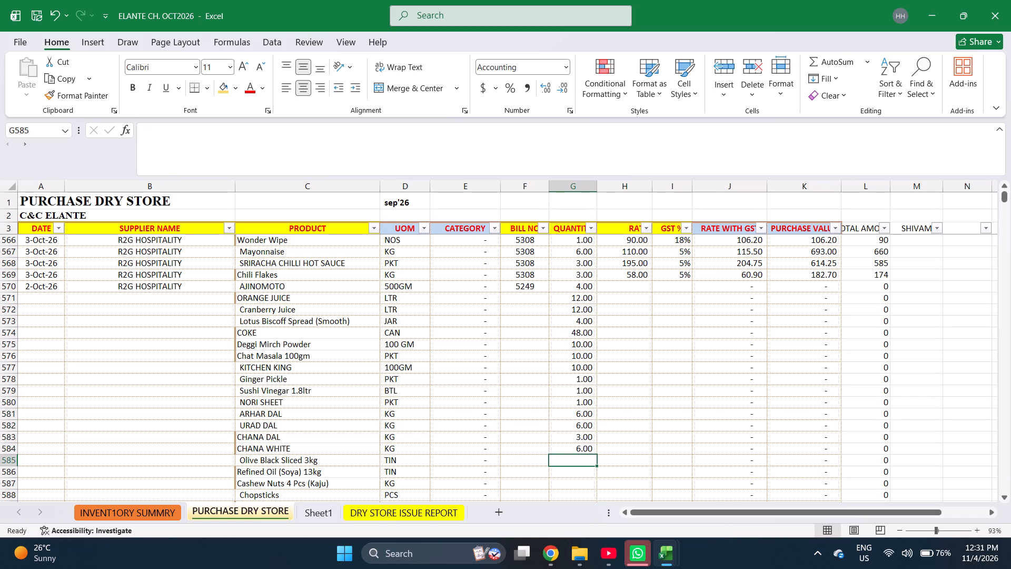
{"action": "key", "text": "Return"}
{"action": "key", "text": "2"}
{"action": "key", "text": "Return"}
{"action": "key", "text": "2"}
{"action": "key", "text": "Return"}
{"action": "type", "text": "12"}
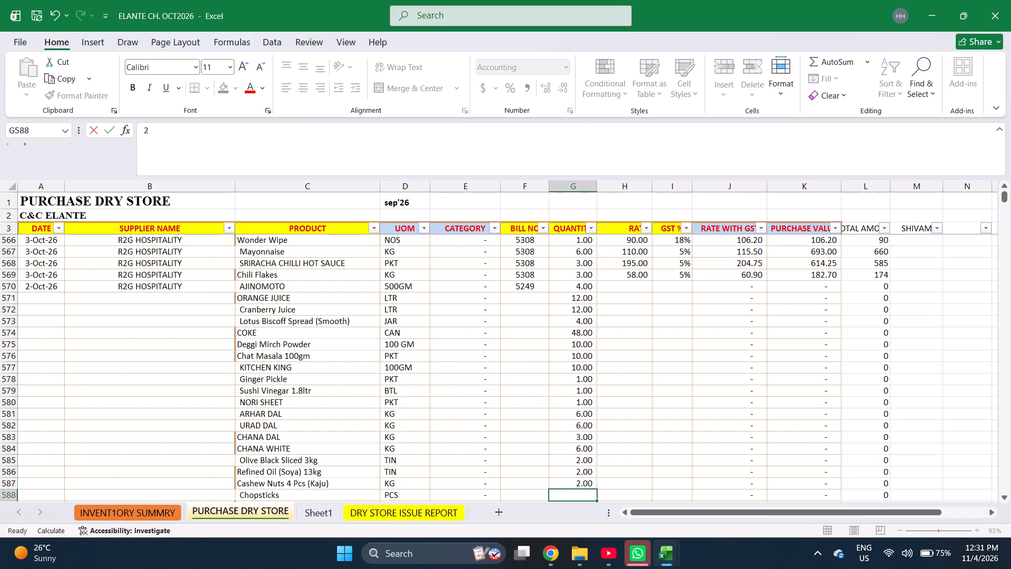
{"action": "key", "text": "Return"}
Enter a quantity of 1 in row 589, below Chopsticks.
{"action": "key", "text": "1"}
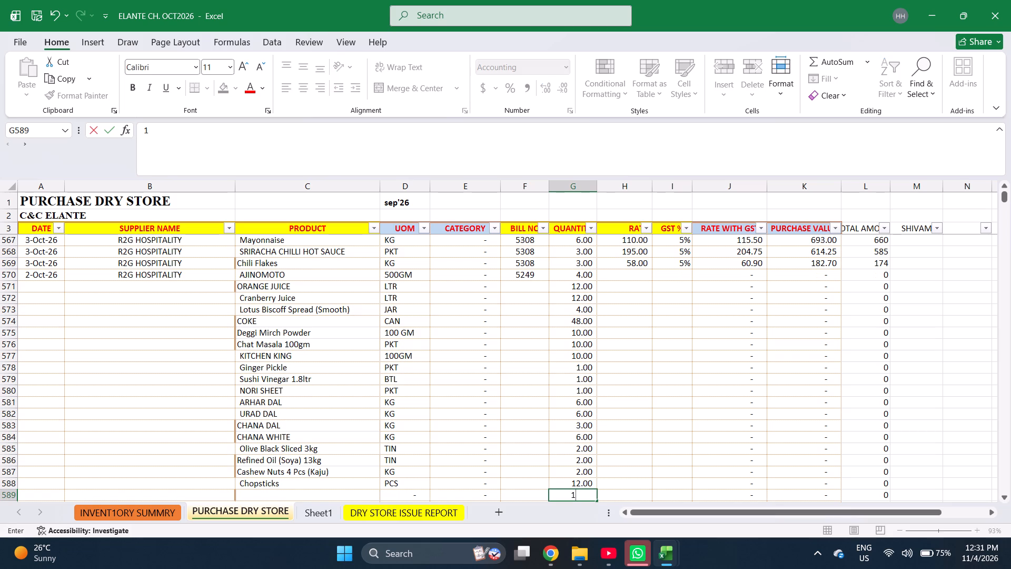
Review the quantities entered in rows 581 to 588, from ARHAR DAL through Chopsticks.
{"action": "key", "text": "Up"}
{"action": "key", "text": "Up"}
{"action": "key", "text": "Up"}
{"action": "key", "text": "Up"}
{"action": "key", "text": "Up"}
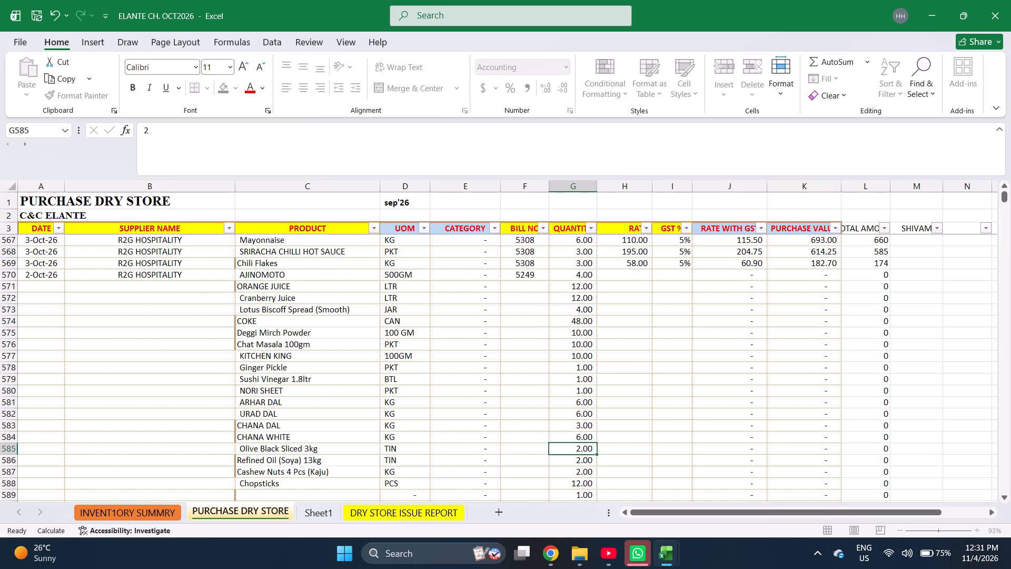
{"action": "key", "text": "Up"}
{"action": "key", "text": "Up"}
{"action": "key", "text": "Up"}
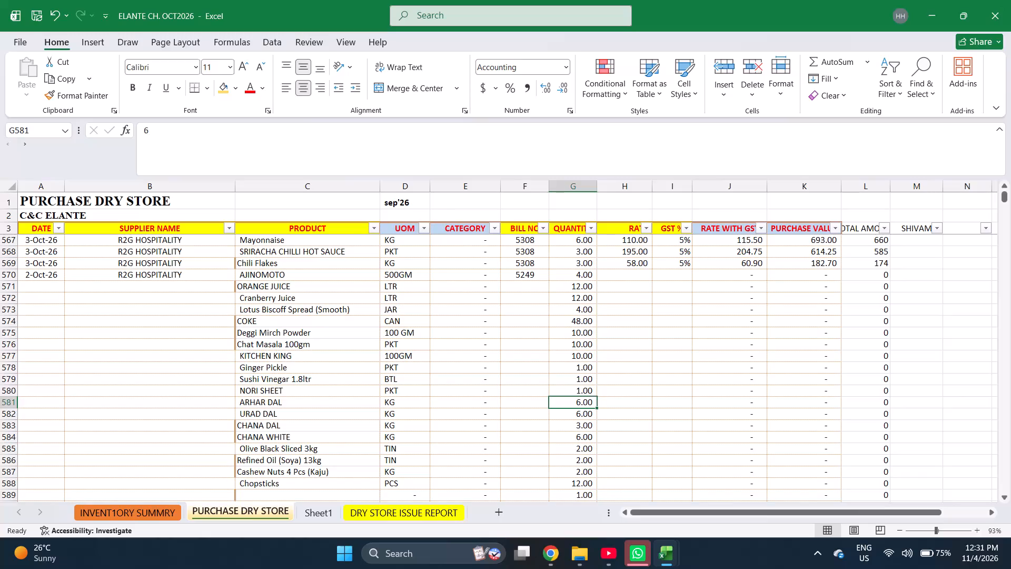
{"action": "key", "text": "Down"}
{"action": "key", "text": "Down"}
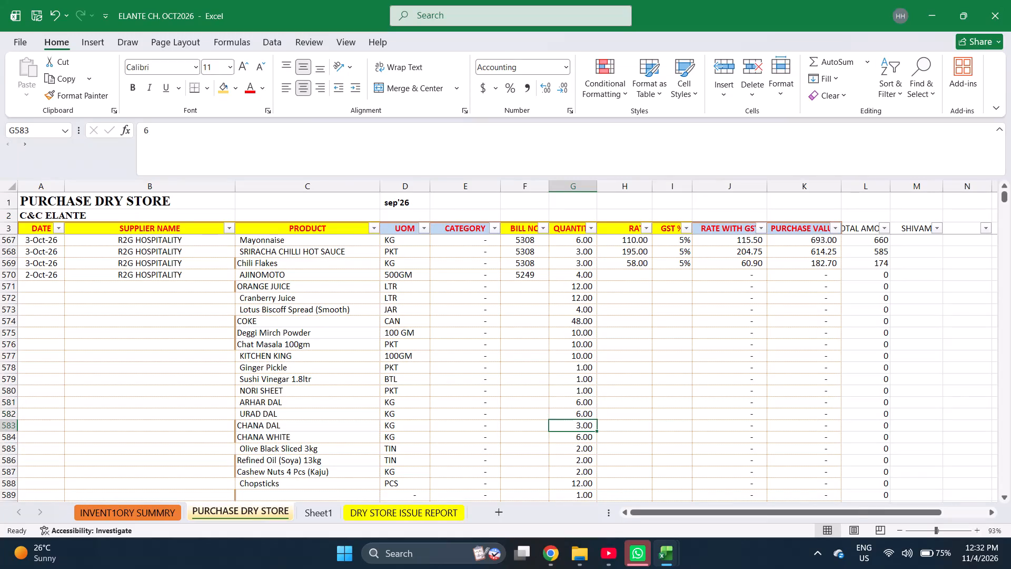
{"action": "key", "text": "Down"}
{"action": "key", "text": "Down"}
{"action": "key", "text": "Down"}
{"action": "key", "text": "Down"}
{"action": "key", "text": "Down"}
{"action": "key", "text": "Up"}
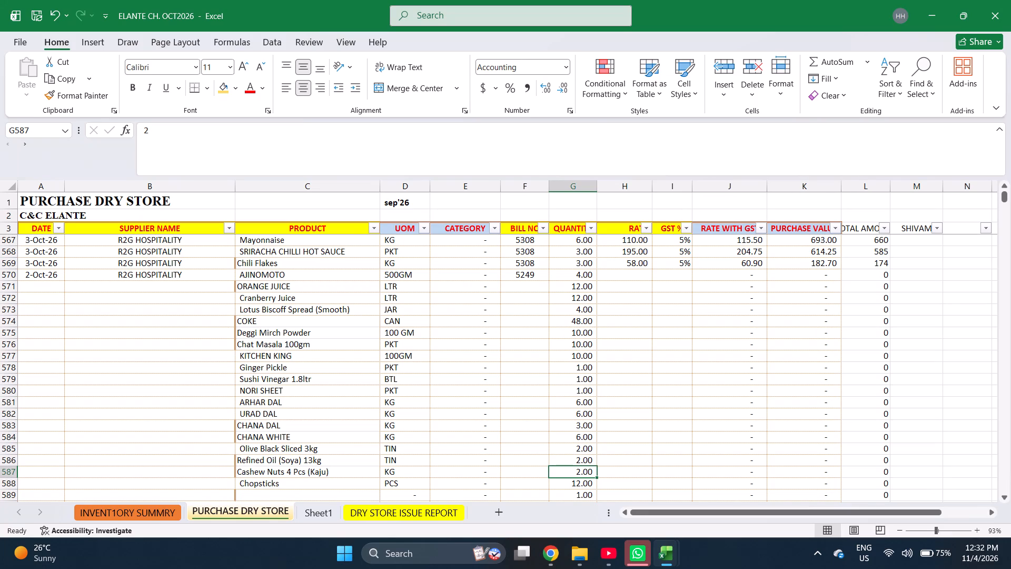
Correct the Chopsticks quantity in row 588 to 3 and clear the stray quantity in row 589.
{"action": "key", "text": "Down"}
{"action": "key", "text": "3"}
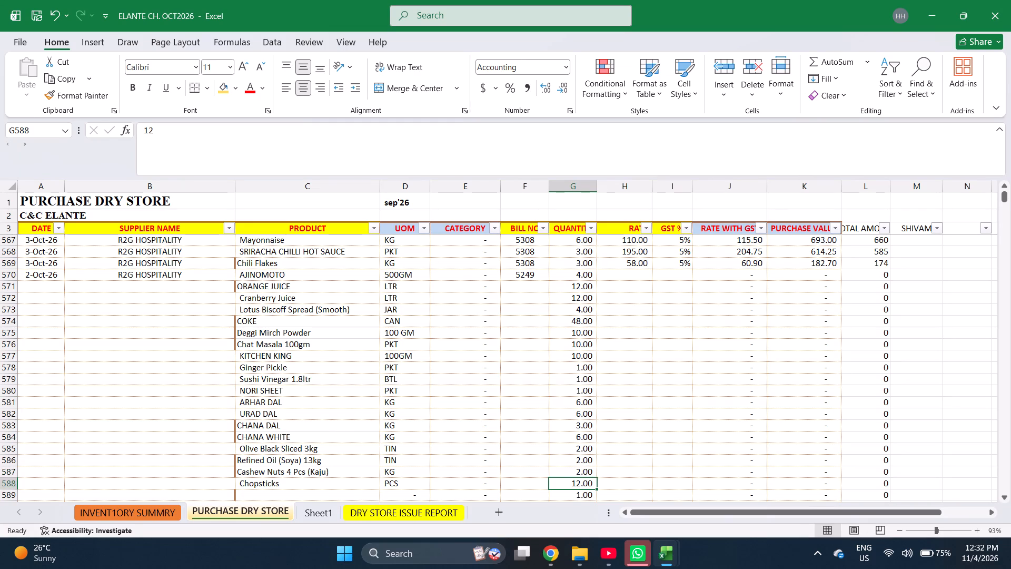
{"action": "key", "text": "Return"}
{"action": "key", "text": "Delete"}
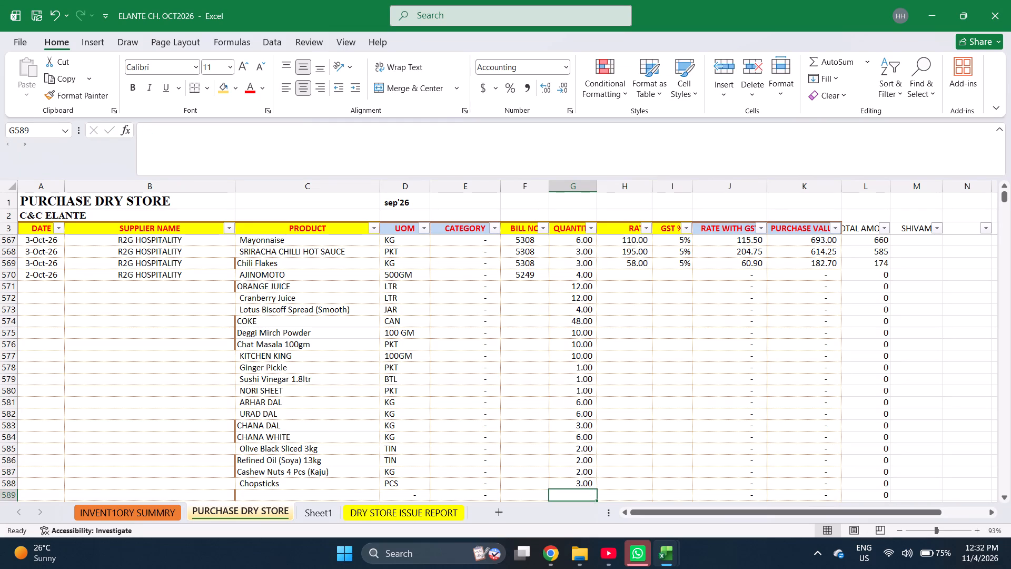
Copy the product name Cashew Nuts 4 Pcs (Kaju) from row 587 over Refined Oil (Soya) 13kg in row 586.
{"action": "key", "text": "Right"}
{"action": "key", "text": "Left"}
{"action": "key", "text": "Up"}
{"action": "key", "text": "Up"}
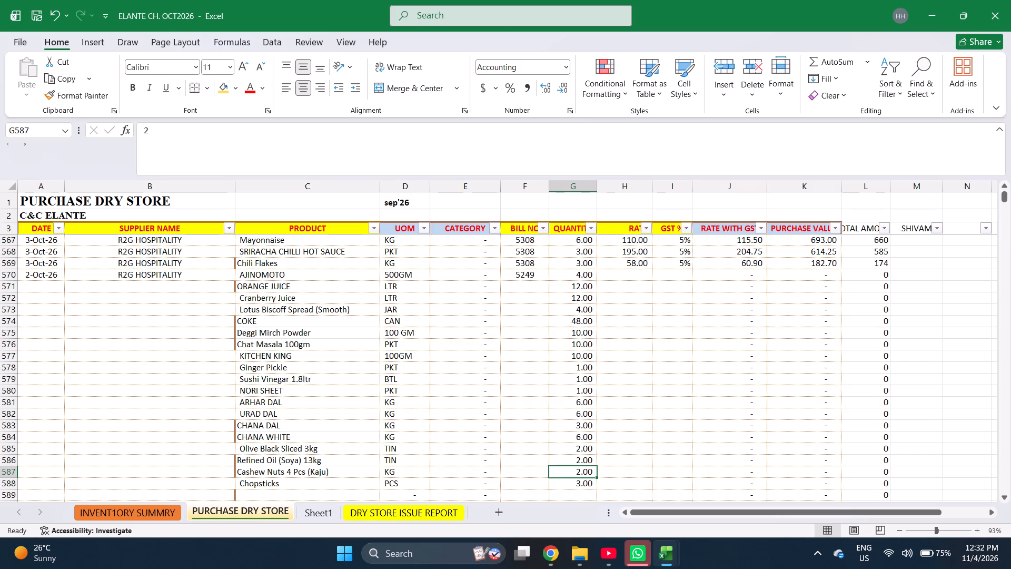
{"action": "key", "text": "Left"}
{"action": "key", "text": "Left"}
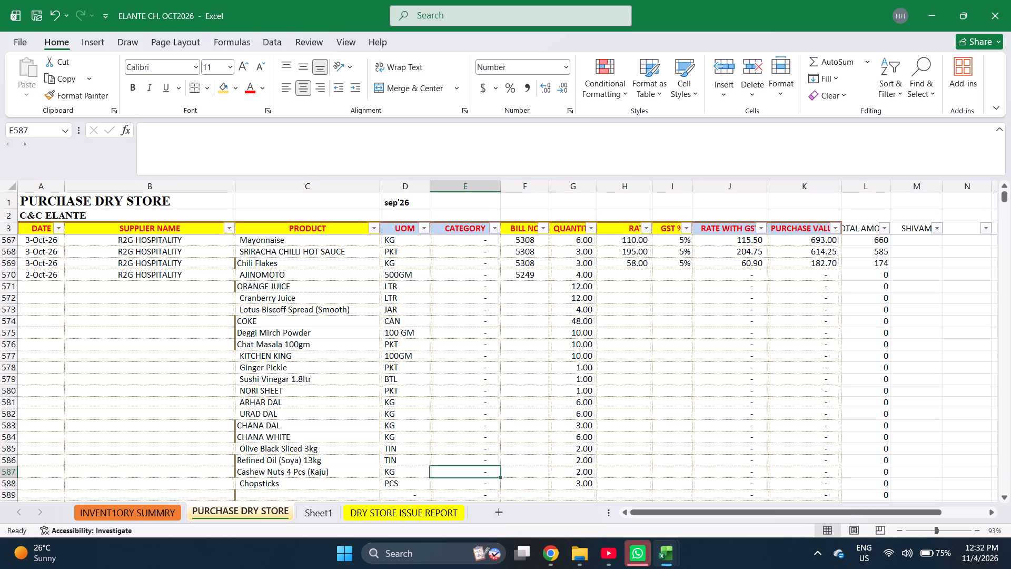
{"action": "key", "text": "Left"}
{"action": "key", "text": "Left"}
{"action": "key", "text": "ctrl+c"}
{"action": "left_click", "coordinate": [279, 285], "text": "ctrl"}
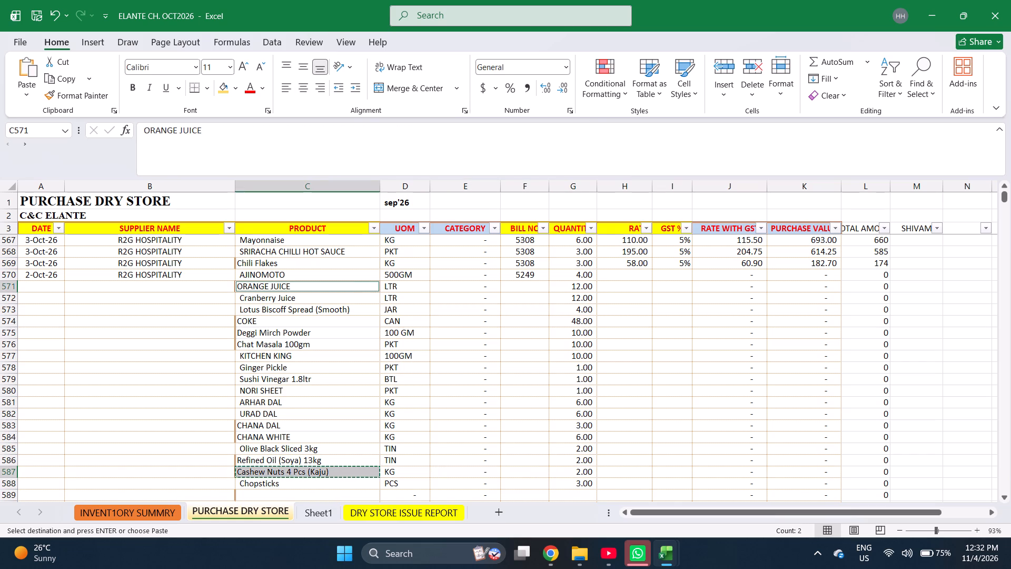
{"action": "key", "text": "Up"}
{"action": "key", "text": "Down"}
{"action": "key", "text": "Down"}
{"action": "key", "text": "Down"}
{"action": "key", "text": "Down"}
{"action": "key", "text": "Down"}
{"action": "key", "text": "Down"}
{"action": "key", "text": "Down"}
{"action": "key", "text": "Down"}
{"action": "key", "text": "Down"}
{"action": "key", "text": "Down"}
{"action": "key", "text": "Down"}
{"action": "key", "text": "Down"}
{"action": "key", "text": "Down"}
{"action": "key", "text": "Down"}
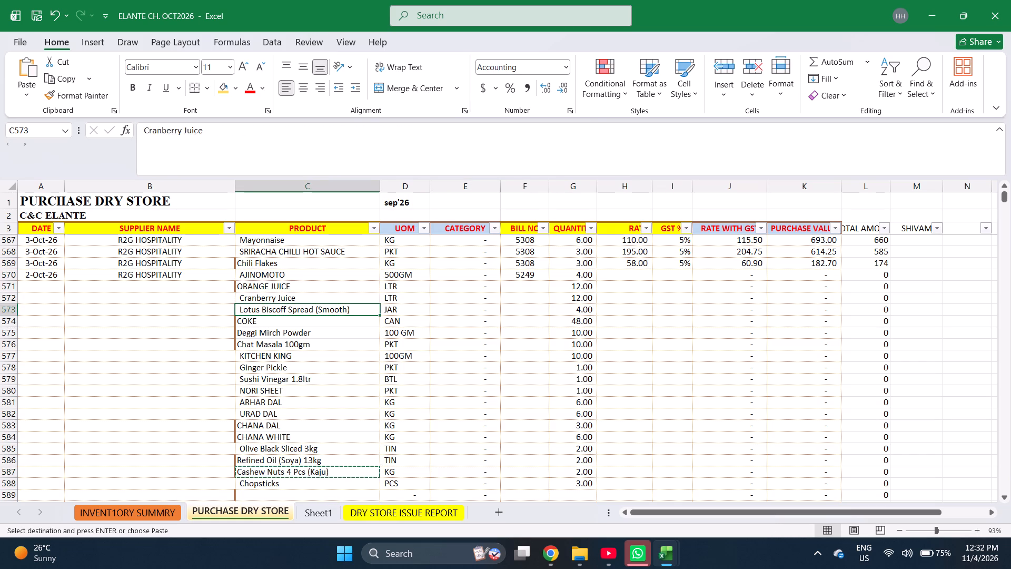
{"action": "key", "text": "Down"}
{"action": "key", "text": "Down"}
{"action": "key", "text": "Down"}
{"action": "key", "text": "Down"}
{"action": "key", "text": "Down"}
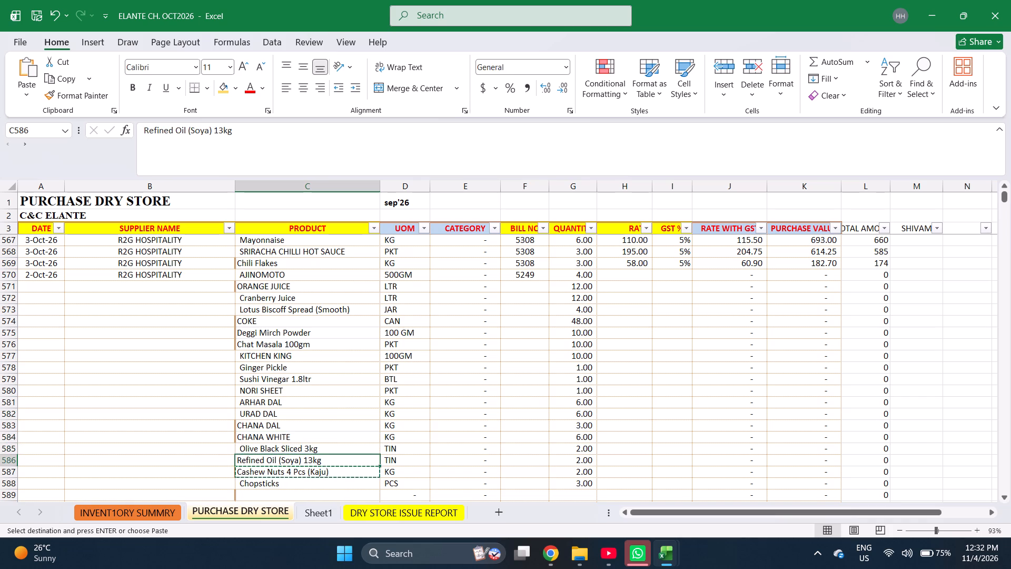
{"action": "key", "text": "Return"}
Change the product in row 587 to Refined Oil (Soya) 13kg.
{"action": "key", "text": "Down"}
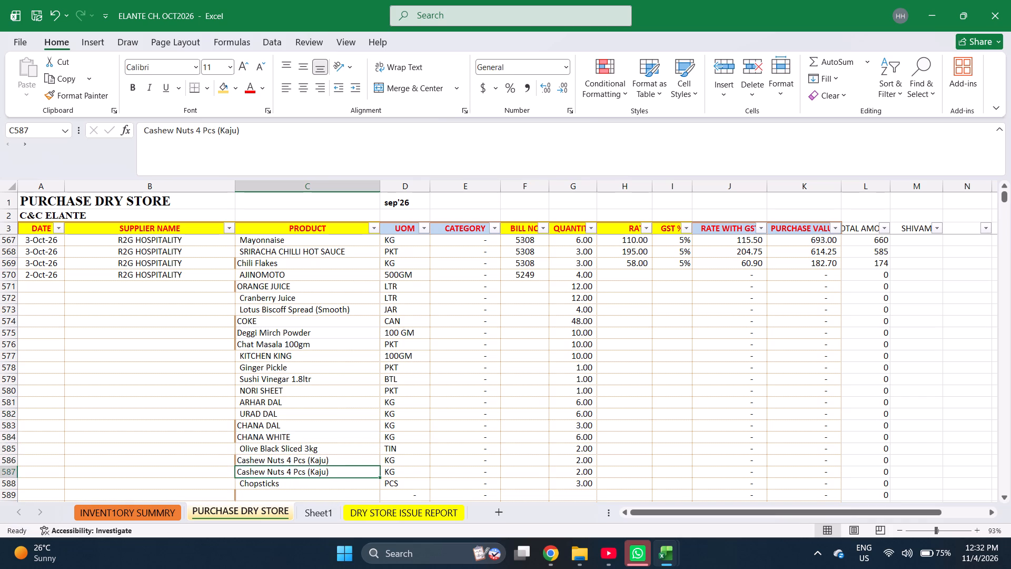
{"action": "key", "text": "Down"}
{"action": "key", "text": "Up"}
{"action": "type", "text": "RE"}
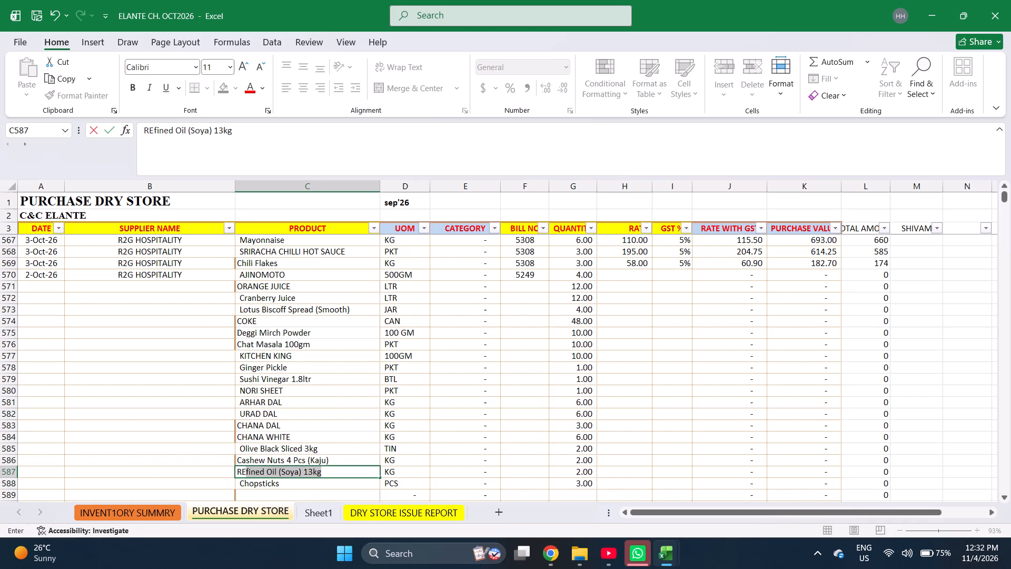
{"action": "key", "text": "Return"}
Enter rates 85, 99.06, 104 and 490 for AJINOMOTO, ORANGE JUICE, Cranberry Juice and Lotus Biscoff Spread in rows 570 to 573.
{"action": "key", "text": "Up"}
{"action": "key", "text": "Right"}
{"action": "key", "text": "Right"}
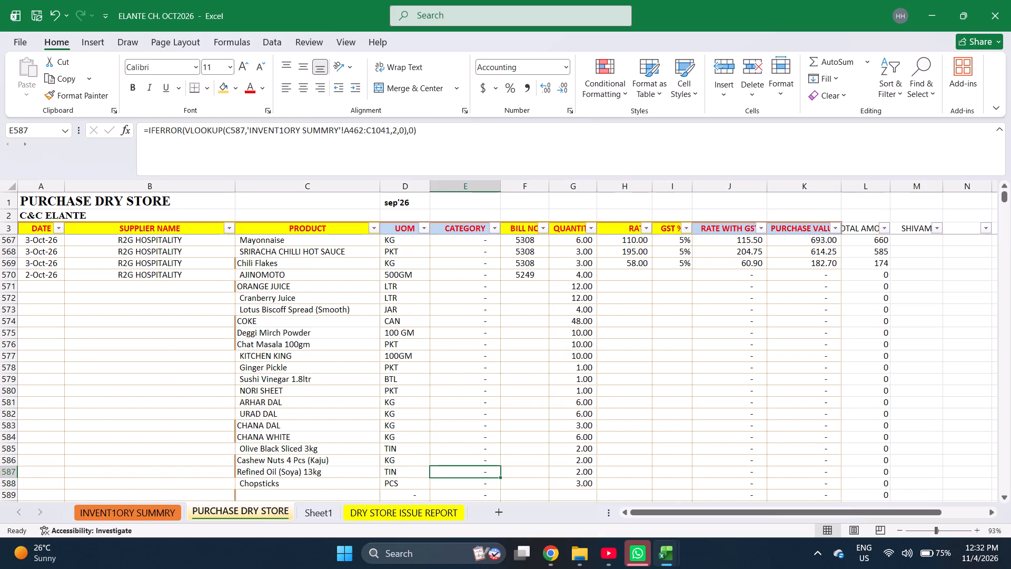
{"action": "key", "text": "Right"}
{"action": "key", "text": "Right"}
{"action": "key", "text": "Right"}
{"action": "key", "text": "ctrl+Up"}
{"action": "key", "text": "Down"}
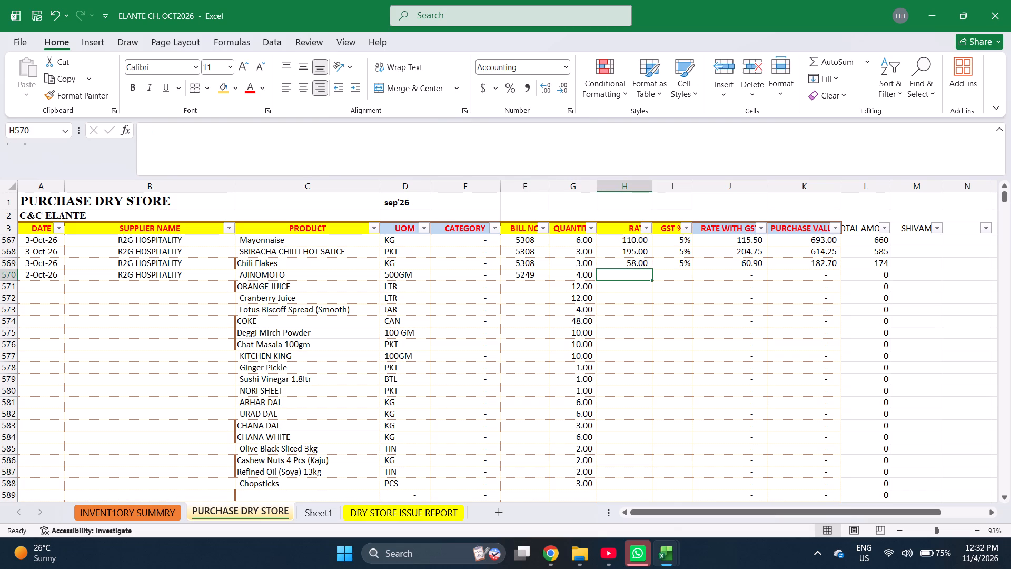
{"action": "type", "text": "85"}
{"action": "key", "text": "Return"}
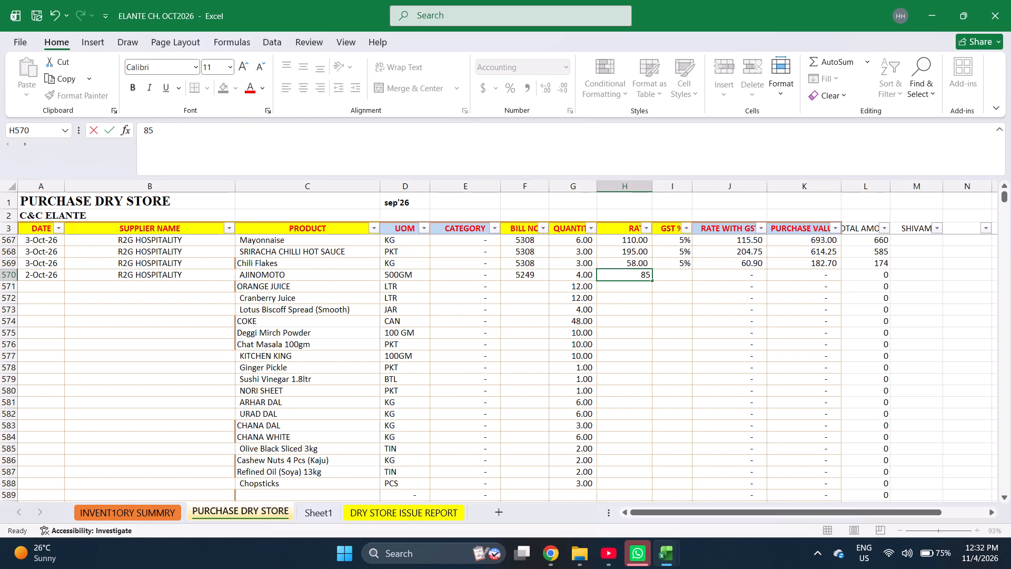
{"action": "type", "text": "99.06"}
{"action": "key", "text": "Return"}
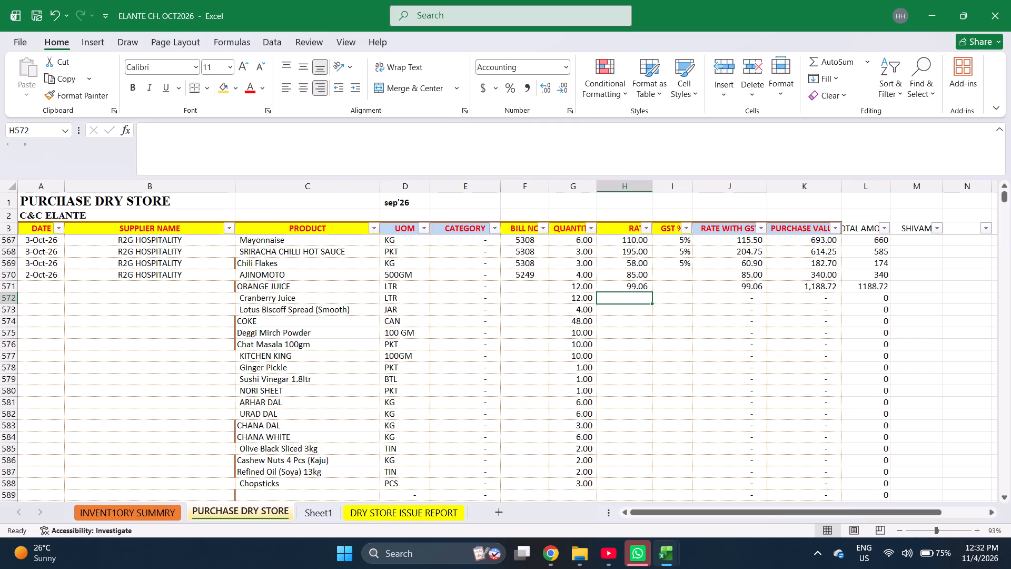
{"action": "type", "text": "104"}
{"action": "key", "text": "Return"}
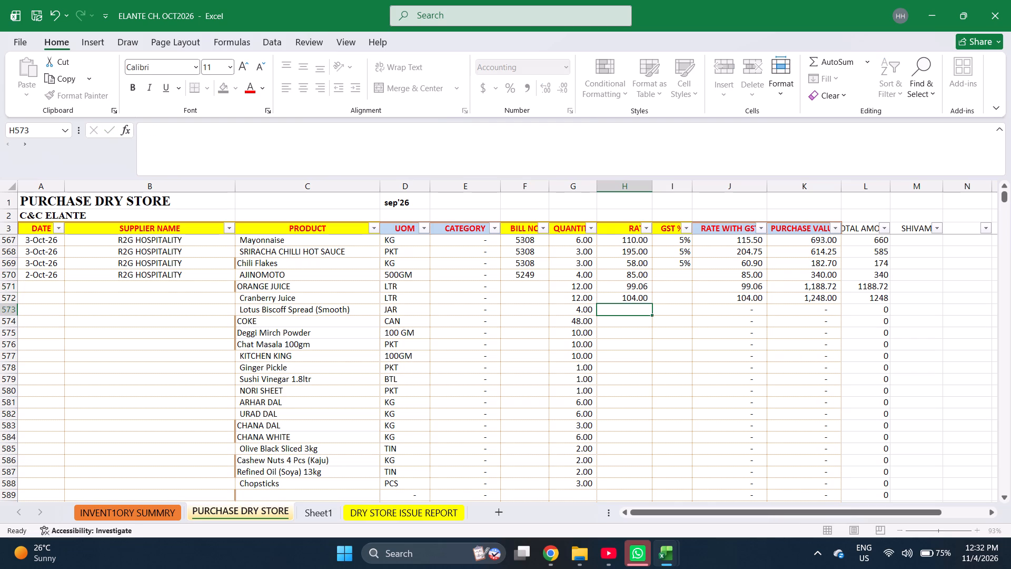
{"action": "type", "text": "490"}
{"action": "key", "text": "Return"}
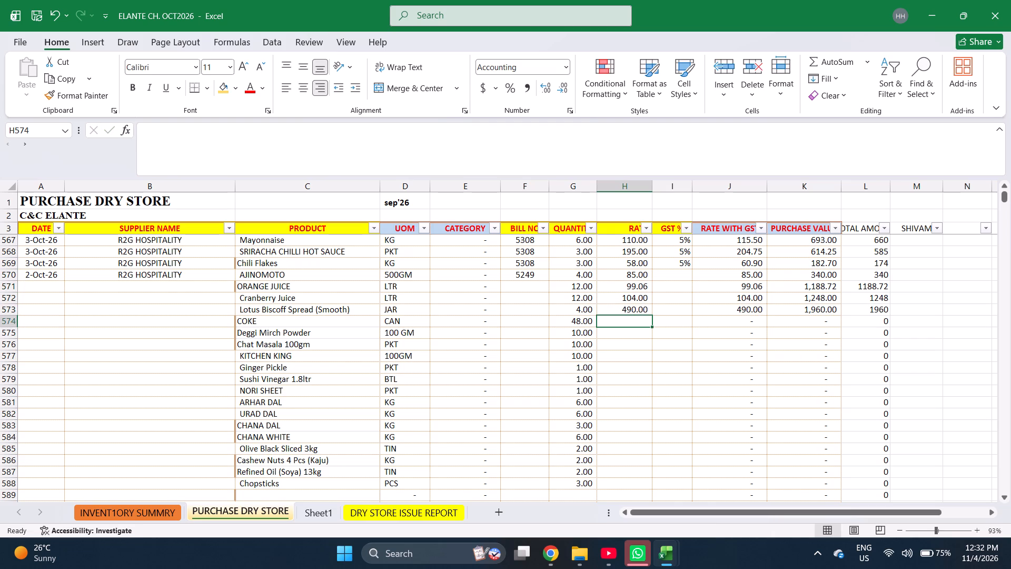
Enter rates 28.57, 95, 72 and 76.50 for COKE, Deggi Mirch Powder, Chat Masala 100gm and KITCHEN KING in rows 574 to 577.
{"action": "type", "text": "28.57"}
{"action": "key", "text": "Return"}
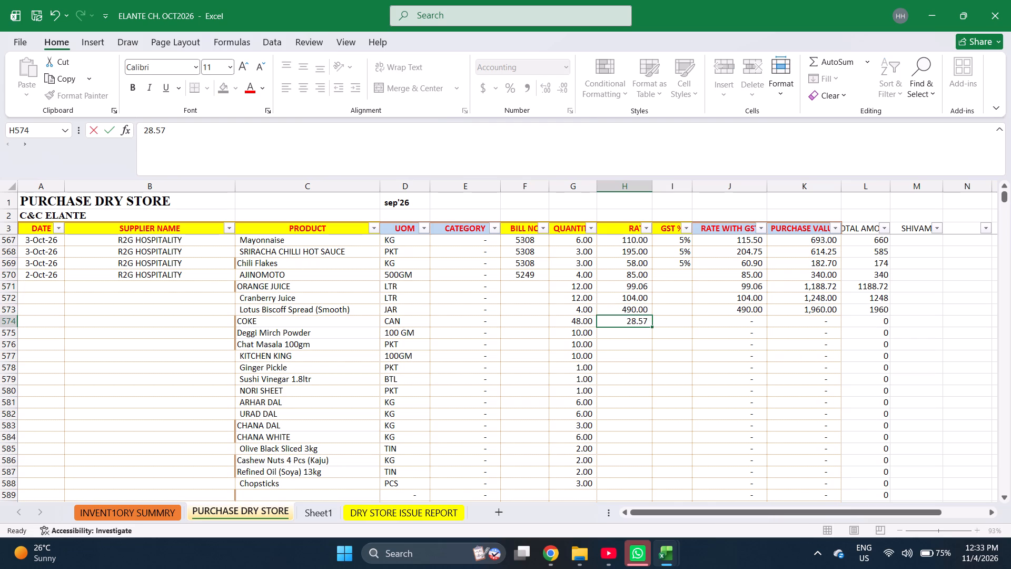
{"action": "type", "text": "95"}
{"action": "key", "text": "Return"}
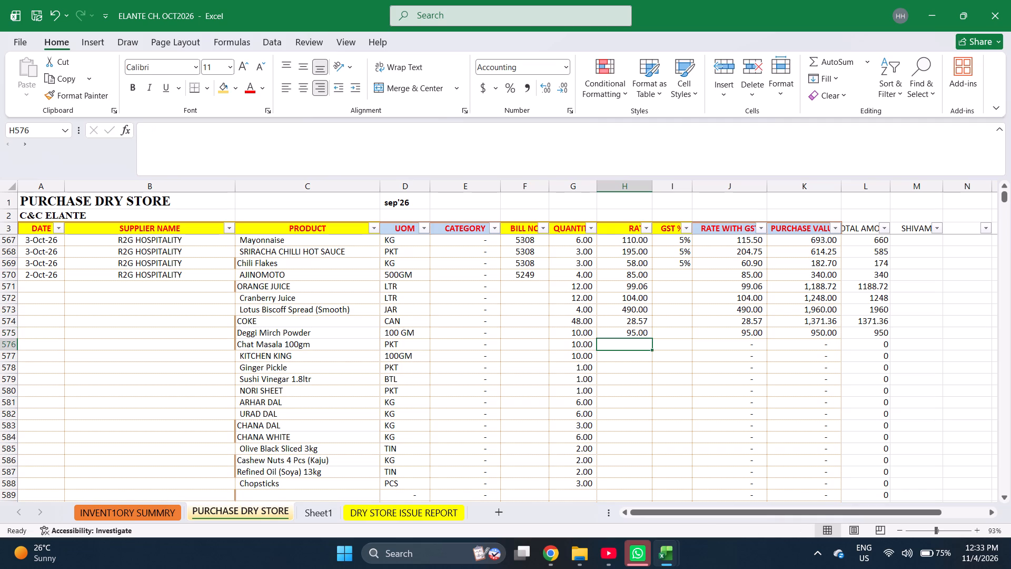
{"action": "type", "text": "72"}
{"action": "key", "text": "Return"}
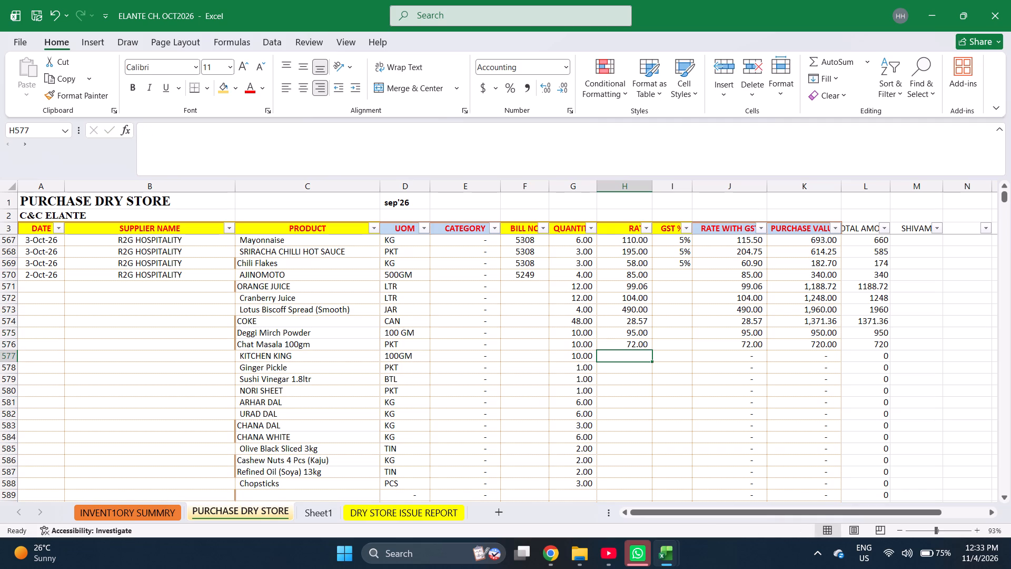
{"action": "type", "text": "76.50"}
{"action": "key", "text": "Return"}
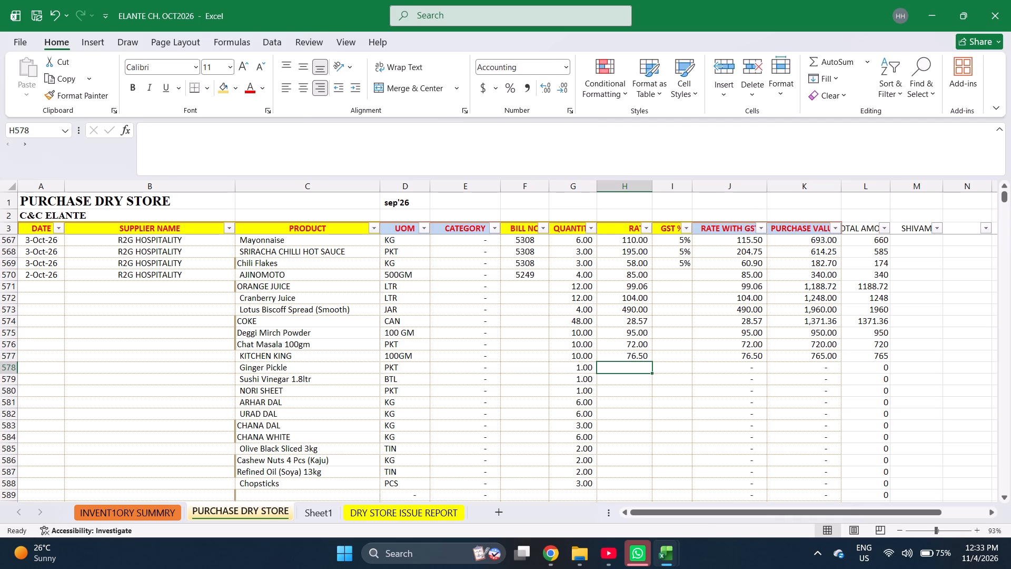
Enter rates 650, 600 and 650 for Ginger Pickle, Sushi Vinegar 1.8ltr and NORI SHEET in rows 578 to 580.
{"action": "type", "text": "60"}
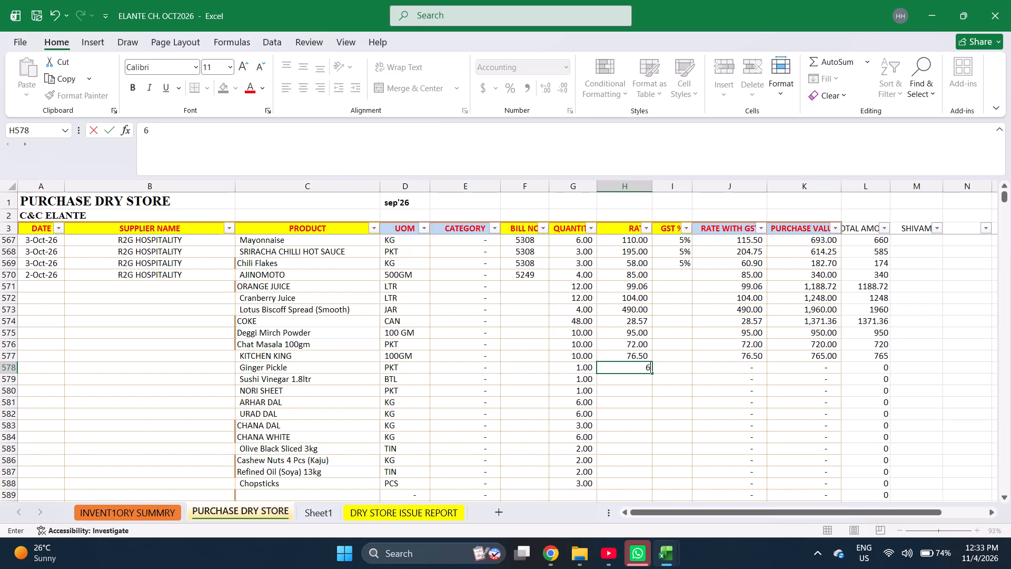
{"action": "key", "text": "BackSpace"}
{"action": "type", "text": "50"}
{"action": "key", "text": "Return"}
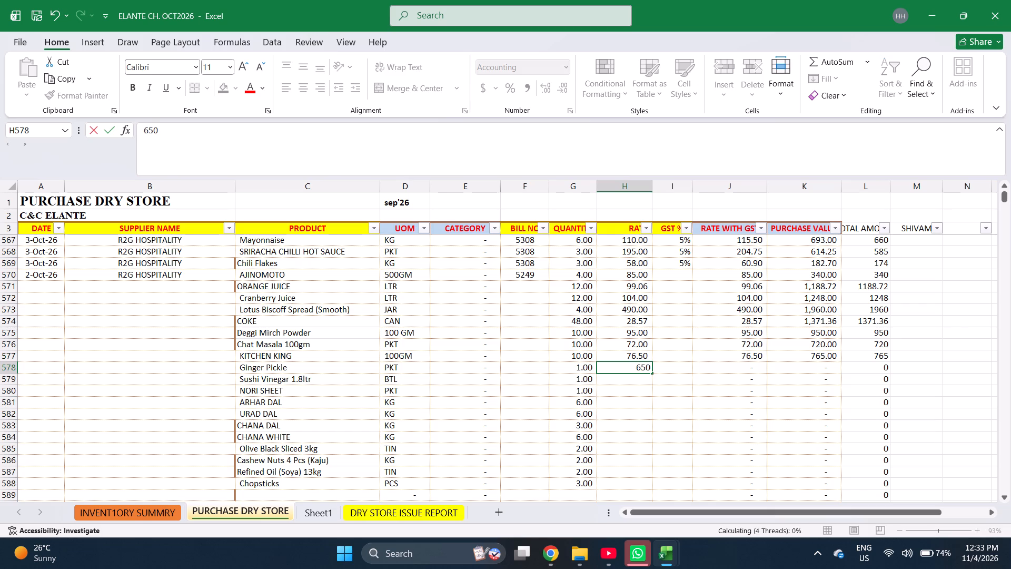
{"action": "type", "text": "600"}
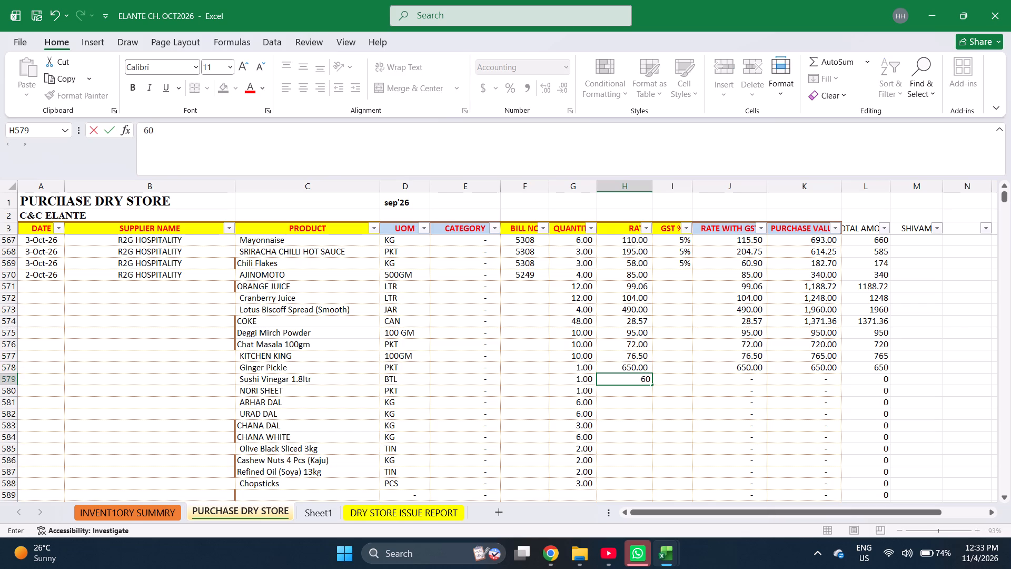
{"action": "key", "text": "Return"}
{"action": "type", "text": "650"}
{"action": "key", "text": "Return"}
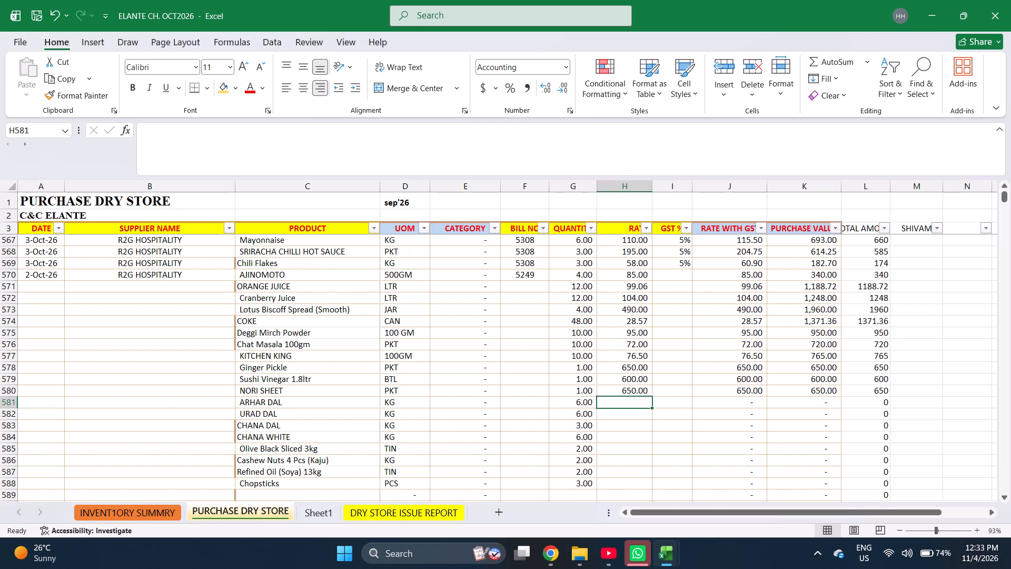
Enter rates 125, 122, 85 and 150 for ARHAR DAL, URAD DAL, CHANA DAL and CHANA WHITE in rows 581 to 584.
{"action": "type", "text": "125"}
{"action": "key", "text": "Return"}
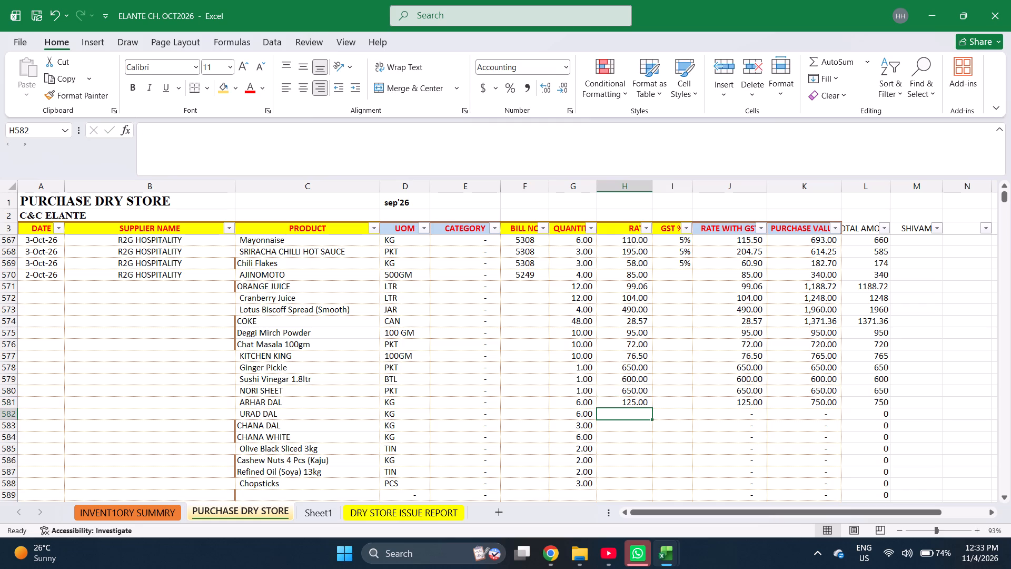
{"action": "type", "text": "122"}
{"action": "key", "text": "Return"}
{"action": "type", "text": "85"}
{"action": "key", "text": "Return"}
{"action": "type", "text": "150"}
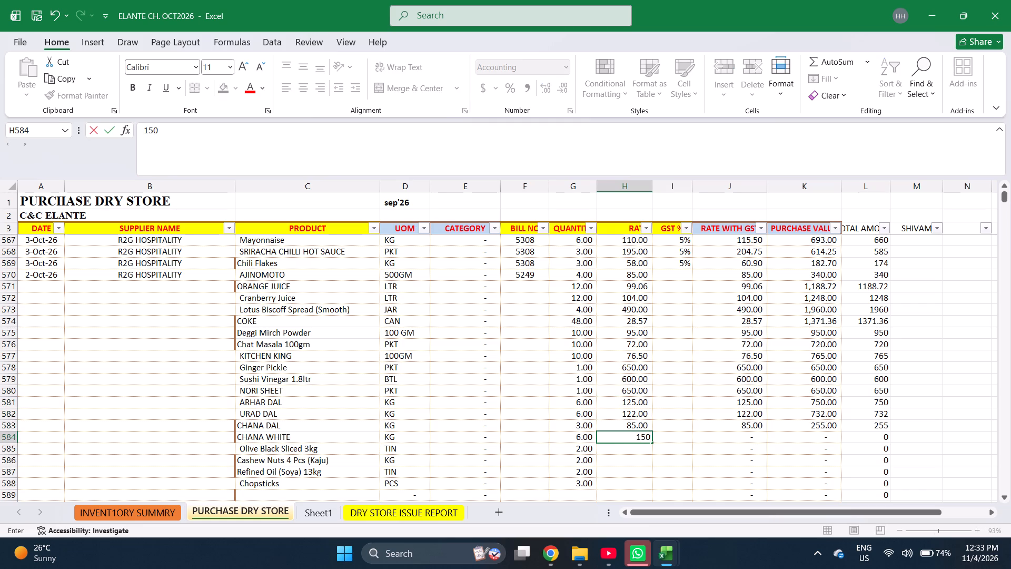
{"action": "key", "text": "Return"}
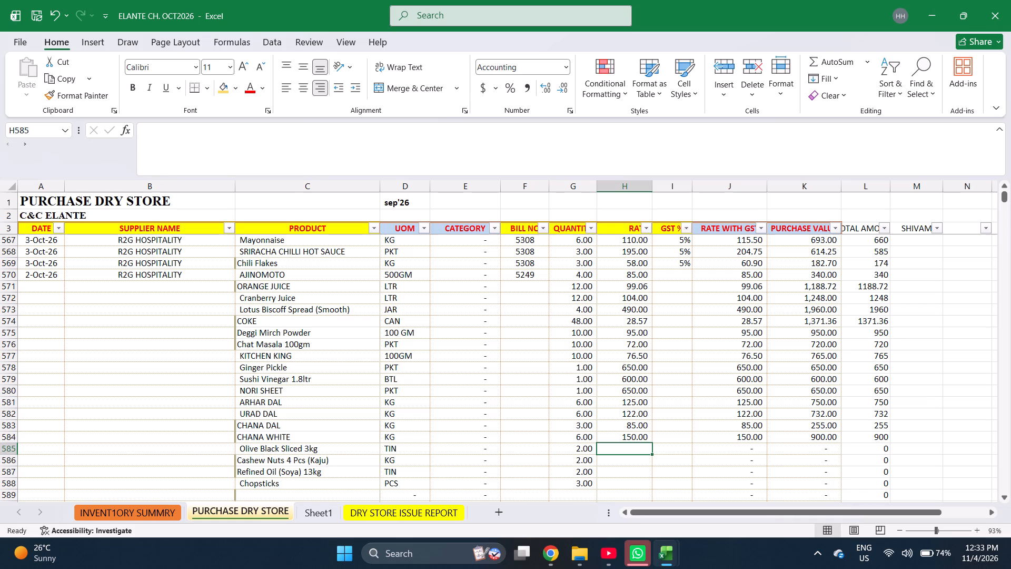
Enter rates 665, 800, 2380 and 210 for Olive Black Sliced, Cashew Nuts, Refined Oil and Chopsticks in rows 585 to 588.
{"action": "type", "text": "665"}
{"action": "key", "text": "Return"}
{"action": "type", "text": "800"}
{"action": "key", "text": "Return"}
{"action": "type", "text": "2380"}
{"action": "key", "text": "Return"}
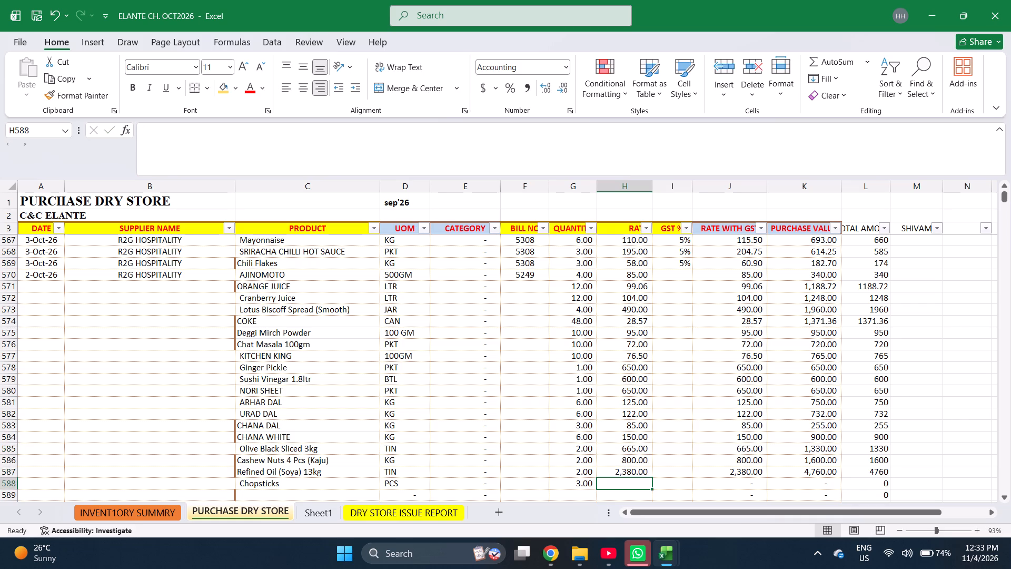
{"action": "type", "text": "210"}
{"action": "key", "text": "Right"}
Fill the 5% GST from row 569 down through row 588 for the bill 5249 items.
{"action": "key", "text": "ctrl+Up"}
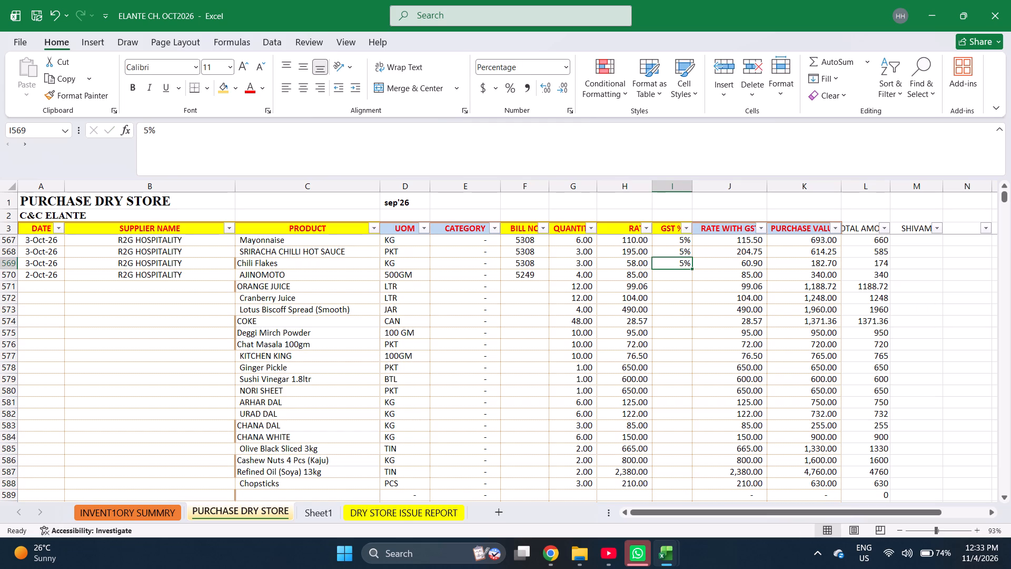
{"action": "key", "text": "shift+Down"}
{"action": "key", "text": "shift+Down"}
{"action": "key", "text": "shift+Down"}
{"action": "key", "text": "shift+Down"}
{"action": "key", "text": "shift+Down"}
{"action": "key", "text": "shift+Down"}
{"action": "key", "text": "shift+Down"}
{"action": "key", "text": "shift+Down"}
{"action": "key", "text": "shift+Down"}
{"action": "key", "text": "shift+Down"}
{"action": "key", "text": "shift+Down"}
{"action": "key", "text": "shift+Down"}
{"action": "key", "text": "shift+Down"}
{"action": "key", "text": "shift+Down"}
{"action": "key", "text": "shift+Down"}
{"action": "key", "text": "shift+Down"}
{"action": "key", "text": "shift+Down"}
{"action": "key", "text": "shift+Down"}
{"action": "key", "text": "shift+Down"}
{"action": "key", "text": "shift+Down"}
{"action": "key", "text": "shift+Down"}
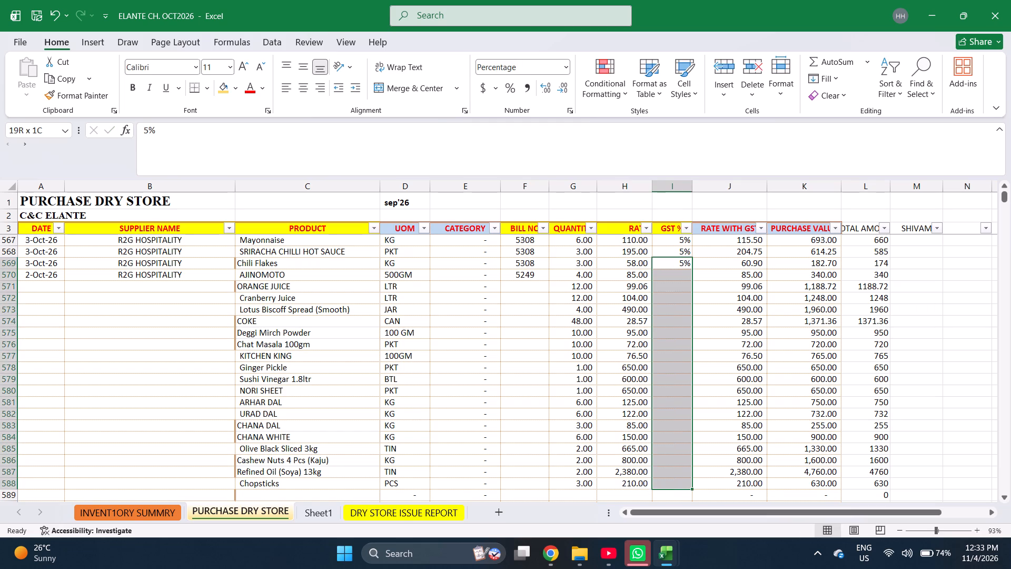
{"action": "key", "text": "ctrl+d"}
{"action": "key", "text": "Down"}
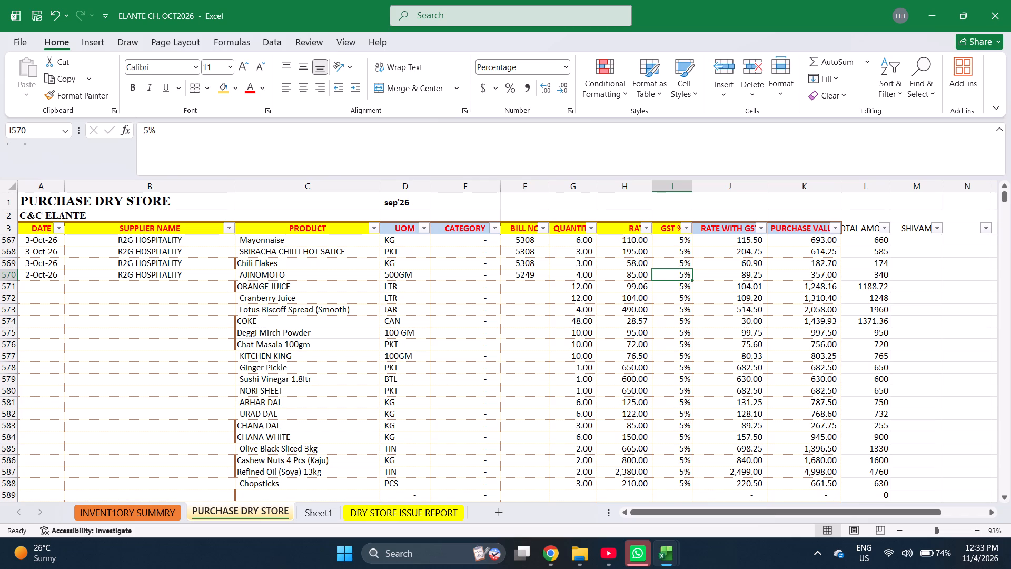
Set the GST to 18% for AJINOMOTO in row 570 and to 40% for COKE in row 574.
{"action": "key", "text": "1"}
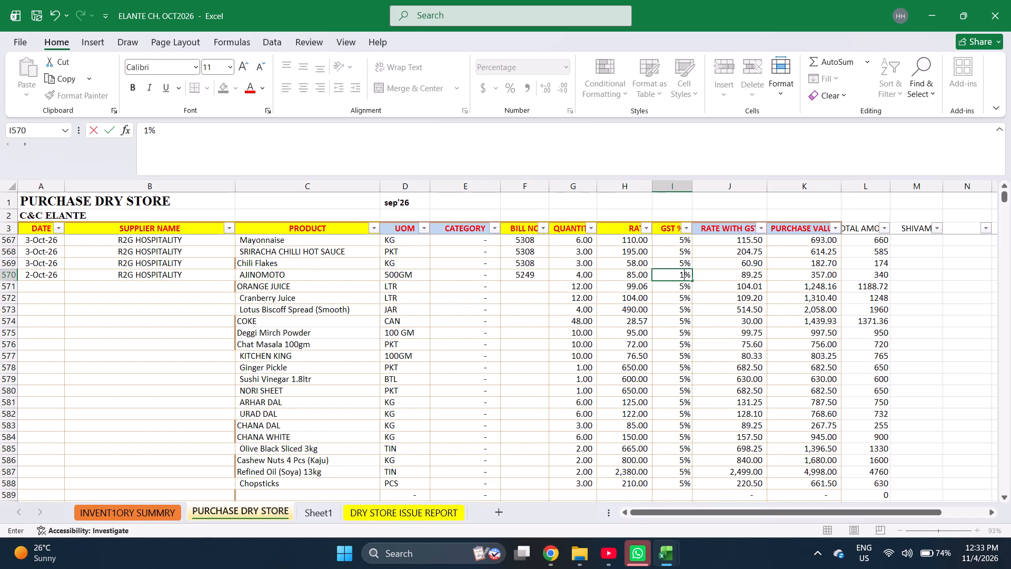
{"action": "key", "text": "8"}
{"action": "key", "text": "Return"}
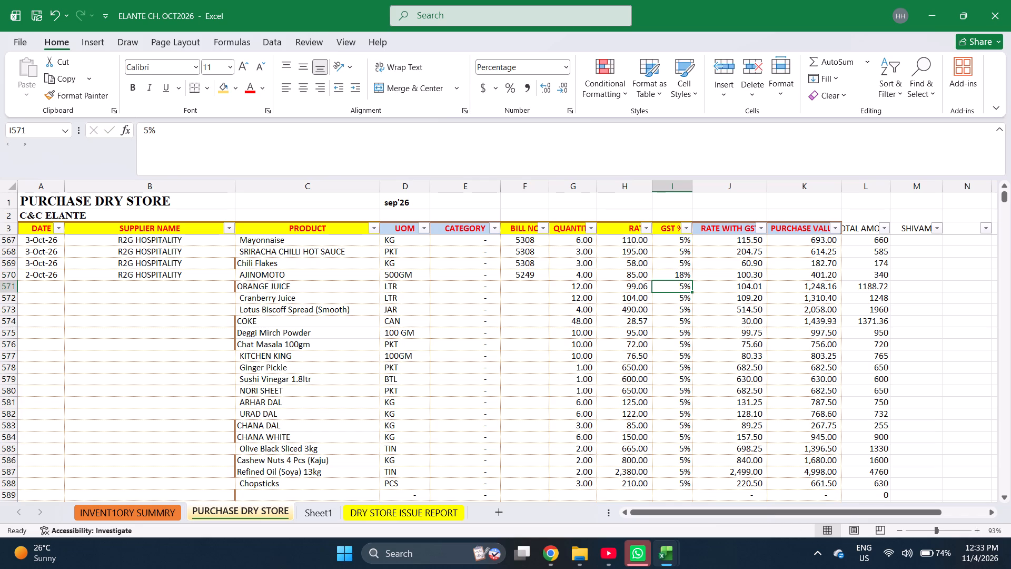
{"action": "key", "text": "Return"}
{"action": "key", "text": "Return"}
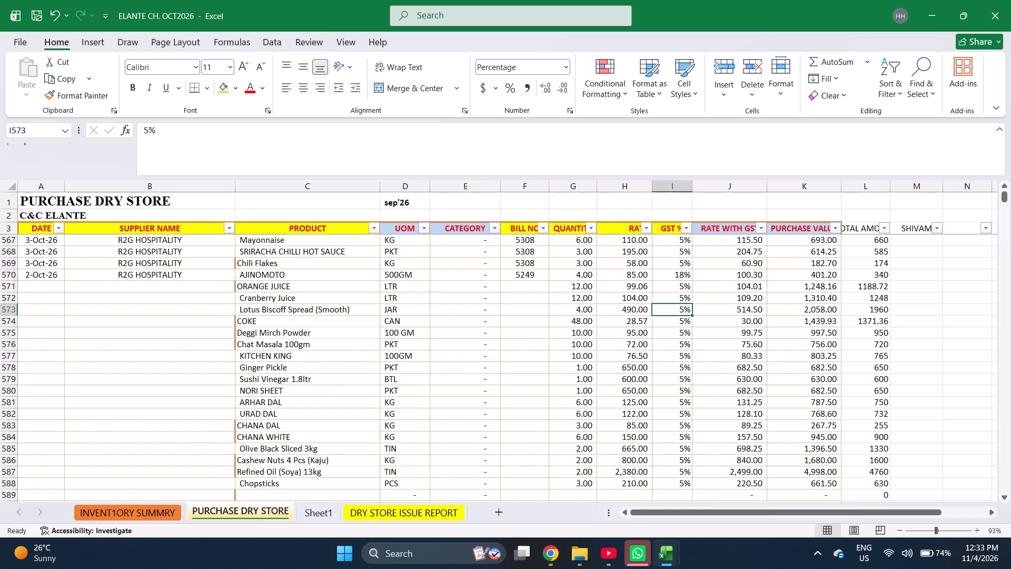
{"action": "key", "text": "Return"}
{"action": "type", "text": "40"}
{"action": "key", "text": "Return"}
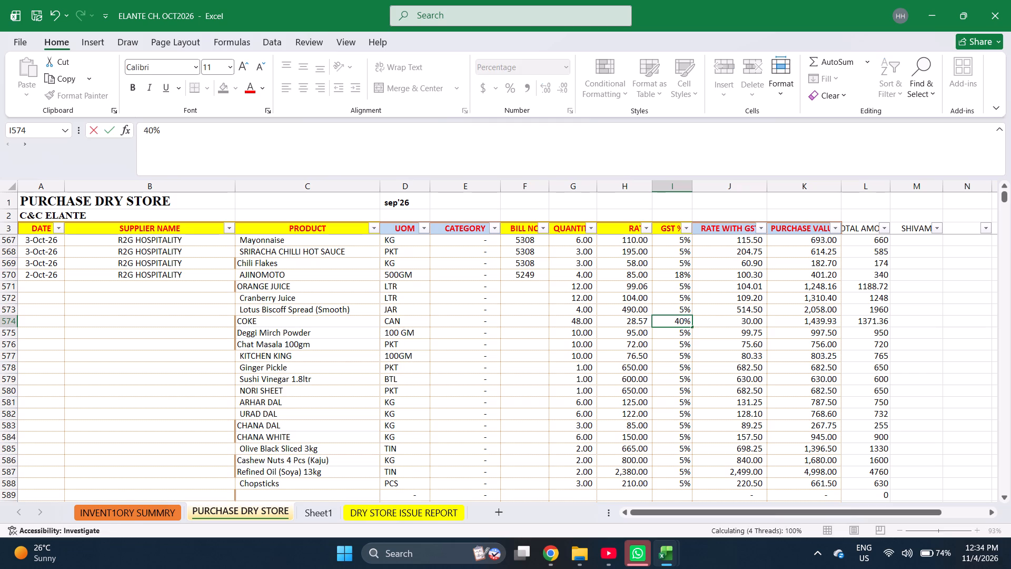
Set the GST to 18% for Sushi Vinegar 1.8ltr in row 579.
{"action": "key", "text": "Return"}
{"action": "key", "text": "Return"}
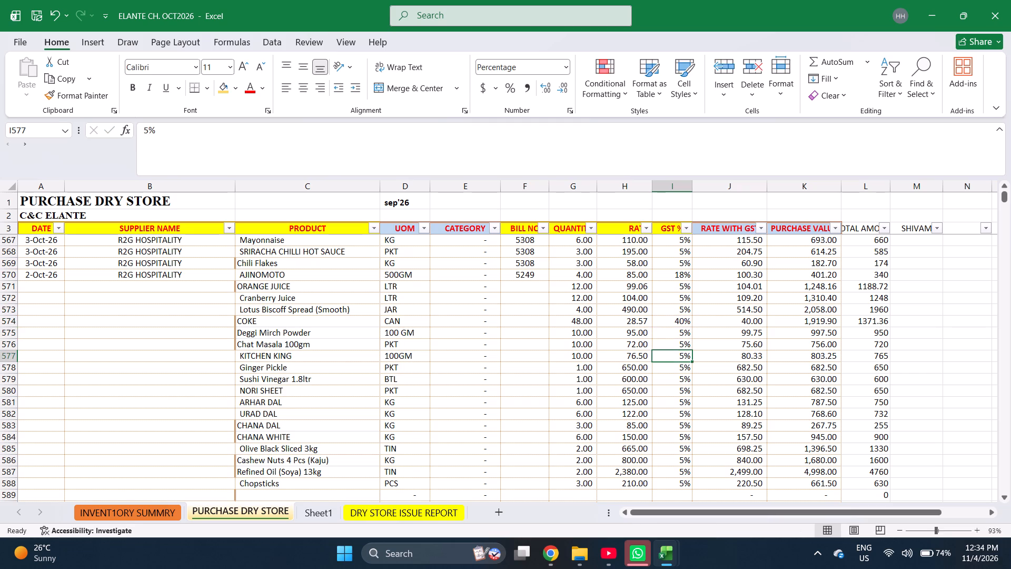
{"action": "key", "text": "Return"}
{"action": "key", "text": "Return"}
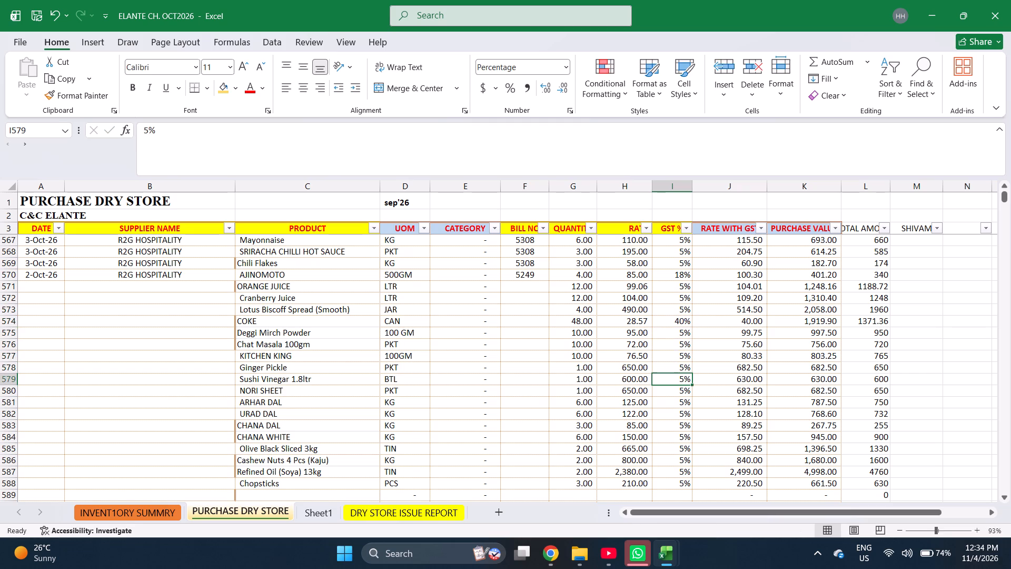
{"action": "type", "text": "18"}
{"action": "key", "text": "Return"}
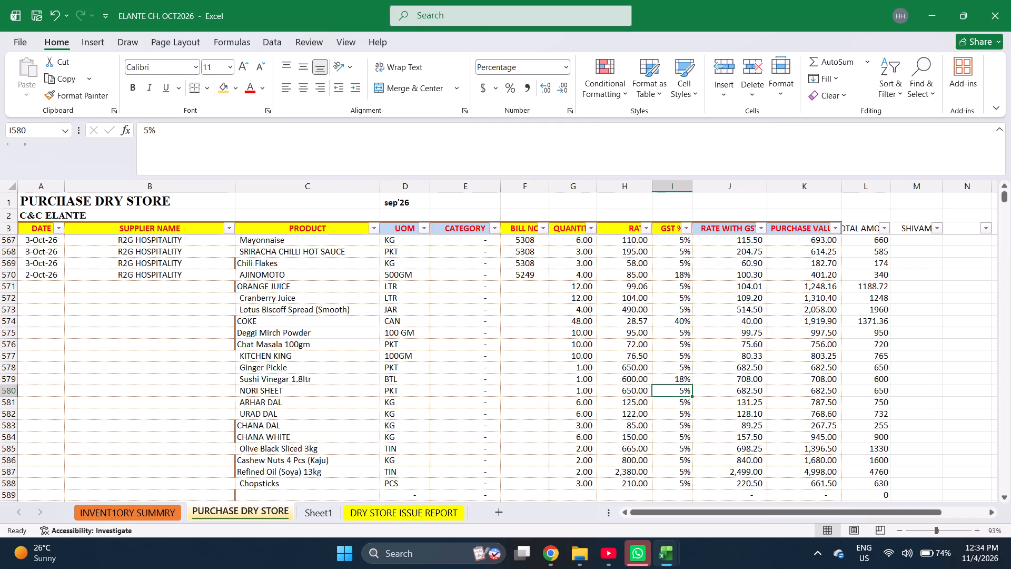
Set the GST to 0% for ARHAR DAL, URAD DAL, CHANA DAL and CHANA WHITE in rows 581 to 584.
{"action": "key", "text": "Return"}
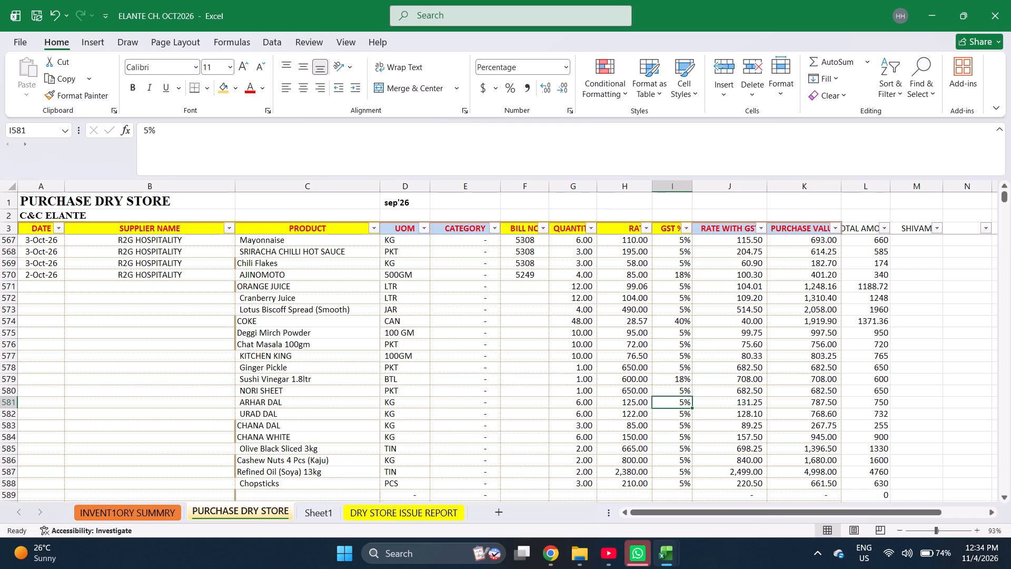
{"action": "key", "text": "0"}
{"action": "key", "text": "Return"}
{"action": "key", "text": "0"}
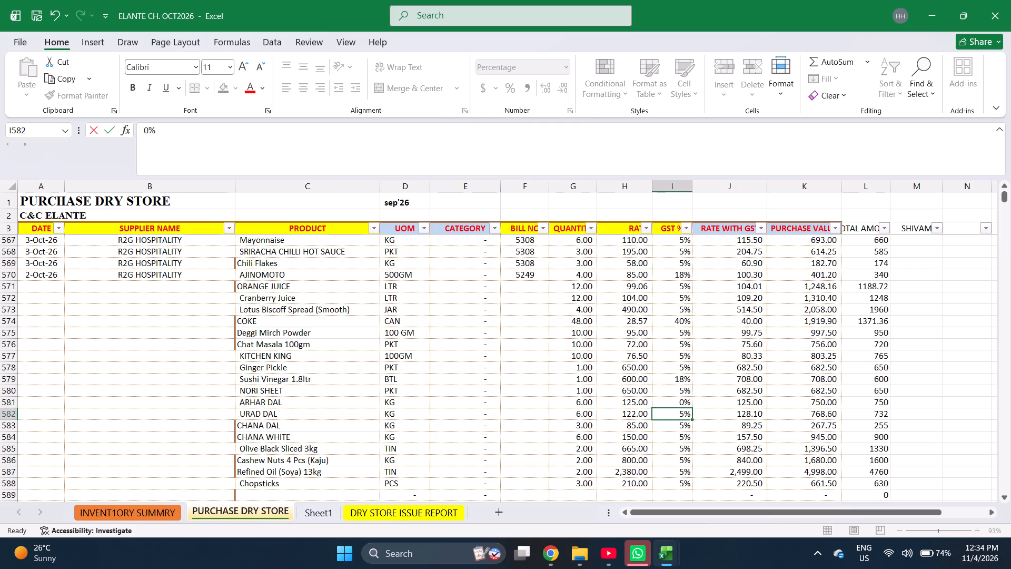
{"action": "key", "text": "Return"}
{"action": "key", "text": "0"}
{"action": "key", "text": "Return"}
{"action": "key", "text": "0"}
{"action": "key", "text": "Return"}
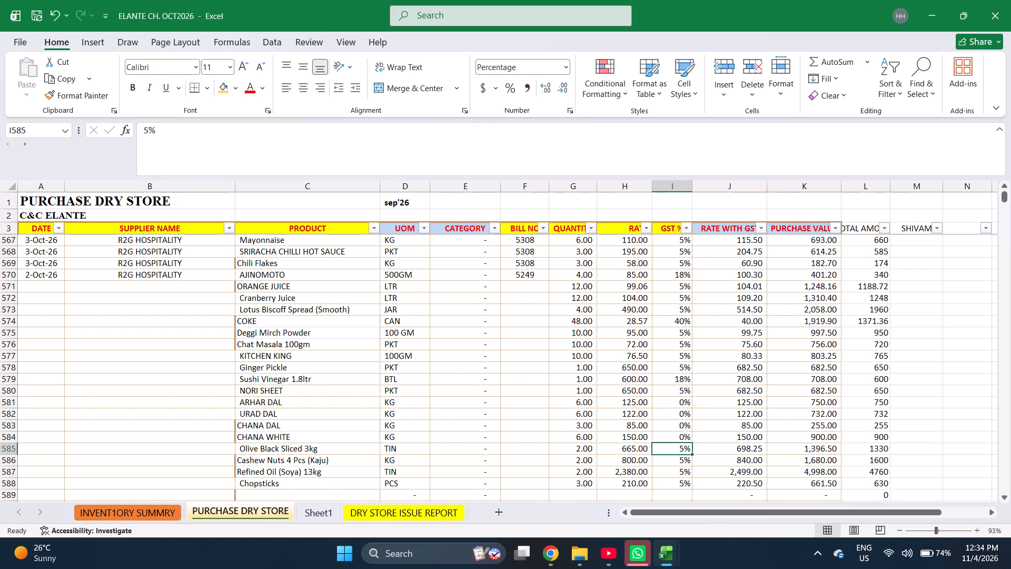
Fill bill number 5249 from row 570 down through the Chopsticks entry in row 588.
{"action": "key", "text": "Left"}
{"action": "key", "text": "Left"}
{"action": "key", "text": "Left"}
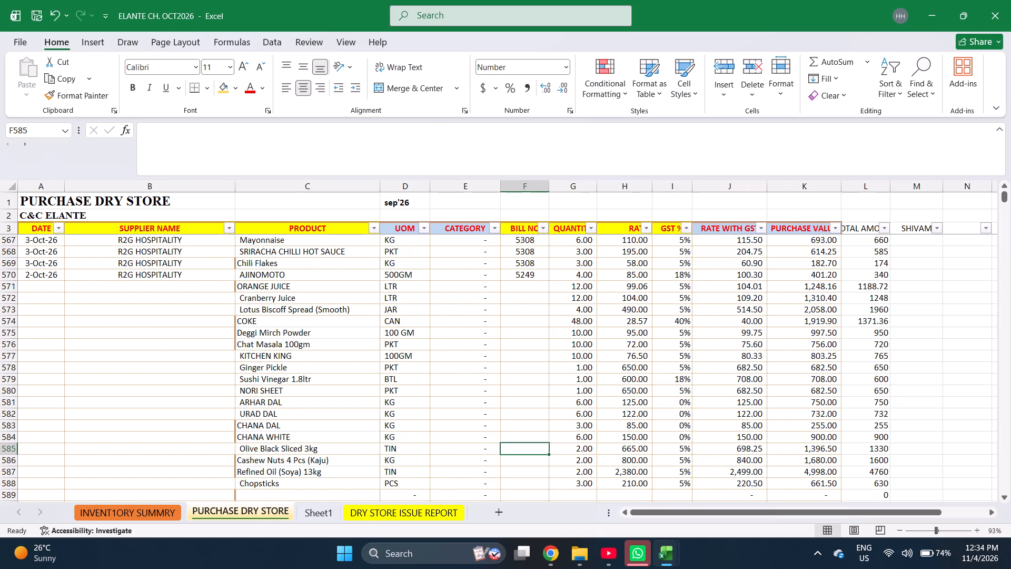
{"action": "key", "text": "ctrl+Up"}
{"action": "key", "text": "shift+Down"}
{"action": "key", "text": "shift+Down"}
{"action": "key", "text": "shift+Down"}
{"action": "key", "text": "shift+Down"}
{"action": "key", "text": "shift+Down"}
{"action": "key", "text": "shift+Down"}
{"action": "key", "text": "shift+Down"}
{"action": "key", "text": "shift+Down"}
{"action": "key", "text": "shift+Down"}
{"action": "key", "text": "shift+Down"}
{"action": "key", "text": "shift+Down"}
{"action": "key", "text": "shift+Down"}
{"action": "key", "text": "shift+Down"}
{"action": "key", "text": "shift+Down"}
{"action": "key", "text": "shift+Down"}
{"action": "key", "text": "shift+Down"}
{"action": "key", "text": "shift+Down"}
{"action": "key", "text": "shift+Down"}
{"action": "key", "text": "shift+Down"}
{"action": "key", "text": "shift+Down"}
{"action": "key", "text": "shift+Down"}
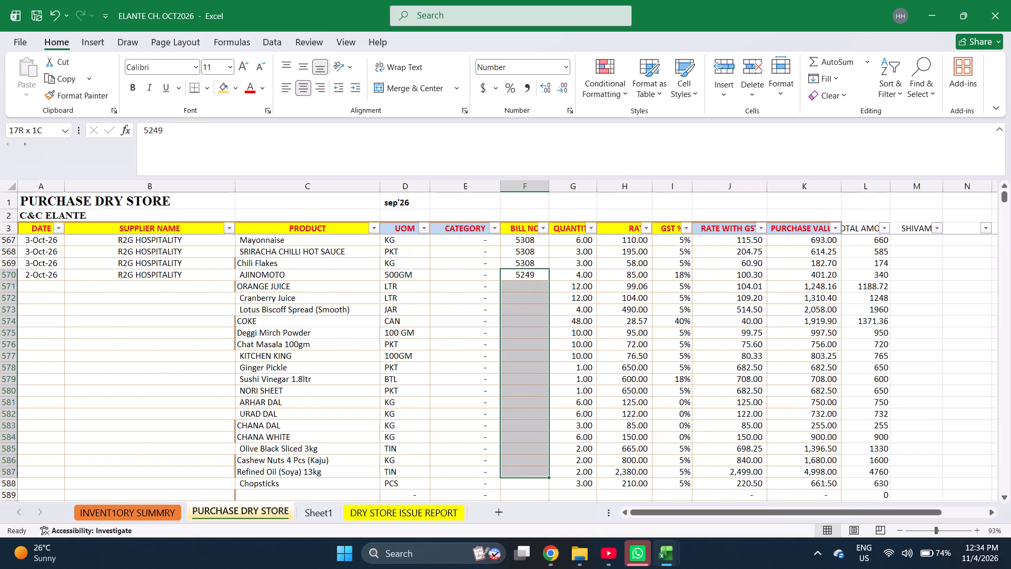
{"action": "key", "text": "shift+Down"}
{"action": "key", "text": "ctrl+d"}
Fill the date 2-Oct-26 and supplier R2G HOSPITALITY from row 570 down through row 588.
{"action": "key", "text": "ctrl+Left"}
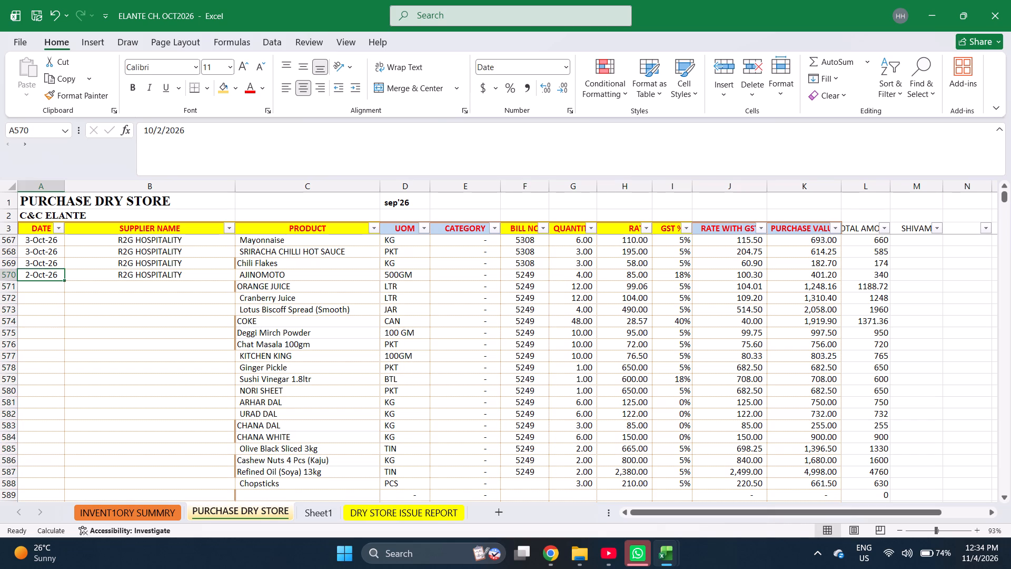
{"action": "key", "text": "shift+Right"}
{"action": "key", "text": "shift+Down"}
{"action": "key", "text": "shift+Down"}
{"action": "key", "text": "shift+Down"}
{"action": "key", "text": "shift+Down"}
{"action": "key", "text": "shift+Down"}
{"action": "key", "text": "shift+Down"}
{"action": "key", "text": "shift+Down"}
{"action": "key", "text": "shift+Down"}
{"action": "key", "text": "shift+Down"}
{"action": "key", "text": "shift+Down"}
{"action": "key", "text": "shift+Down"}
{"action": "key", "text": "shift+Down"}
{"action": "key", "text": "shift+Down"}
{"action": "key", "text": "shift+Down"}
{"action": "key", "text": "shift+Down"}
{"action": "key", "text": "shift+Down"}
{"action": "key", "text": "shift+Down"}
{"action": "key", "text": "shift+Down"}
{"action": "key", "text": "shift+Down"}
{"action": "key", "text": "shift+Down"}
{"action": "key", "text": "shift+Down"}
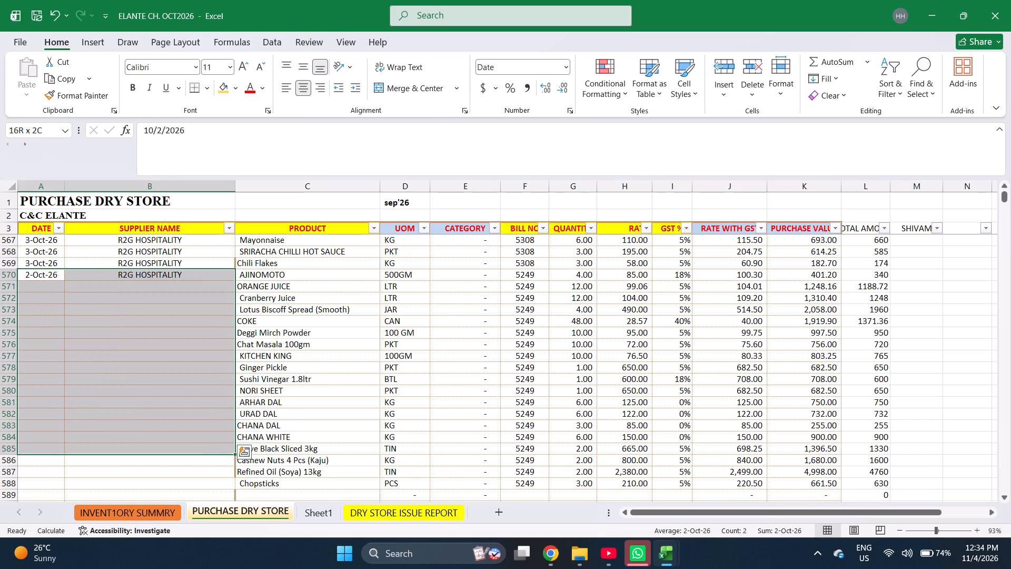
{"action": "key", "text": "shift+Down"}
{"action": "key", "text": "shift+Down"}
{"action": "key", "text": "ctrl+d"}
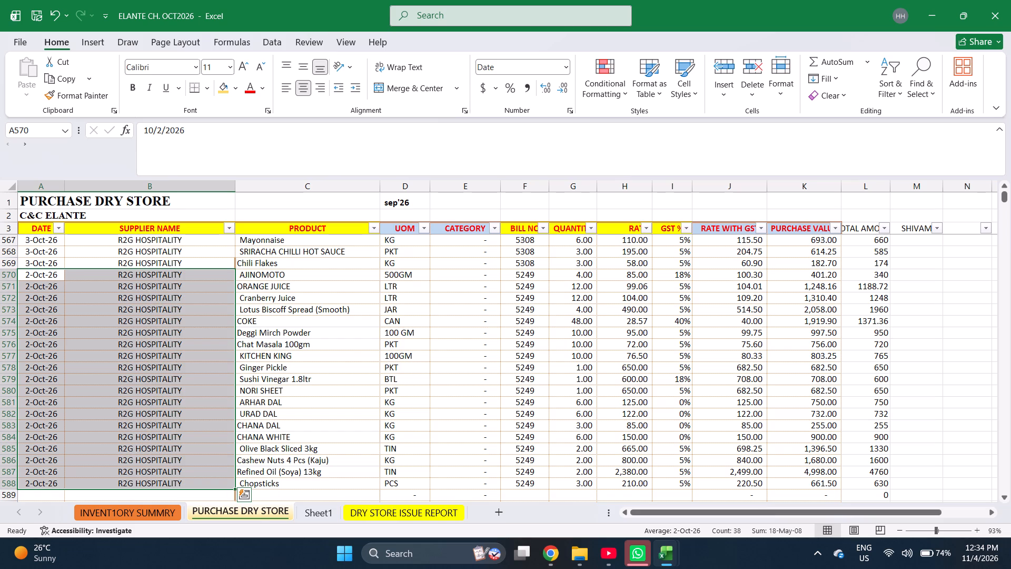
Check the pre-GST total amounts of the bill 5249 items from row 570 down to row 577.
{"action": "key", "text": "Right"}
{"action": "key", "text": "Right"}
{"action": "key", "text": "Right"}
{"action": "key", "text": "Right"}
{"action": "key", "text": "Right"}
{"action": "key", "text": "Right"}
{"action": "key", "text": "Right"}
{"action": "key", "text": "Right"}
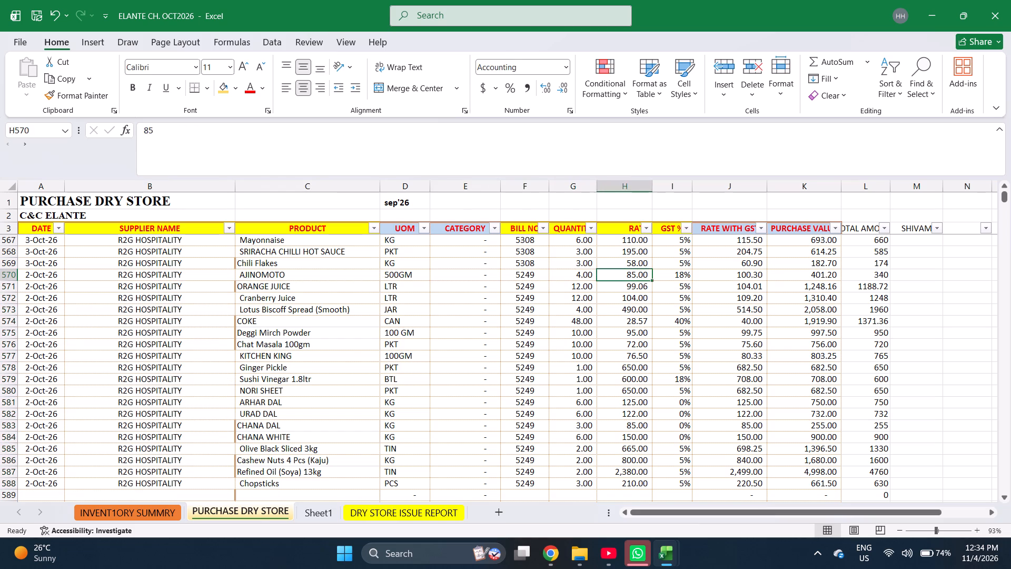
{"action": "key", "text": "Right"}
{"action": "key", "text": "Right"}
{"action": "key", "text": "Right"}
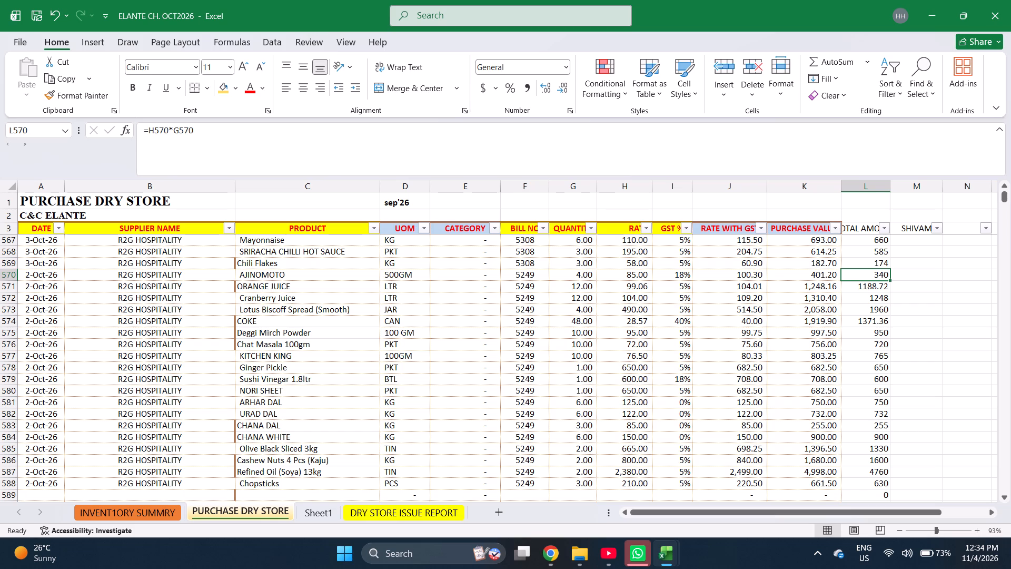
{"action": "key", "text": "Down"}
{"action": "key", "text": "Down"}
{"action": "key", "text": "Down"}
{"action": "key", "text": "Down"}
{"action": "key", "text": "Down"}
{"action": "key", "text": "Down"}
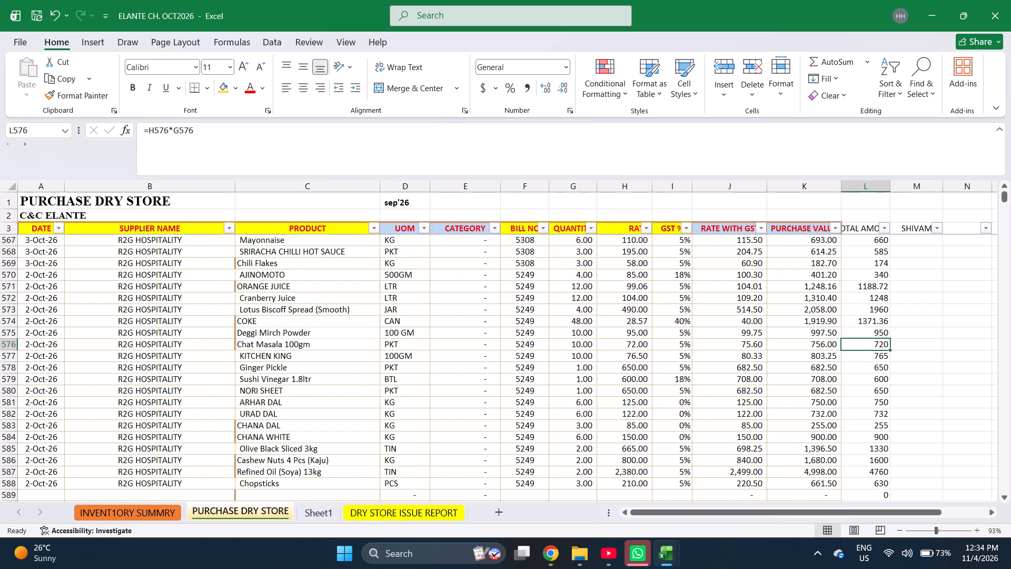
{"action": "key", "text": "Down"}
Set the rate of Chat Masala 100gm in row 576 to 72.50.
{"action": "key", "text": "Up"}
{"action": "key", "text": "Left"}
{"action": "key", "text": "Left"}
{"action": "key", "text": "Left"}
{"action": "key", "text": "Left"}
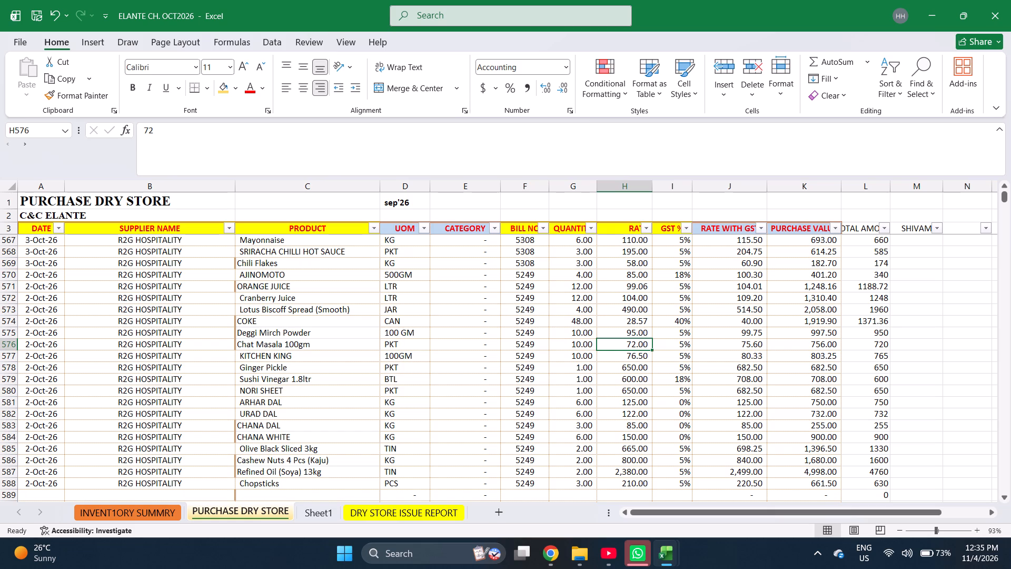
{"action": "type", "text": "72.50"}
{"action": "key", "text": "Right"}
Check the pre-GST total amounts of the remaining bill 5249 items from row 576 down to row 588.
{"action": "key", "text": "Right"}
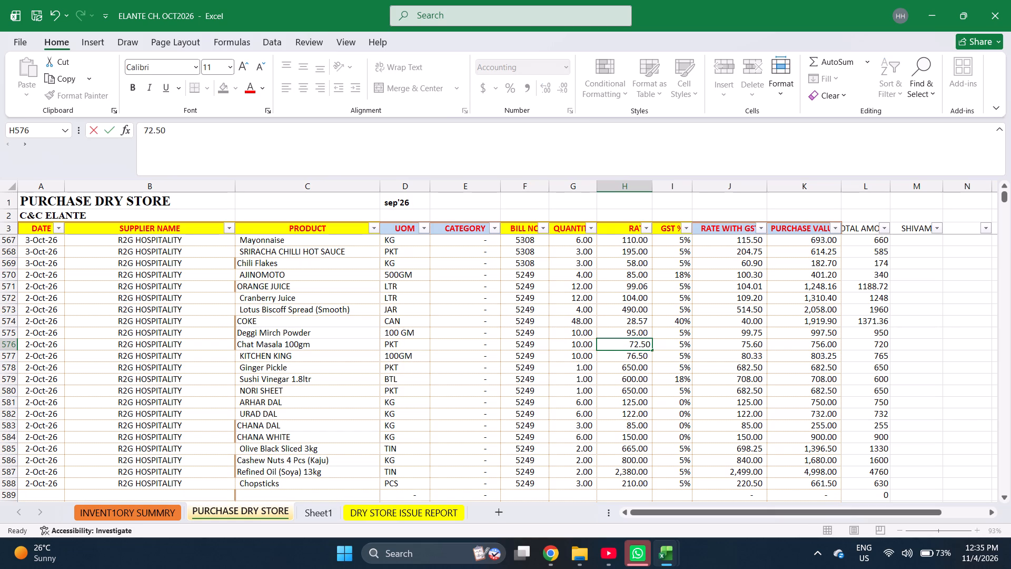
{"action": "key", "text": "Right"}
{"action": "key", "text": "Right"}
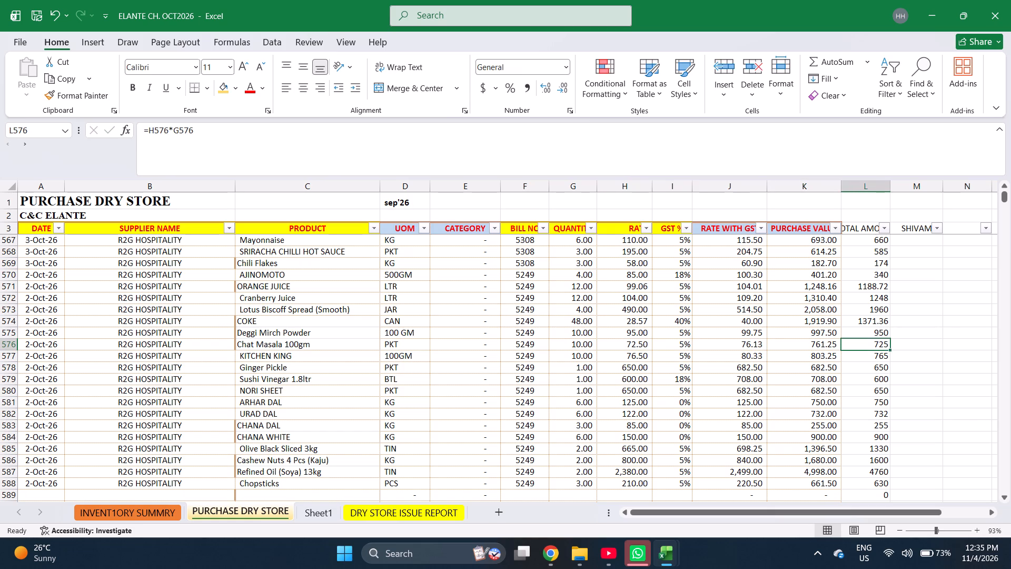
{"action": "key", "text": "Down"}
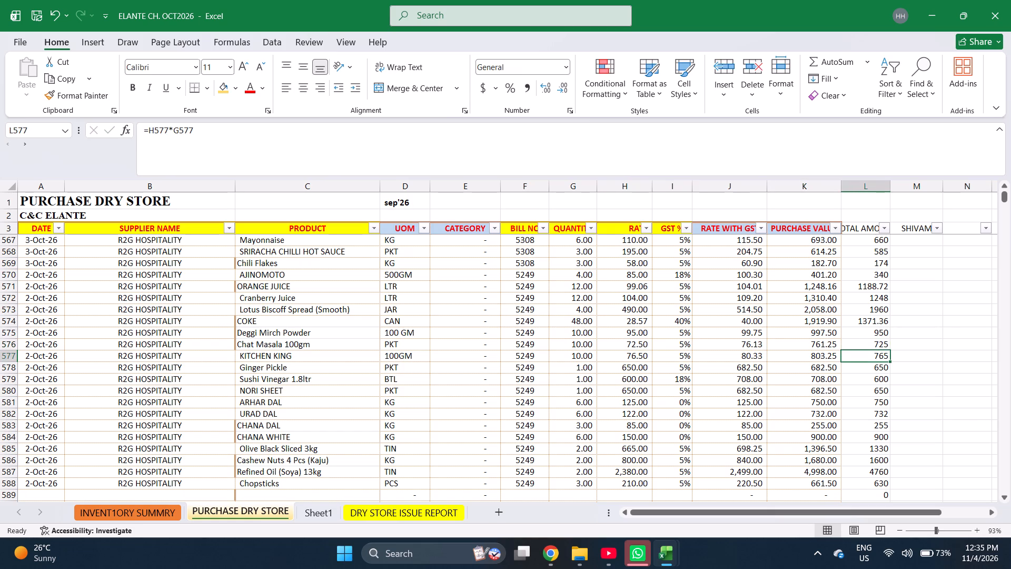
{"action": "key", "text": "Down"}
{"action": "key", "text": "Down"}
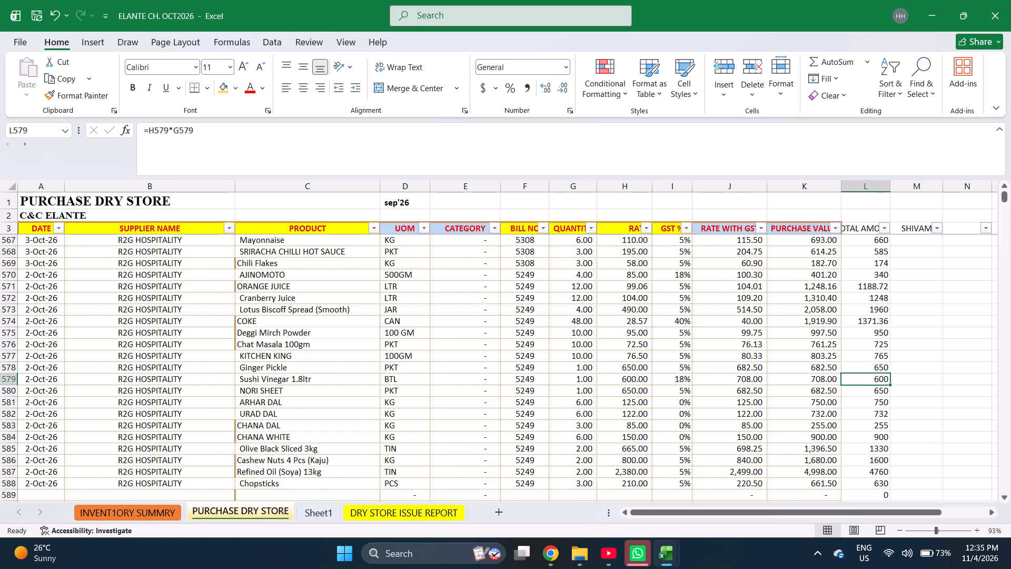
{"action": "key", "text": "Down"}
{"action": "key", "text": "Down"}
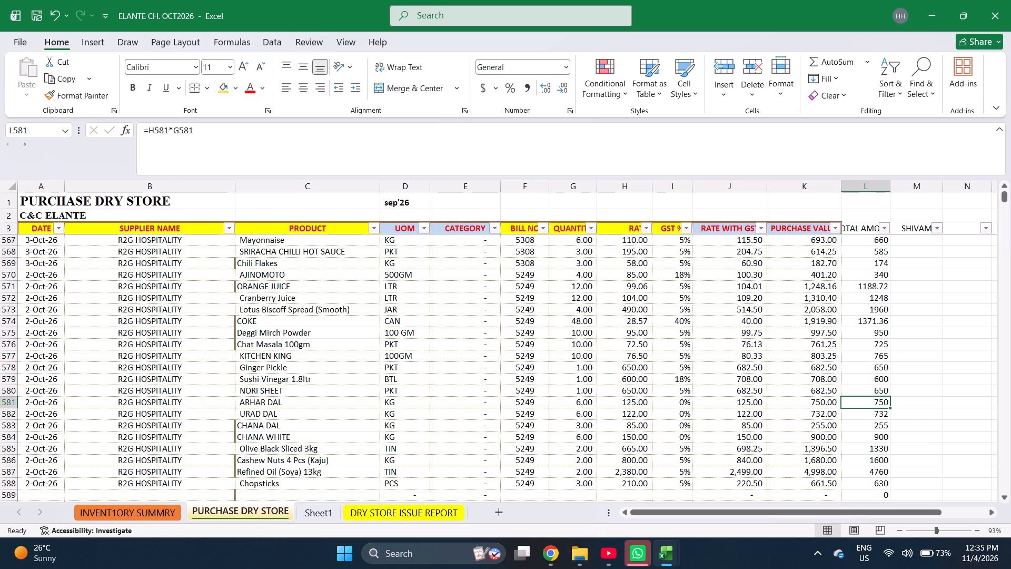
{"action": "key", "text": "Down"}
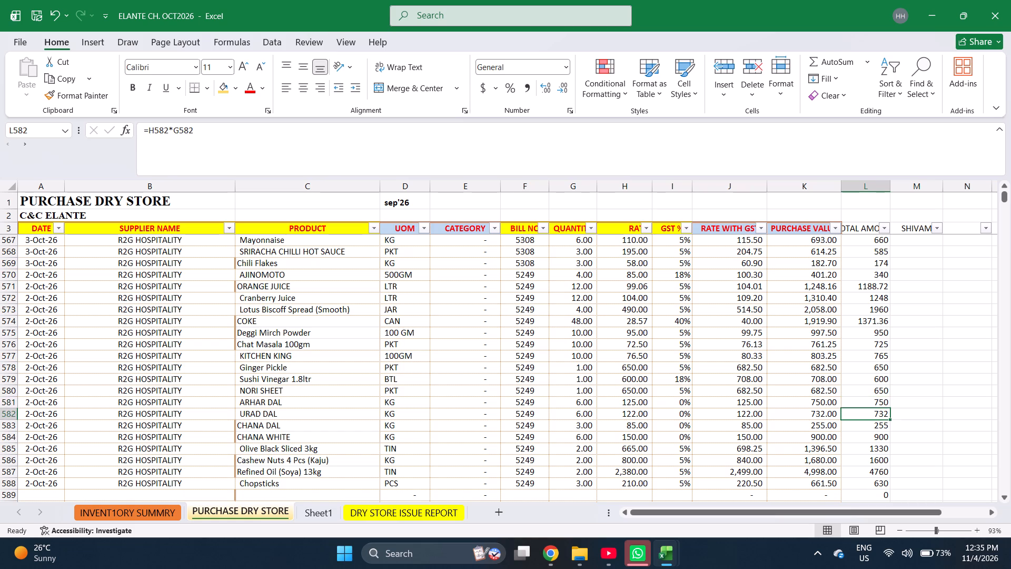
{"action": "key", "text": "Down"}
{"action": "key", "text": "Down"}
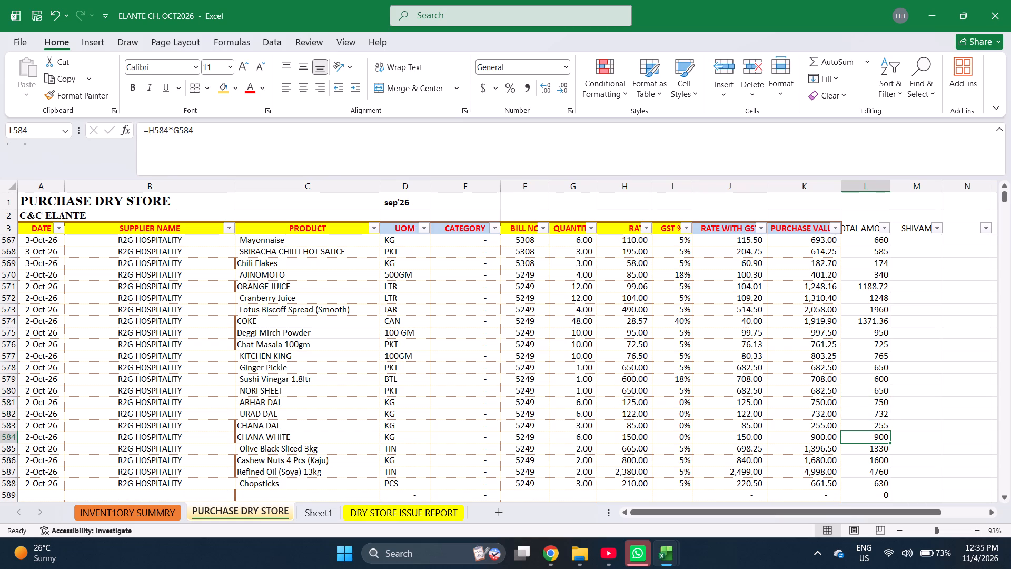
{"action": "key", "text": "Down"}
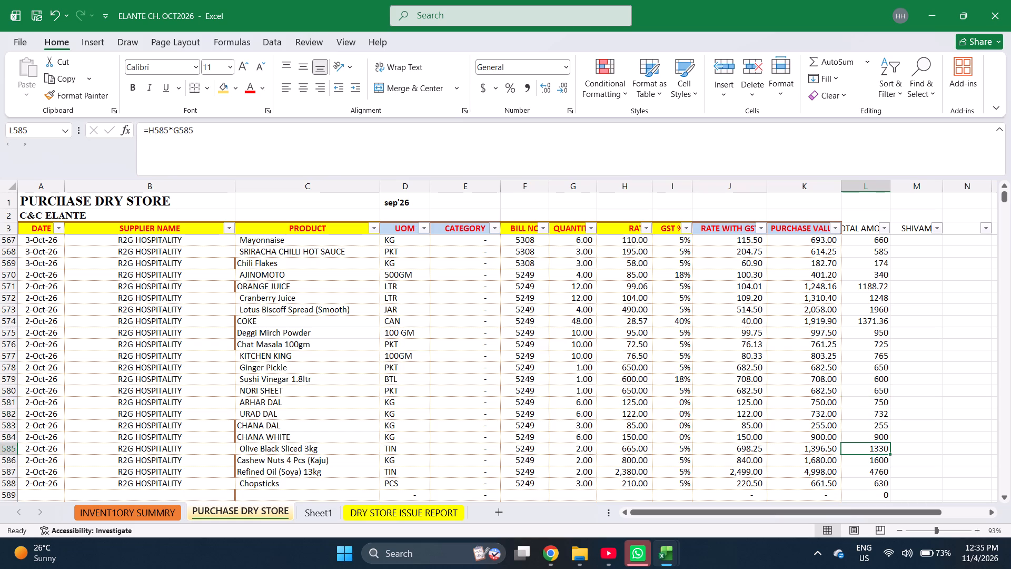
{"action": "key", "text": "Down"}
{"action": "key", "text": "Down"}
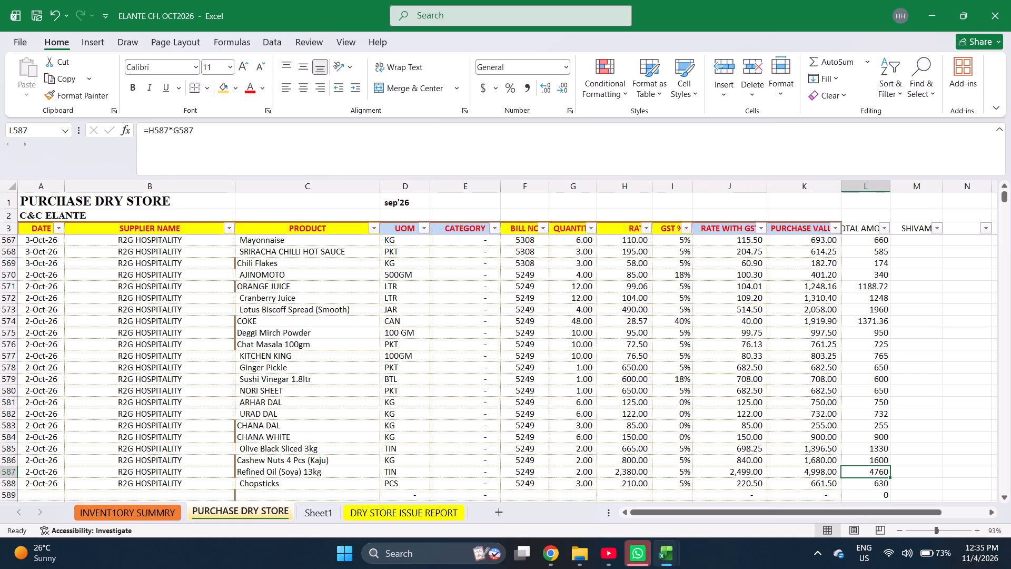
{"action": "key", "text": "Down"}
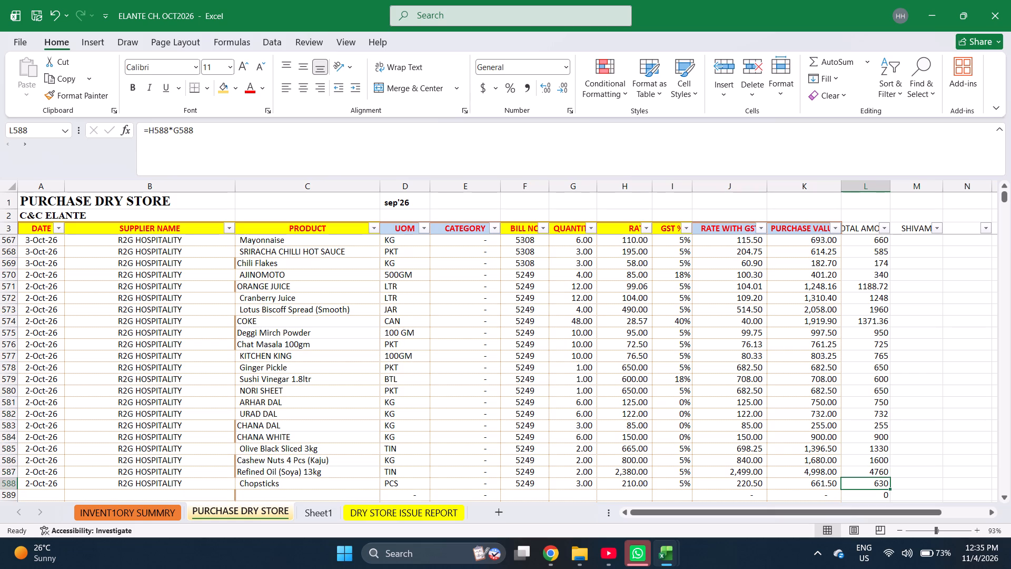
Start a new entry in row 589 with the date 10-1-2026 and copy supplier R2G HOSPITALITY from the row above.
{"action": "key", "text": "ctrl+Left"}
{"action": "key", "text": "ctrl+Left"}
{"action": "key", "text": "ctrl+Left"}
{"action": "key", "text": "ctrl+Left"}
{"action": "key", "text": "ctrl+Left"}
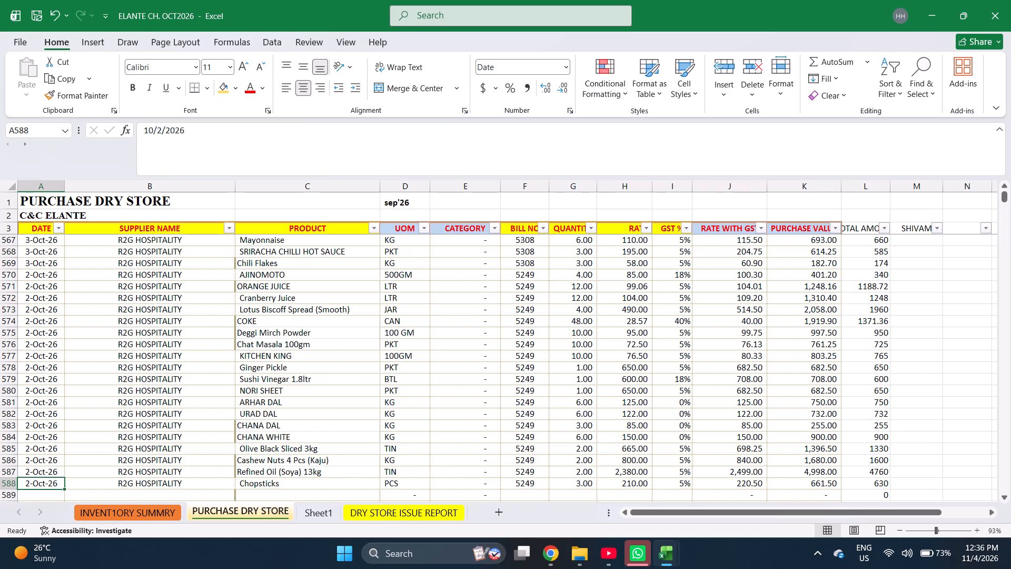
{"action": "key", "text": "ctrl+Left"}
{"action": "key", "text": "ctrl+Left"}
{"action": "key", "text": "Down"}
{"action": "type", "text": "10-1-2026"}
{"action": "key", "text": "Right"}
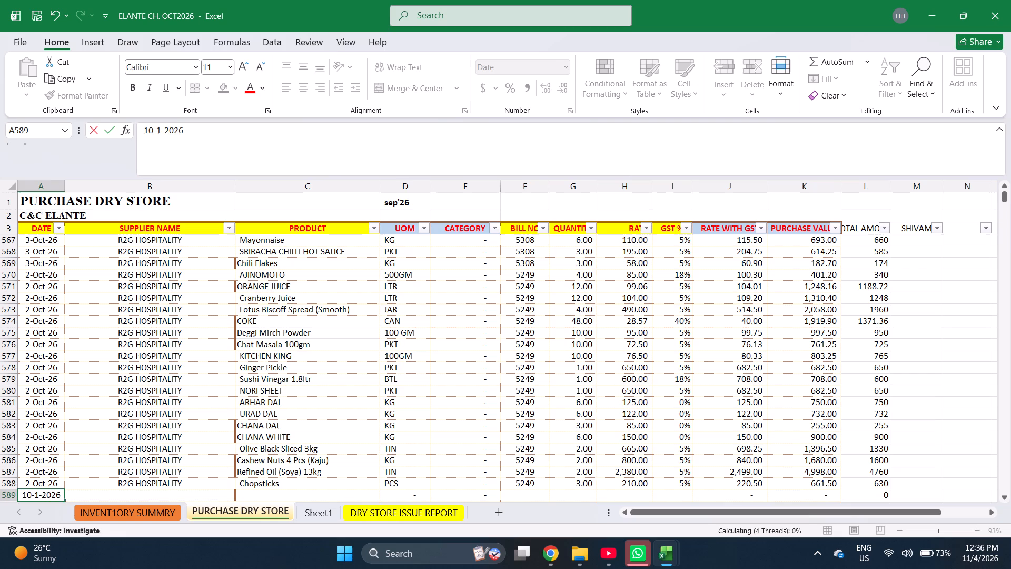
{"action": "key", "text": "ctrl+d"}
{"action": "key", "text": "Right"}
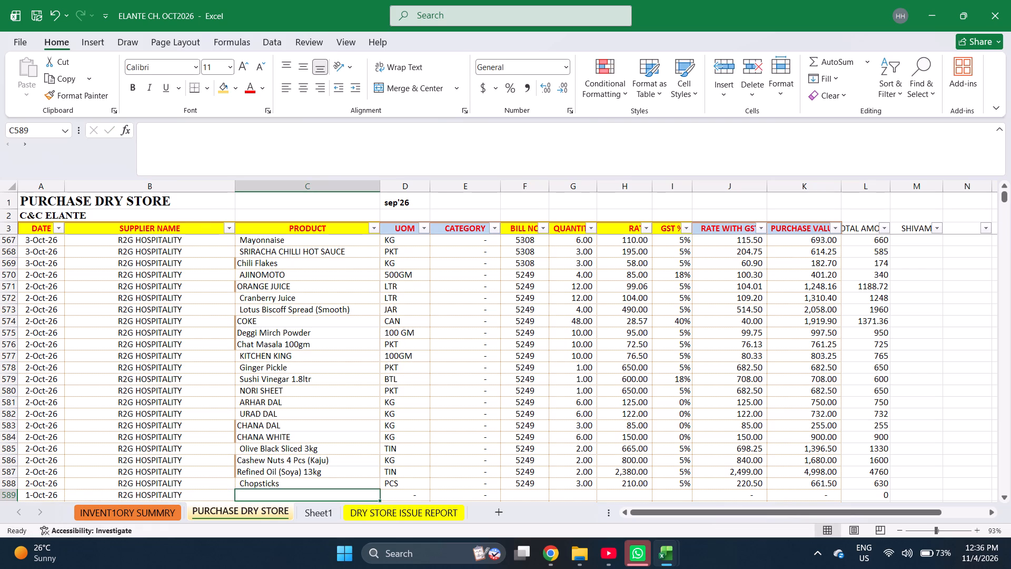
Find Refined oil 750 g in the INVENT1ORY SUMMRY sheet and copy it into the product cell of row 589.
{"action": "key", "text": "ctrl+Page_Up"}
{"action": "key", "text": "ctrl+f"}
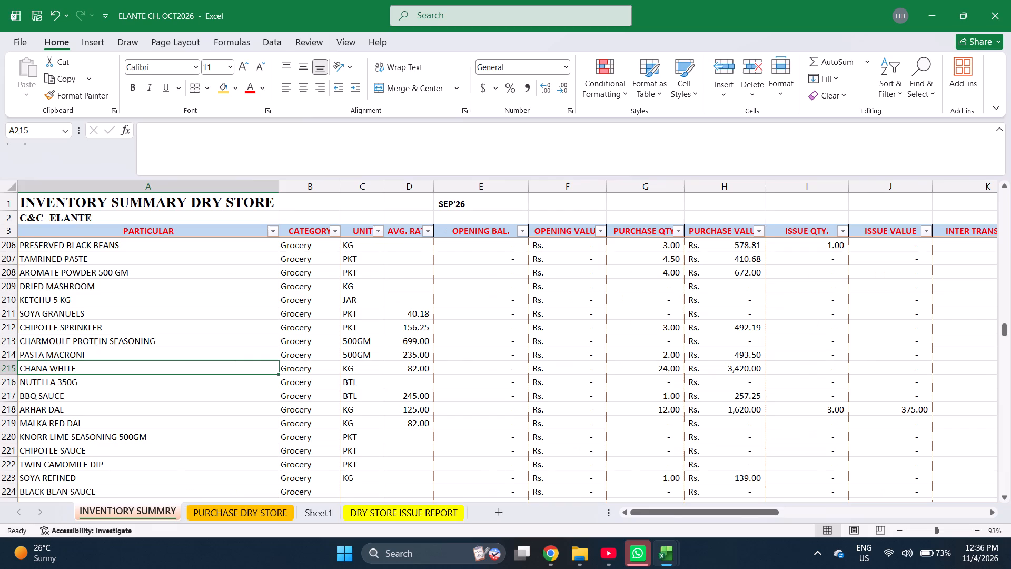
{"action": "type", "text": "REF"}
{"action": "key", "text": "Return"}
{"action": "key", "text": "Return"}
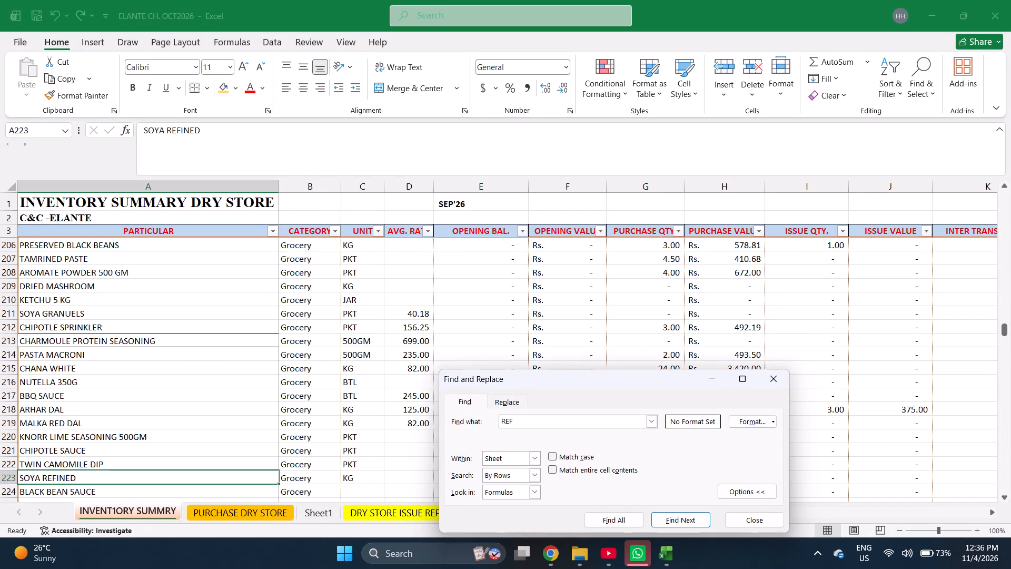
{"action": "key", "text": "Escape"}
{"action": "key", "text": "ctrl+c"}
{"action": "key", "text": "ctrl+Page_Down"}
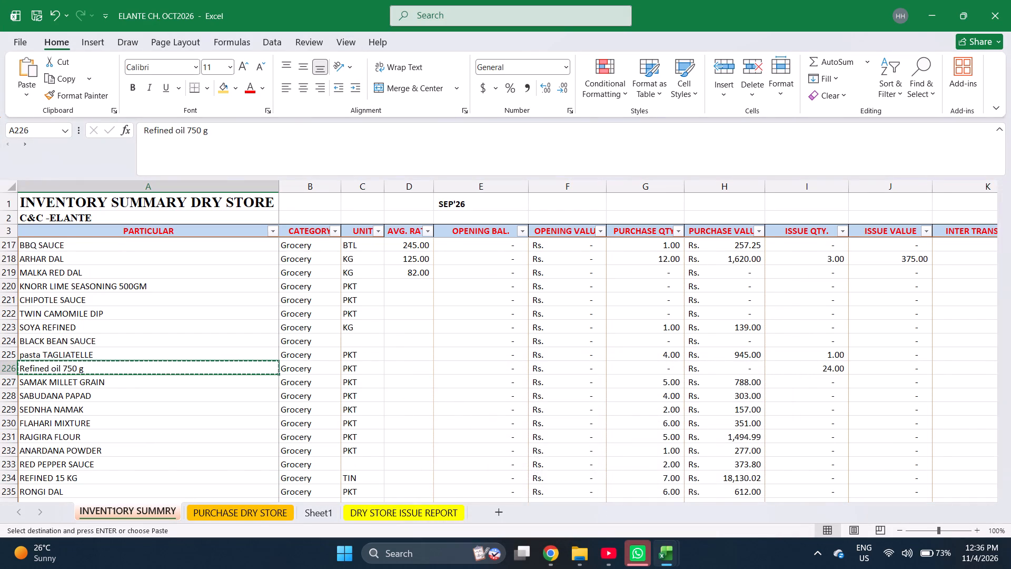
{"action": "key", "text": "Return"}
{"action": "key", "text": "Return"}
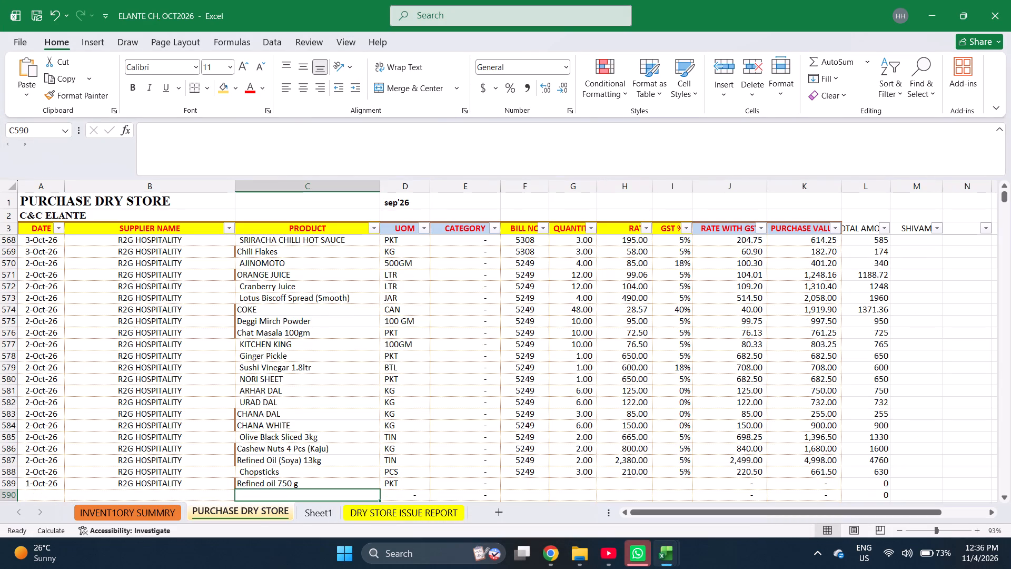
Enter bill number 5244, quantity 24 and rate 128.57 for Refined oil 750 g in row 589.
{"action": "key", "text": "Up"}
{"action": "key", "text": "Right"}
{"action": "key", "text": "Right"}
{"action": "key", "text": "Right"}
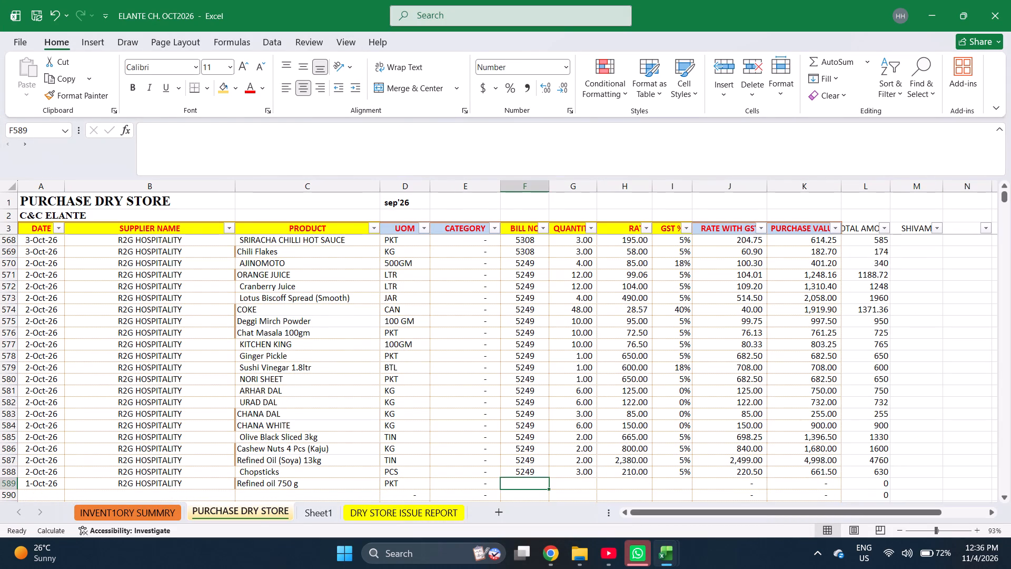
{"action": "type", "text": "5244"}
{"action": "key", "text": "Right"}
{"action": "type", "text": "24"}
{"action": "key", "text": "Return"}
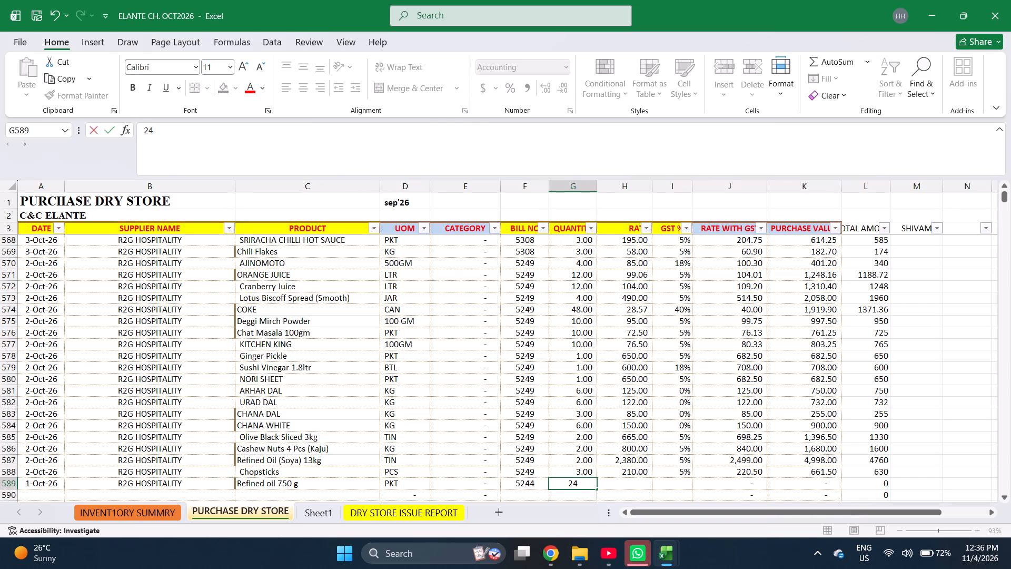
{"action": "key", "text": "Up"}
{"action": "key", "text": "Right"}
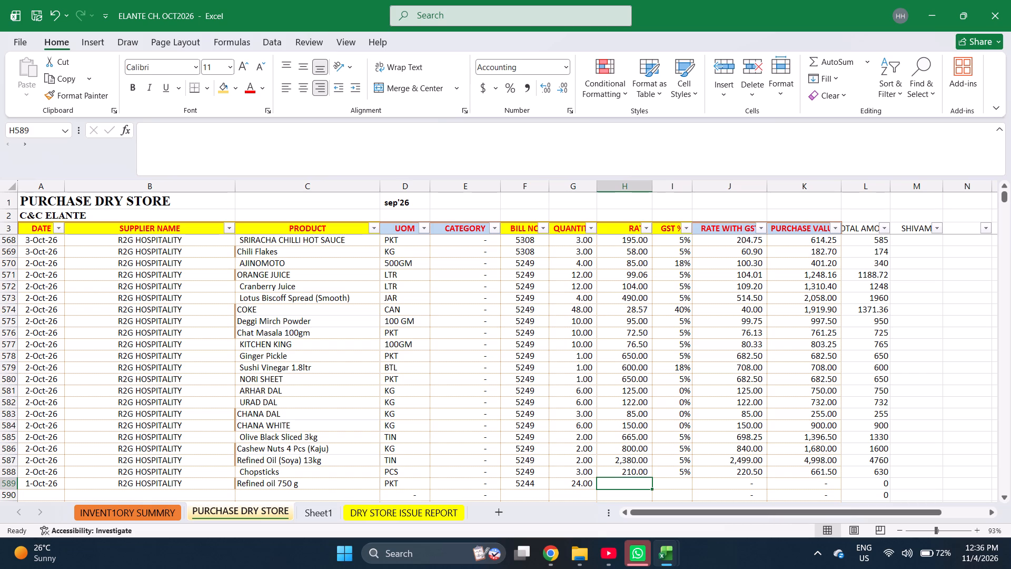
{"action": "type", "text": "128."}
{"action": "type", "text": "57"}
{"action": "key", "text": "Return"}
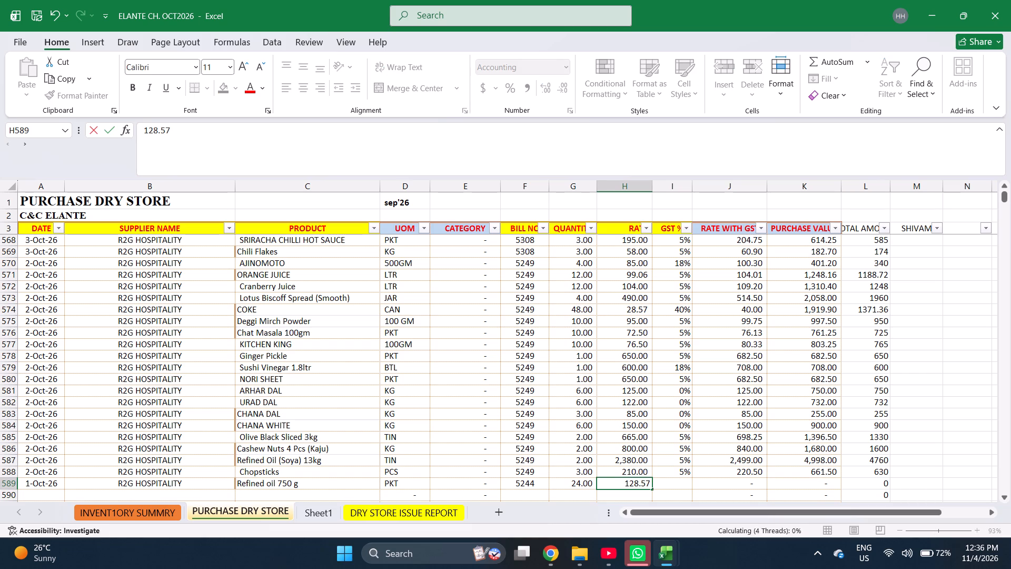
Find Worcstershire Sauce in the INVENT1ORY SUMMRY sheet and copy it into the product cell of row 590.
{"action": "key", "text": "Left"}
{"action": "key", "text": "Left"}
{"action": "key", "text": "Left"}
{"action": "key", "text": "Left"}
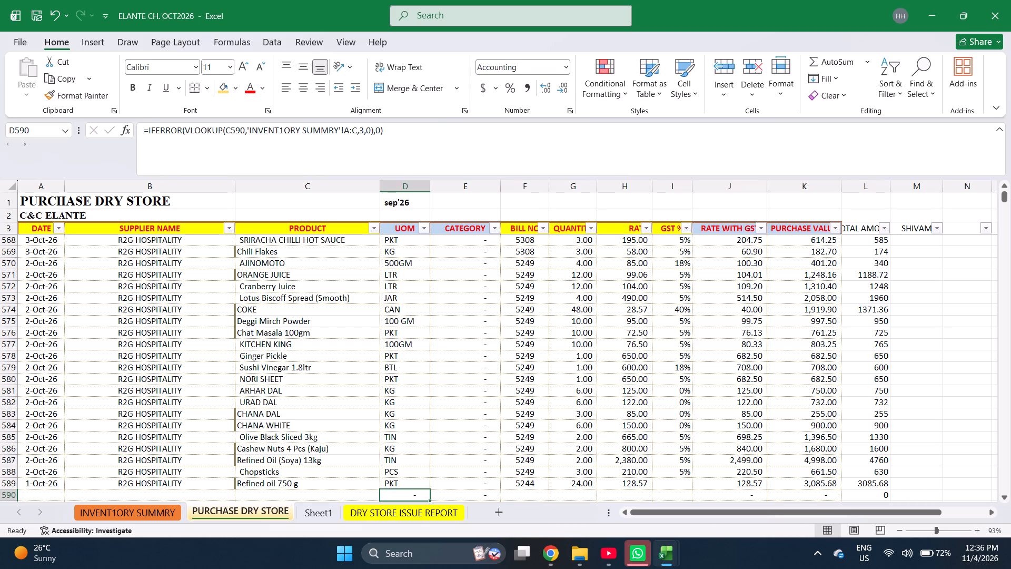
{"action": "key", "text": "Left"}
{"action": "key", "text": "ctrl+Page_Up"}
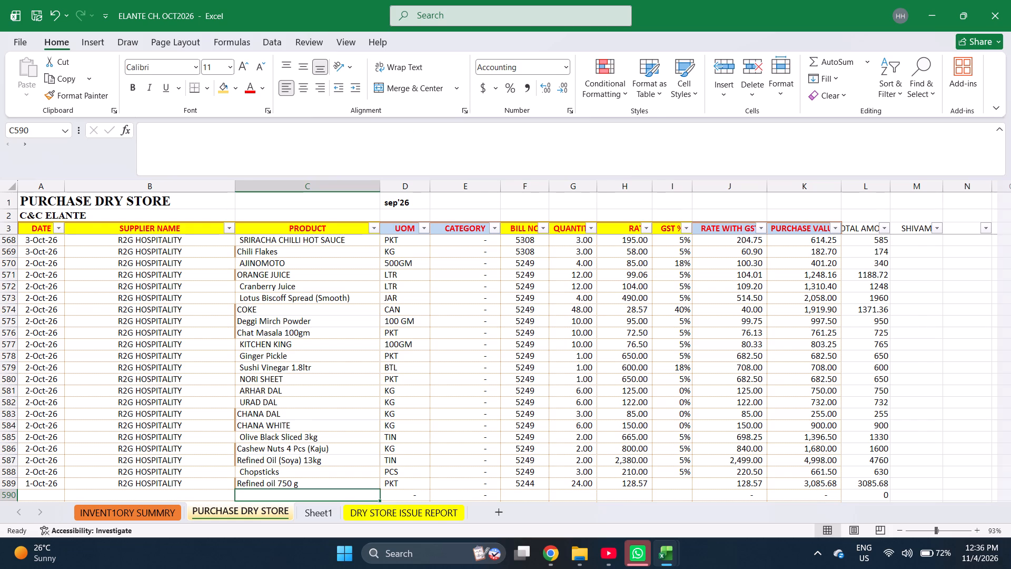
{"action": "key", "text": "ctrl+f"}
{"action": "type", "text": "WOR"}
{"action": "key", "text": "Return"}
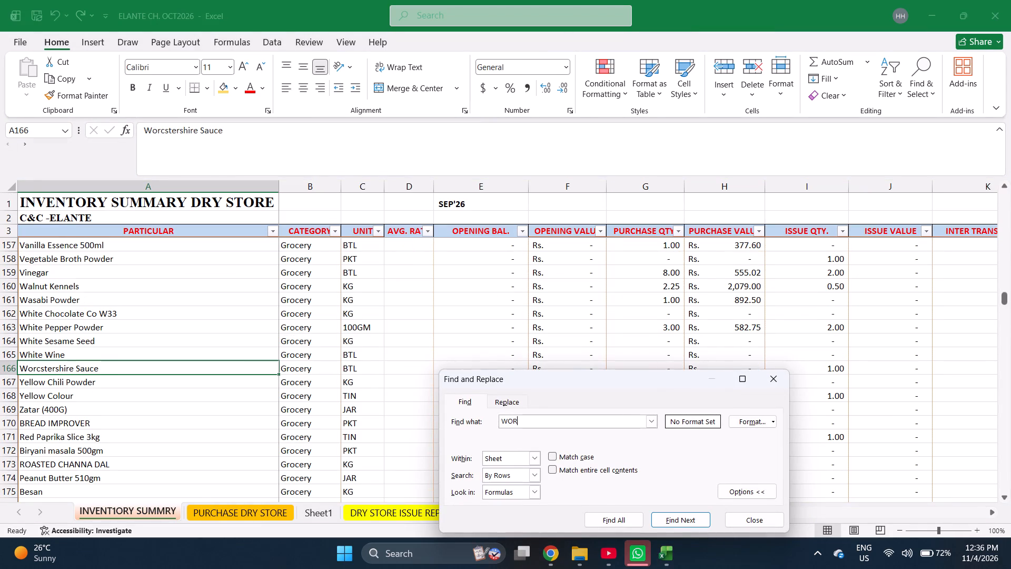
{"action": "key", "text": "Escape"}
{"action": "key", "text": "ctrl+c"}
{"action": "key", "text": "ctrl+Page_Down"}
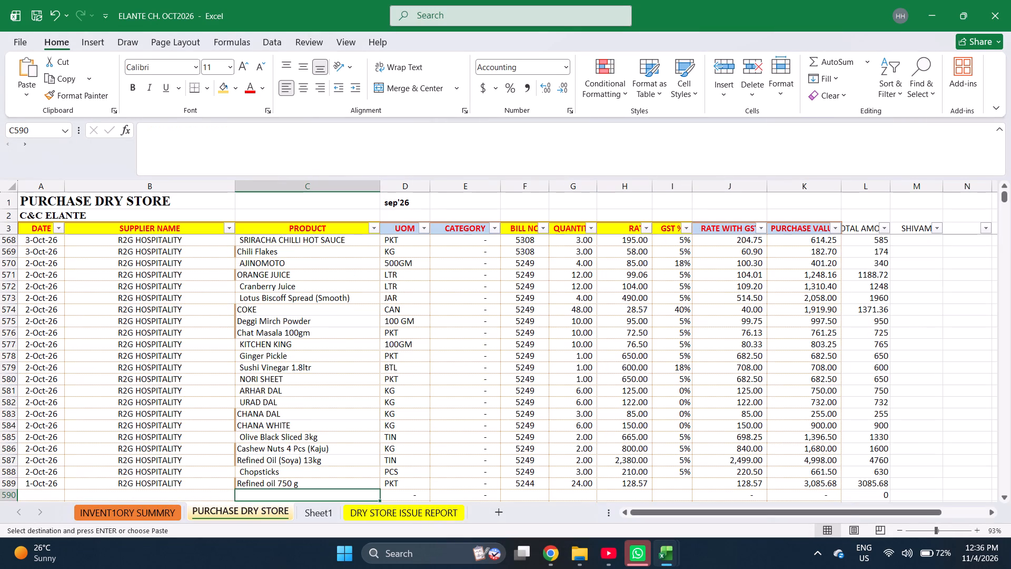
{"action": "key", "text": "Return"}
{"action": "key", "text": "Return"}
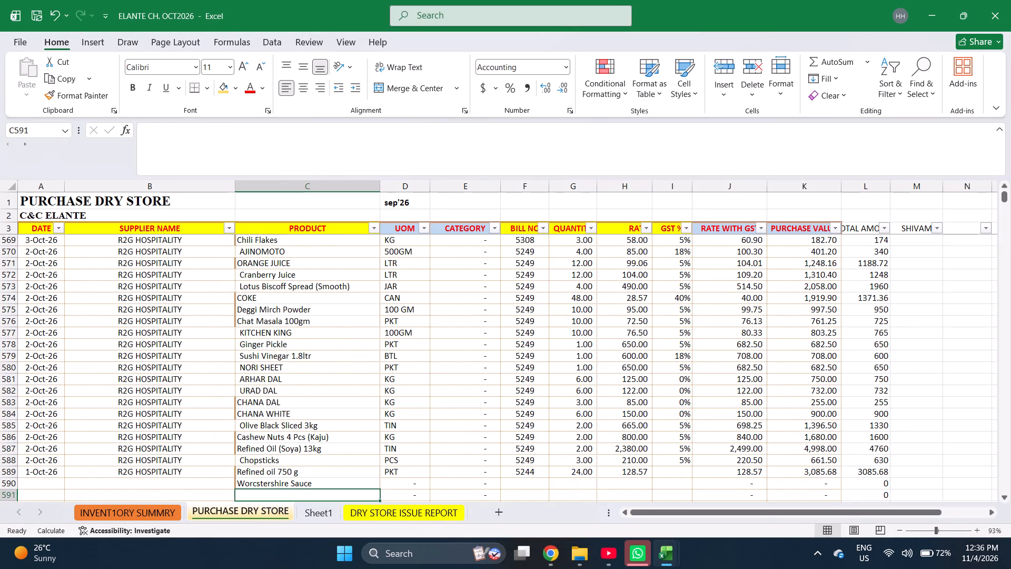
Enter DIET COKE as the product in row 591.
{"action": "type", "text": "F]D"}
{"action": "key", "text": "BackSpace"}
{"action": "key", "text": "BackSpace"}
{"action": "key", "text": "BackSpace"}
{"action": "key", "text": "BackSpace"}
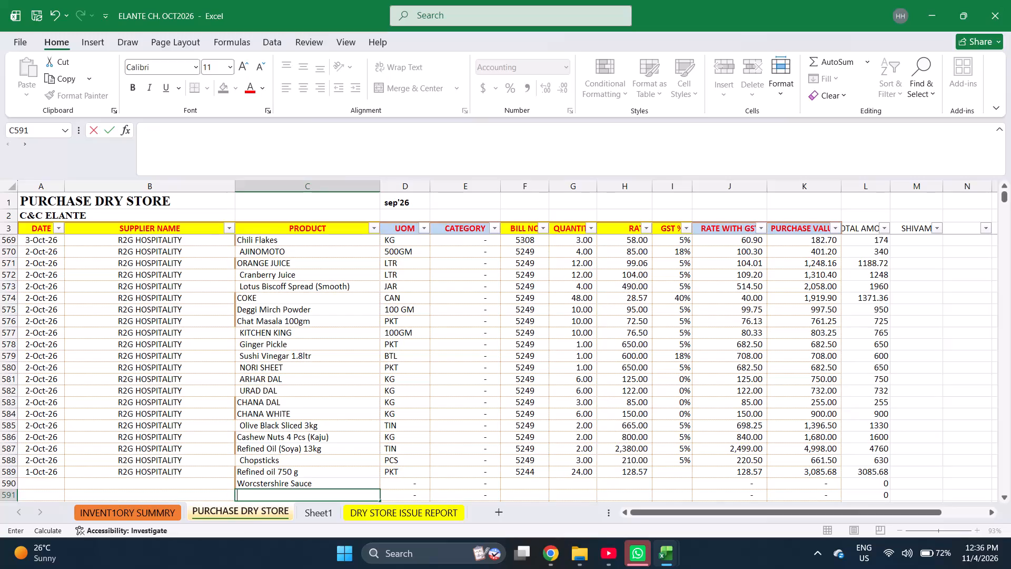
{"action": "type", "text": "DIET"}
{"action": "key", "text": "space"}
{"action": "key", "text": "Return"}
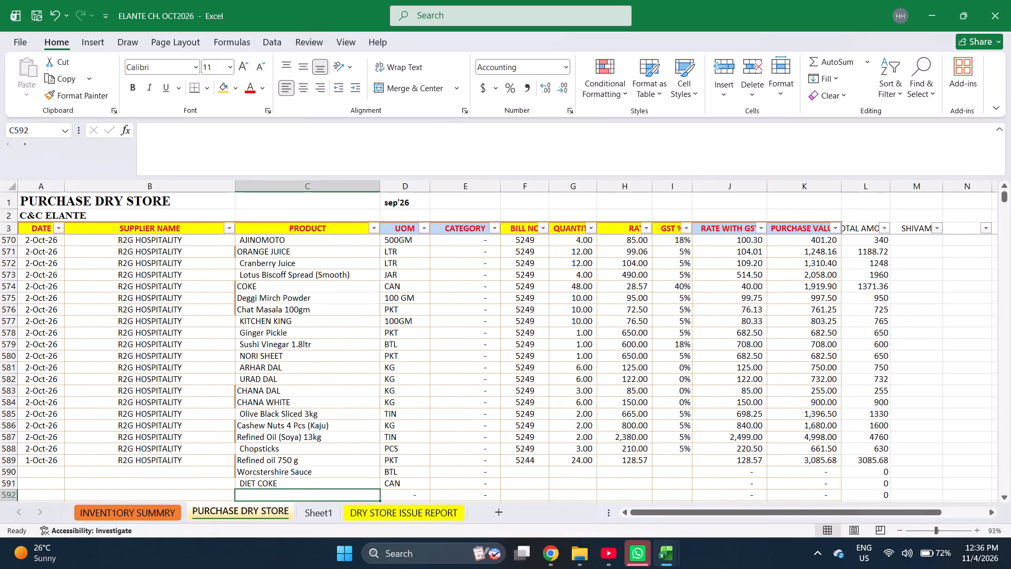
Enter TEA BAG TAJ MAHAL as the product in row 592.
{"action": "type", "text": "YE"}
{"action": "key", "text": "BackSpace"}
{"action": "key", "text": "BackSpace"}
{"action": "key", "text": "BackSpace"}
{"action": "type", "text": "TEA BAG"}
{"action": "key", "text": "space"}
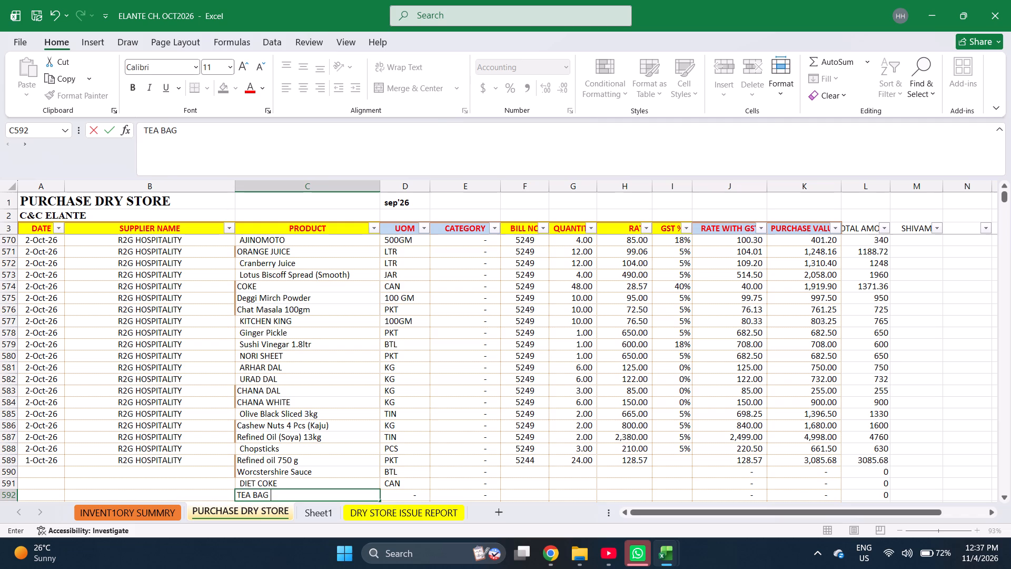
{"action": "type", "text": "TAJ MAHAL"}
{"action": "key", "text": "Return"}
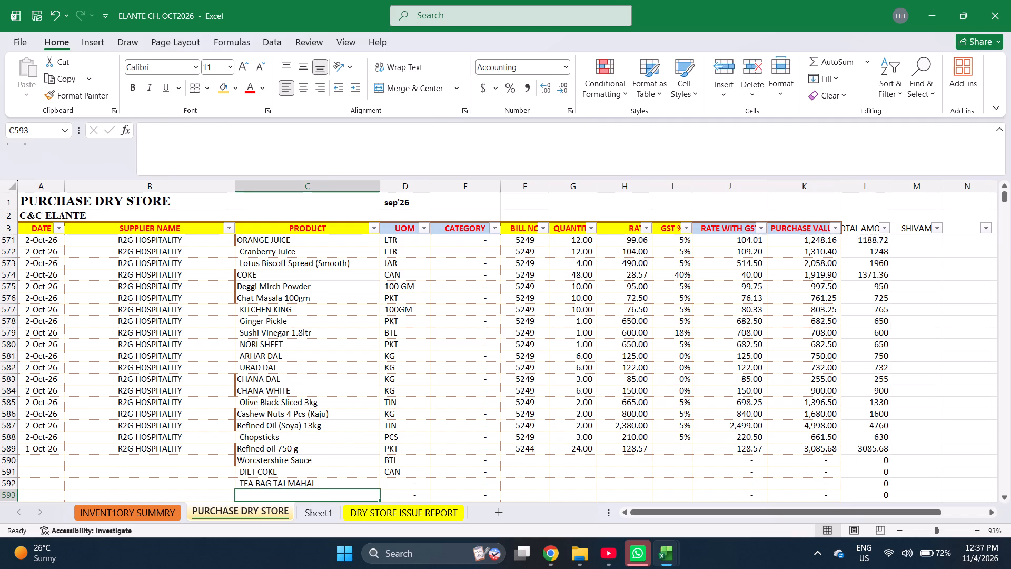
Replace the product in row 592 with Tea Bags Taj mahal copied from the INVENT1ORY SUMMRY sheet, leaving row 593 empty.
{"action": "key", "text": "ctrl+Page_Up"}
{"action": "key", "text": "ctrl+f"}
{"action": "type", "text": "TAJ"}
{"action": "key", "text": "Return"}
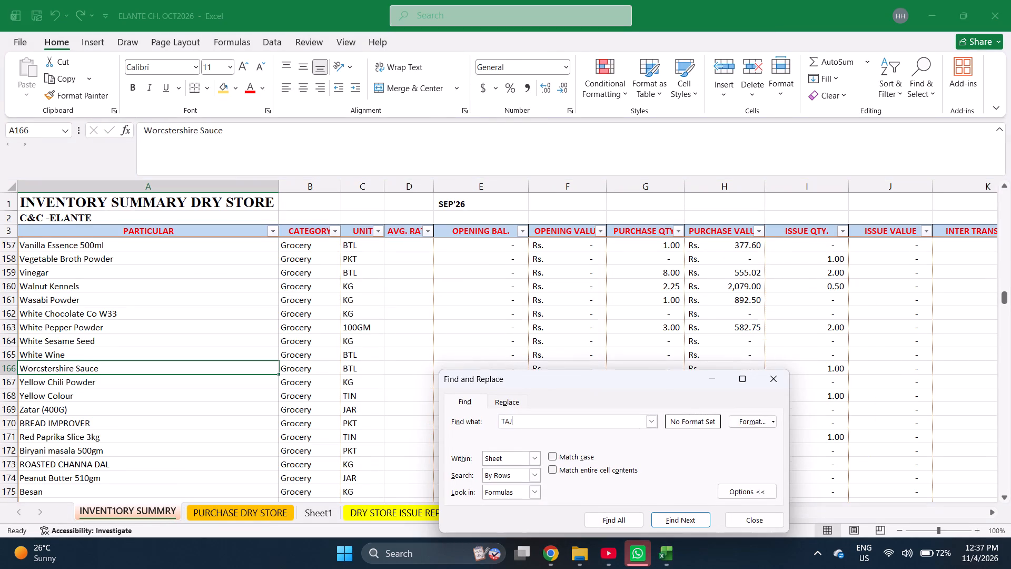
{"action": "key", "text": "Escape"}
{"action": "key", "text": "ctrl+c"}
{"action": "key", "text": "ctrl+Page_Down"}
{"action": "key", "text": "Return"}
{"action": "key", "text": "Return"}
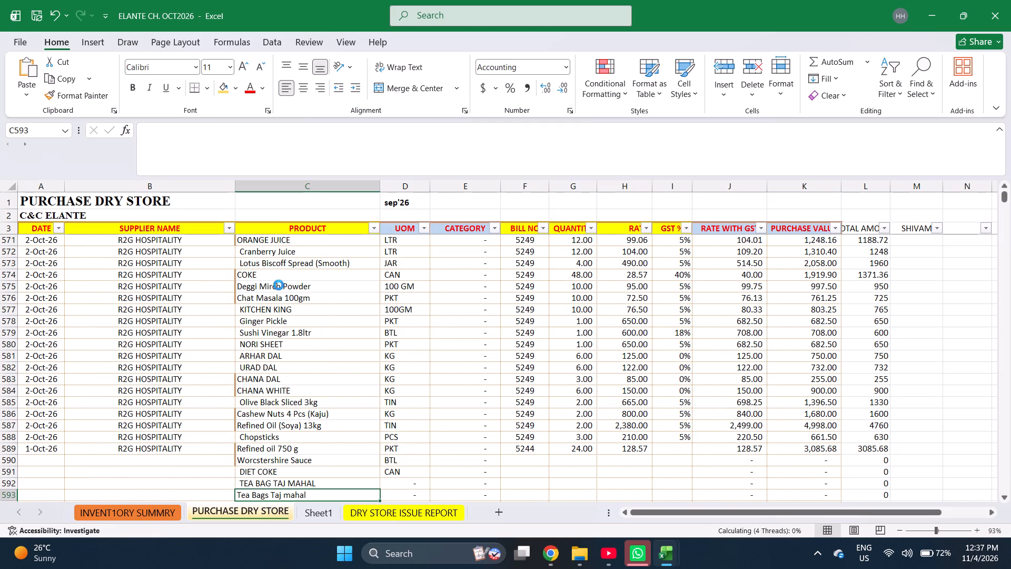
{"action": "key", "text": "ctrl+x"}
{"action": "key", "text": "Escape"}
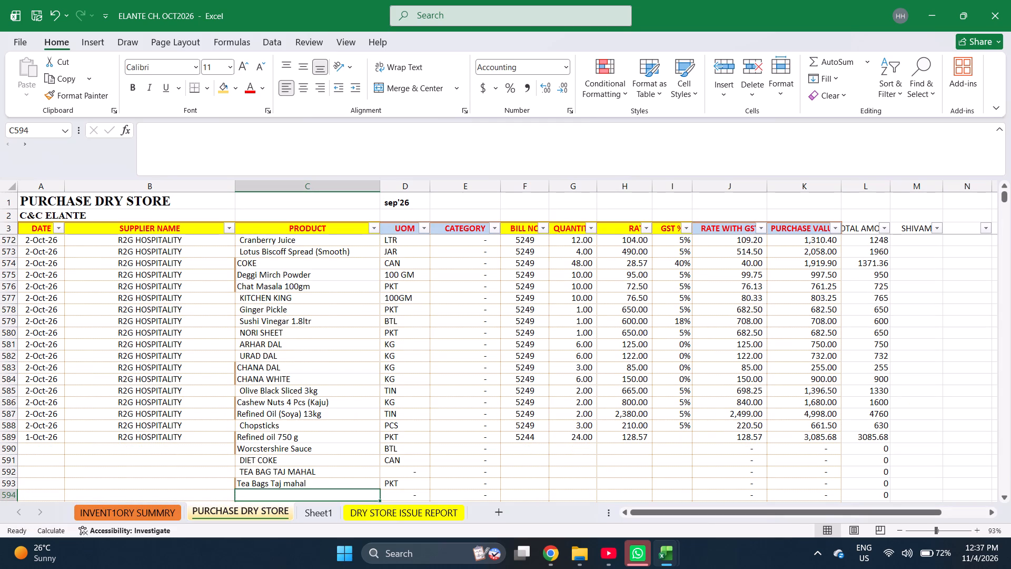
{"action": "key", "text": "ctrl+z"}
{"action": "key", "text": "Up"}
{"action": "key", "text": "Return"}
{"action": "key", "text": "Return"}
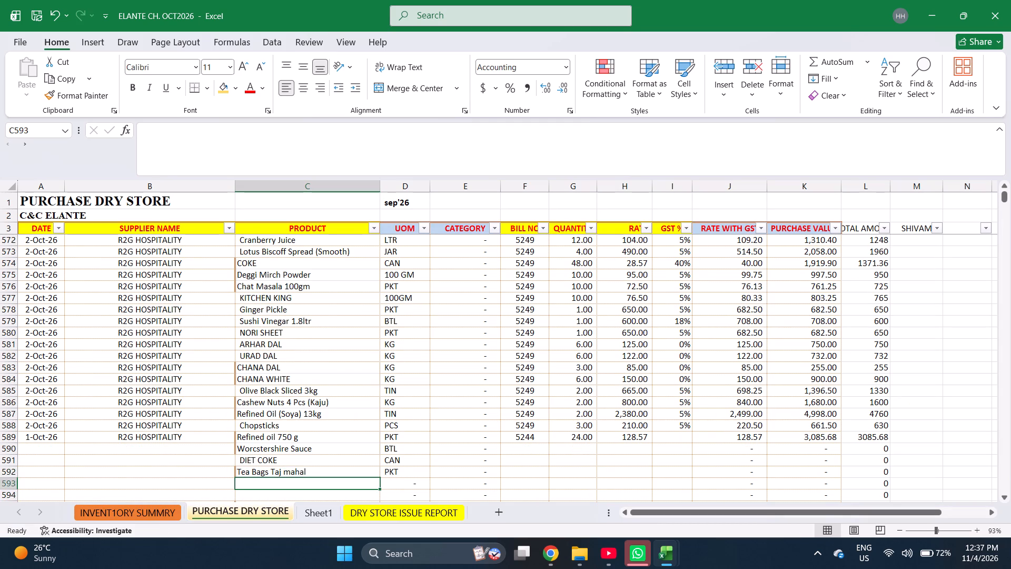
Search the INVENT1ORY SUMMRY sheet for CRUSH and copy Pineapple Crush into the product cell of row 593.
{"action": "key", "text": "ctrl+Page_Up"}
{"action": "key", "text": "ctrl+f"}
{"action": "type", "text": "CRUSH"}
{"action": "key", "text": "Return"}
{"action": "key", "text": "Escape"}
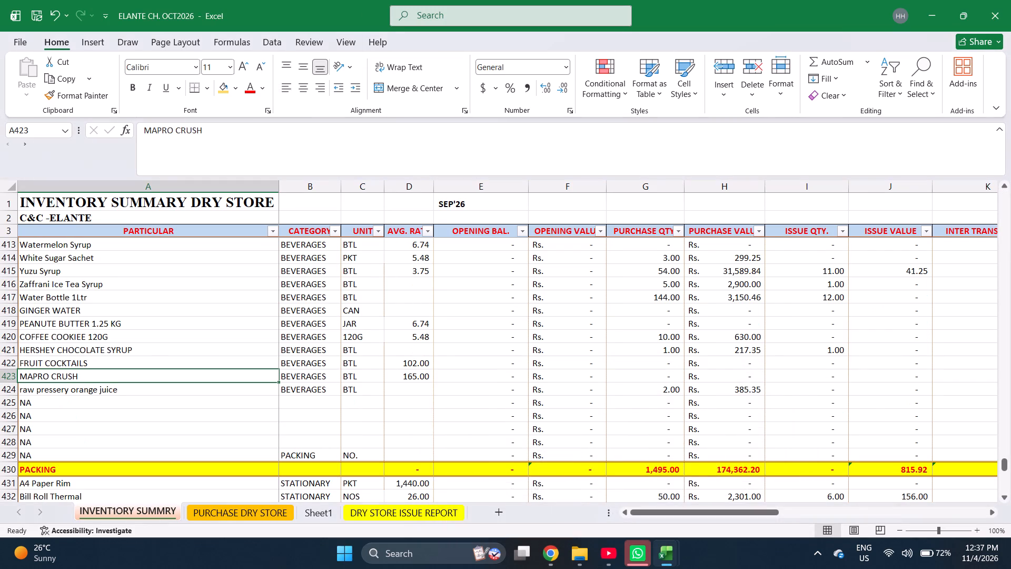
{"action": "key", "text": "ctrl+f"}
{"action": "key", "text": "Return"}
{"action": "key", "text": "Escape"}
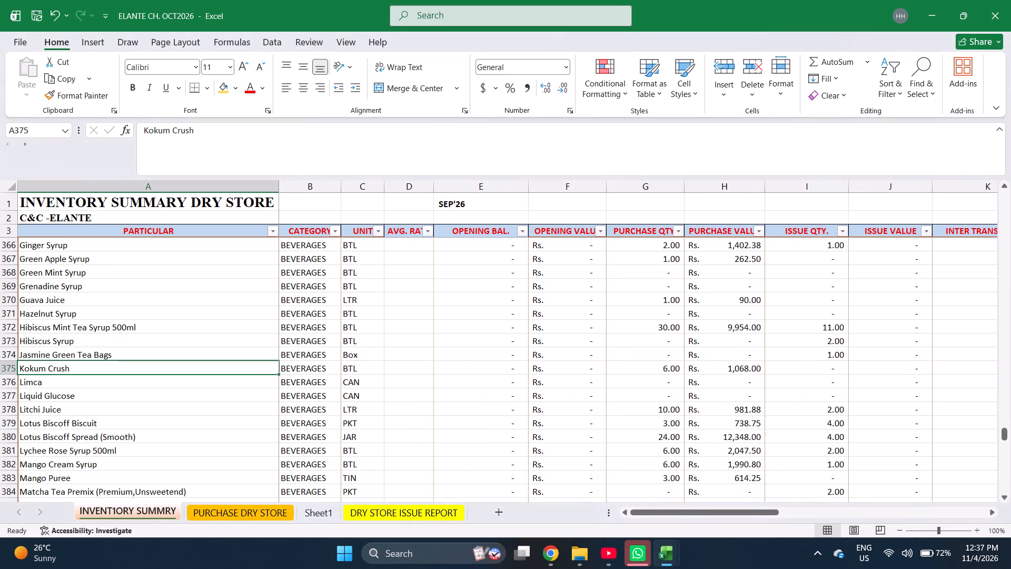
{"action": "key", "text": "ctrl+f"}
{"action": "key", "text": "Return"}
{"action": "key", "text": "Escape"}
{"action": "key", "text": "ctrl+c"}
{"action": "key", "text": "ctrl+Page_Down"}
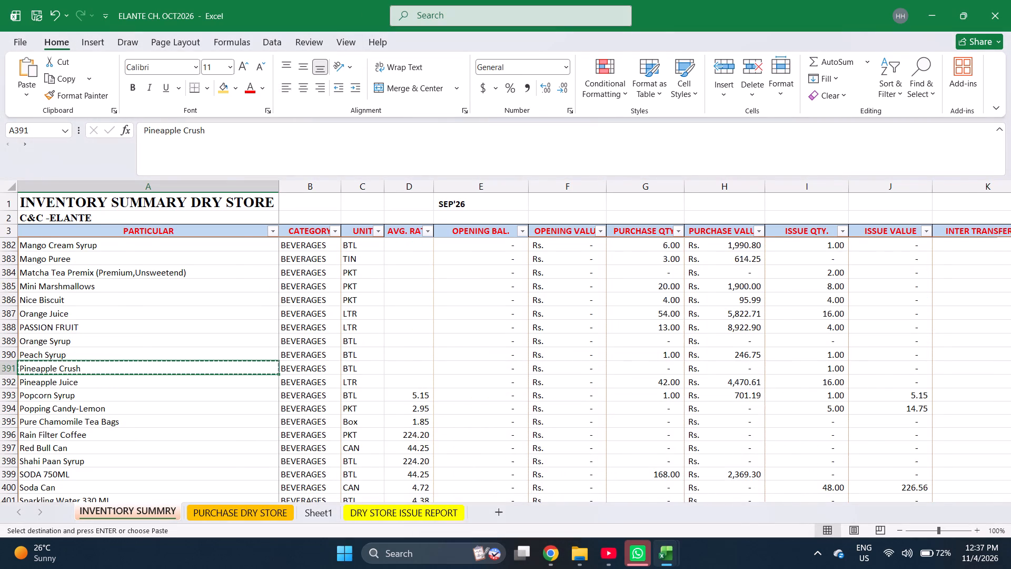
{"action": "key", "text": "Return"}
{"action": "key", "text": "Return"}
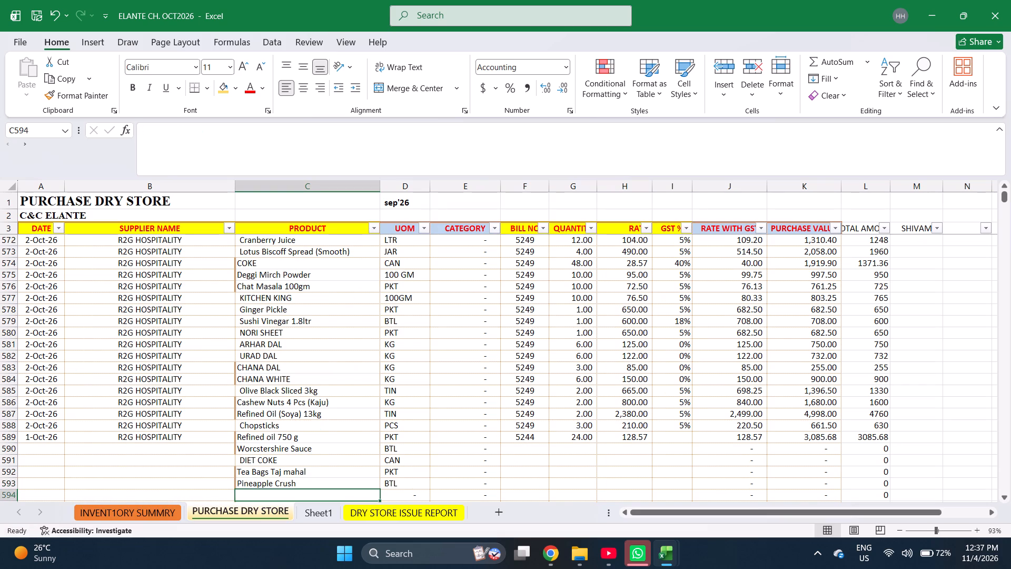
Enter PAPRIKA POWDER as the product in row 594.
{"action": "type", "text": "PAPRIKA"}
{"action": "key", "text": "space"}
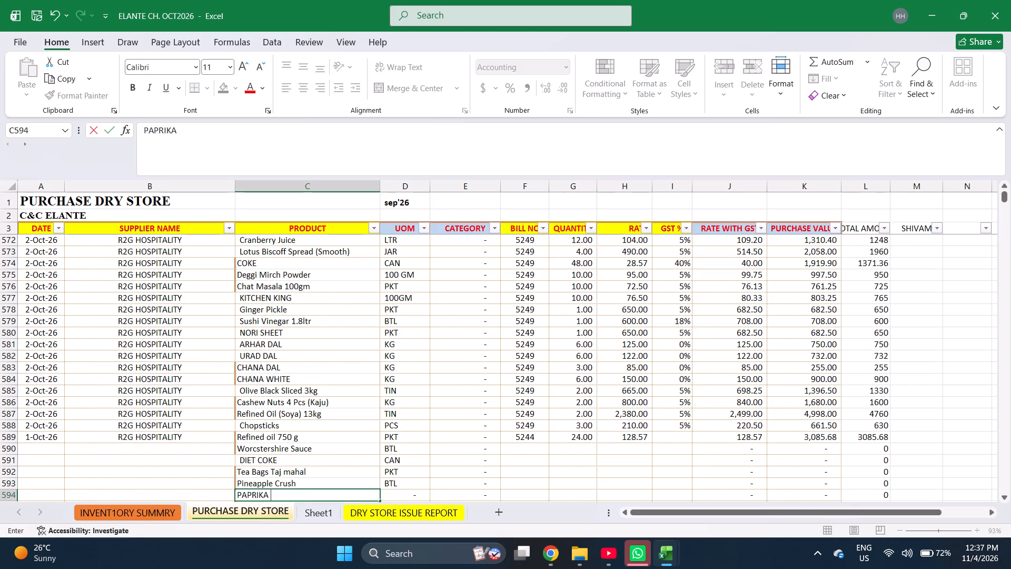
{"action": "type", "text": "POWDER"}
{"action": "key", "text": "Return"}
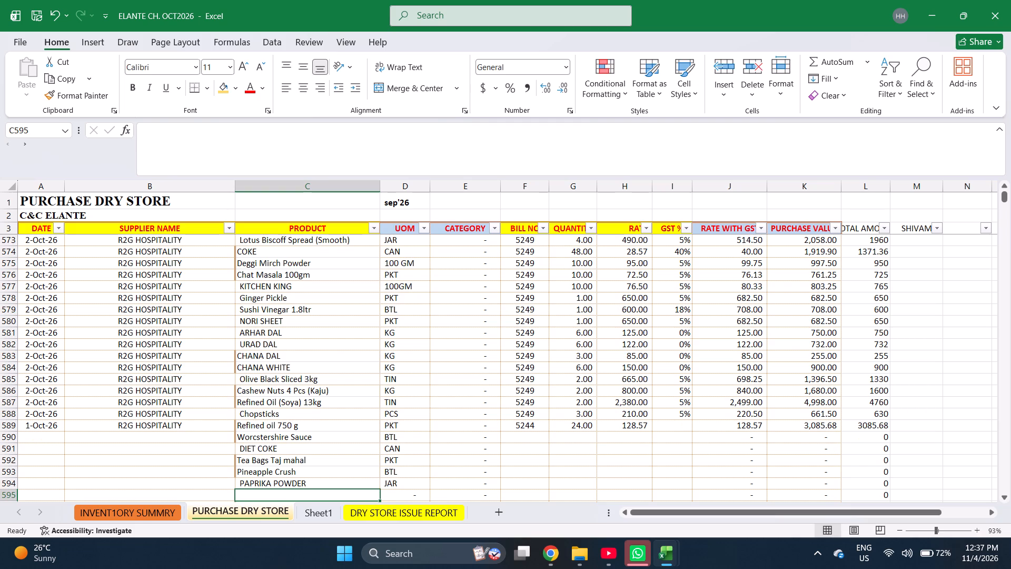
Search the INVENT1ORY SUMMRY sheet for MUSH and copy Shitakke Mushrooms into the product cell of row 595.
{"action": "key", "text": "ctrl+Page_Up"}
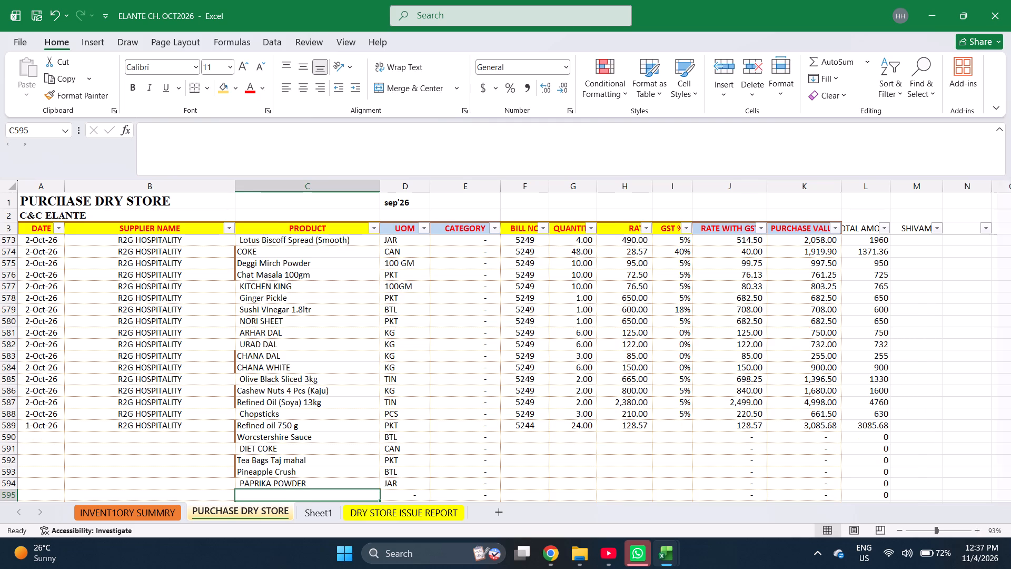
{"action": "key", "text": "ctrl+f"}
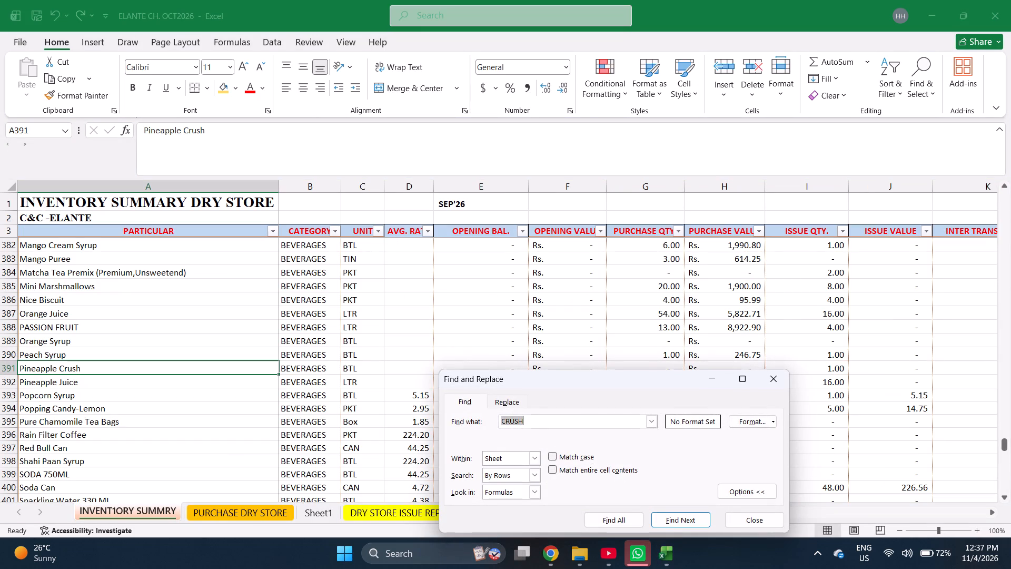
{"action": "type", "text": "MUSH"}
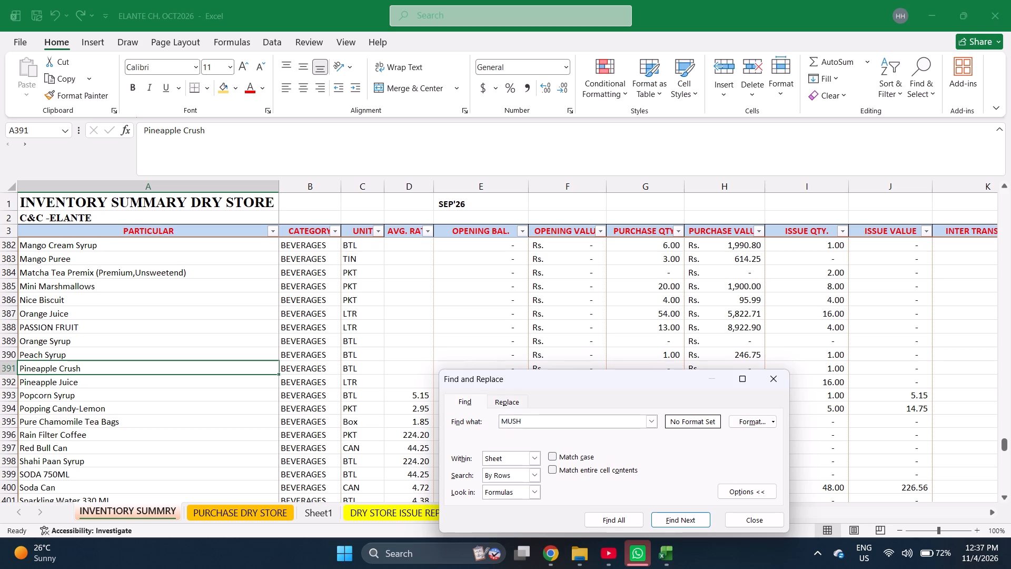
{"action": "key", "text": "Return"}
{"action": "key", "text": "Escape"}
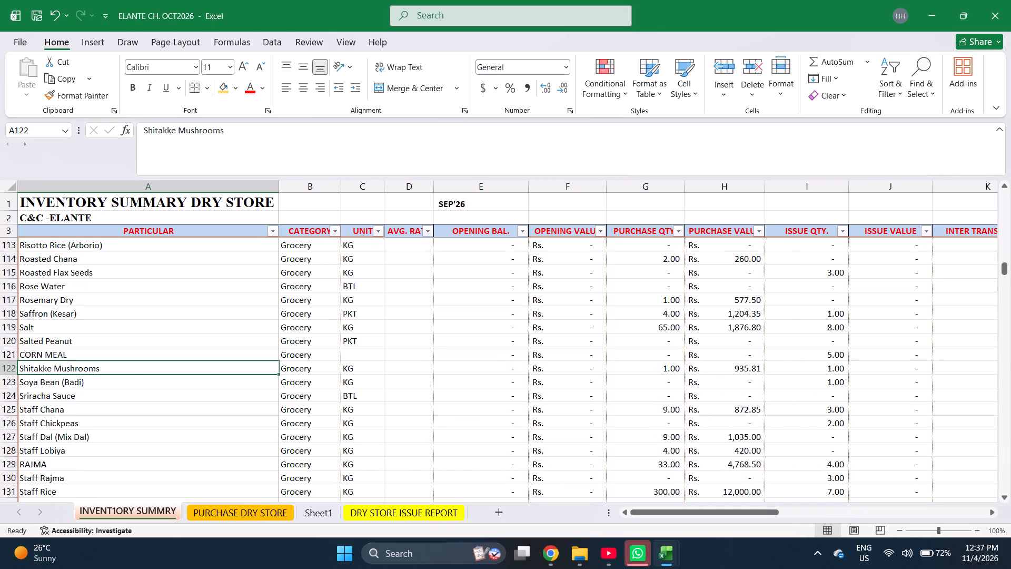
{"action": "key", "text": "ctrl+c"}
{"action": "key", "text": "ctrl+c"}
{"action": "key", "text": "ctrl+c"}
{"action": "key", "text": "ctrl+c"}
{"action": "key", "text": "ctrl+c"}
{"action": "key", "text": "ctrl+Page_Down"}
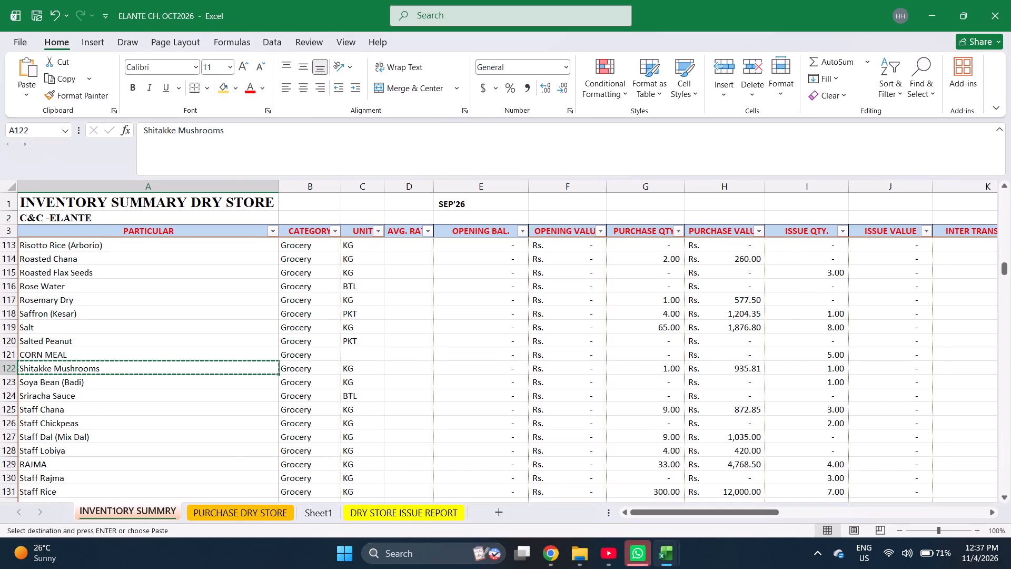
{"action": "key", "text": "Return"}
{"action": "key", "text": "Return"}
{"action": "key", "text": "Return"}
{"action": "key", "text": "Return"}
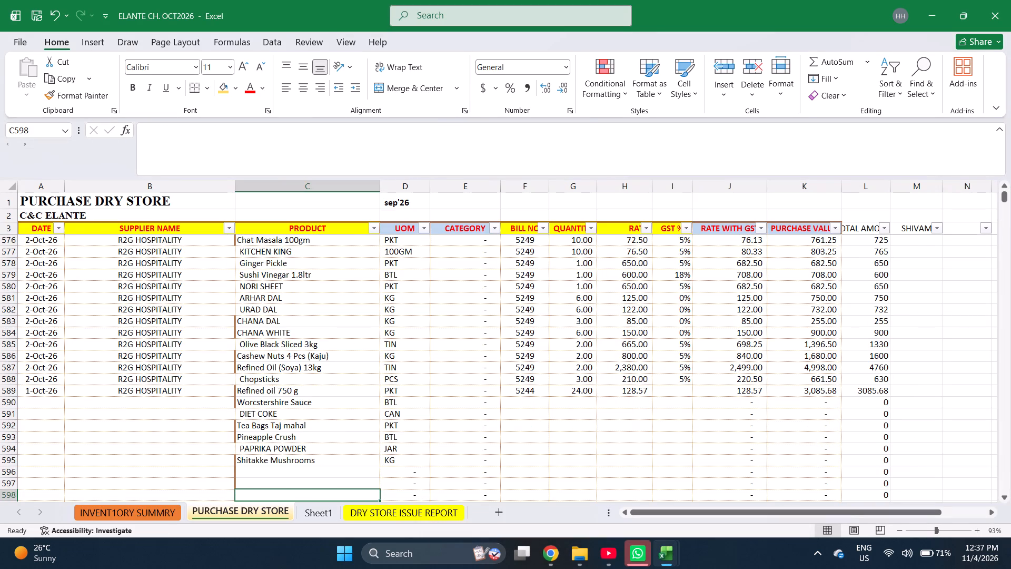
Check the list of products entered for bill 5244 in rows 589 to 595.
{"action": "key", "text": "ctrl+Left"}
{"action": "key", "text": "ctrl+Up"}
{"action": "key", "text": "Right"}
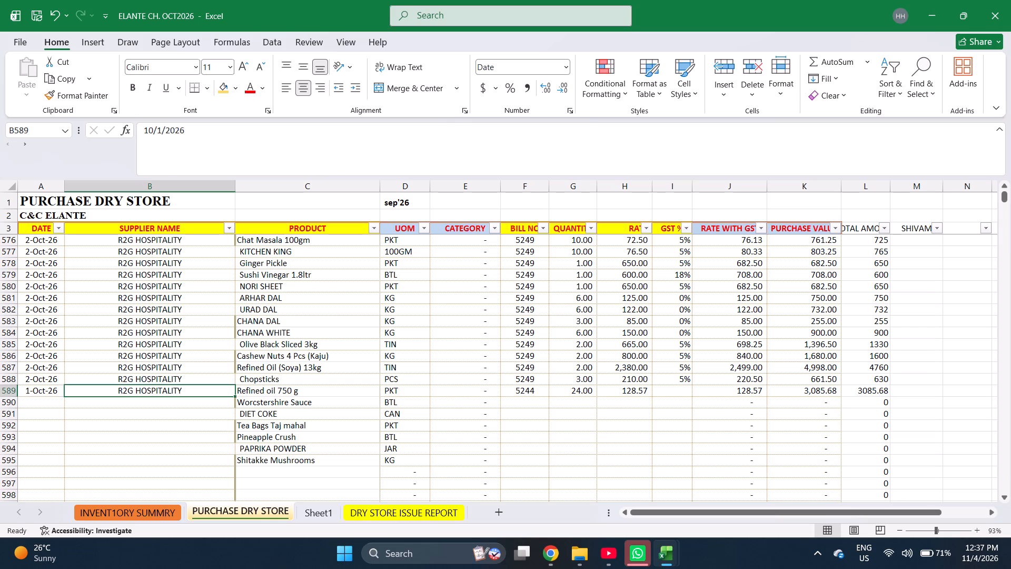
{"action": "key", "text": "Right"}
{"action": "key", "text": "ctrl+shift+Down"}
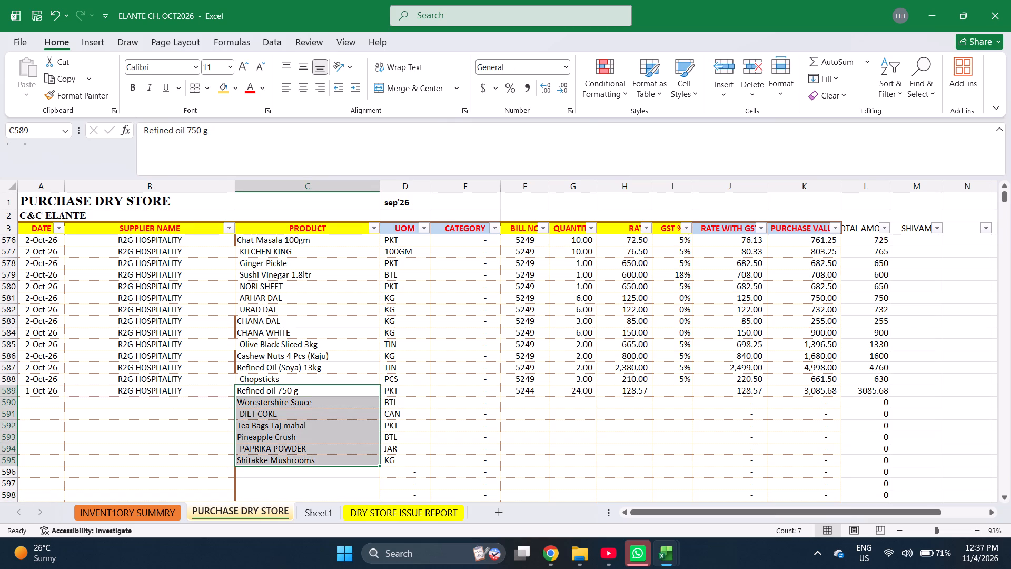
{"action": "key", "text": "Right"}
{"action": "key", "text": "Right"}
{"action": "key", "text": "Right"}
{"action": "key", "text": "Down"}
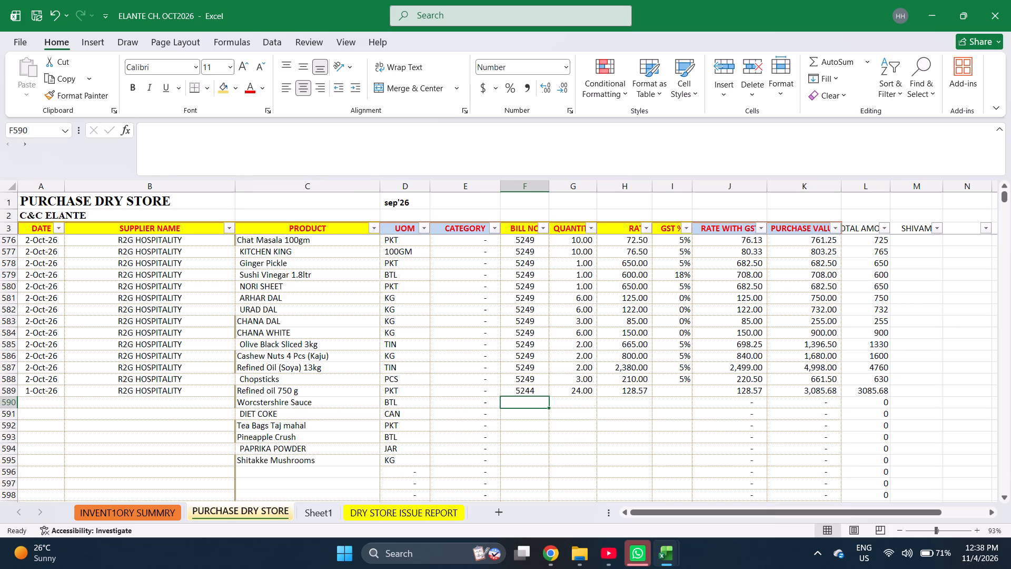
{"action": "key", "text": "Up"}
{"action": "key", "text": "Left"}
{"action": "key", "text": "Left"}
{"action": "key", "text": "Left"}
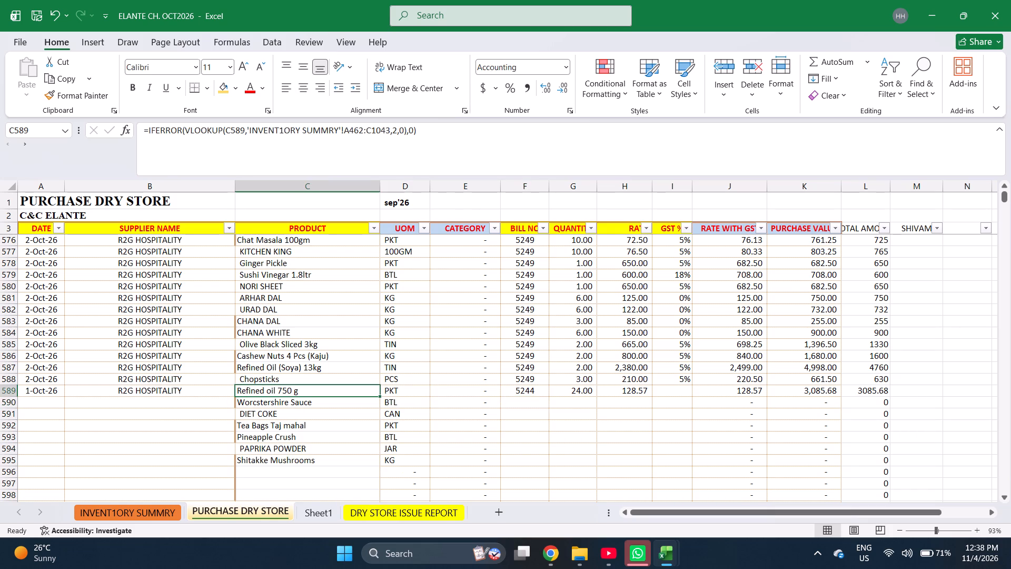
{"action": "key", "text": "ctrl+shift+Down"}
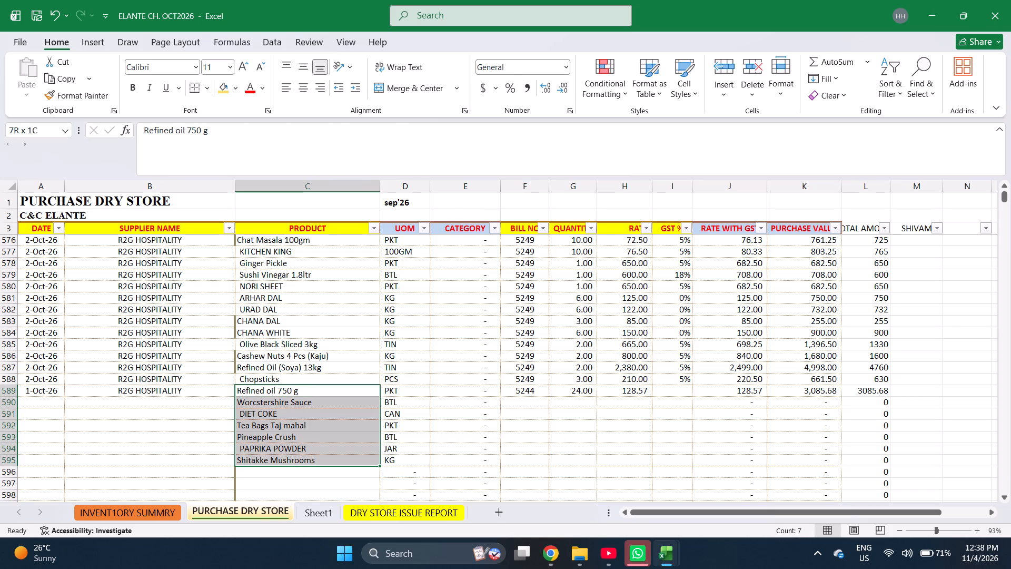
{"action": "key", "text": "Right"}
{"action": "key", "text": "Right"}
{"action": "key", "text": "Right"}
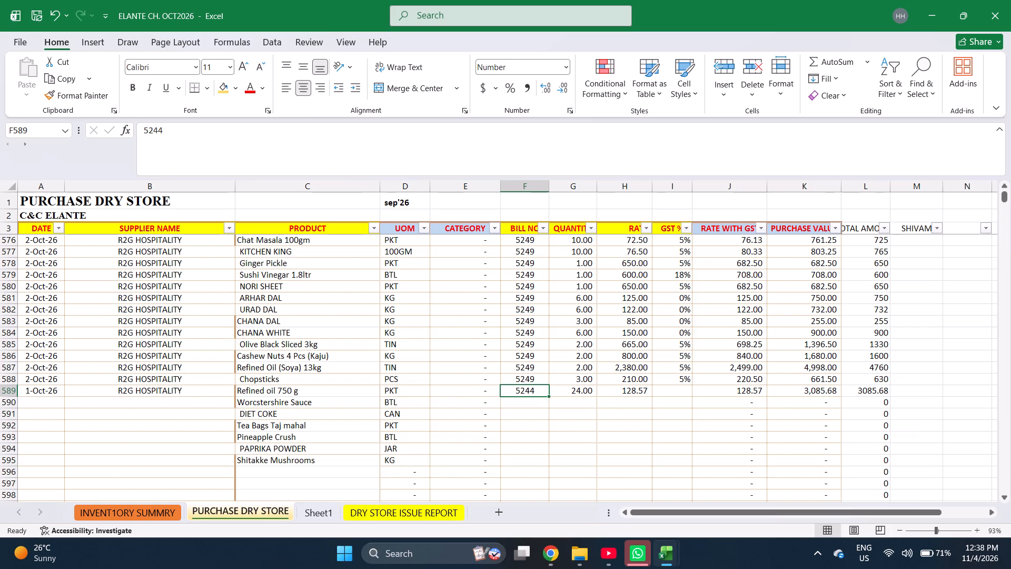
Enter quantities 1, 24, 3, 1, 6, 1 and 1 in rows 590 to 596.
{"action": "key", "text": "Down"}
{"action": "key", "text": "Right"}
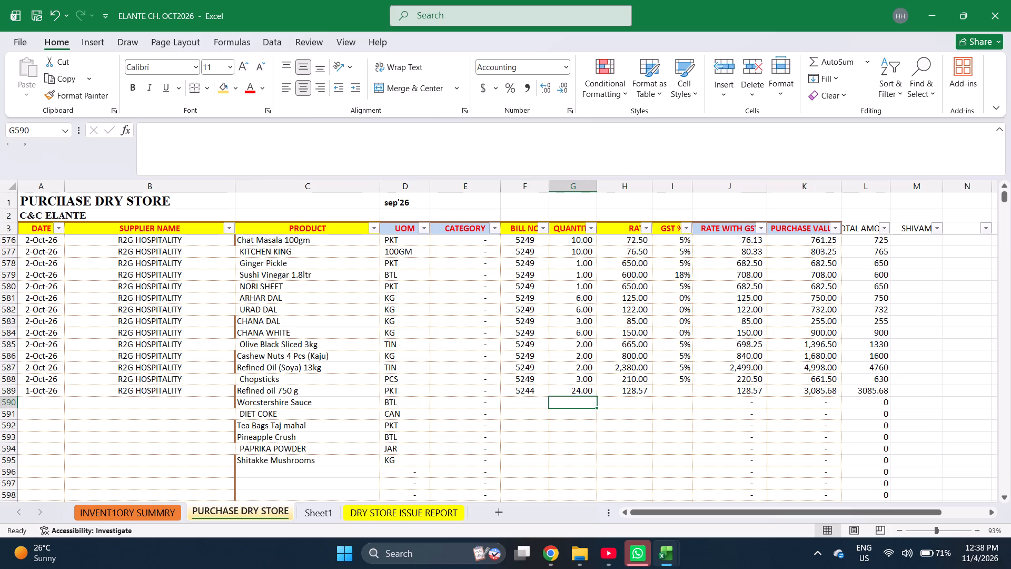
{"action": "key", "text": "1"}
{"action": "key", "text": "Return"}
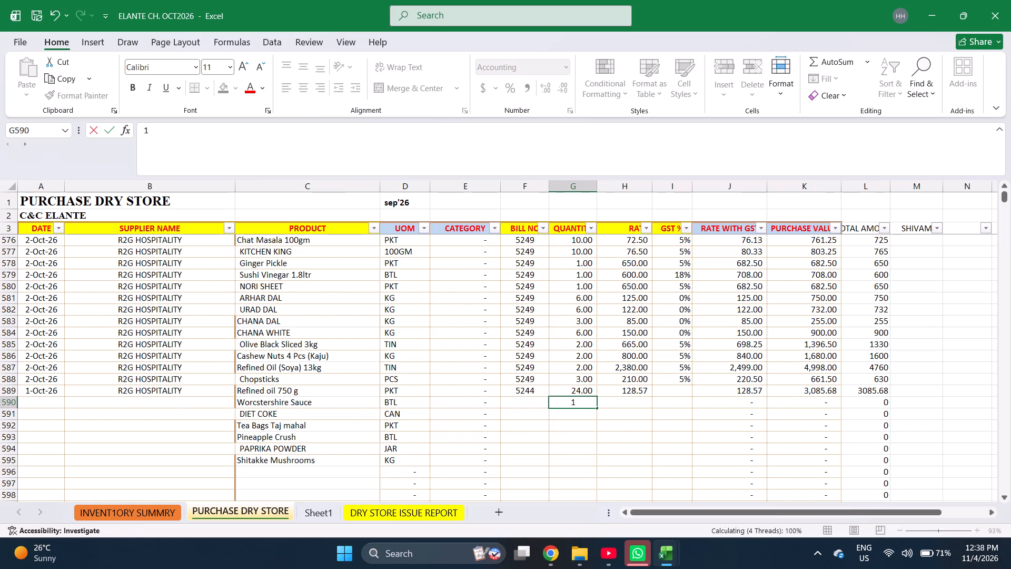
{"action": "type", "text": "24"}
{"action": "key", "text": "Return"}
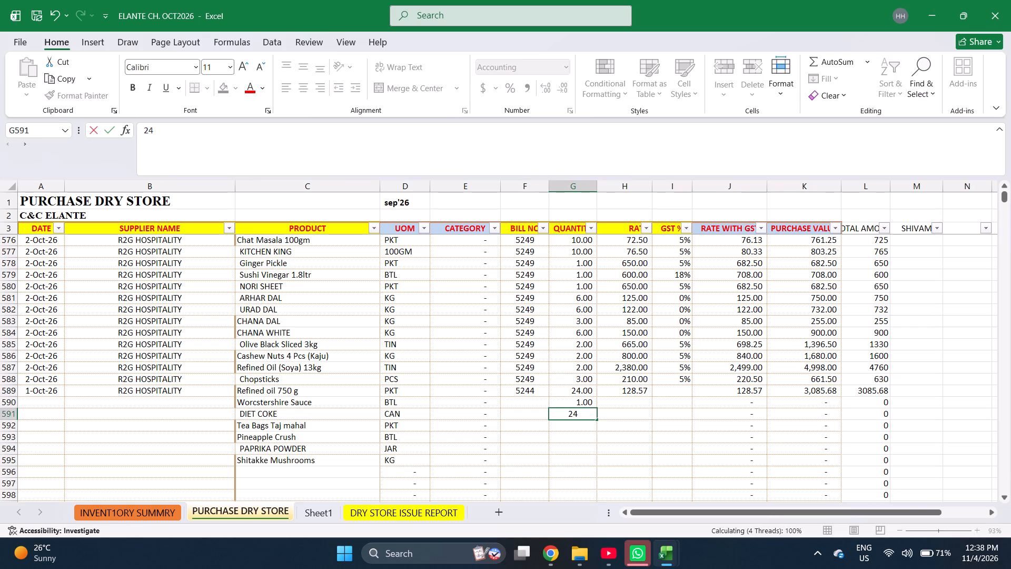
{"action": "key", "text": "3"}
{"action": "key", "text": "Return"}
{"action": "key", "text": "1"}
{"action": "key", "text": "Return"}
{"action": "key", "text": "6"}
{"action": "key", "text": "Return"}
{"action": "key", "text": "1"}
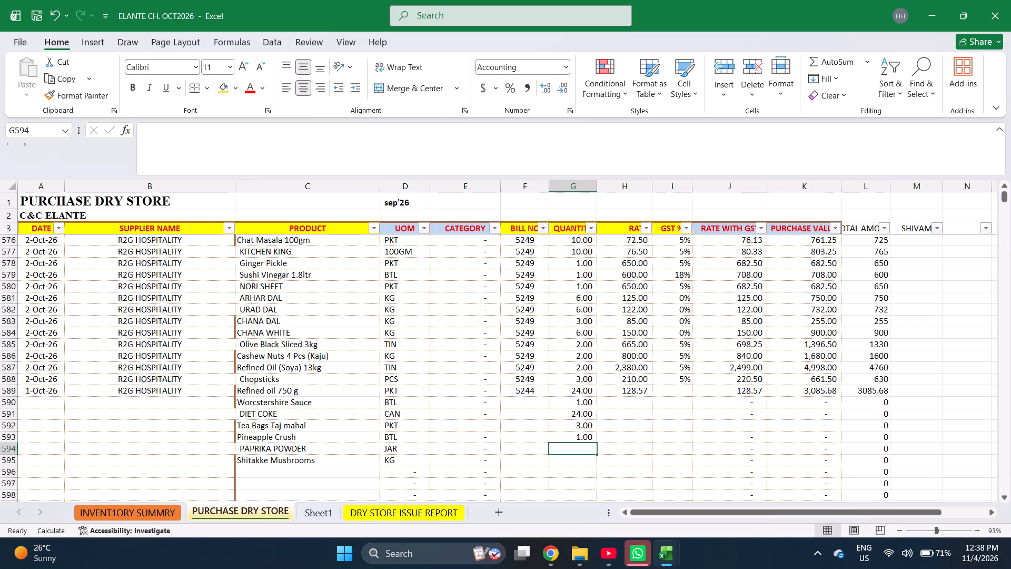
{"action": "key", "text": "Return"}
{"action": "key", "text": "1"}
{"action": "key", "text": "Return"}
Correct the quantities to 1 for PAPRIKA POWDER and 1 for Shitakke Mushrooms, and clear the extra quantity in row 596.
{"action": "key", "text": "Up"}
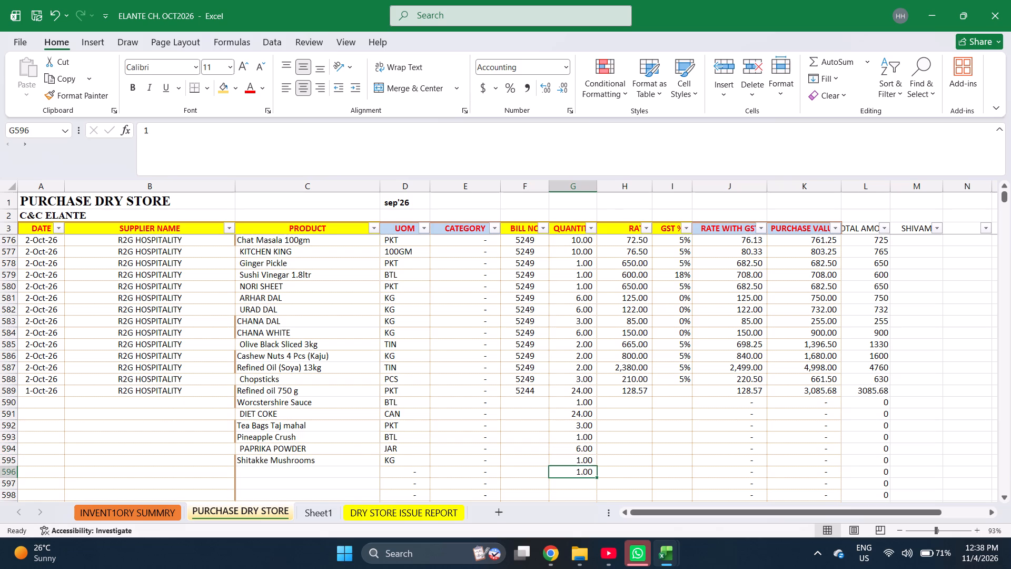
{"action": "key", "text": "Up"}
{"action": "key", "text": "Up"}
{"action": "key", "text": "1"}
{"action": "key", "text": "Return"}
{"action": "key", "text": "1"}
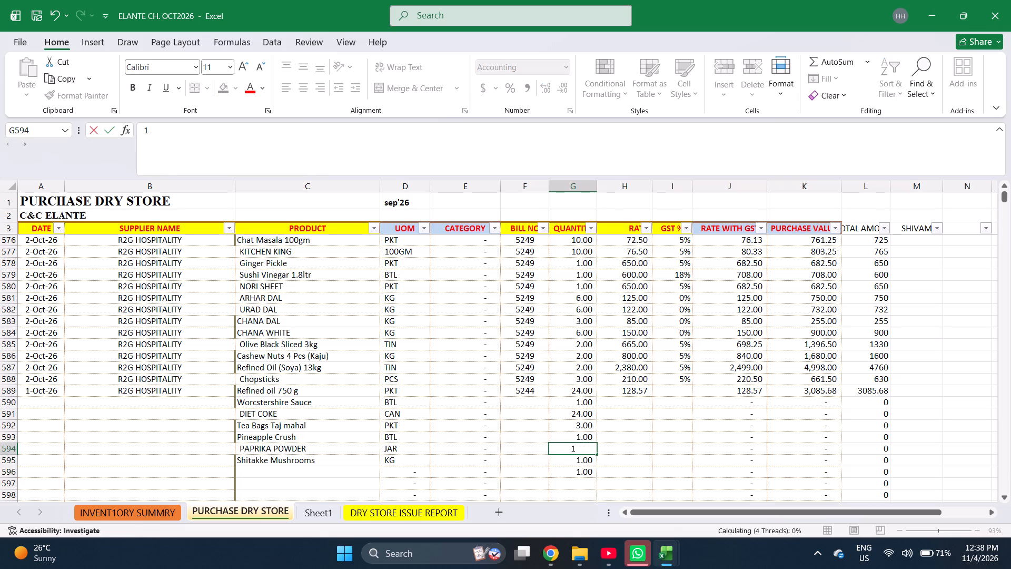
{"action": "key", "text": "Return"}
{"action": "key", "text": "Delete"}
Enter rates 185, 28.57, 195, 190.48 and 170 for rows 590 to 594, from Worcstershire Sauce to PAPRIKA POWDER.
{"action": "key", "text": "Right"}
{"action": "key", "text": "ctrl+Up"}
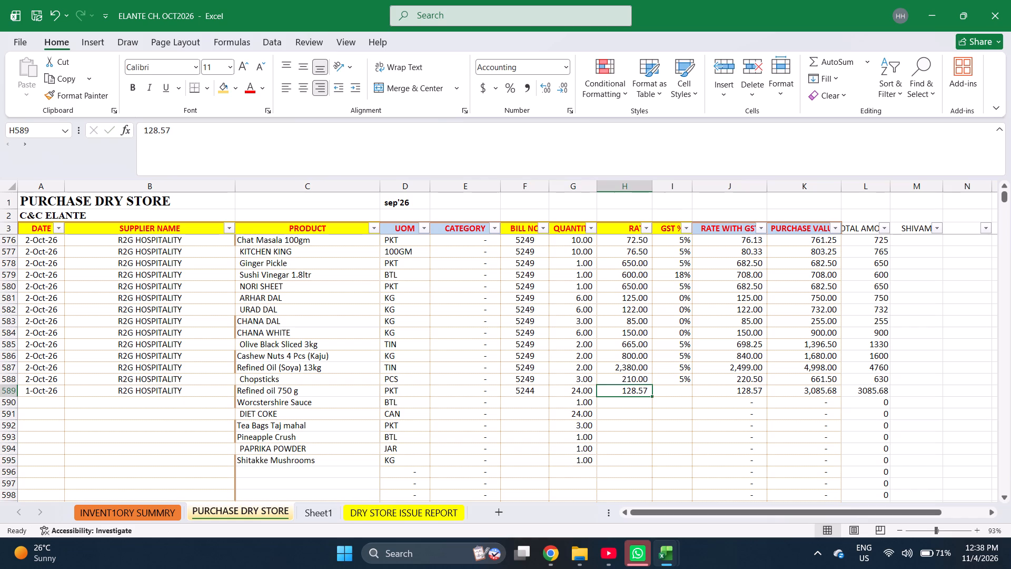
{"action": "key", "text": "Down"}
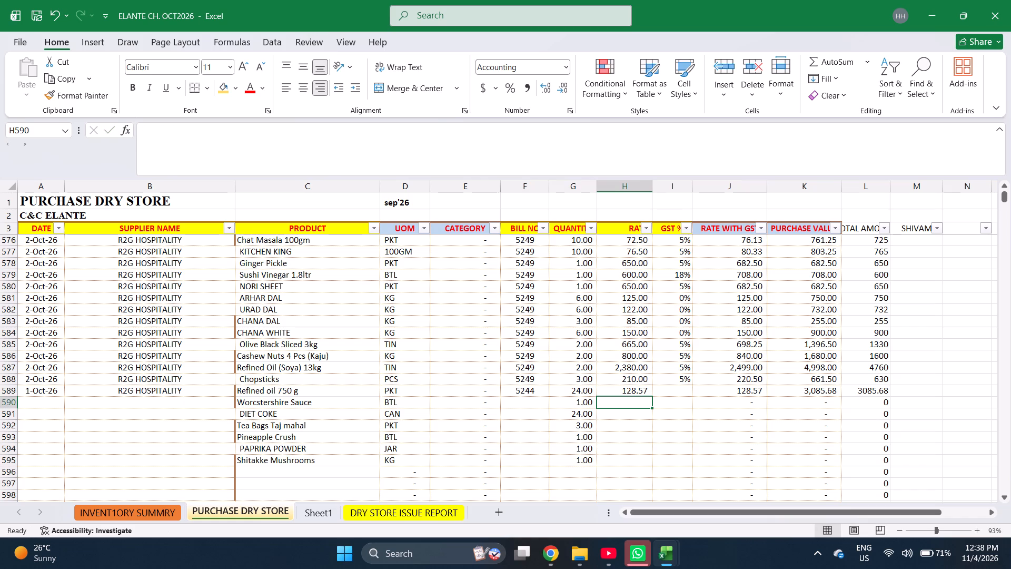
{"action": "type", "text": "185"}
{"action": "key", "text": "Return"}
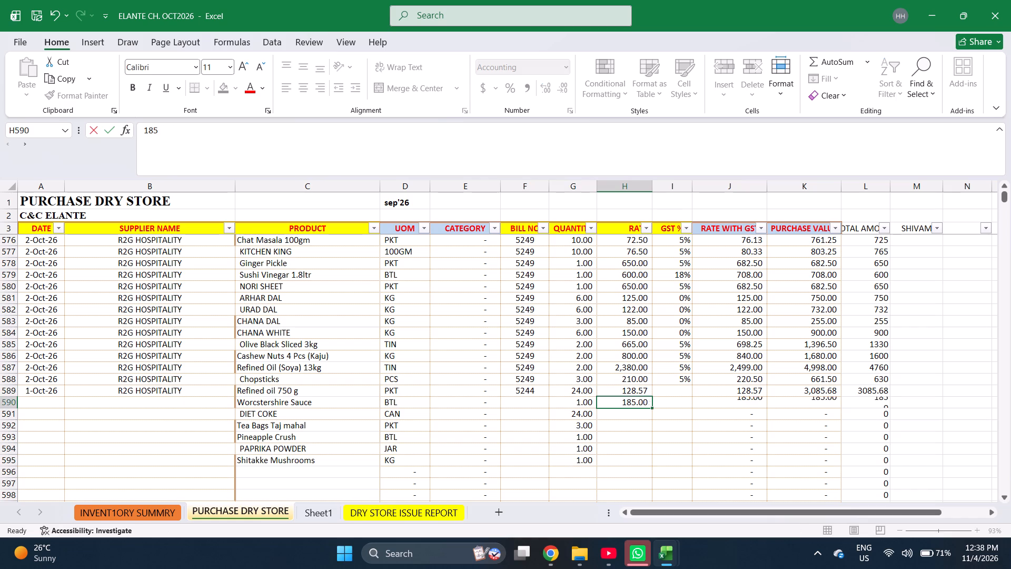
{"action": "key", "text": "8"}
{"action": "key", "text": "Escape"}
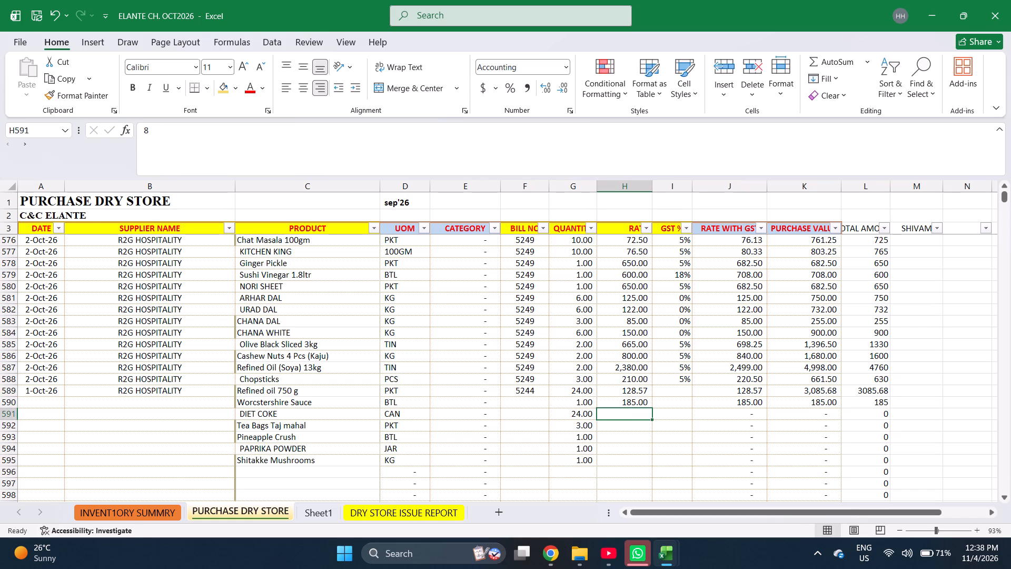
{"action": "type", "text": "28."}
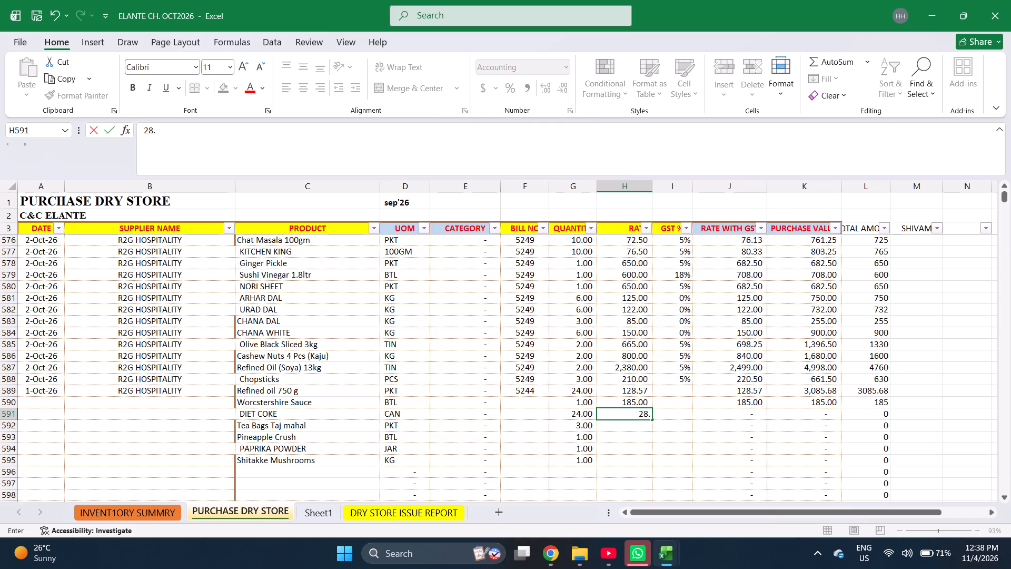
{"action": "type", "text": "57"}
{"action": "key", "text": "Return"}
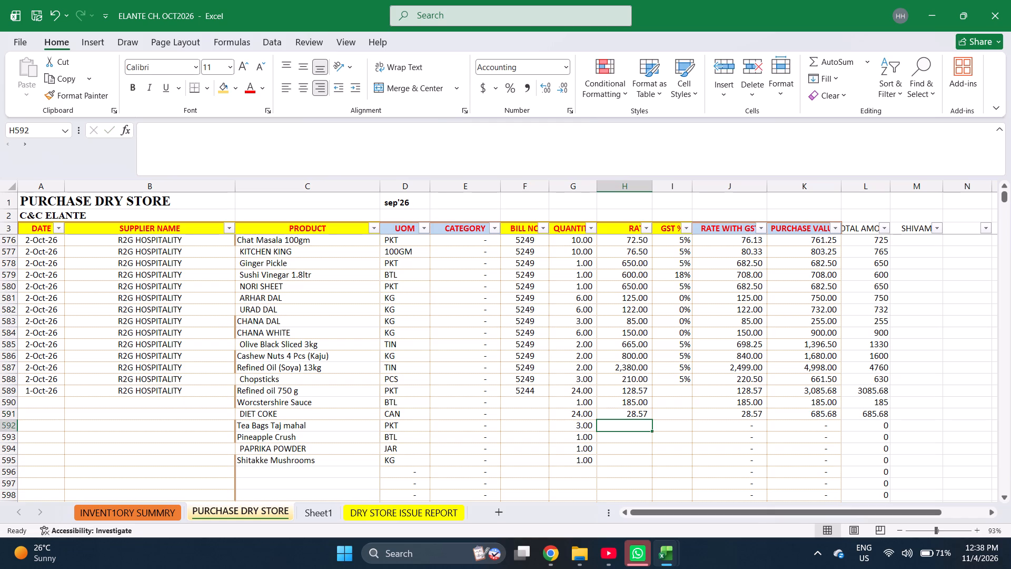
{"action": "type", "text": "195"}
{"action": "key", "text": "Return"}
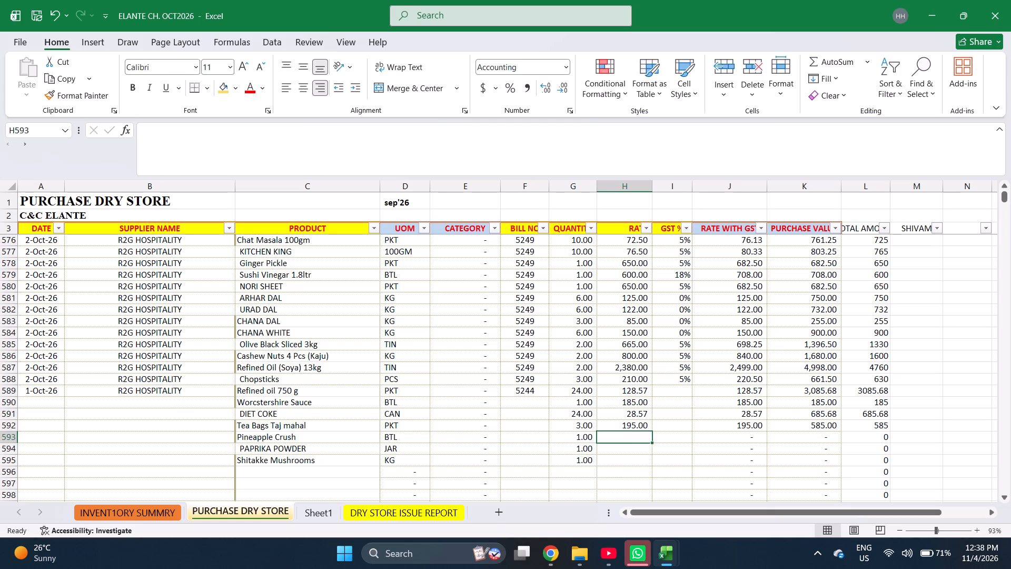
{"action": "type", "text": "190."}
{"action": "type", "text": "48"}
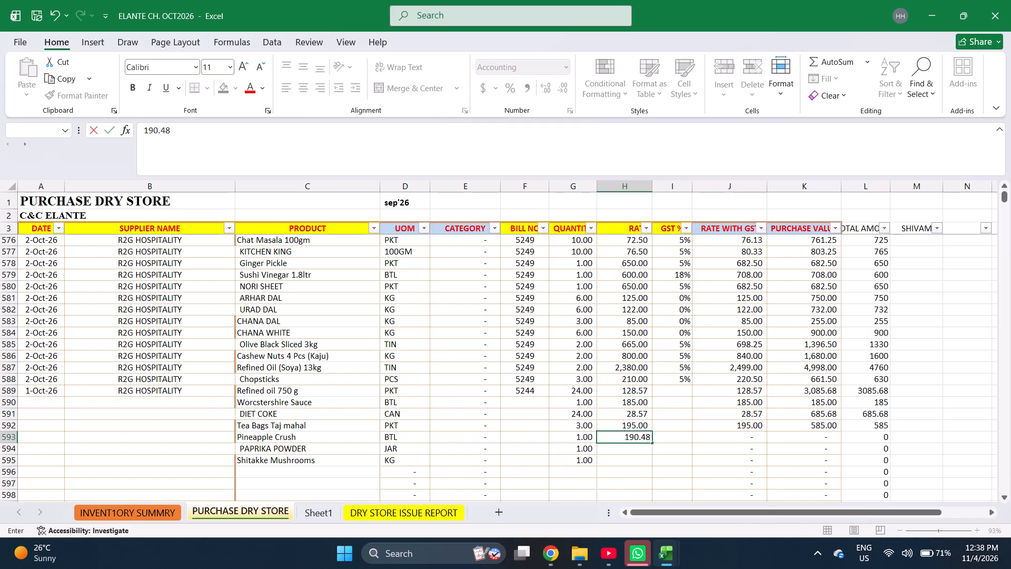
{"action": "key", "text": "Return"}
{"action": "type", "text": "170"}
{"action": "key", "text": "Return"}
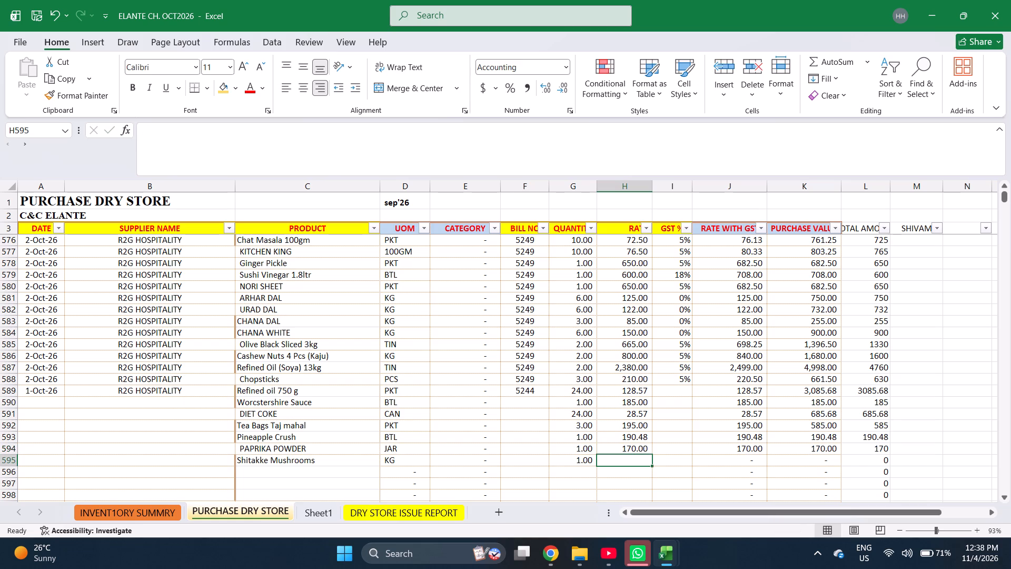
Set the rate of PAPRIKA POWDER to 345 and of Shitakke Mushrooms to 12500.
{"action": "key", "text": "Up"}
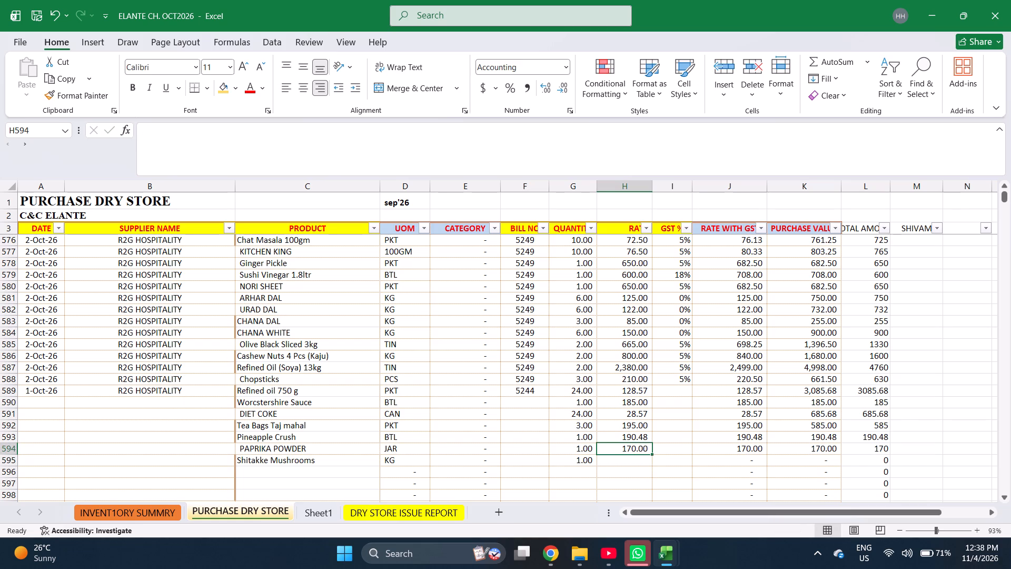
{"action": "type", "text": "345"}
{"action": "key", "text": "Return"}
{"action": "type", "text": "12500"}
{"action": "key", "text": "Right"}
Enter the GST for rows 589 to 595 as 5% on every product except DIET COKE, which gets 40%.
{"action": "key", "text": "ctrl+Up"}
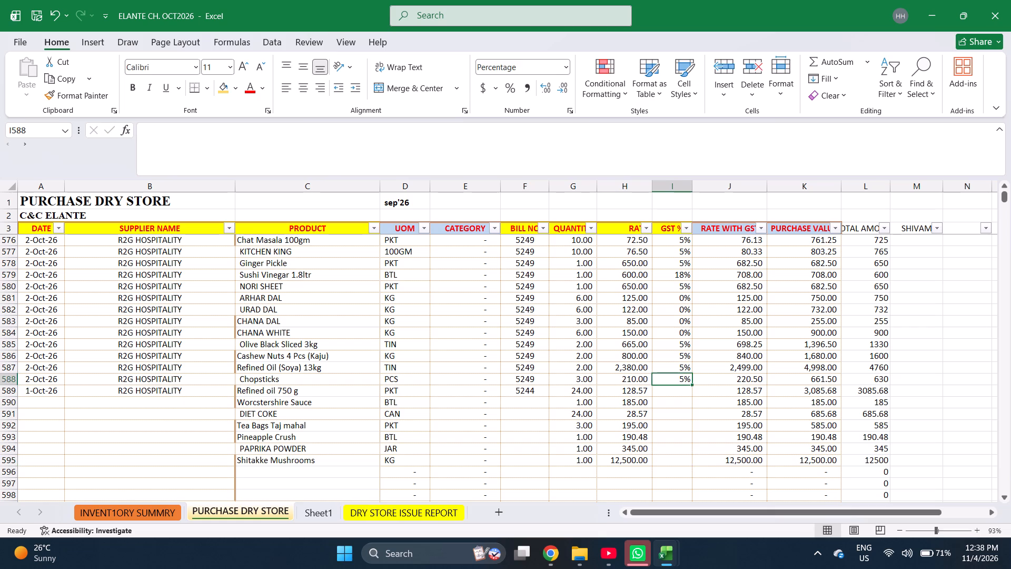
{"action": "key", "text": "Down"}
{"action": "key", "text": "5"}
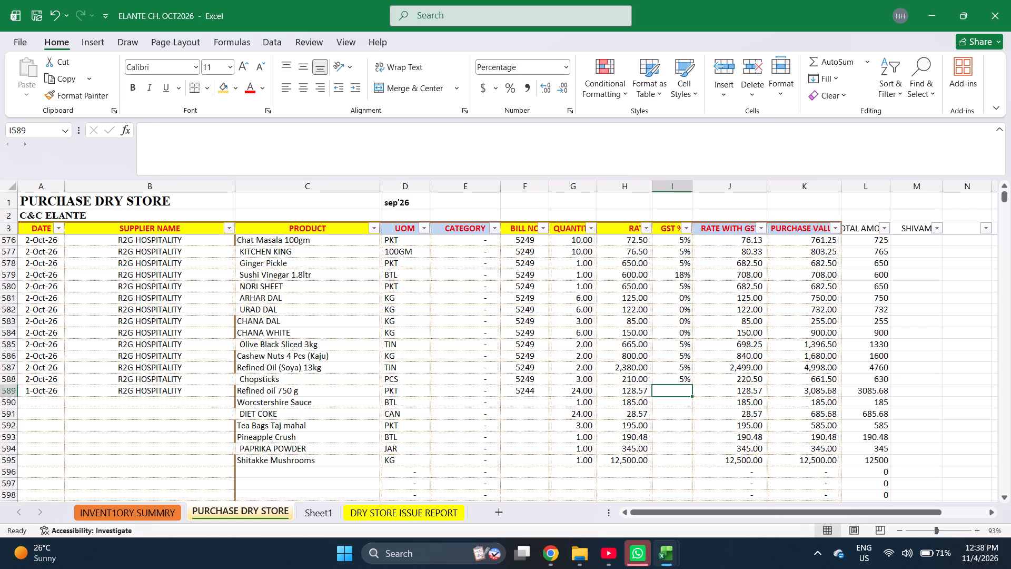
{"action": "key", "text": "Return"}
{"action": "key", "text": "5"}
{"action": "key", "text": "Return"}
{"action": "type", "text": "40"}
{"action": "key", "text": "Return"}
{"action": "key", "text": "5"}
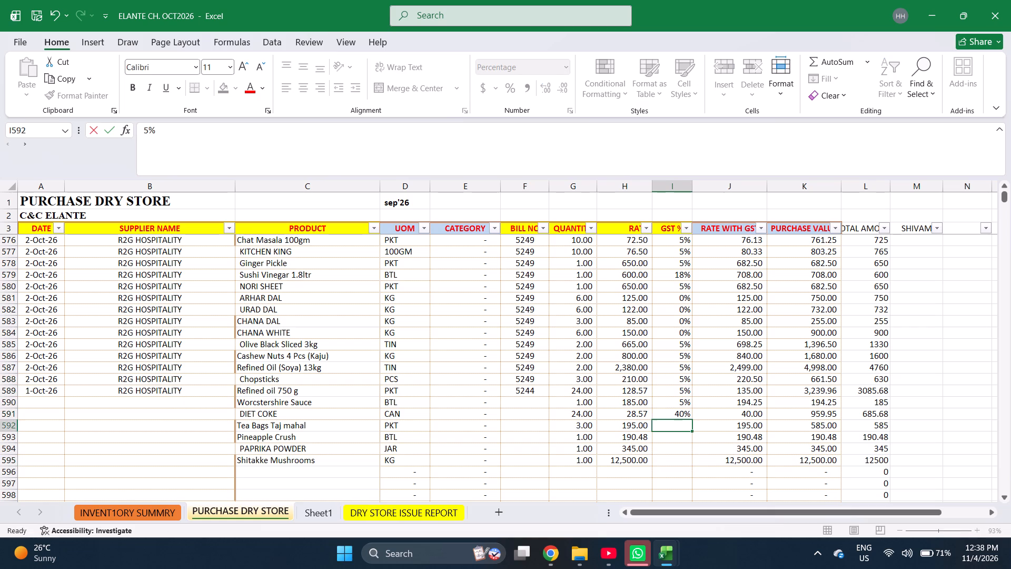
{"action": "key", "text": "Return"}
{"action": "key", "text": "5"}
{"action": "key", "text": "Return"}
{"action": "key", "text": "5"}
{"action": "key", "text": "Return"}
{"action": "key", "text": "5"}
{"action": "key", "text": "Return"}
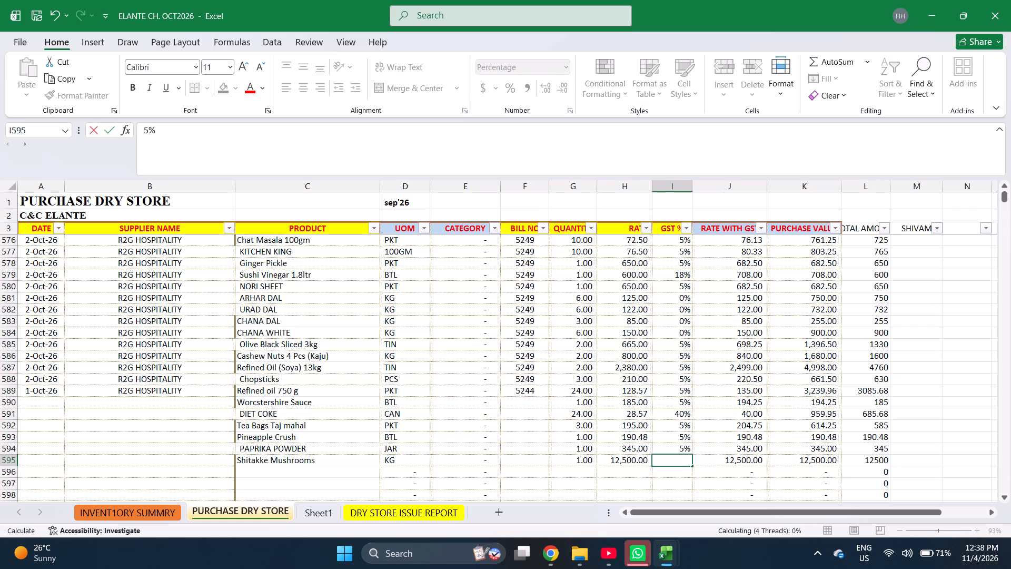
{"action": "key", "text": "5"}
{"action": "key", "text": "Escape"}
Fill bill number 5244 from row 589 down to row 595.
{"action": "key", "text": "Left"}
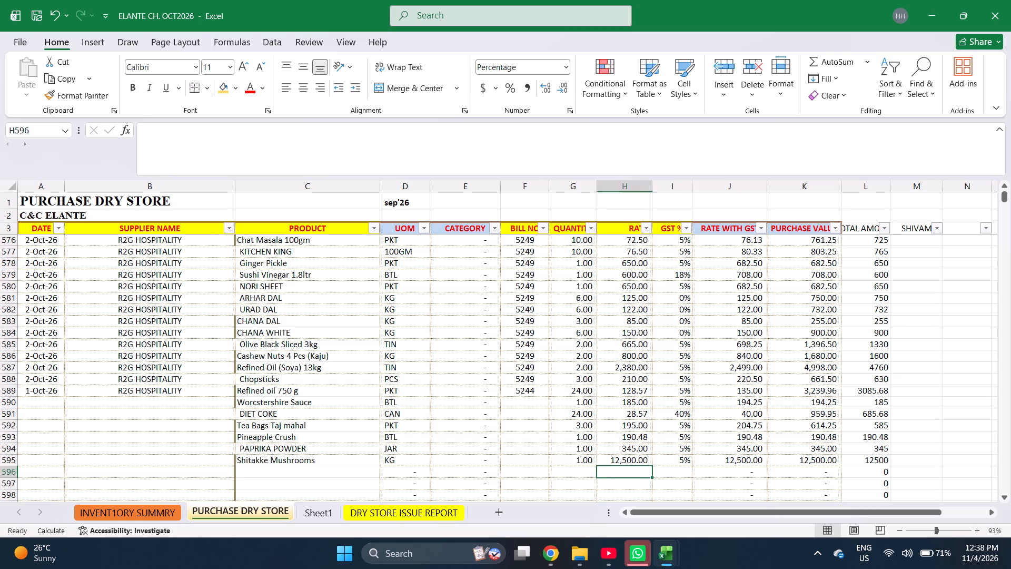
{"action": "key", "text": "Left"}
{"action": "key", "text": "Left"}
{"action": "key", "text": "ctrl+Up"}
{"action": "key", "text": "shift+Down"}
{"action": "key", "text": "shift+Down"}
{"action": "key", "text": "shift+Down"}
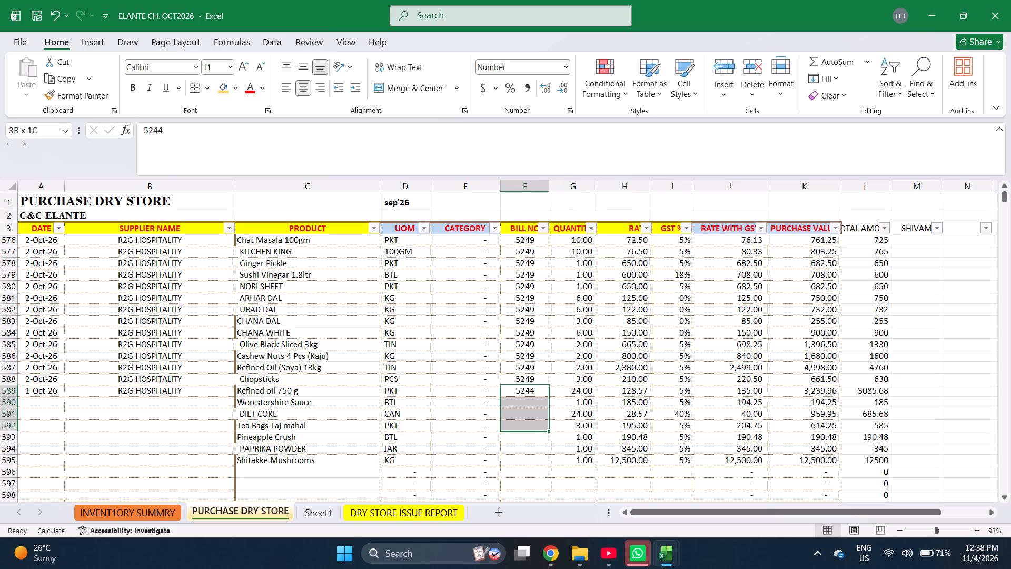
{"action": "key", "text": "shift+Down"}
{"action": "key", "text": "shift+Down"}
{"action": "key", "text": "shift+Down"}
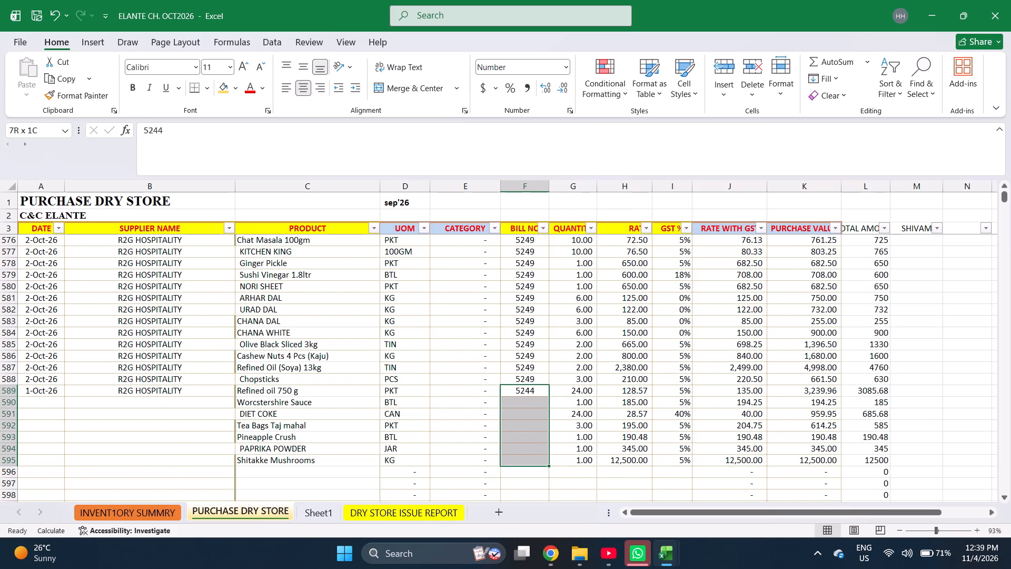
{"action": "key", "text": "ctrl+d"}
Fill the date 1-Oct-26 and supplier R2G HOSPITALITY from row 589 down to row 595.
{"action": "key", "text": "ctrl+Left"}
{"action": "key", "text": "shift+Right"}
{"action": "key", "text": "shift+Down"}
{"action": "key", "text": "shift+Down"}
{"action": "key", "text": "shift+Down"}
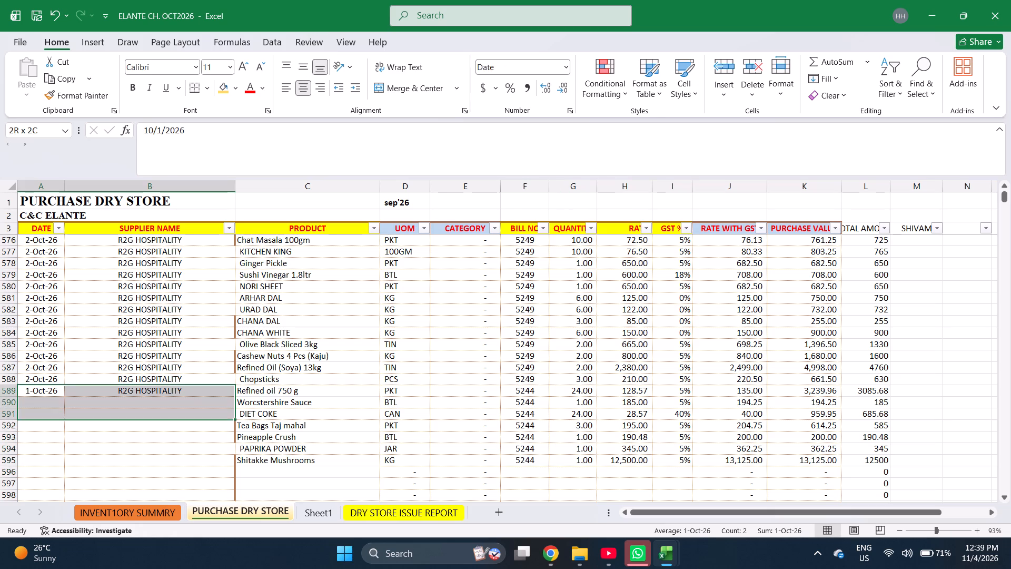
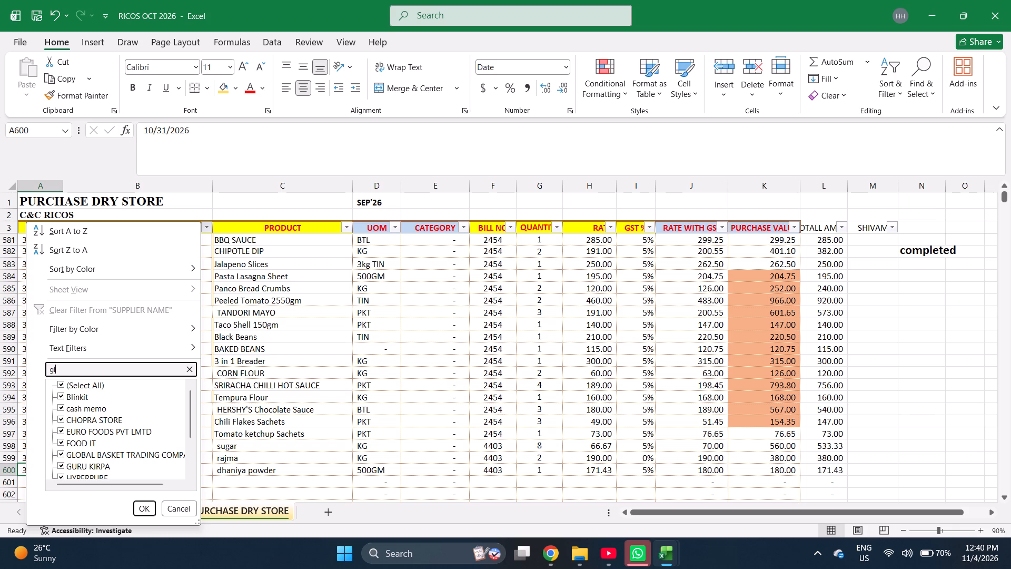
Filter the supplier name column of the dry store purchases to GLOBAL BASKET TRADING COMPANY.
{"action": "key", "text": "Return"}
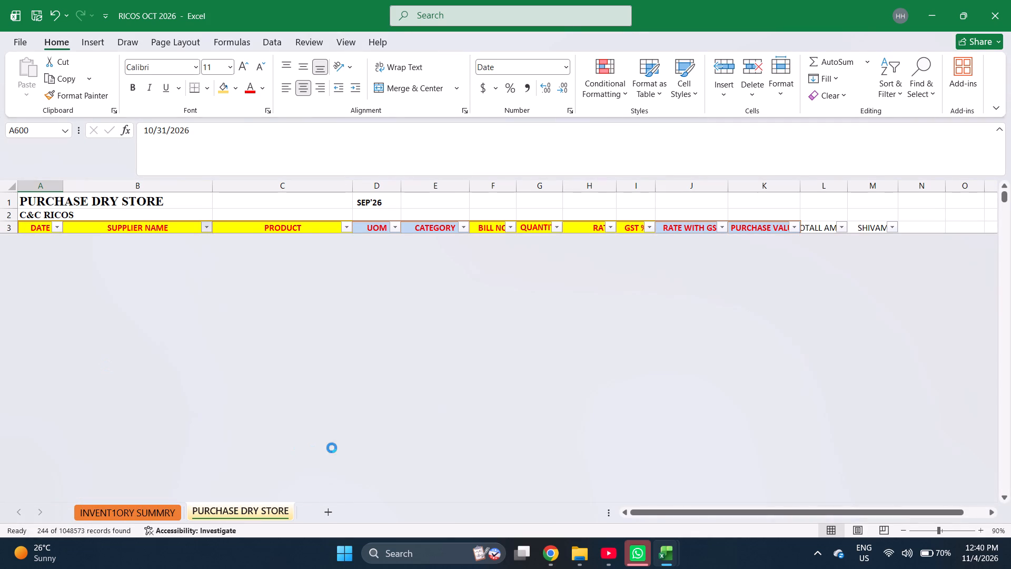
Select all filtered purchase values from the 1-Oct-26 Peeled Tomato 2550gm row (K27) down to the last entry to get their sum.
{"action": "scroll", "coordinate": [362, 427], "scroll_direction": "up", "scroll_amount": 2}
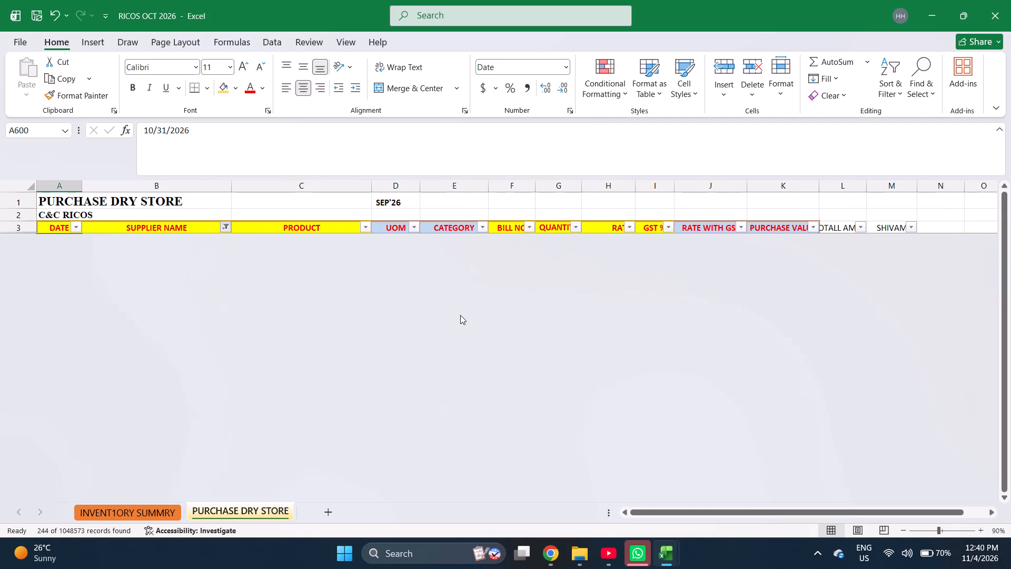
{"action": "scroll", "coordinate": [460, 315], "scroll_direction": "up", "scroll_amount": 3}
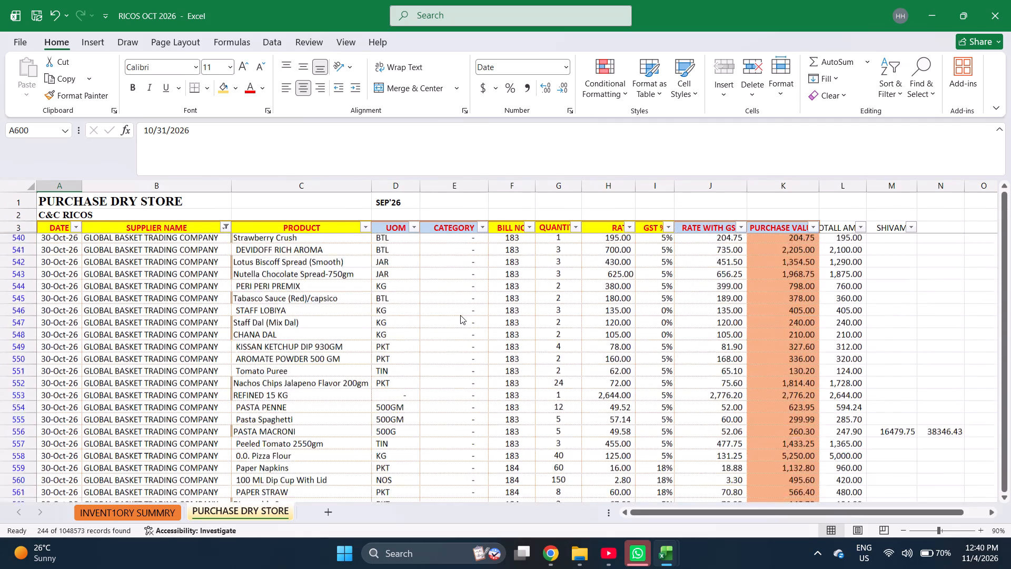
{"action": "scroll", "coordinate": [460, 315], "scroll_direction": "up", "scroll_amount": 1}
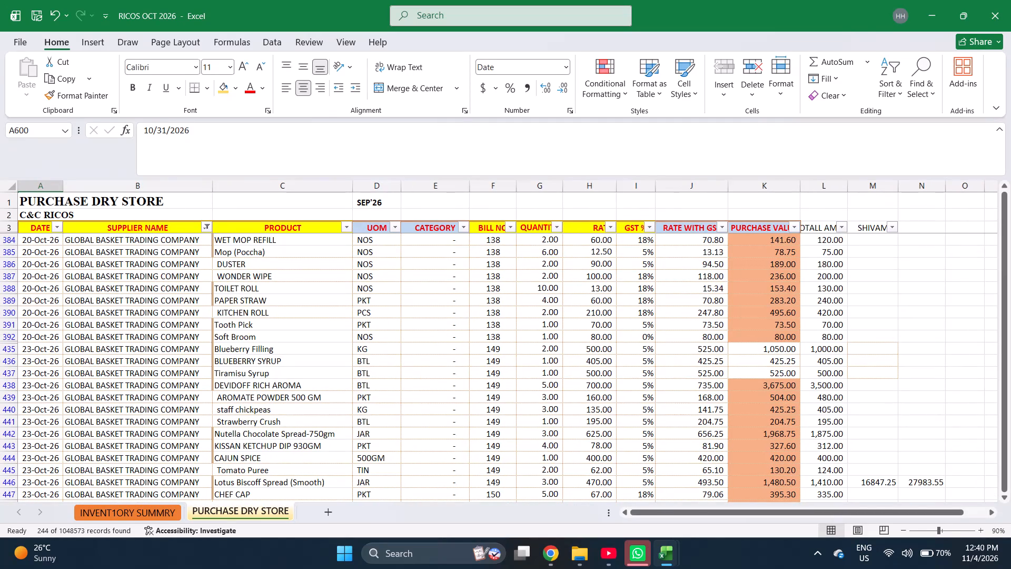
{"action": "scroll", "coordinate": [750, 254], "scroll_direction": "up", "scroll_amount": 2}
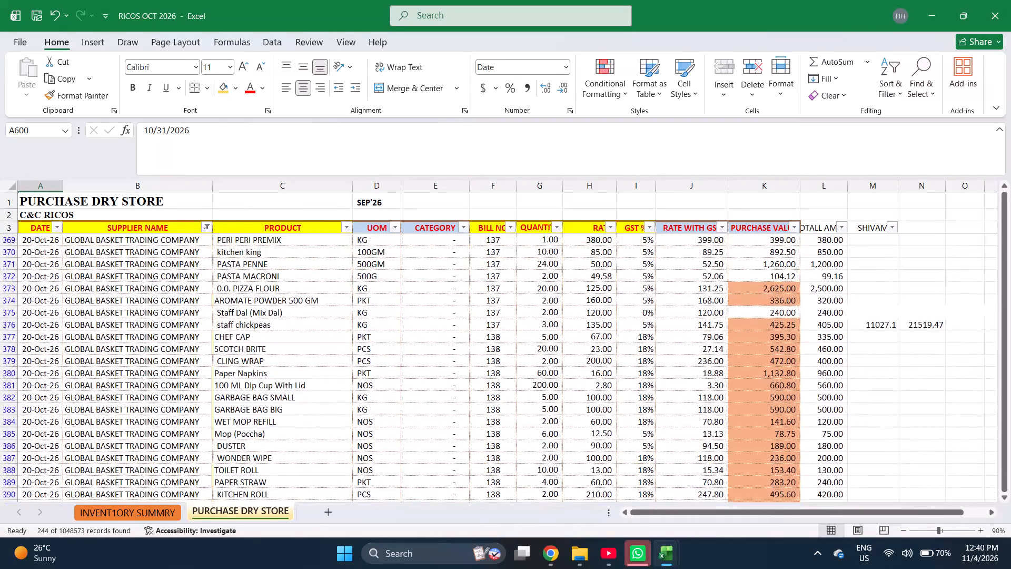
{"action": "scroll", "coordinate": [750, 254], "scroll_direction": "up", "scroll_amount": 1}
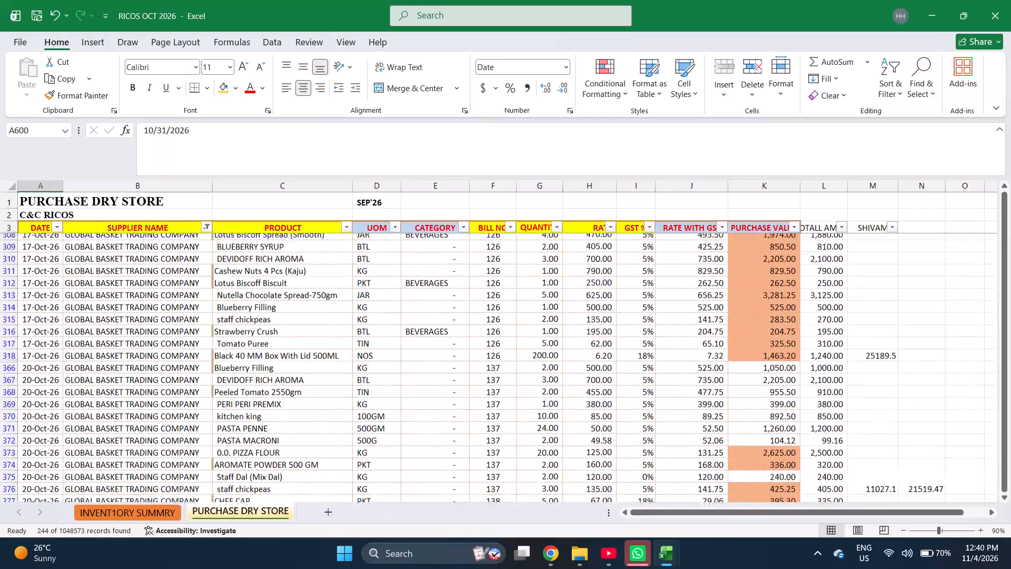
{"action": "scroll", "coordinate": [750, 254], "scroll_direction": "up", "scroll_amount": 2}
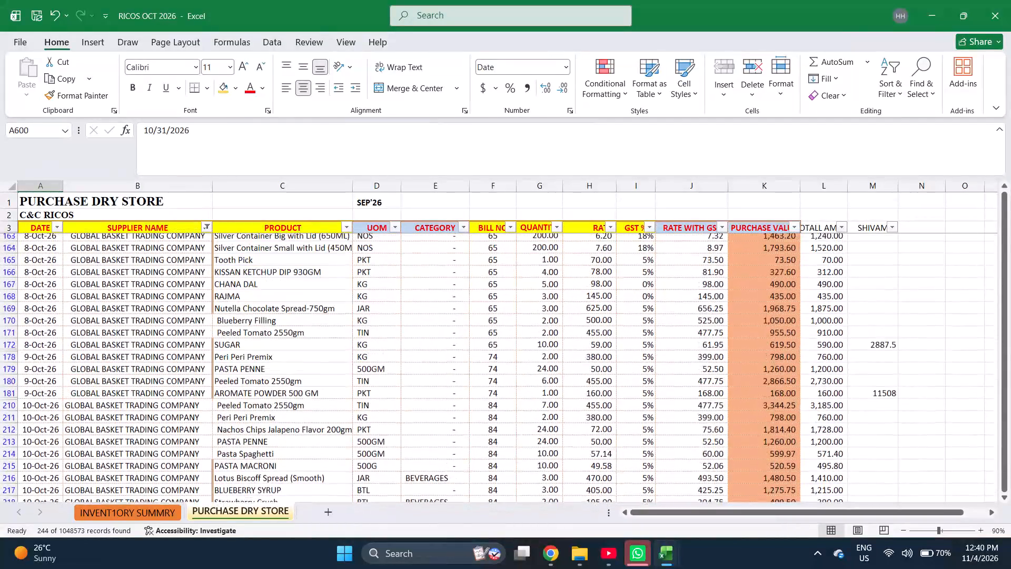
{"action": "scroll", "coordinate": [750, 254], "scroll_direction": "up", "scroll_amount": 2}
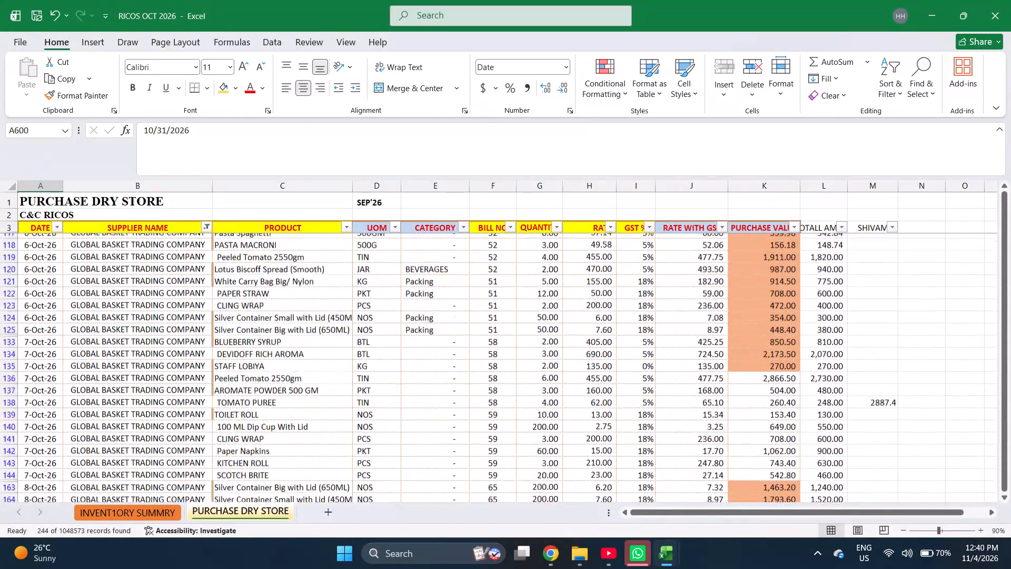
{"action": "scroll", "coordinate": [750, 254], "scroll_direction": "up", "scroll_amount": 3}
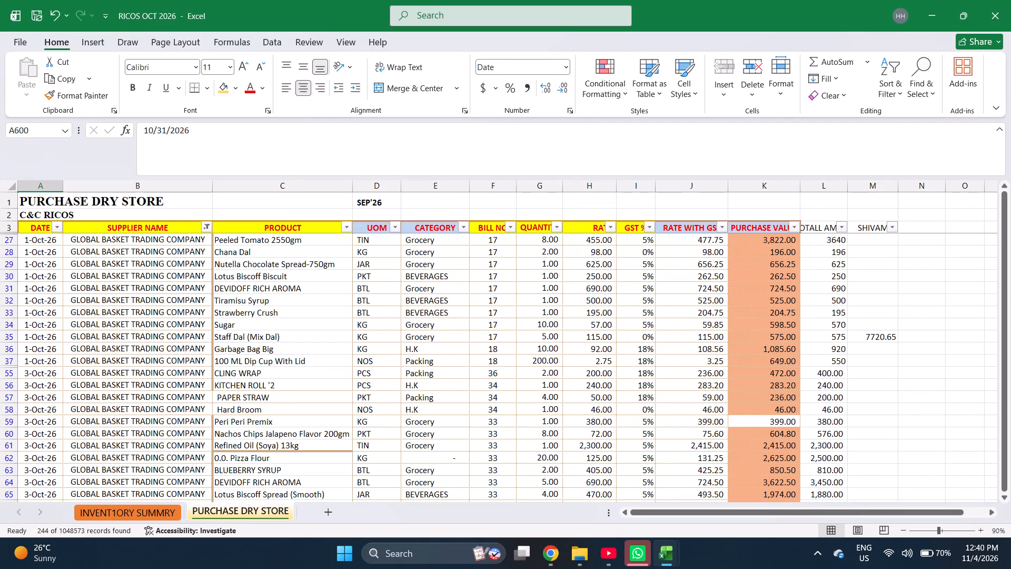
{"action": "left_click", "coordinate": [759, 239]}
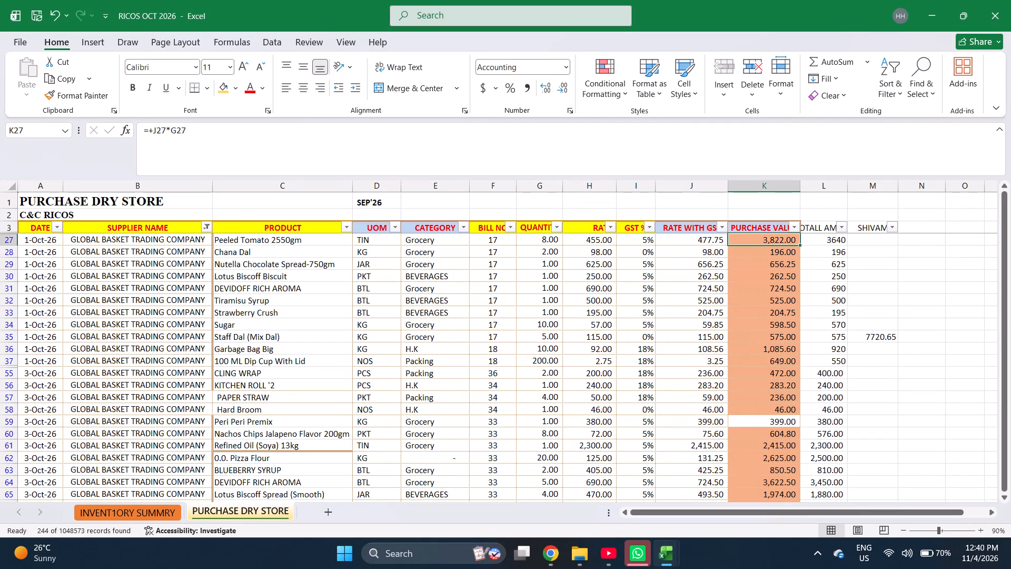
{"action": "key", "text": "ctrl+shift+Down"}
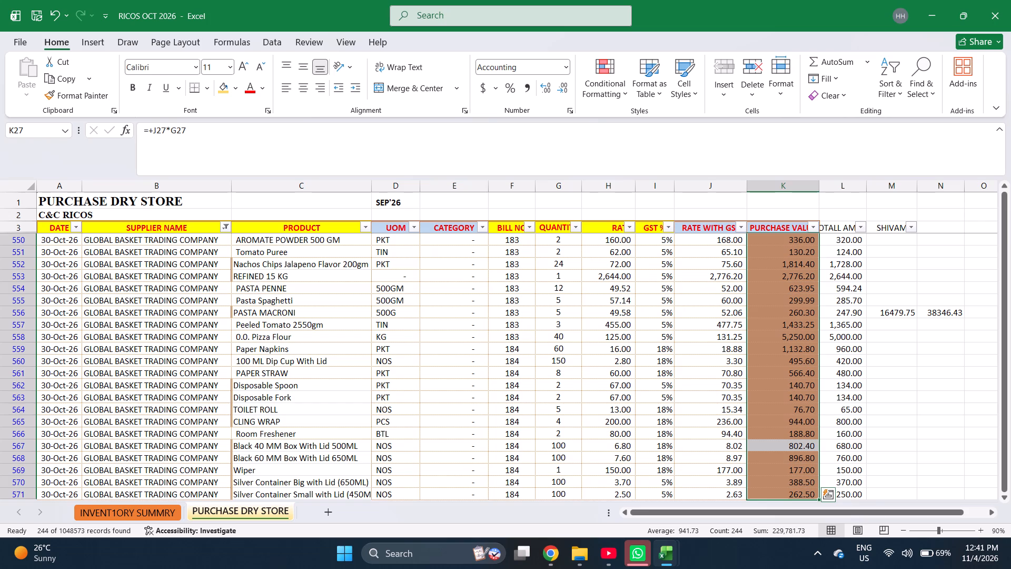
Review the selected GLOBAL BASKET TRADING COMPANY purchase values from the last October entries back towards the earlier ones.
{"action": "scroll", "coordinate": [766, 368], "scroll_direction": "down", "scroll_amount": 1}
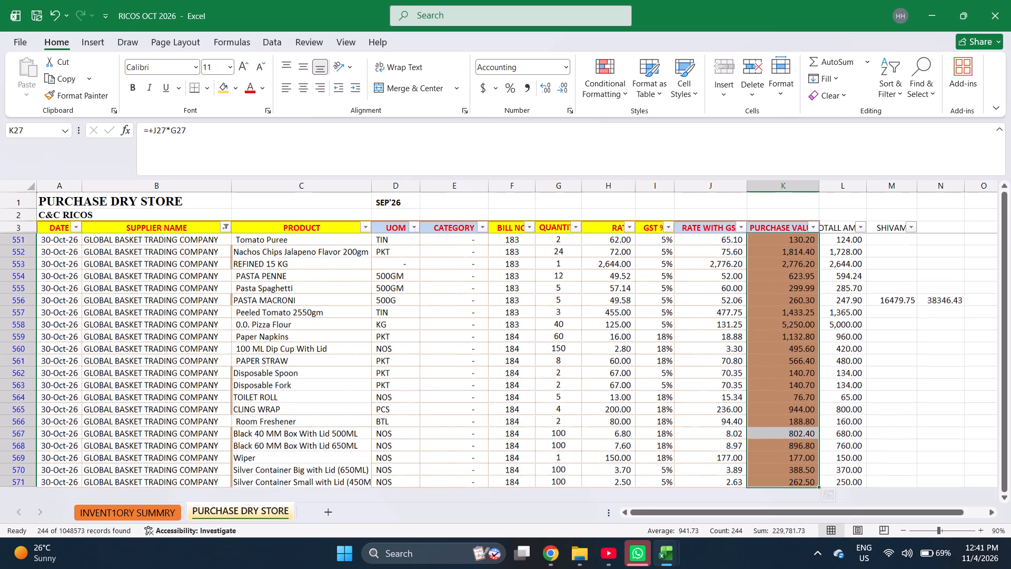
{"action": "scroll", "coordinate": [766, 368], "scroll_direction": "down", "scroll_amount": 1}
{"action": "scroll", "coordinate": [766, 368], "scroll_direction": "up", "scroll_amount": 4}
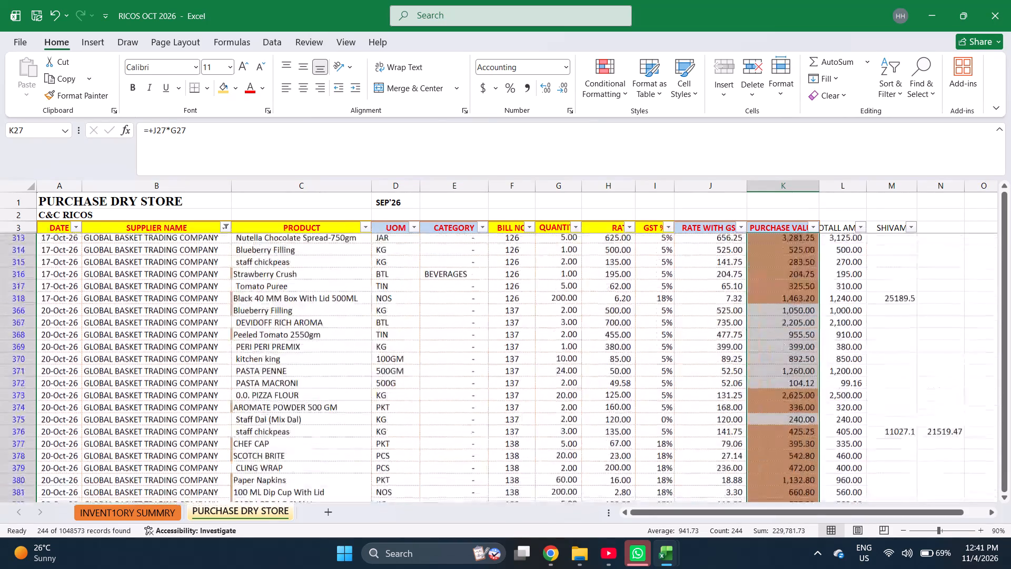
{"action": "scroll", "coordinate": [766, 368], "scroll_direction": "up", "scroll_amount": 6}
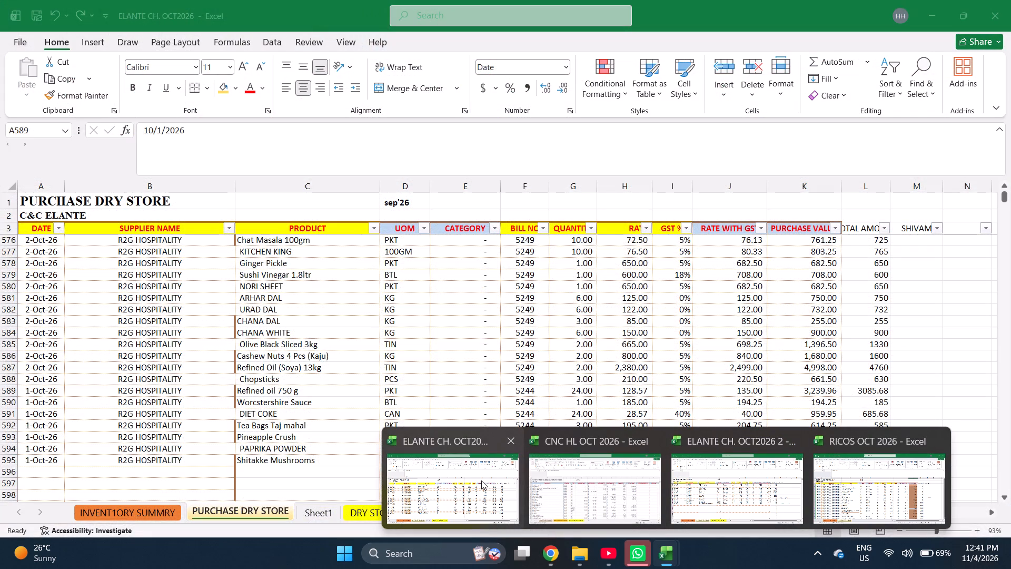
Switch to the ELANTE CH. OCT2026 workbook.
{"action": "left_click", "coordinate": [481, 480]}
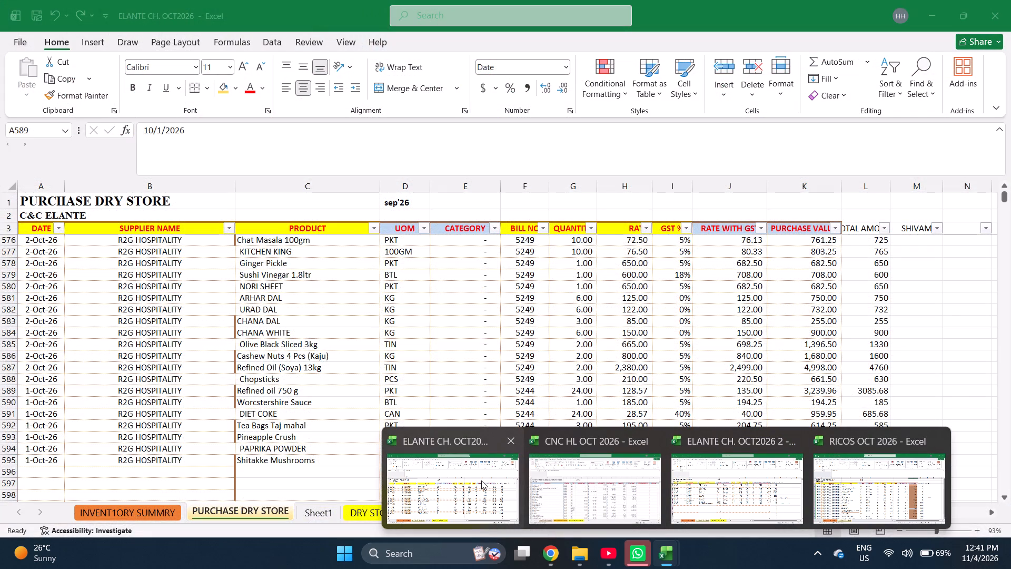
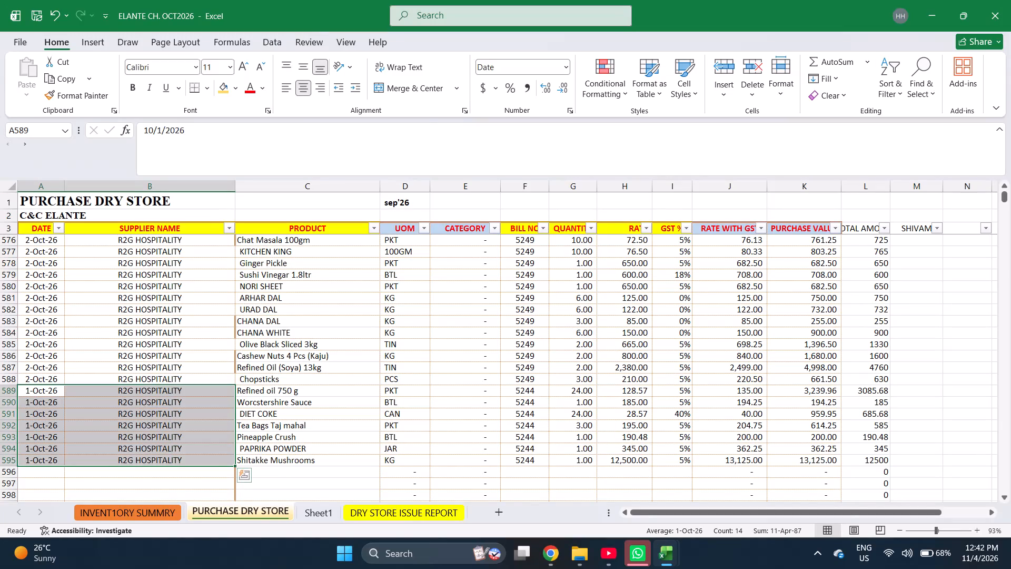
Review the dry store purchase entries from the R2G HOSPITALITY rows back up to the 13-Oct-26 vaibhav trader entries.
{"action": "left_click", "coordinate": [200, 435]}
{"action": "key", "text": "ctrl+Up"}
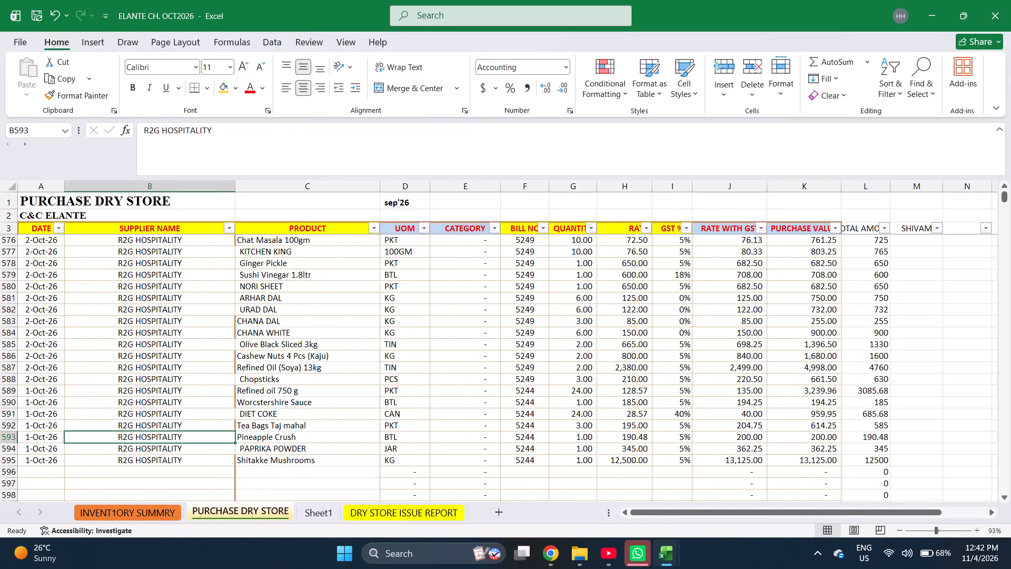
{"action": "key", "text": "ctrl+Up"}
{"action": "key", "text": "Down"}
{"action": "key", "text": "Up"}
{"action": "key", "text": "Up"}
{"action": "key", "text": "Up"}
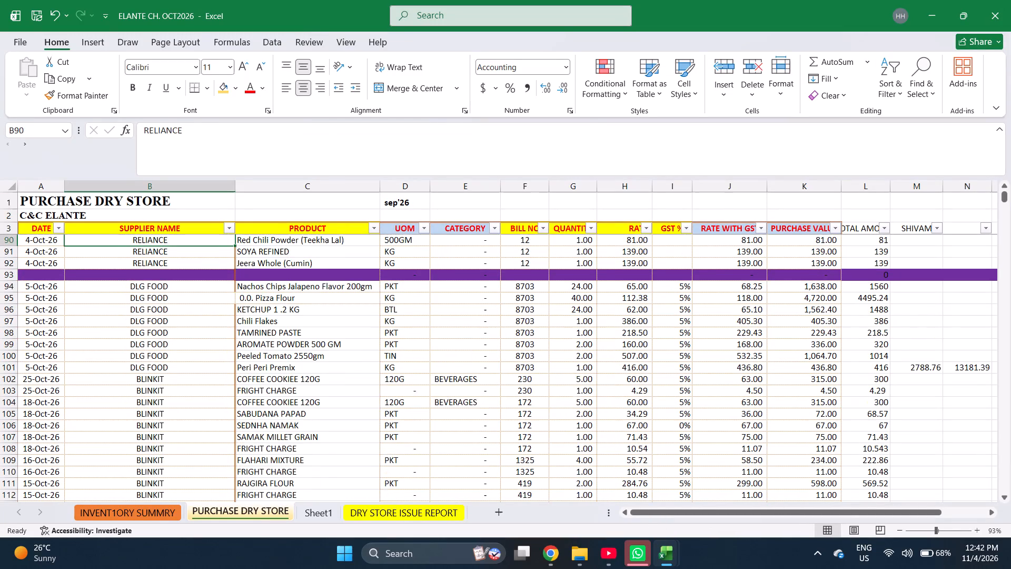
{"action": "key", "text": "Up"}
{"action": "key", "text": "Up"}
{"action": "key", "text": "Up"}
{"action": "key", "text": "Up"}
{"action": "key", "text": "Up"}
{"action": "key", "text": "Up"}
{"action": "key", "text": "Up"}
{"action": "key", "text": "Up"}
{"action": "key", "text": "Up"}
{"action": "key", "text": "Up"}
{"action": "key", "text": "Up"}
{"action": "key", "text": "Up"}
{"action": "key", "text": "Up"}
{"action": "key", "text": "Up"}
{"action": "key", "text": "Up"}
{"action": "key", "text": "Up"}
{"action": "key", "text": "Up"}
{"action": "key", "text": "Up"}
{"action": "key", "text": "Up"}
{"action": "key", "text": "Up"}
{"action": "key", "text": "Up"}
{"action": "key", "text": "Up"}
{"action": "key", "text": "Up"}
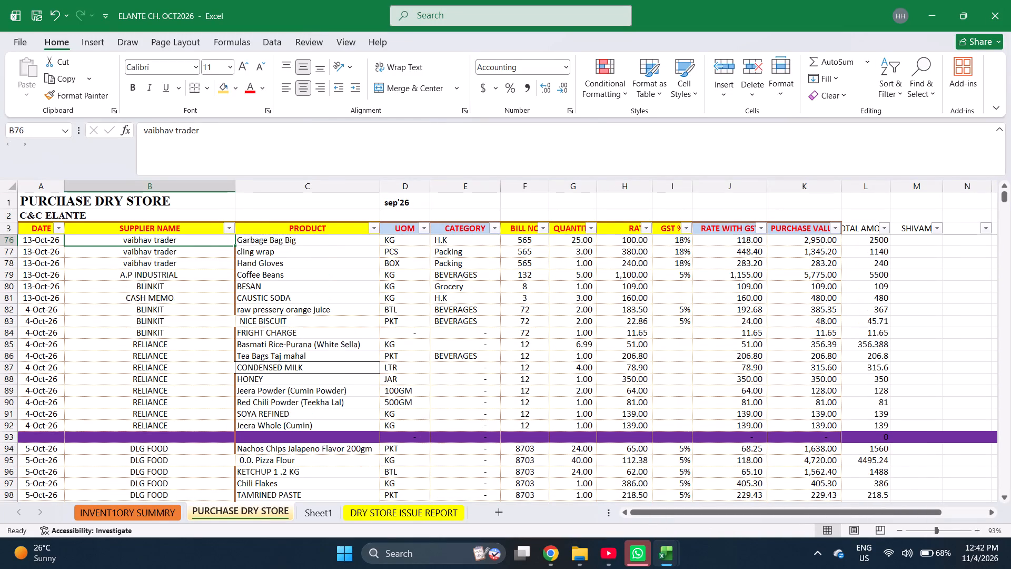
{"action": "key", "text": "Up"}
{"action": "key", "text": "Up"}
{"action": "key", "text": "Up"}
{"action": "key", "text": "Up"}
{"action": "key", "text": "Up"}
{"action": "key", "text": "Up"}
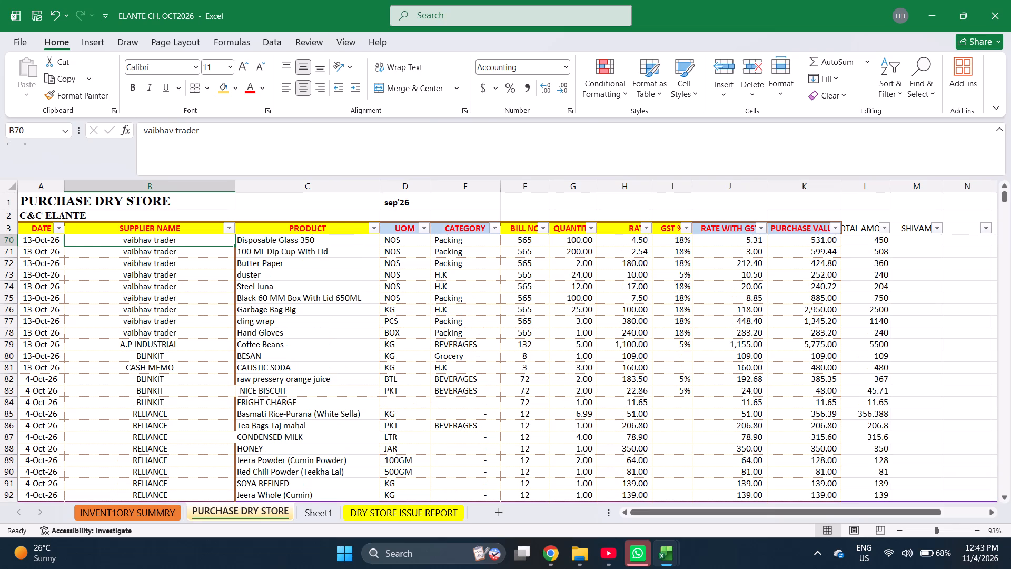
Locate the first product of the 13-Oct-26 vaibhav trader bill 565, Brown Paper Bag Small (C65).
{"action": "key", "text": "Left"}
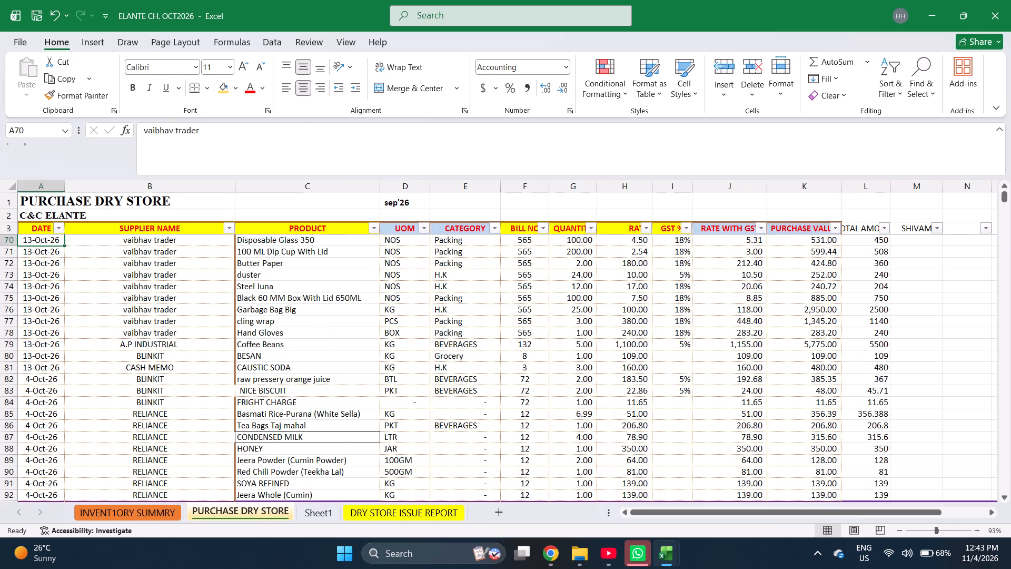
{"action": "key", "text": "Left"}
{"action": "key", "text": "Left"}
{"action": "key", "text": "Left"}
{"action": "key", "text": "Left"}
{"action": "key", "text": "Left"}
{"action": "key", "text": "Up"}
{"action": "key", "text": "Up"}
{"action": "key", "text": "Up"}
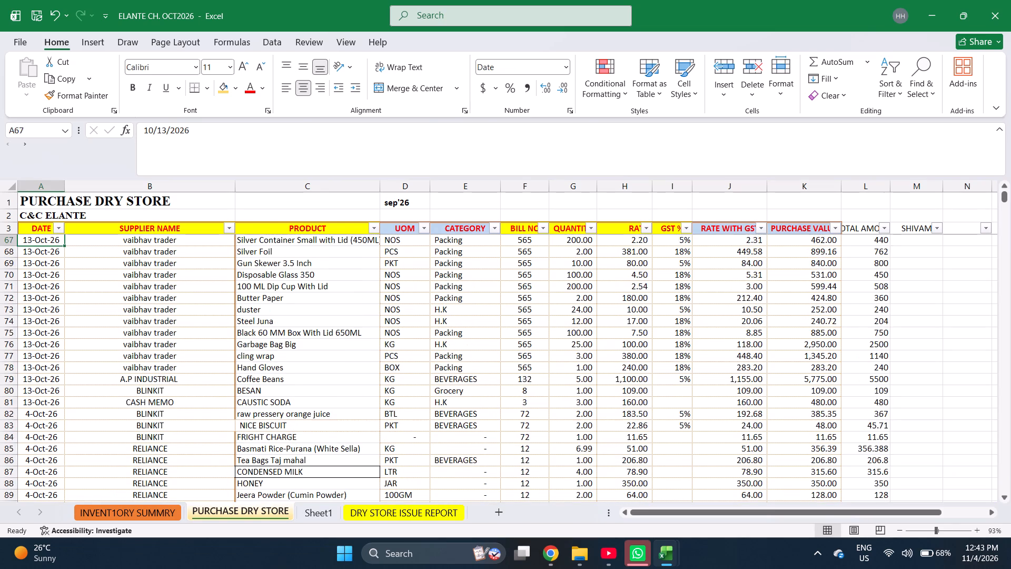
{"action": "key", "text": "Up"}
{"action": "key", "text": "Up"}
{"action": "key", "text": "Up"}
{"action": "key", "text": "Right"}
{"action": "key", "text": "Down"}
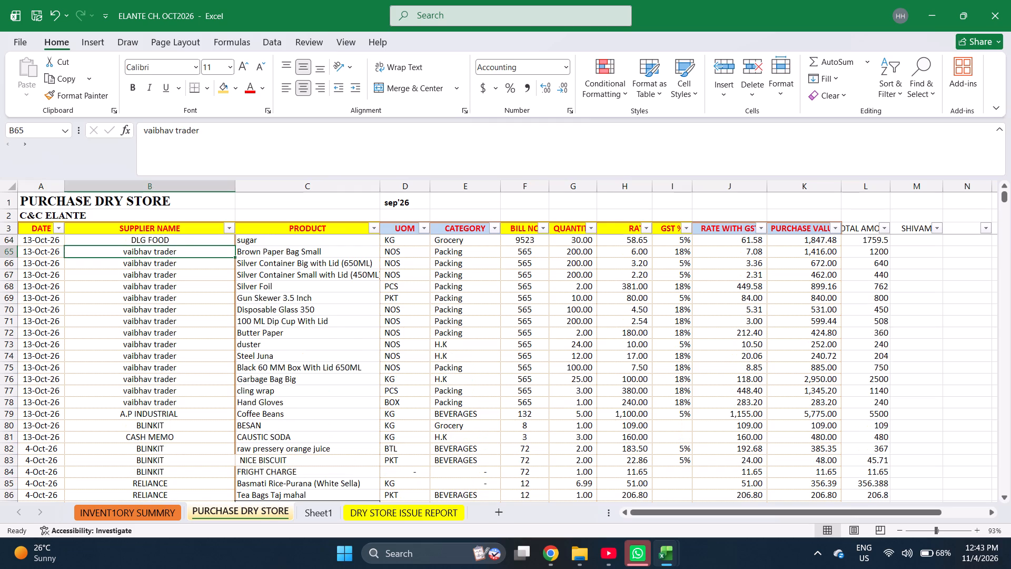
{"action": "key", "text": "Right"}
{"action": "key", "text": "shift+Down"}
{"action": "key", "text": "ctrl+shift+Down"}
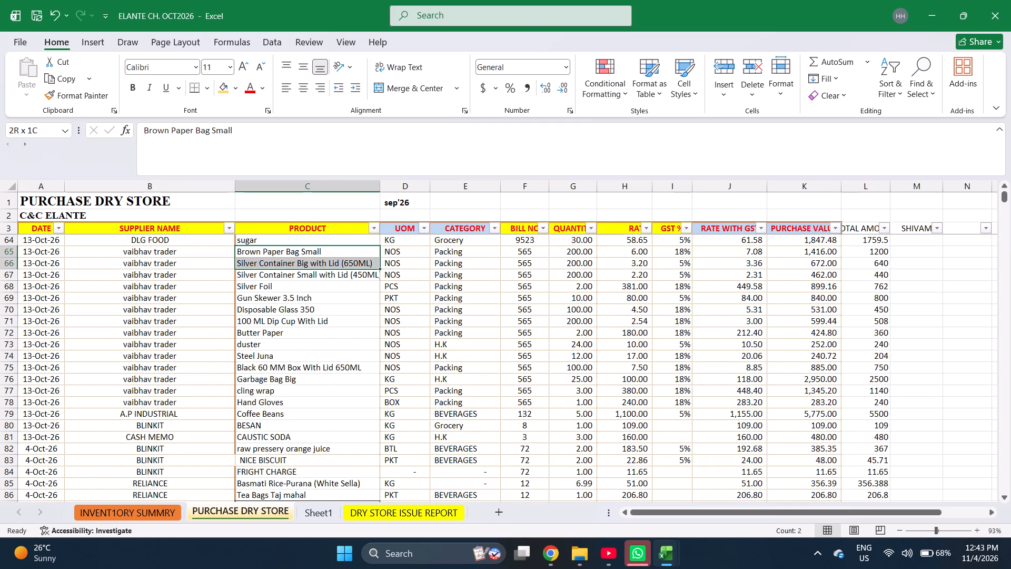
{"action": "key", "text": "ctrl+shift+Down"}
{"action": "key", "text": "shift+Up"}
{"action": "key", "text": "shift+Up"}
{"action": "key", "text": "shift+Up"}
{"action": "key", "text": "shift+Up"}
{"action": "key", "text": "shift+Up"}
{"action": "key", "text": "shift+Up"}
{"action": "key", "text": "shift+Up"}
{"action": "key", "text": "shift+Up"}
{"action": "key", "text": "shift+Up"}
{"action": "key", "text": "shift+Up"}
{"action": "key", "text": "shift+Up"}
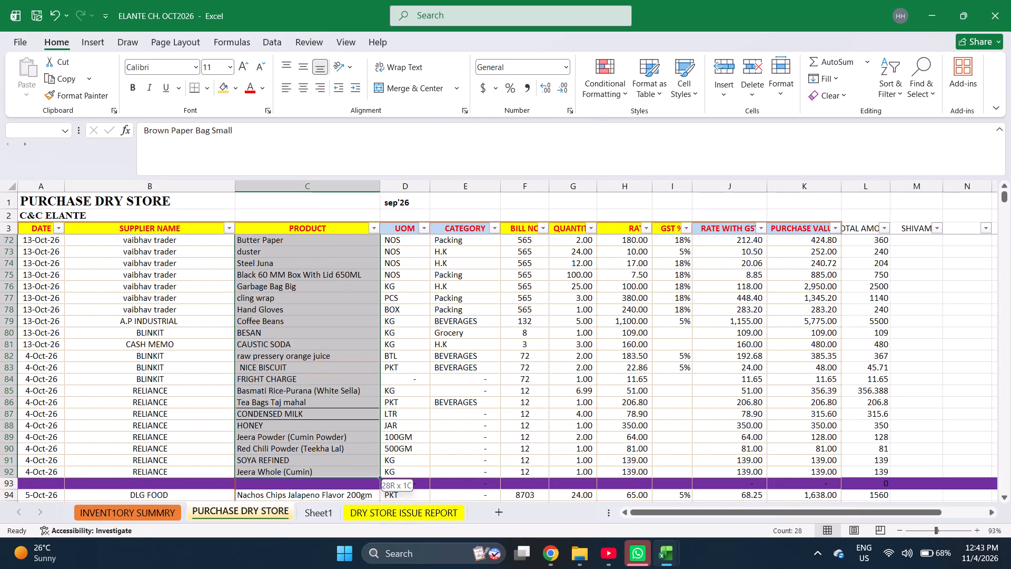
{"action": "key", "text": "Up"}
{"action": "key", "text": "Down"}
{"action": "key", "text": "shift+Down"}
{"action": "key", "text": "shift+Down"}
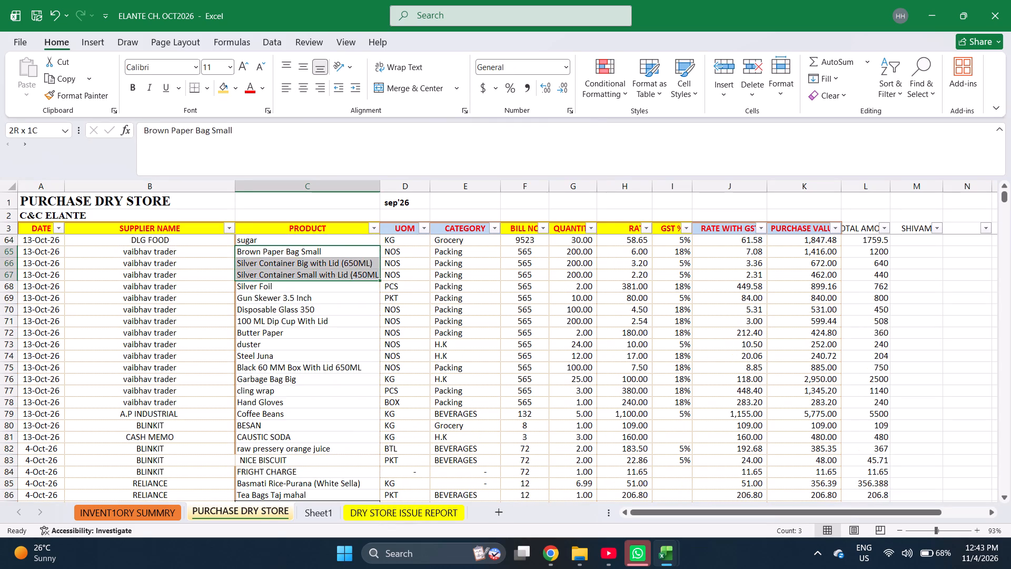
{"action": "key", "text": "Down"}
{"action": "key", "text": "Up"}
Select the product names of vaibhav trader bill 565 from Brown Paper Bag Small down to Hand Gloves (C65:C78).
{"action": "key", "text": "shift+Down"}
{"action": "key", "text": "shift+Down"}
{"action": "key", "text": "shift+Down"}
{"action": "key", "text": "shift+Down"}
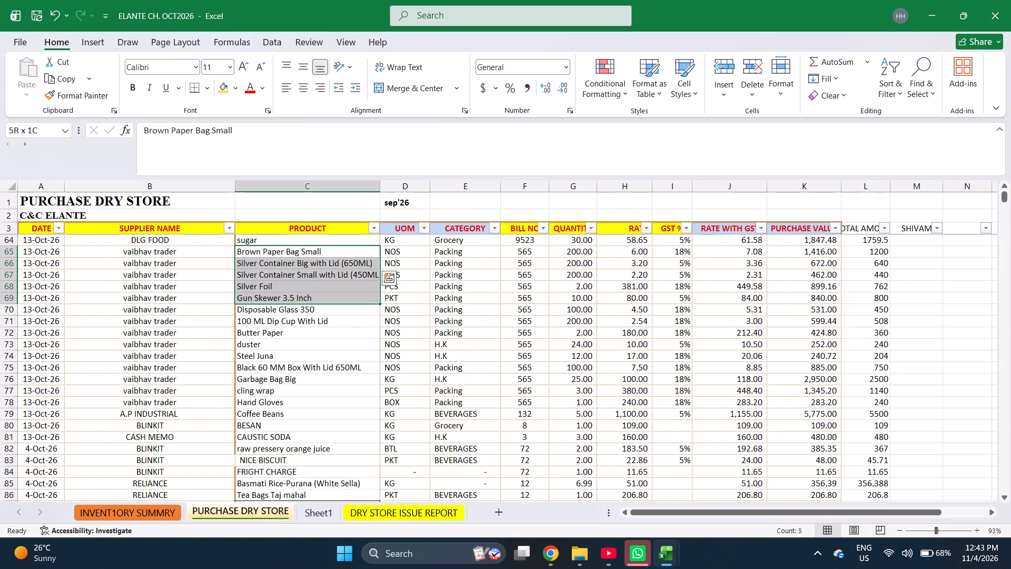
{"action": "key", "text": "shift+Down"}
{"action": "key", "text": "shift+Down"}
{"action": "key", "text": "shift+Down"}
{"action": "key", "text": "shift+Down"}
{"action": "key", "text": "shift+Down"}
{"action": "key", "text": "shift+Down"}
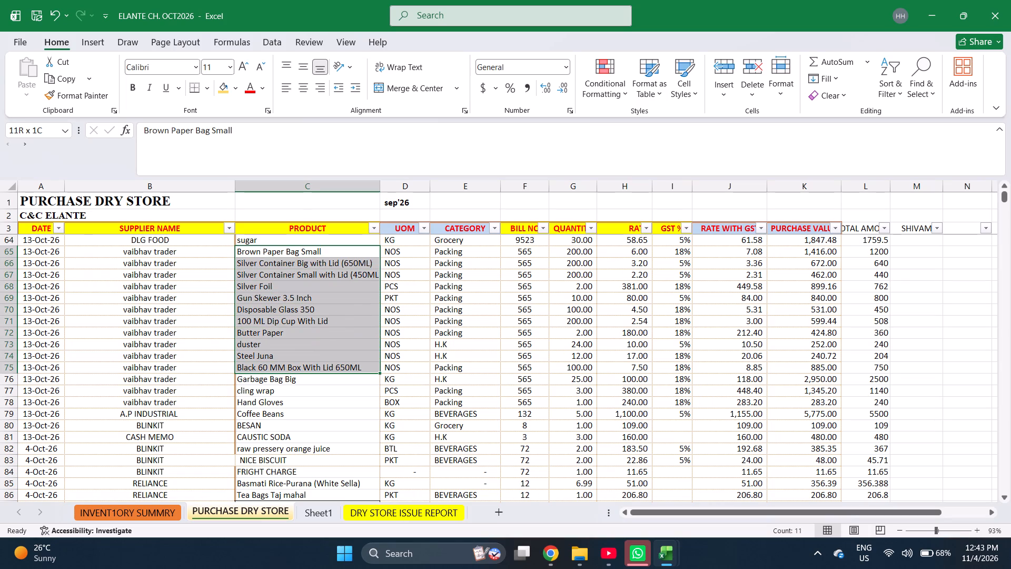
{"action": "key", "text": "shift+Down"}
{"action": "key", "text": "shift+Down"}
{"action": "key", "text": "shift+Down"}
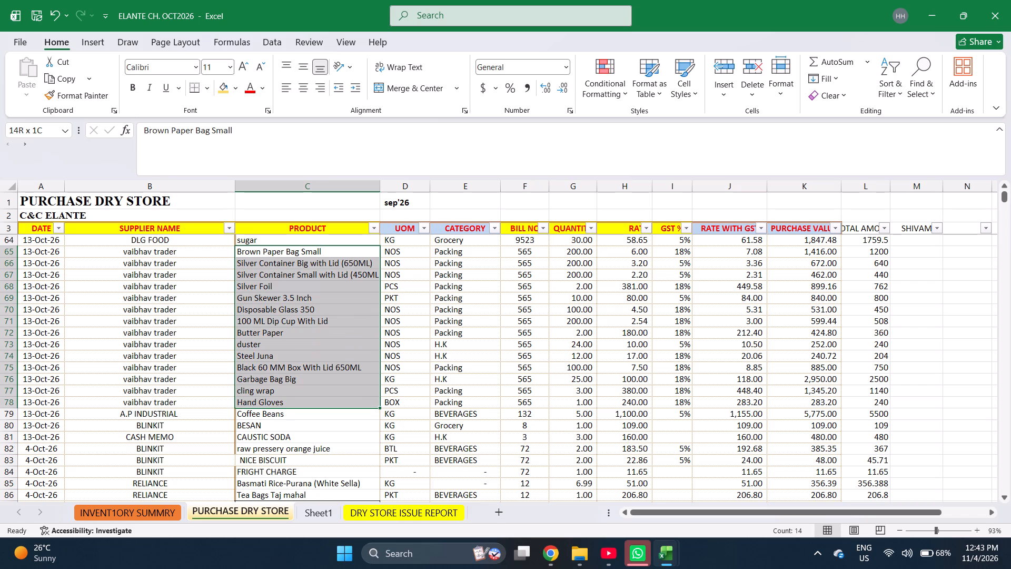
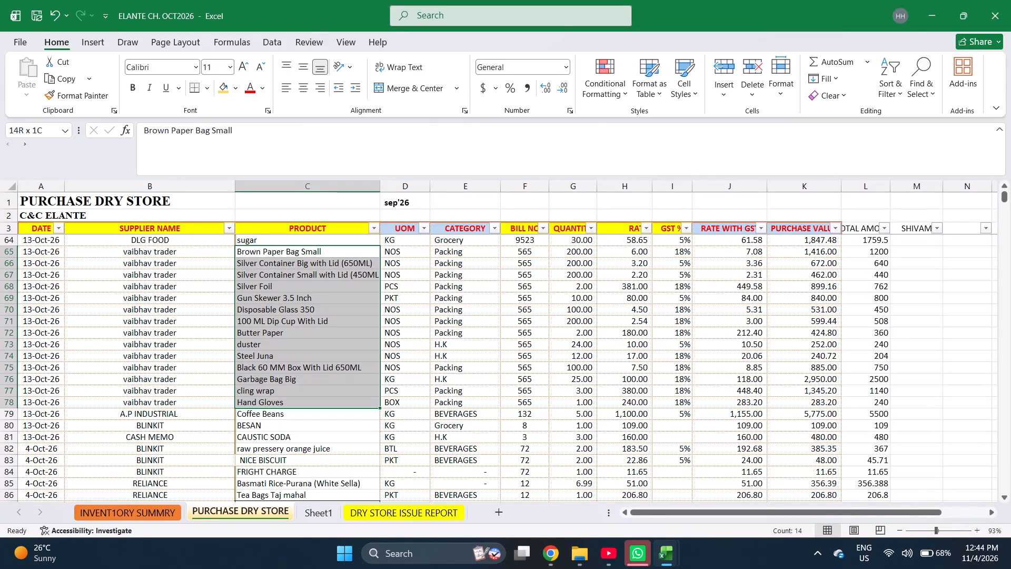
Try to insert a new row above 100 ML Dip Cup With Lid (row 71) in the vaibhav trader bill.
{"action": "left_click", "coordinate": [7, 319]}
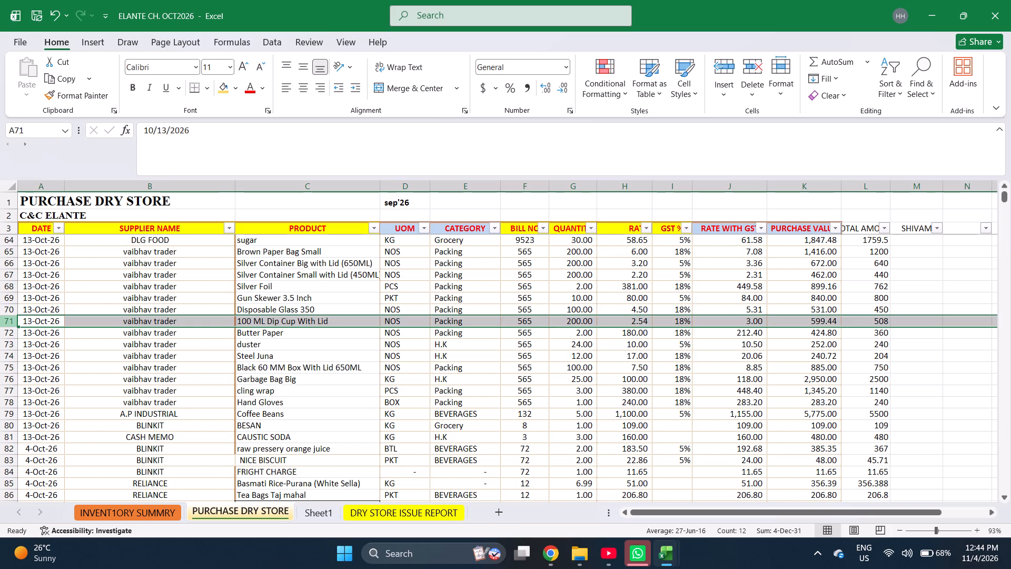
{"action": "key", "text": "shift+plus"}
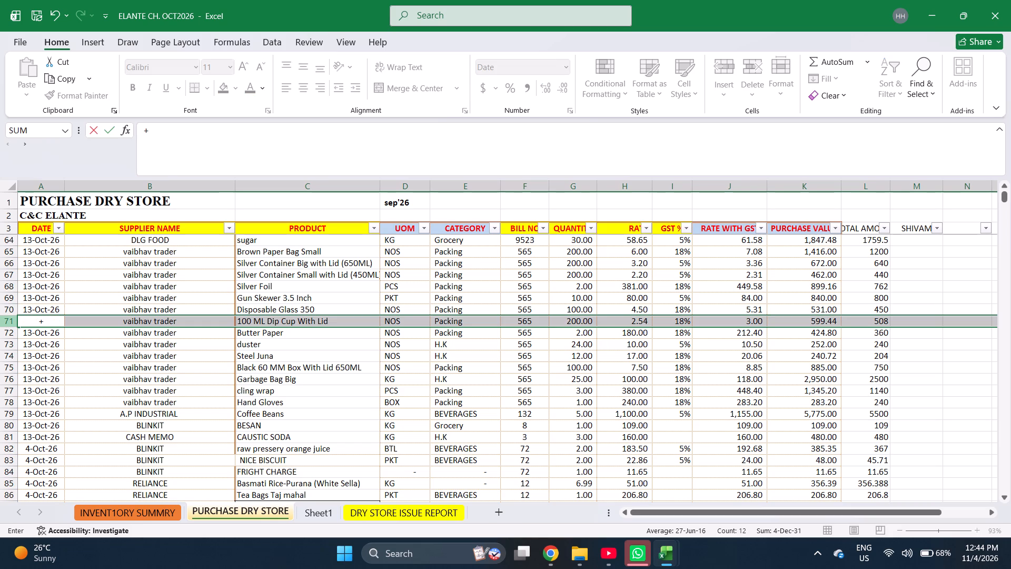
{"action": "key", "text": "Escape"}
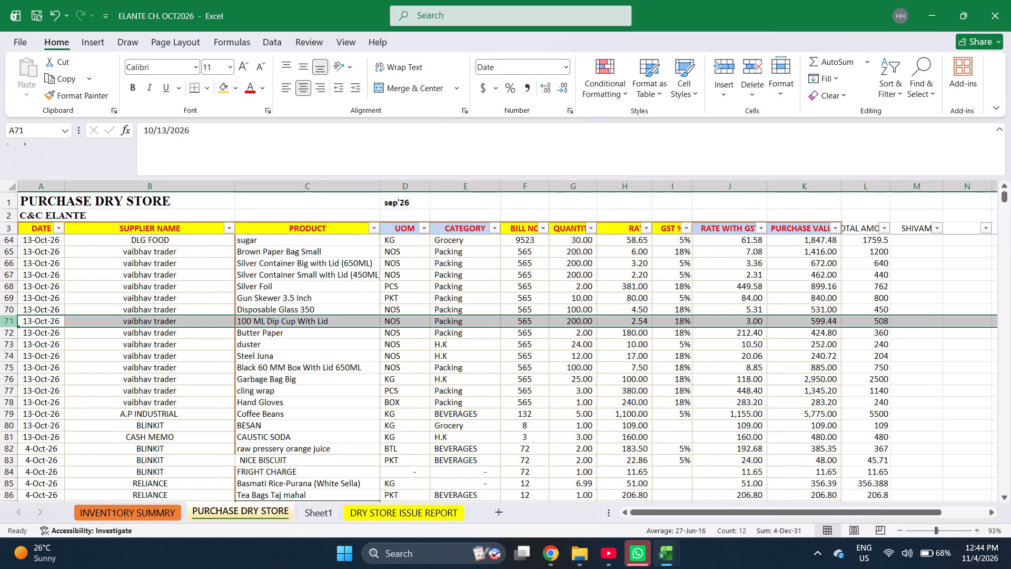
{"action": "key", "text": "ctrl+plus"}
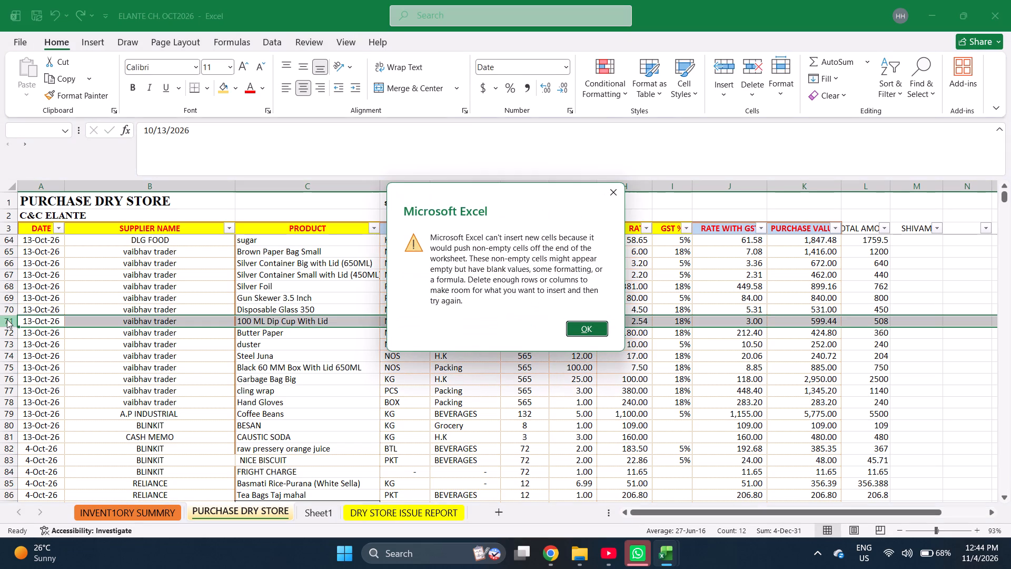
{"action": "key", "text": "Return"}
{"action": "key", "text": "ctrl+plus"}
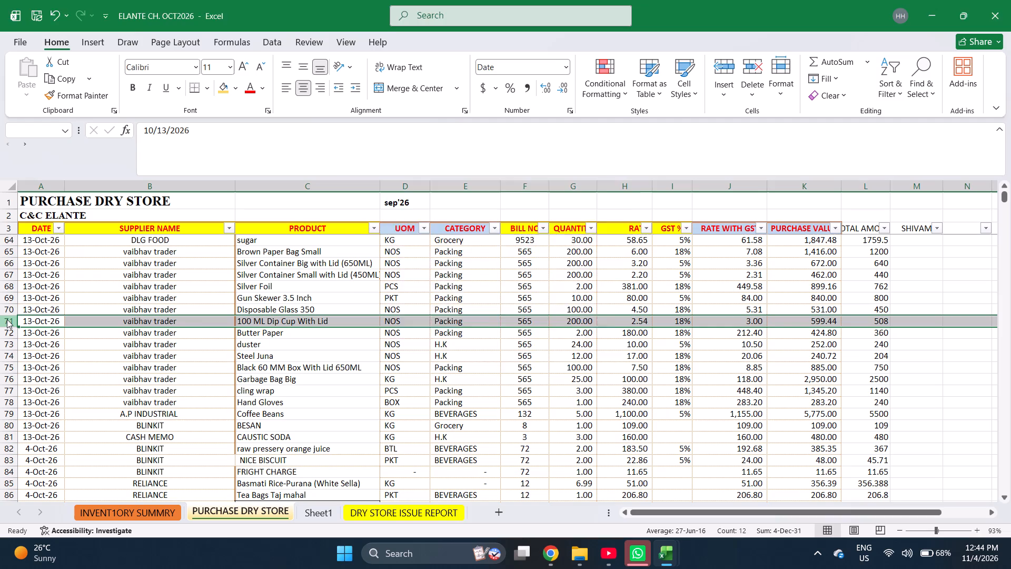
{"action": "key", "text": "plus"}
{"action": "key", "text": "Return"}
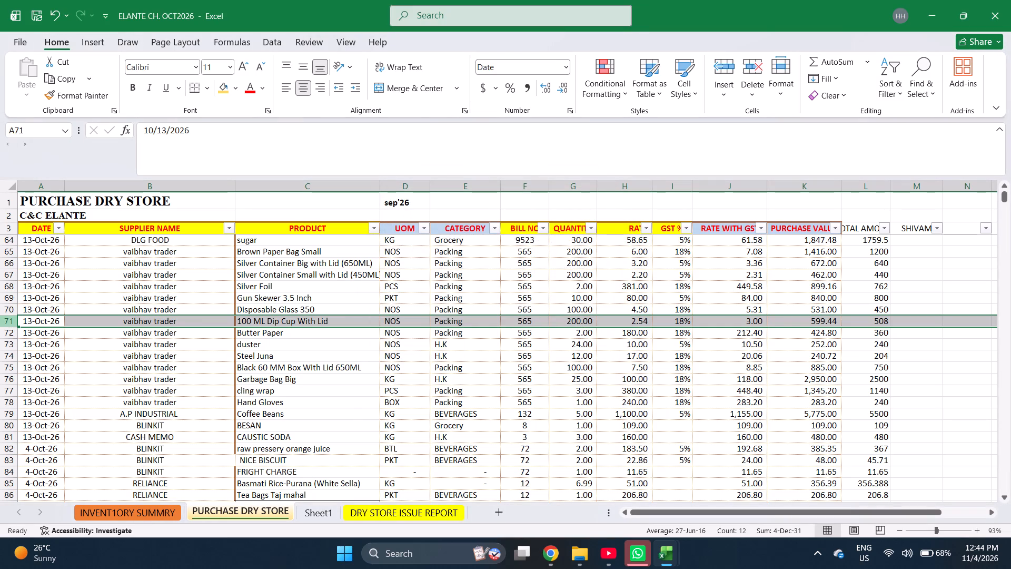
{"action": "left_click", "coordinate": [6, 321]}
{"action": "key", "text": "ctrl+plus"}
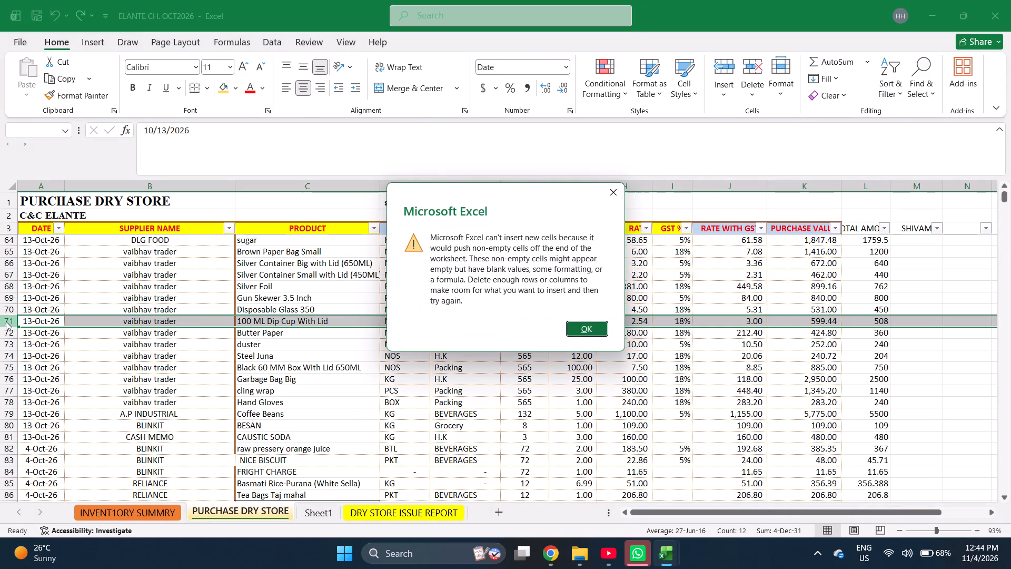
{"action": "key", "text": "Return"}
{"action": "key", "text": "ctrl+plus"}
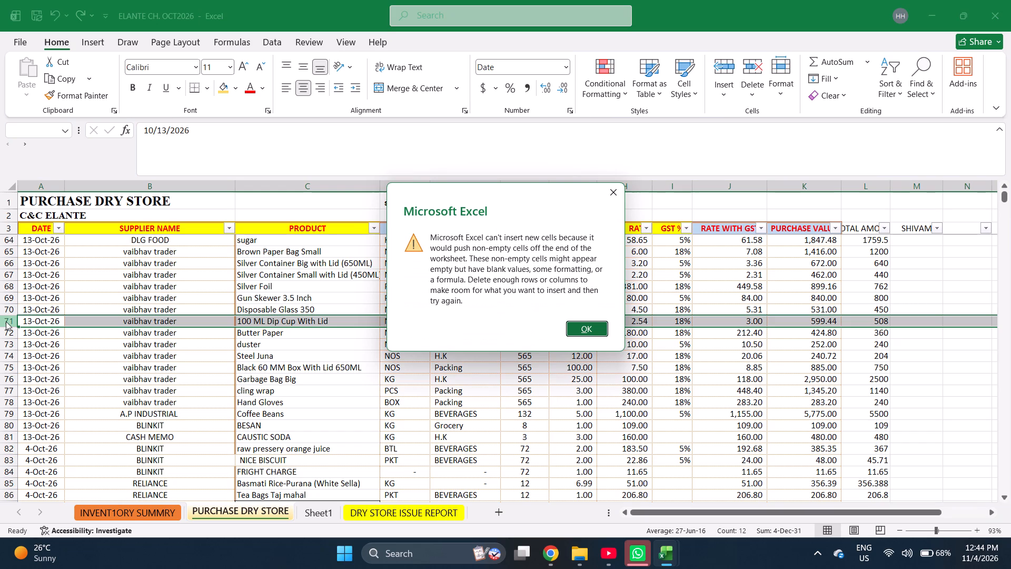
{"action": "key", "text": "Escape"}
Start a purchase entry in the first empty row (596) with date 10-13-2026 and supplier vaibhav trader.
{"action": "key", "text": "Down"}
{"action": "key", "text": "Down"}
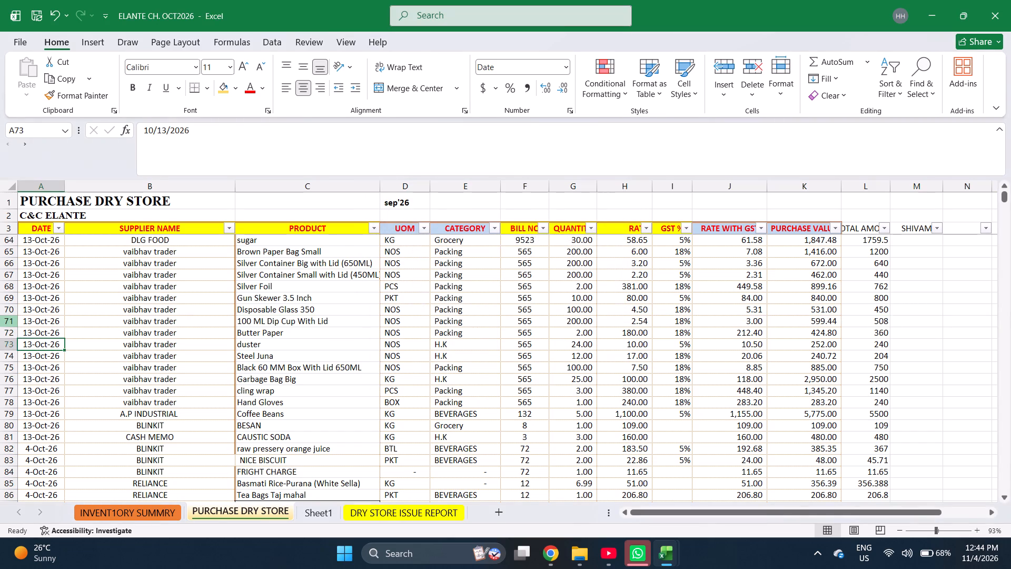
{"action": "key", "text": "ctrl+Down"}
{"action": "key", "text": "Down"}
{"action": "key", "text": "Down"}
{"action": "key", "text": "Down"}
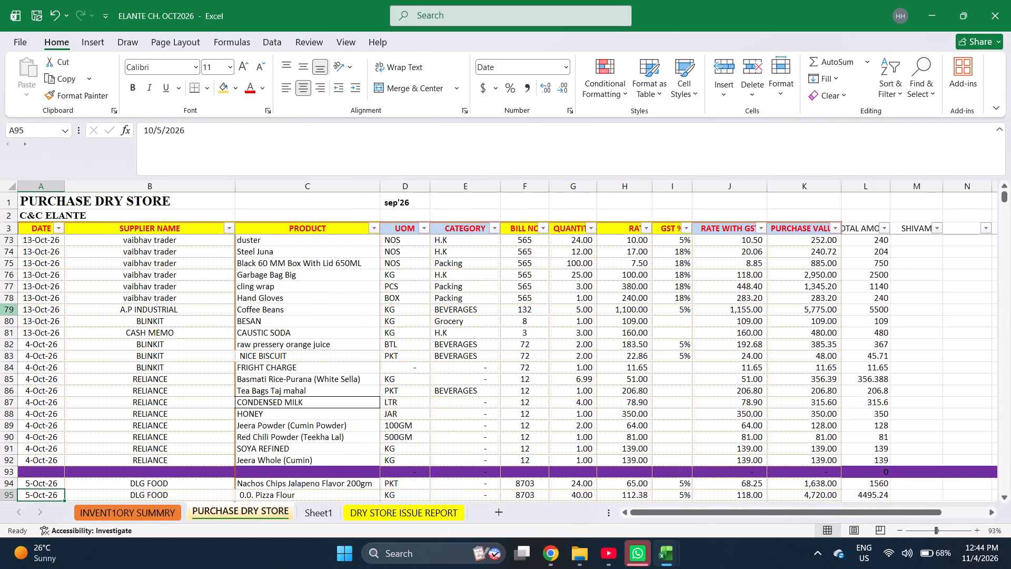
{"action": "key", "text": "ctrl+Down"}
{"action": "key", "text": "Down"}
{"action": "key", "text": "Down"}
{"action": "key", "text": "Up"}
{"action": "type", "text": "10-13-2026"}
{"action": "key", "text": "Right"}
{"action": "key", "text": "v"}
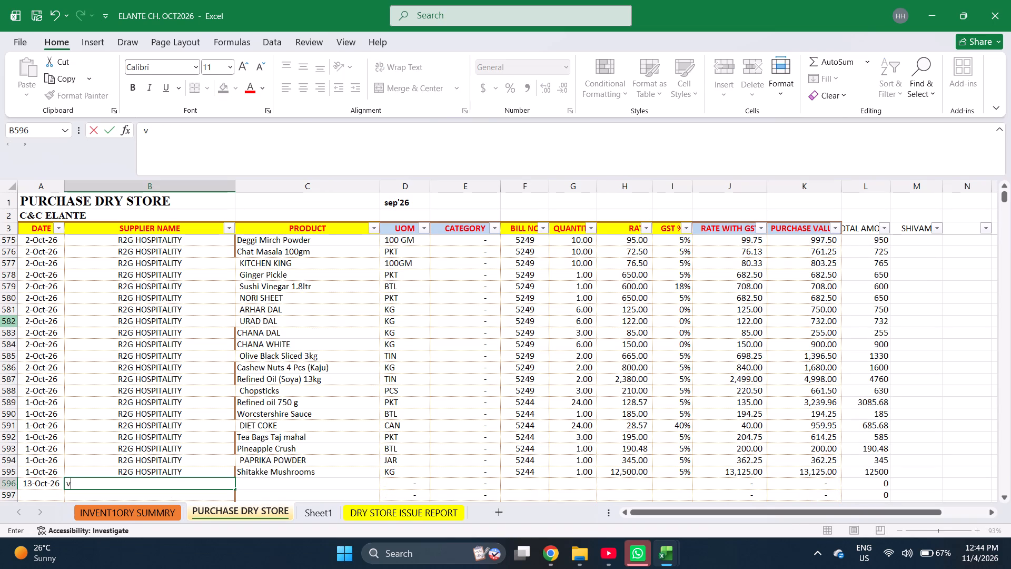
{"action": "key", "text": "BackSpace"}
{"action": "type", "text": "va"}
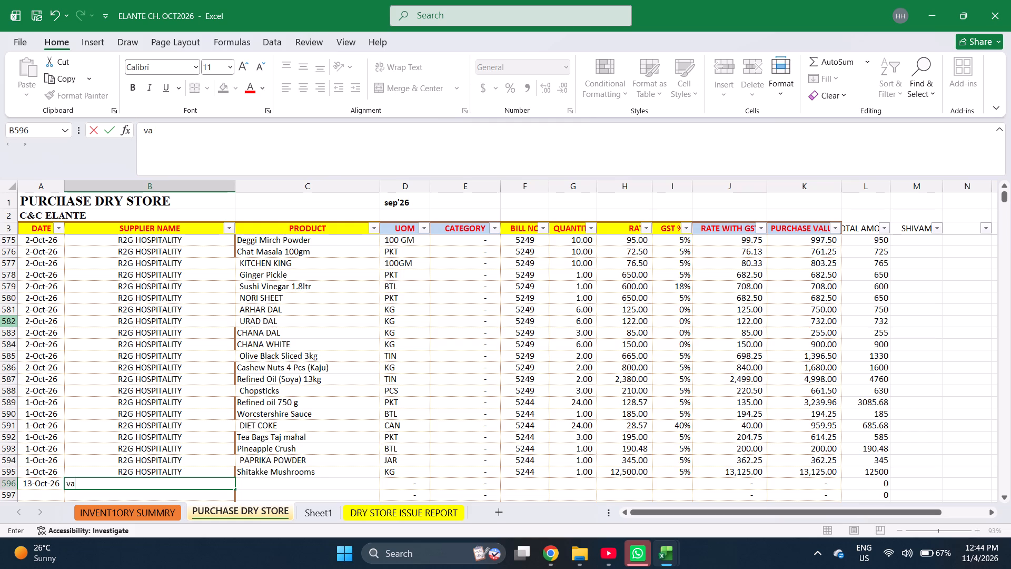
{"action": "key", "text": "BackSpace"}
{"action": "key", "text": "BackSpace"}
{"action": "type", "text": "VAIBHAV"}
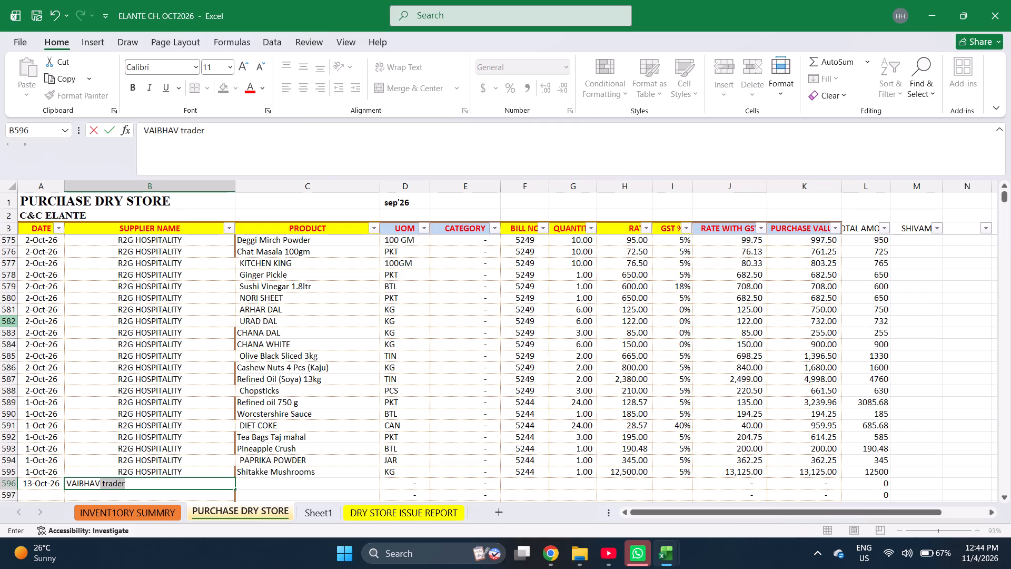
{"action": "key", "text": "Return"}
{"action": "key", "text": "Up"}
{"action": "key", "text": "Right"}
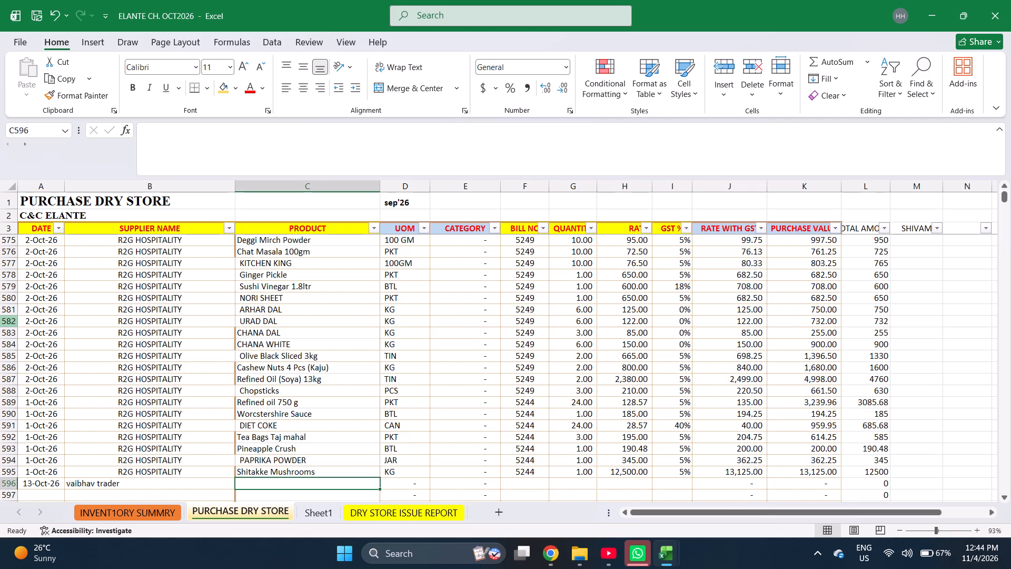
Search the inventory summary sheet for DISP and copy Disposable Coffee Cups with Lid into the new entry's product cell (C596).
{"action": "key", "text": "ctrl+Page_Up"}
{"action": "key", "text": "ctrl+f"}
{"action": "type", "text": "DISP"}
{"action": "key", "text": "Return"}
{"action": "key", "text": "Return"}
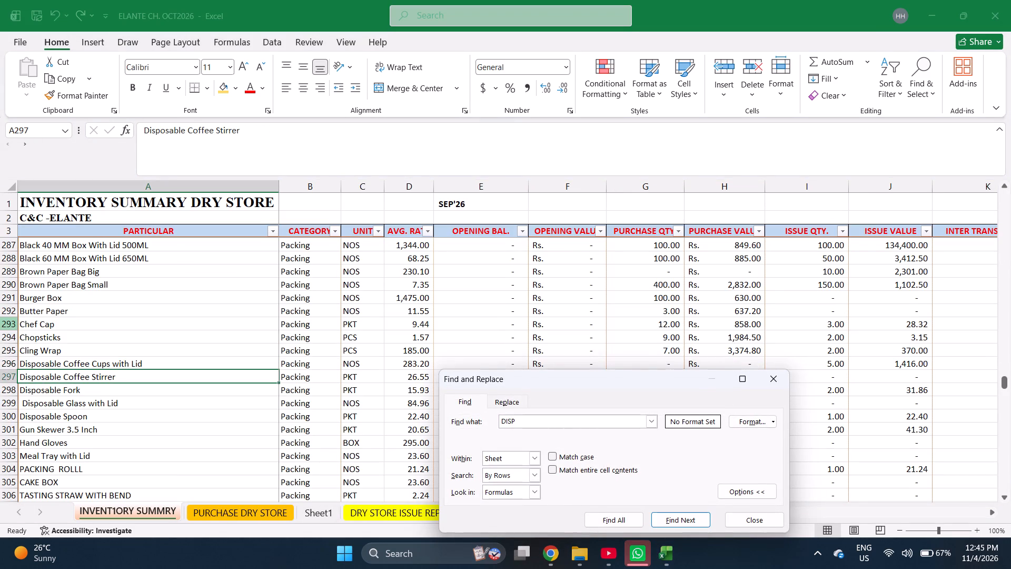
{"action": "key", "text": "Escape"}
{"action": "key", "text": "Up"}
{"action": "key", "text": "ctrl+c"}
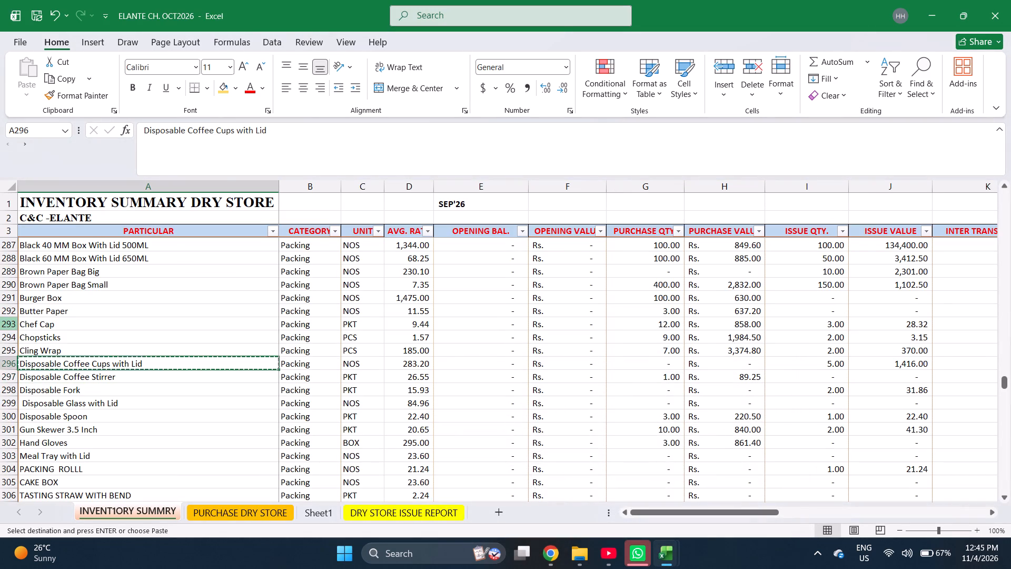
{"action": "key", "text": "ctrl+Page_Down"}
{"action": "key", "text": "Return"}
Enter bill number 565 for the Disposable Coffee Cups with Lid entry in row 596.
{"action": "key", "text": "Right"}
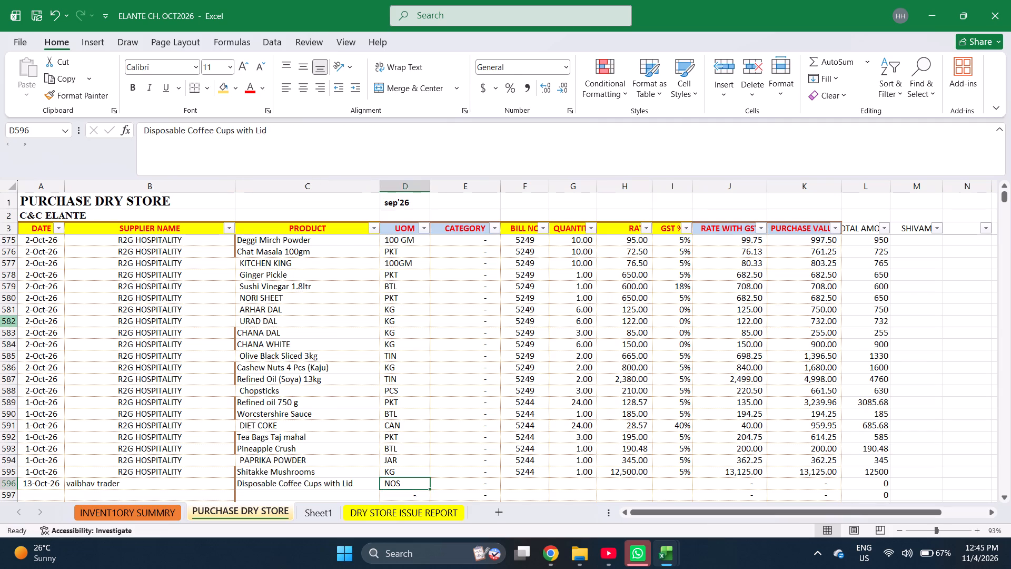
{"action": "key", "text": "Right"}
{"action": "key", "text": "Right"}
{"action": "type", "text": "565"}
{"action": "key", "text": "Right"}
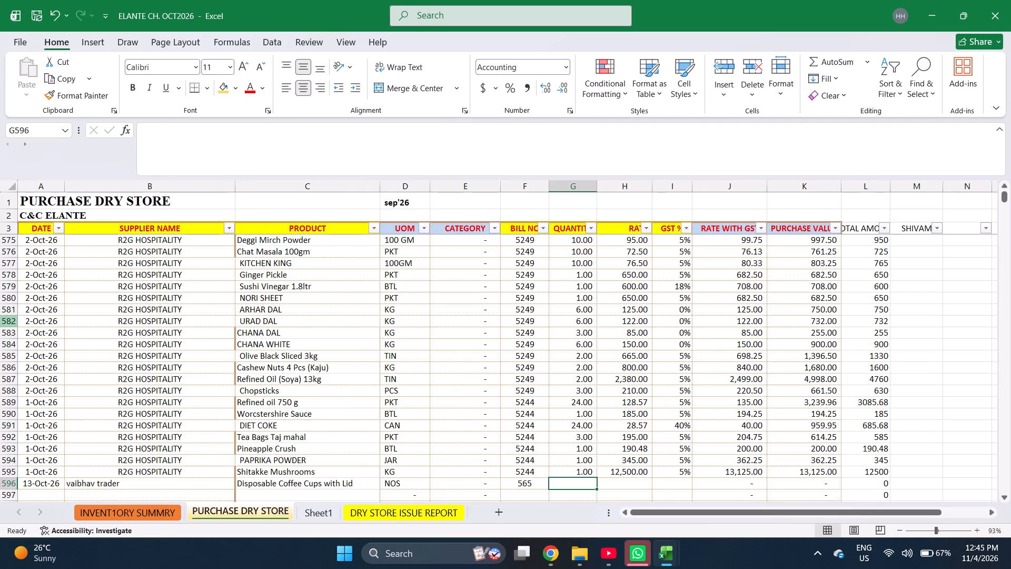
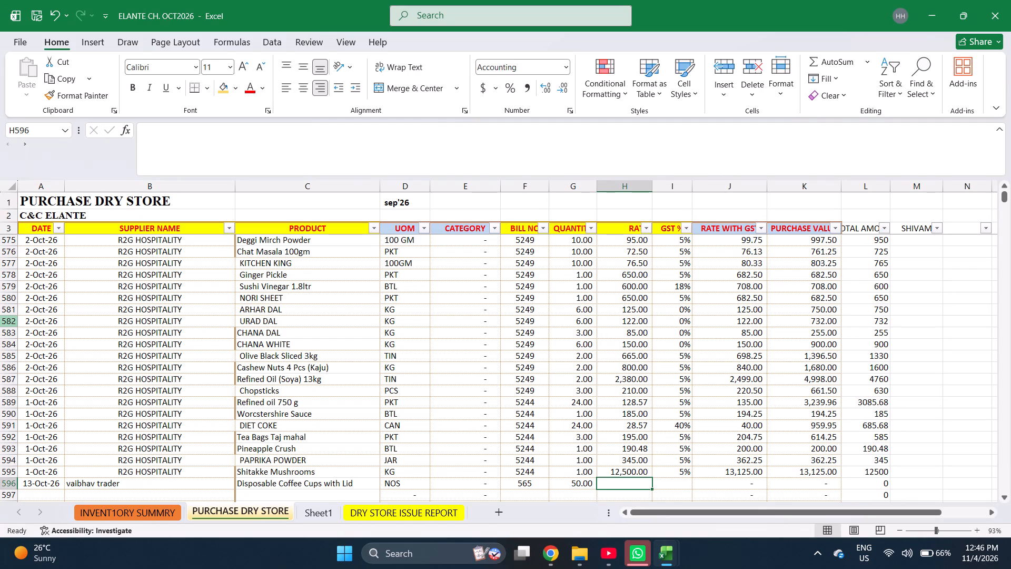
Enter rate 3 and GST 18% for the Disposable Coffee Cups with Lid entry in row 596.
{"action": "key", "text": "3"}
{"action": "key", "text": "Right"}
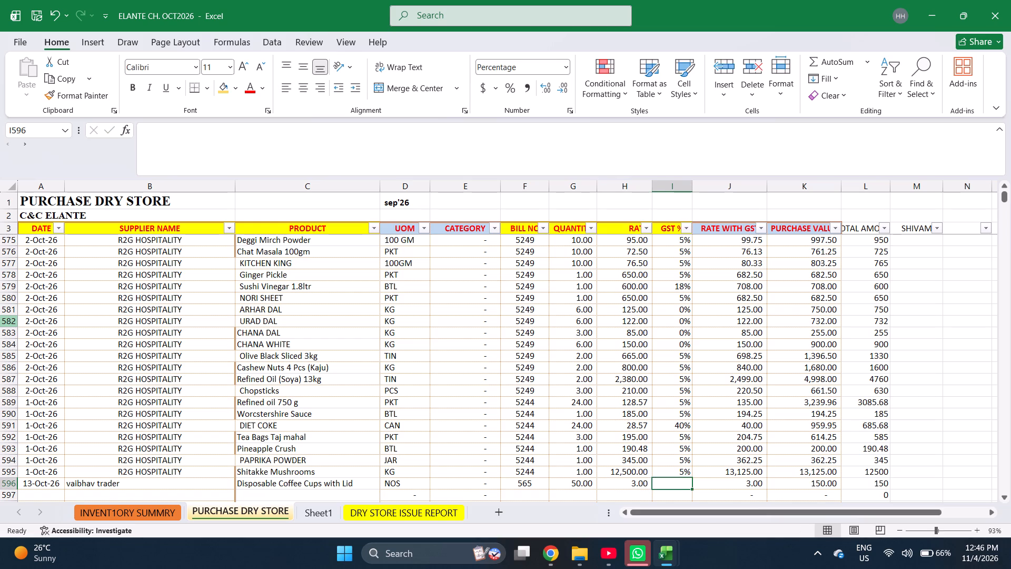
{"action": "type", "text": "18"}
{"action": "key", "text": "Return"}
{"action": "key", "text": "Up"}
Set the rate of Disposable Glass 350 in vaibhav trader bill 565 (row 70) to the formula =4.50+1.80.
{"action": "key", "text": "Left"}
{"action": "key", "text": "Left"}
{"action": "key", "text": "Left"}
{"action": "key", "text": "Left"}
{"action": "key", "text": "Left"}
{"action": "key", "text": "Left"}
{"action": "key", "text": "Left"}
{"action": "key", "text": "Left"}
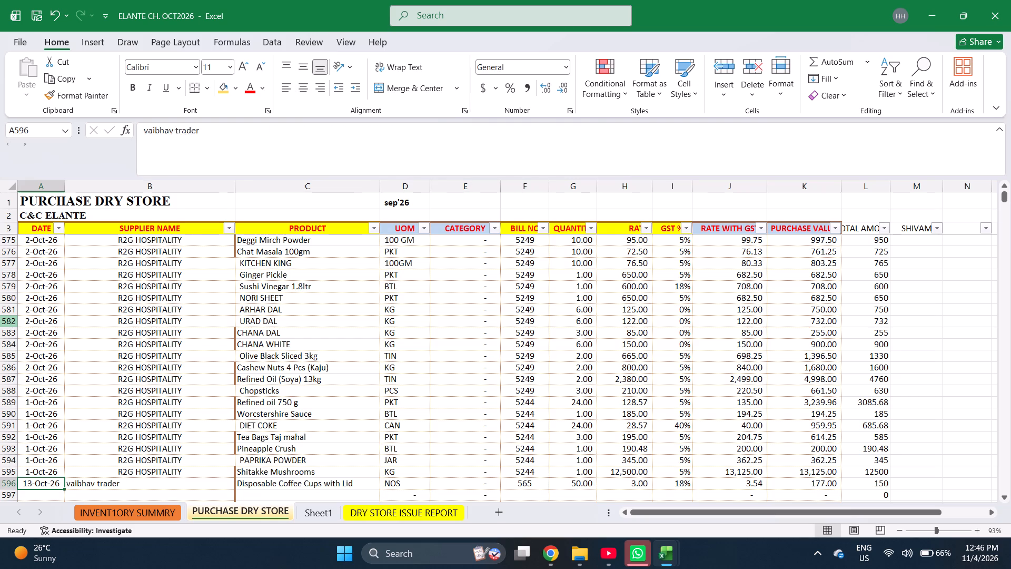
{"action": "key", "text": "ctrl+f"}
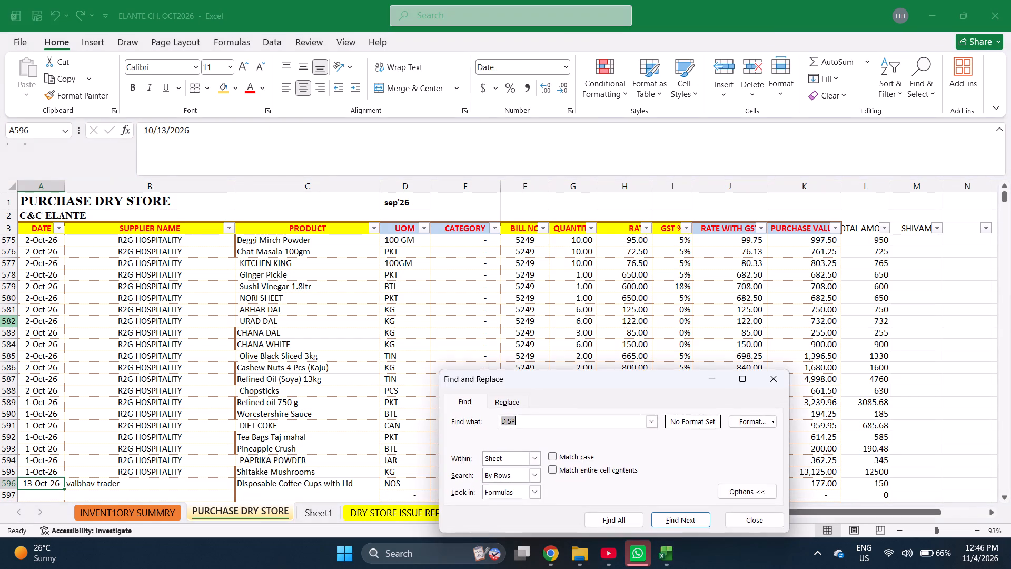
{"action": "key", "text": "Escape"}
{"action": "key", "text": "ctrl+Up"}
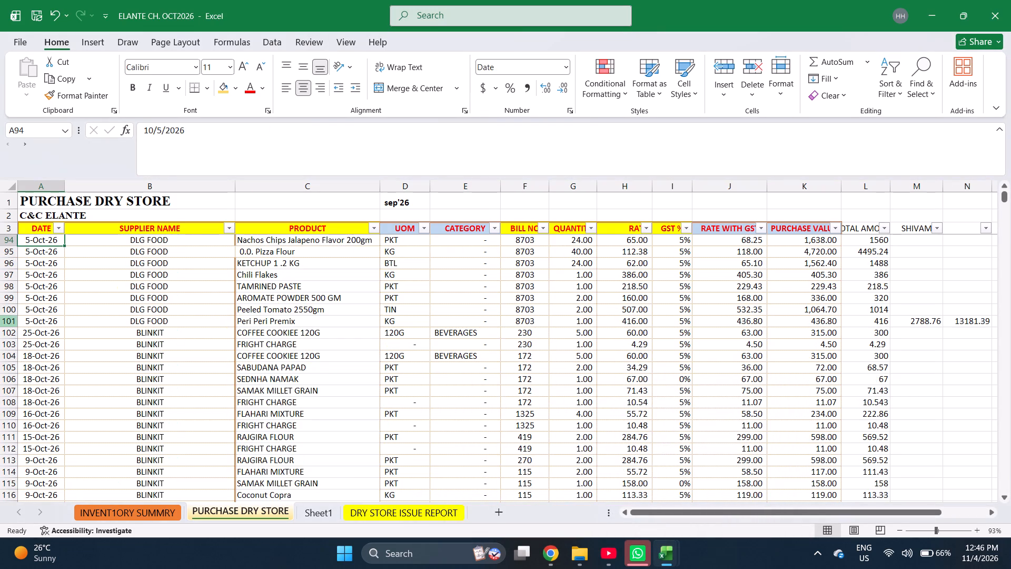
{"action": "key", "text": "Up"}
{"action": "key", "text": "ctrl+Up"}
{"action": "key", "text": "Up"}
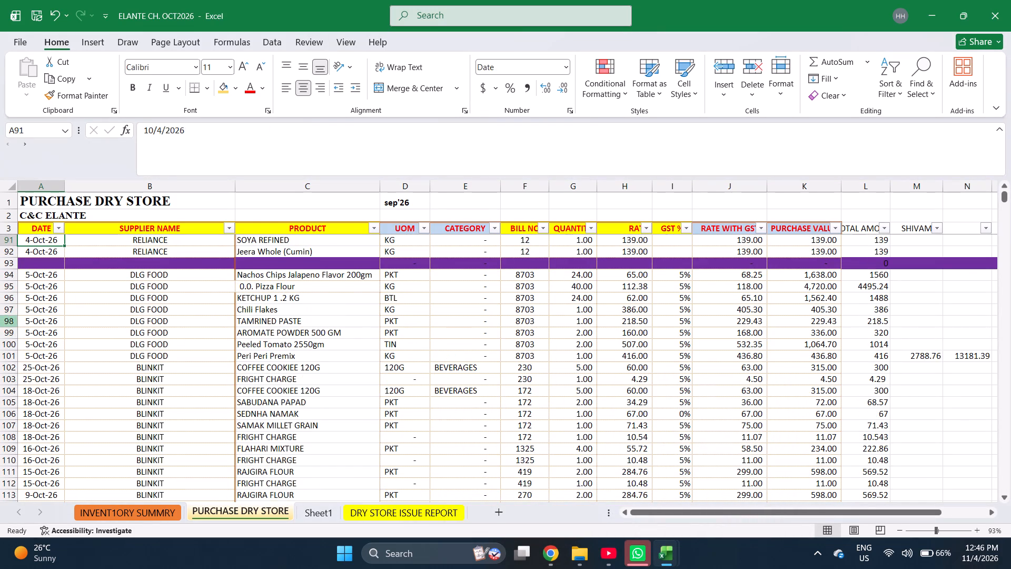
{"action": "key", "text": "Up"}
{"action": "key", "text": "Up"}
{"action": "key", "text": "Up"}
{"action": "key", "text": "Up"}
{"action": "key", "text": "Up"}
{"action": "key", "text": "Up"}
{"action": "key", "text": "Up"}
{"action": "key", "text": "Up"}
{"action": "key", "text": "Up"}
{"action": "key", "text": "Up"}
{"action": "key", "text": "Up"}
{"action": "key", "text": "Up"}
{"action": "key", "text": "Up"}
{"action": "key", "text": "Up"}
{"action": "key", "text": "Up"}
{"action": "key", "text": "Up"}
{"action": "key", "text": "Up"}
{"action": "key", "text": "Up"}
{"action": "key", "text": "Up"}
{"action": "key", "text": "Up"}
{"action": "key", "text": "Right"}
{"action": "key", "text": "Up"}
{"action": "key", "text": "Up"}
{"action": "key", "text": "Up"}
{"action": "key", "text": "Up"}
{"action": "key", "text": "Up"}
{"action": "key", "text": "Up"}
{"action": "key", "text": "Up"}
{"action": "key", "text": "Up"}
{"action": "key", "text": "Up"}
{"action": "key", "text": "Up"}
{"action": "key", "text": "Up"}
{"action": "key", "text": "Up"}
{"action": "key", "text": "Up"}
{"action": "key", "text": "Up"}
{"action": "key", "text": "Up"}
{"action": "key", "text": "Up"}
{"action": "key", "text": "Up"}
{"action": "key", "text": "Up"}
{"action": "key", "text": "Up"}
{"action": "key", "text": "Up"}
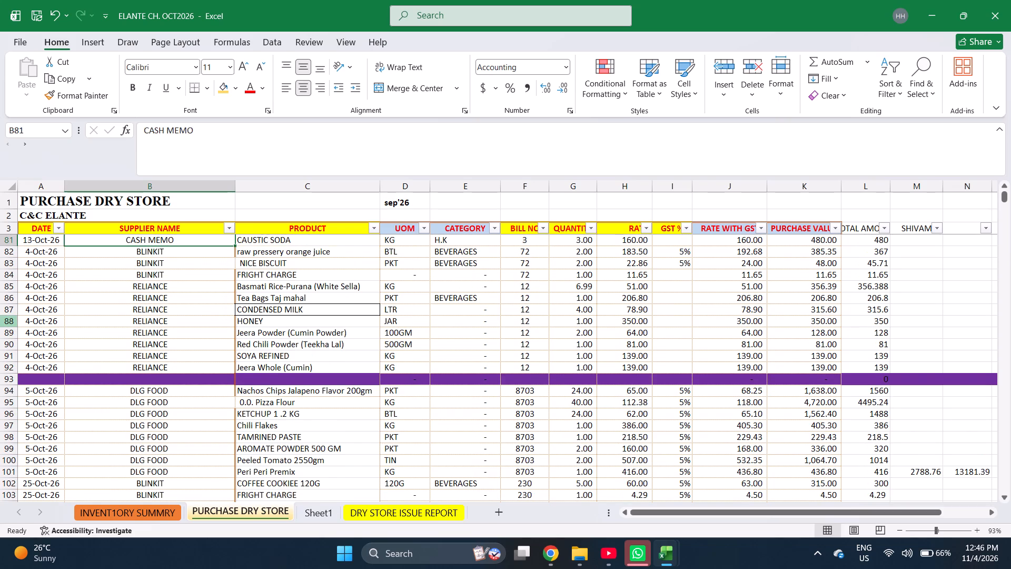
{"action": "key", "text": "Down"}
{"action": "key", "text": "Down"}
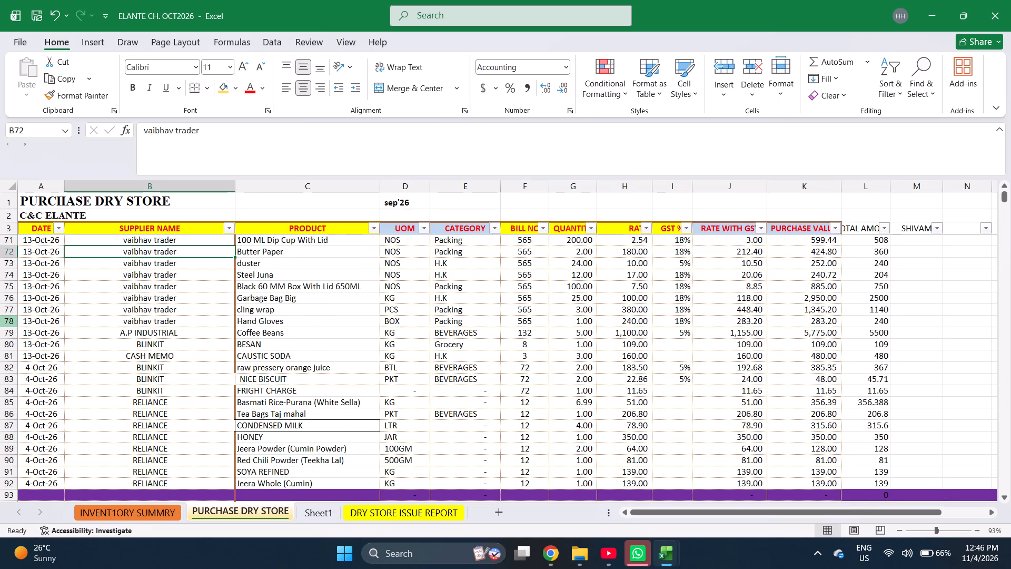
{"action": "key", "text": "Down"}
{"action": "key", "text": "Down"}
{"action": "key", "text": "Up"}
{"action": "key", "text": "Up"}
{"action": "key", "text": "Up"}
{"action": "key", "text": "Up"}
{"action": "key", "text": "Up"}
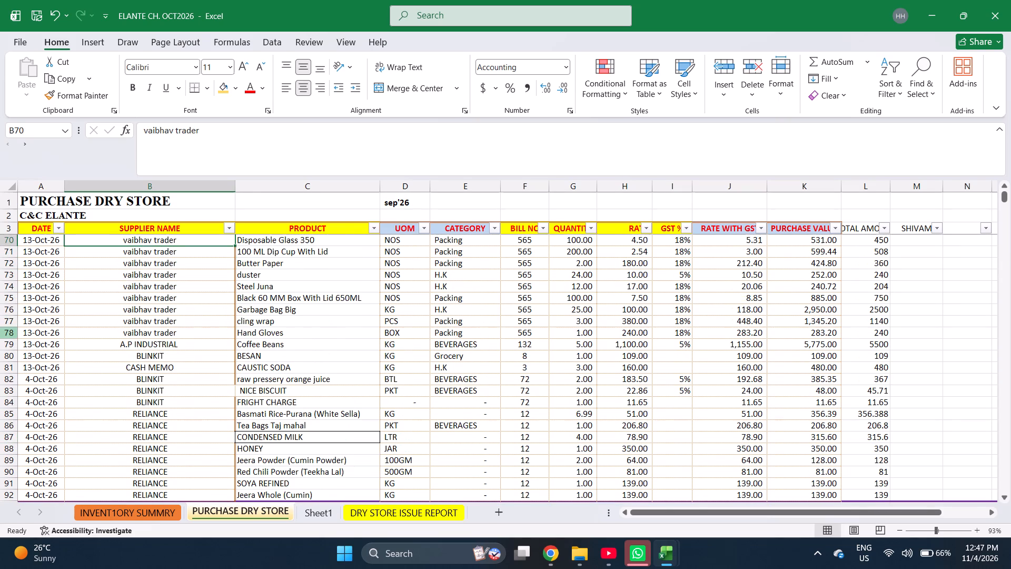
{"action": "key", "text": "Right"}
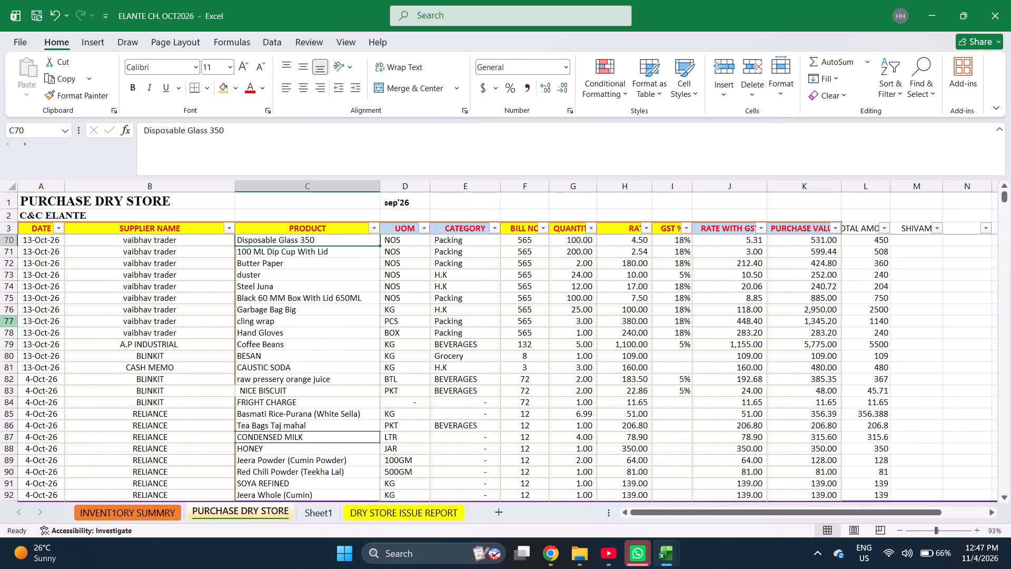
{"action": "key", "text": "Right"}
{"action": "key", "text": "Right"}
{"action": "key", "text": "Right"}
{"action": "key", "text": "Right"}
{"action": "key", "text": "Right"}
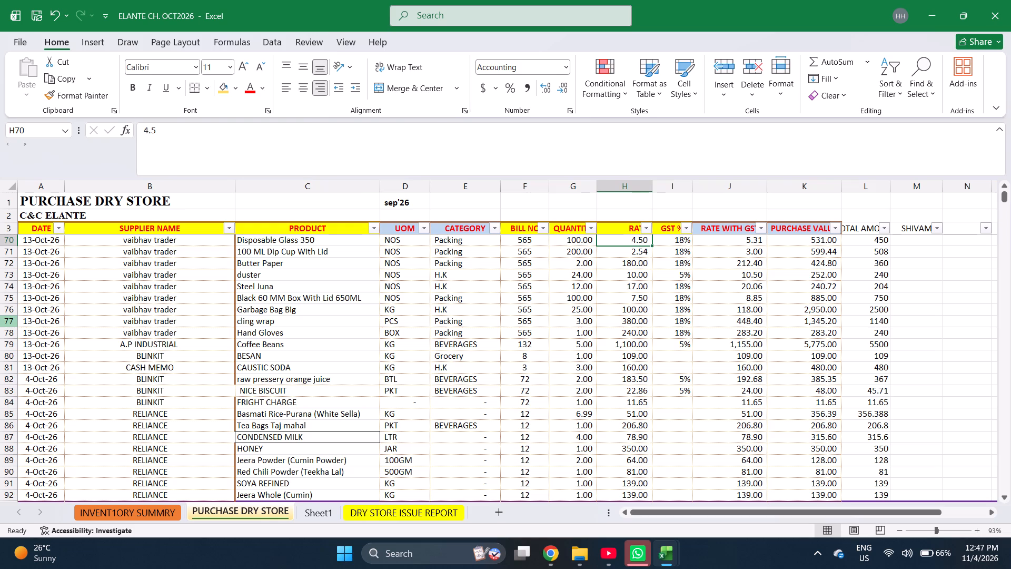
{"action": "type", "text": "=4.50+"}
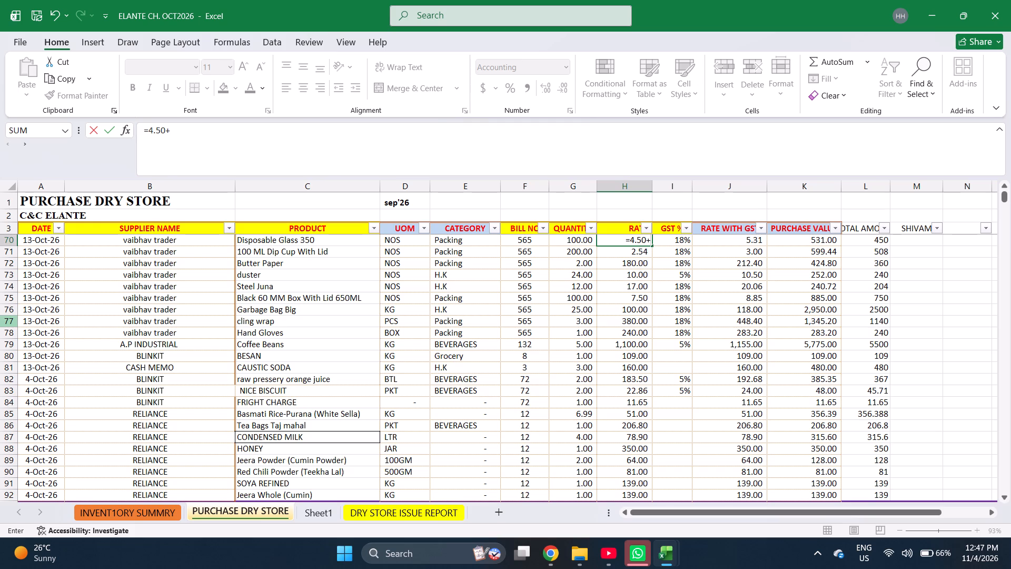
{"action": "type", "text": "1.80"}
{"action": "key", "text": "Return"}
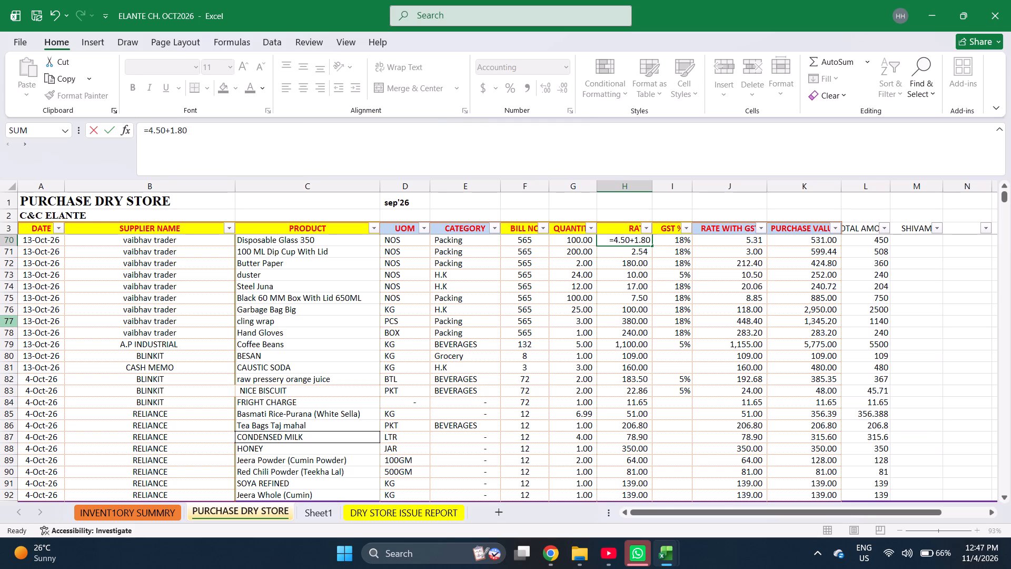
{"action": "key", "text": "Up"}
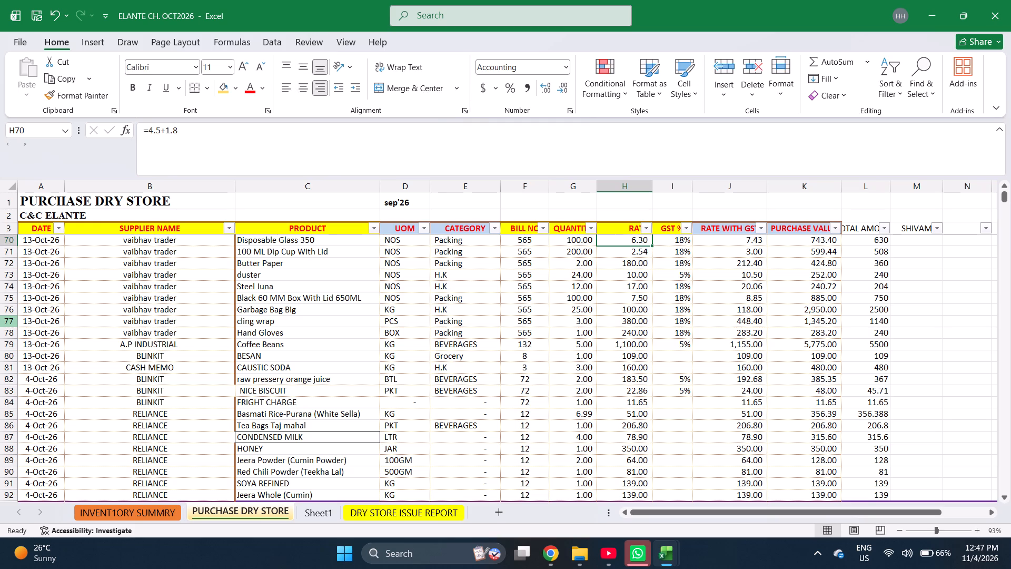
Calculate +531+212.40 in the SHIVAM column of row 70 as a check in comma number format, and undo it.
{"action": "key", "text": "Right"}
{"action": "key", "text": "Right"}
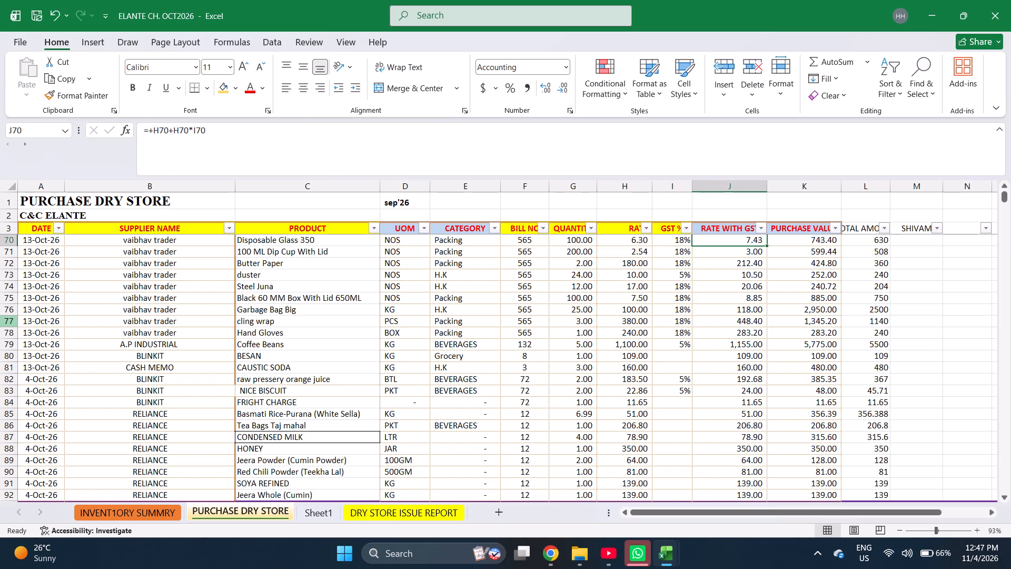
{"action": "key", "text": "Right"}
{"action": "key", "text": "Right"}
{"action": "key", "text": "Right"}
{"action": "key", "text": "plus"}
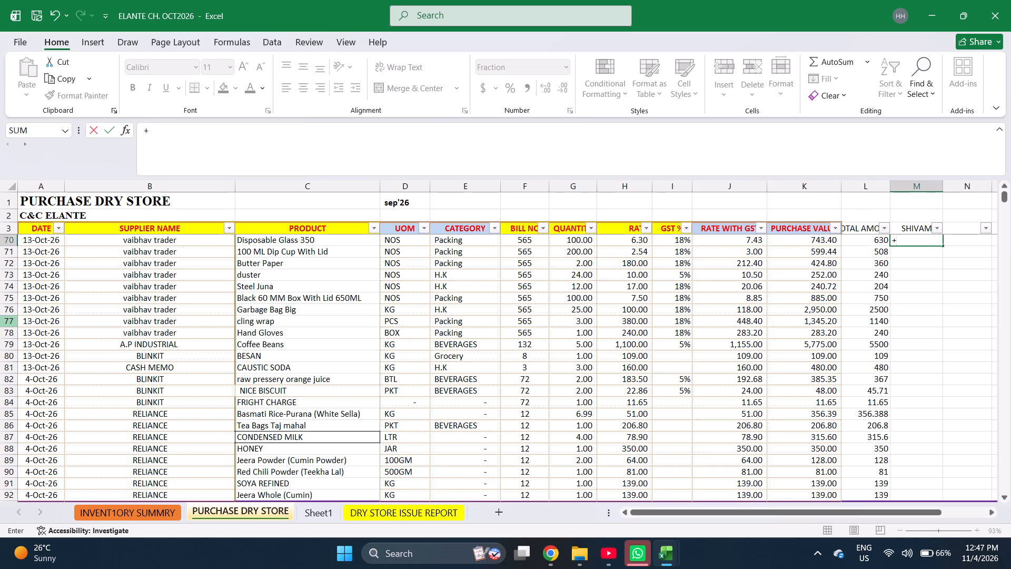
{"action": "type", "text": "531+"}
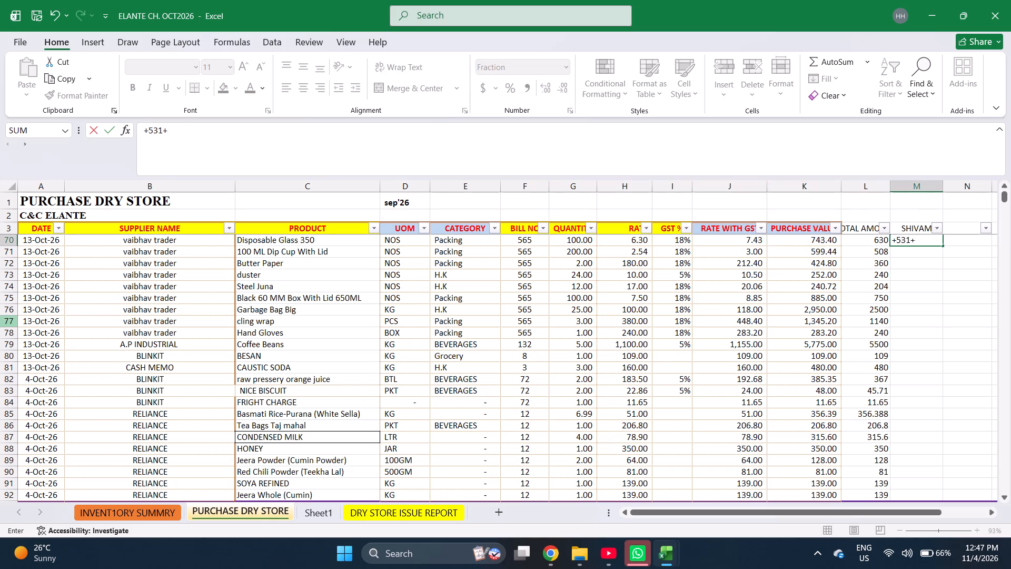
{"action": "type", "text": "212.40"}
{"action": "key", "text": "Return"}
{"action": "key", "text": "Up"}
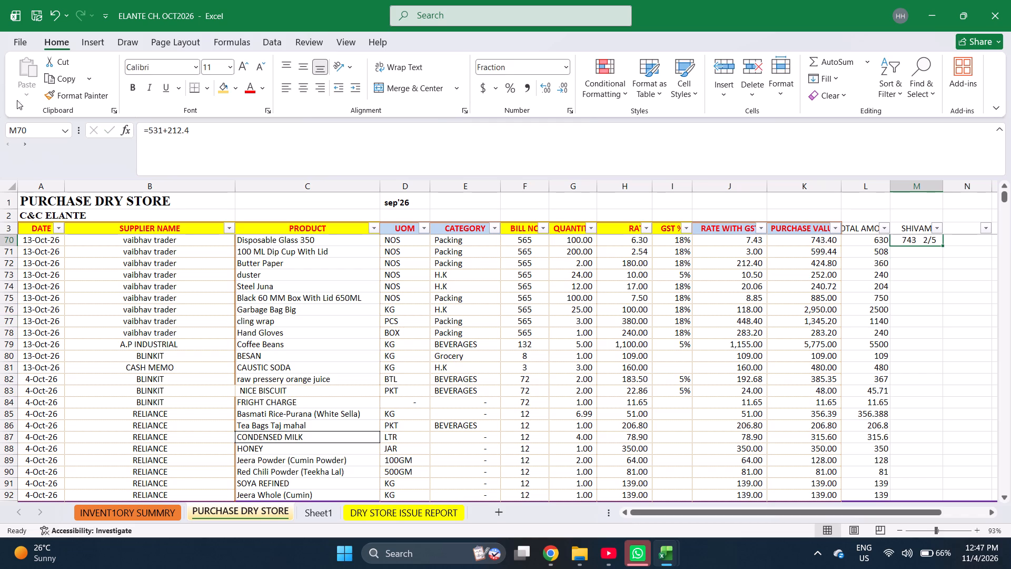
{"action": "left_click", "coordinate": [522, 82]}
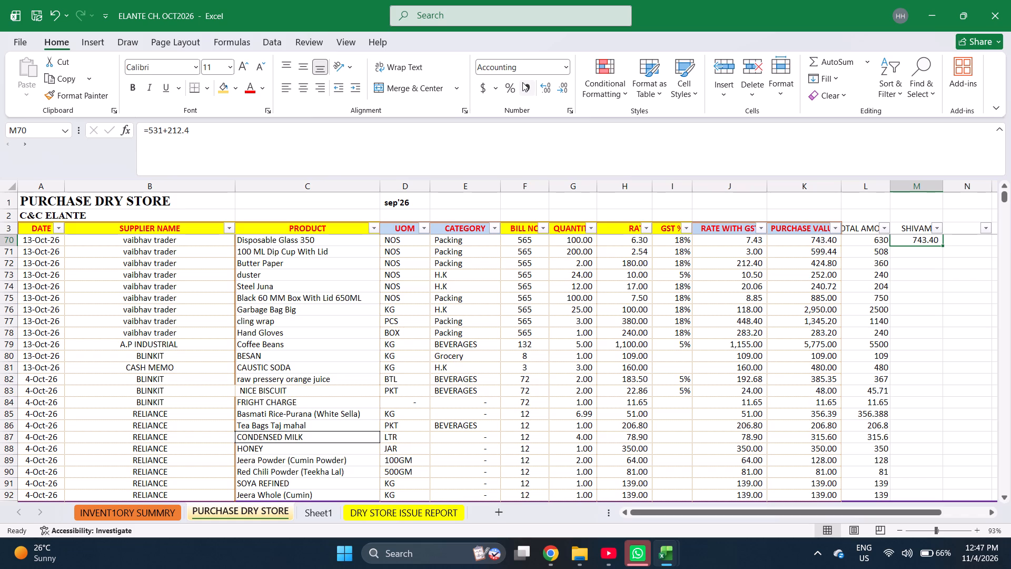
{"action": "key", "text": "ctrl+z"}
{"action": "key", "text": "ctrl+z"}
Go to the first empty row (597) below the last purchase entry.
{"action": "key", "text": "Left"}
{"action": "key", "text": "Left"}
{"action": "key", "text": "Left"}
{"action": "key", "text": "Left"}
{"action": "key", "text": "Left"}
{"action": "key", "text": "Left"}
{"action": "key", "text": "Left"}
{"action": "key", "text": "Left"}
{"action": "key", "text": "Left"}
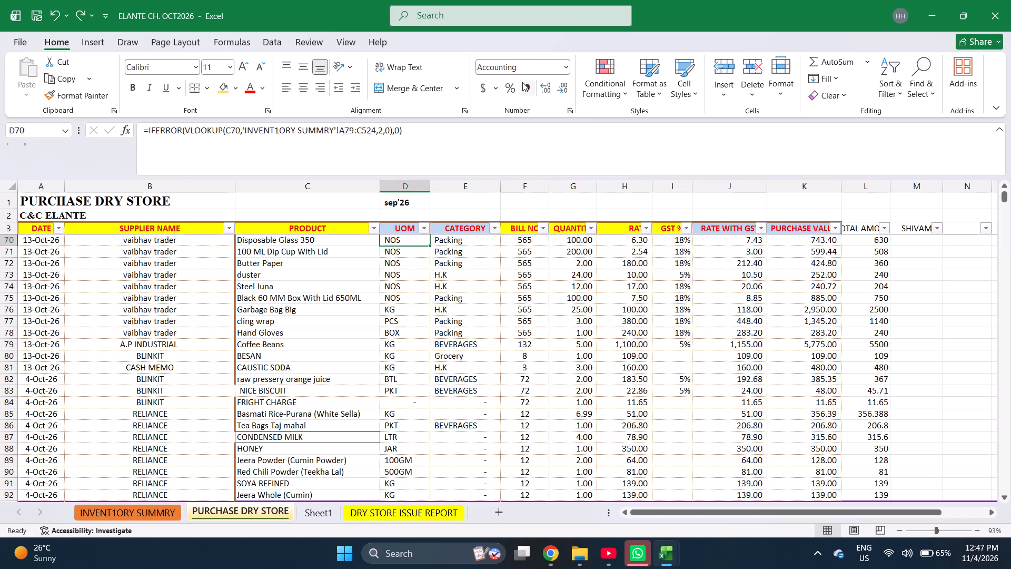
{"action": "key", "text": "Left"}
{"action": "key", "text": "Left"}
{"action": "key", "text": "ctrl+Down"}
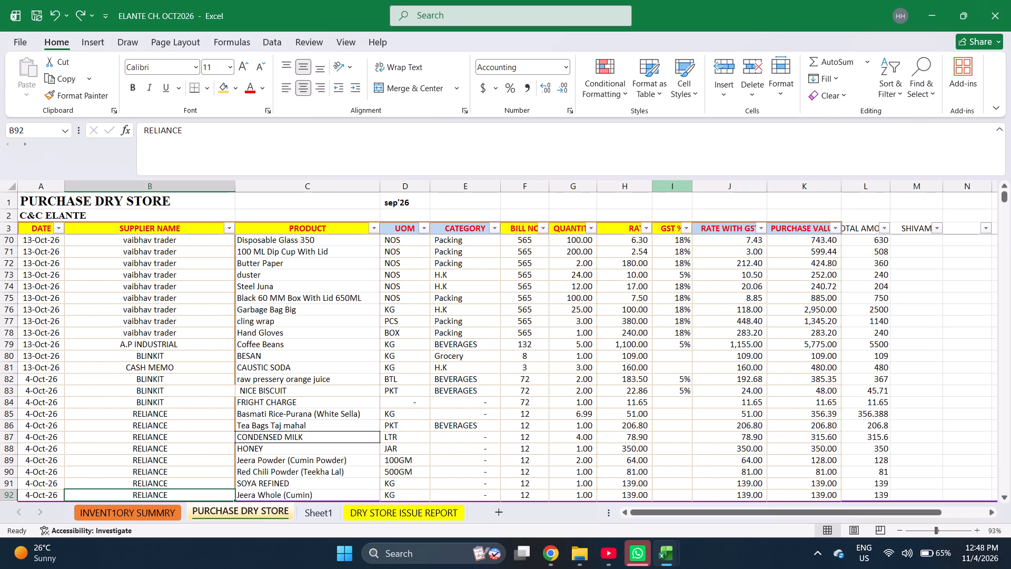
{"action": "scroll", "coordinate": [668, 425], "scroll_direction": "down", "scroll_amount": 7}
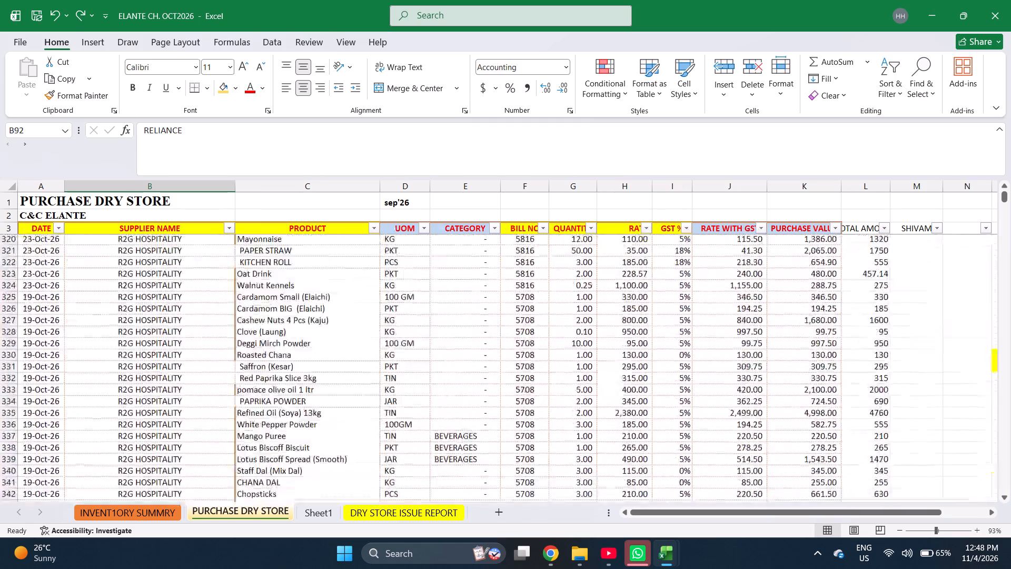
{"action": "scroll", "coordinate": [668, 425], "scroll_direction": "down", "scroll_amount": 3}
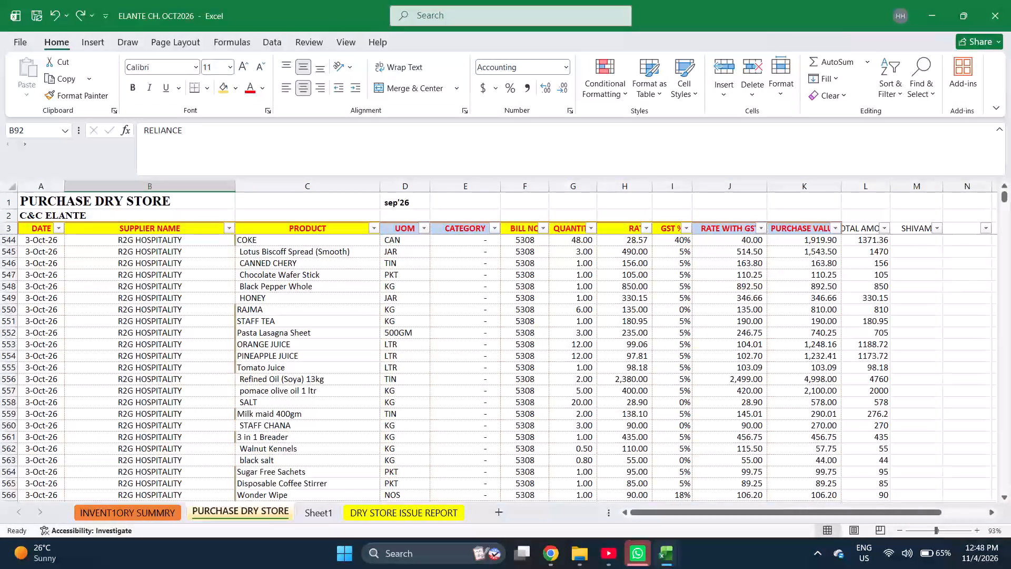
{"action": "left_click", "coordinate": [641, 426]}
{"action": "key", "text": "ctrl+Down"}
{"action": "key", "text": "Down"}
{"action": "key", "text": "Down"}
{"action": "key", "text": "Up"}
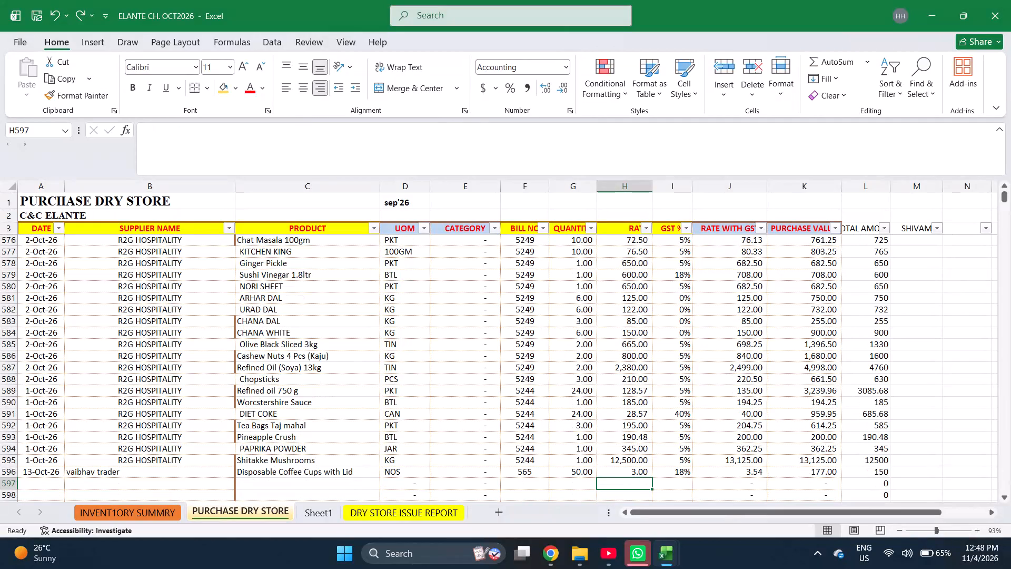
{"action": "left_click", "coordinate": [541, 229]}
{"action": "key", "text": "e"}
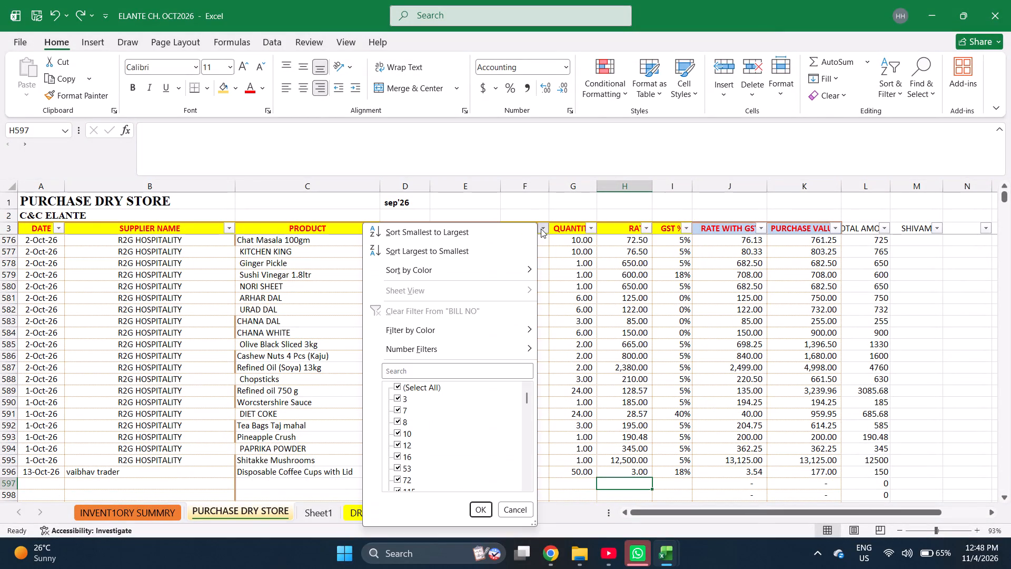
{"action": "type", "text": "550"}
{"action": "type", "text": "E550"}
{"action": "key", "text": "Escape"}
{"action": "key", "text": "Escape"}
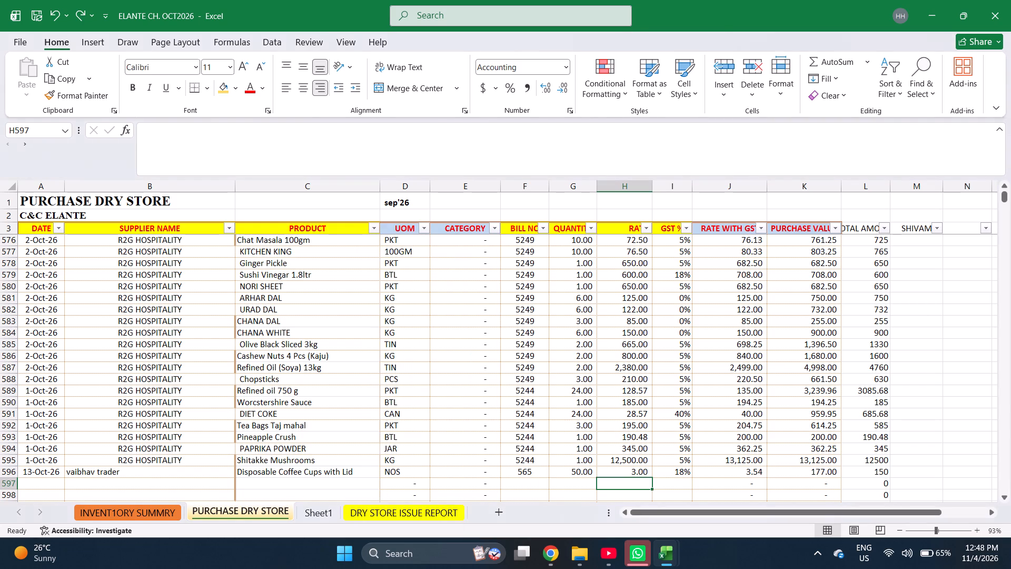
Start a purchase entry in row 597 with date 10-5-2026 and the supplier vaibhav trader copied from the row above.
{"action": "key", "text": "ctrl+Left"}
{"action": "key", "text": "ctrl+Left"}
{"action": "key", "text": "ctrl+Left"}
{"action": "key", "text": "ctrl+Left"}
{"action": "type", "text": "10-"}
{"action": "type", "text": "5-206"}
{"action": "key", "text": "BackSpace"}
{"action": "type", "text": "26"}
{"action": "key", "text": "Right"}
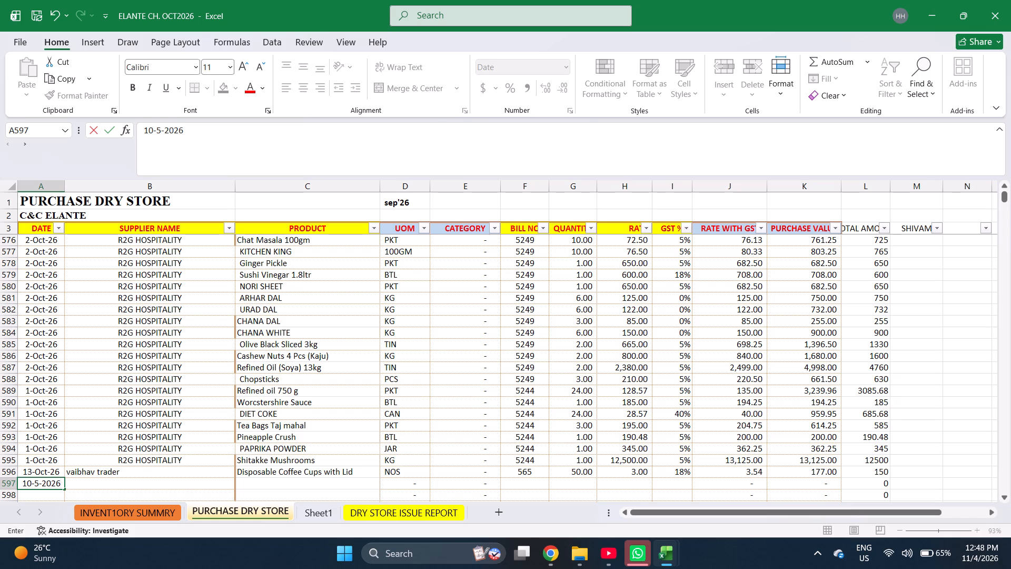
{"action": "key", "text": "ctrl+d"}
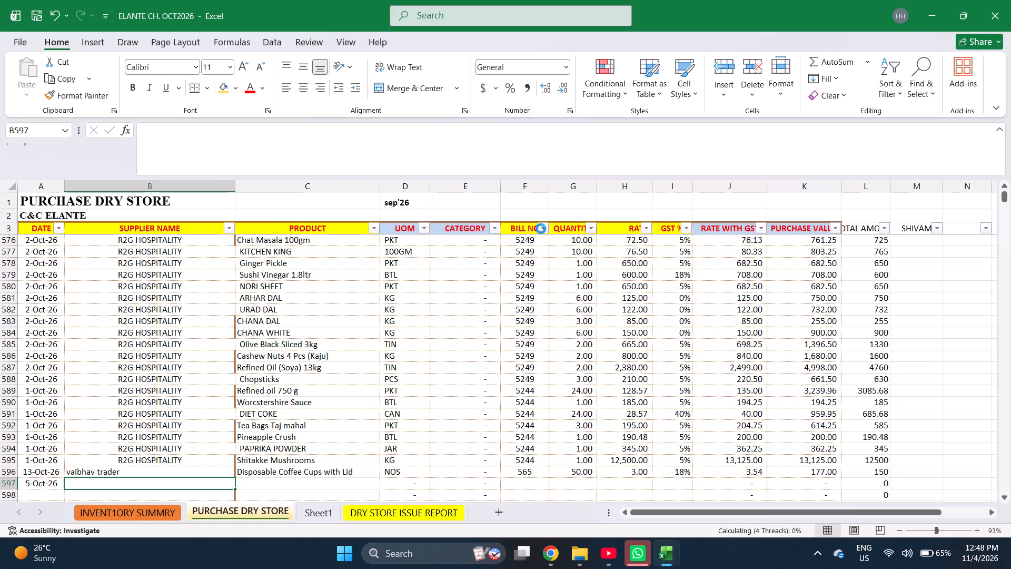
{"action": "key", "text": "Right"}
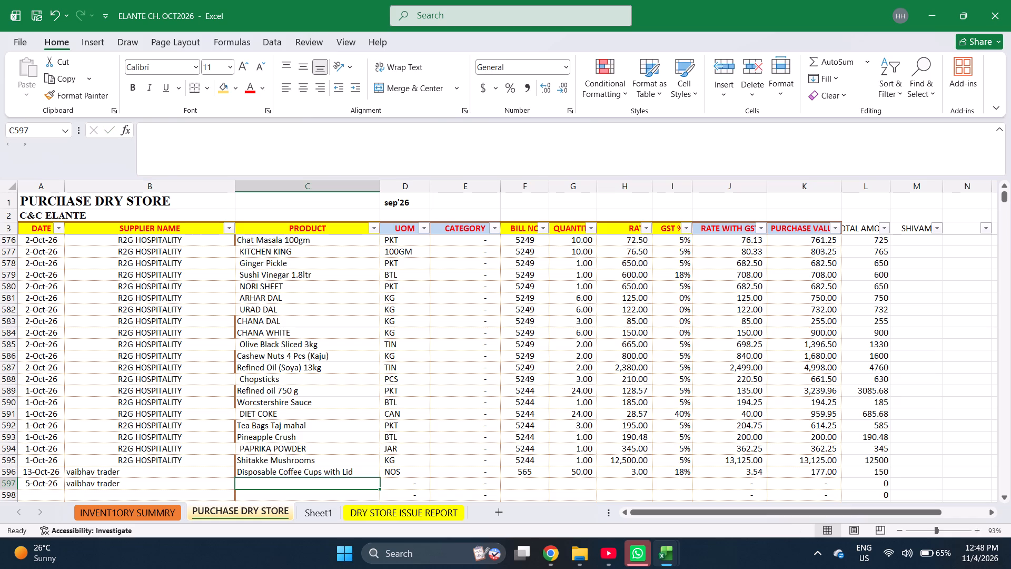
Enter the products BROWN PAPER BAG SMALL in row 597 and PIZZA BOX in row 598.
{"action": "type", "text": "BROWN PAPER BAG SMALL"}
{"action": "key", "text": "Return"}
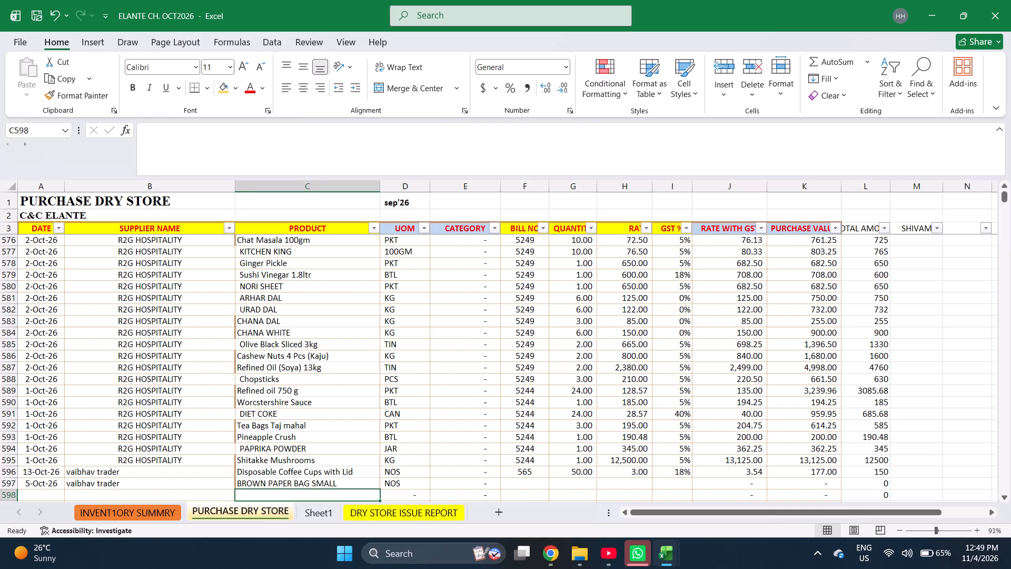
{"action": "type", "text": "PIZZA"}
{"action": "key", "text": "space"}
{"action": "type", "text": "BOX"}
{"action": "key", "text": "Return"}
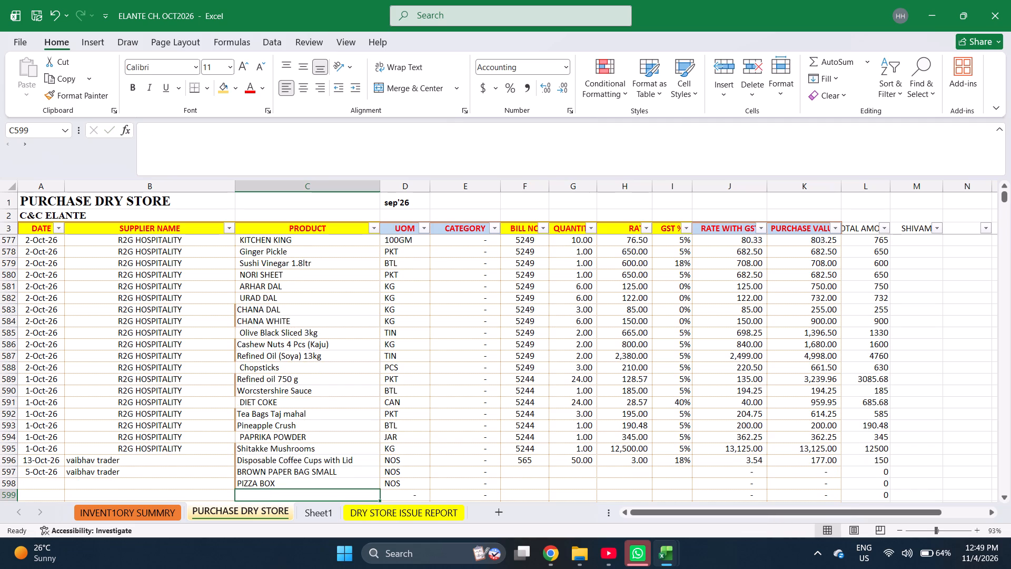
Look up DIP in the inventory summary and copy the product 100 ML Dip Cup With Lid into row 599 of the dry store purchases.
{"action": "key", "text": "ctrl+Page_Up"}
{"action": "key", "text": "ctrl+f"}
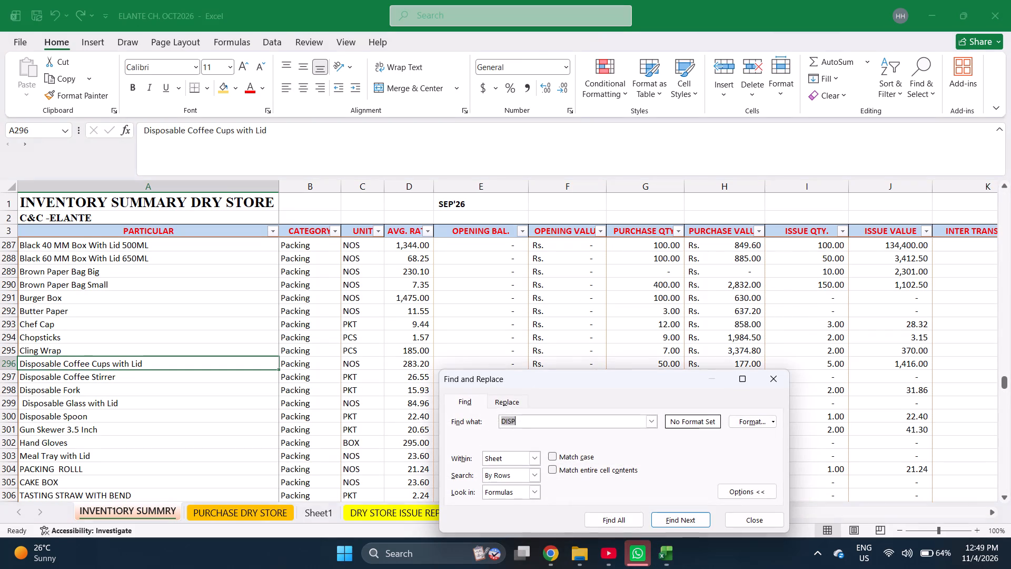
{"action": "type", "text": "DIP"}
{"action": "key", "text": "Return"}
{"action": "key", "text": "Return"}
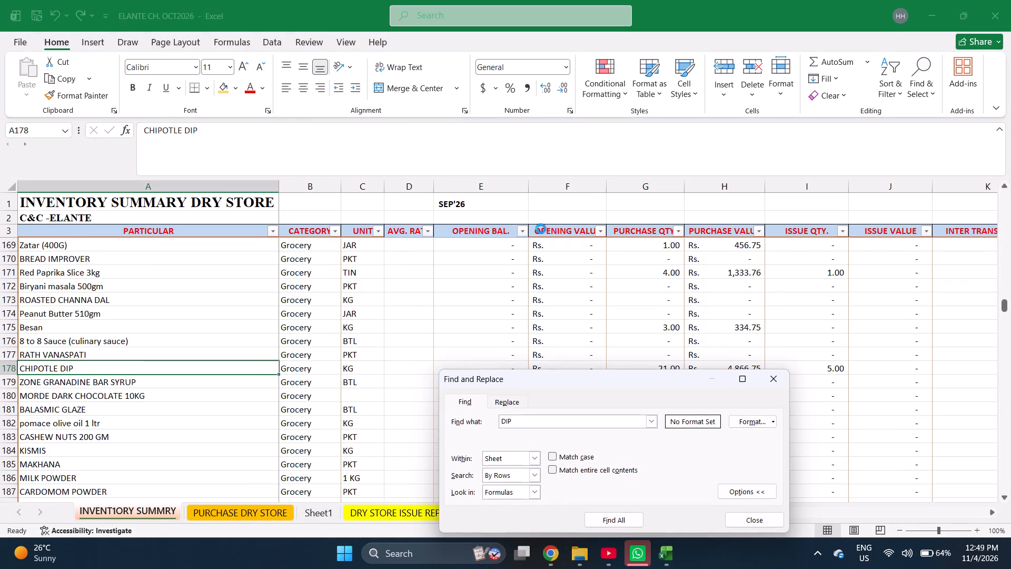
{"action": "key", "text": "Return"}
{"action": "key", "text": "Escape"}
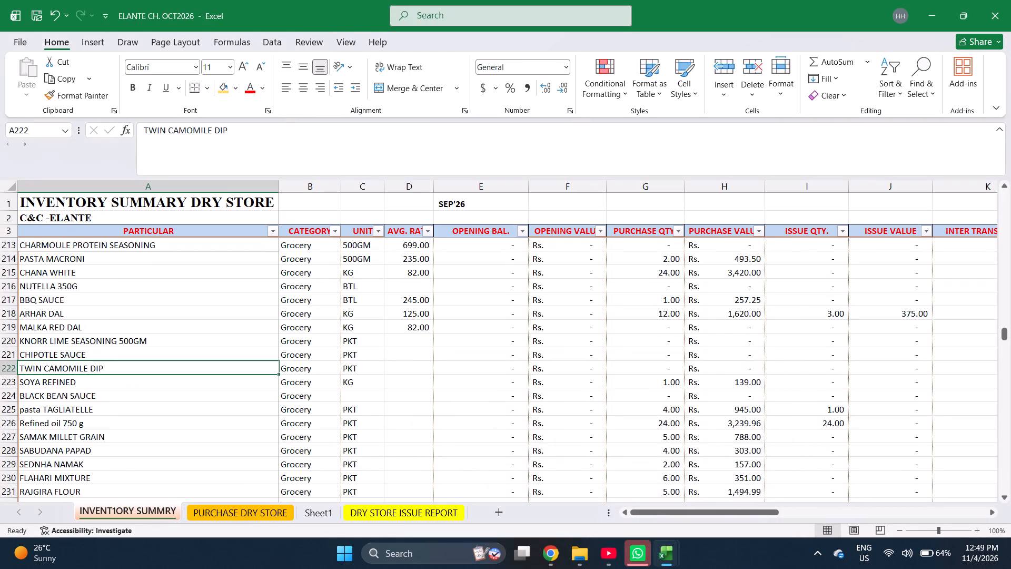
{"action": "key", "text": "ctrl+f"}
{"action": "key", "text": "Return"}
{"action": "key", "text": "Escape"}
{"action": "key", "text": "ctrl+c"}
{"action": "key", "text": "ctrl+Page_Down"}
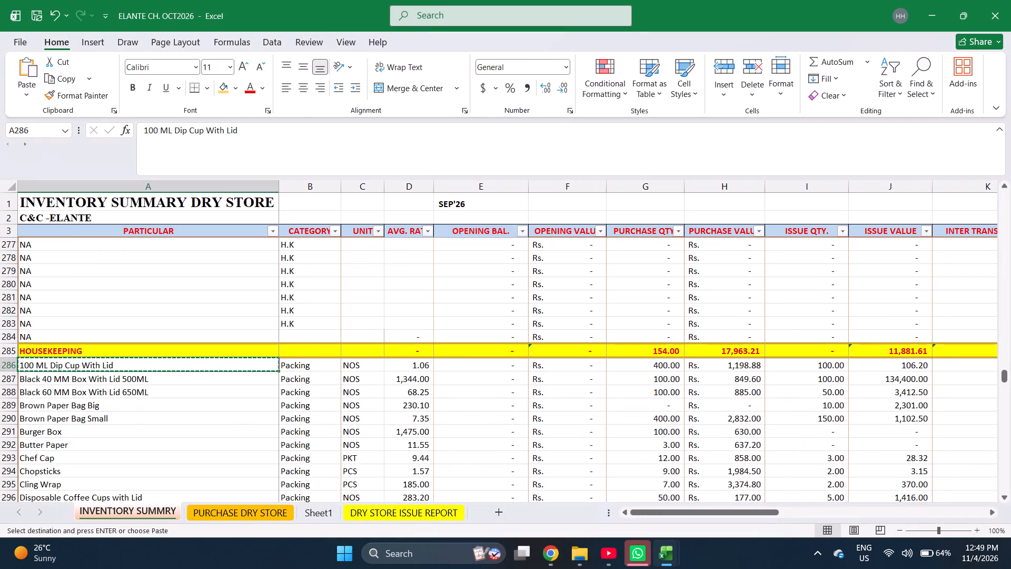
{"action": "key", "text": "Return"}
{"action": "key", "text": "Return"}
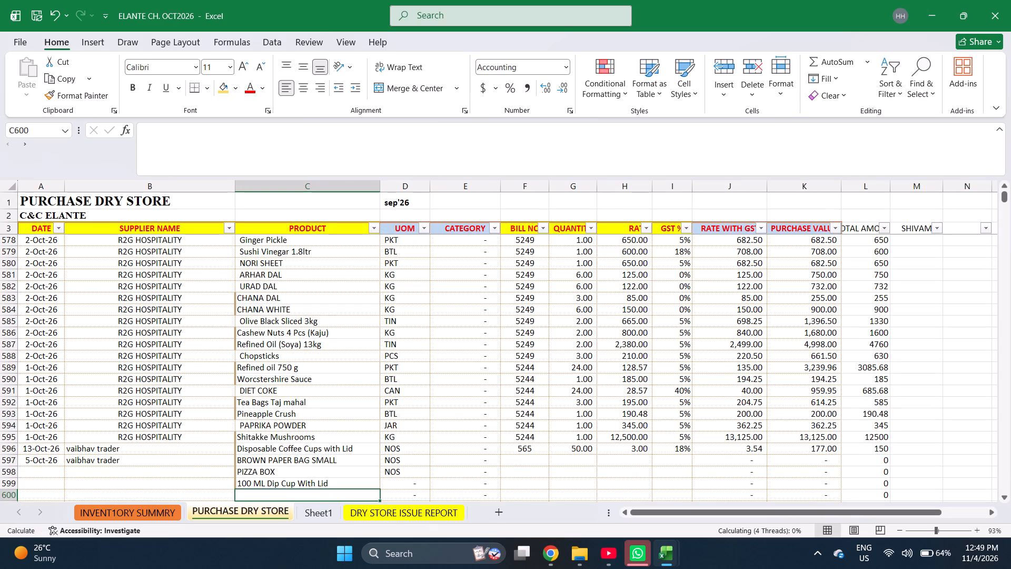
Look up BOX in the inventory summary and copy the product Black 40 MM Box With Lid 500ML into purchase row 600.
{"action": "key", "text": "ctrl+Page_Up"}
{"action": "key", "text": "ctrl+f"}
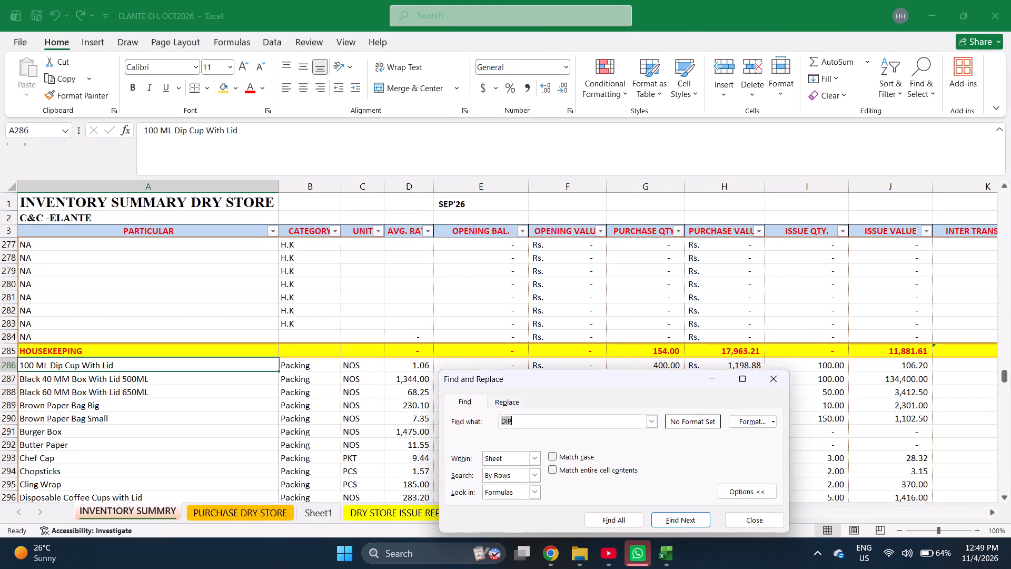
{"action": "type", "text": "BOX"}
{"action": "key", "text": "Return"}
{"action": "key", "text": "space"}
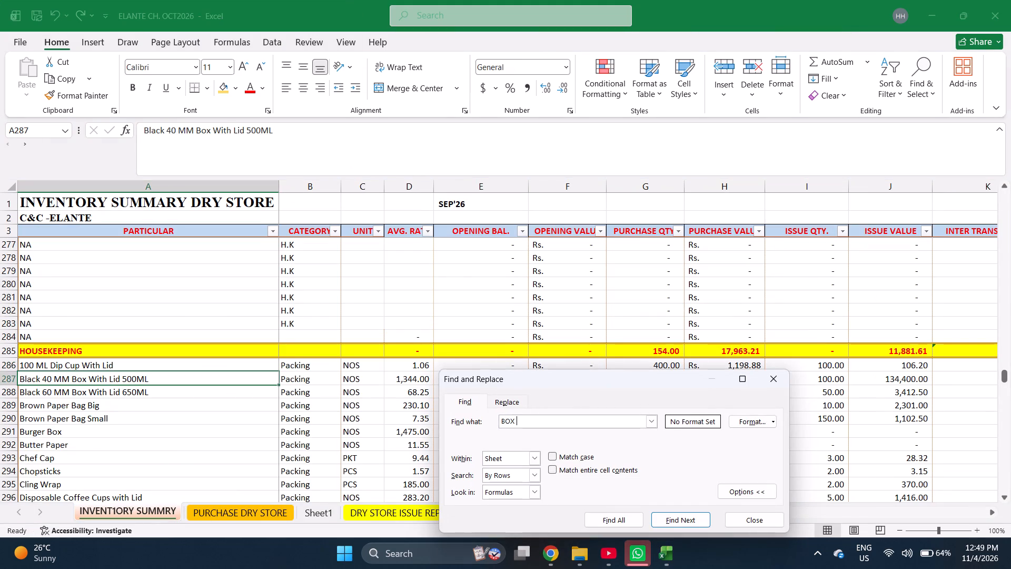
{"action": "key", "text": "Escape"}
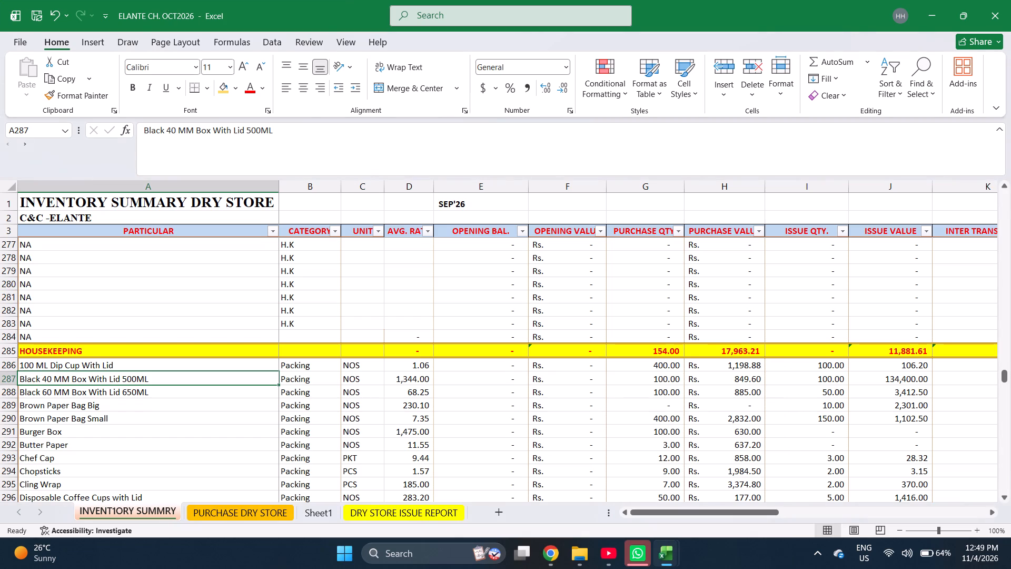
{"action": "key", "text": "ctrl+c"}
{"action": "key", "text": "ctrl+Page_Down"}
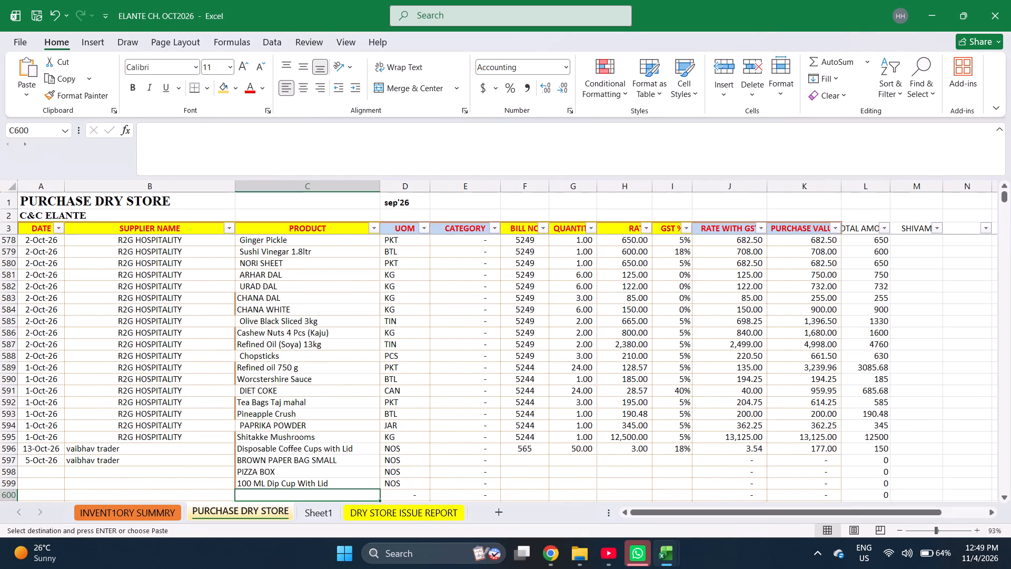
{"action": "key", "text": "Return"}
{"action": "key", "text": "Return"}
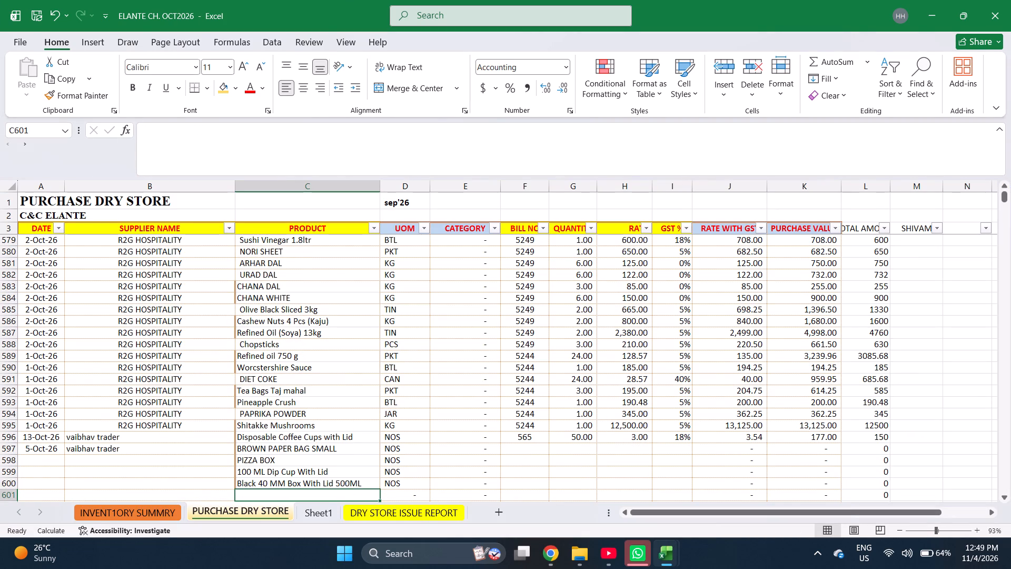
Look up SILV in the inventory summary and select the Silver Container Big (650ML) and Small (450ML) with Lid product names.
{"action": "key", "text": "ctrl+Page_Up"}
{"action": "key", "text": "ctrl+f"}
{"action": "type", "text": "SILV"}
{"action": "key", "text": "Return"}
{"action": "key", "text": "Escape"}
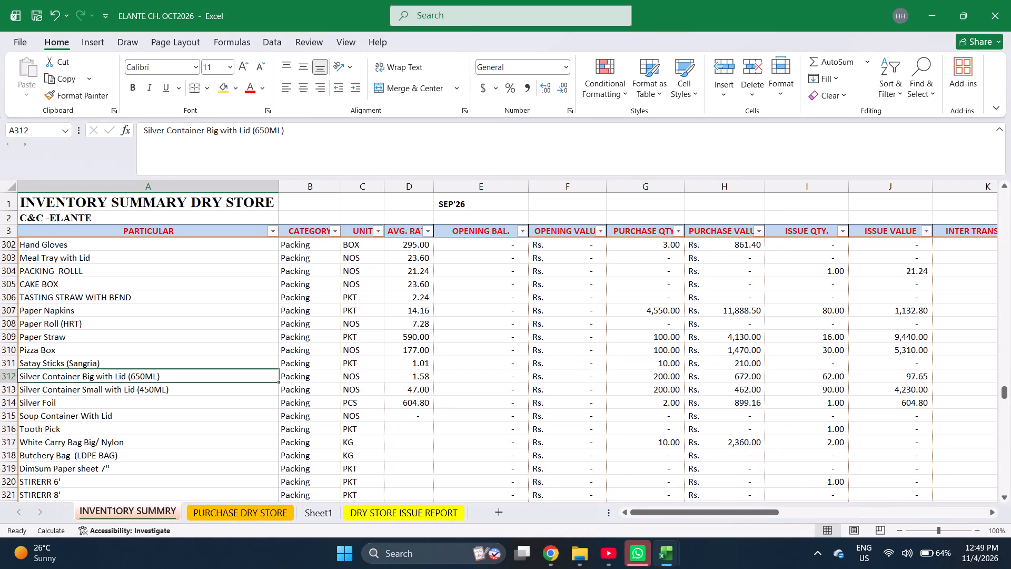
{"action": "key", "text": "shift+Down"}
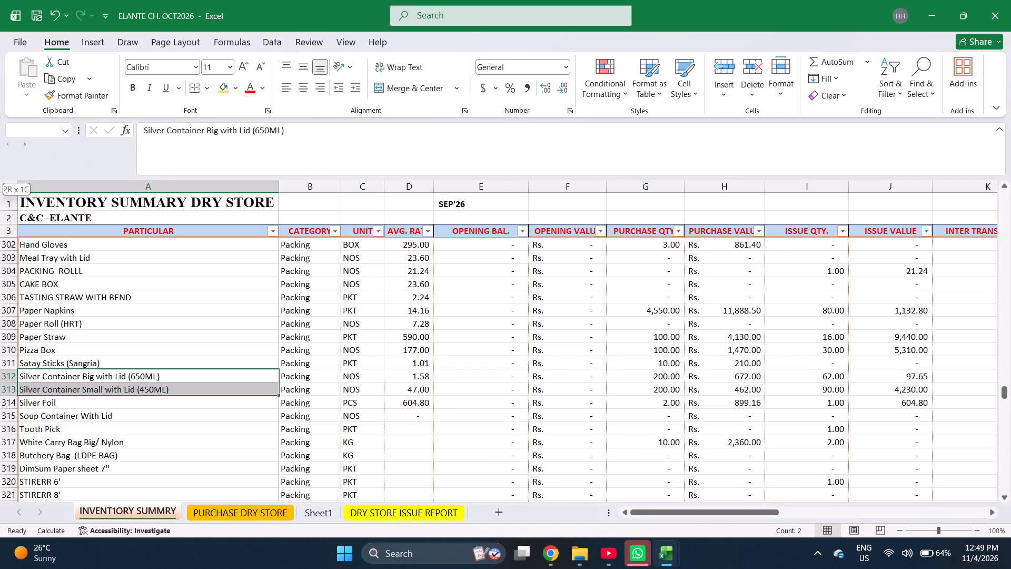
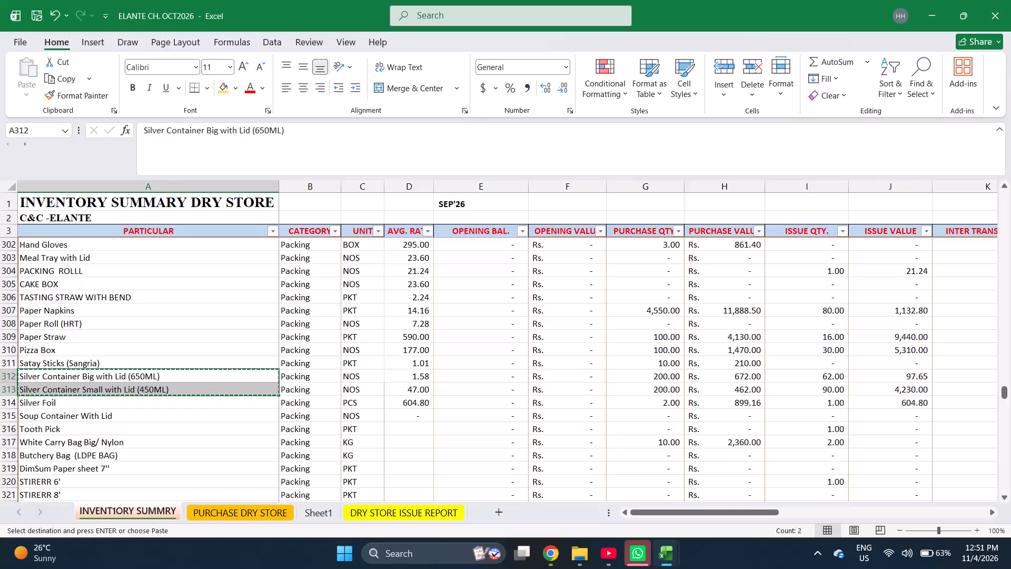
Paste the copied Silver Container Big (650ML) and Small (450ML) product names into rows 601 and 602 of the dry store purchases.
{"action": "key", "text": "ctrl+Page_Down"}
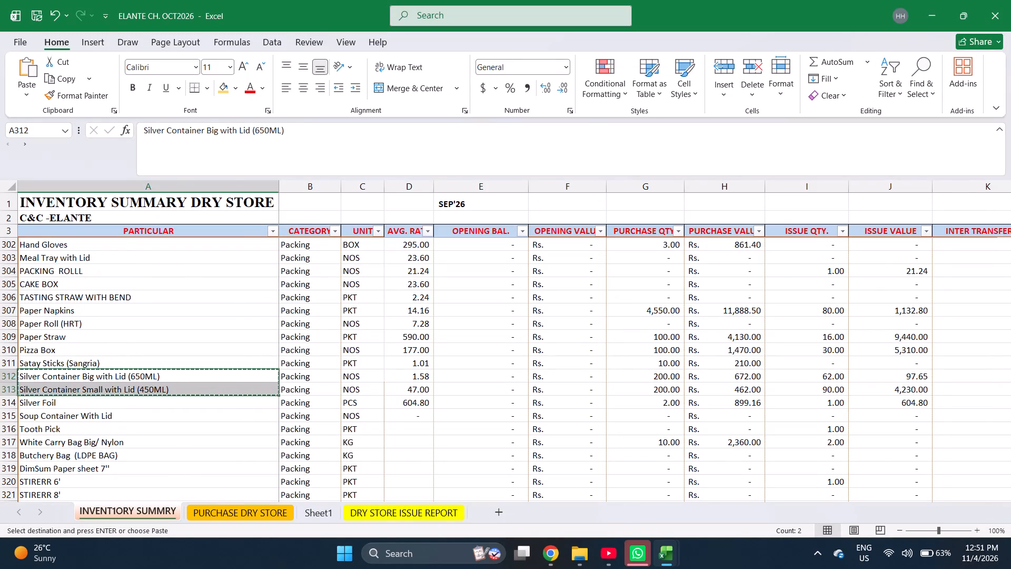
{"action": "key", "text": "Return"}
{"action": "key", "text": "Down"}
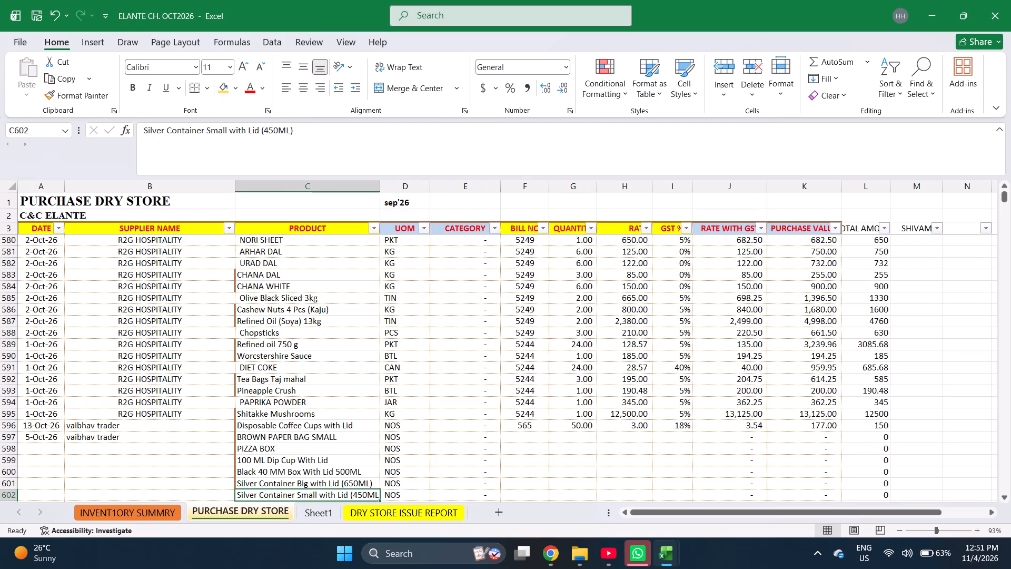
{"action": "key", "text": "Down"}
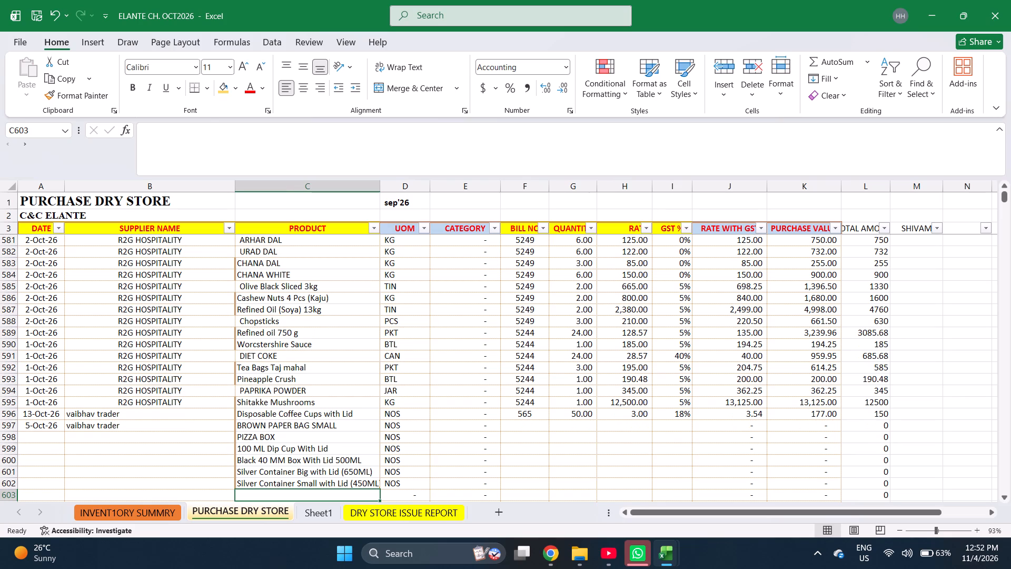
Look up DISP in the inventory summary and copy the product Disposable Spoon into purchase row 603.
{"action": "key", "text": "ctrl+Page_Up"}
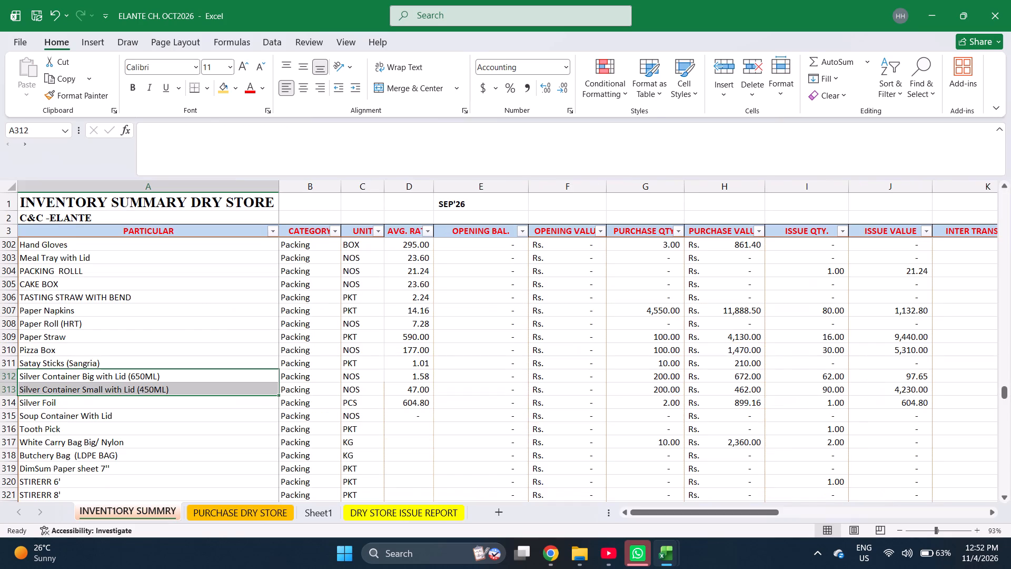
{"action": "key", "text": "ctrl+f"}
{"action": "key", "text": "Escape"}
{"action": "key", "text": "Down"}
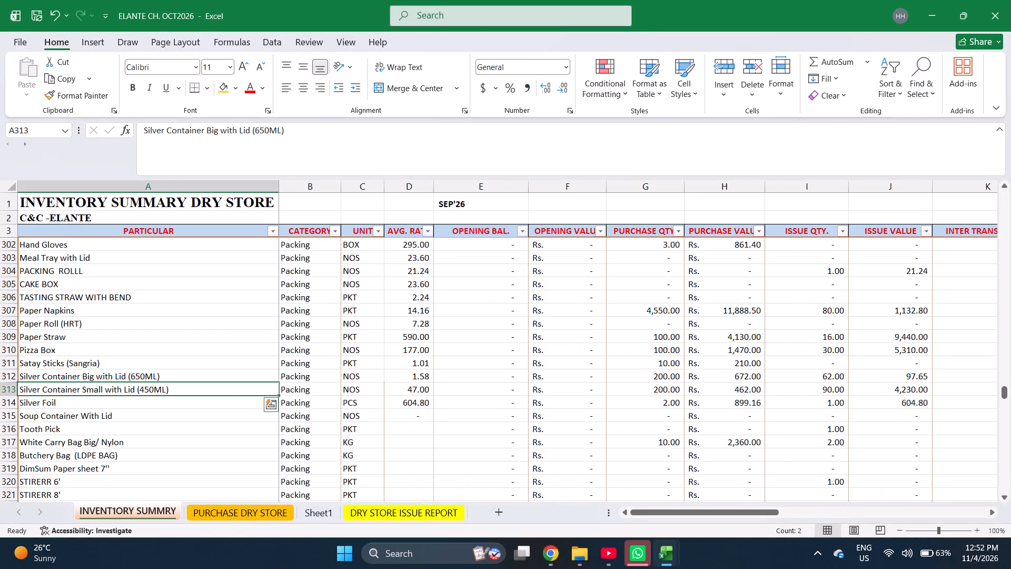
{"action": "key", "text": "ctrl+f"}
{"action": "type", "text": "DISP"}
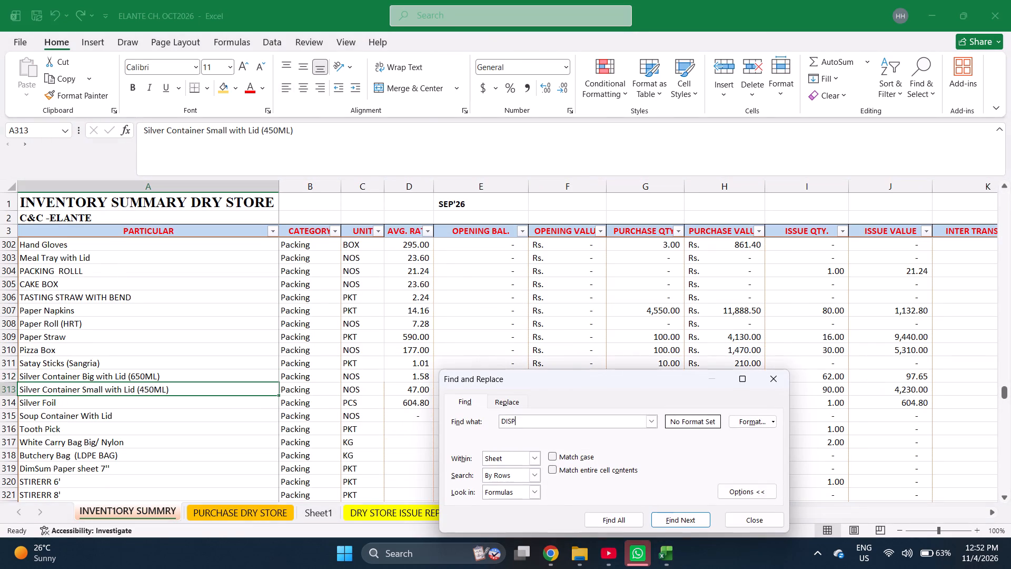
{"action": "key", "text": "Return"}
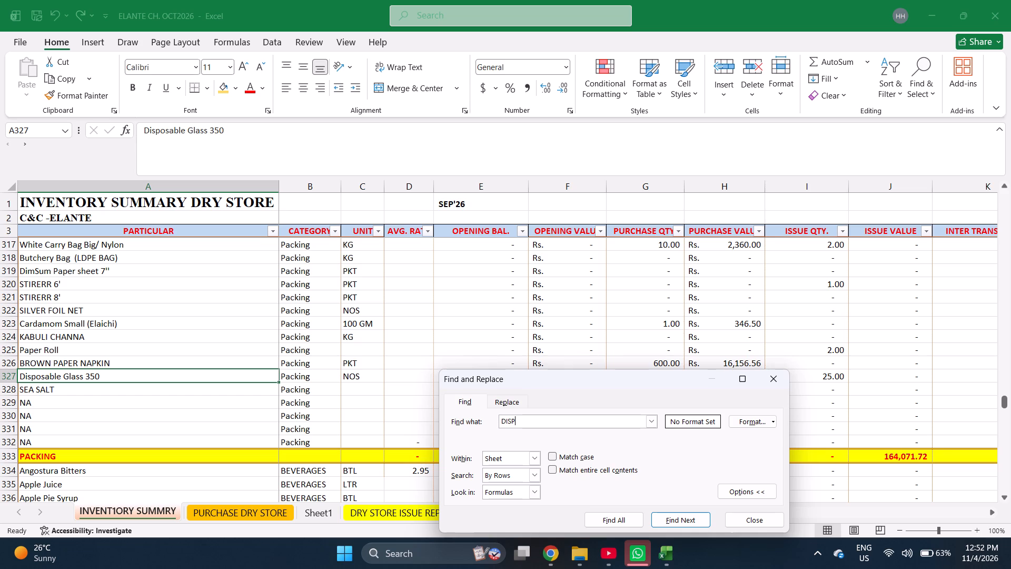
{"action": "key", "text": "Return"}
{"action": "key", "text": "Return"}
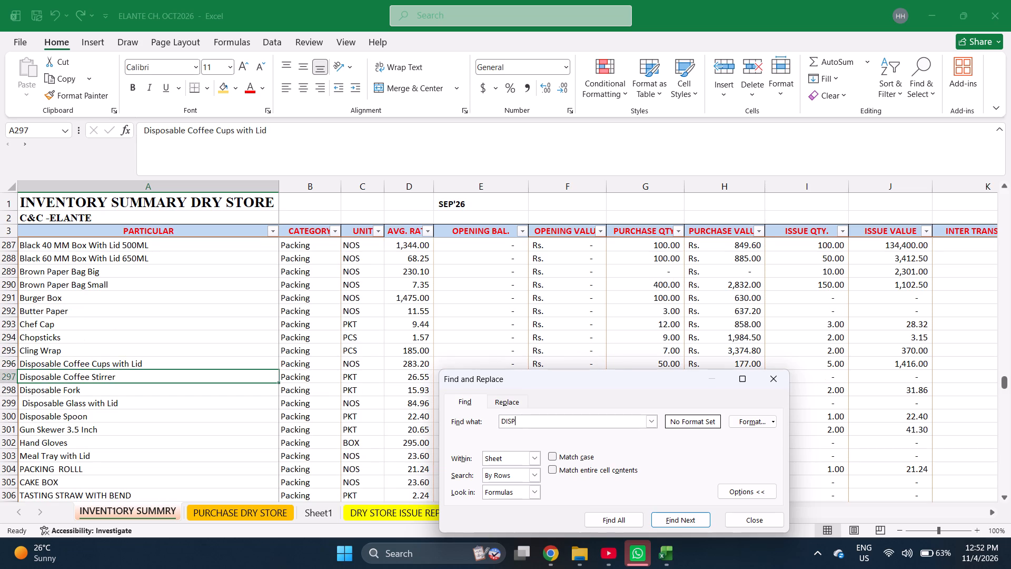
{"action": "key", "text": "Return"}
{"action": "key", "text": "Escape"}
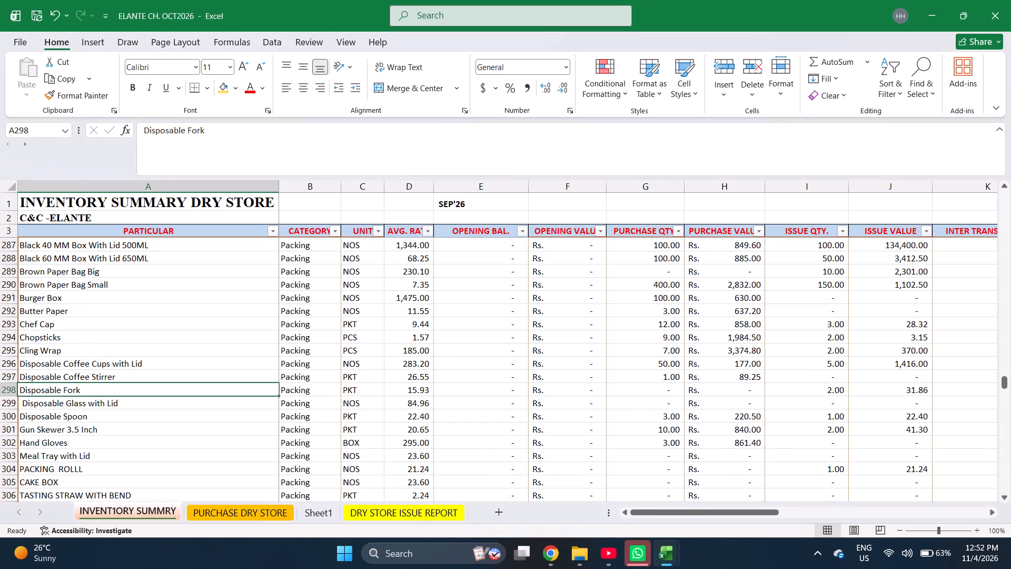
{"action": "key", "text": "Down"}
{"action": "key", "text": "Down"}
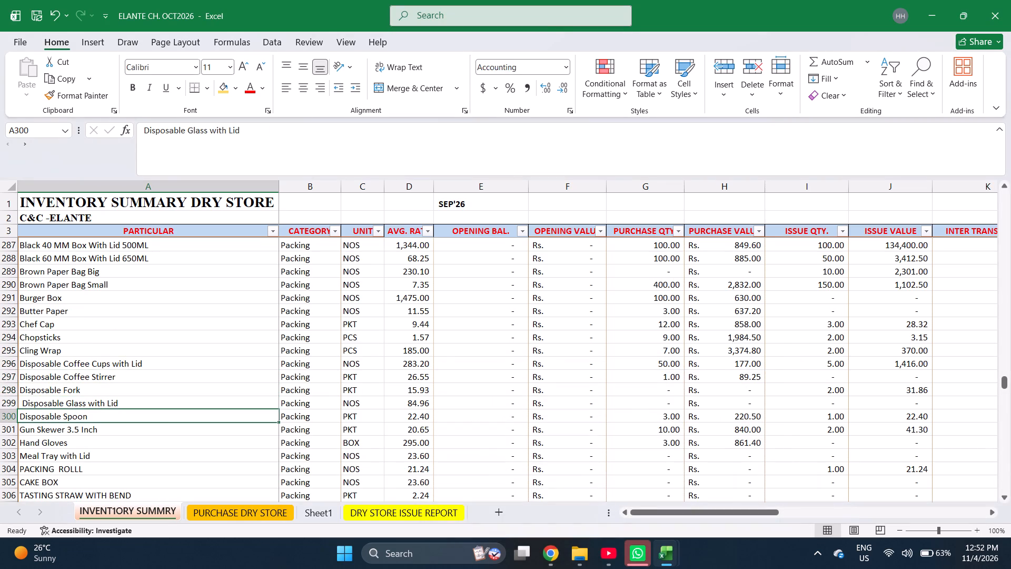
{"action": "key", "text": "ctrl+c"}
{"action": "key", "text": "ctrl+Page_Down"}
{"action": "key", "text": "Return"}
{"action": "key", "text": "Return"}
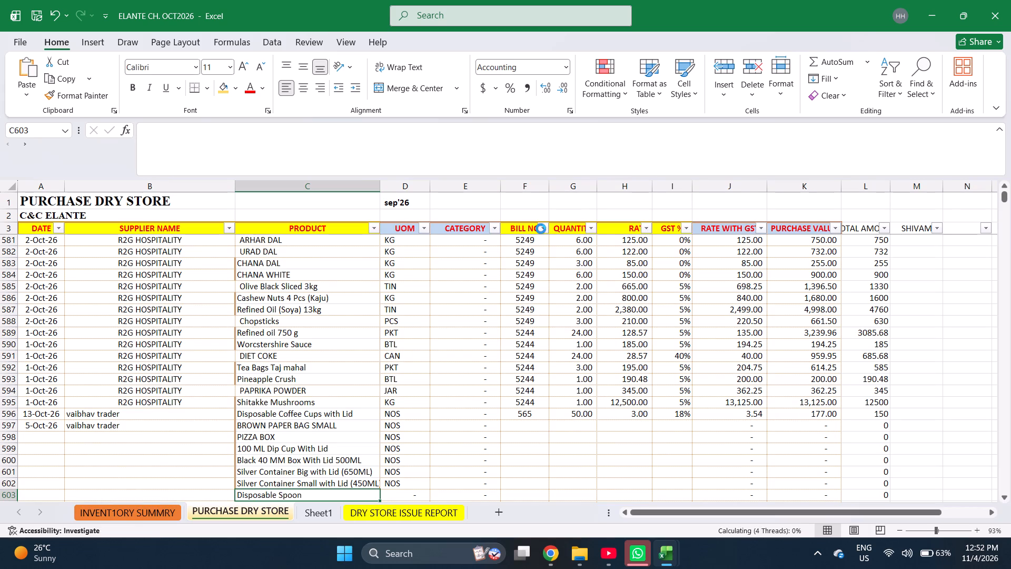
Copy the product Disposable Fork from the inventory summary into row 604 of the dry store purchases.
{"action": "key", "text": "ctrl+Page_Up"}
{"action": "key", "text": "Up"}
{"action": "key", "text": "Up"}
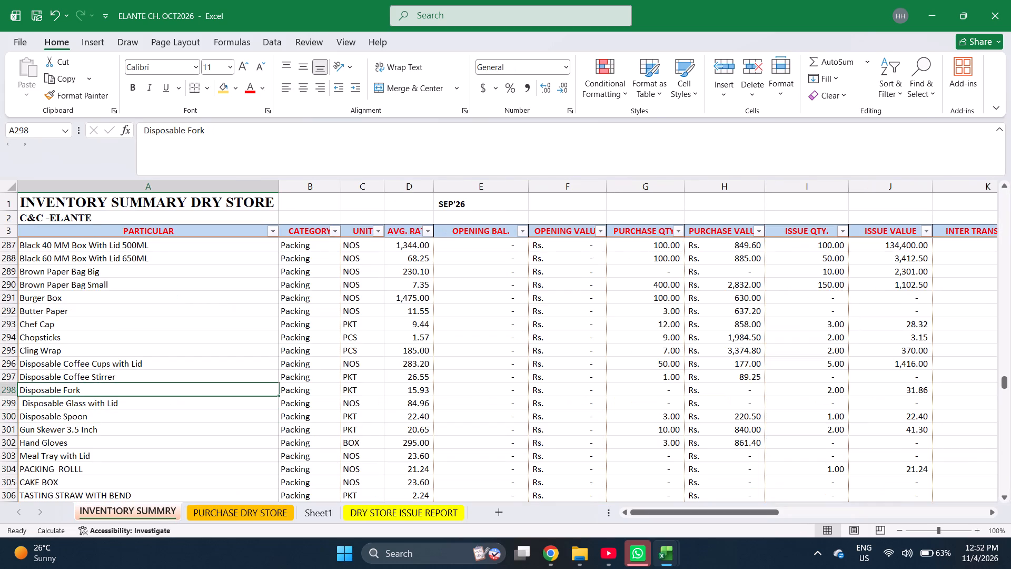
{"action": "key", "text": "ctrl+c"}
{"action": "key", "text": "ctrl+Page_Down"}
{"action": "key", "text": "Return"}
{"action": "key", "text": "Return"}
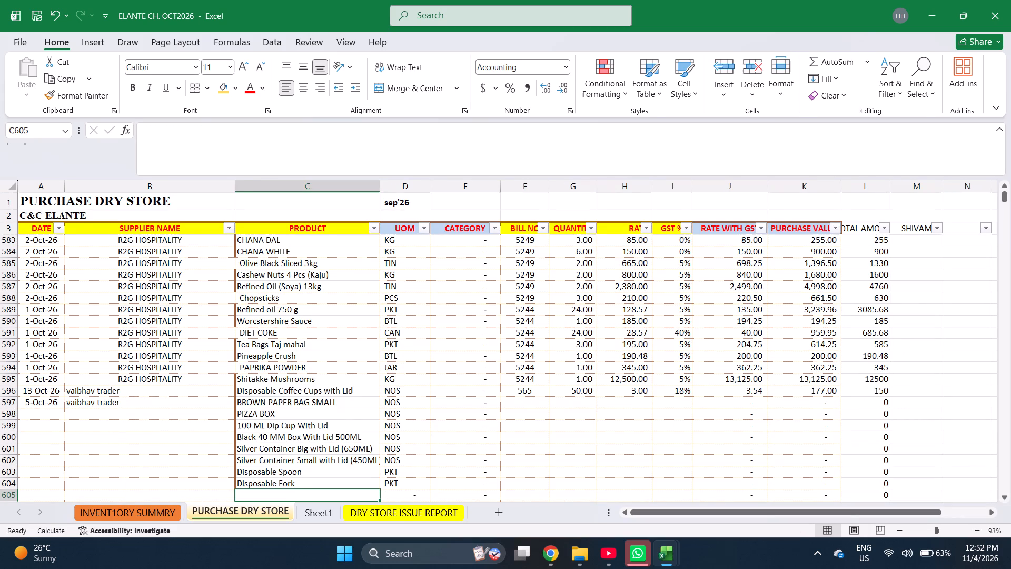
Enter the products BUTTER PAPER in row 605 and SILVER FOIL in row 606.
{"action": "type", "text": "BU"}
{"action": "type", "text": "TTER PAPER"}
{"action": "key", "text": "Return"}
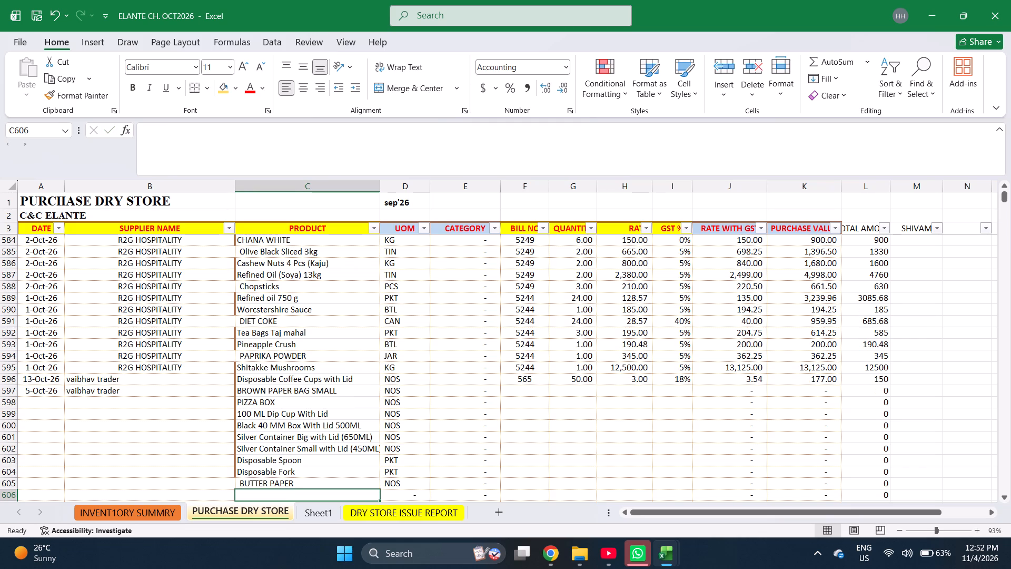
{"action": "type", "text": "SILVER FOIL"}
{"action": "key", "text": "Return"}
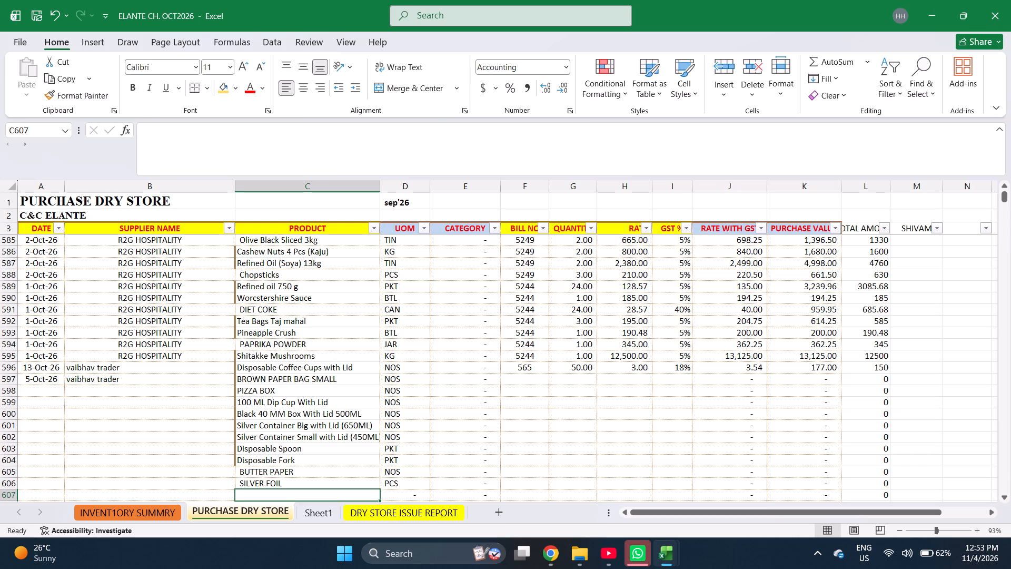
Save the workbook.
{"action": "key", "text": "ctrl+s"}
{"action": "key", "text": "ctrl+s"}
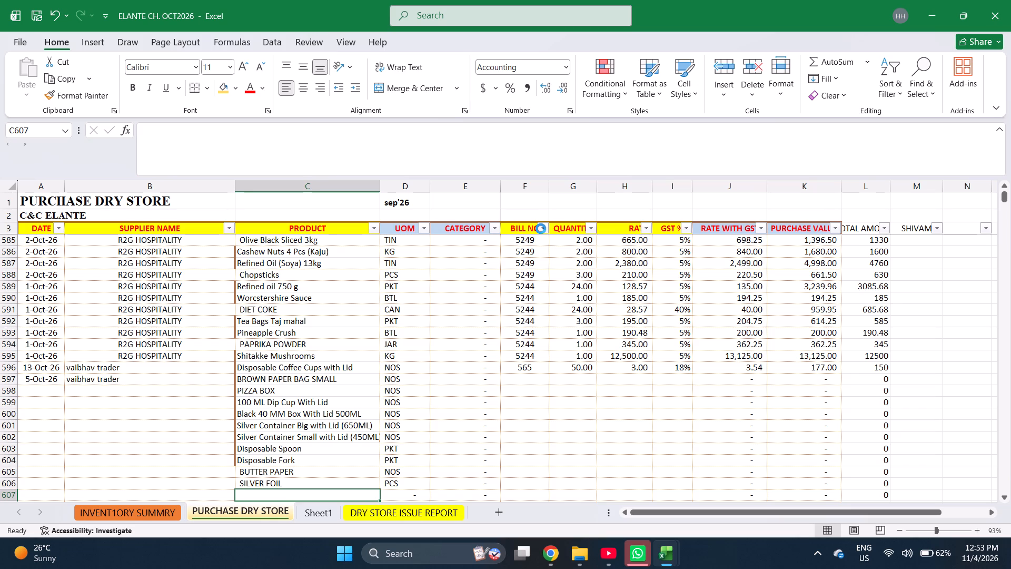